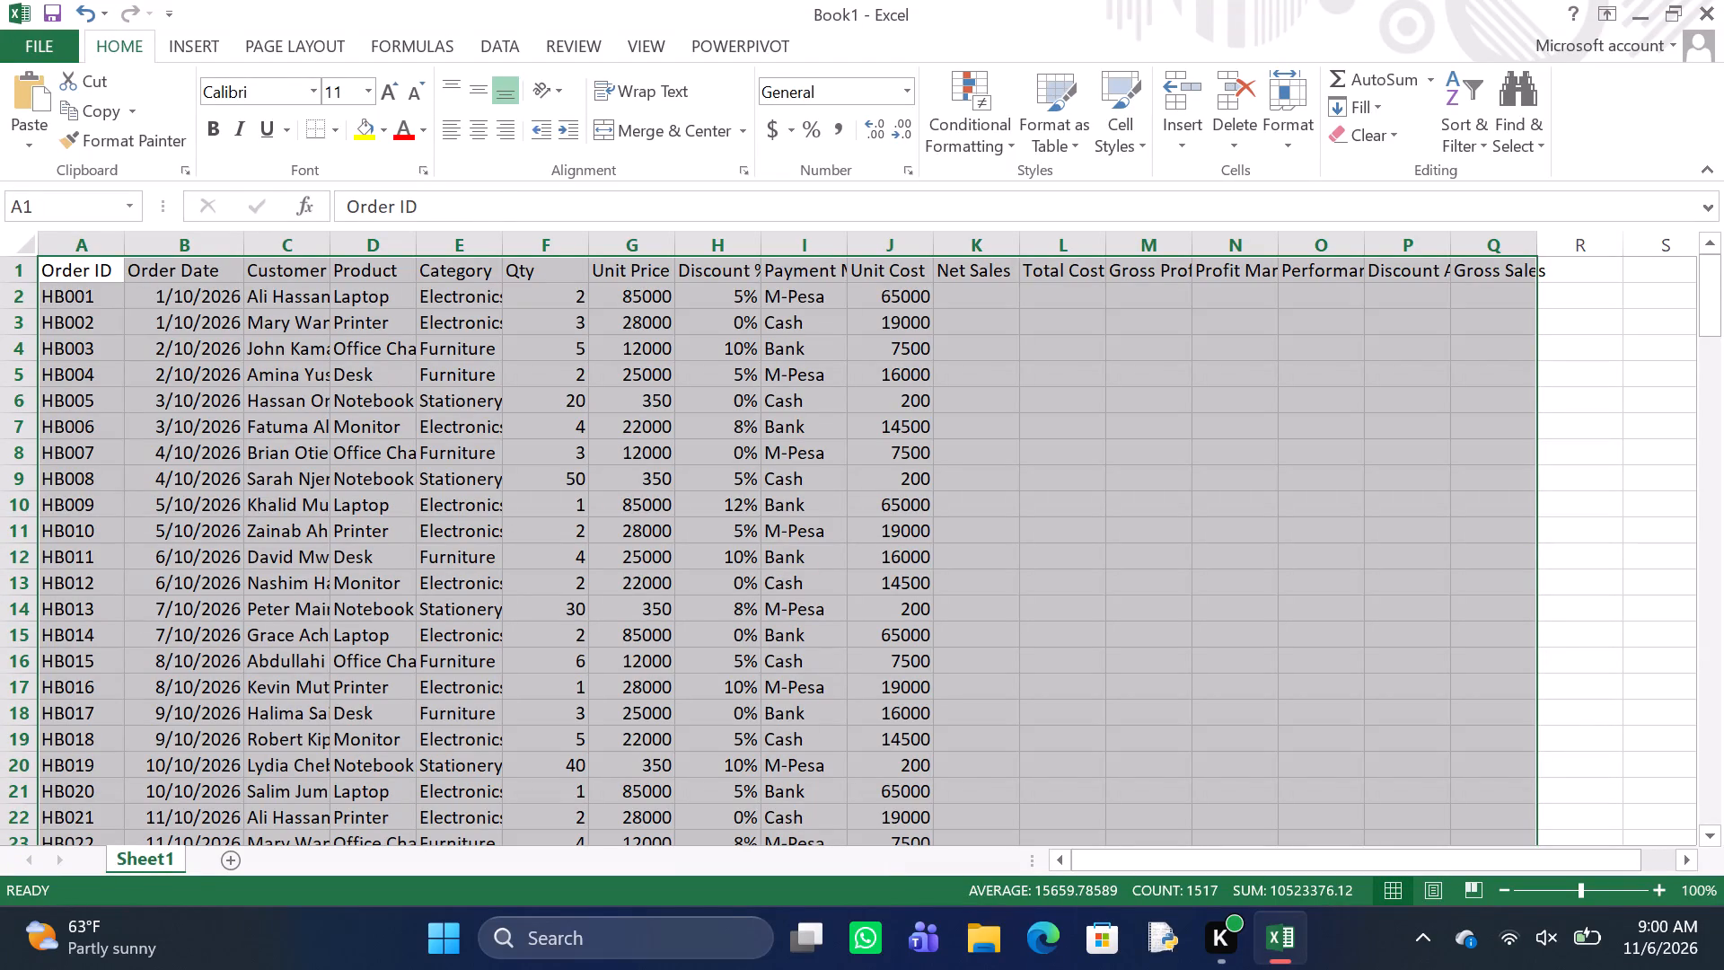
Widen the Customer, Product and Category columns so their full contents fit.
drag(333, 242, 360, 242)
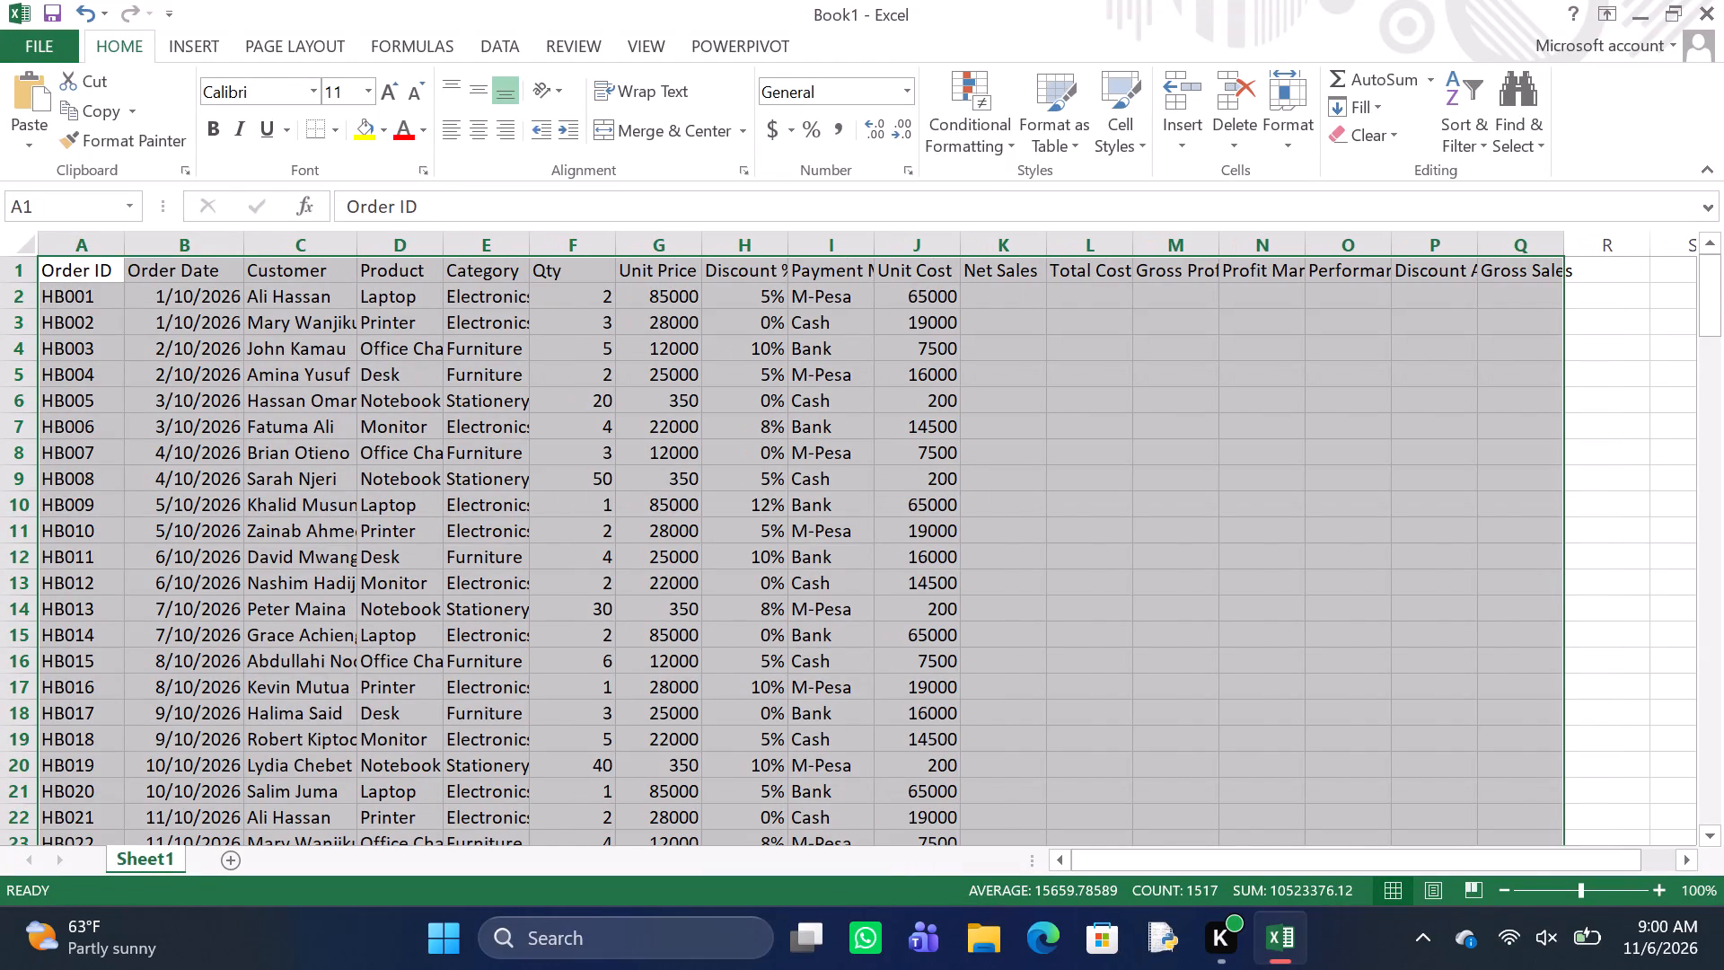
drag(360, 242, 384, 242)
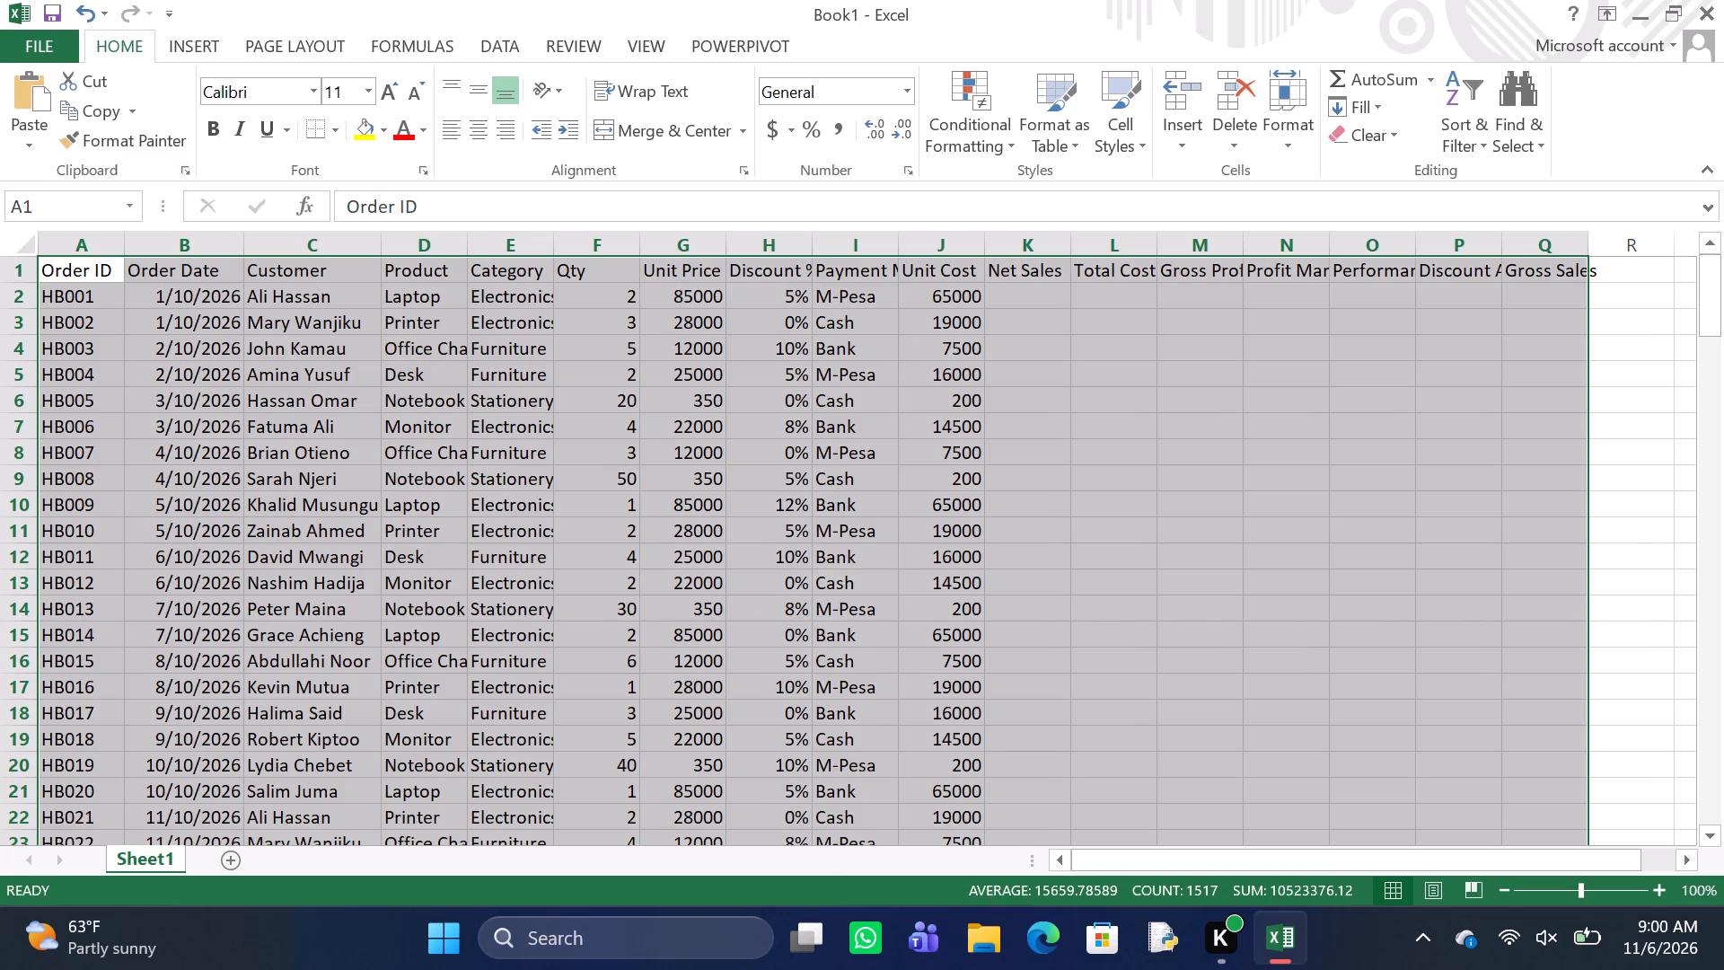
drag(471, 233, 515, 237)
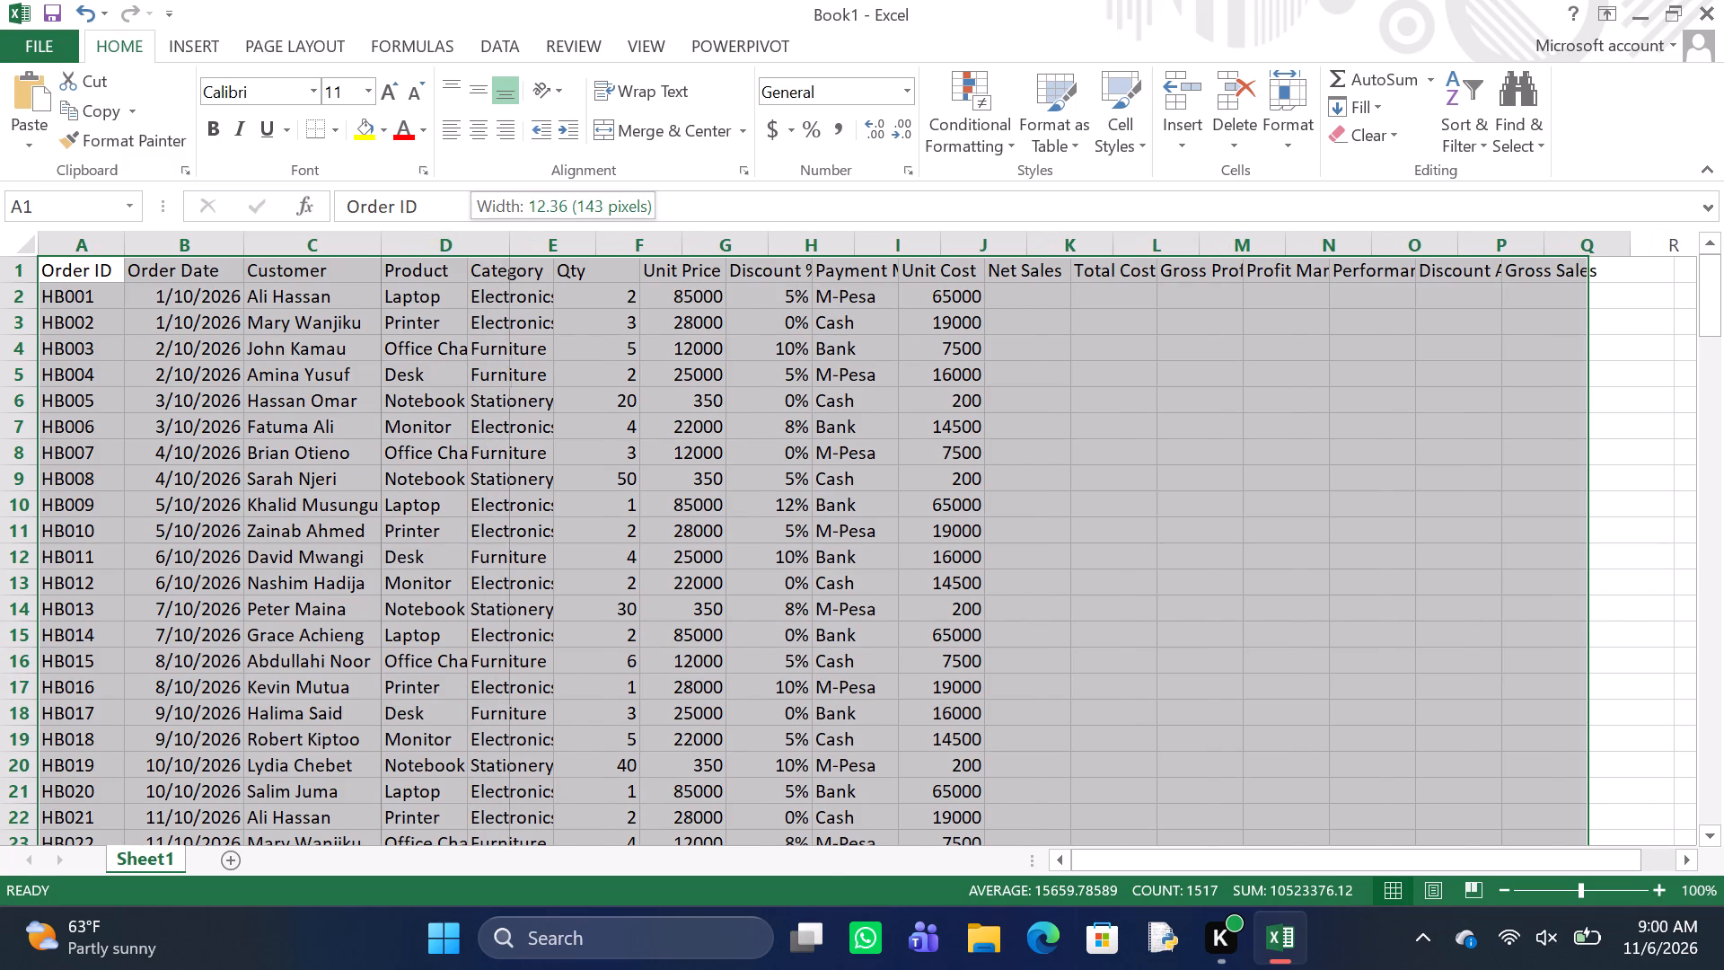
drag(515, 237, 517, 237)
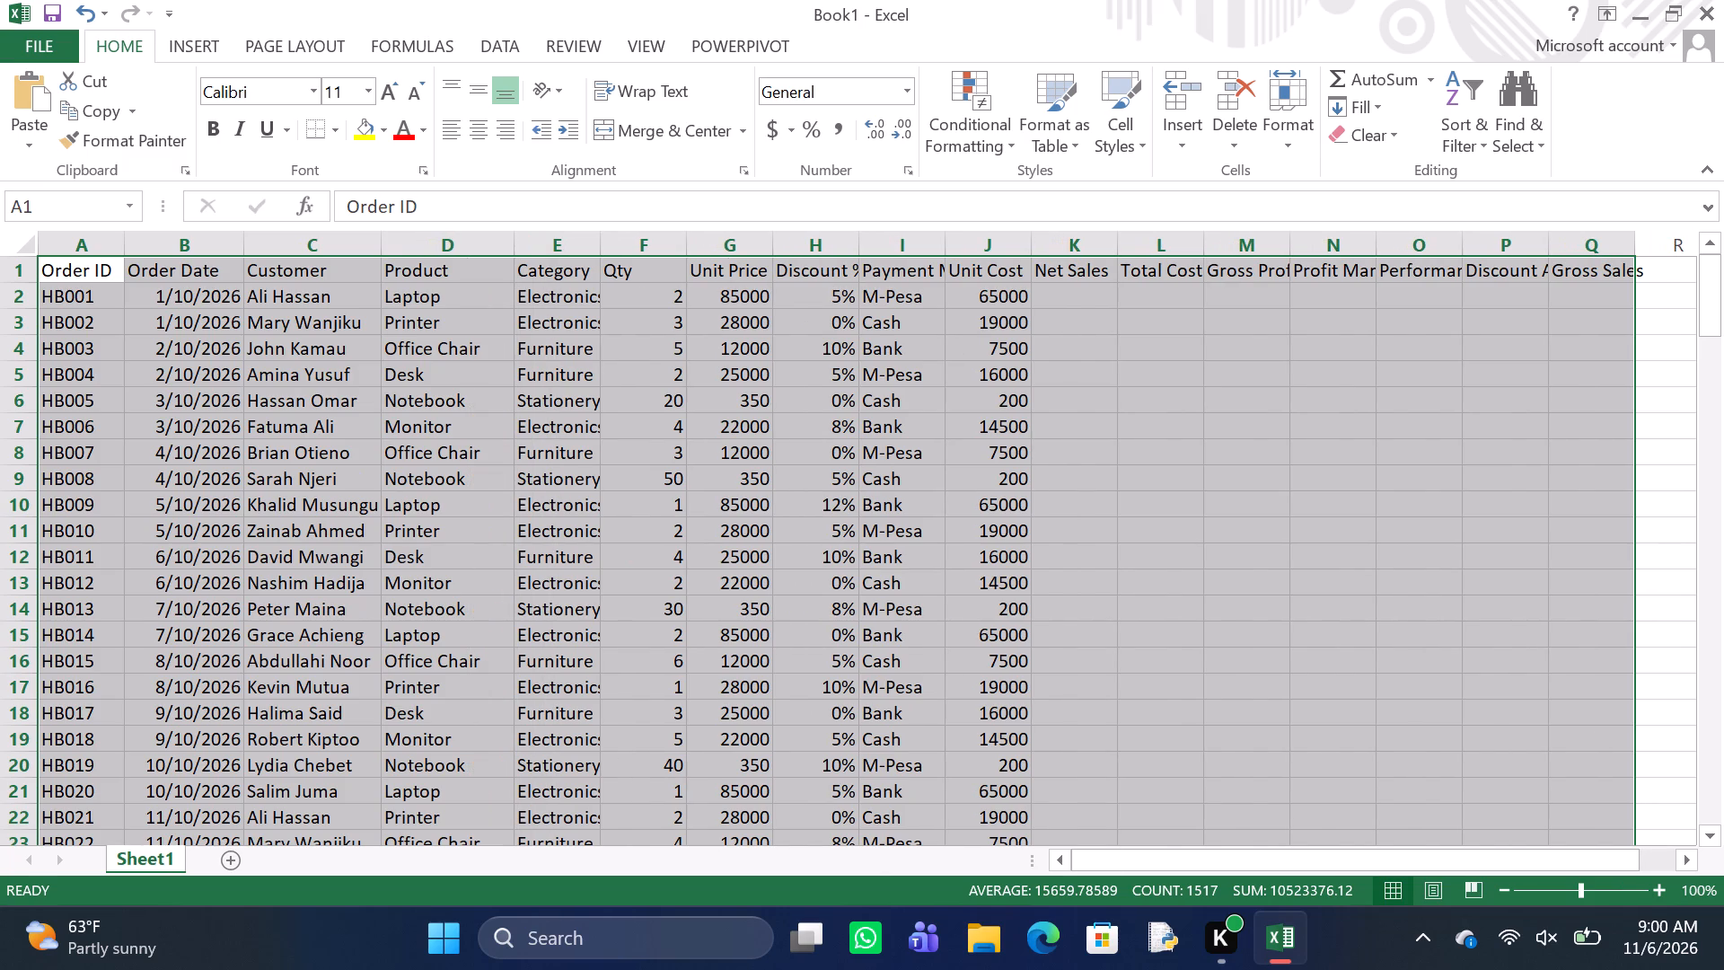
drag(600, 235, 629, 236)
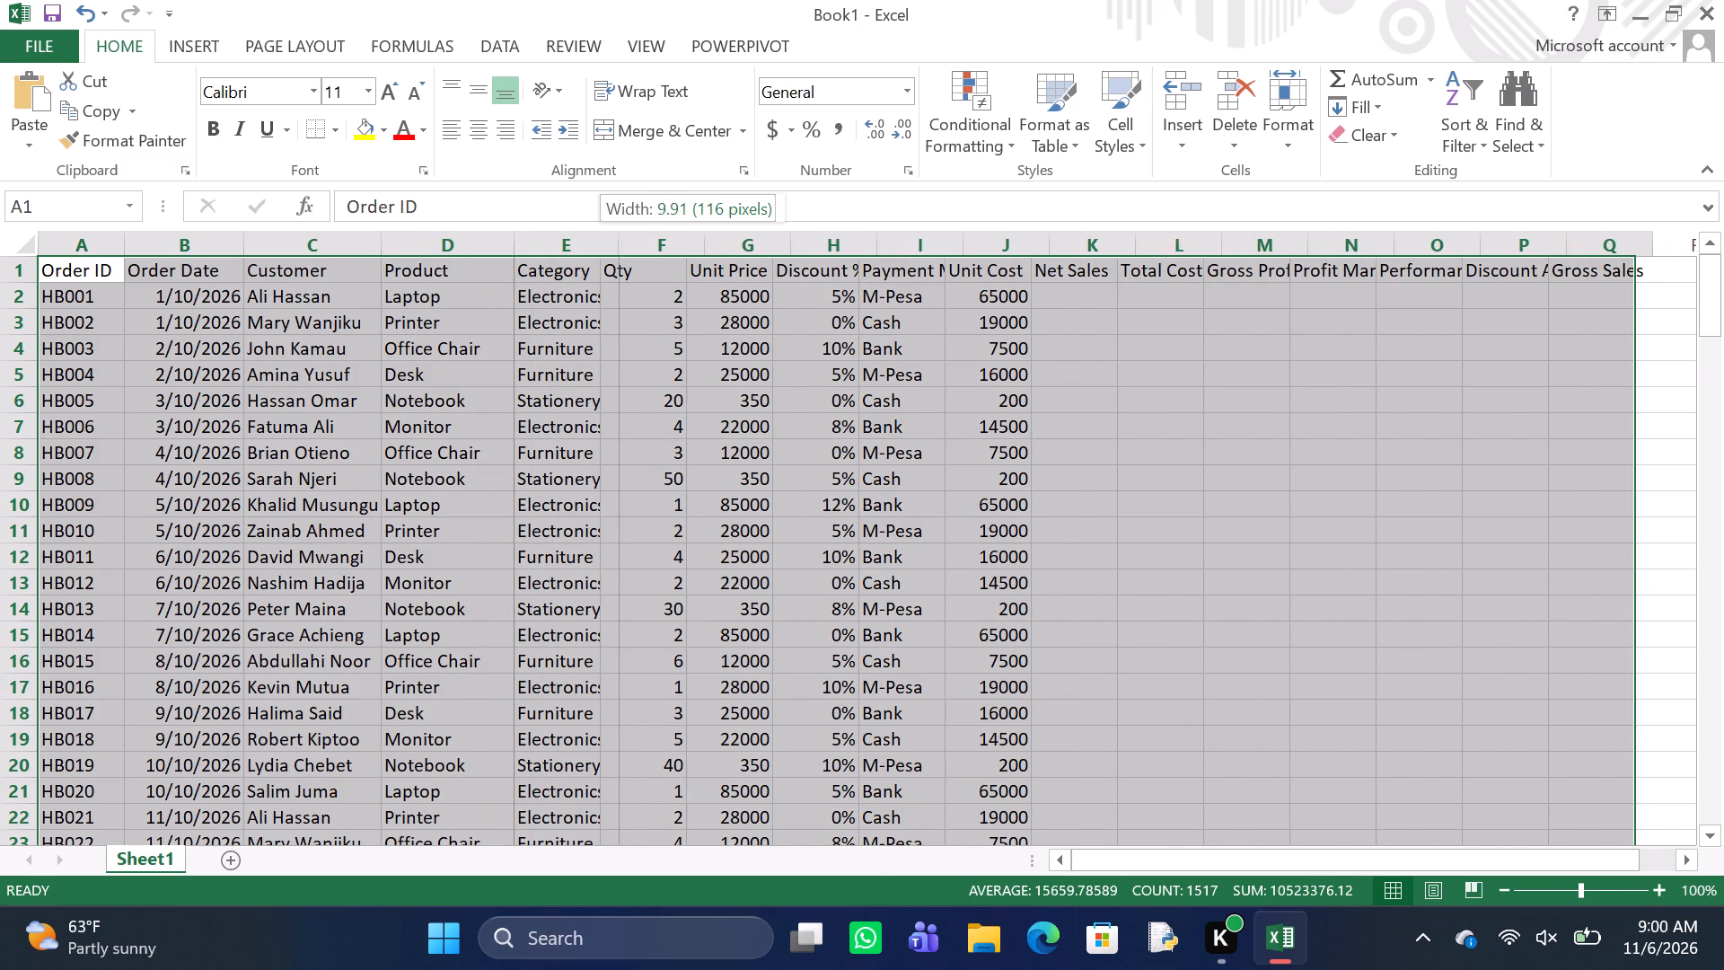
drag(629, 236, 638, 236)
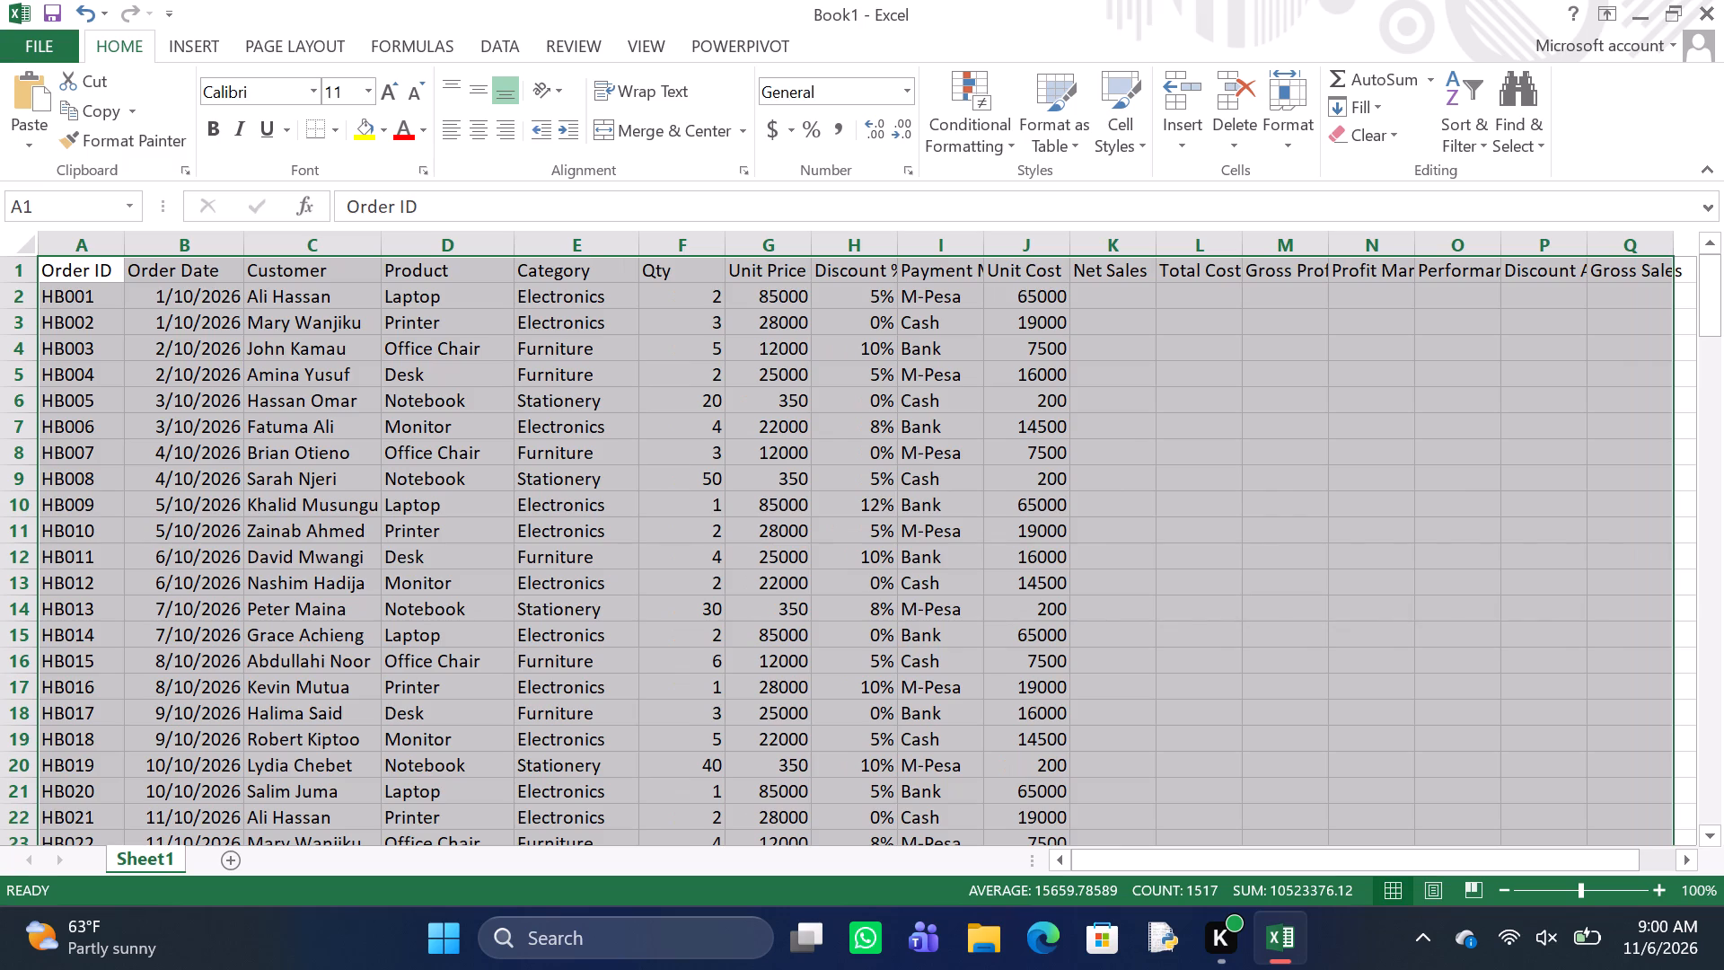
Apply all borders to the entire data range on Sheet1.
click(207, 375)
key(ctrl+a)
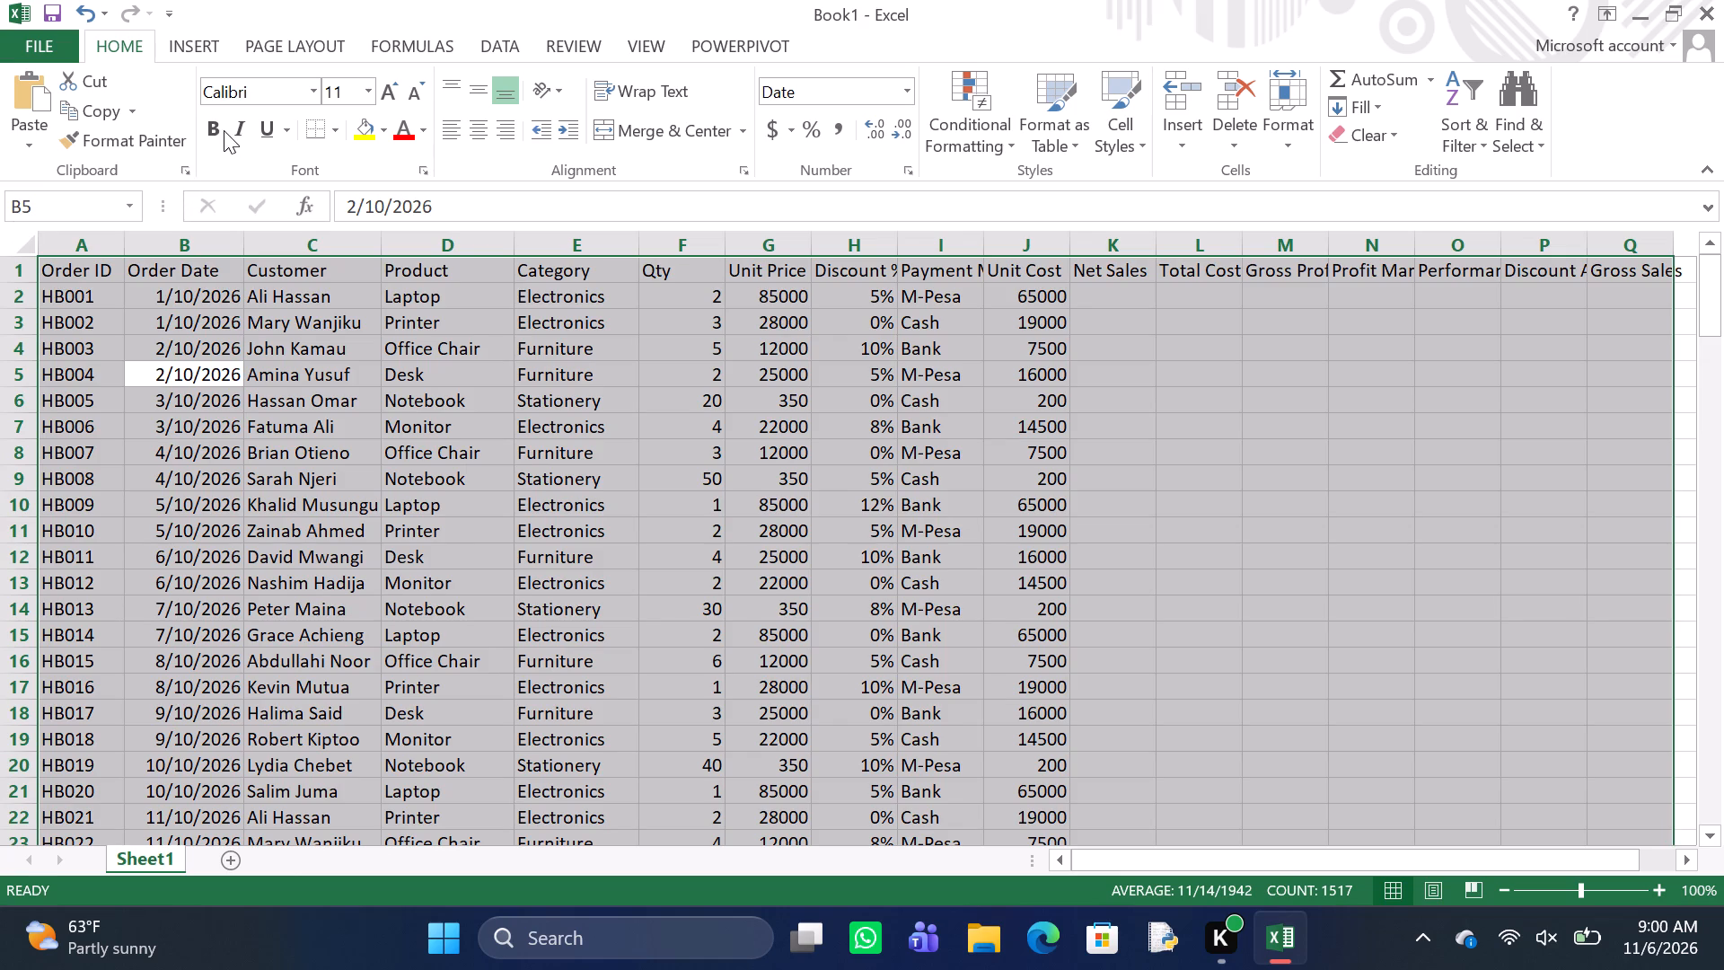
click(339, 130)
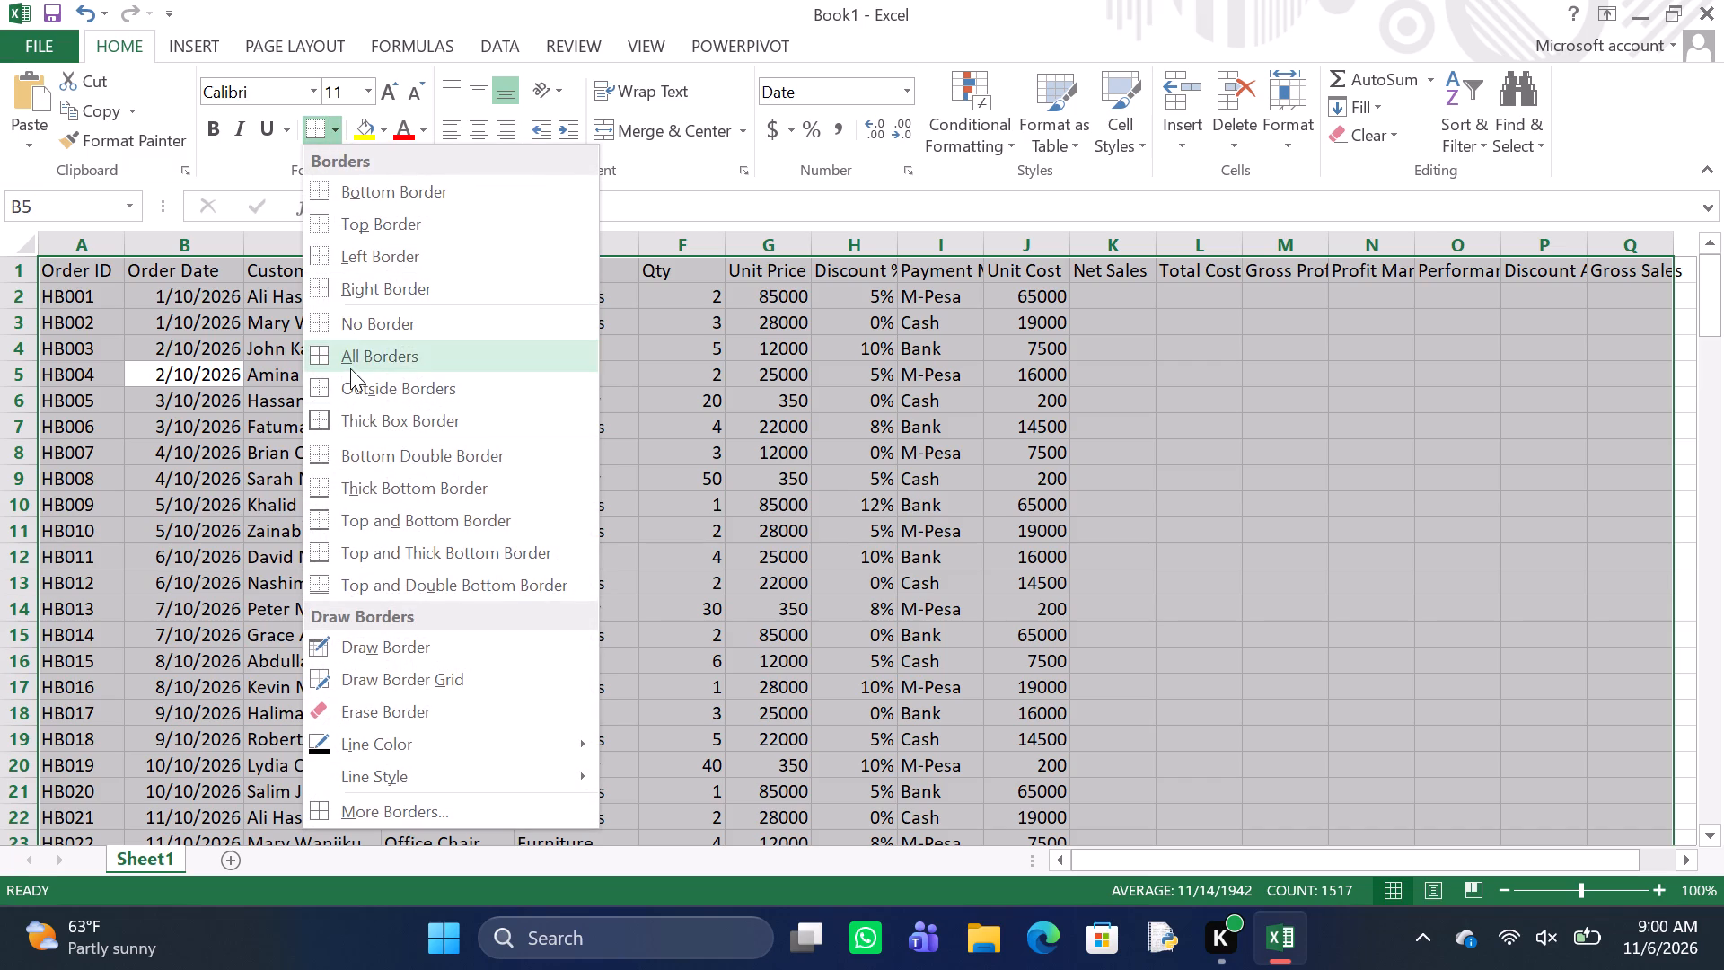
click(363, 345)
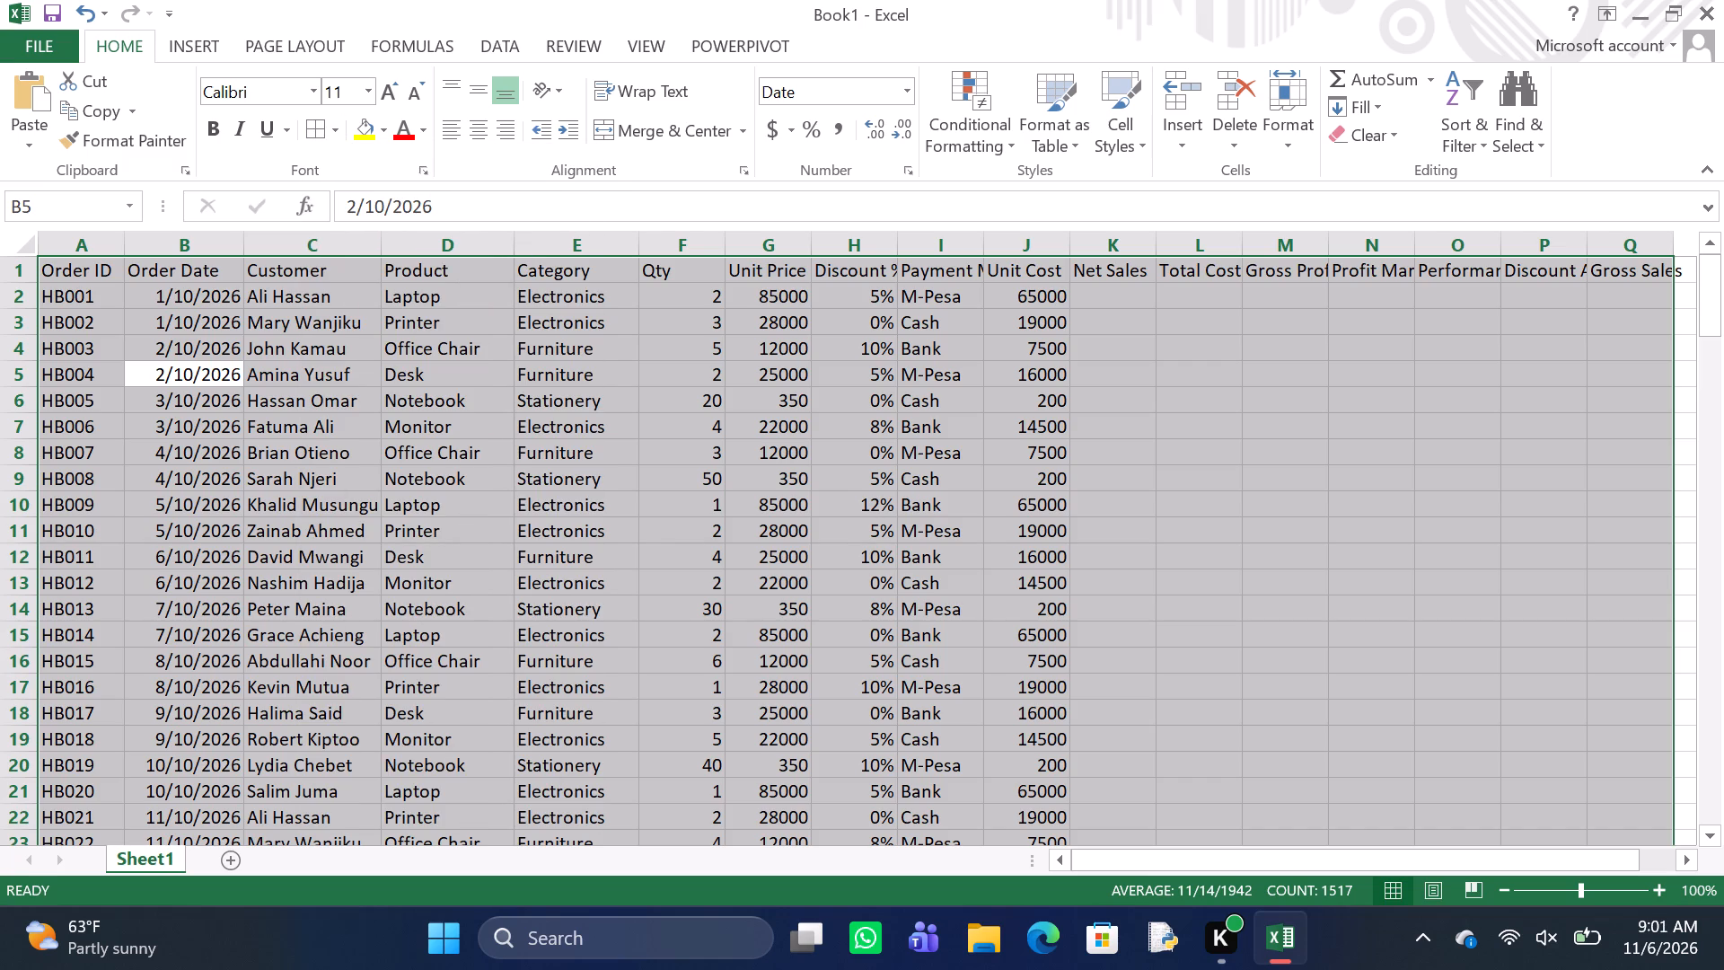
Make the header row from Order ID to Gross Sales bold and fill it with light orange.
drag(82, 271, 420, 287)
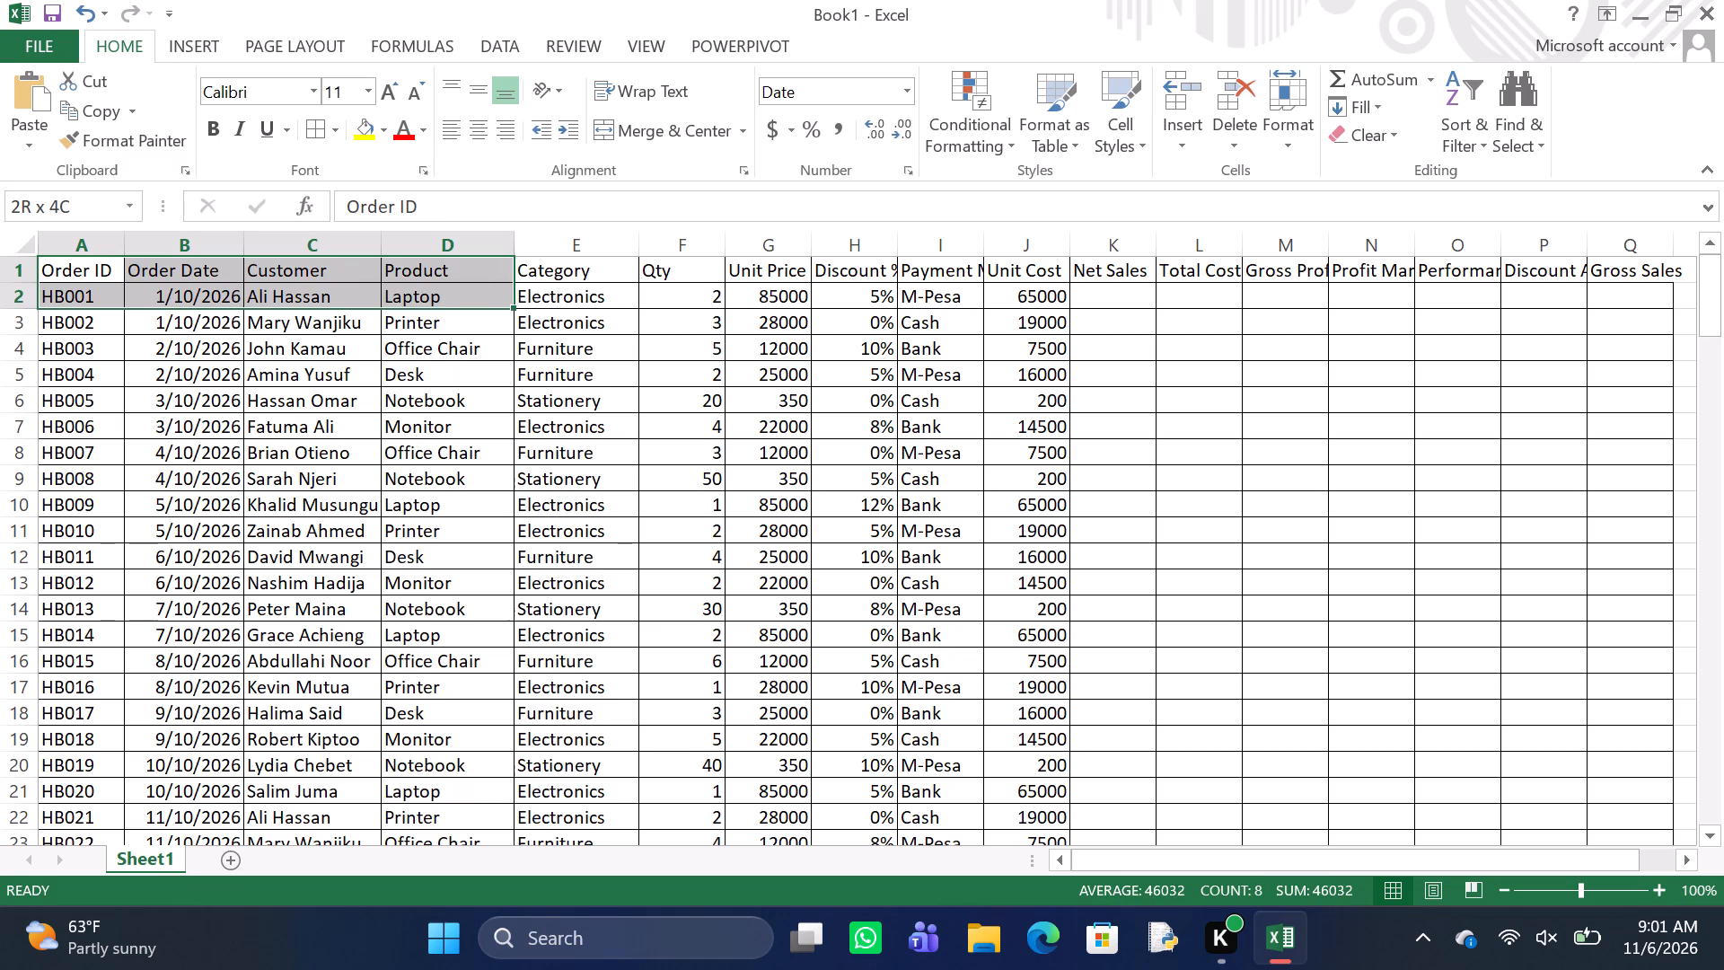
drag(420, 287, 717, 276)
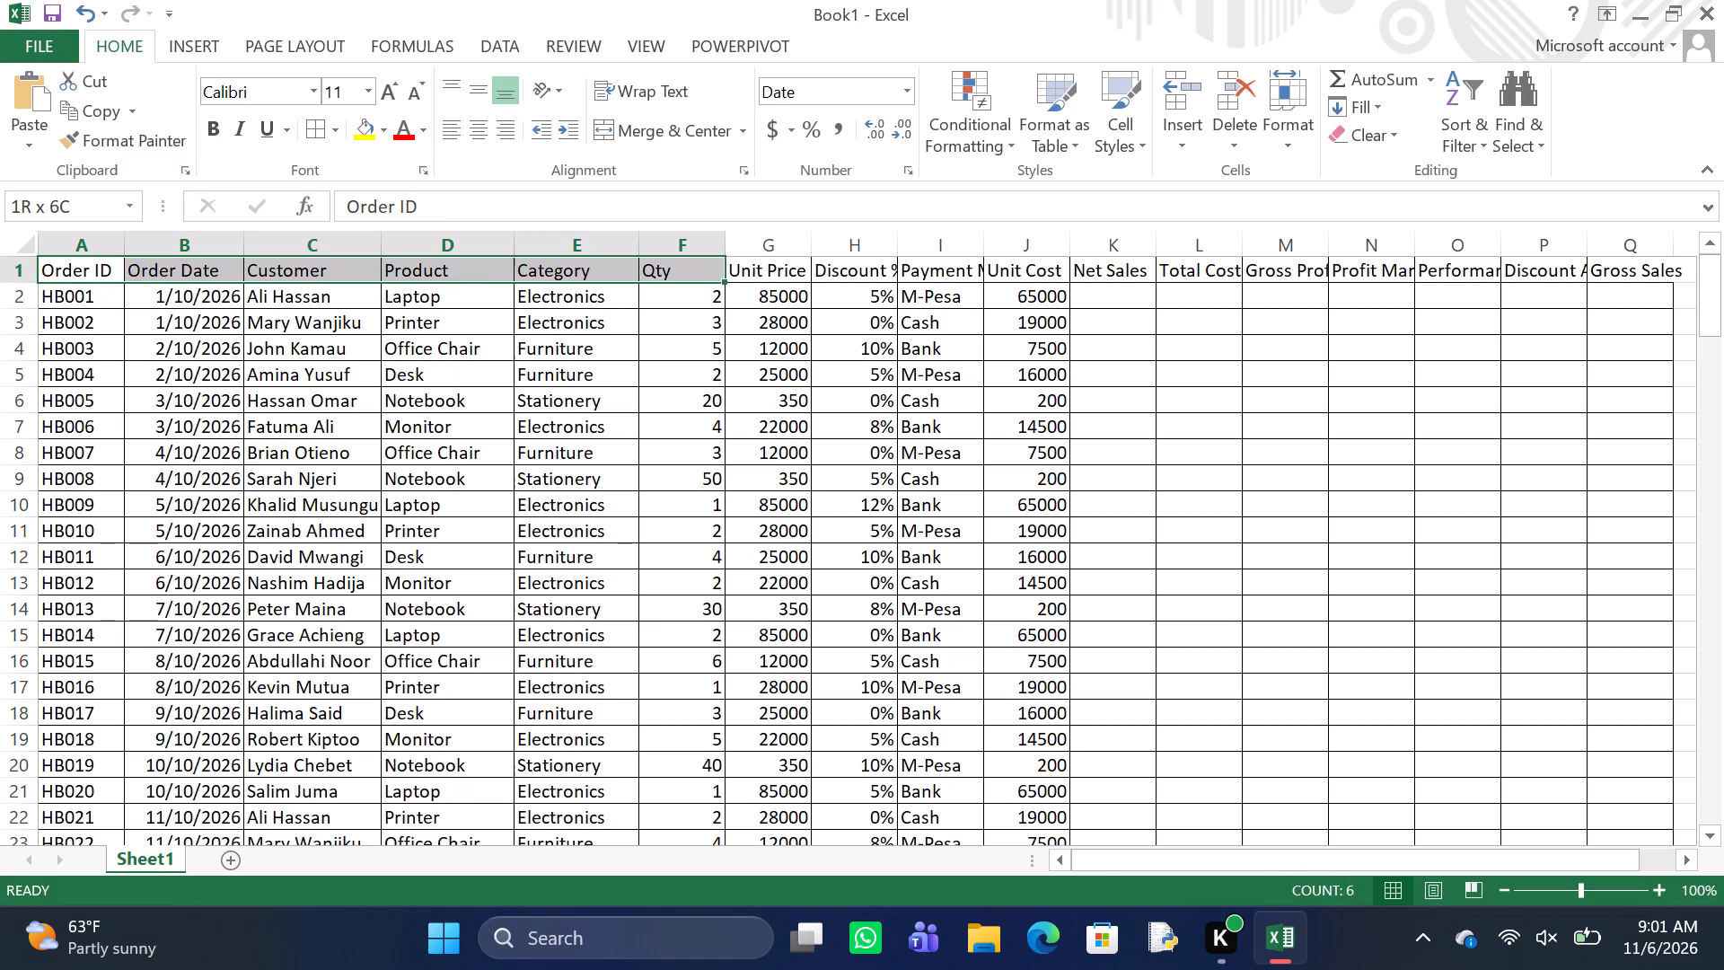
drag(717, 276, 1165, 274)
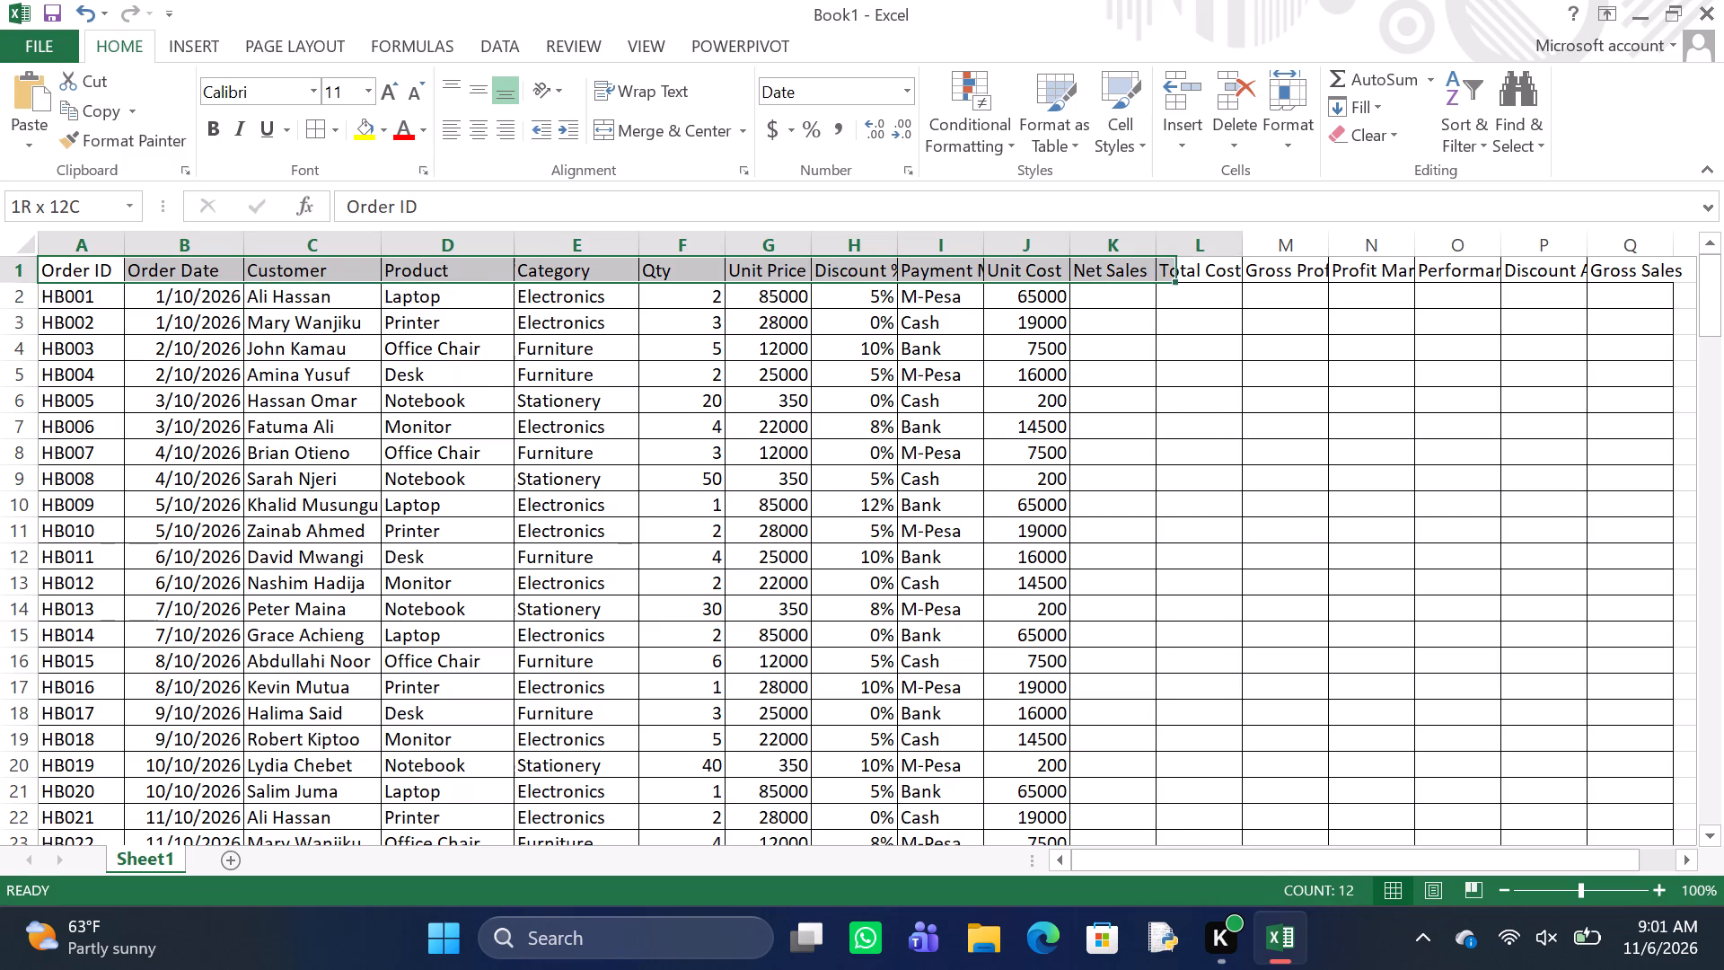
drag(1165, 274, 1621, 274)
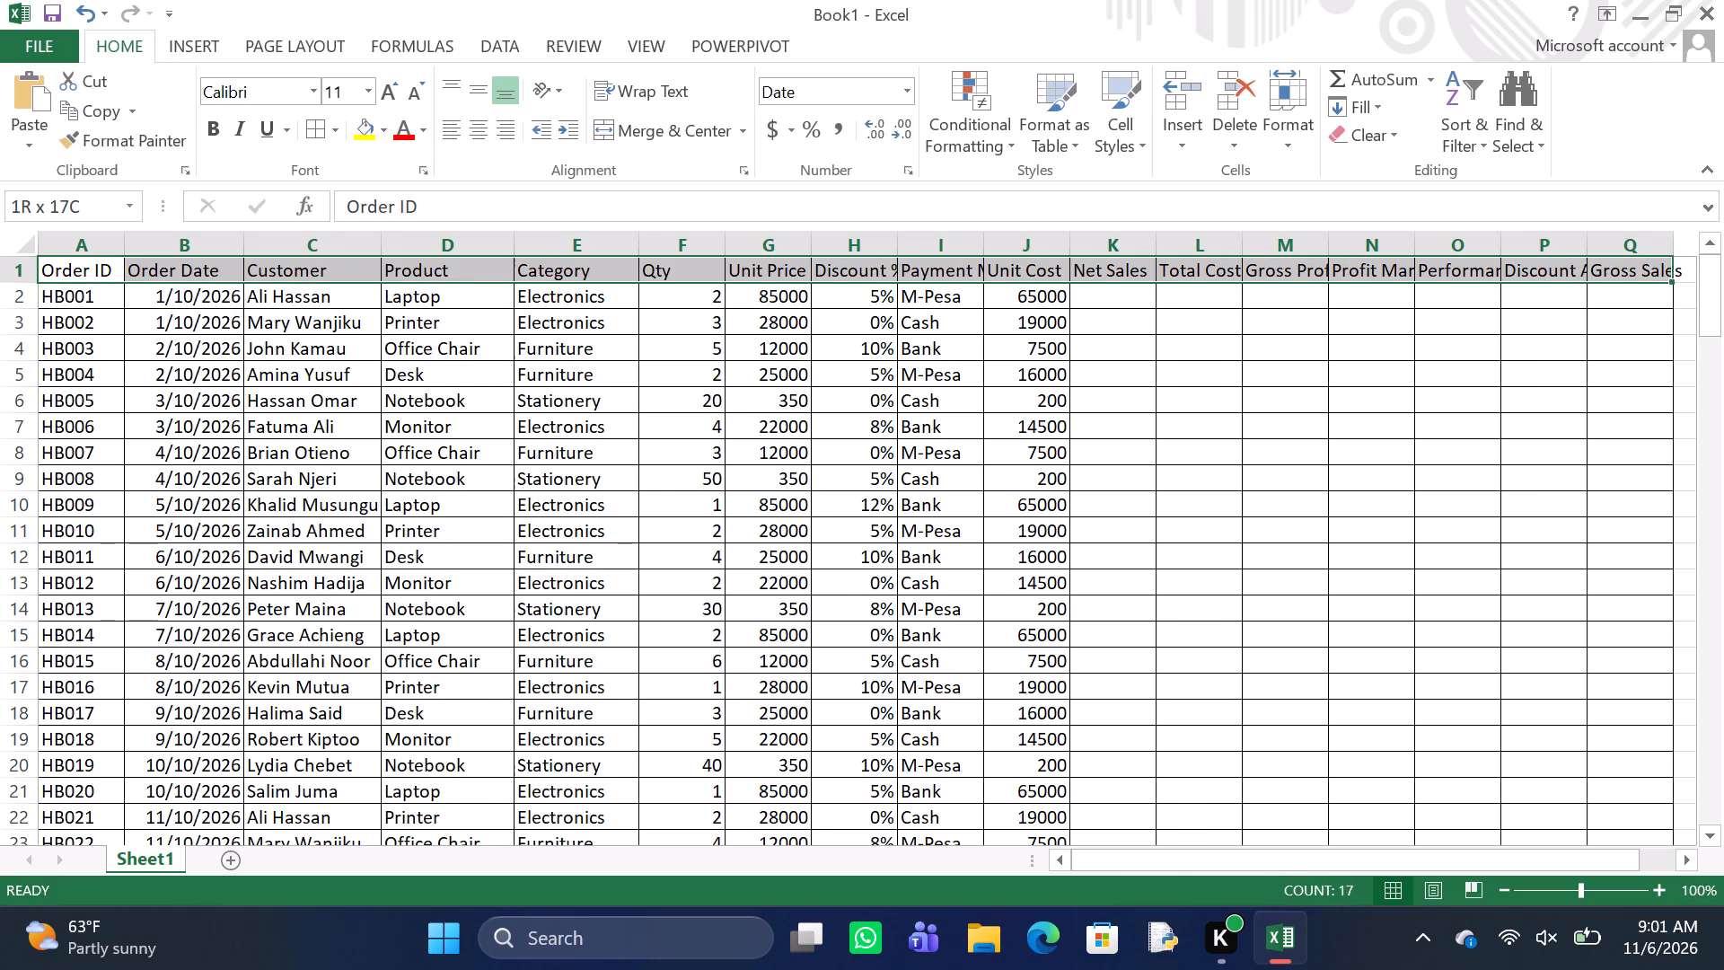
drag(1621, 274, 1209, 269)
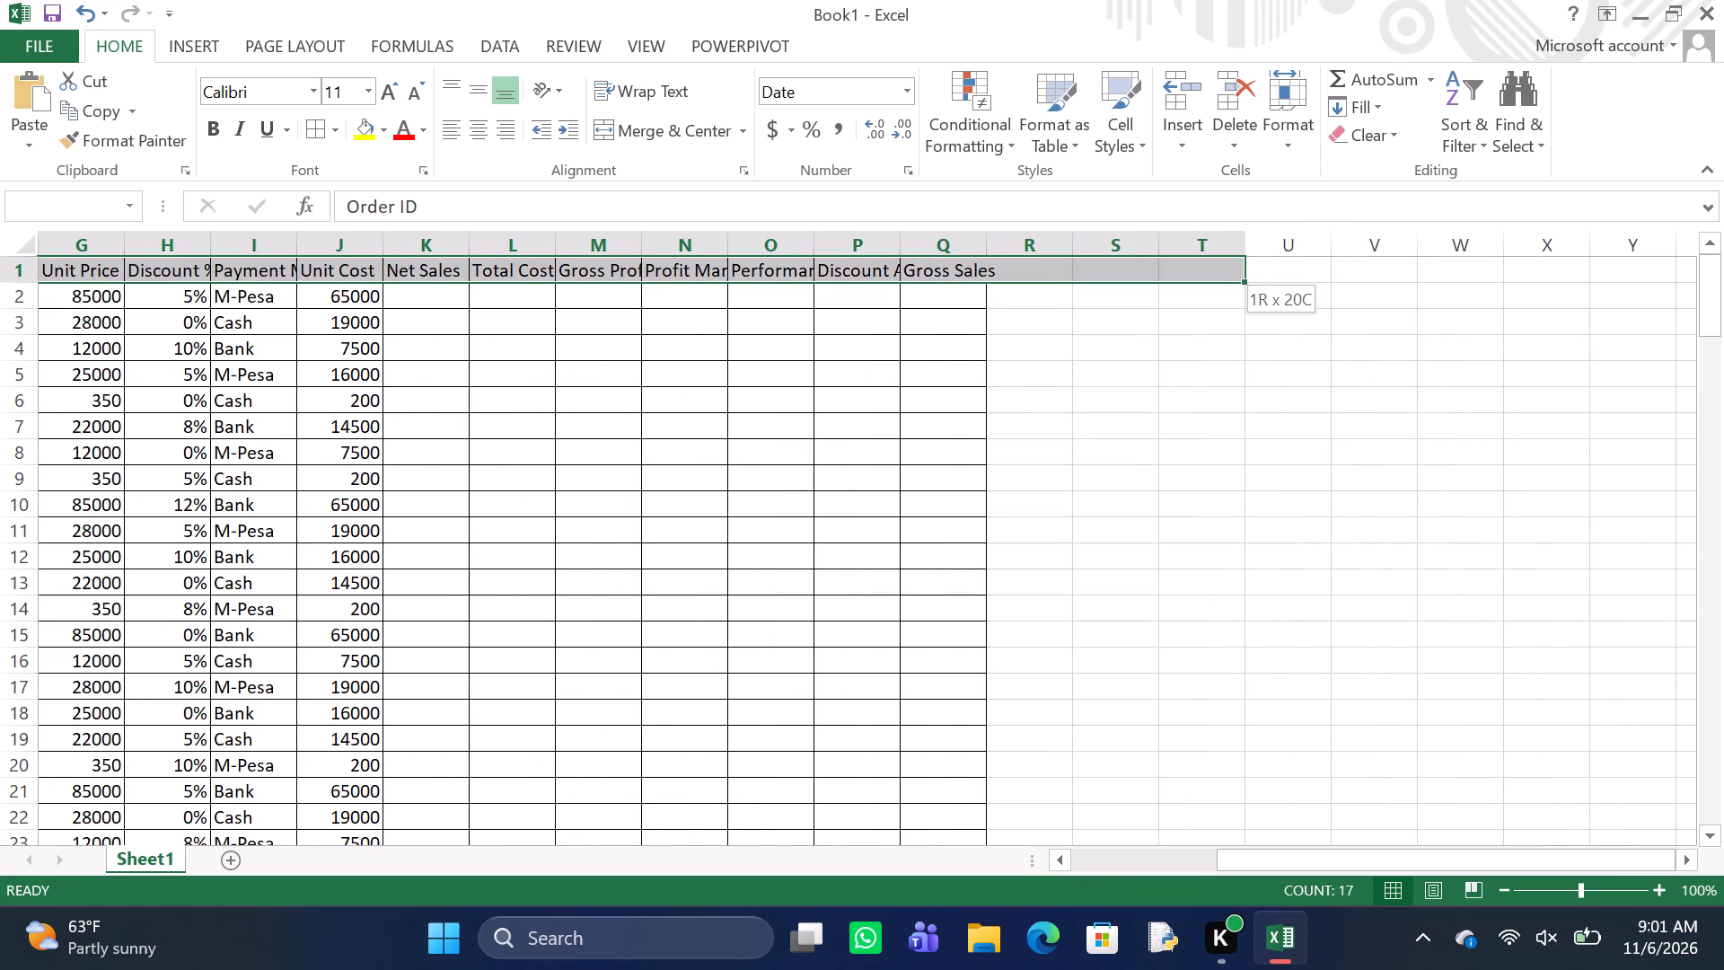
drag(1209, 269, 984, 261)
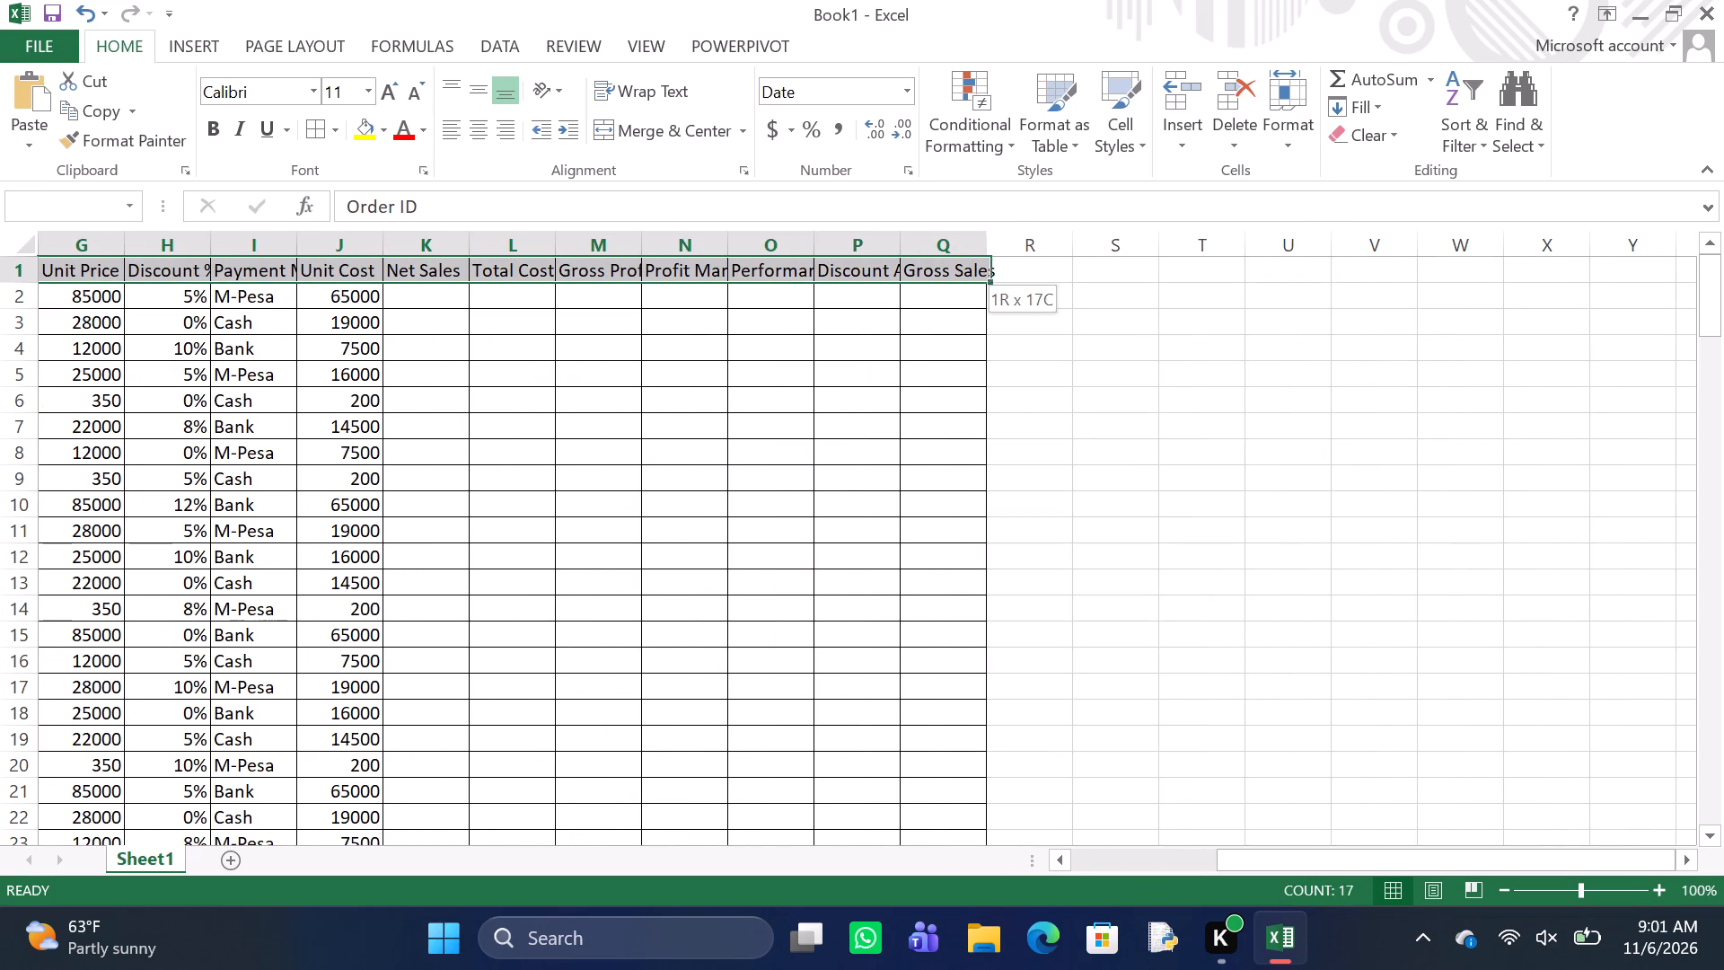
drag(984, 261, 980, 266)
click(209, 119)
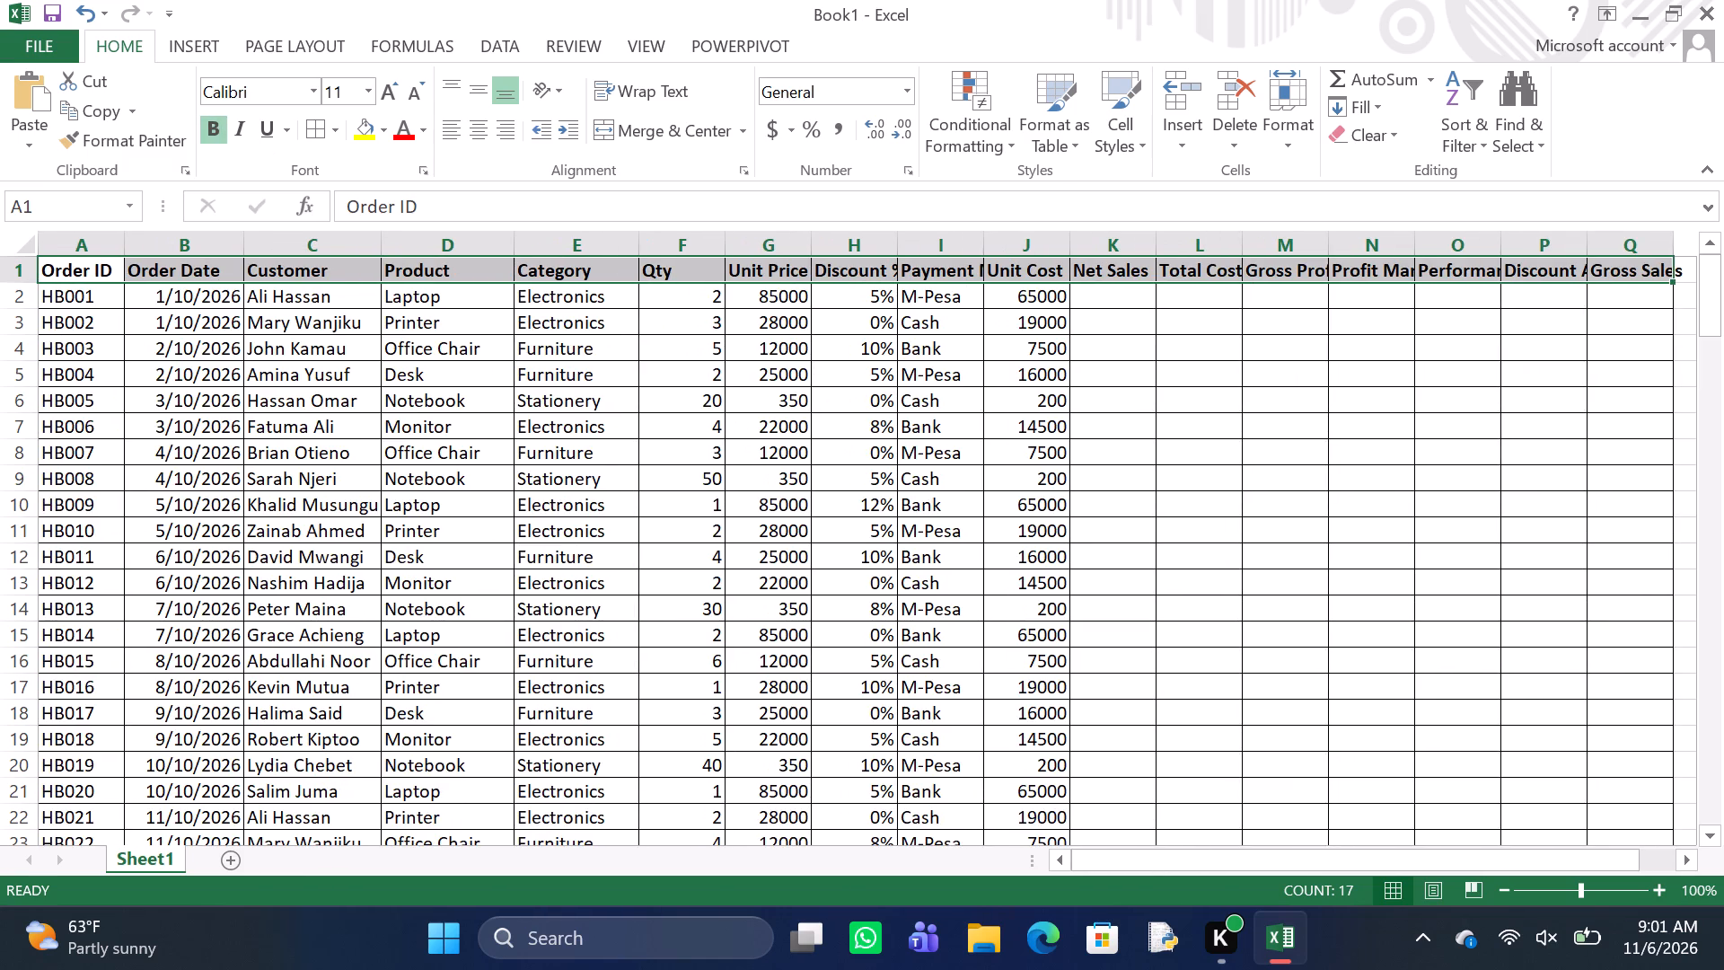
click(380, 127)
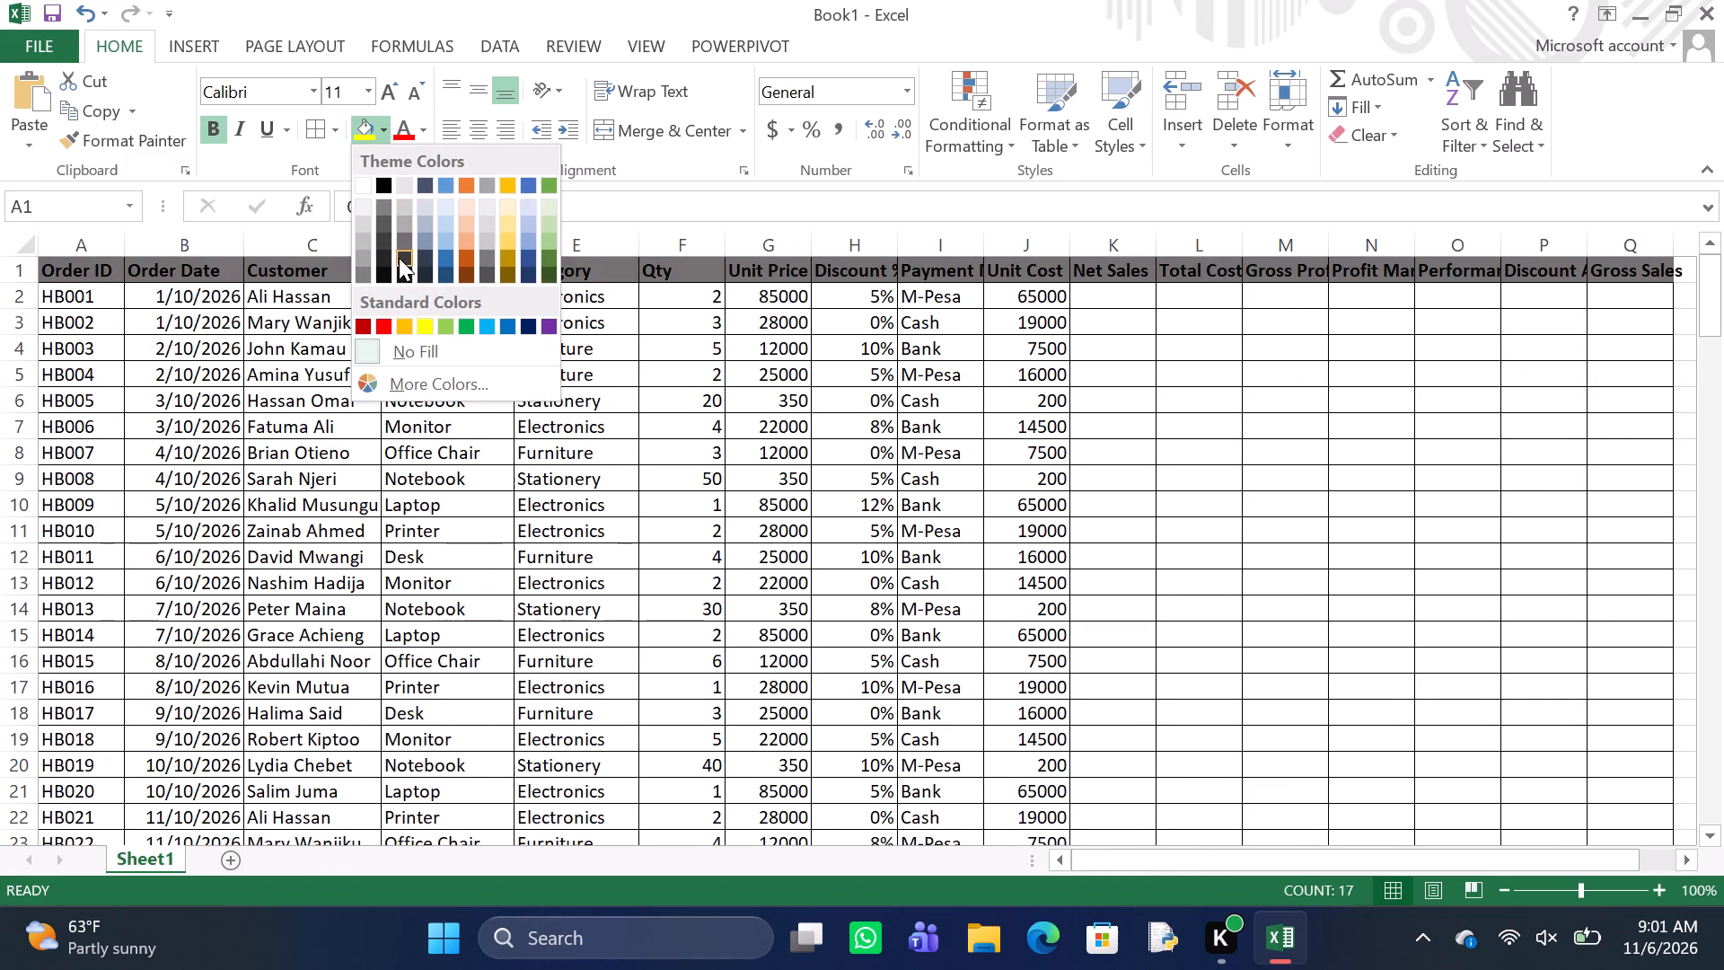
click(473, 239)
click(662, 471)
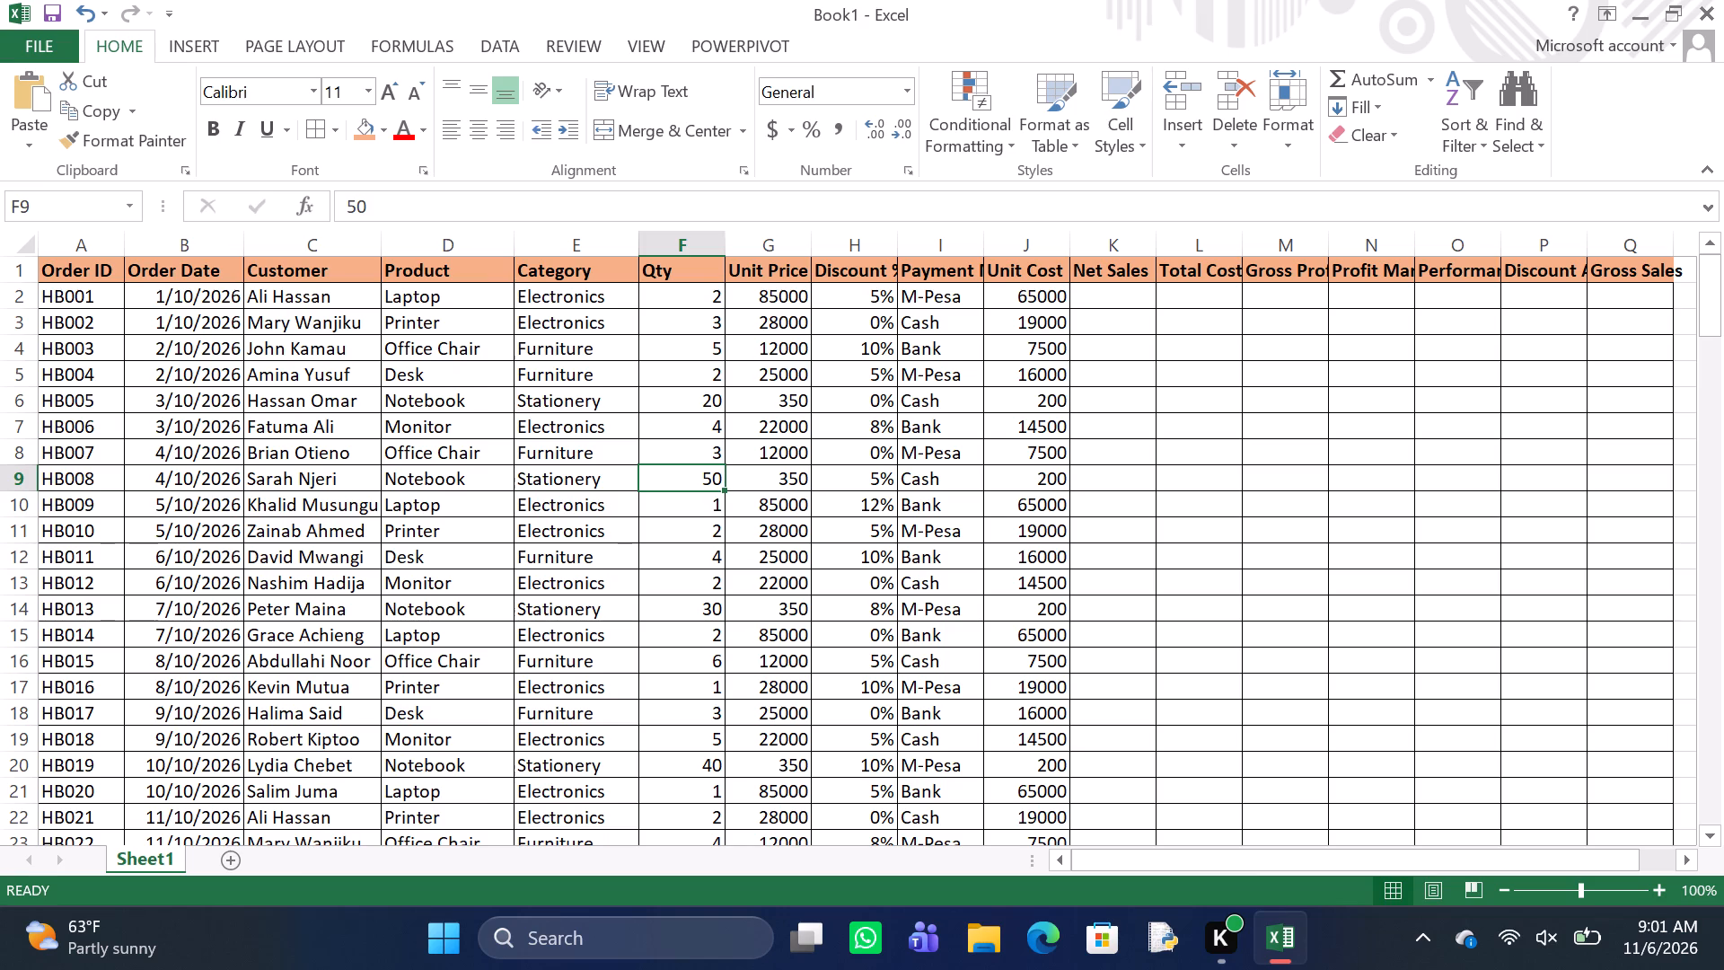
Convert the data range $A$1:$Q$151 into a table with headers.
click(1109, 304)
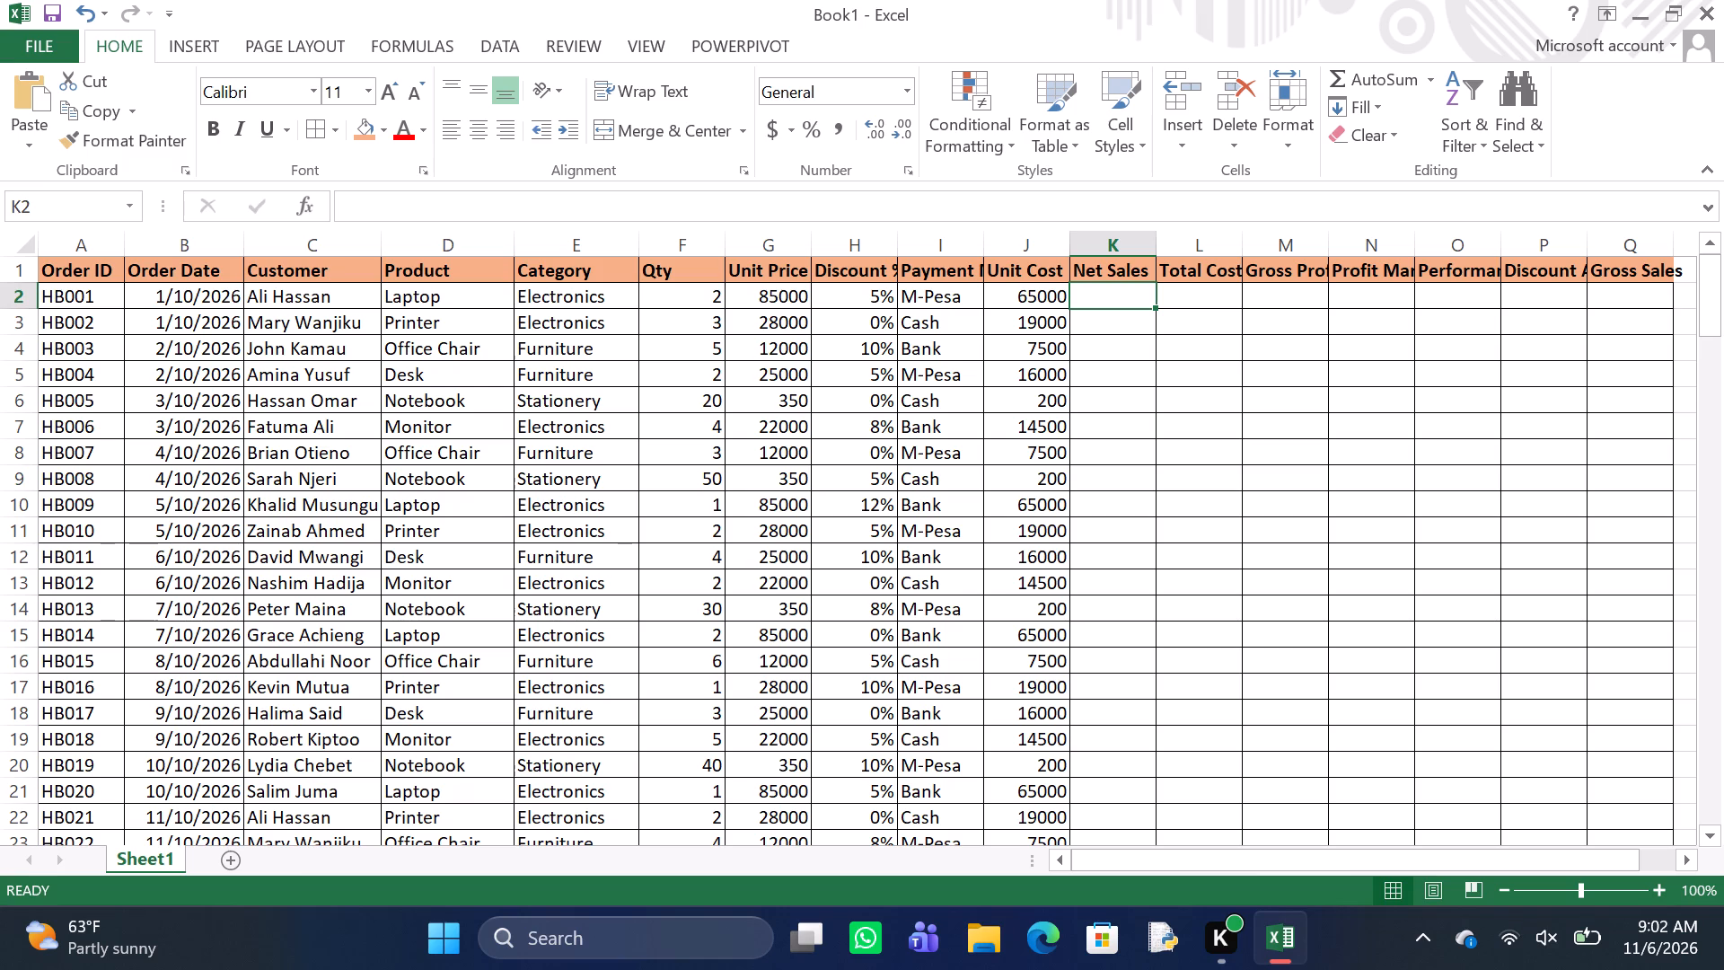
click(541, 426)
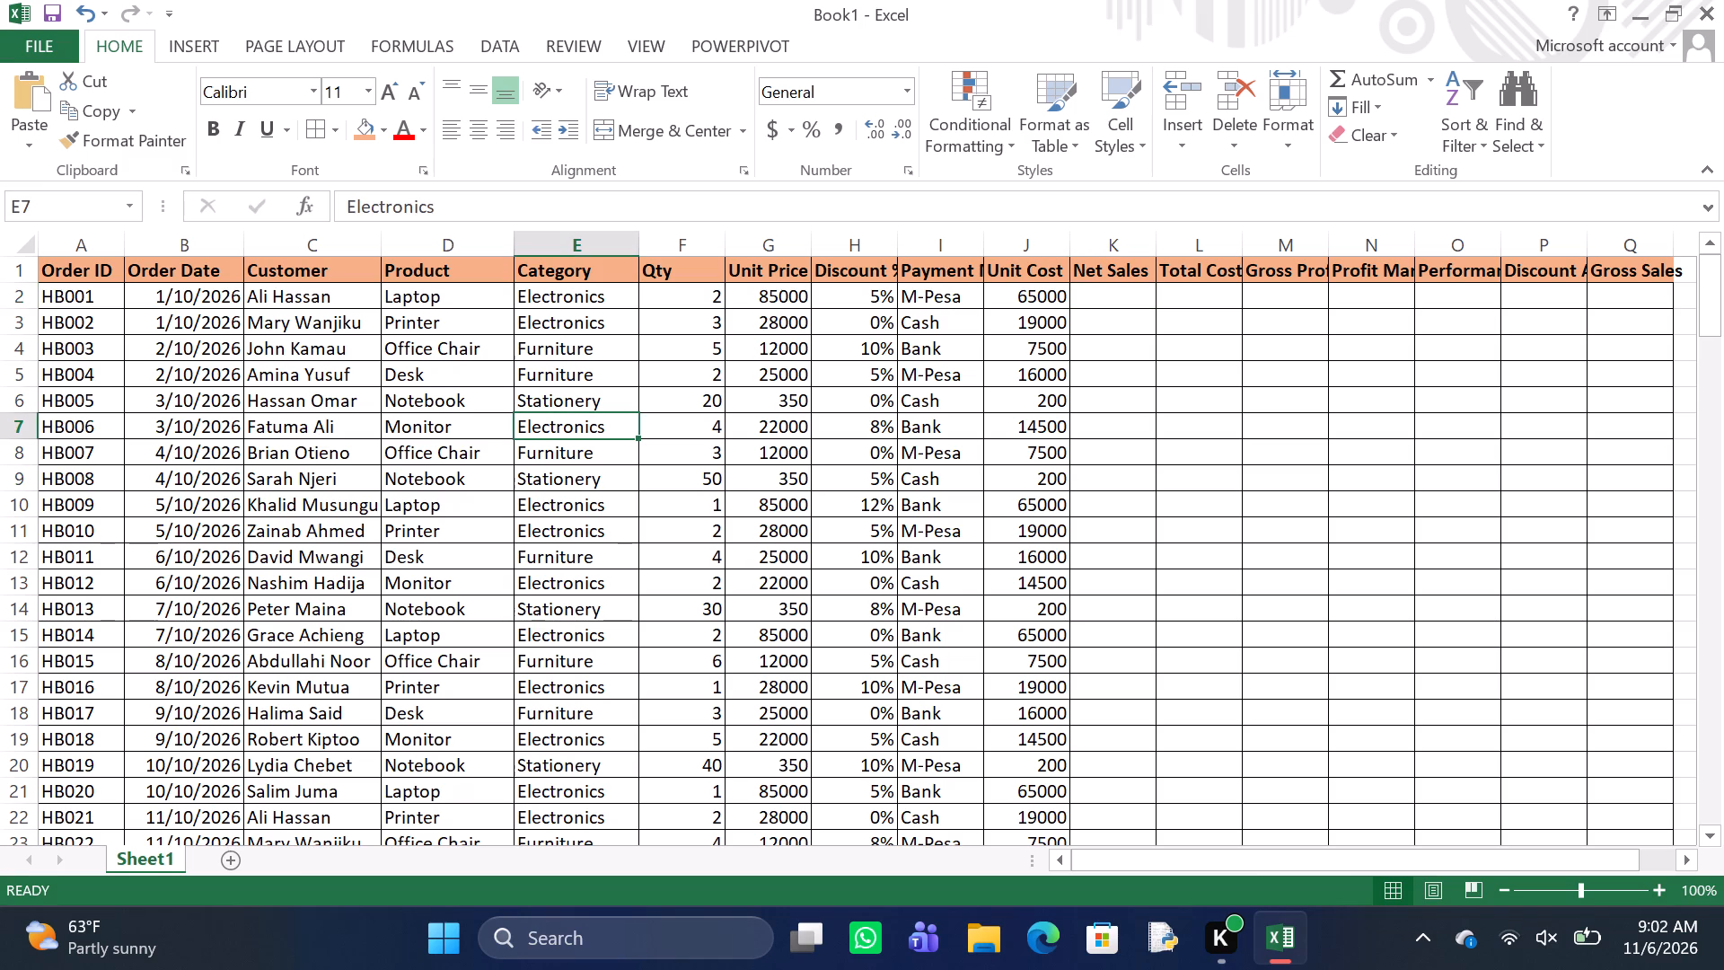
key(ctrl+t)
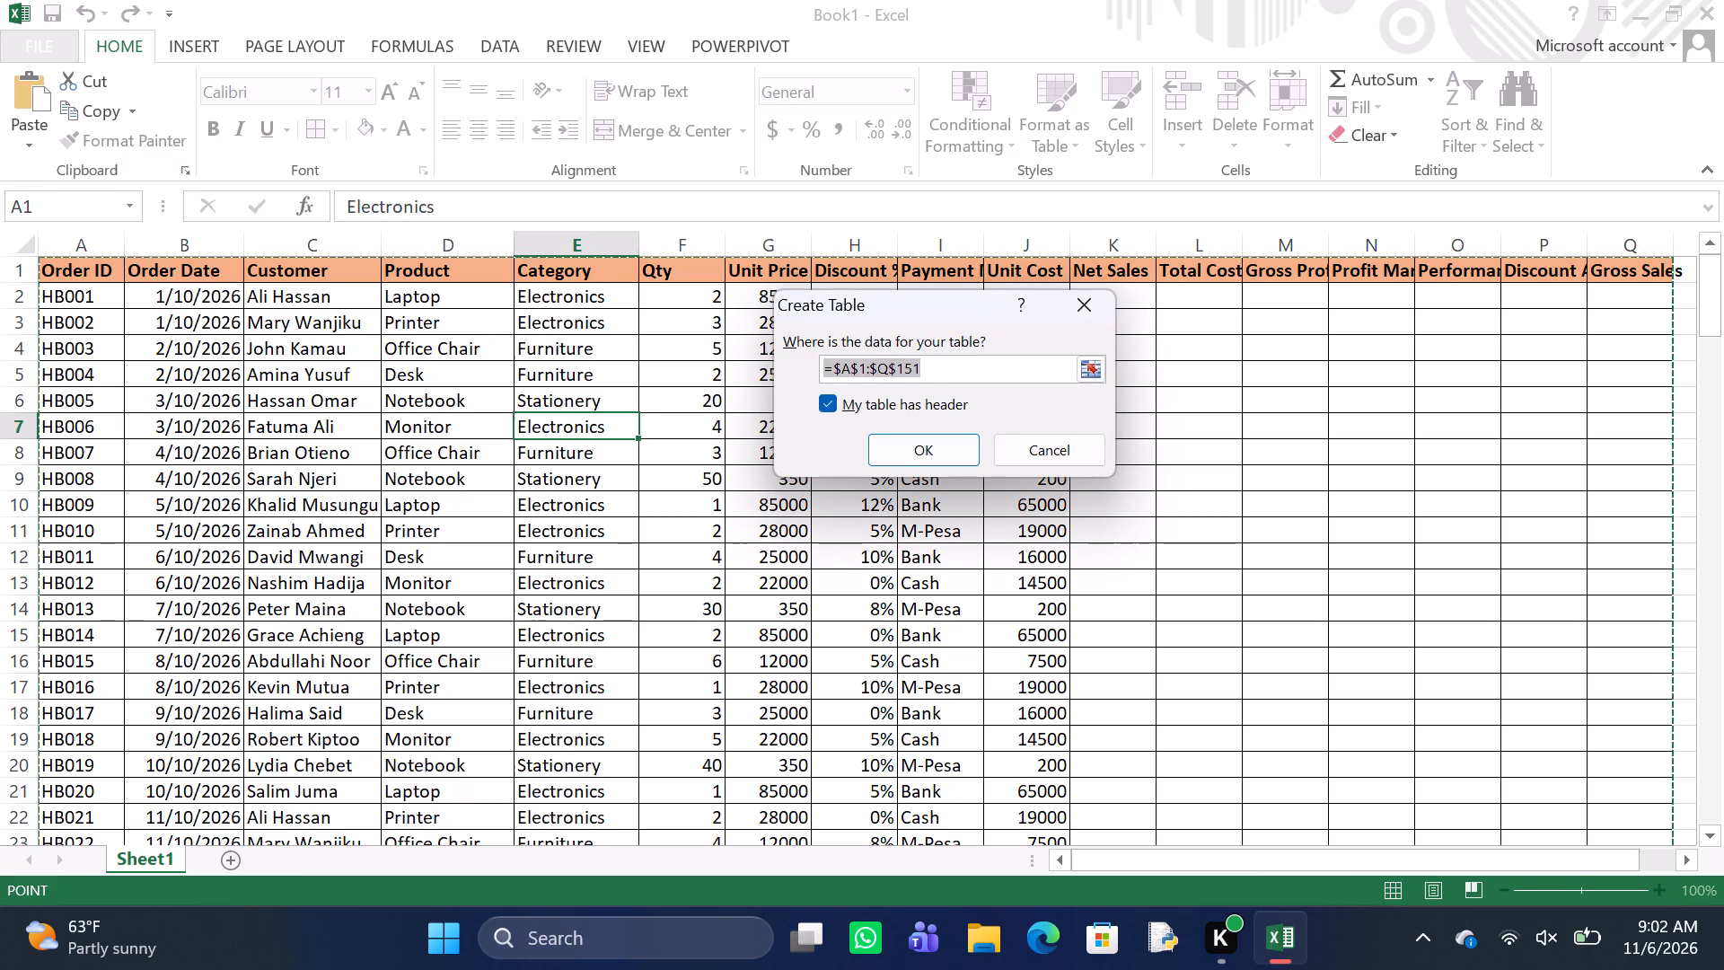
click(916, 445)
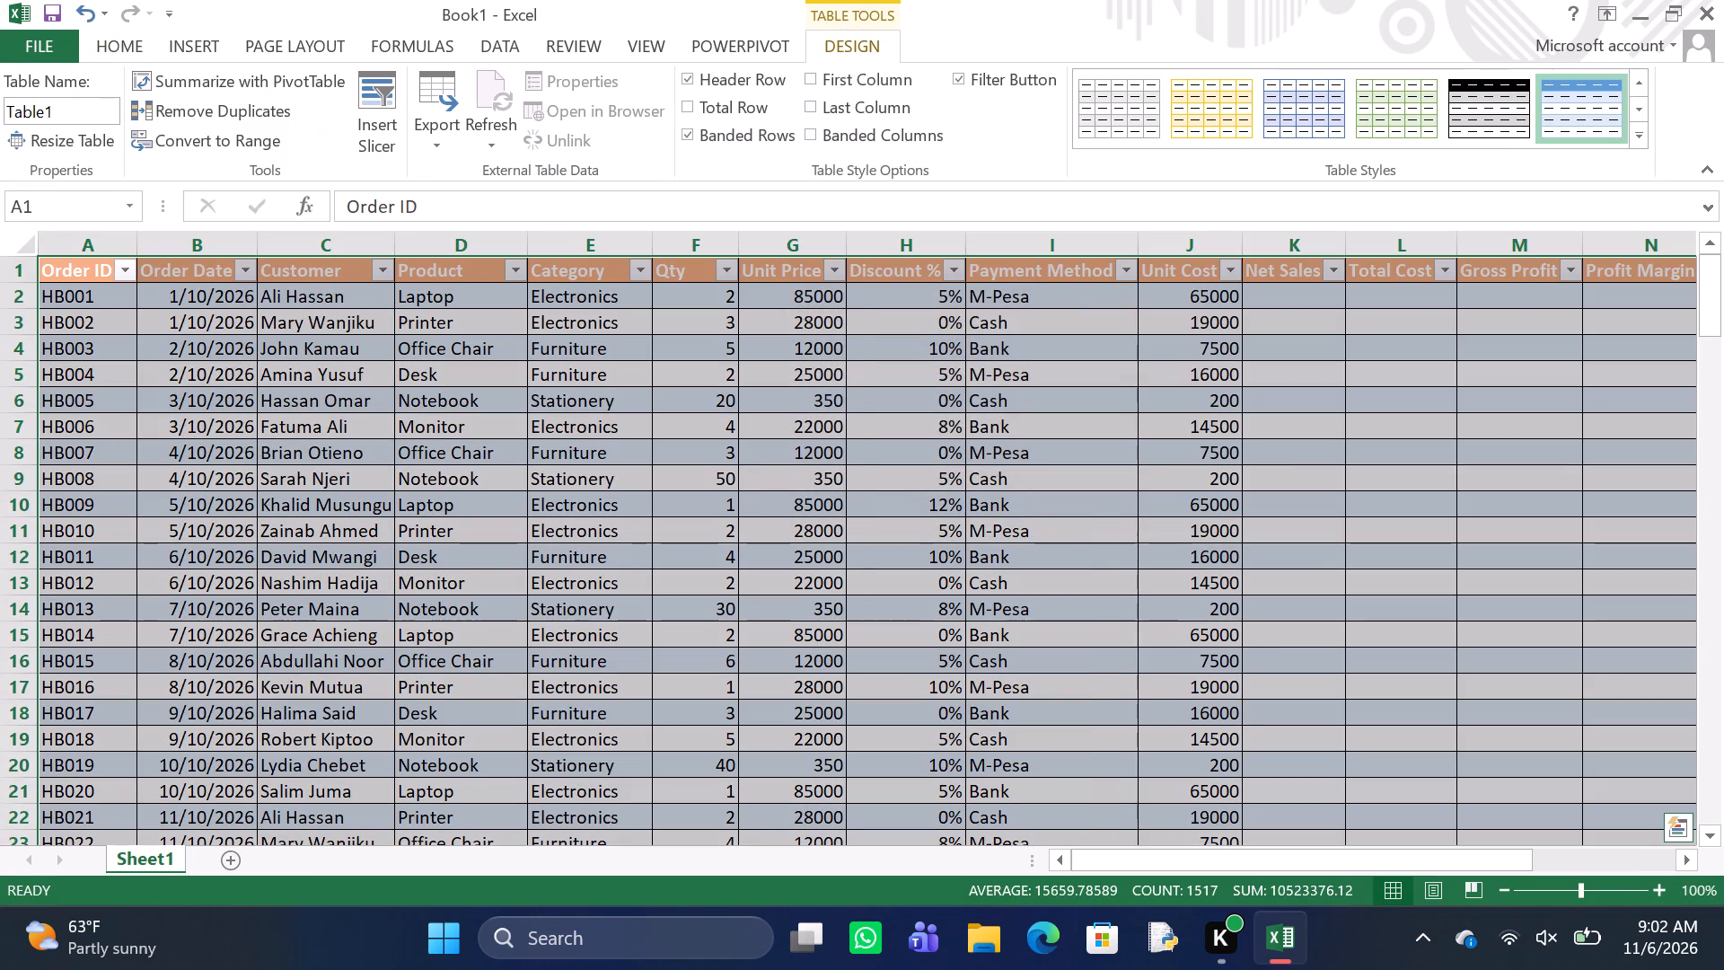
Apply the light yellow banded-row style to the table.
click(1170, 447)
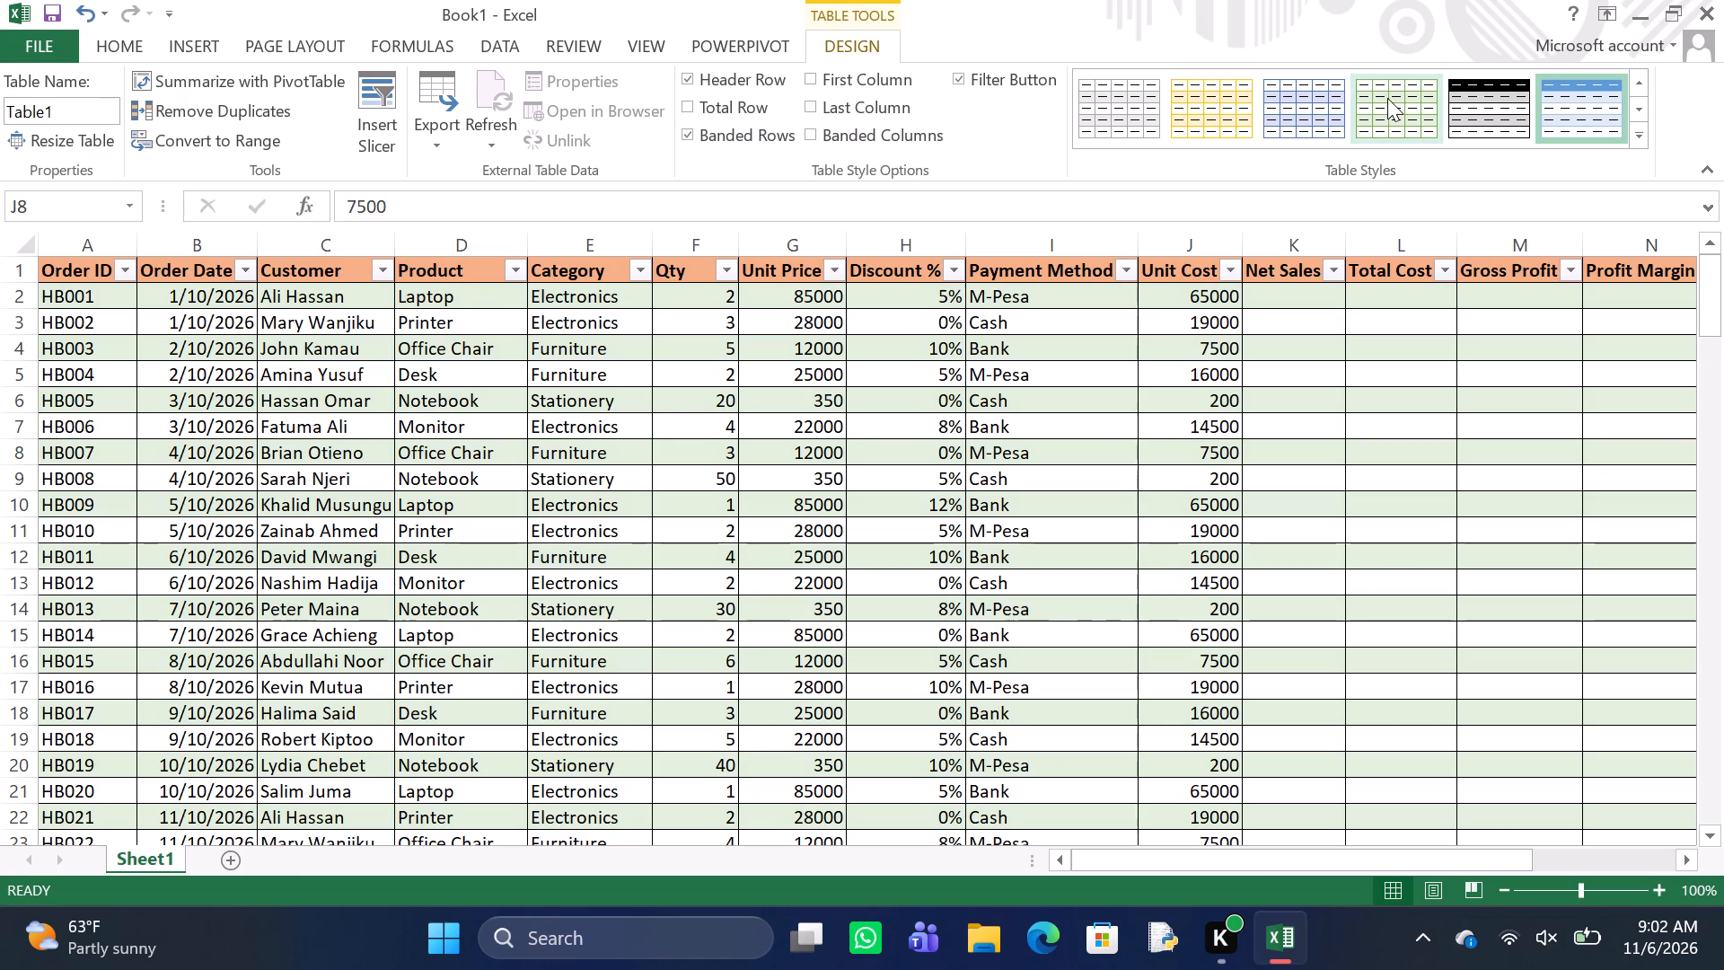
click(1235, 95)
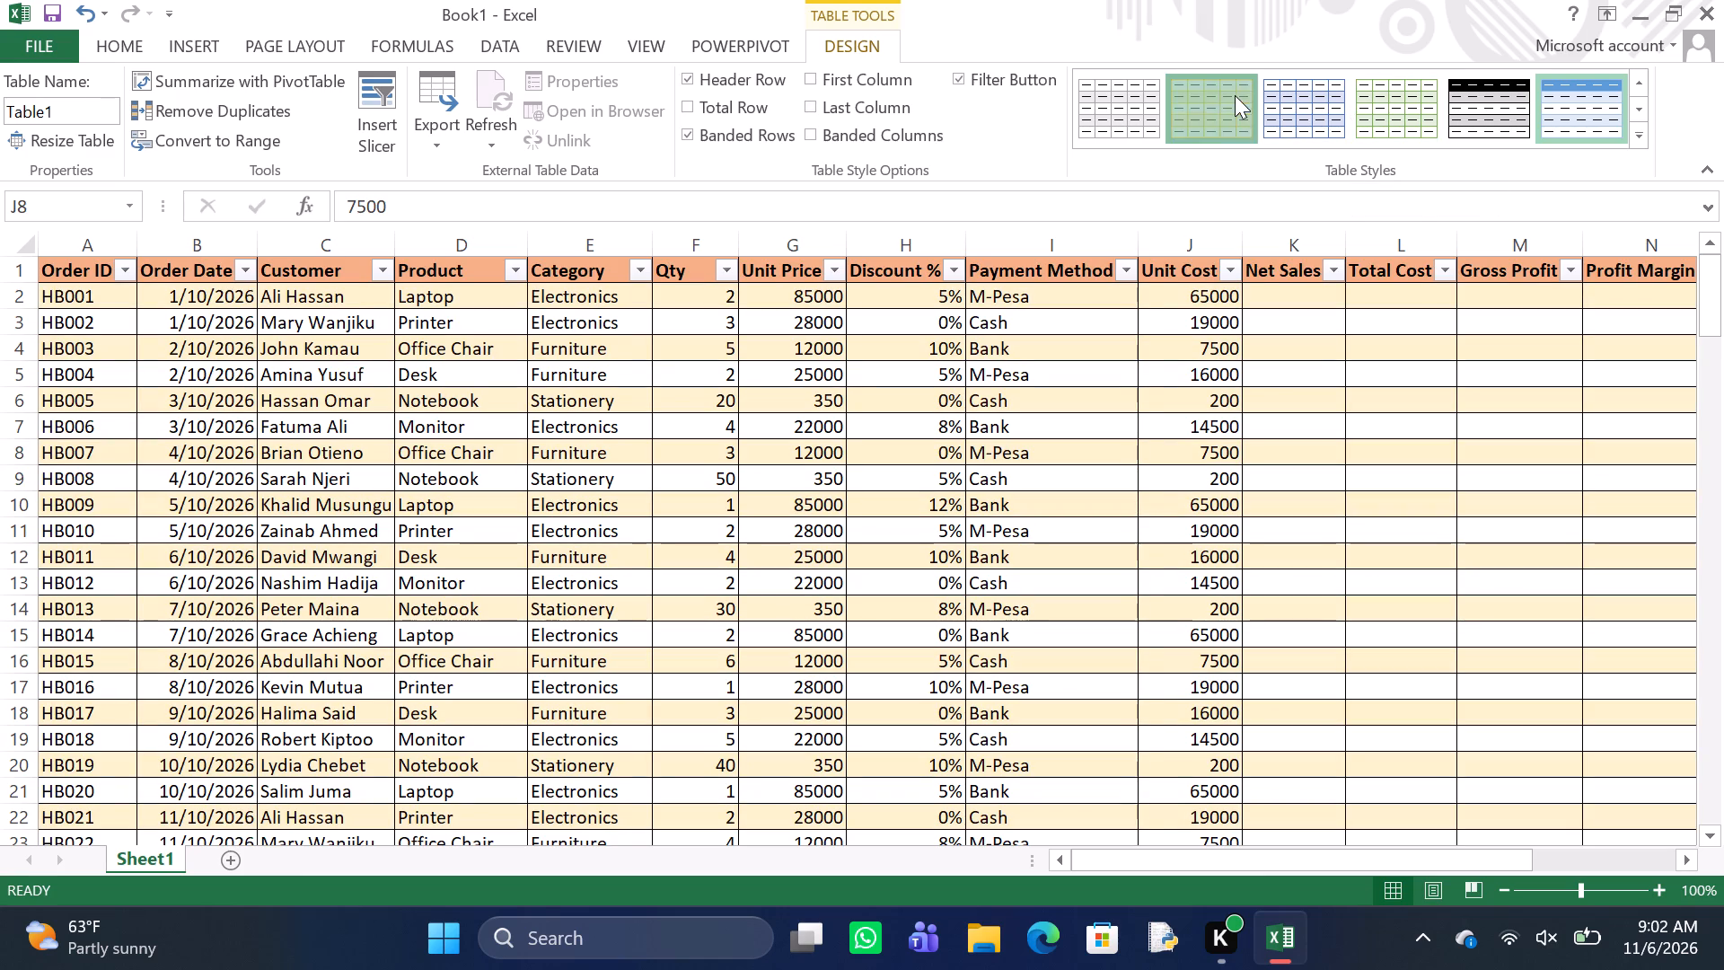
click(1163, 532)
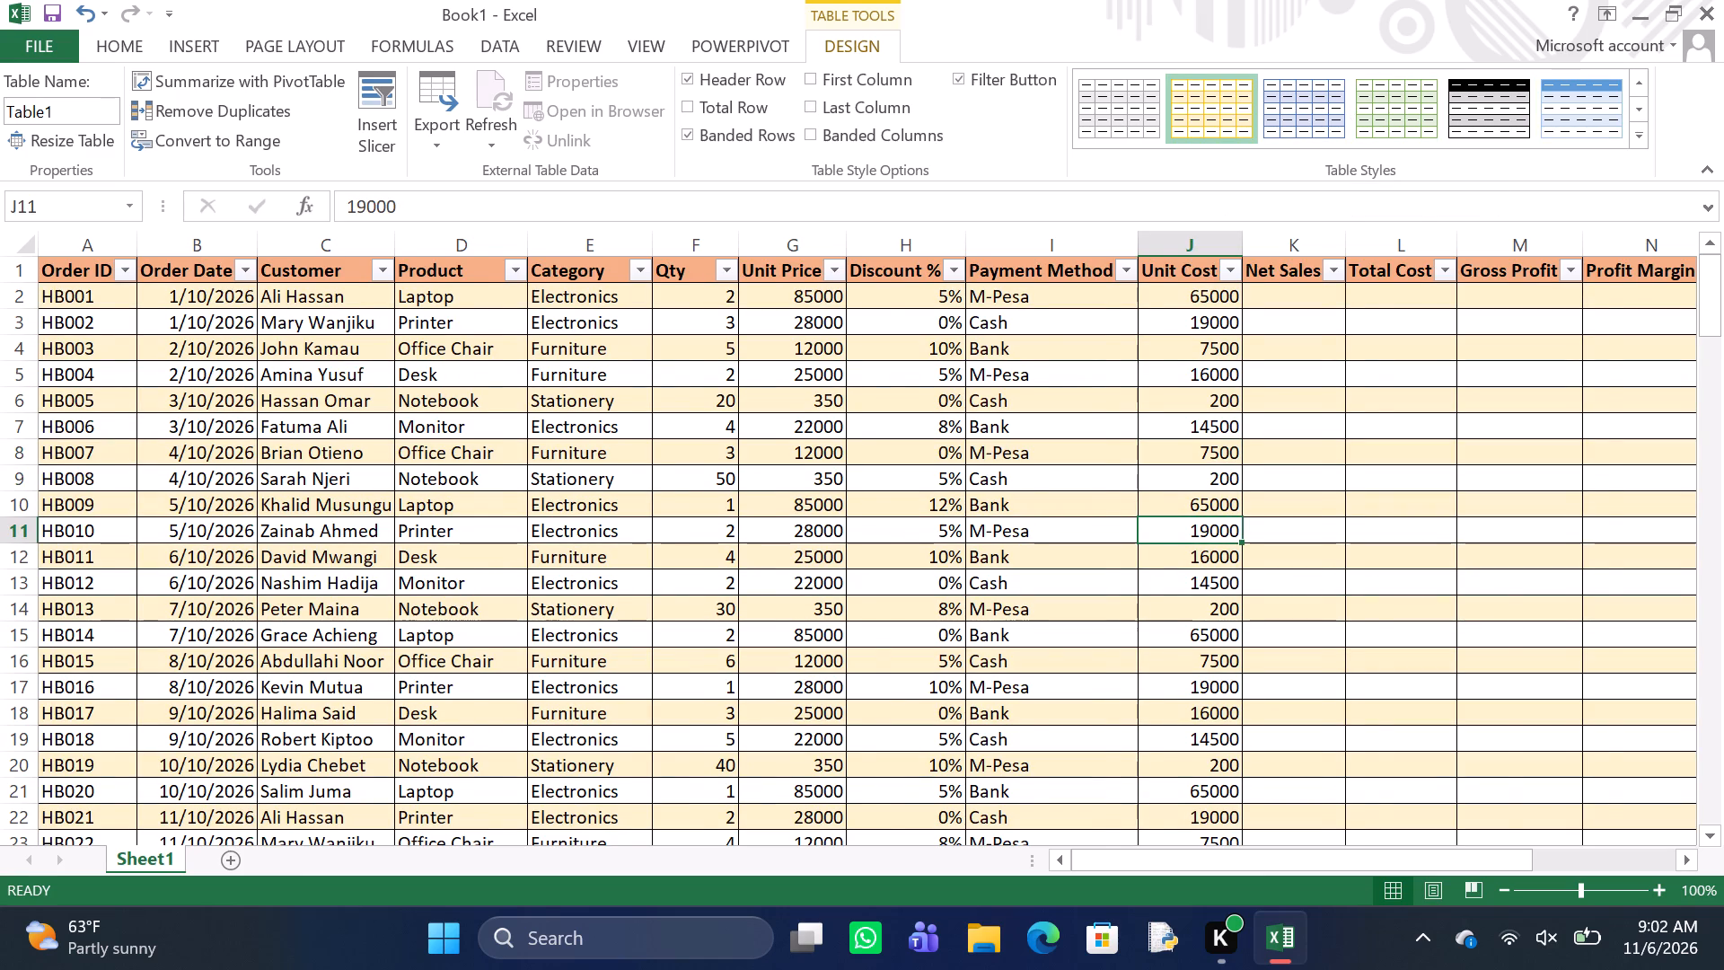
Enter the formula =F2*G2(1-H2) in cell K2 of the Net Sales column.
scroll(1163, 532, left, 6)
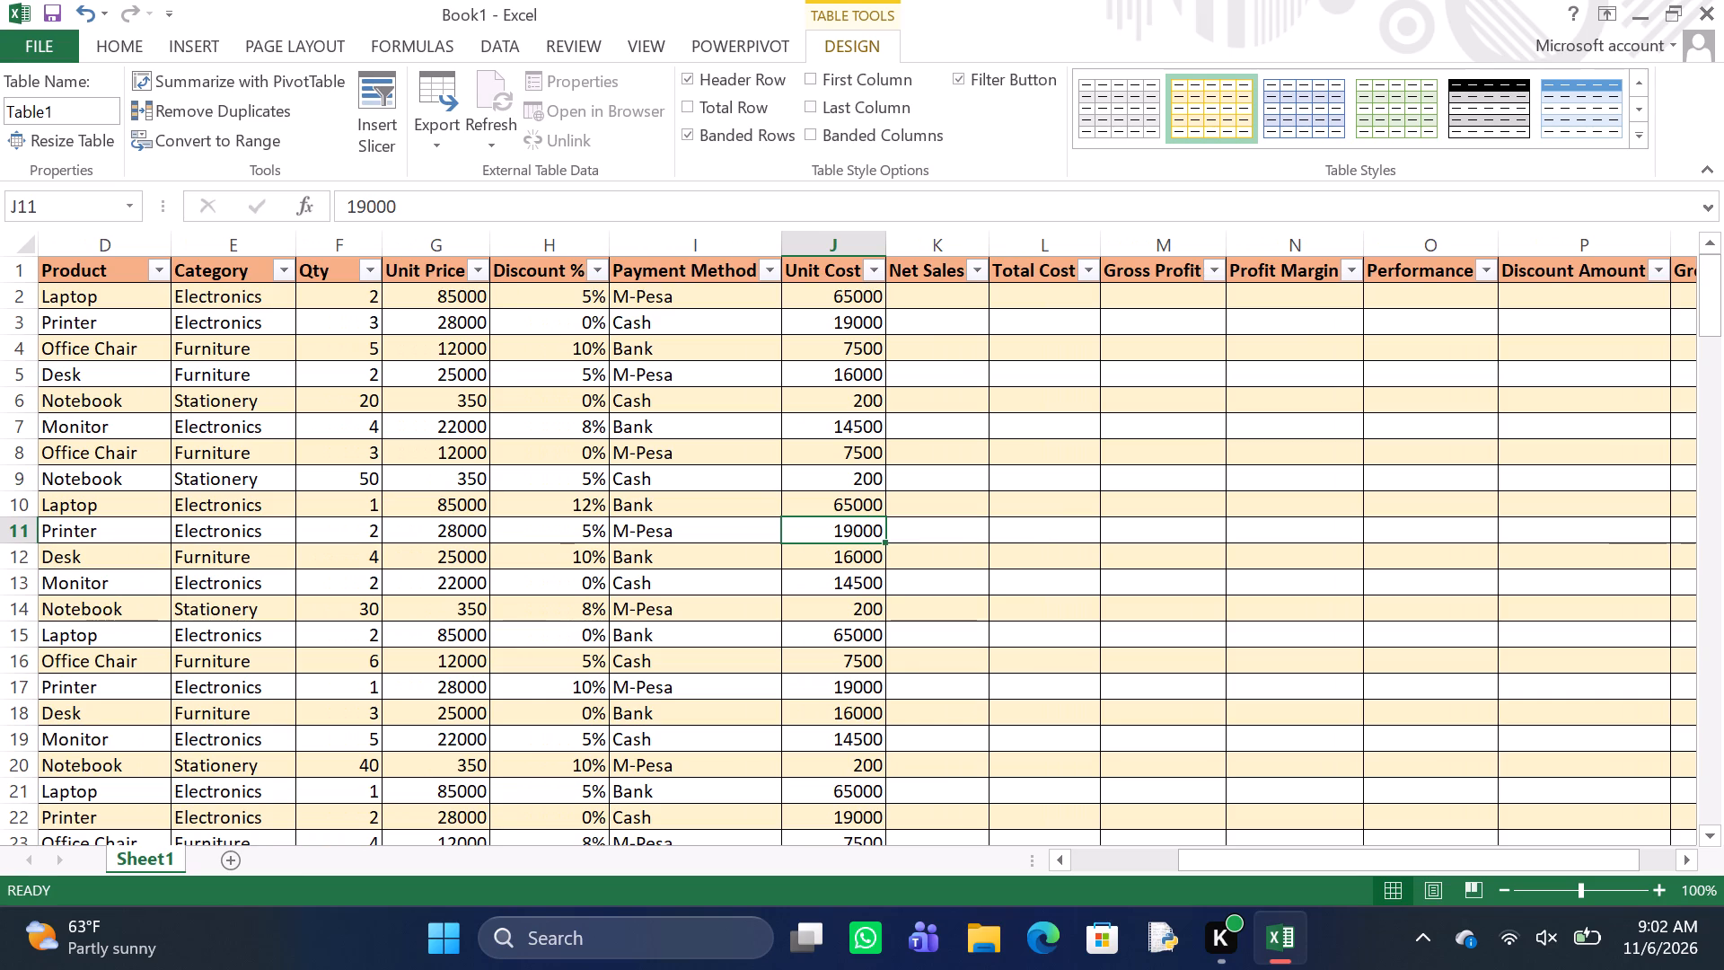
click(939, 304)
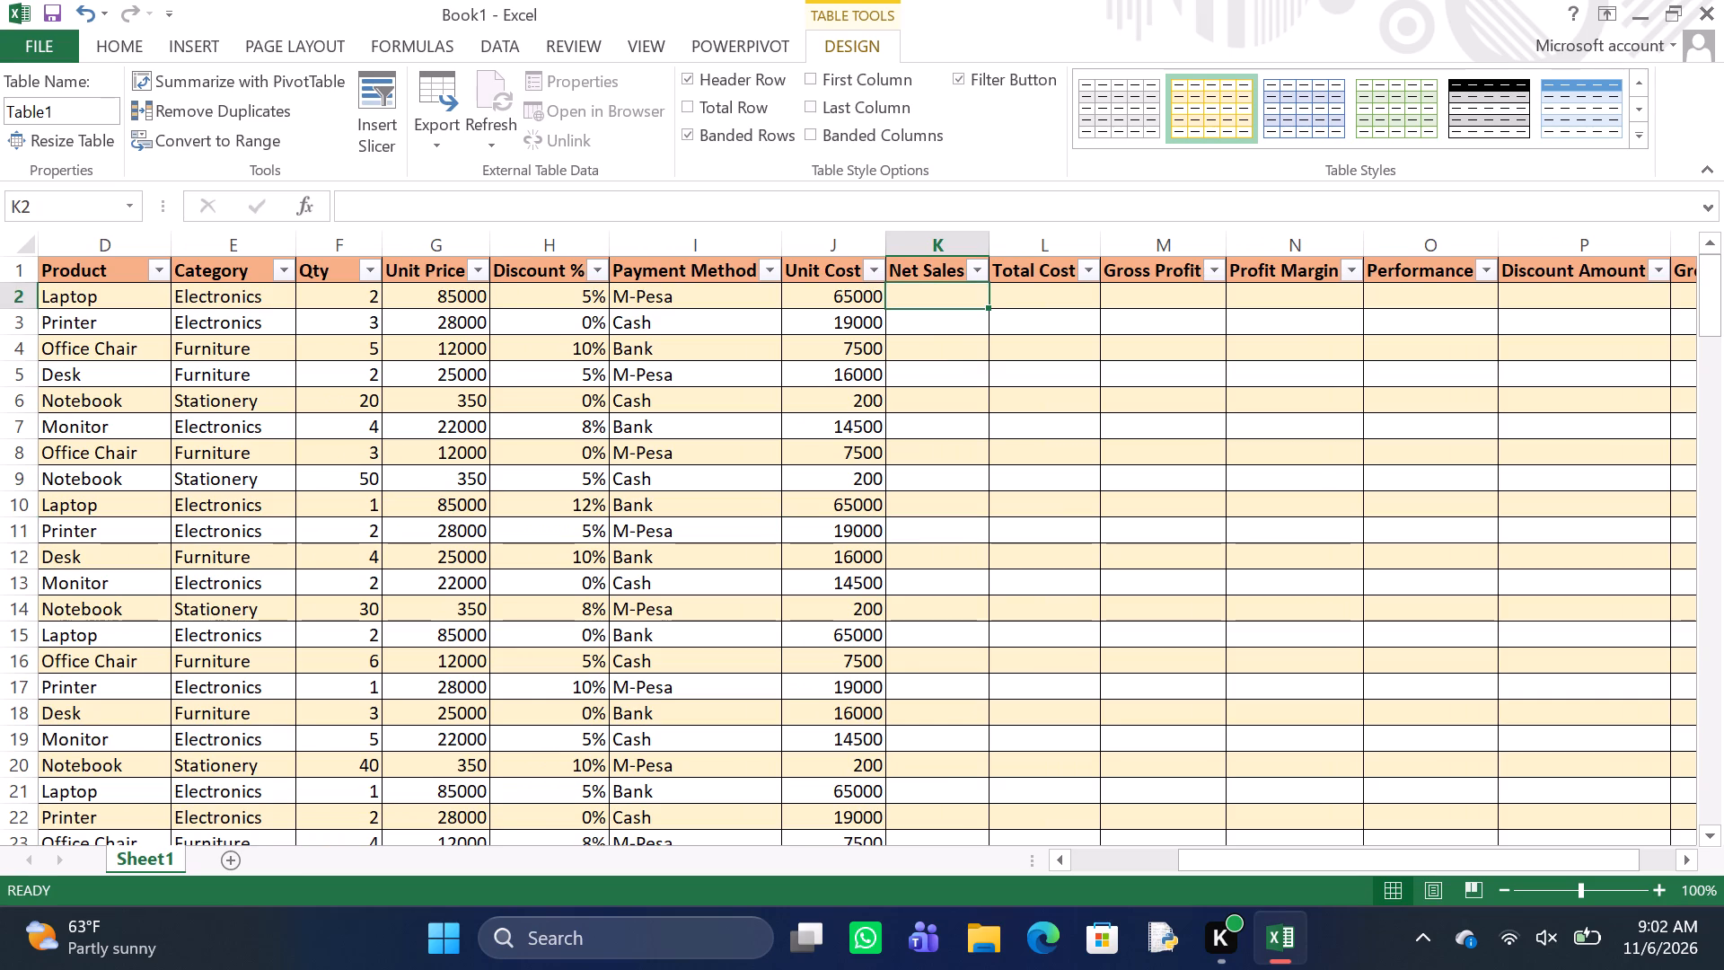
key(equal)
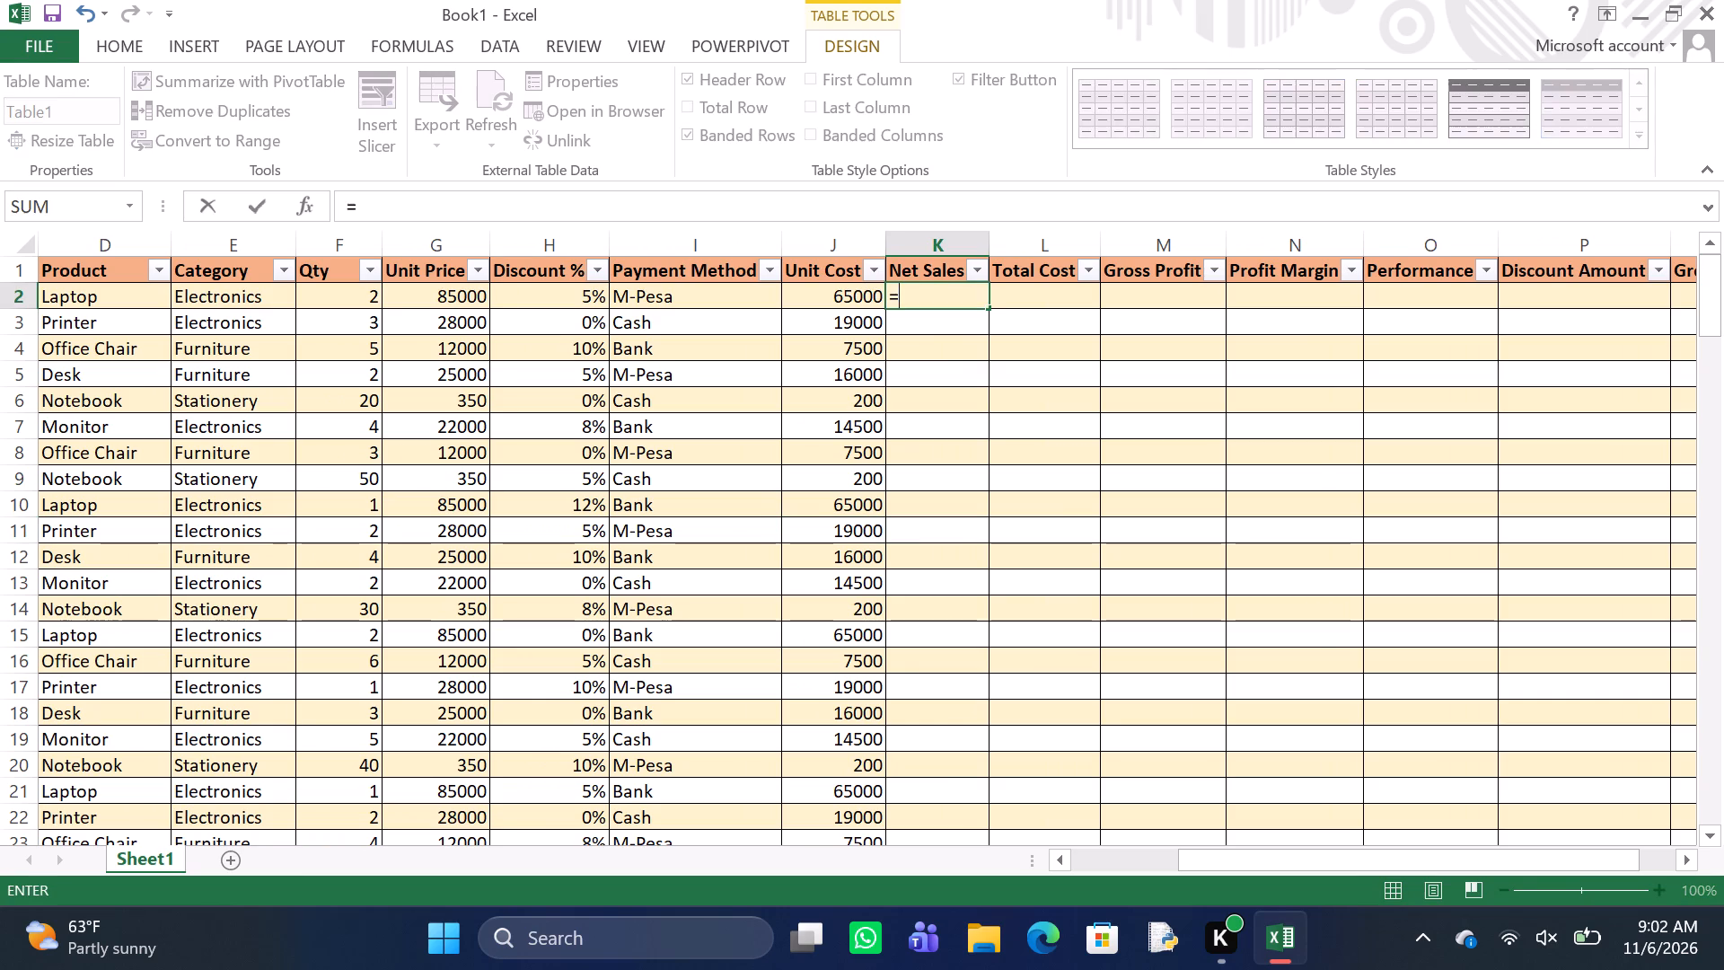
text(F2)
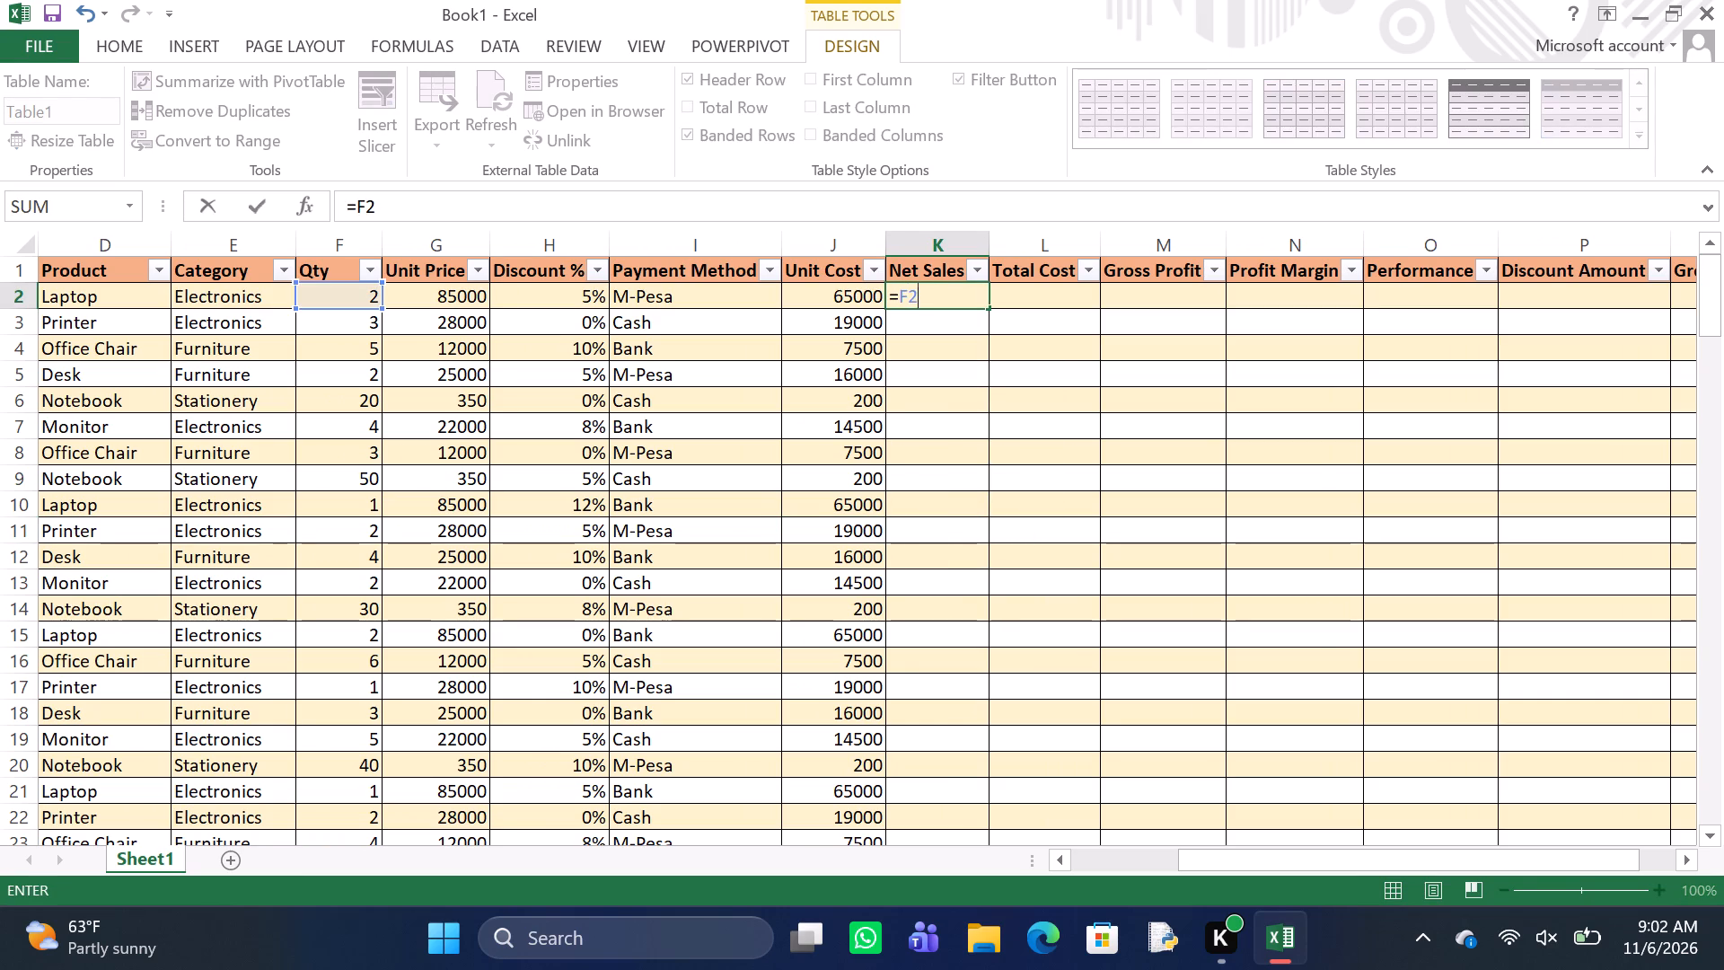
key(shift+asterisk)
text(G22)
key(BackSpace)
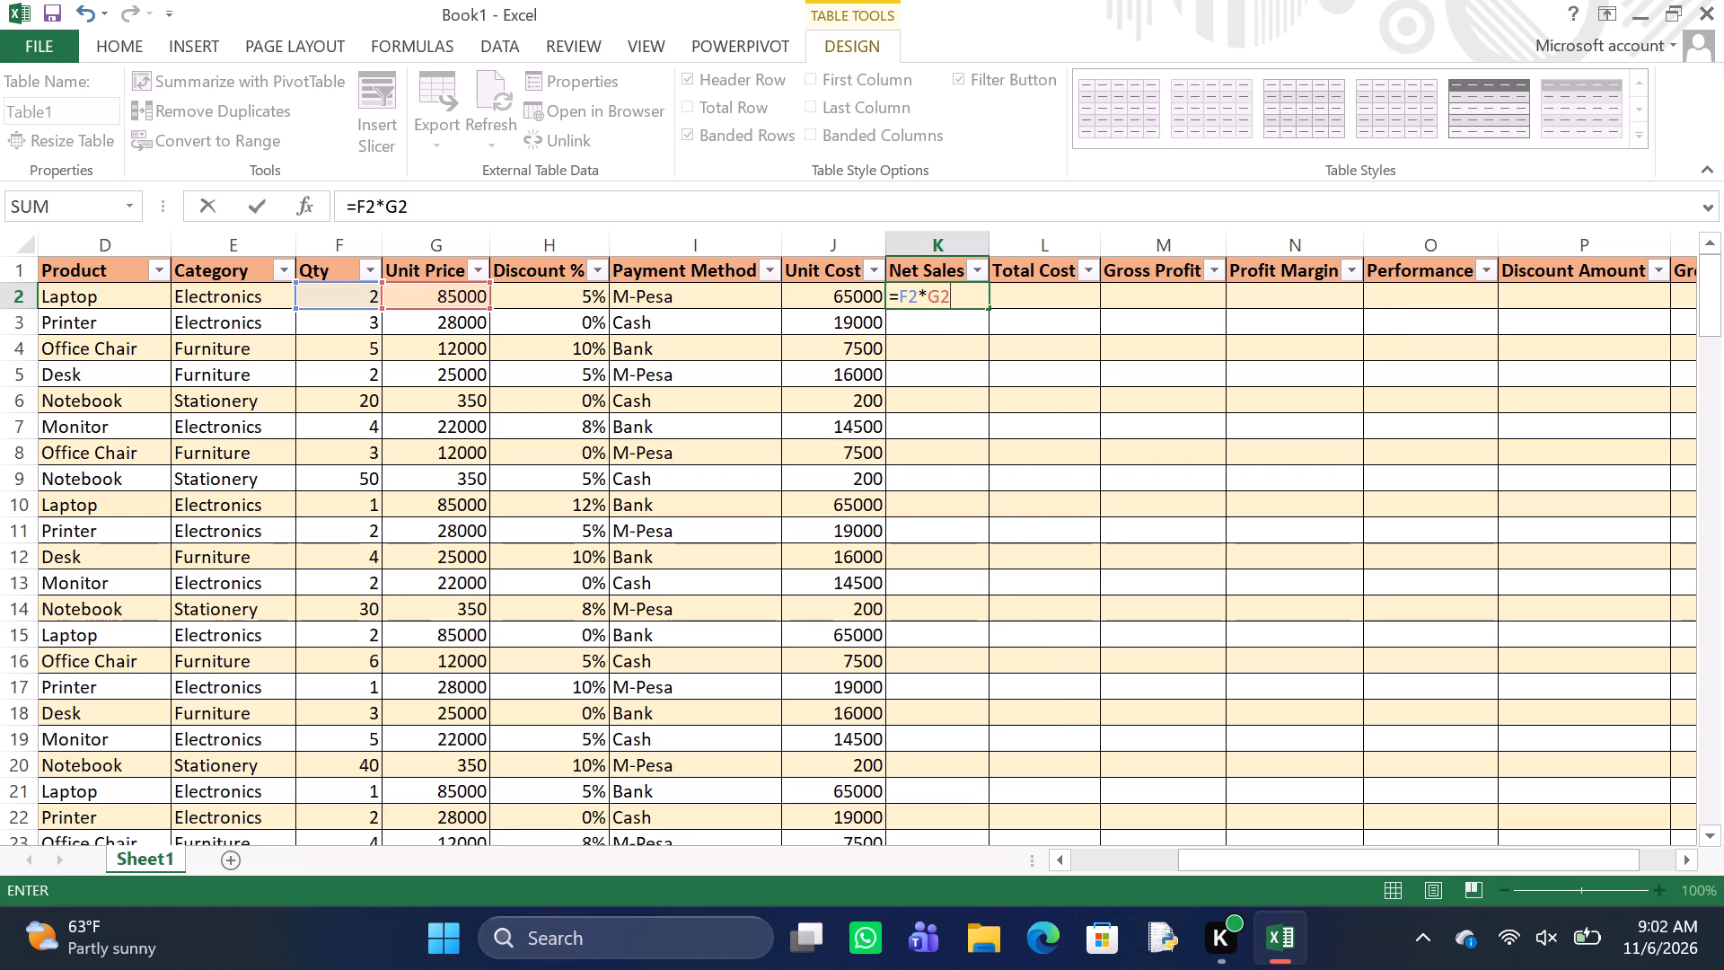
key(shift+parenleft)
key(1)
key(minus)
key(h)
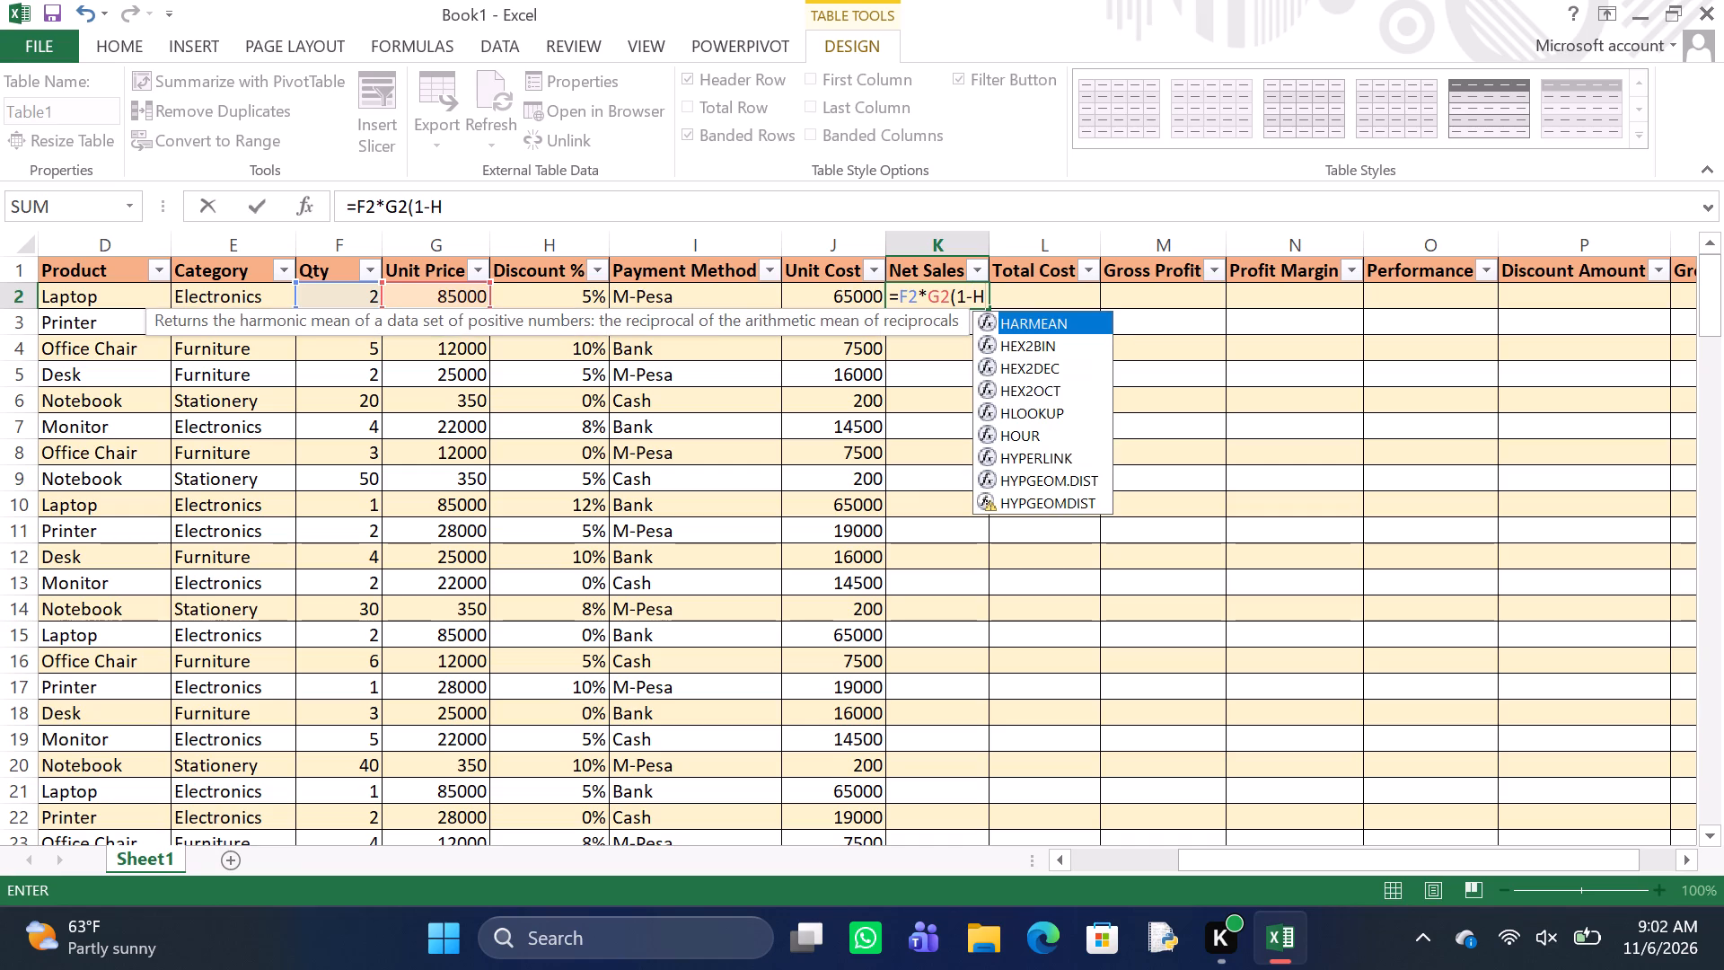
key(2)
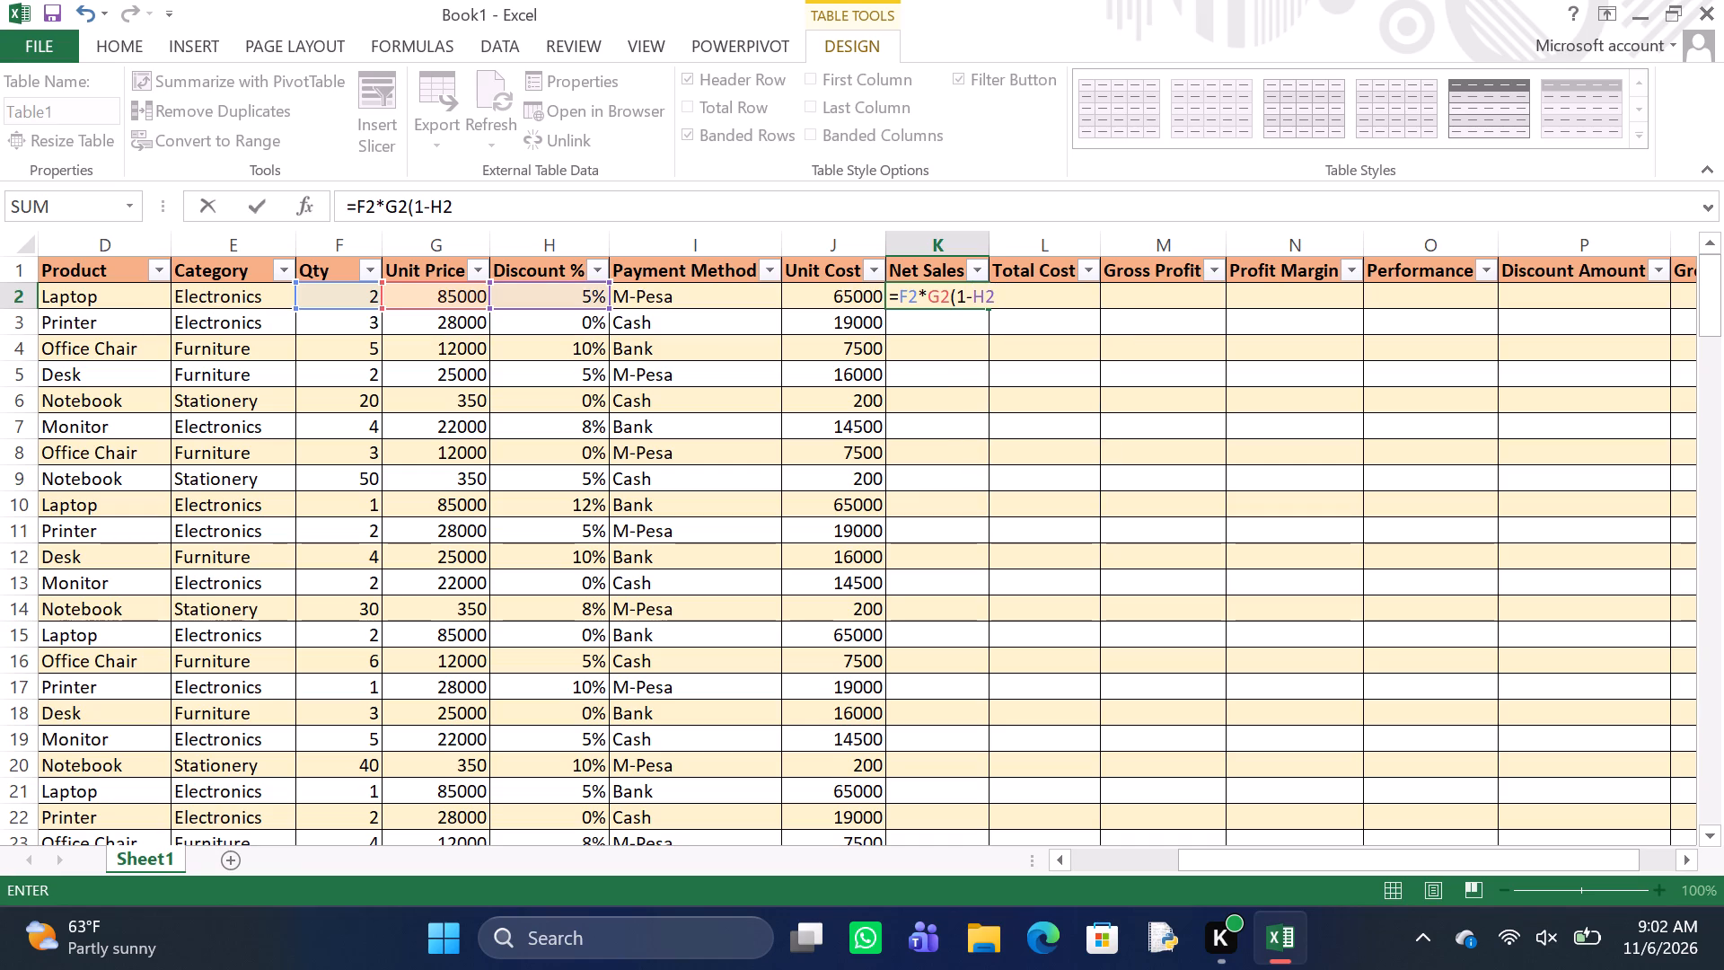
key(shift+parenright)
key(Return)
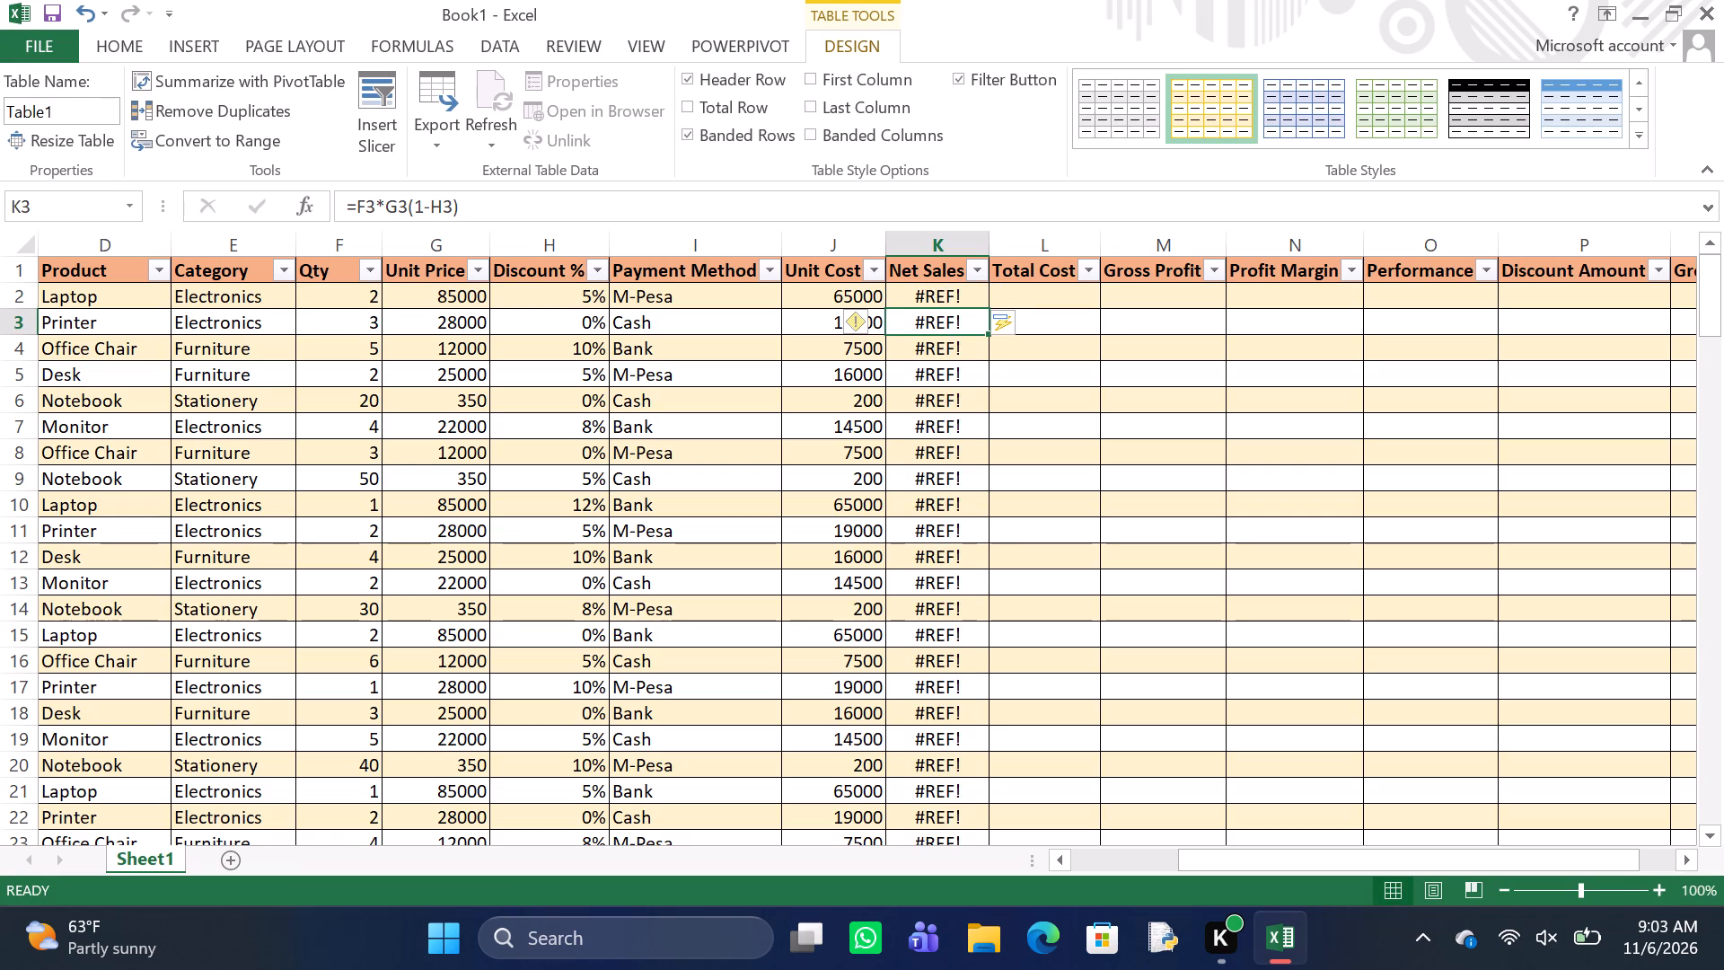
Correct the Net Sales formula in K2 to =F2*G2*(1-H2) by adding the missing multiplication sign.
click(948, 295)
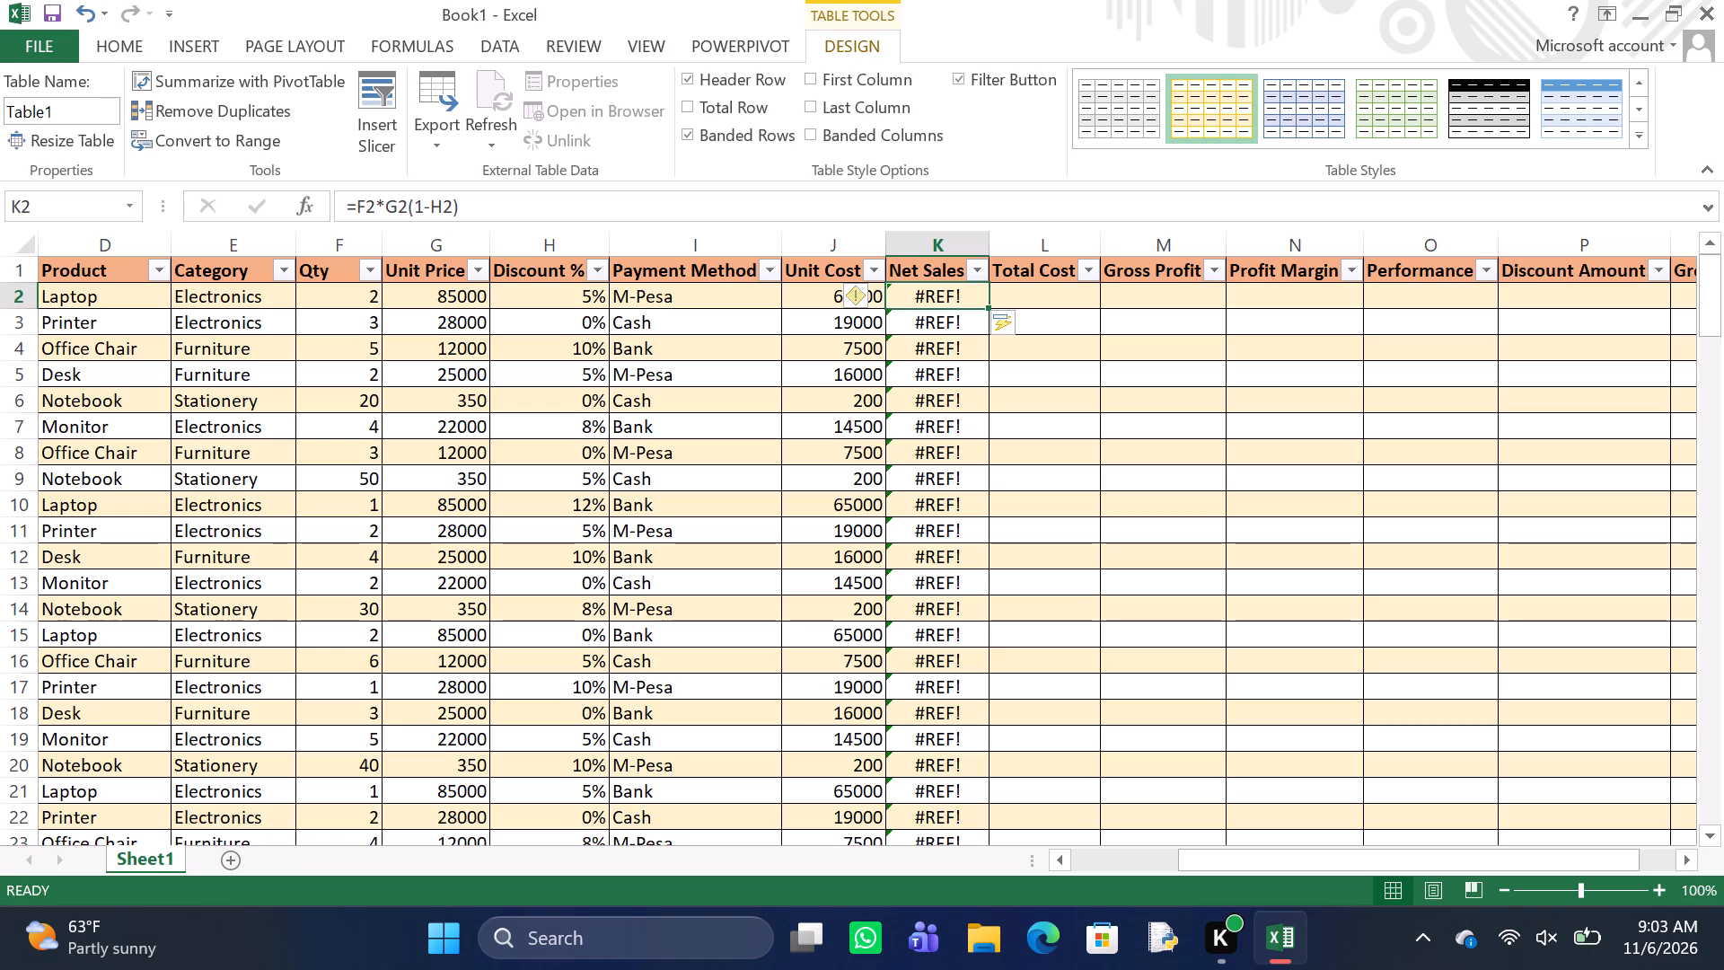
click(404, 206)
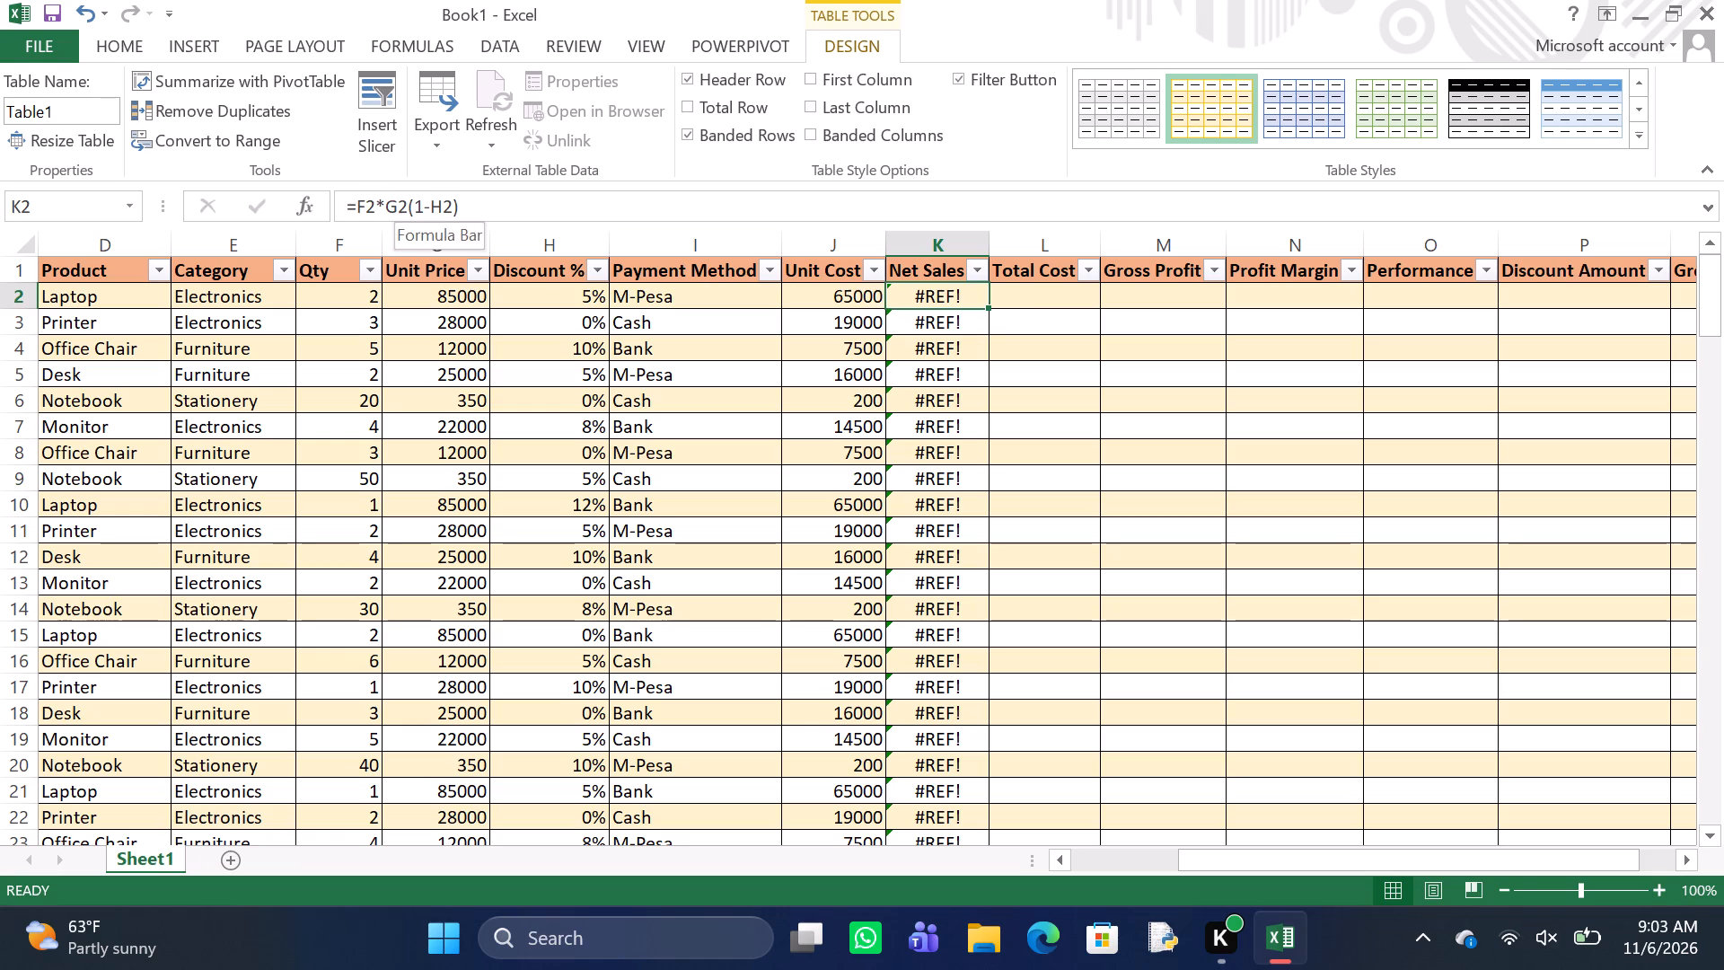
key(shift+asterisk)
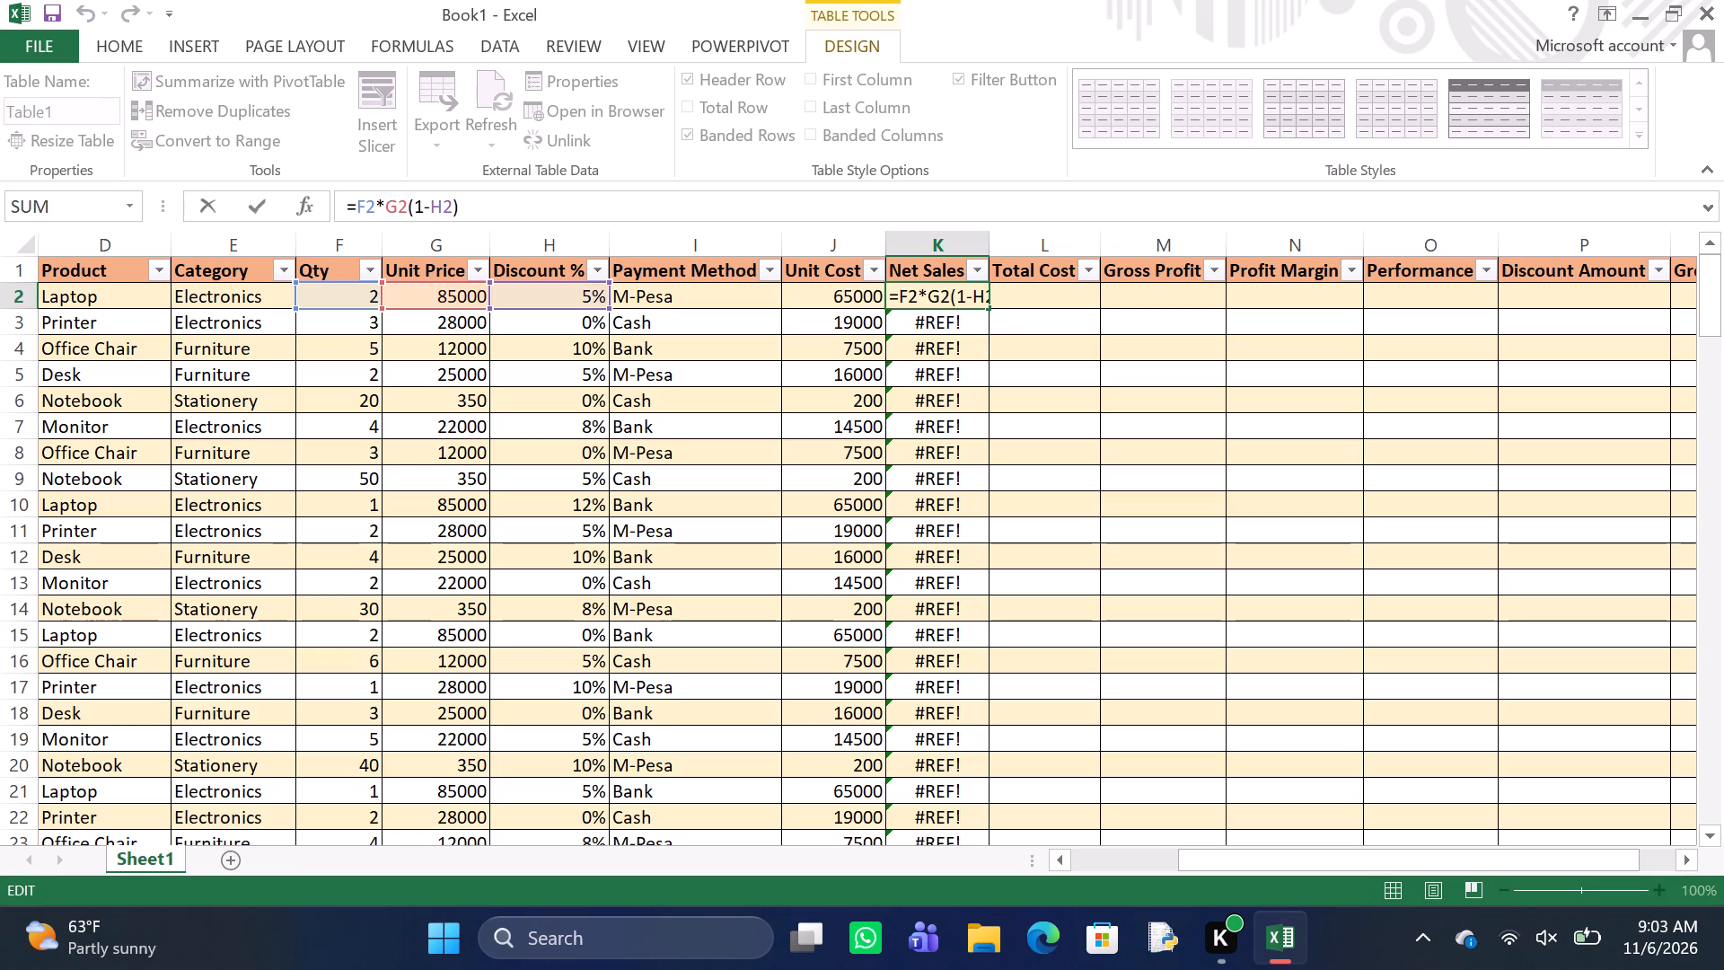
key(Return)
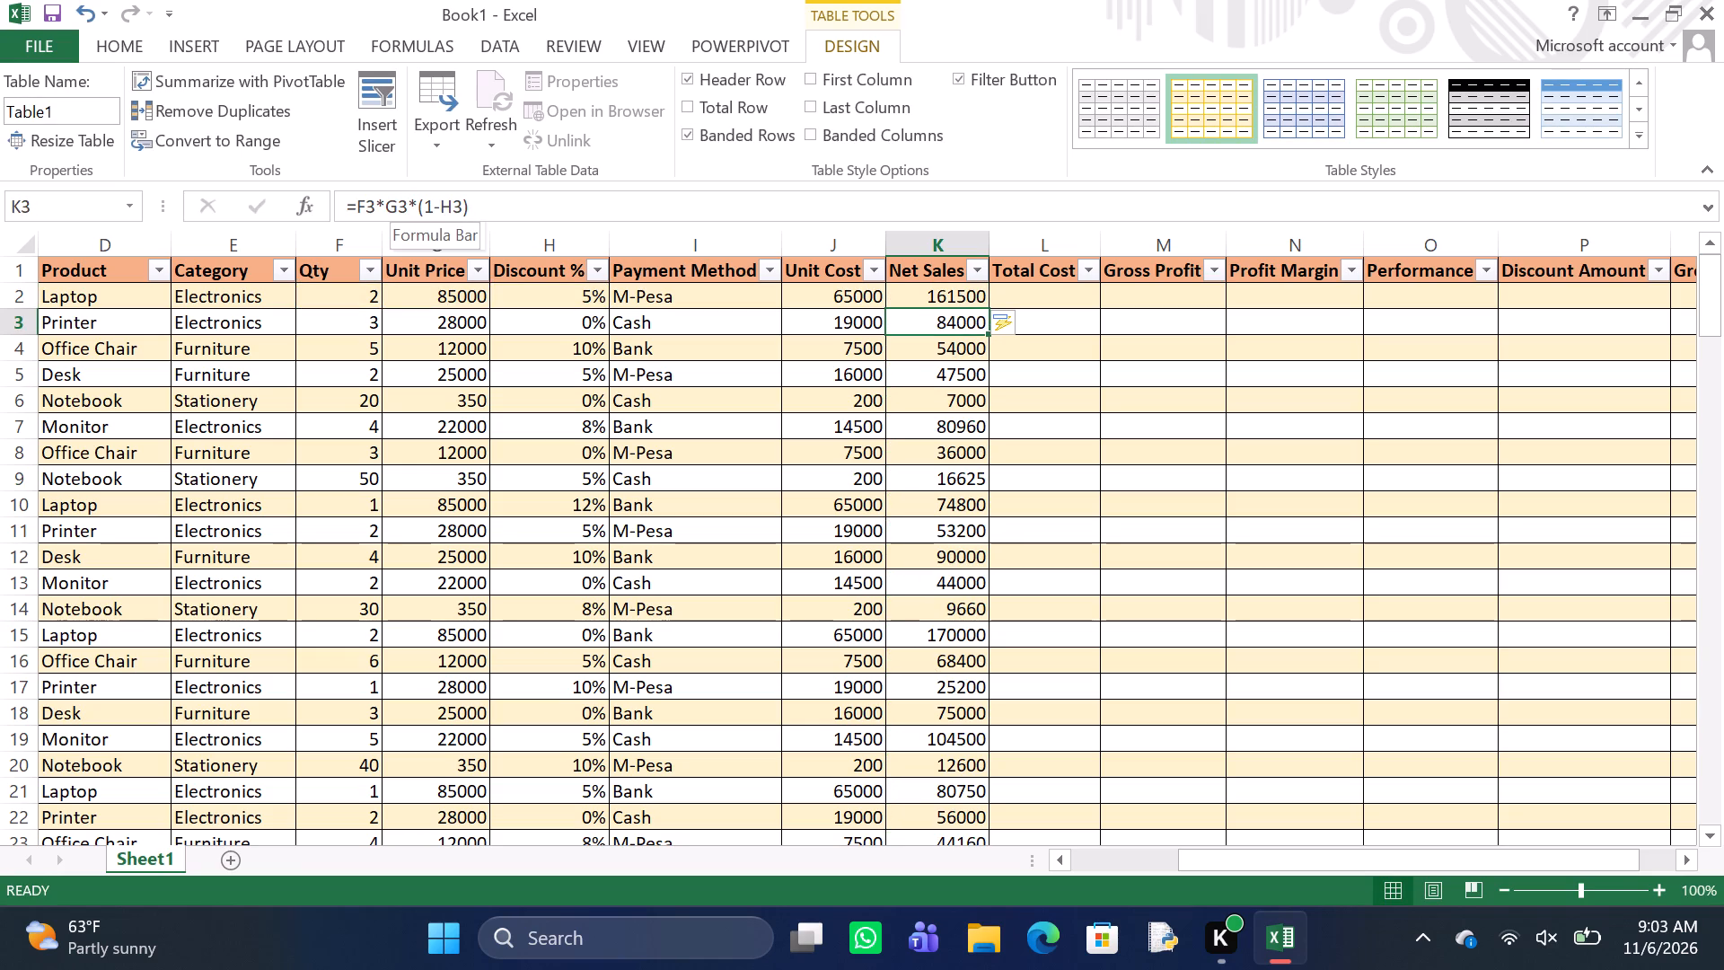
Fill the Total Cost column by entering the formula =F2*J2 in cell L2.
click(1030, 296)
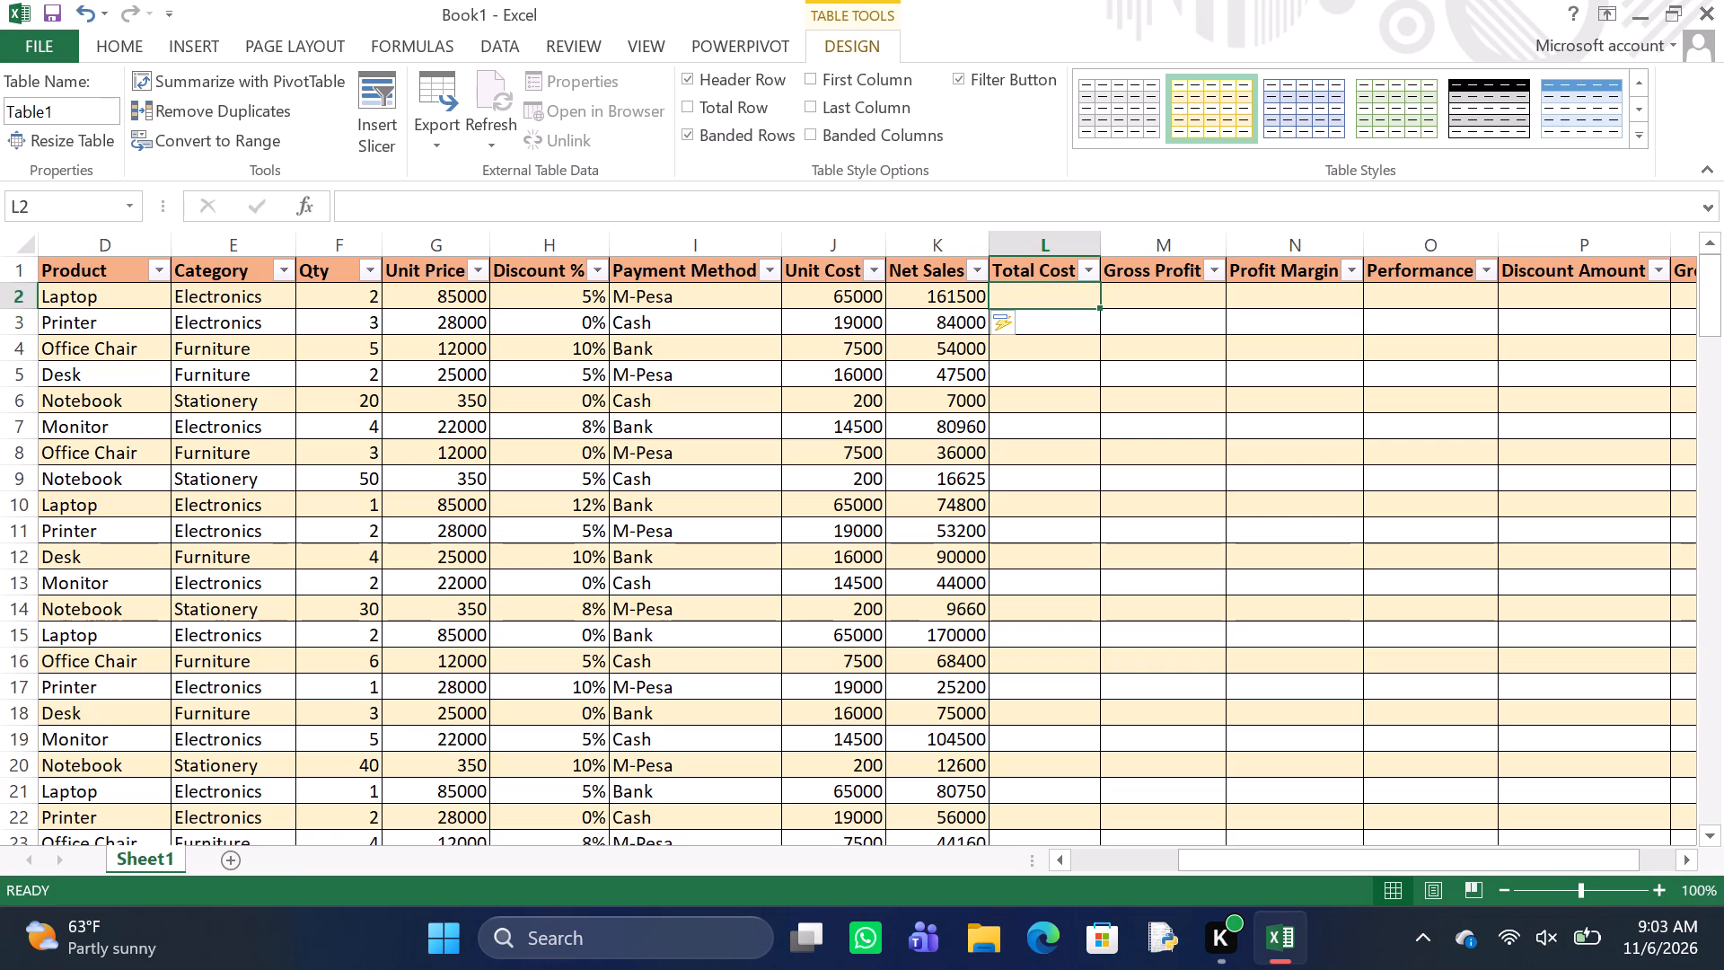
key(equal)
text(F2)
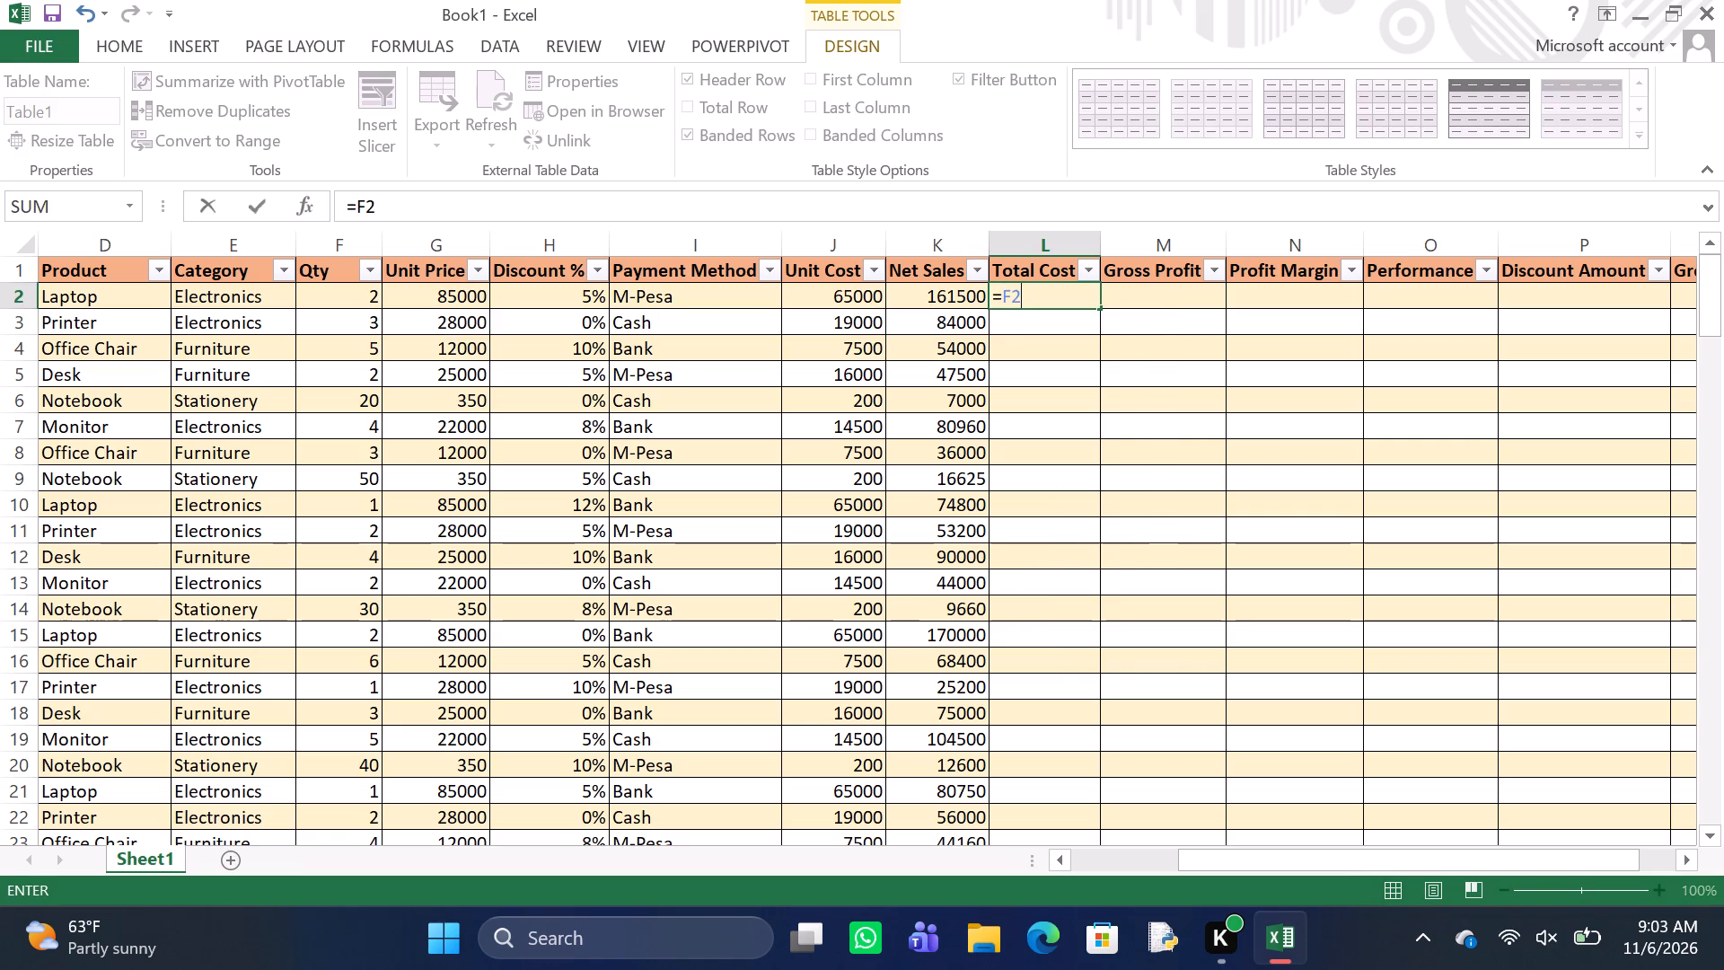
key(shift+asterisk)
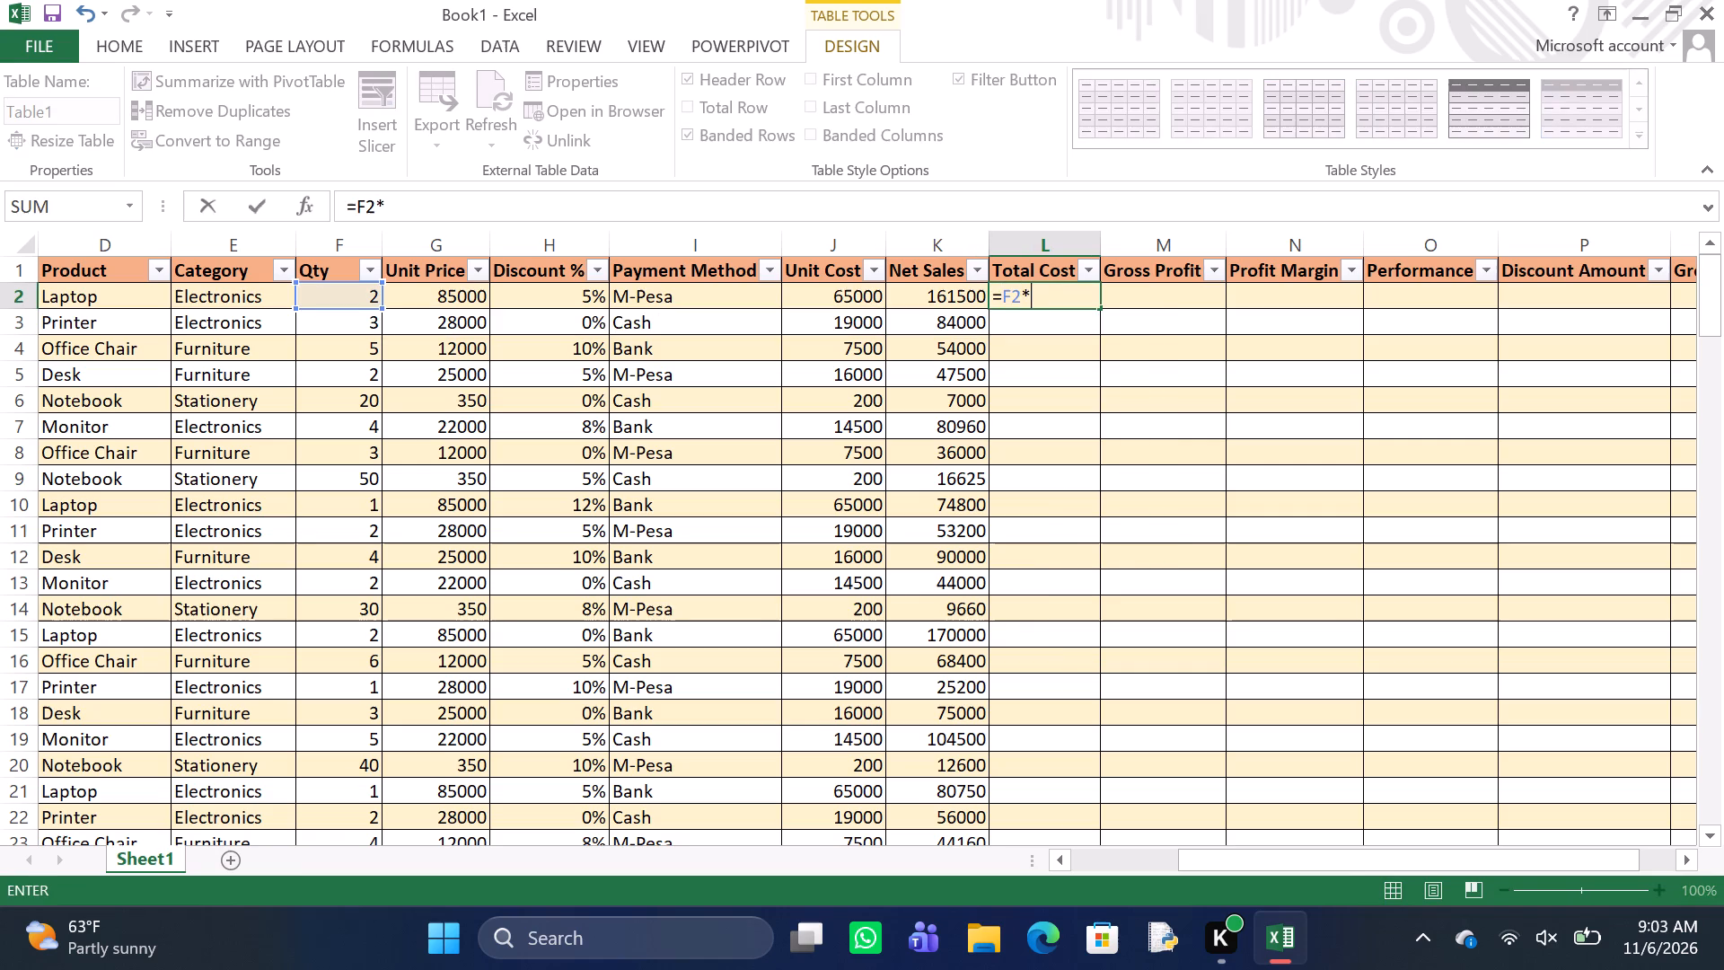
text(J2)
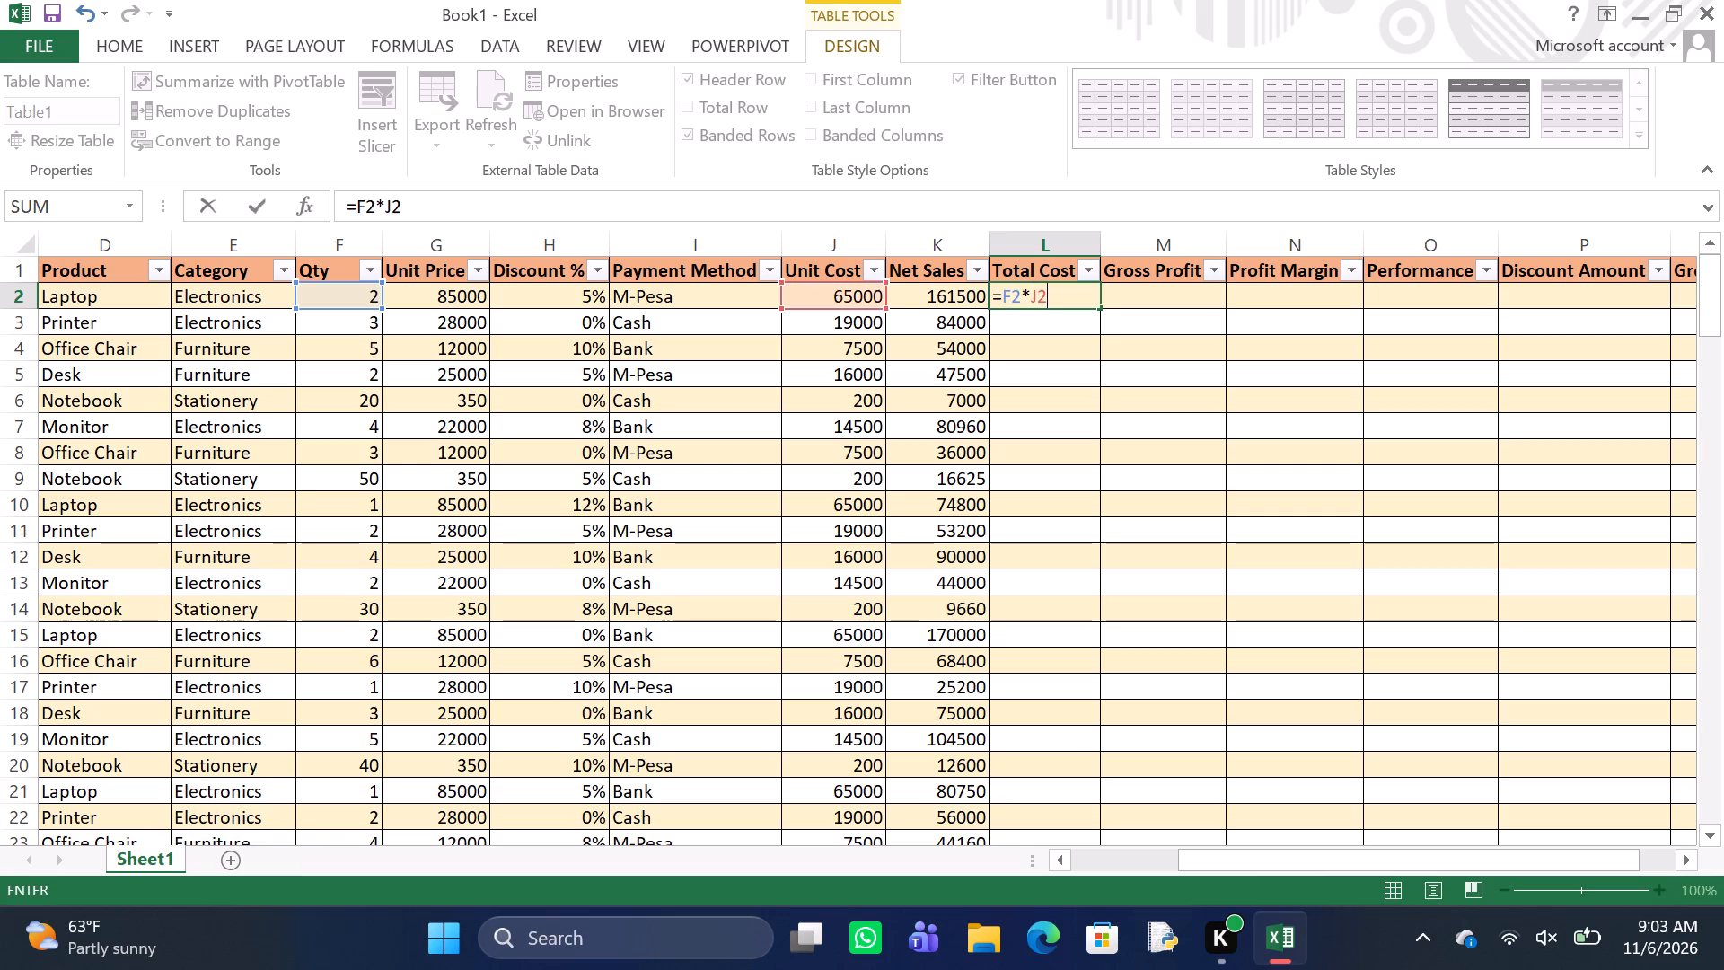
key(Return)
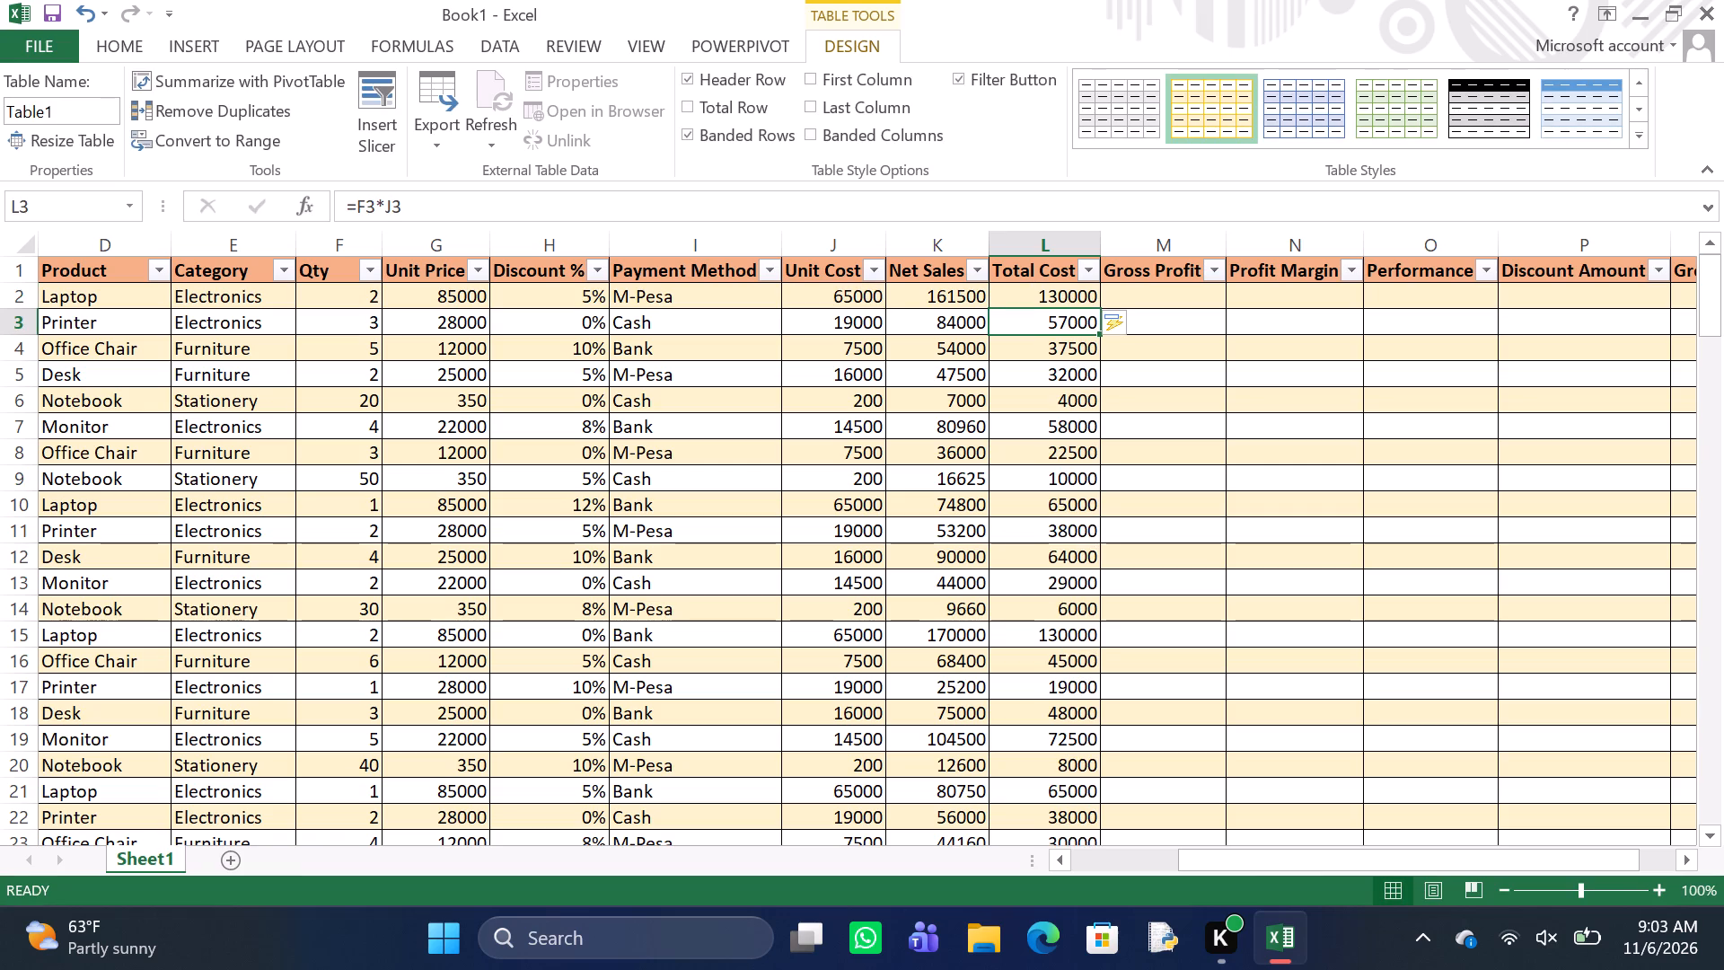
Fill the Gross Profit column by entering the formula =K2-L2 in cell M2.
click(1170, 295)
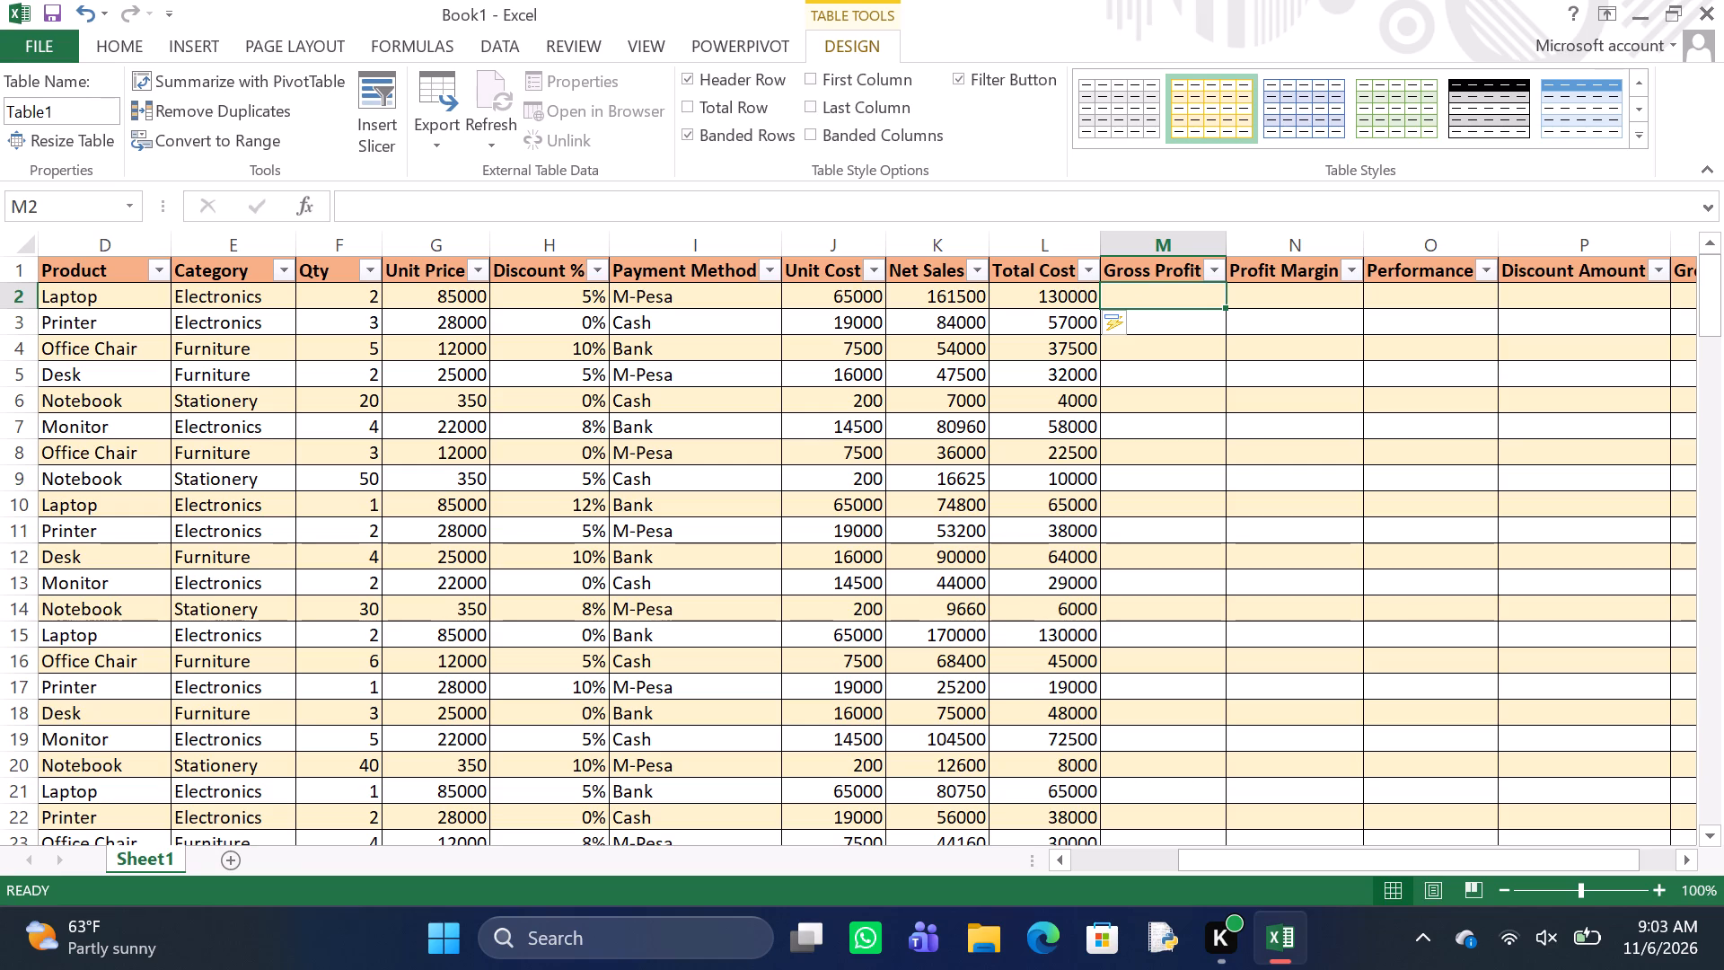
text(=K2-)
text(L2)
key(Return)
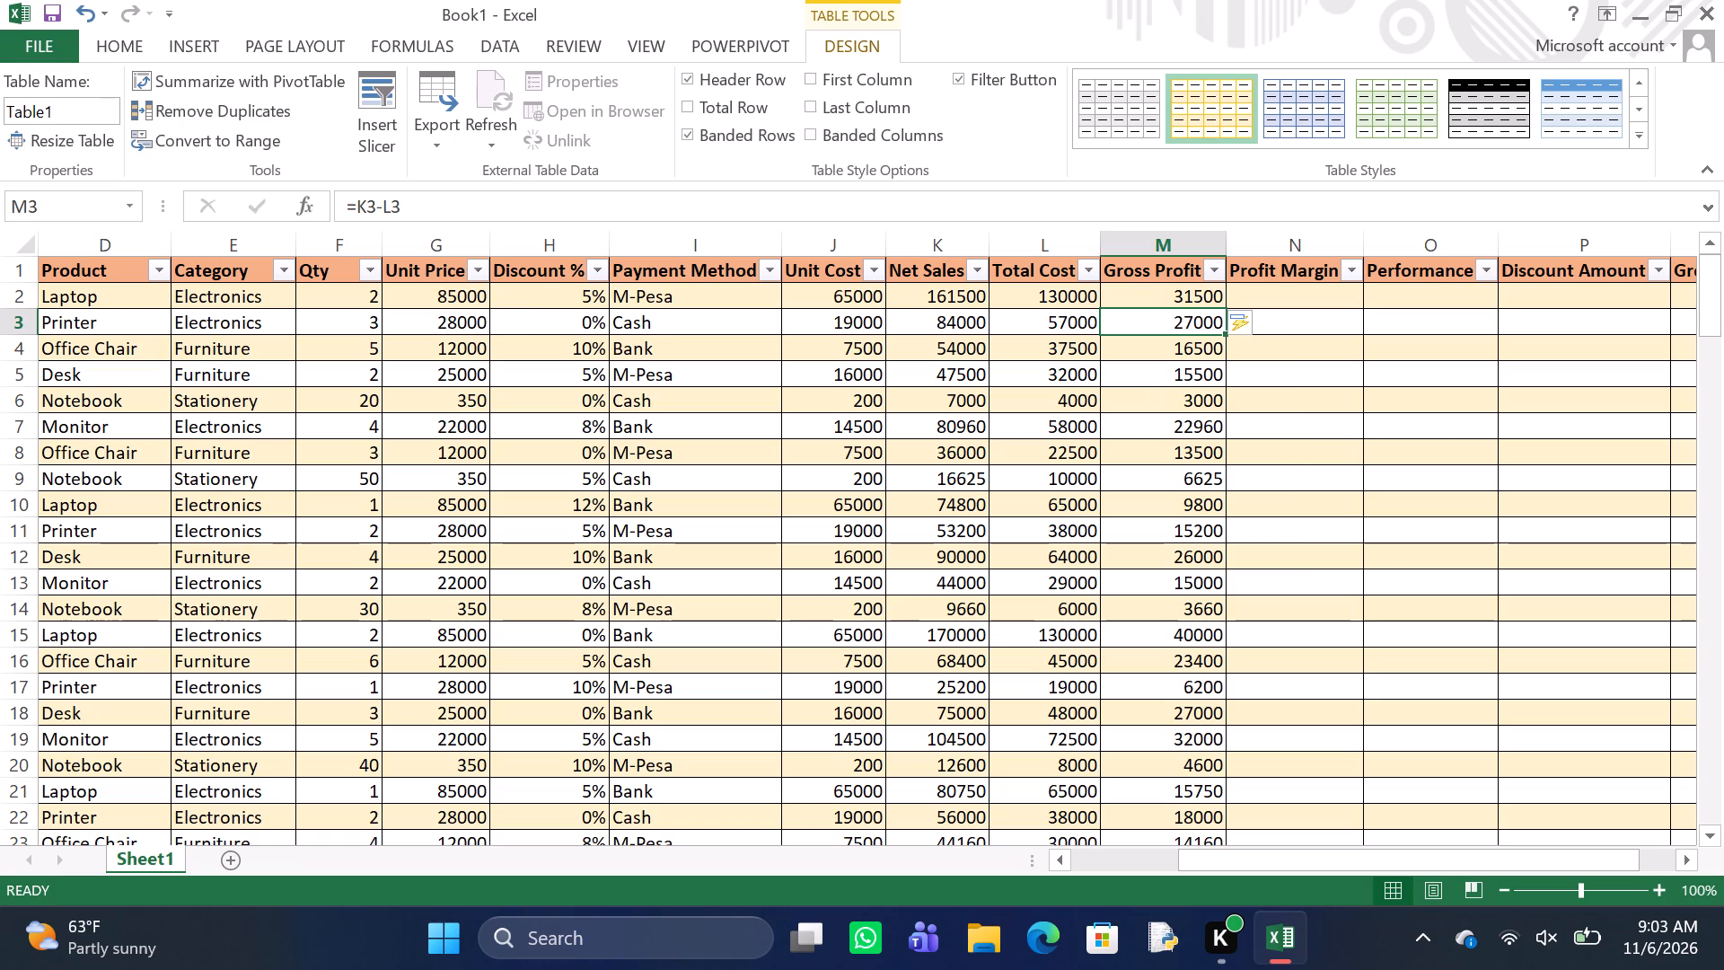
Fill the Profit Margin column by entering the formula =IFERROR(M2/K2,0) in cell N2.
click(1289, 302)
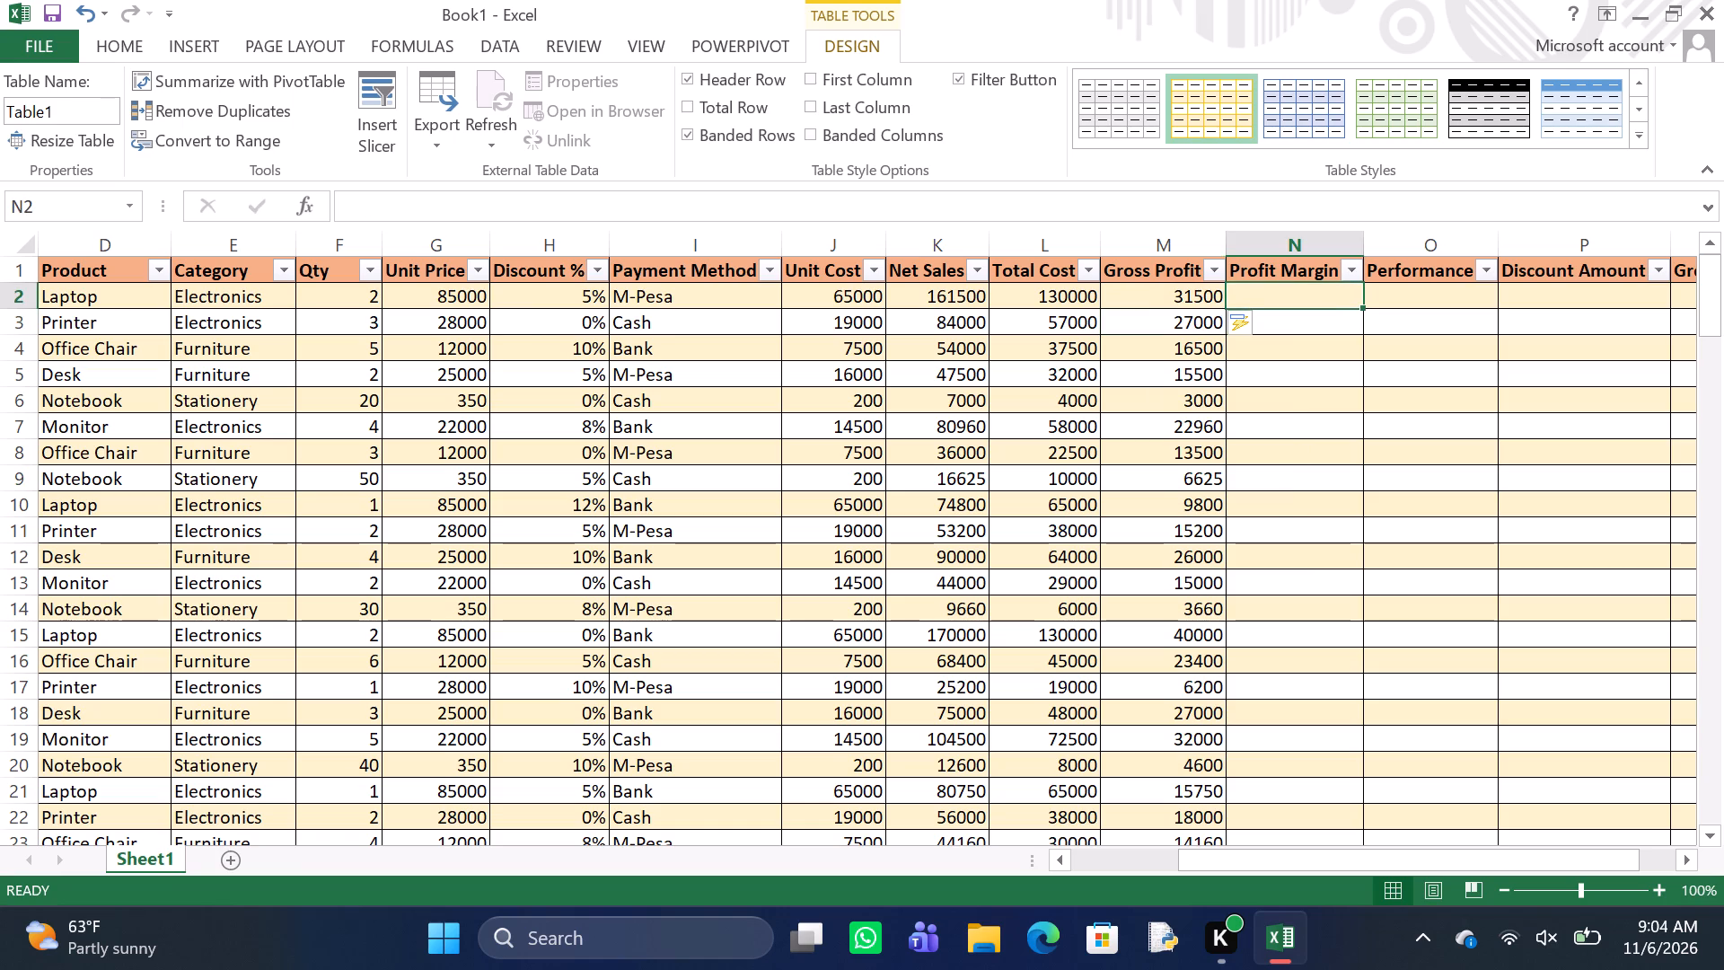
key(equal)
text(IFERROR)
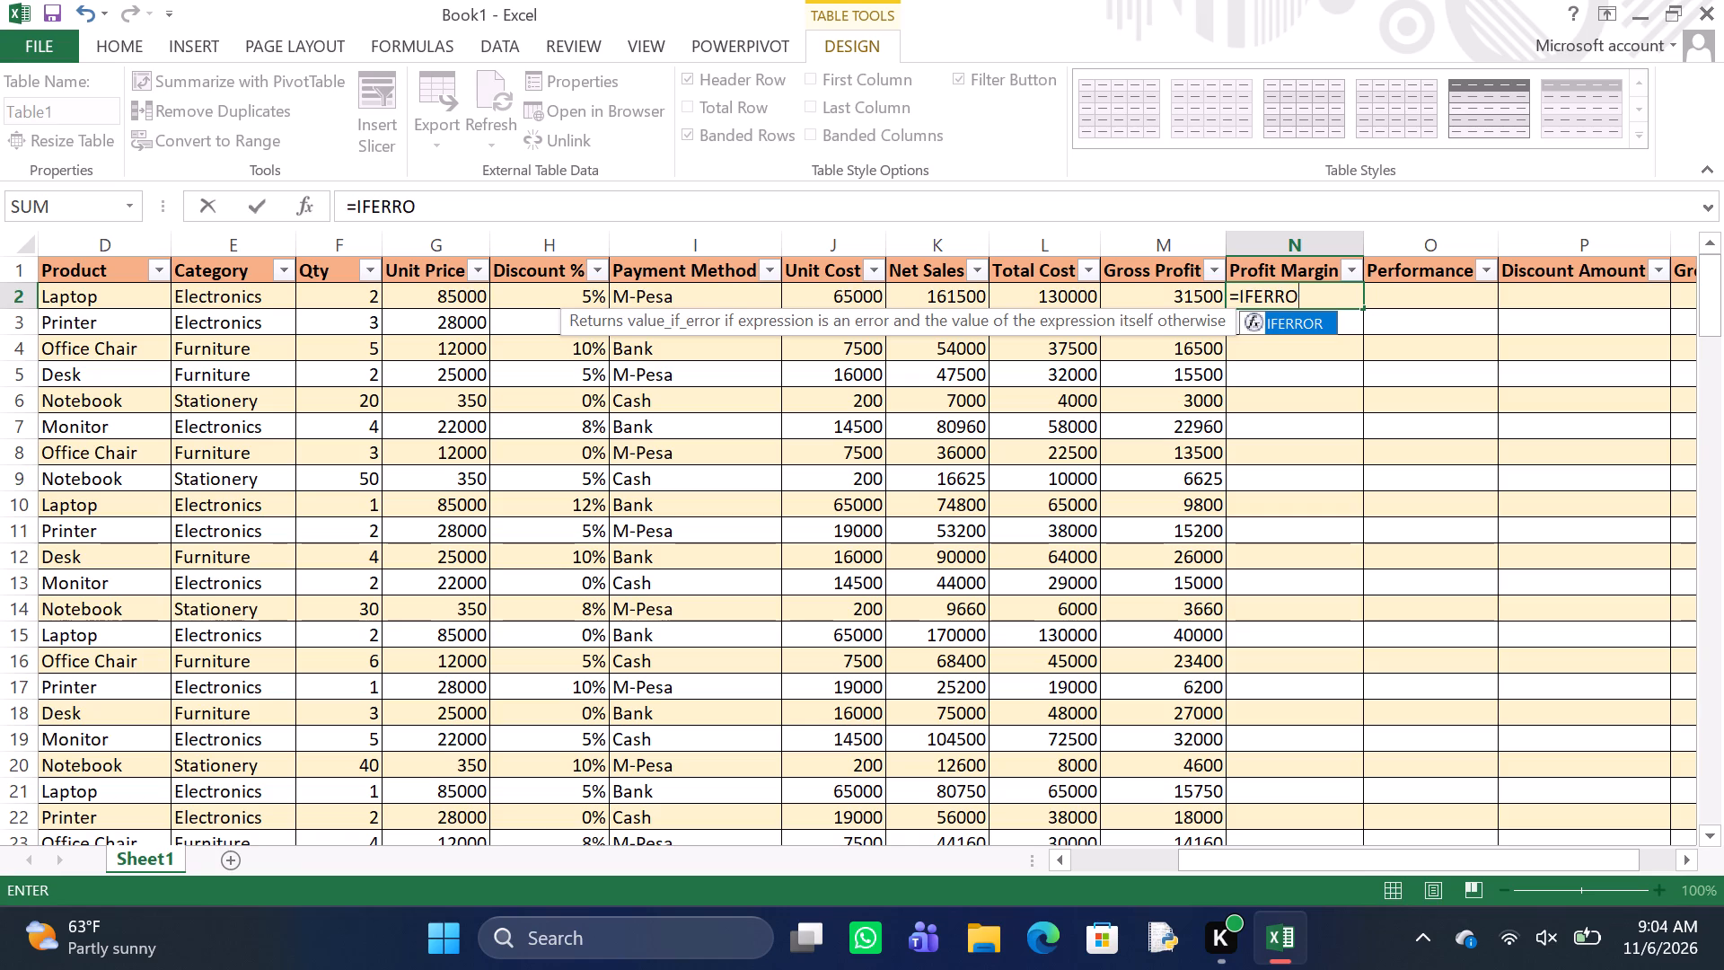
text((M)
key(2)
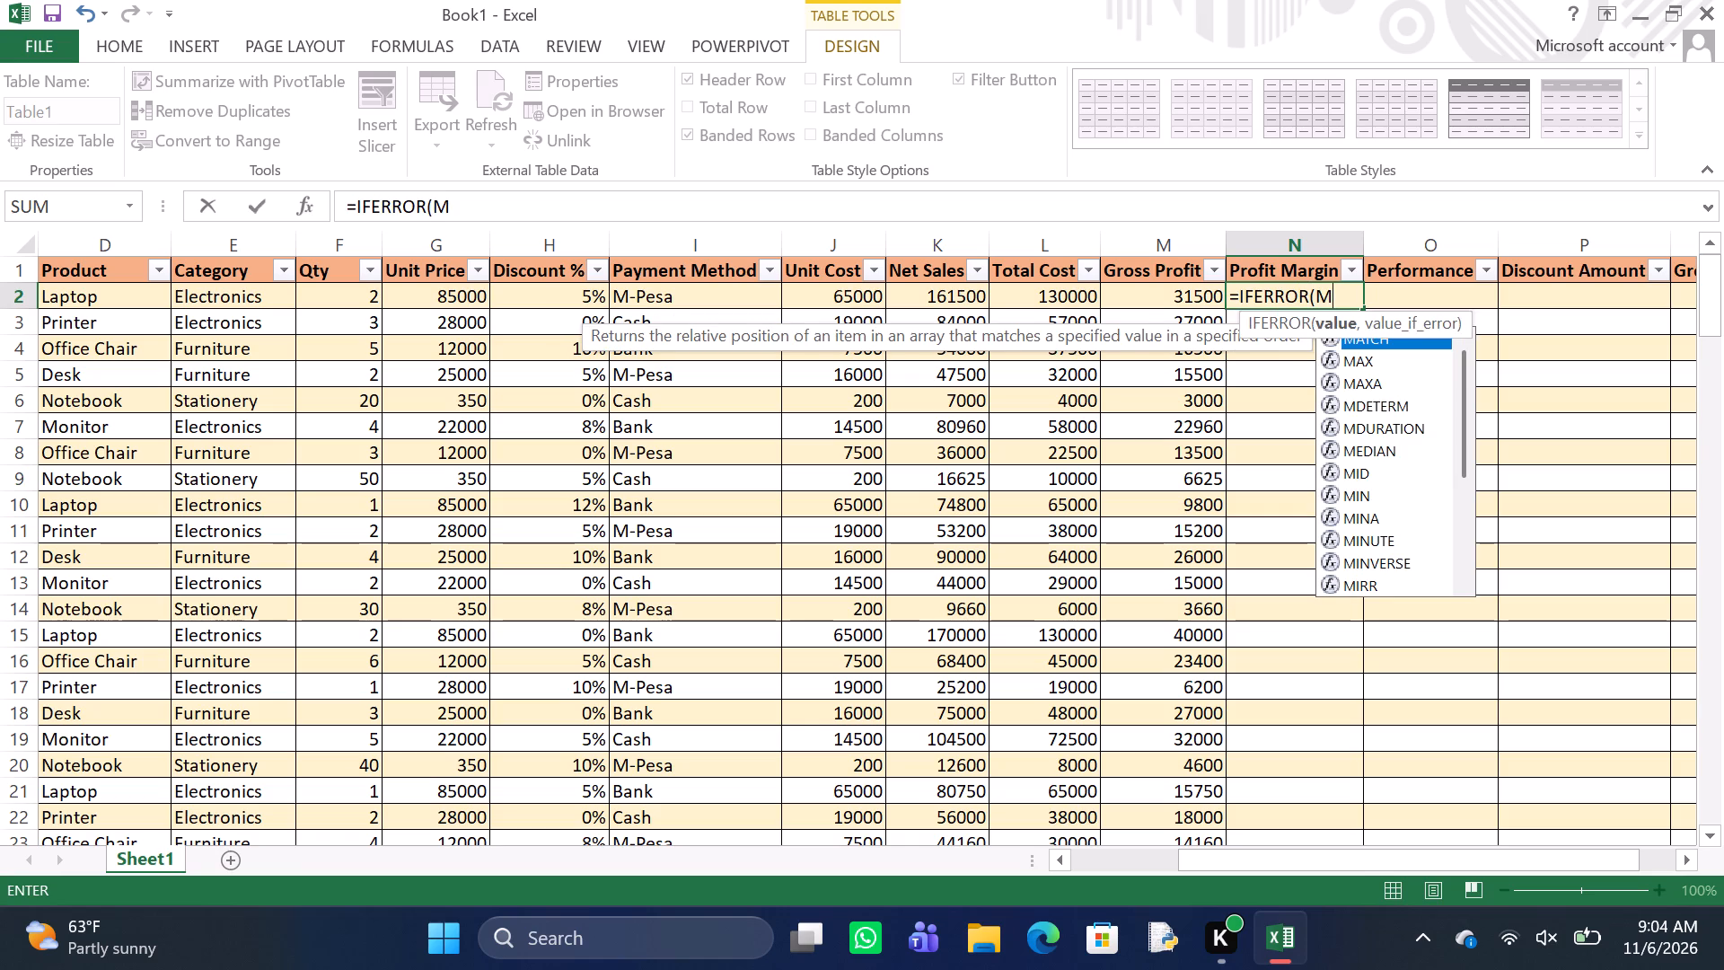
text(/K)
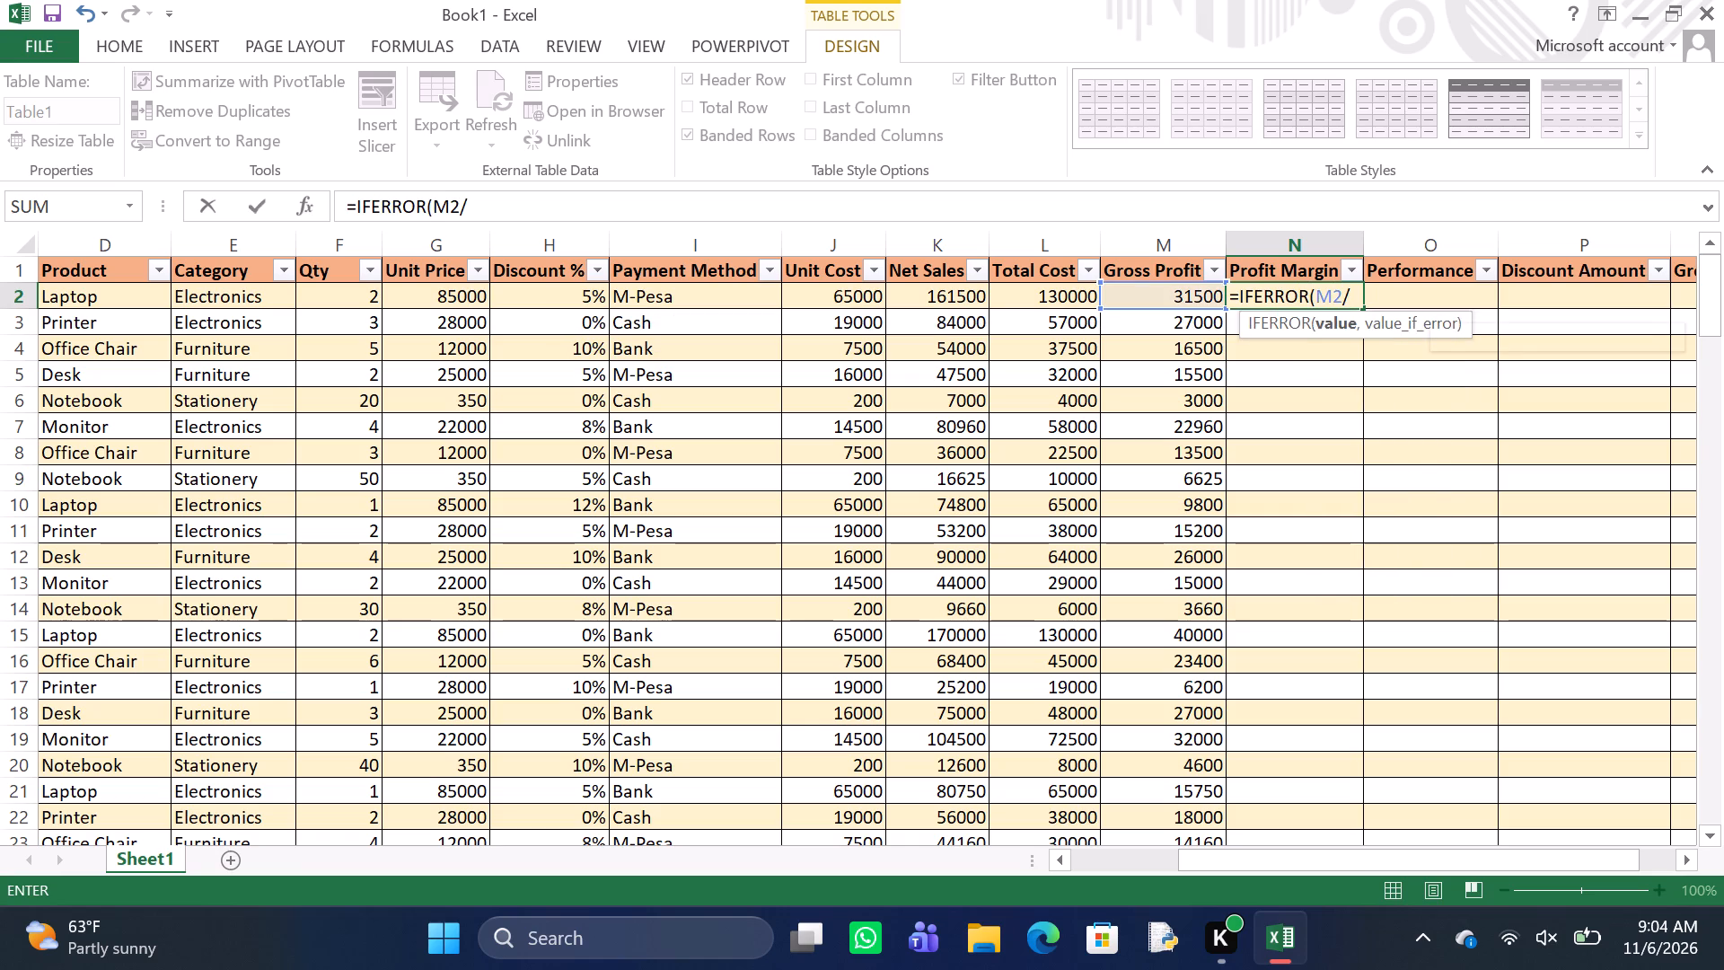
key(2)
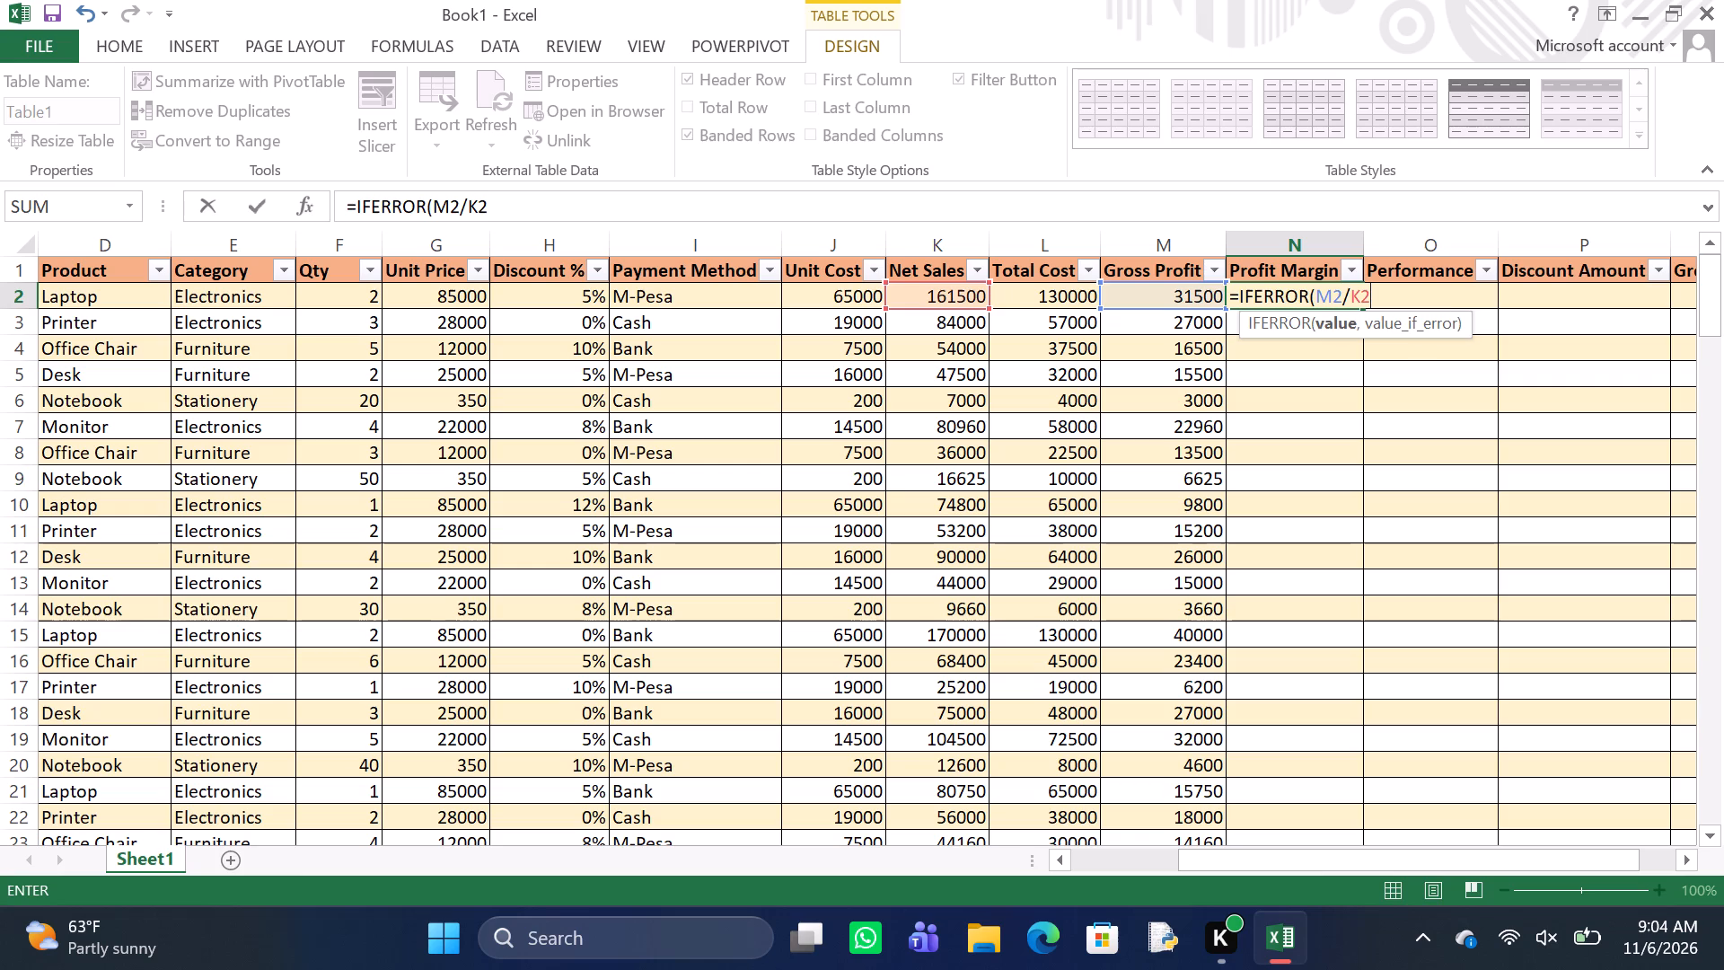
key(comma)
key(0)
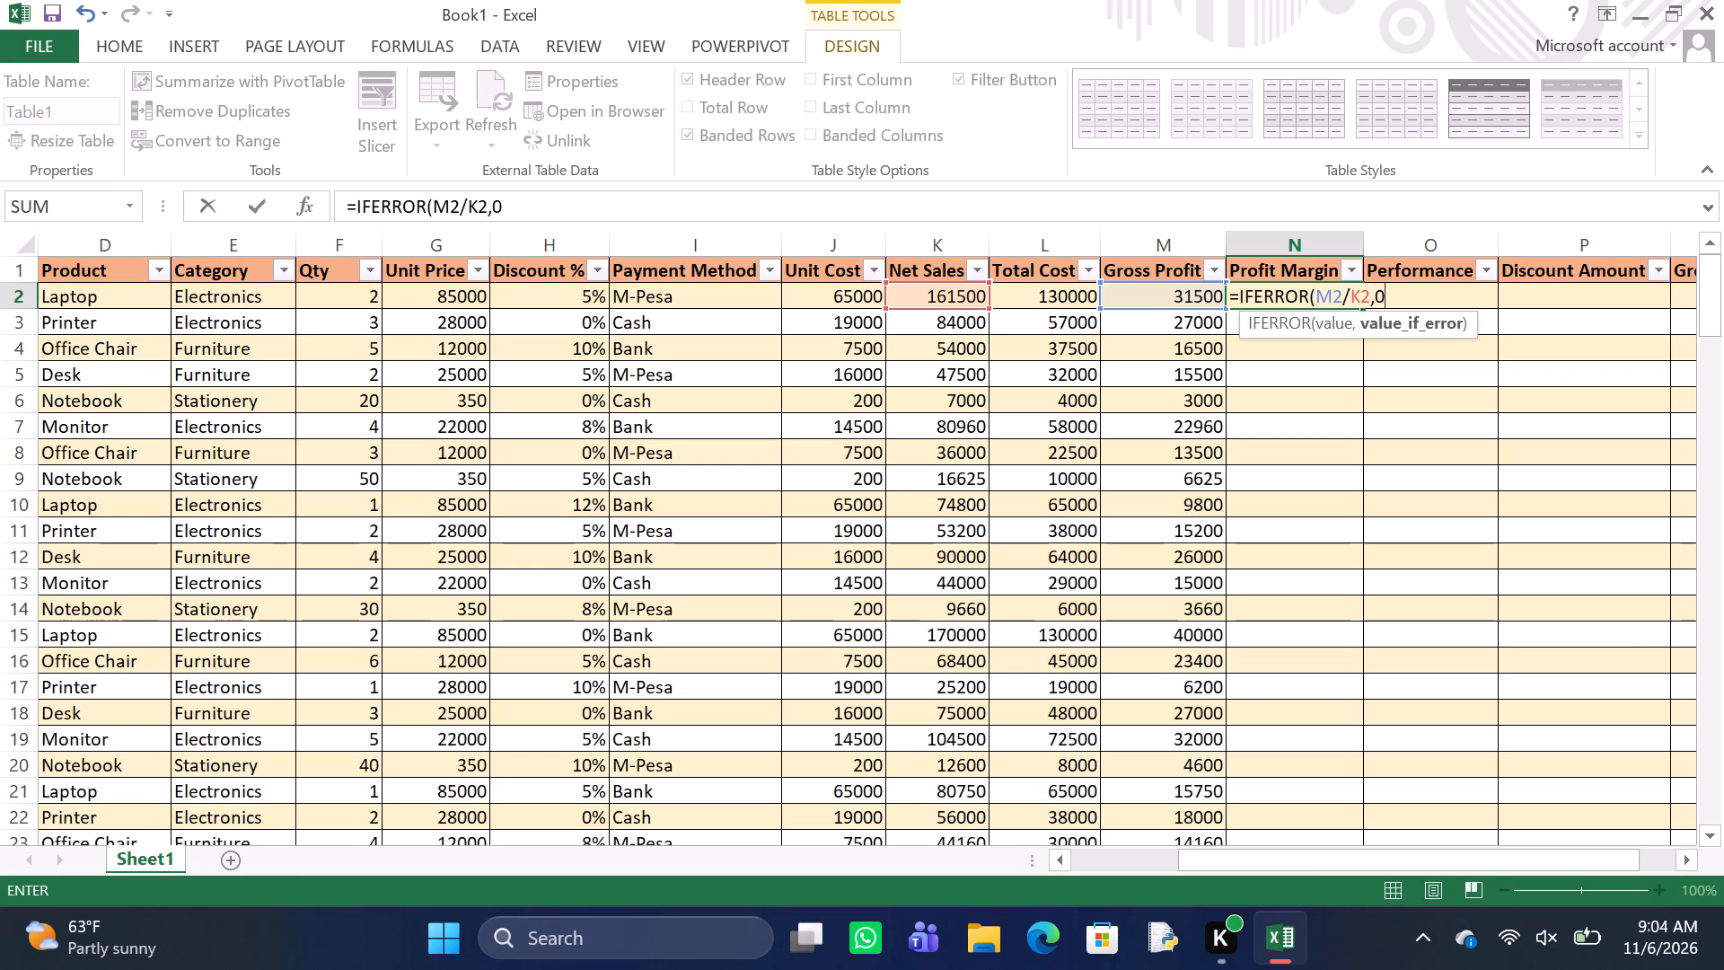
key(shift+parenright)
key(Return)
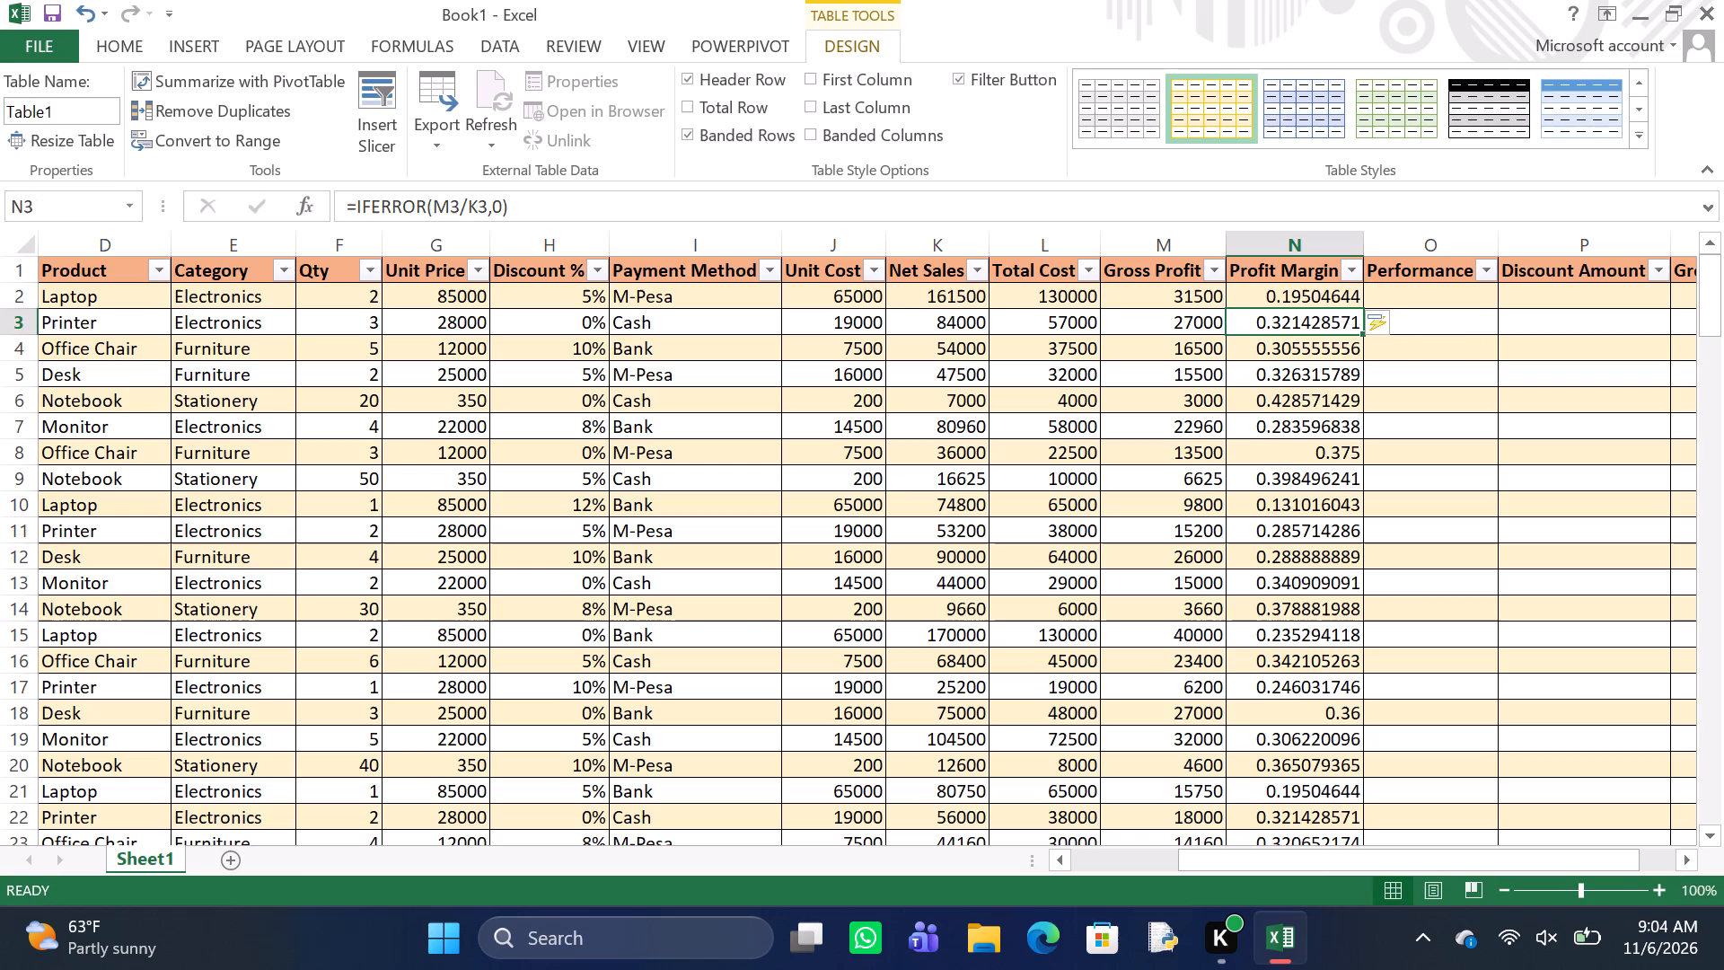
Format the entire Profit Margin column as percentages with two decimal places.
click(1330, 295)
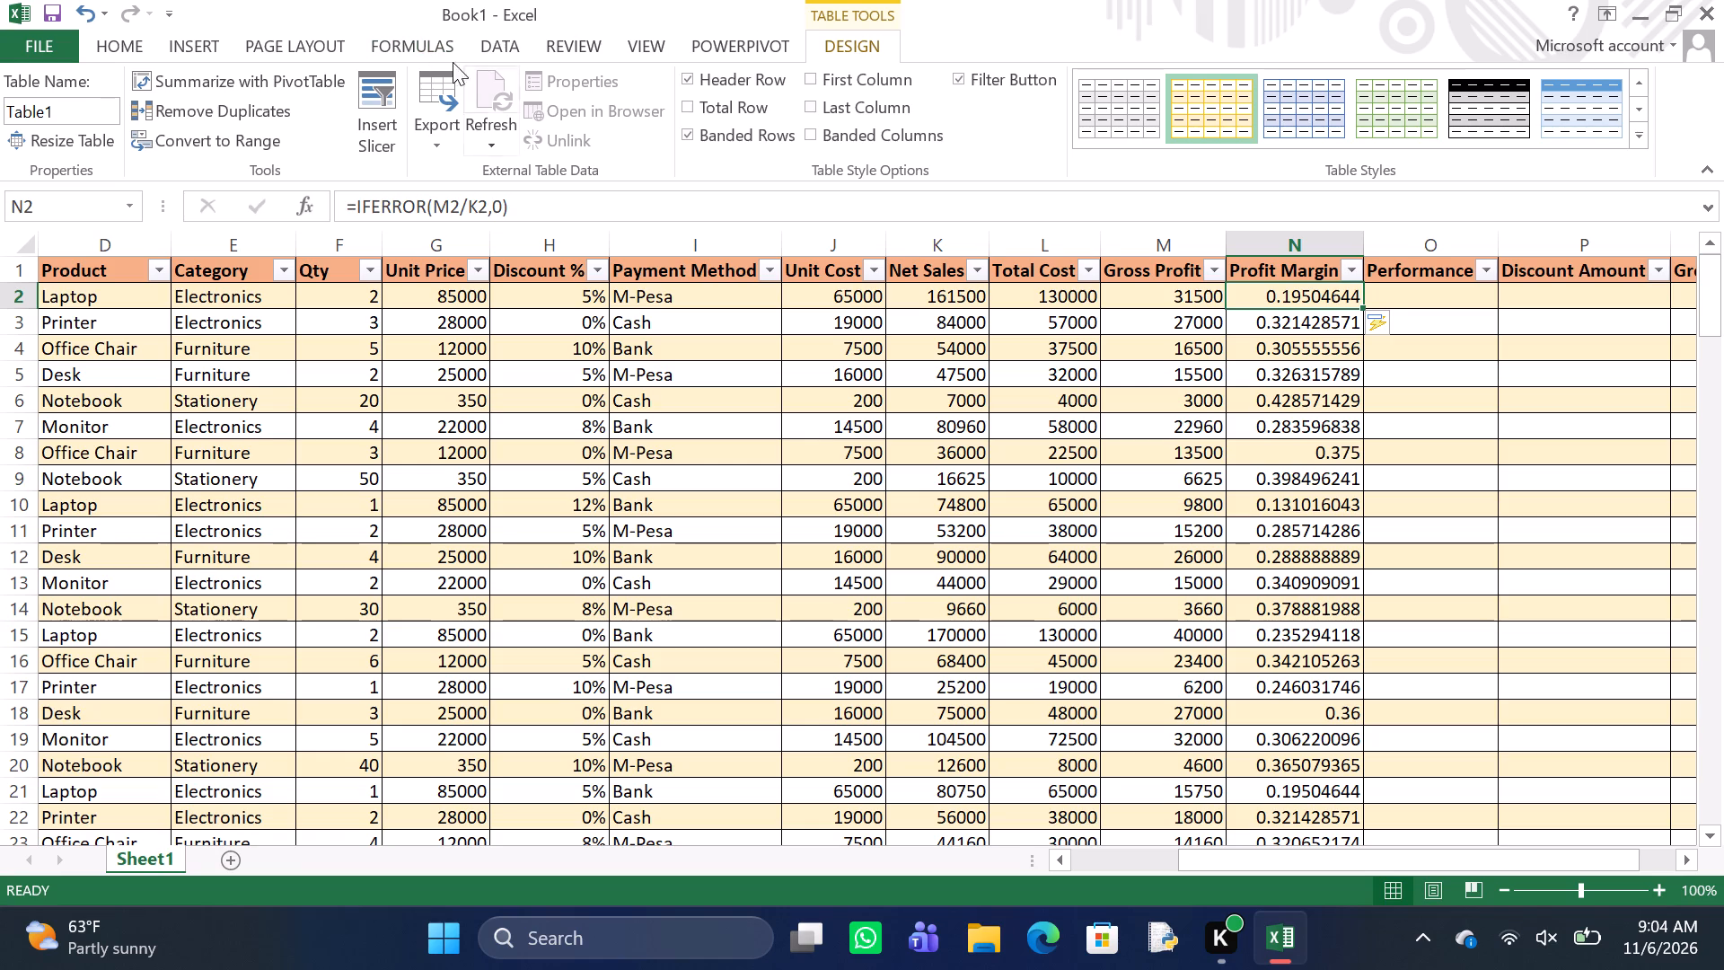
click(119, 33)
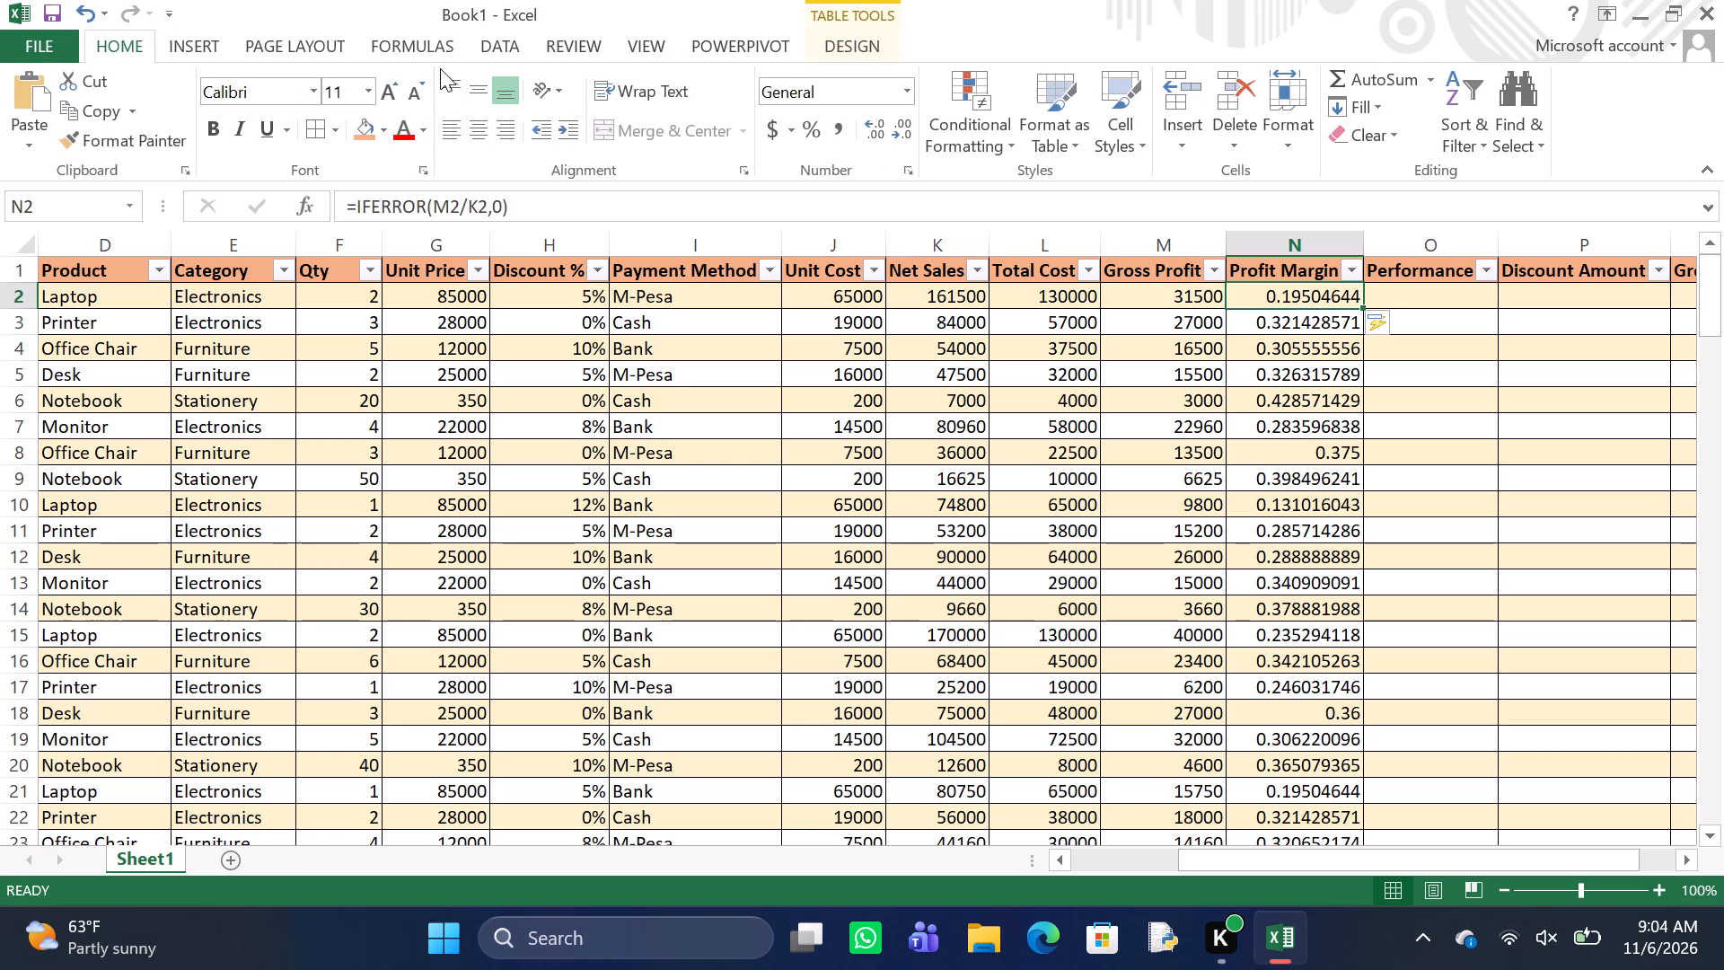
click(806, 140)
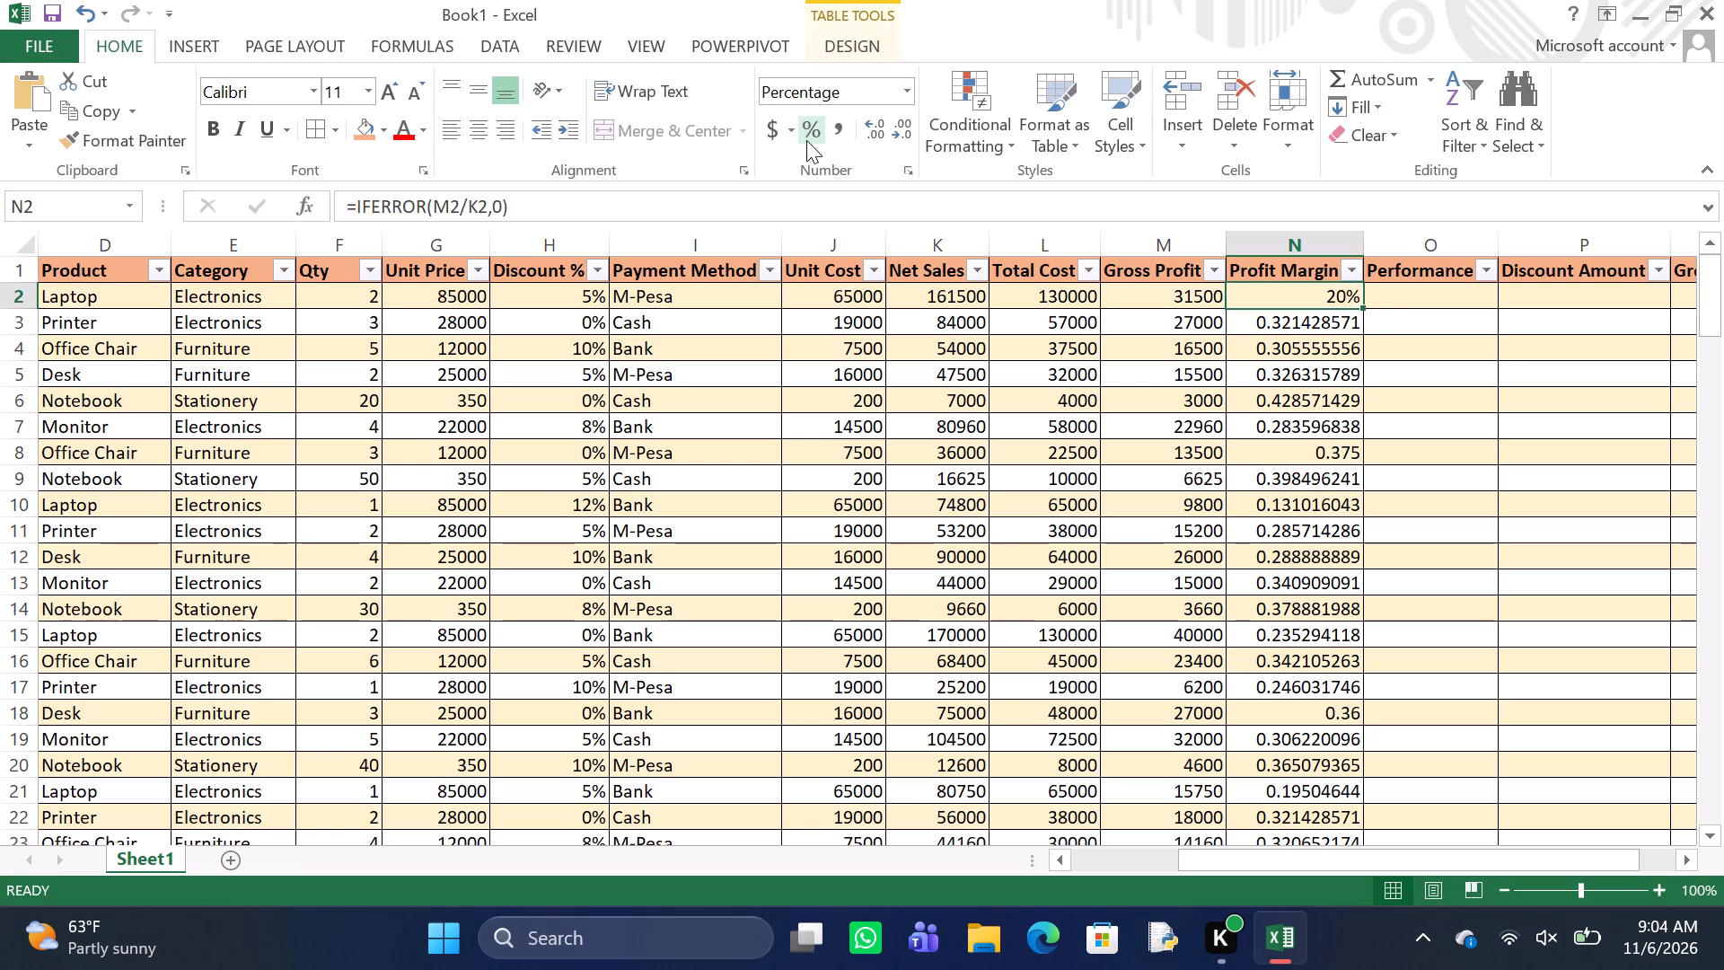
double_click(1363, 310)
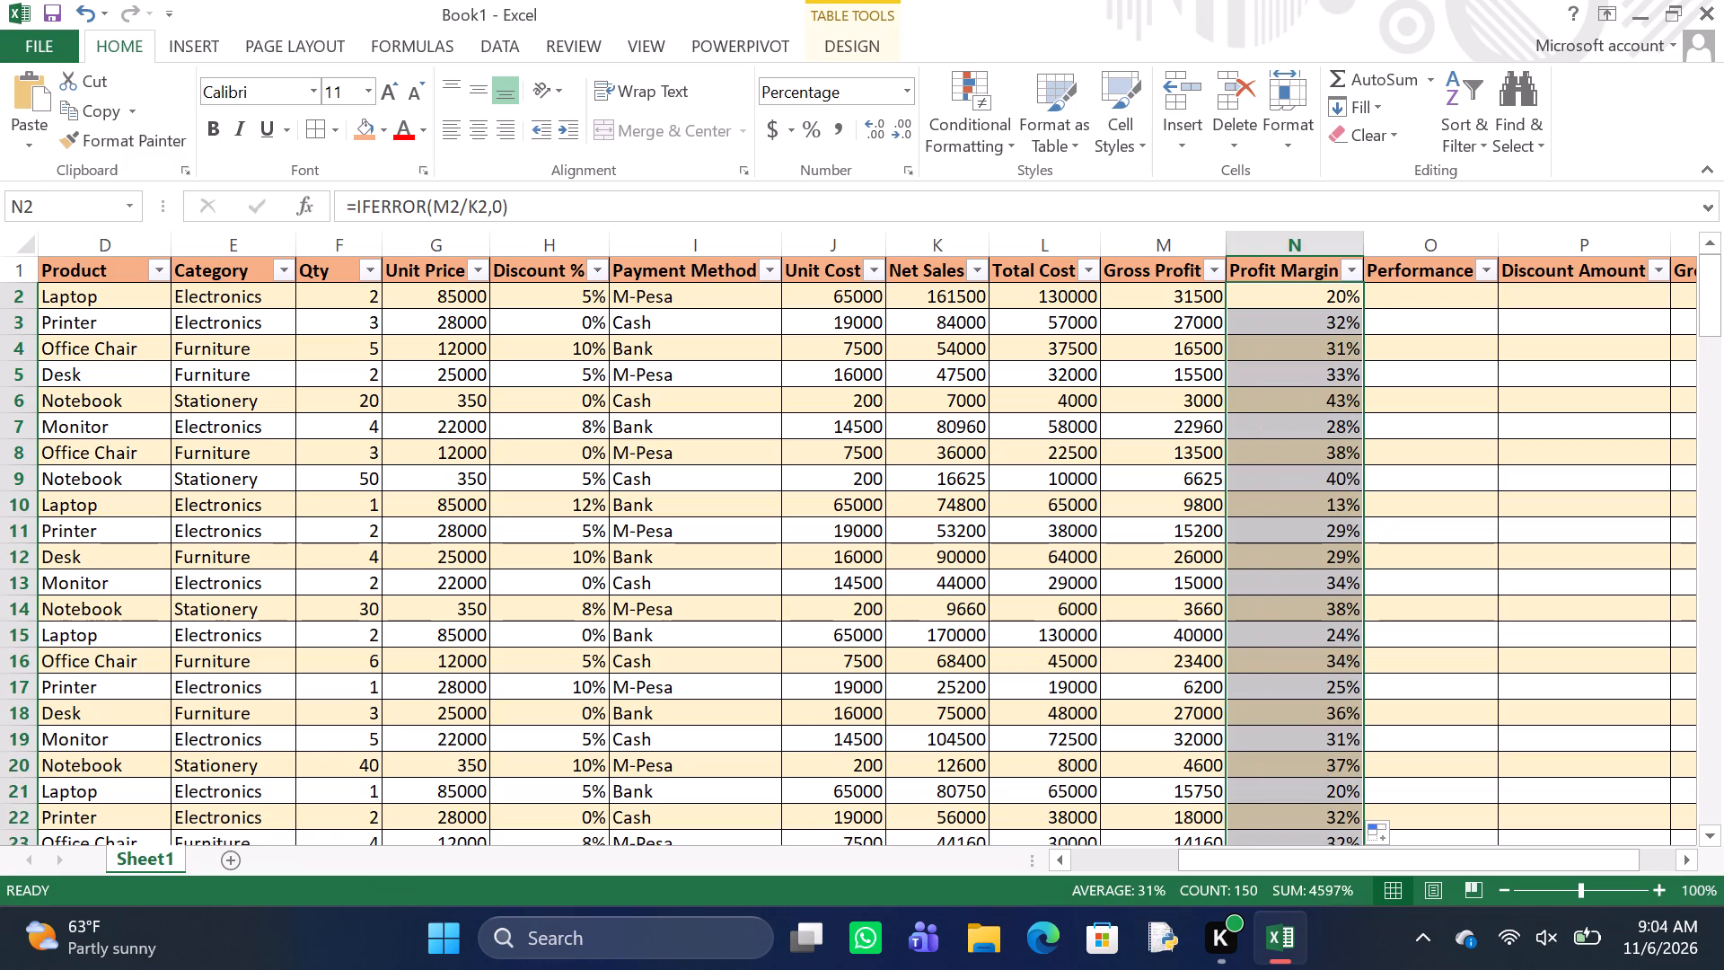
double_click(876, 116)
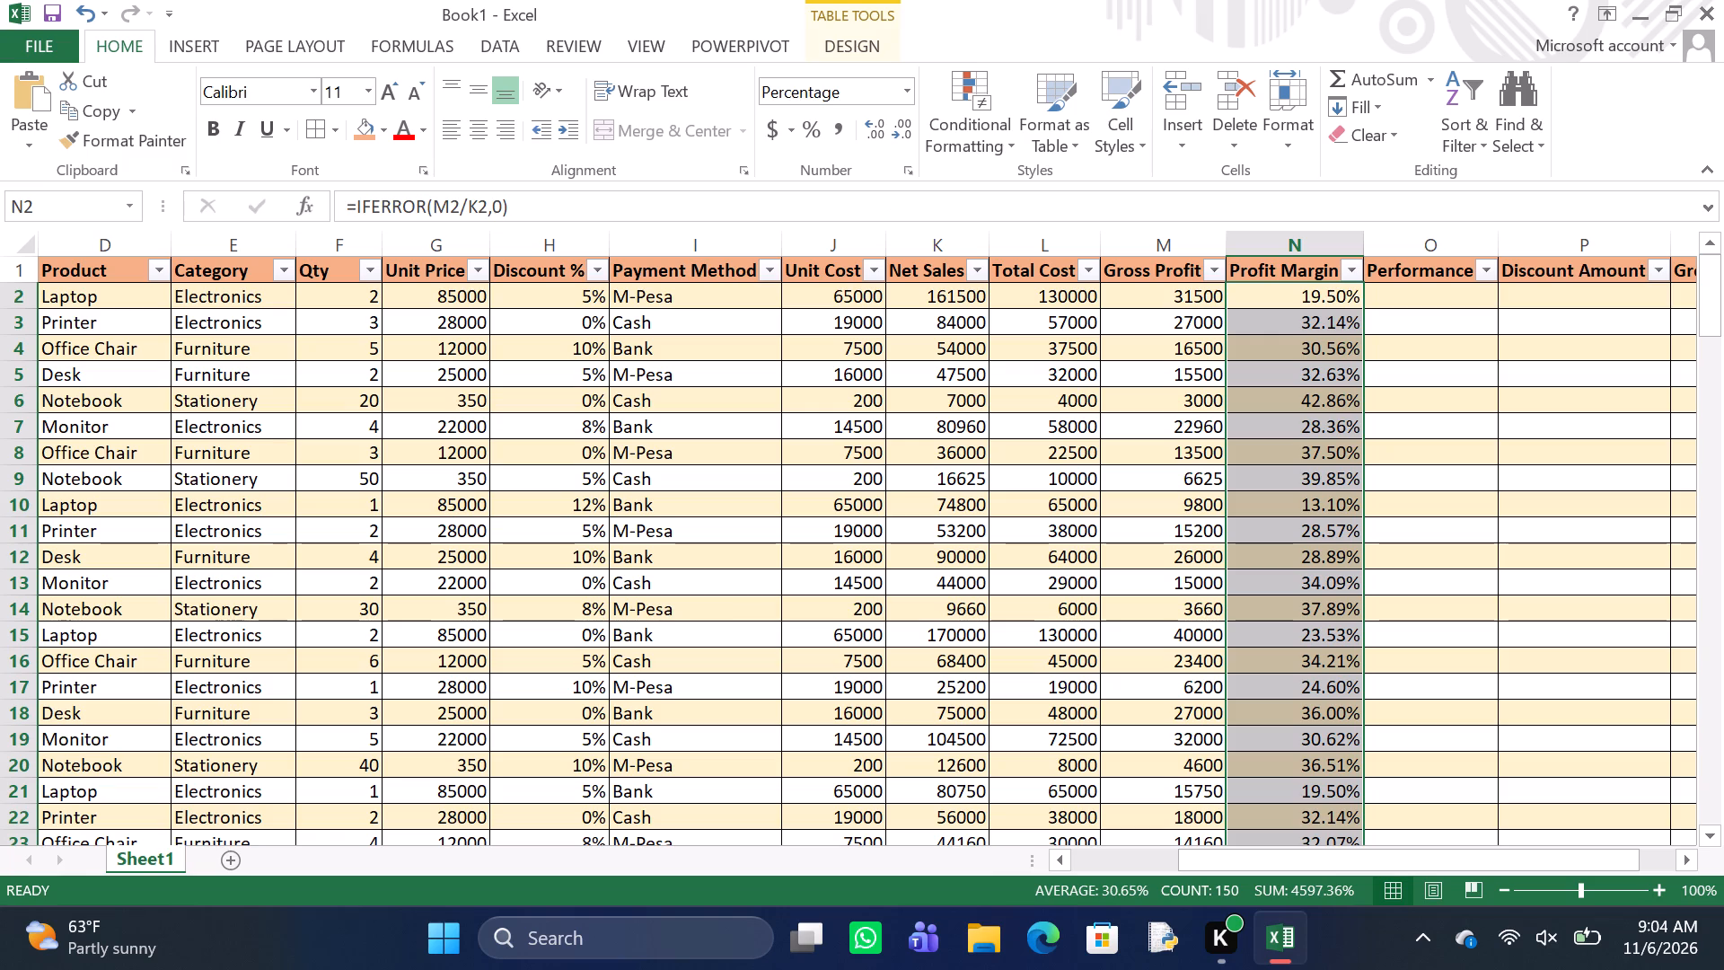
Begin the Performance formula in cell O2 with =IF(N2>=30%,"Excellent", as its first condition.
click(1396, 295)
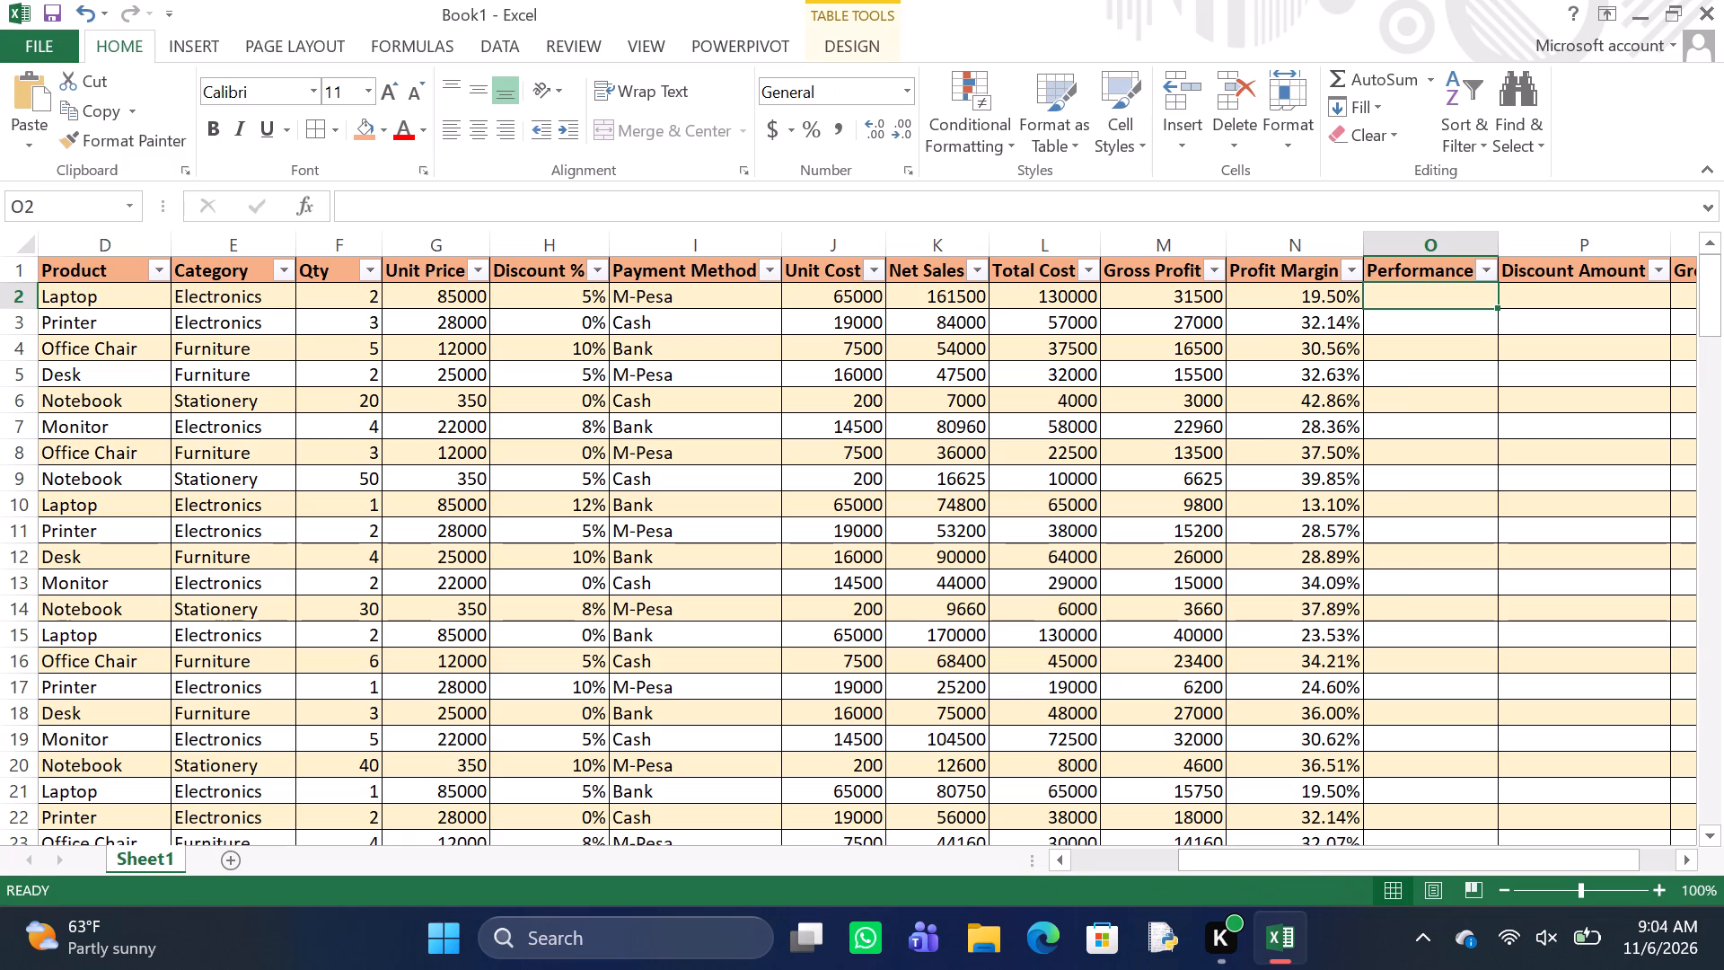
key(equal)
text(IF)
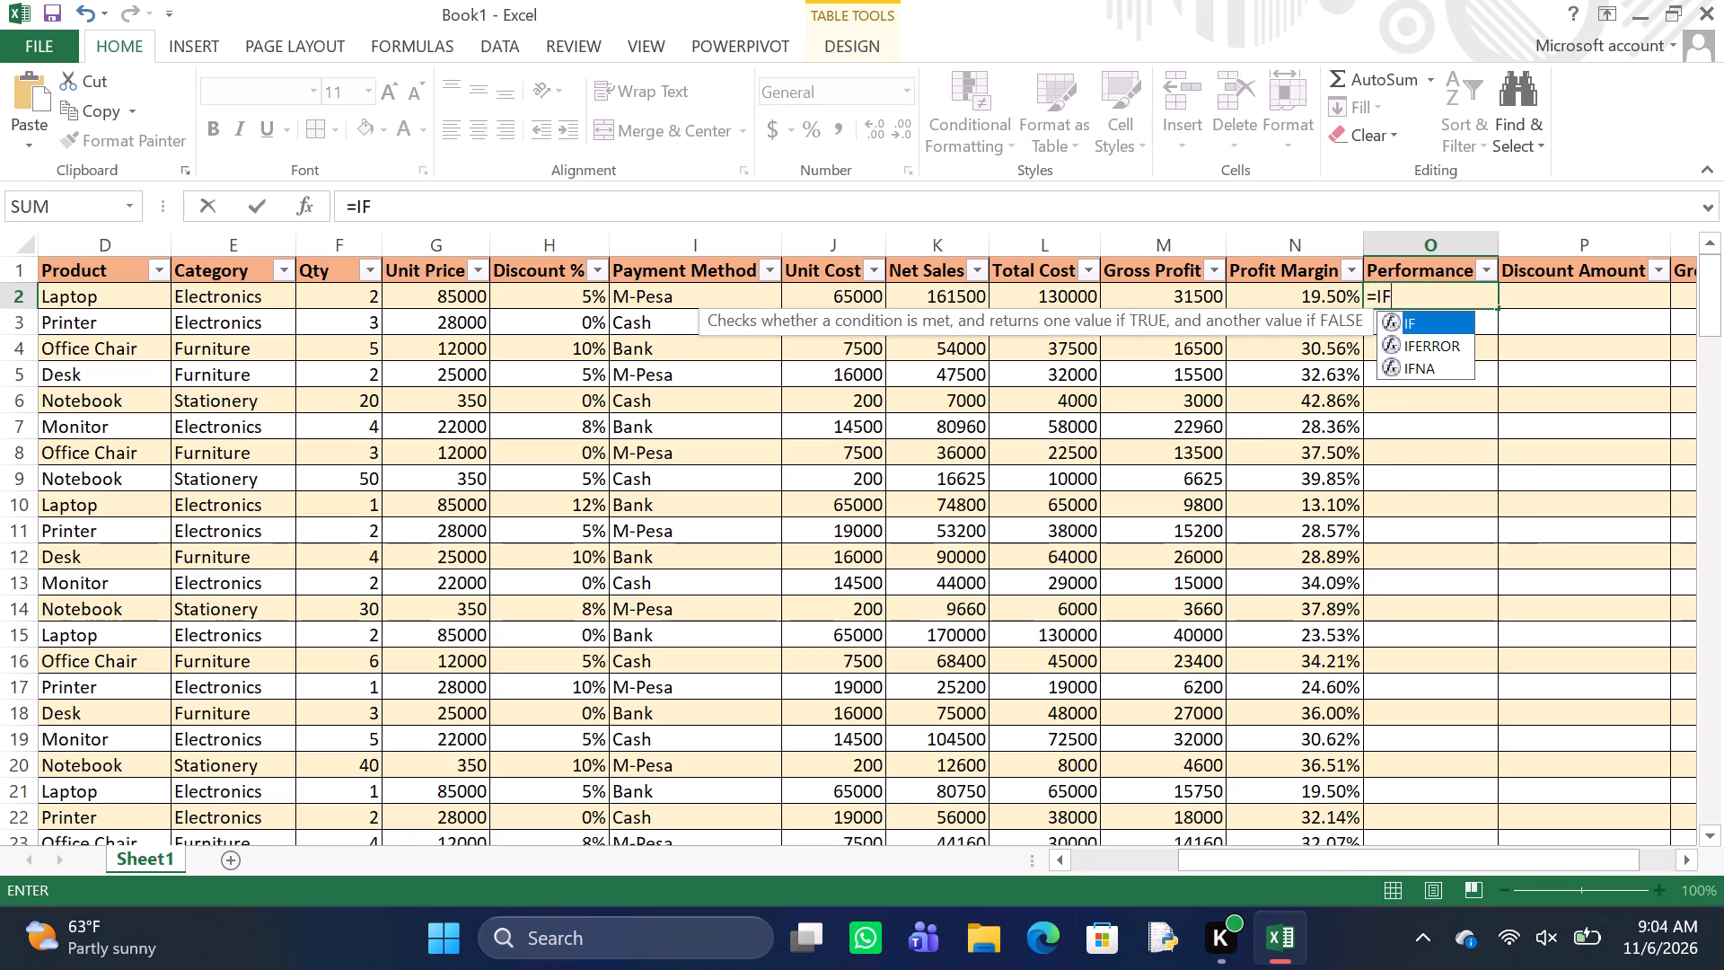
key(shift+parenleft)
key(n)
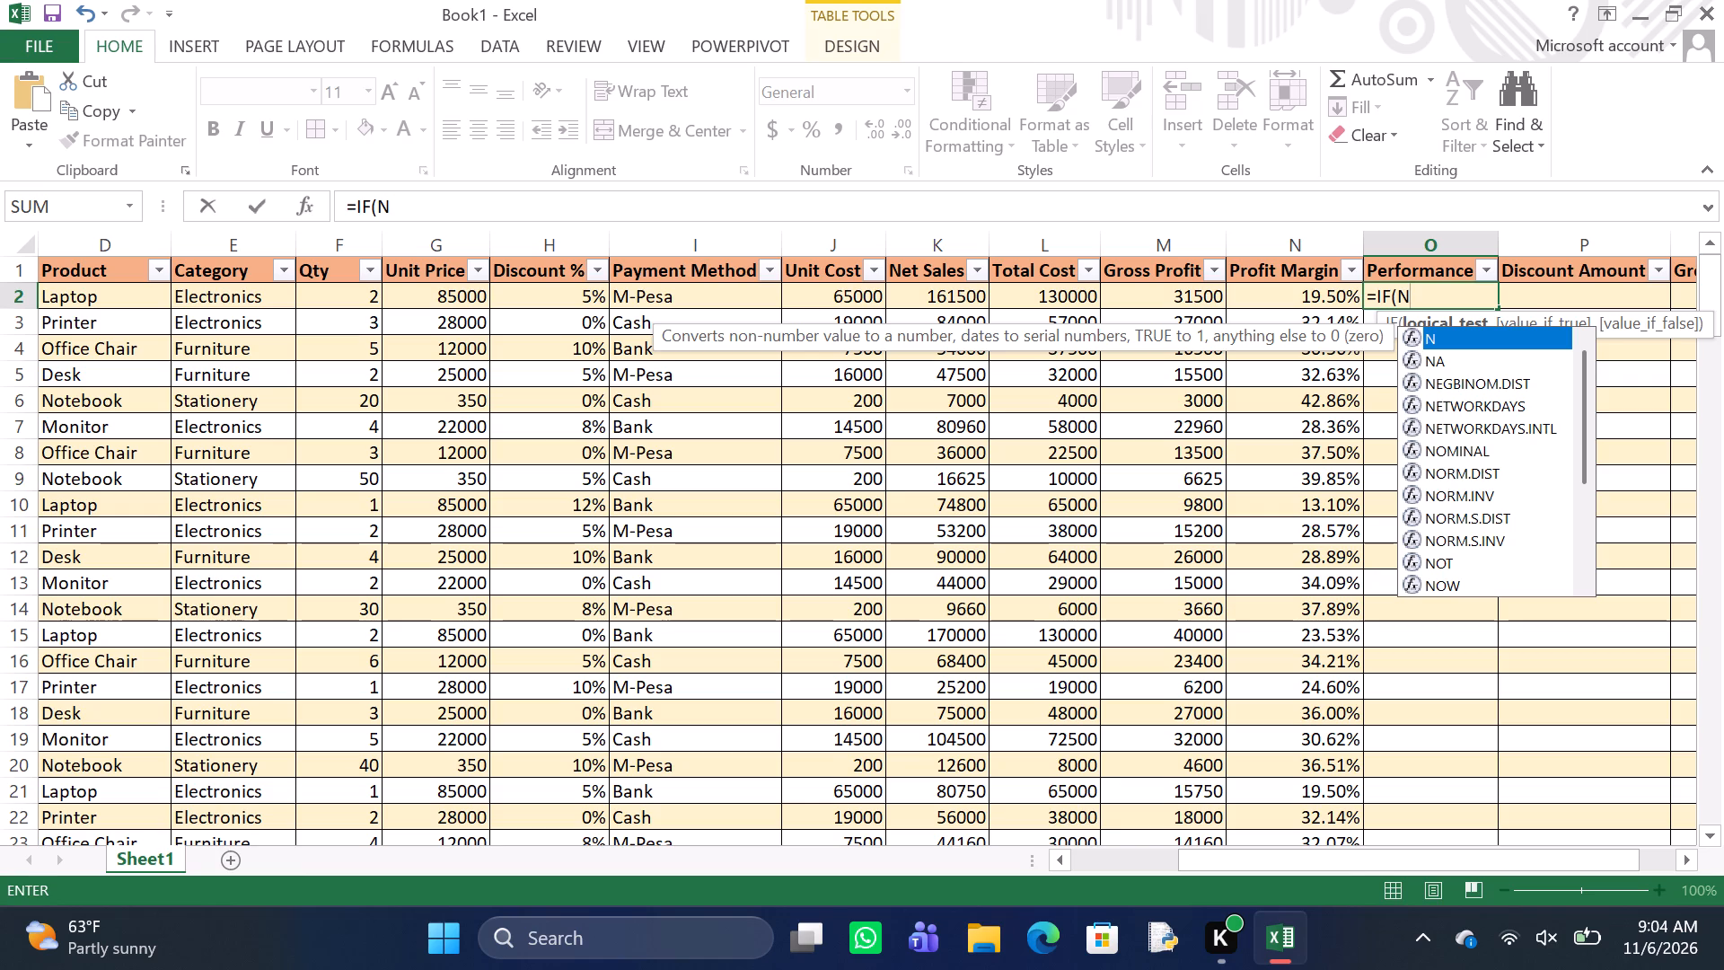
key(2)
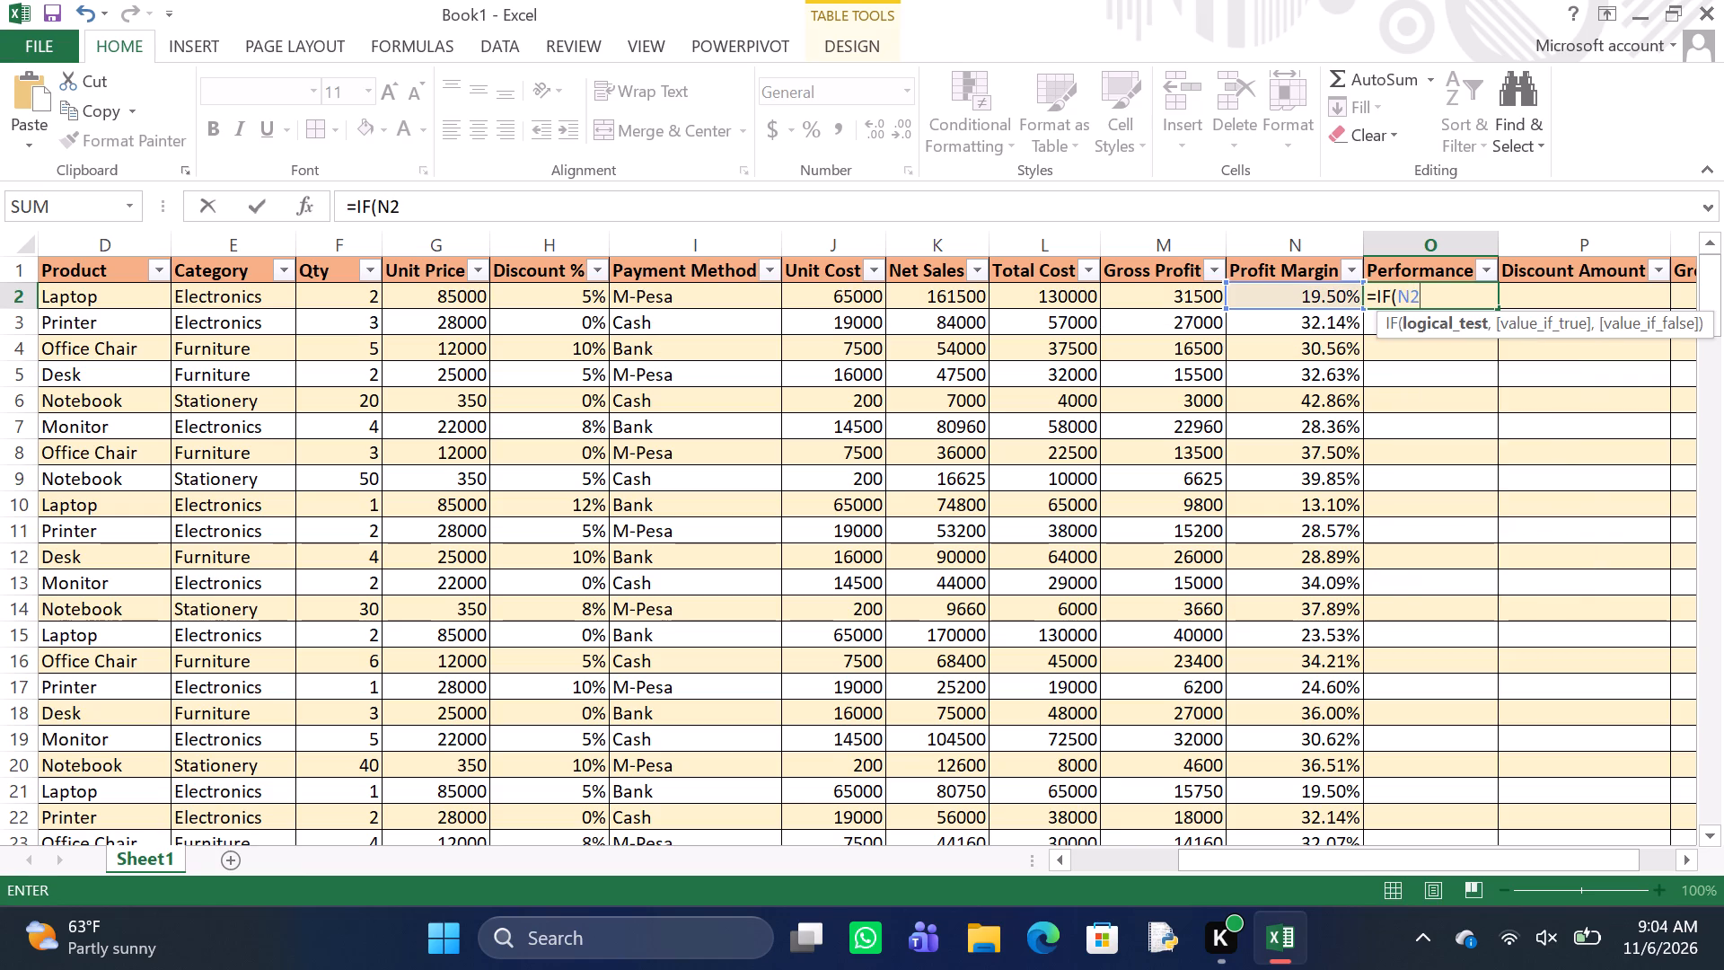
text(>=)
text(30)
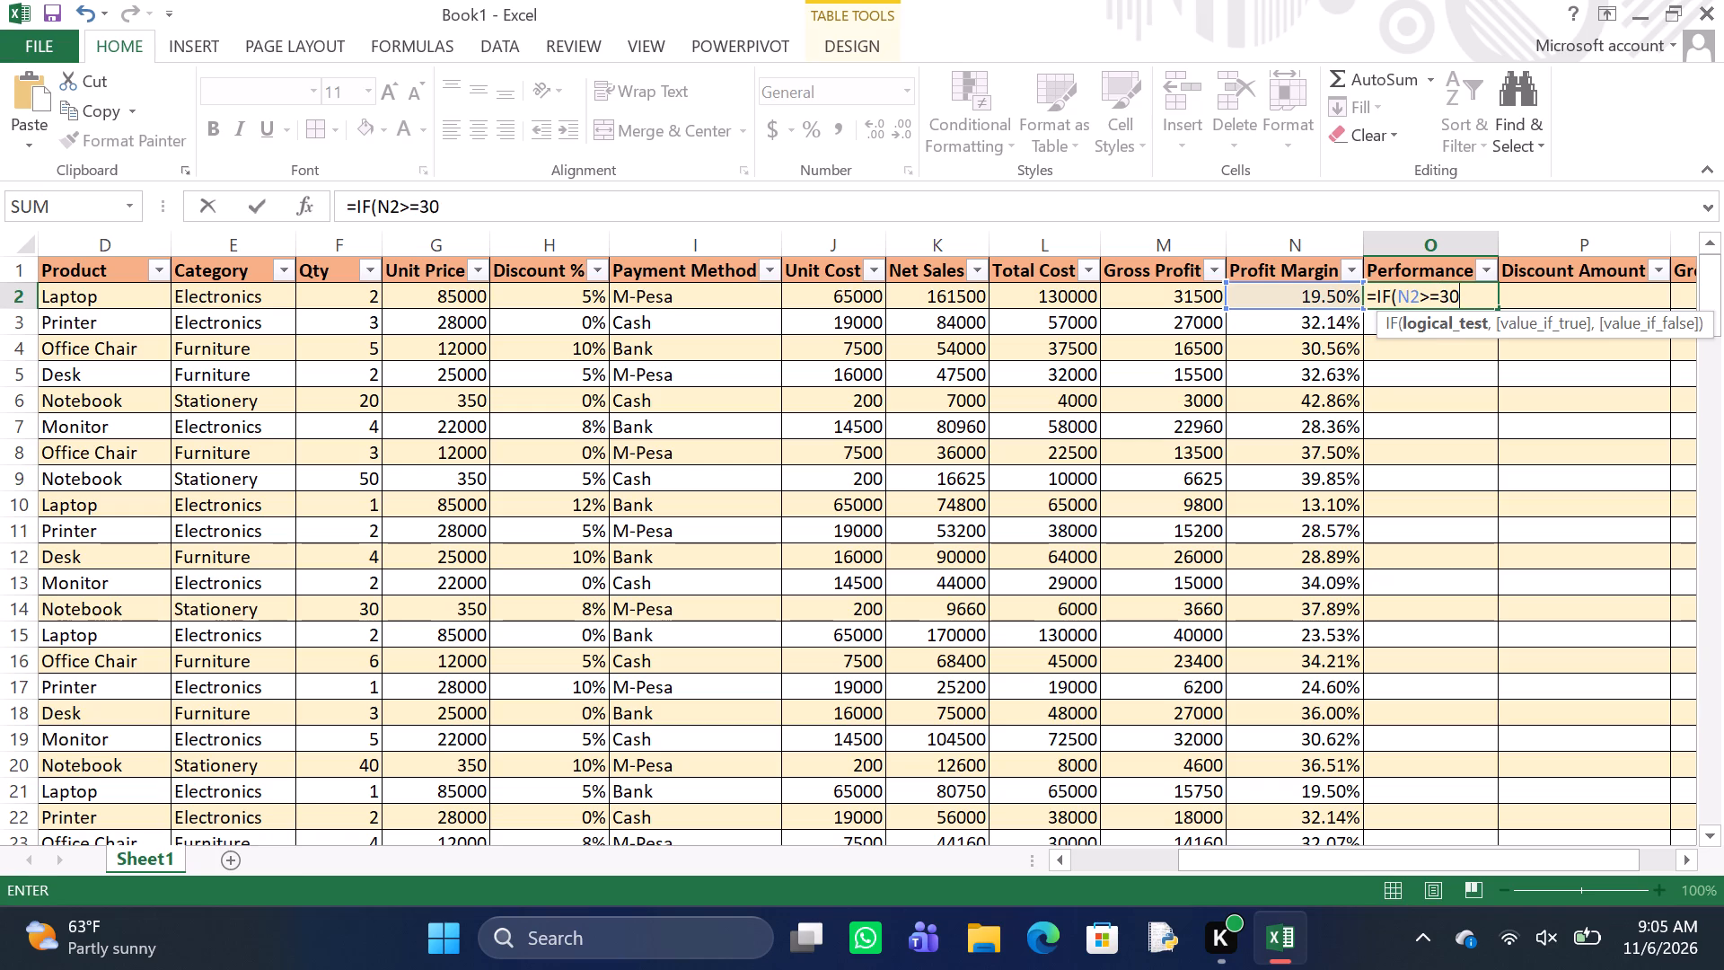
key(shift+percent)
key(comma)
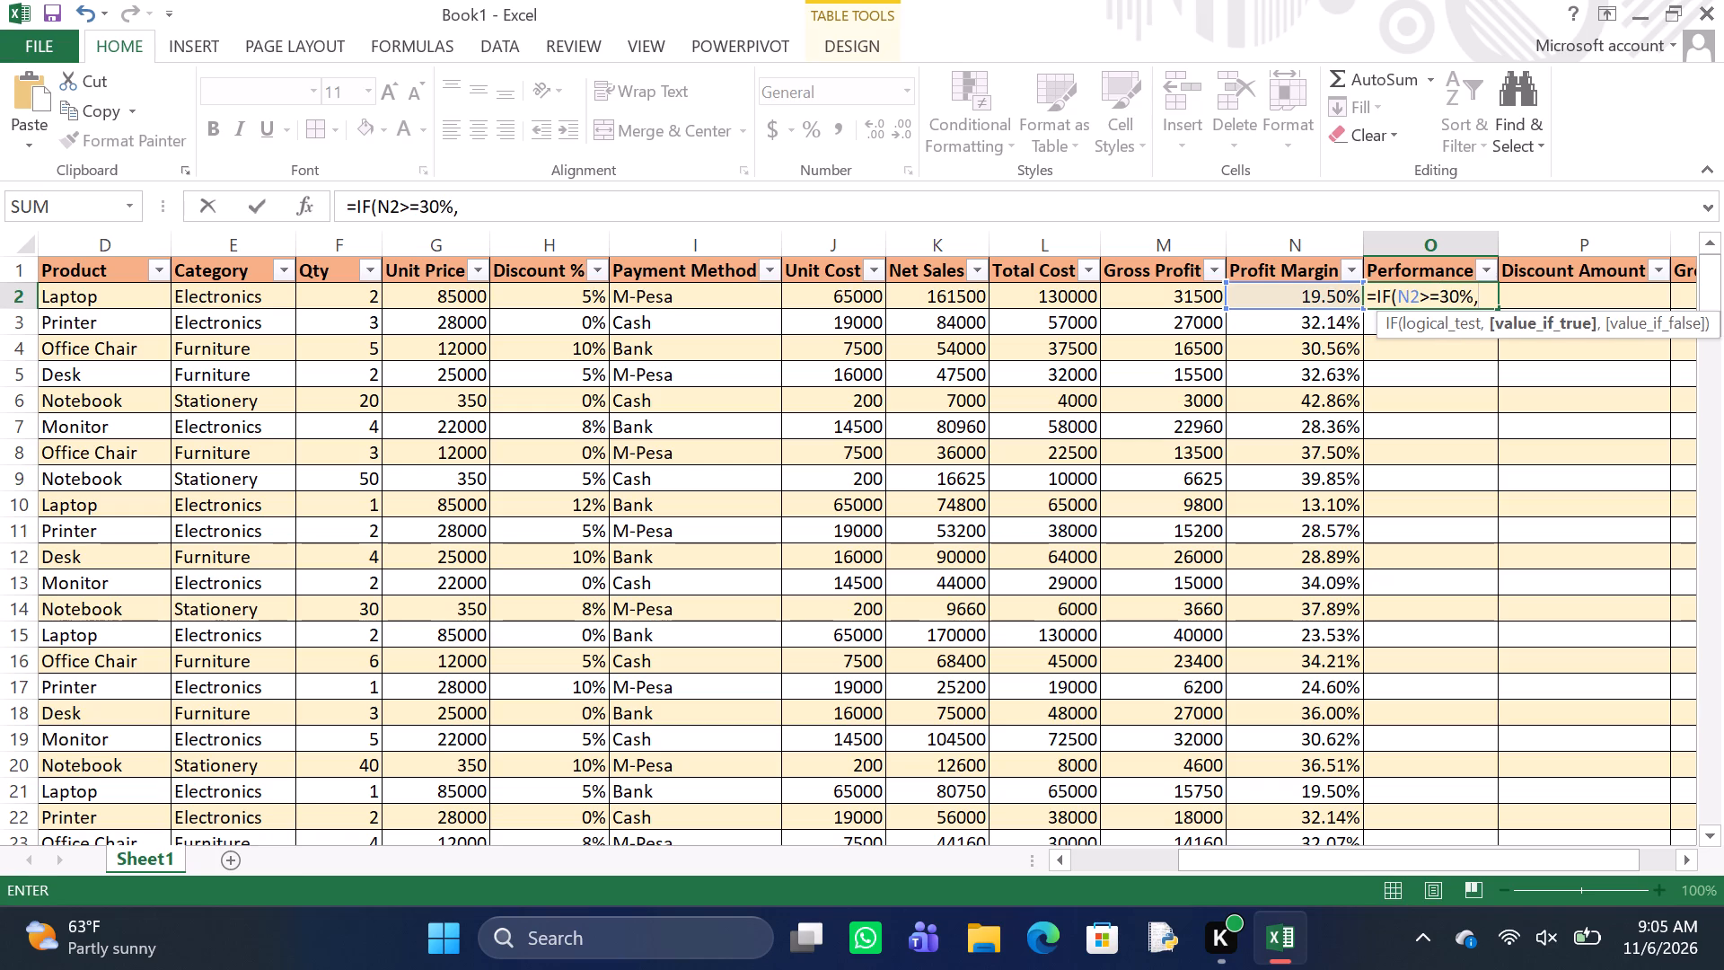
key(shift+quotedbl)
key(e)
key(v)
key(BackSpace)
text(xce)
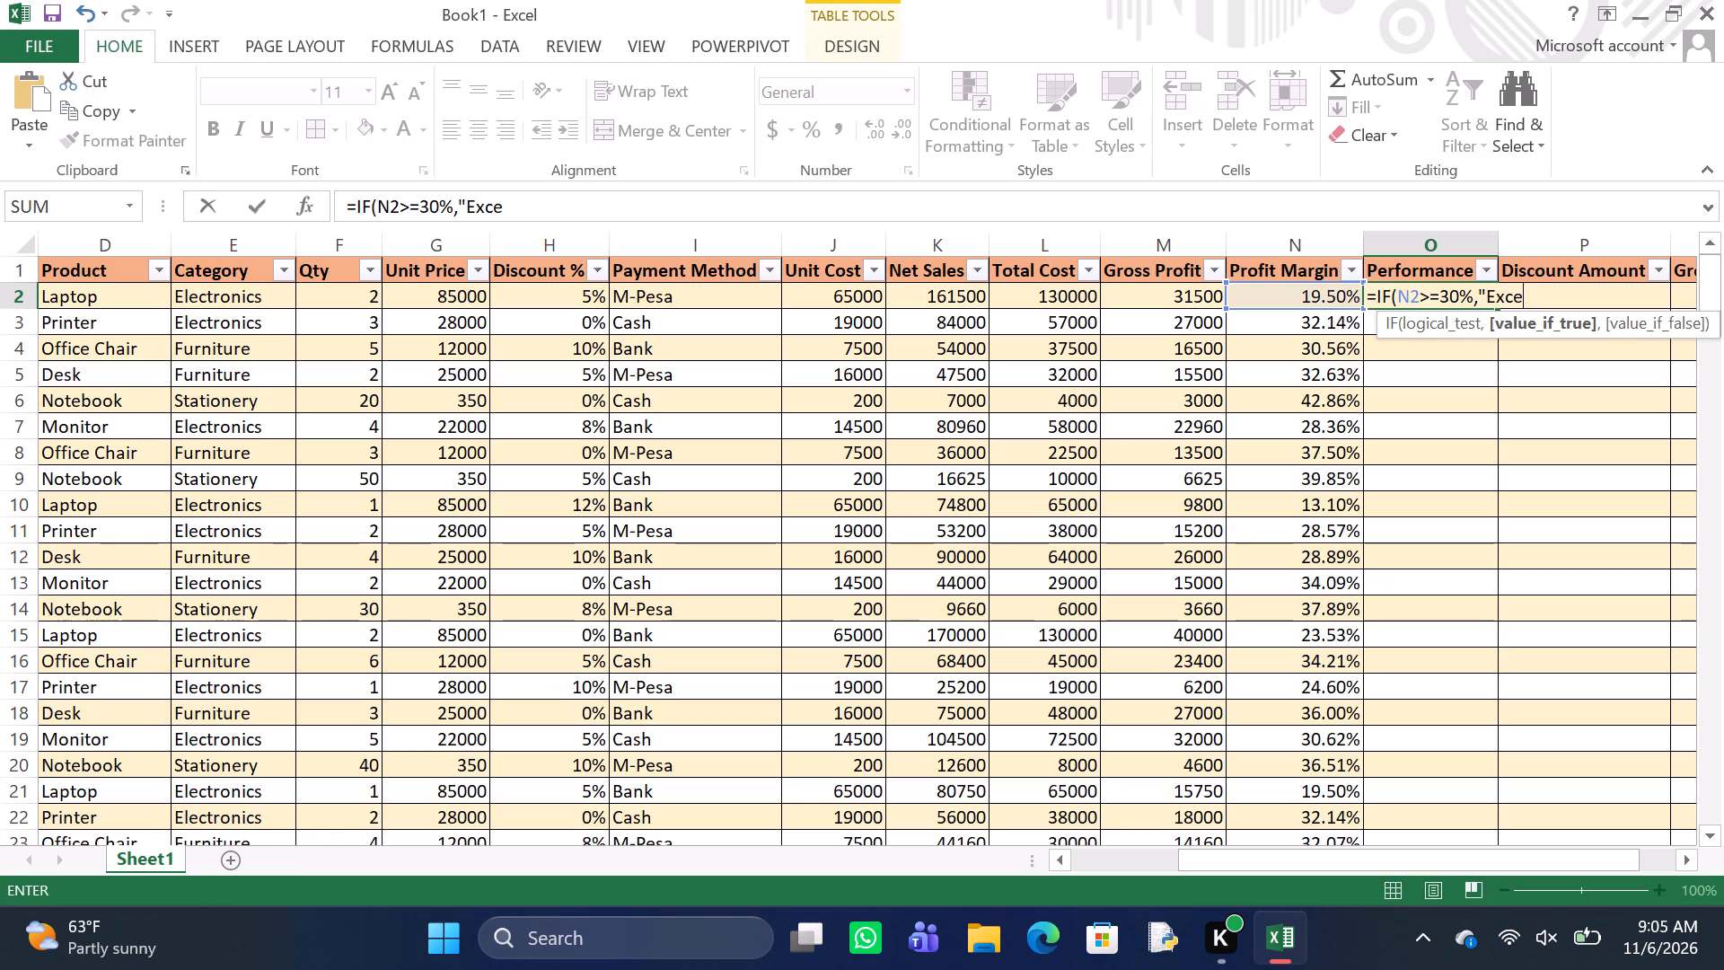
text(llent)
key(shift+quotedbl)
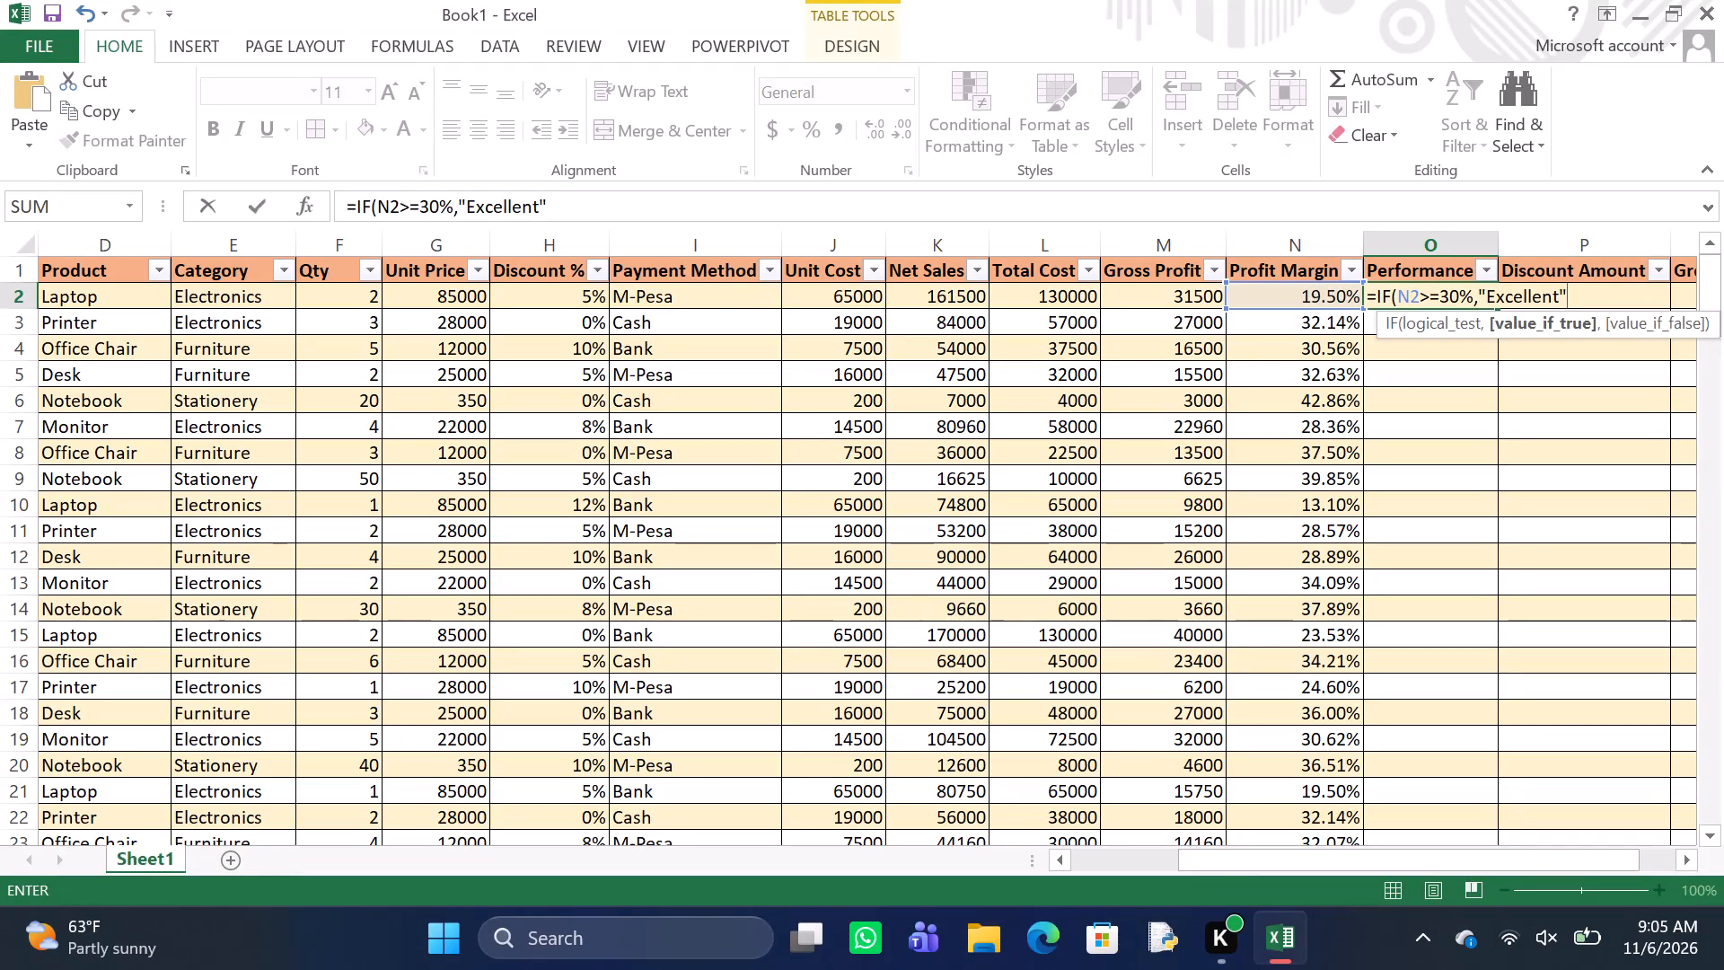
key(comma)
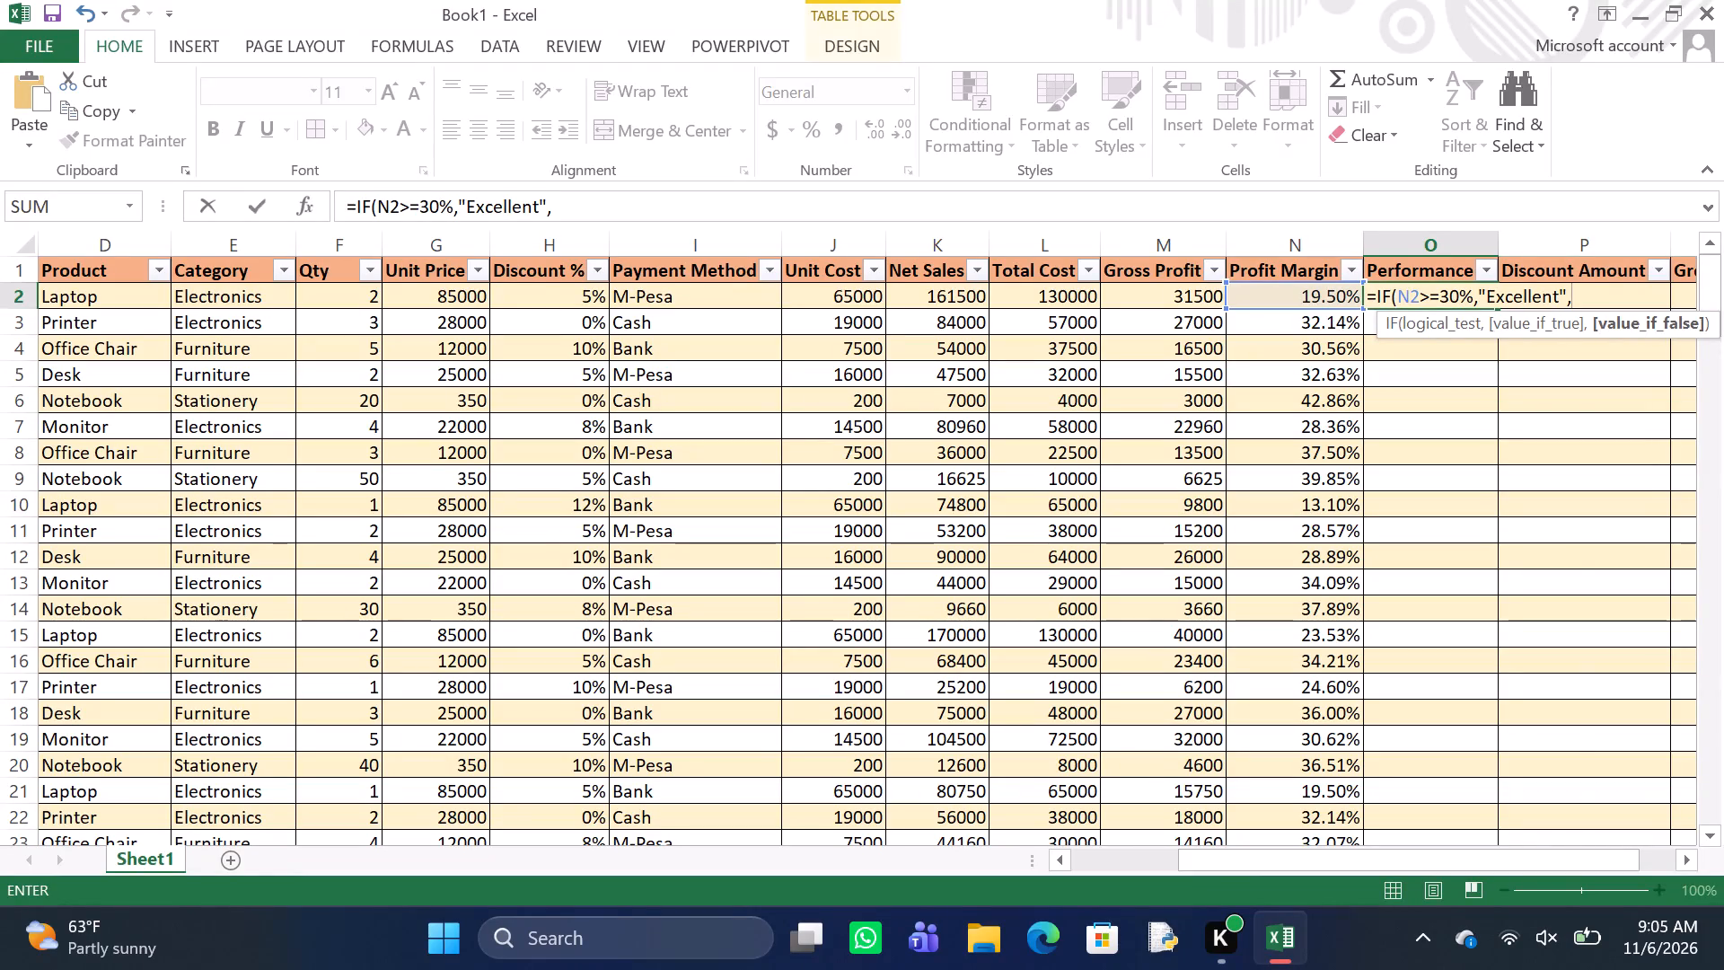
Extend the Performance formula in O2 with a nested second condition, entered as IF(N2=>=20%,"Good",.
text(IF)
key(shift+parenleft)
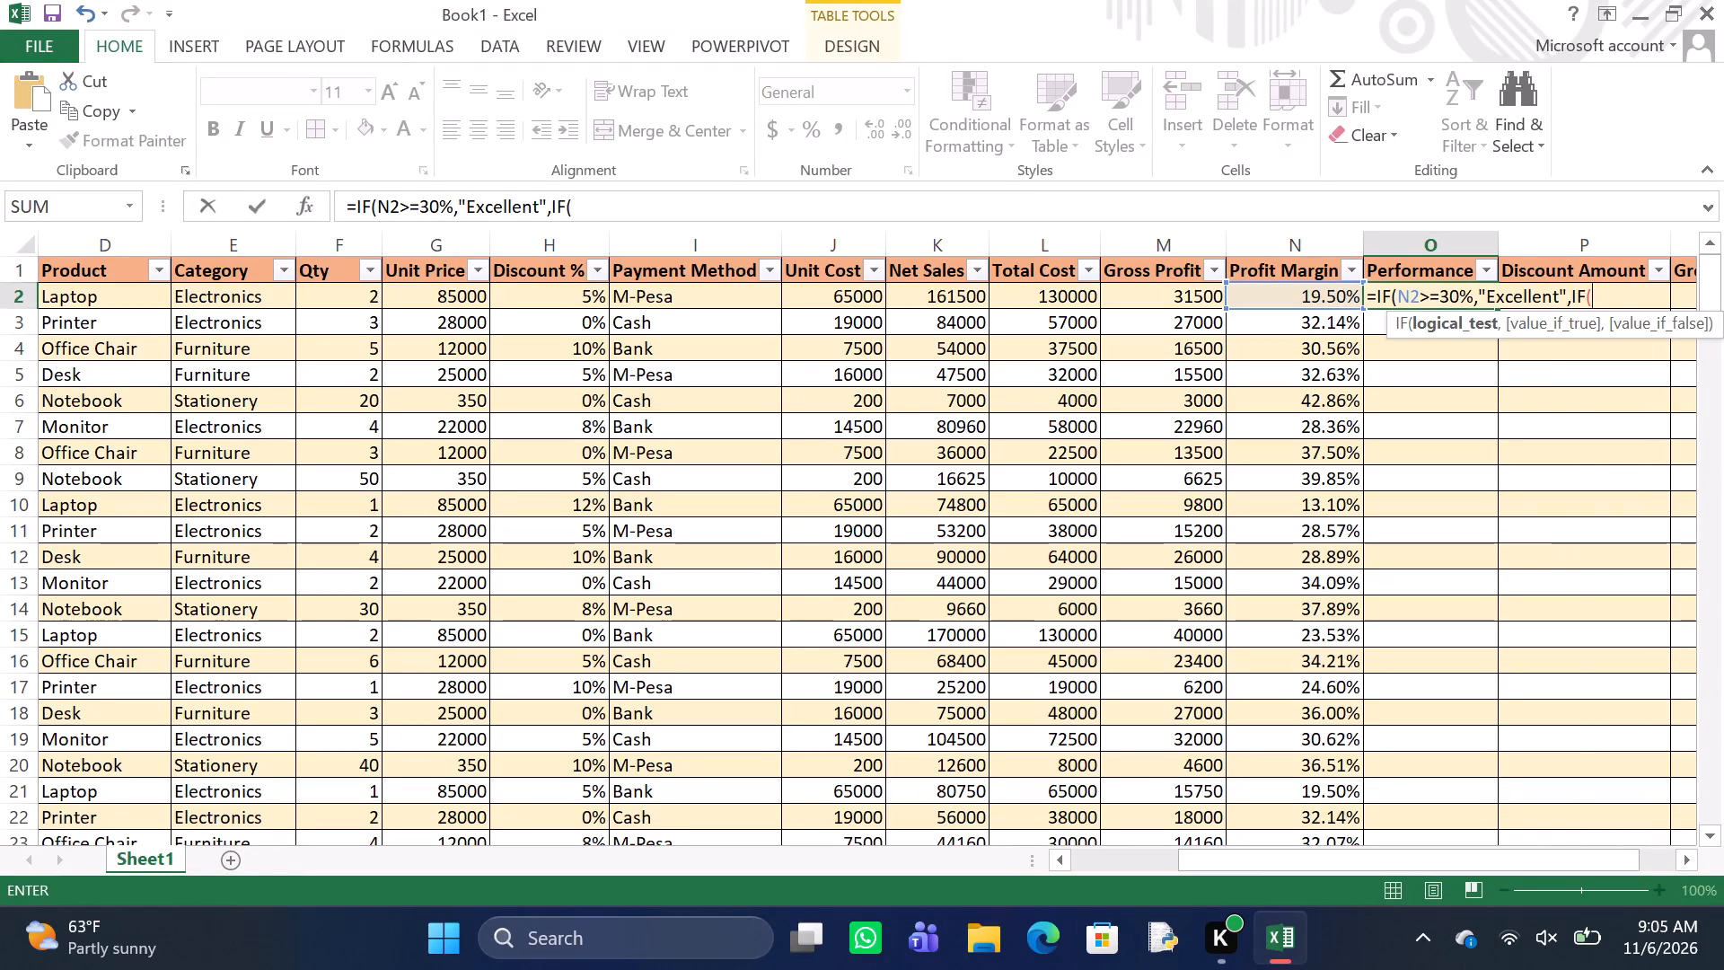
key(n)
key(2)
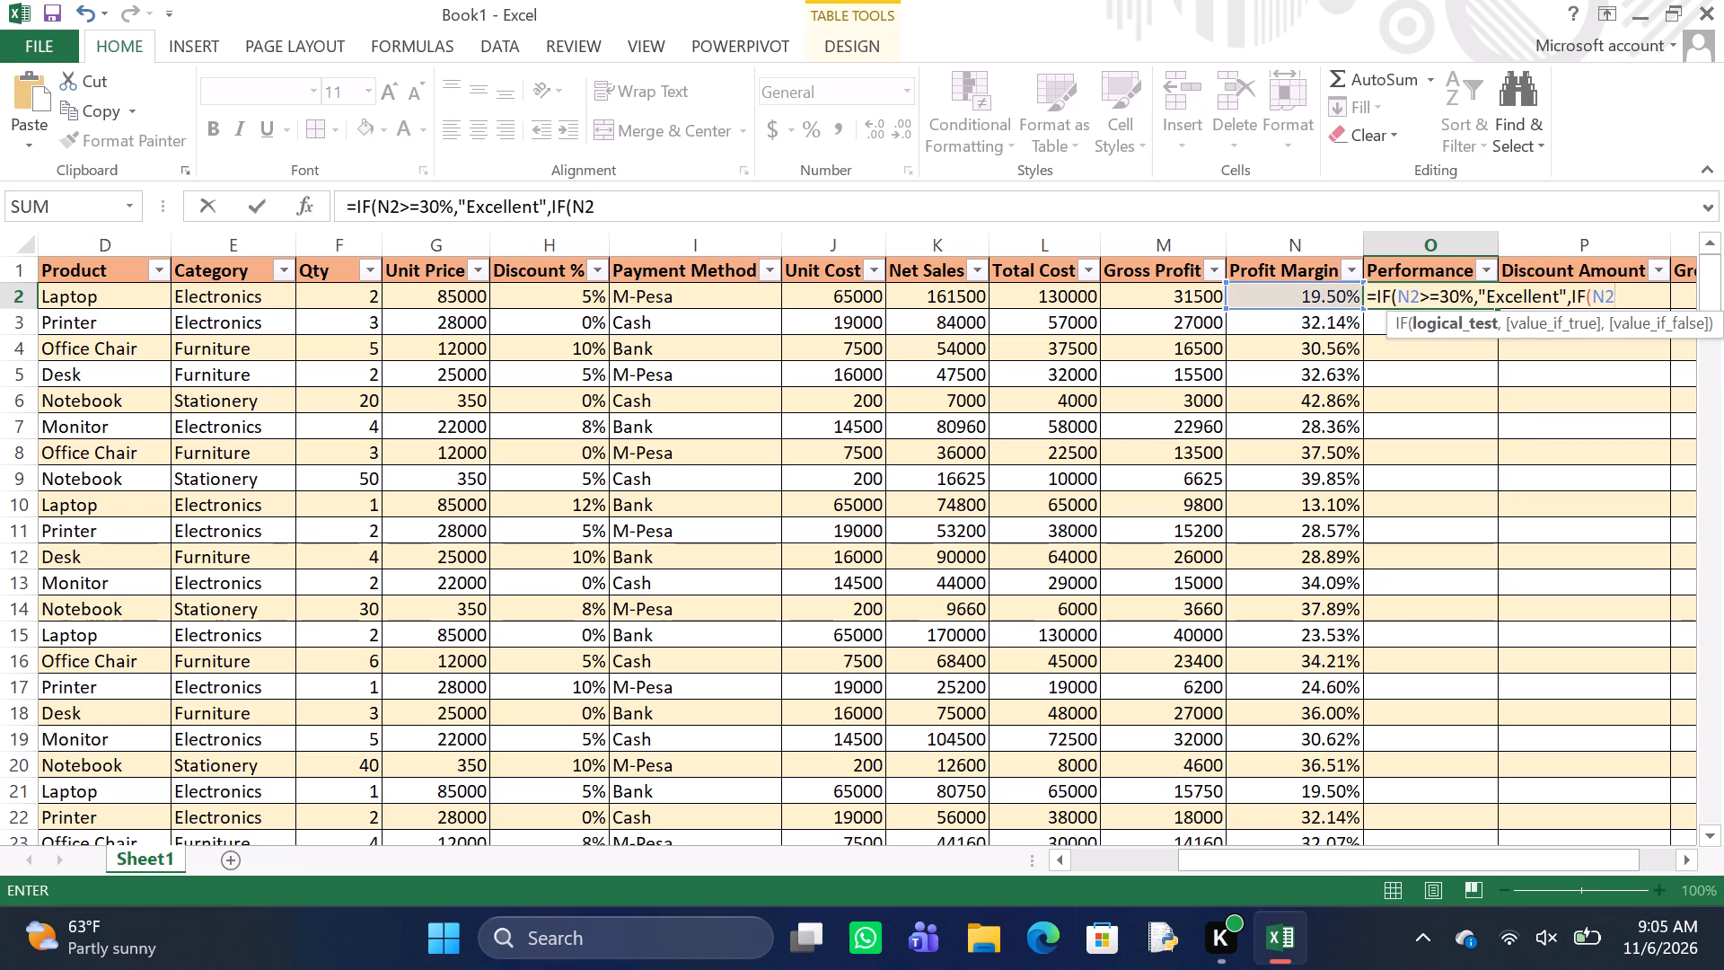
key(equal)
text(>=)
text(20)
key(shift+percent)
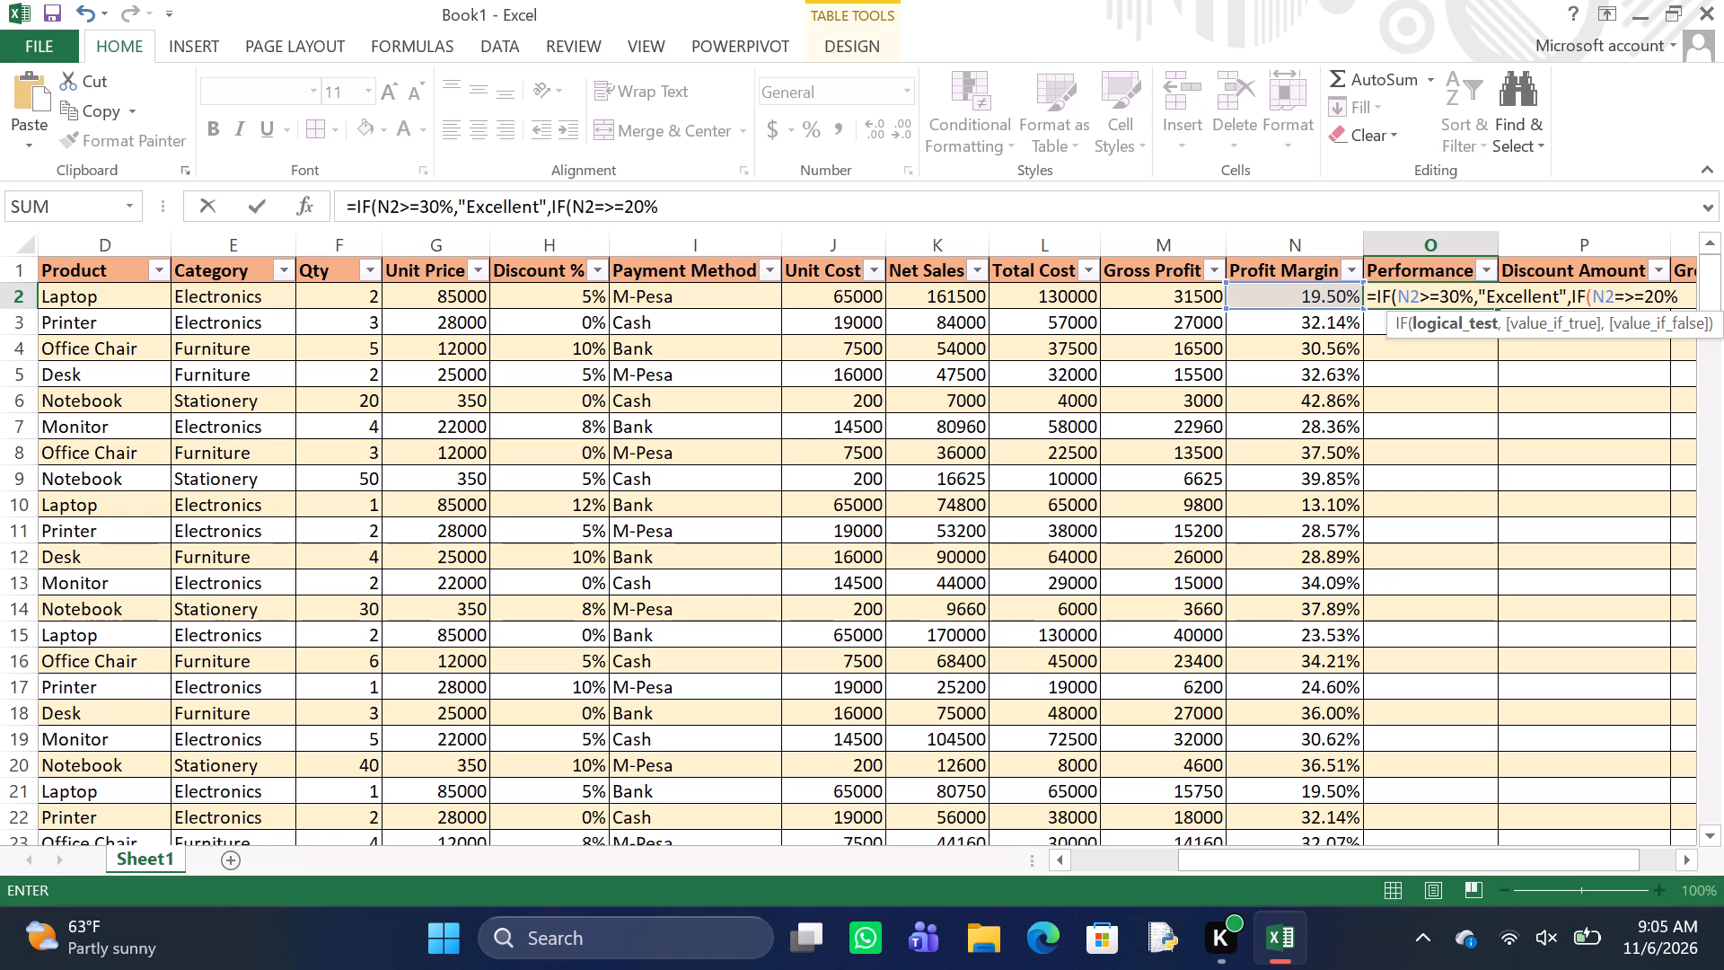
key(comma)
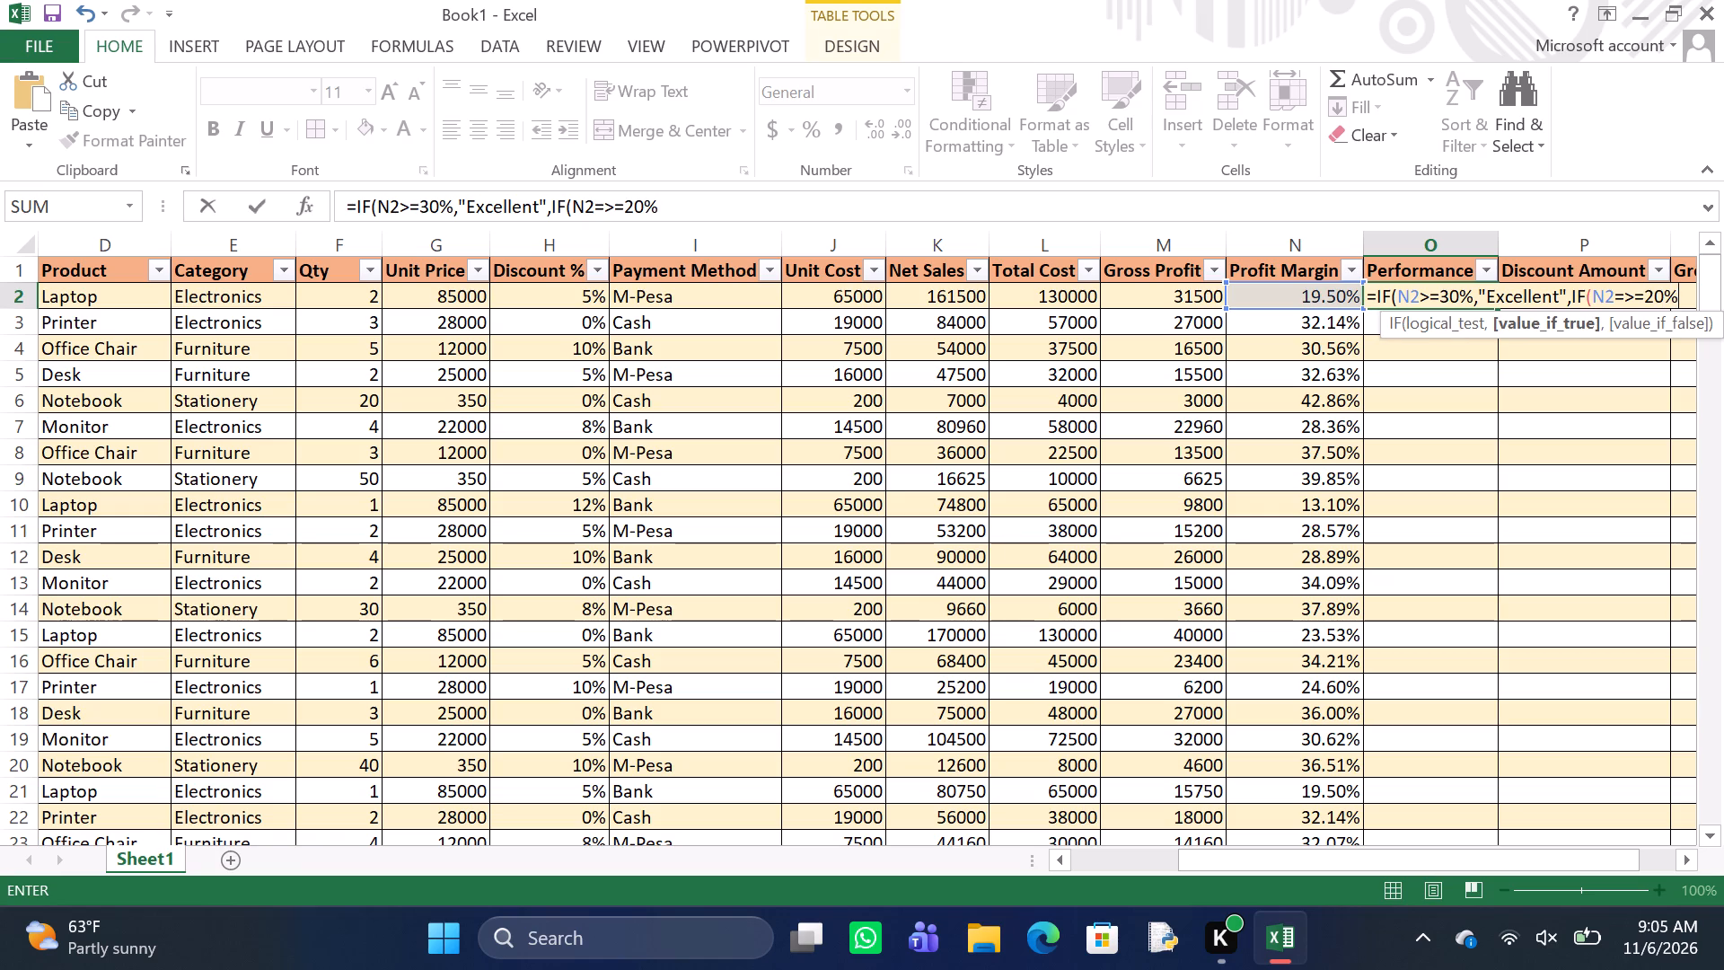
key(shift+quotedbl)
key(g)
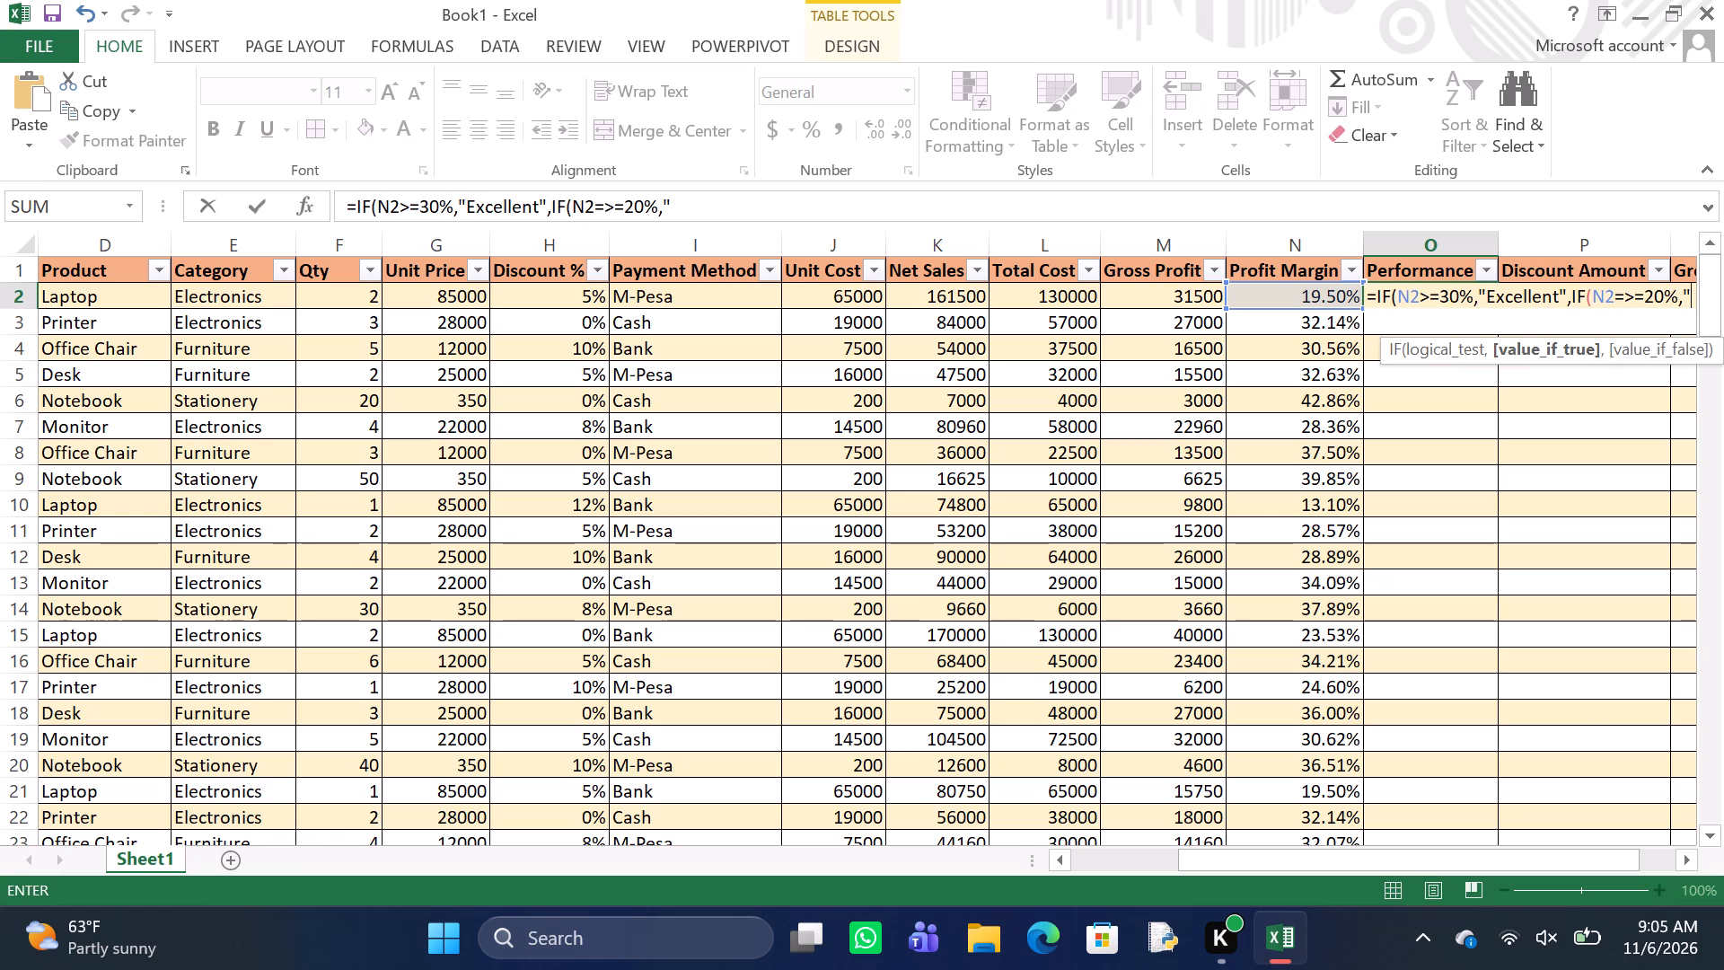
text(ood)
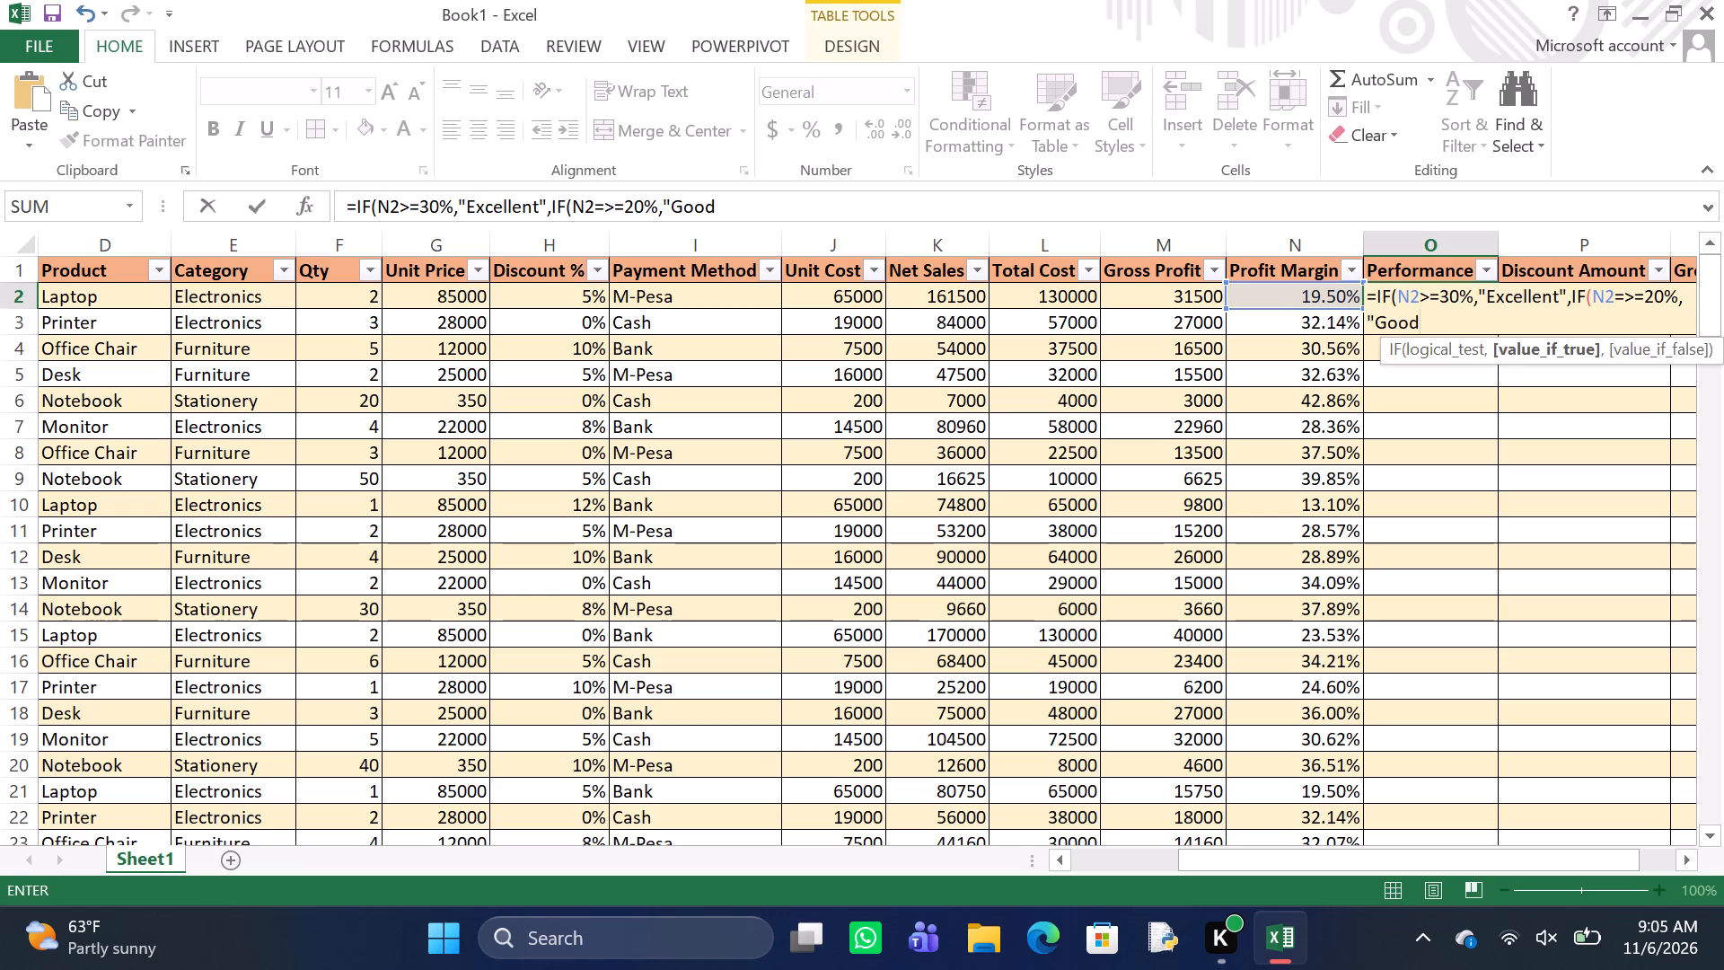
key(shift+quotedbl)
key(comma)
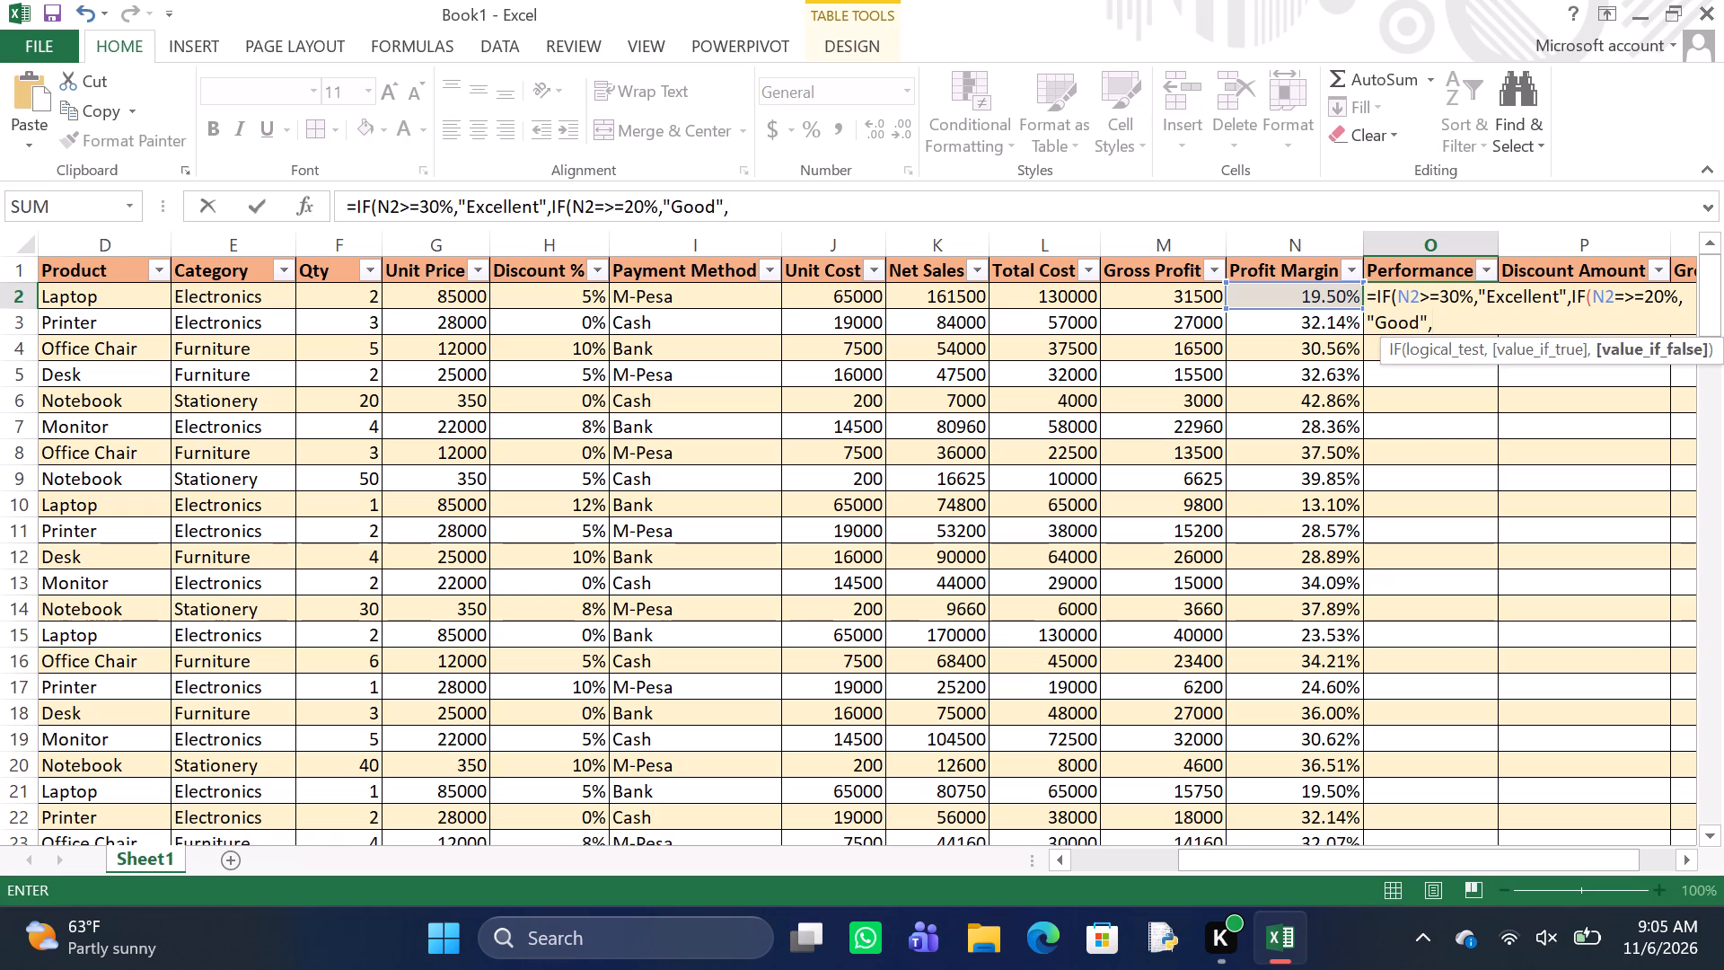
Extend the Performance formula in O2 with a third nested condition, IF(N2>=10%,"Average",.
text(IF)
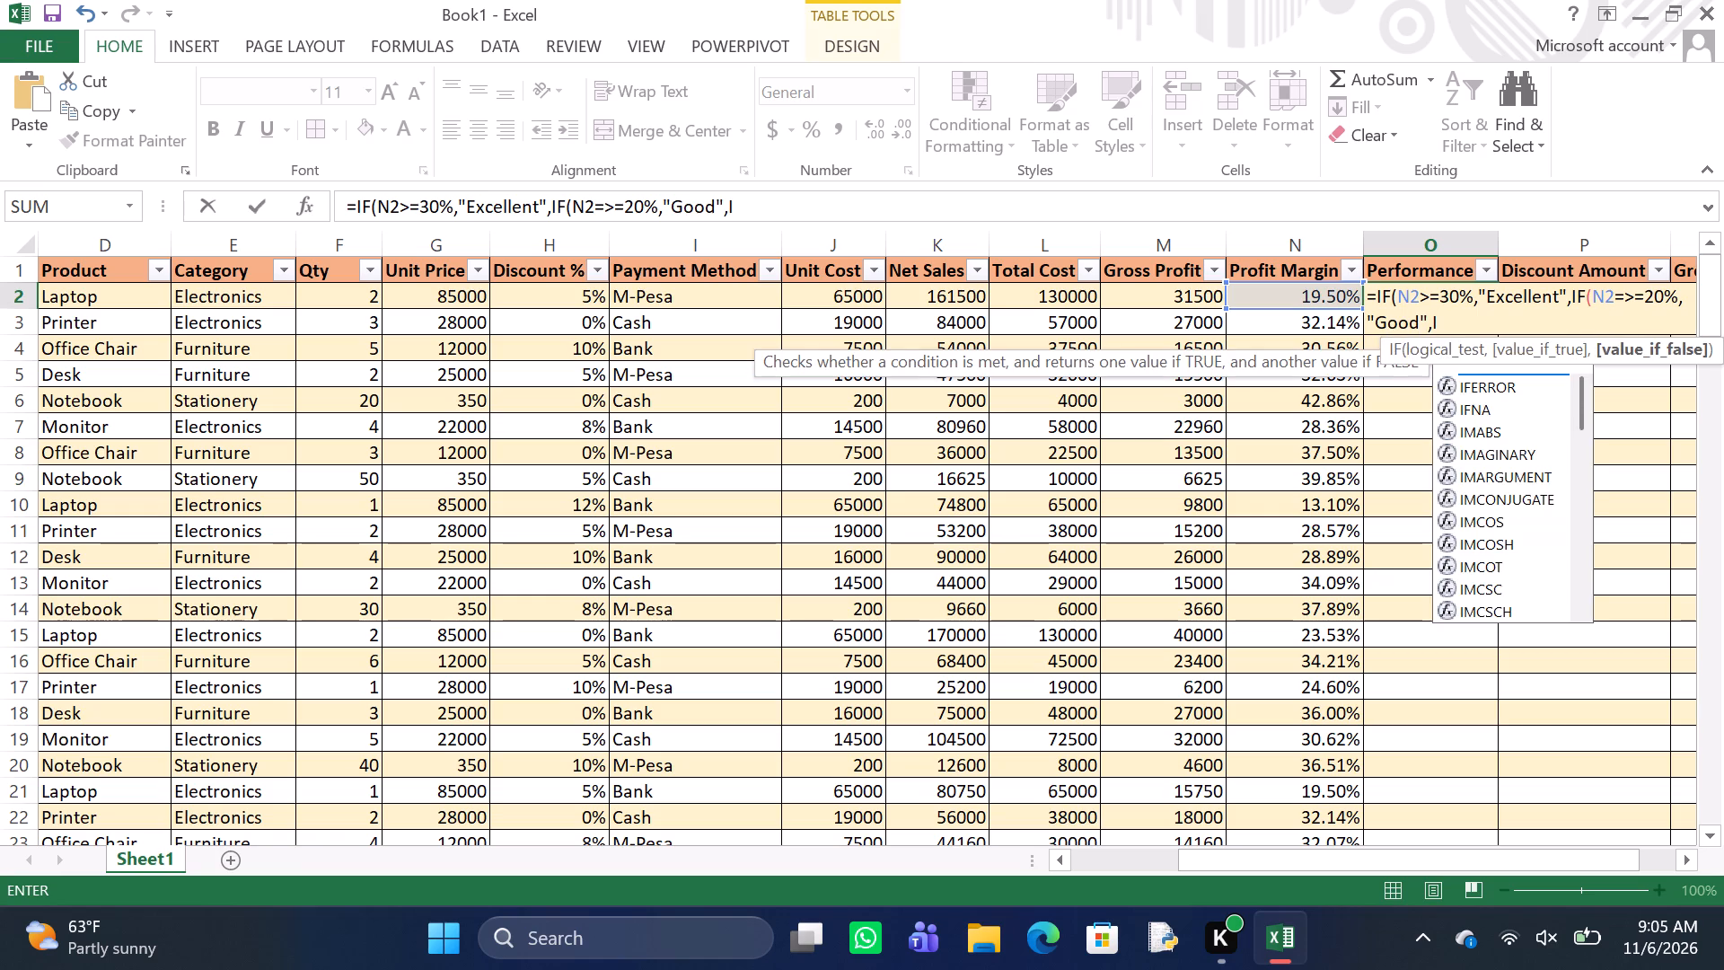
text((N)
key(2)
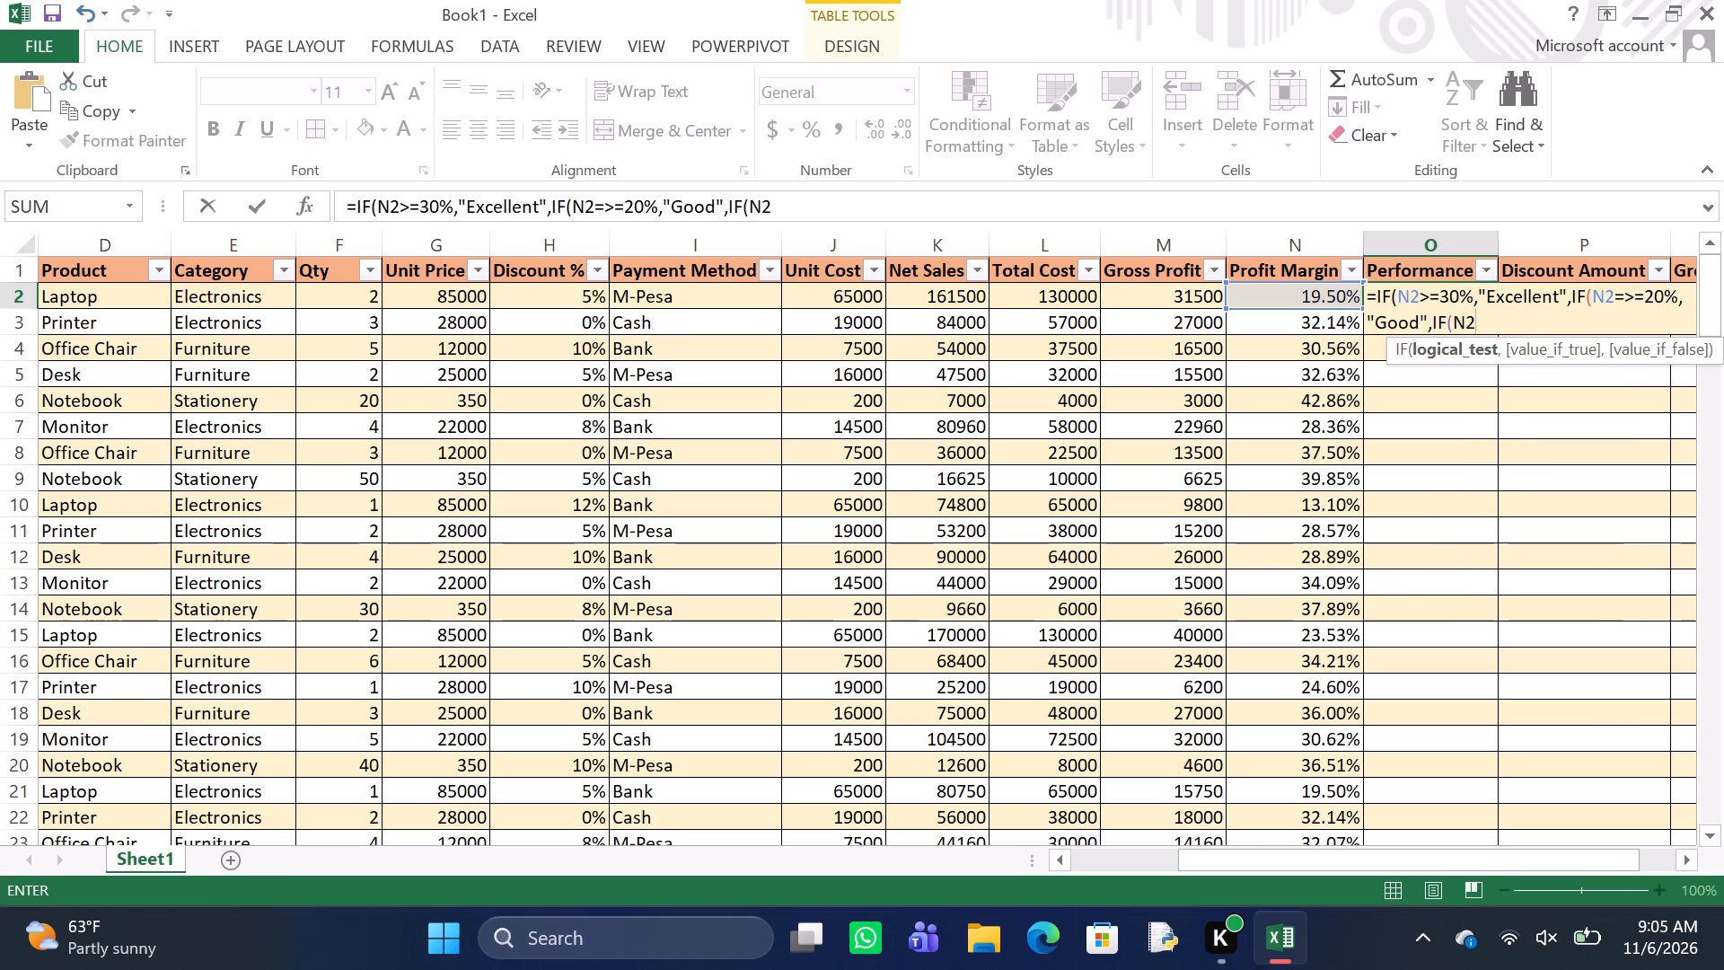
text(>=)
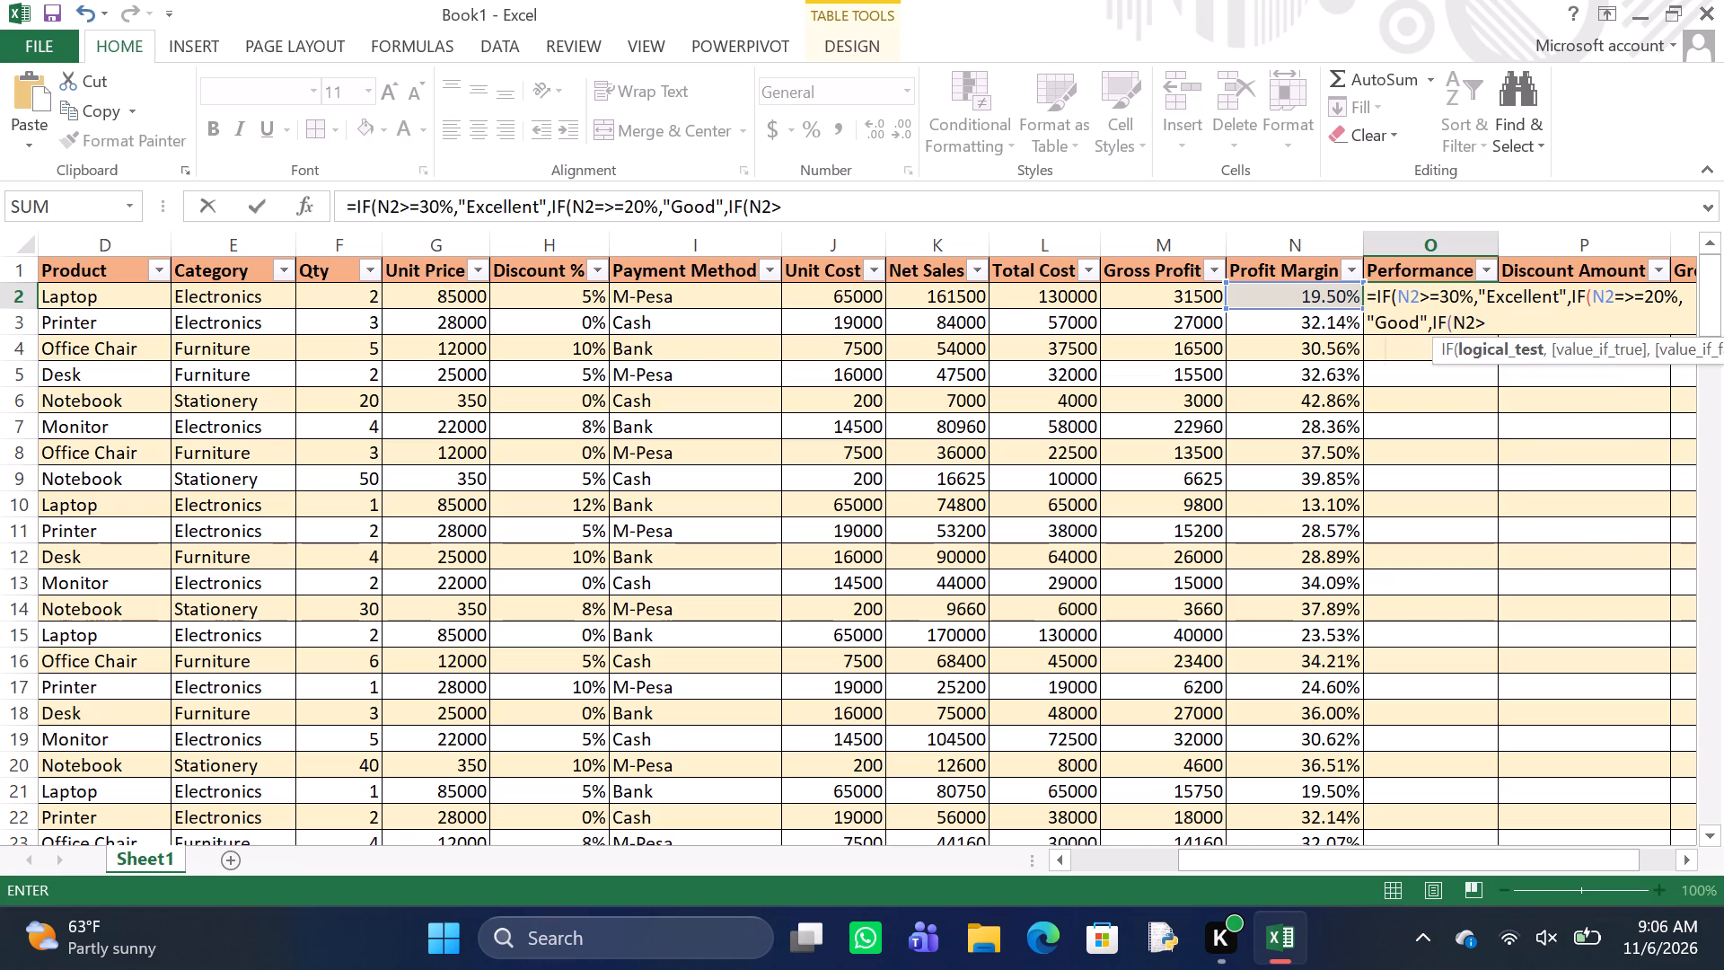
text(20)
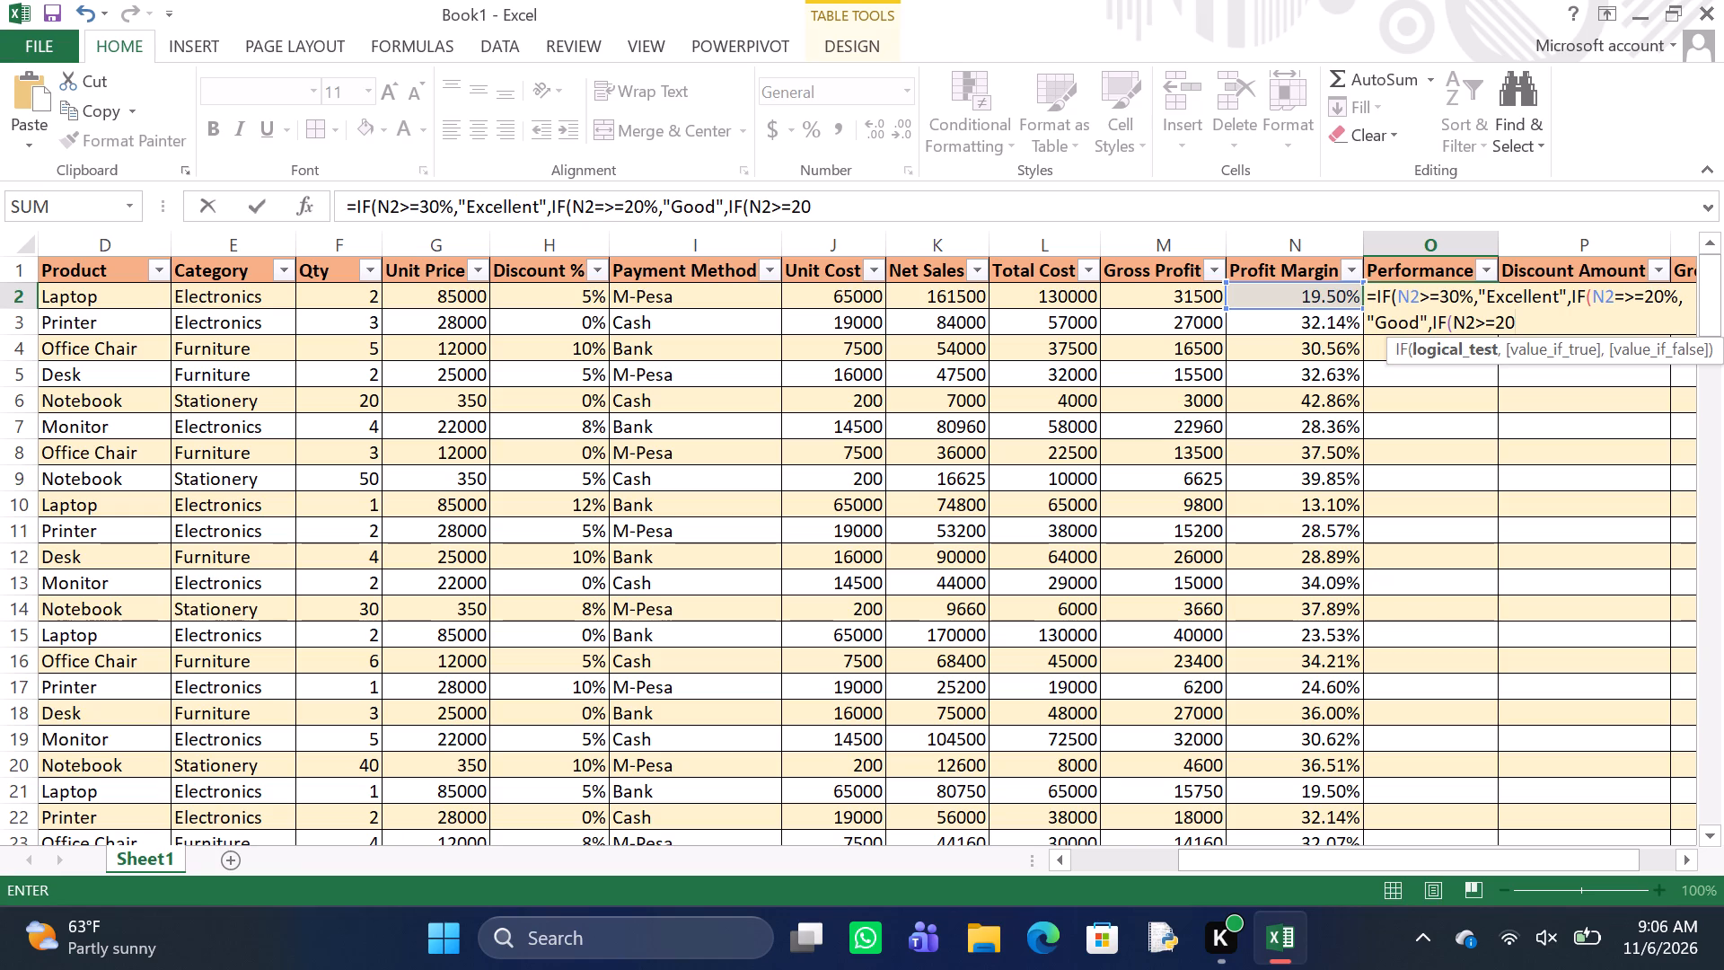
key(shift+percent)
key(BackSpace)
key(BackSpace)
key(BackSpace)
key(1)
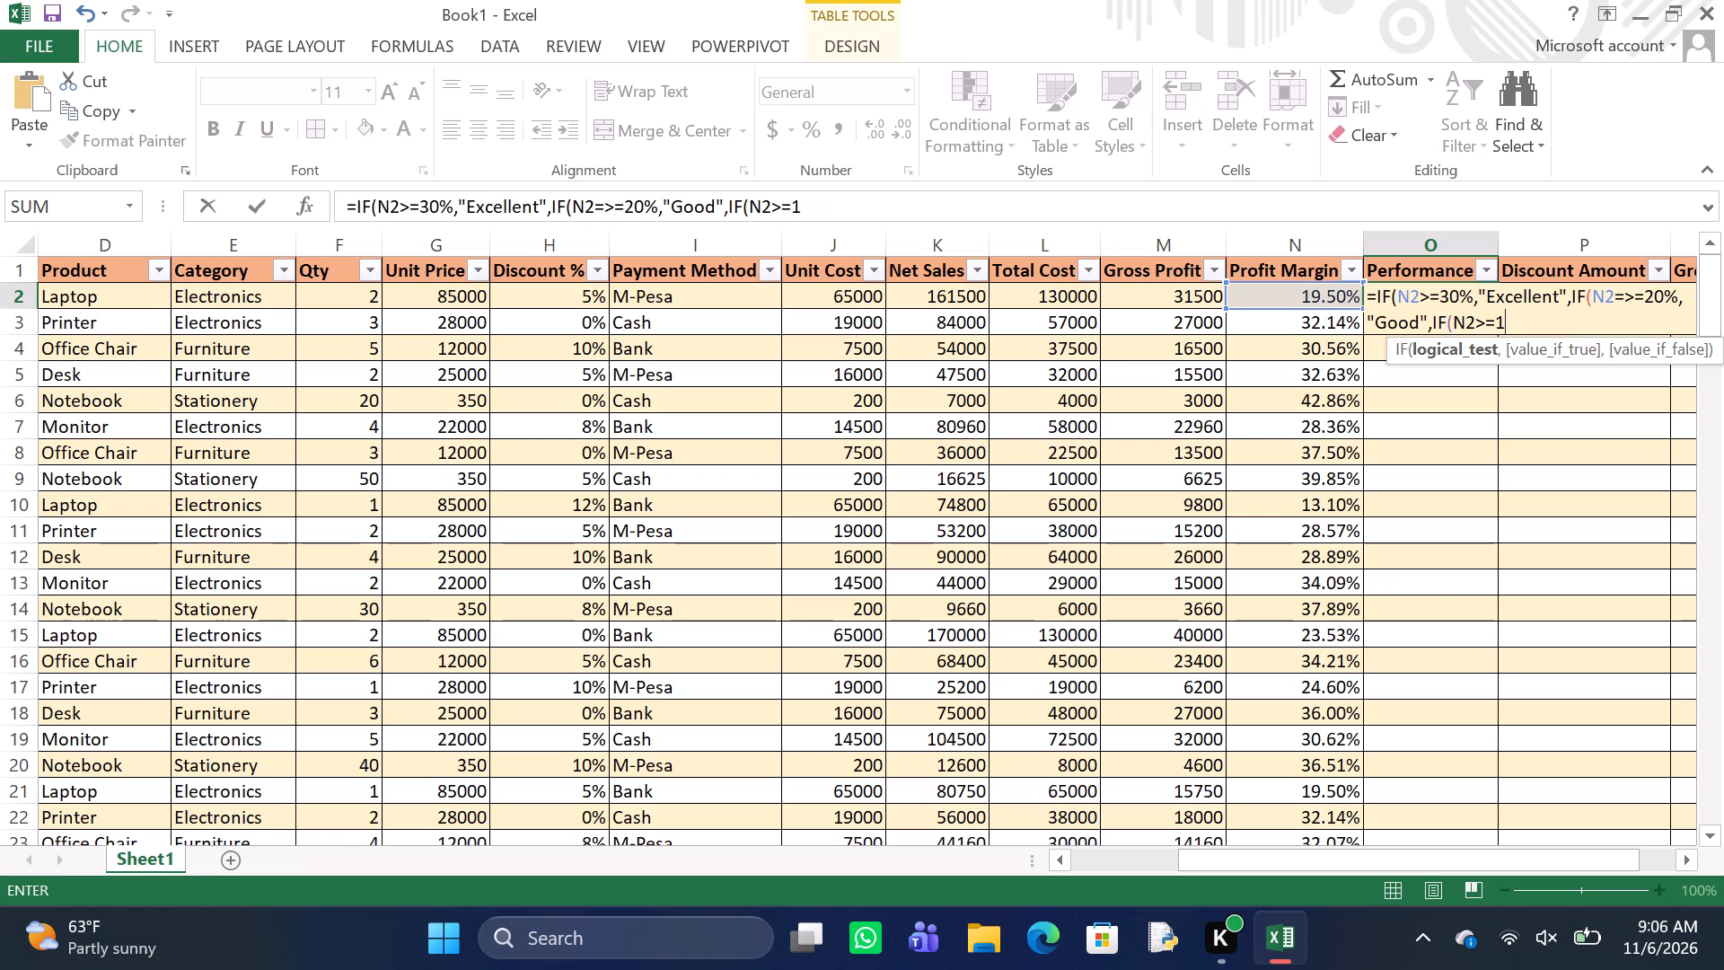
key(0)
key(shift+percent)
key(comma)
key(shift+quotedbl)
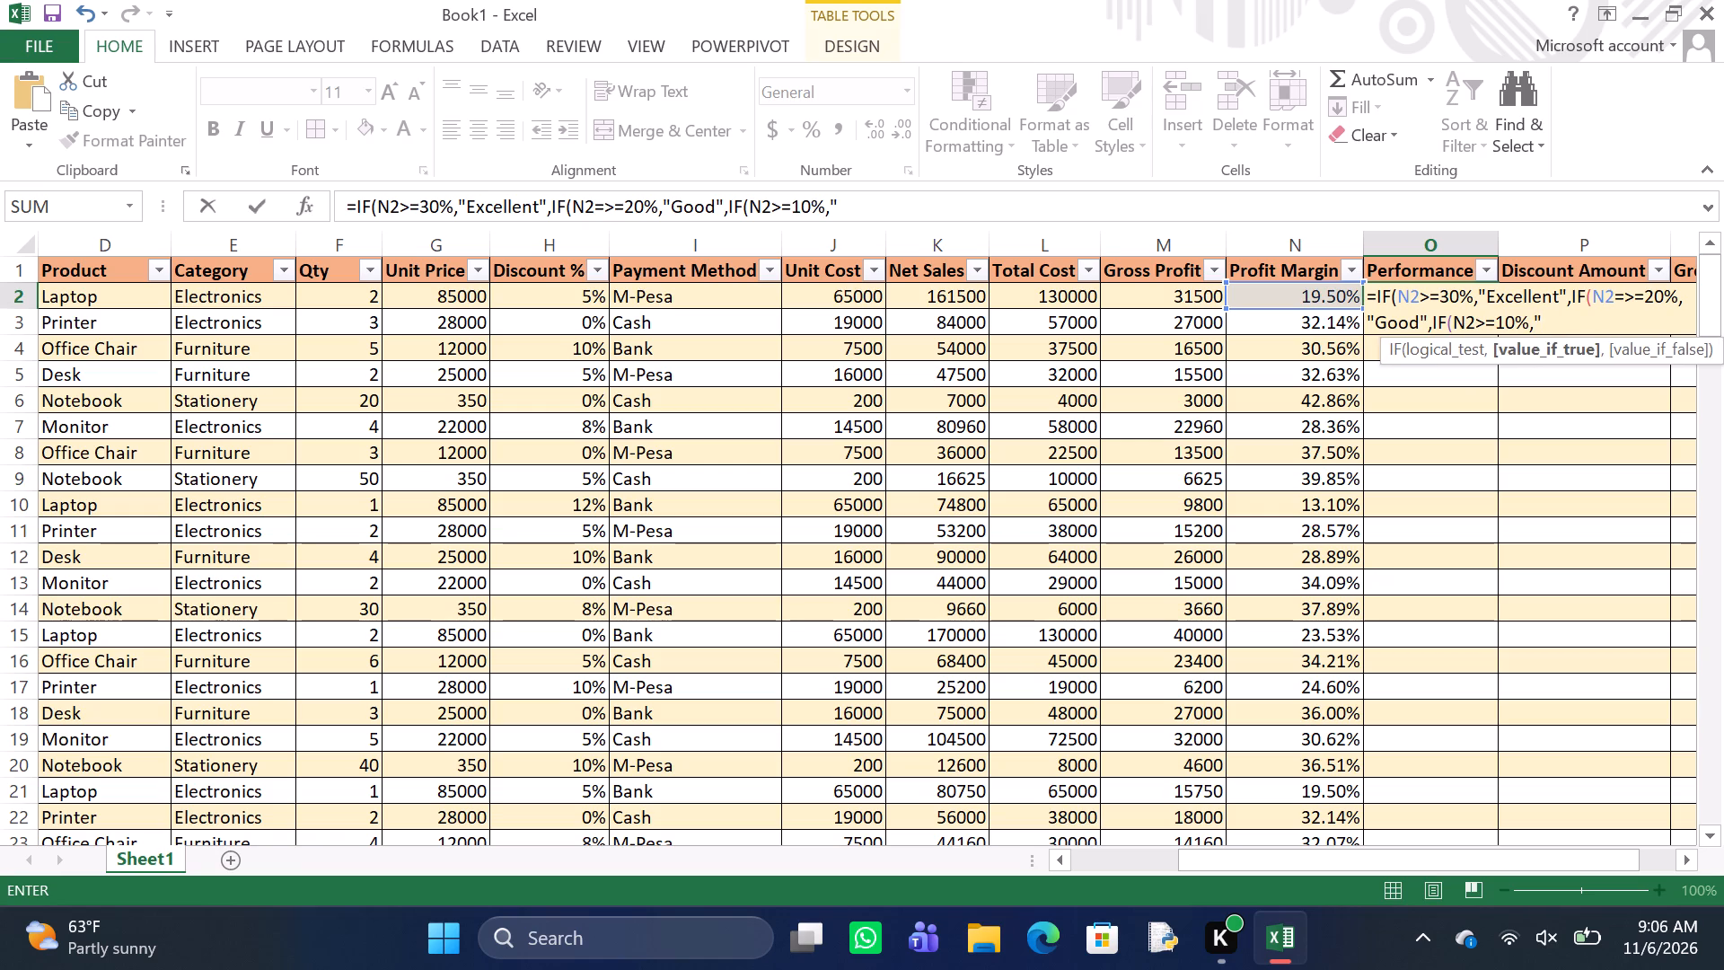
key(a)
text(verag)
key(e)
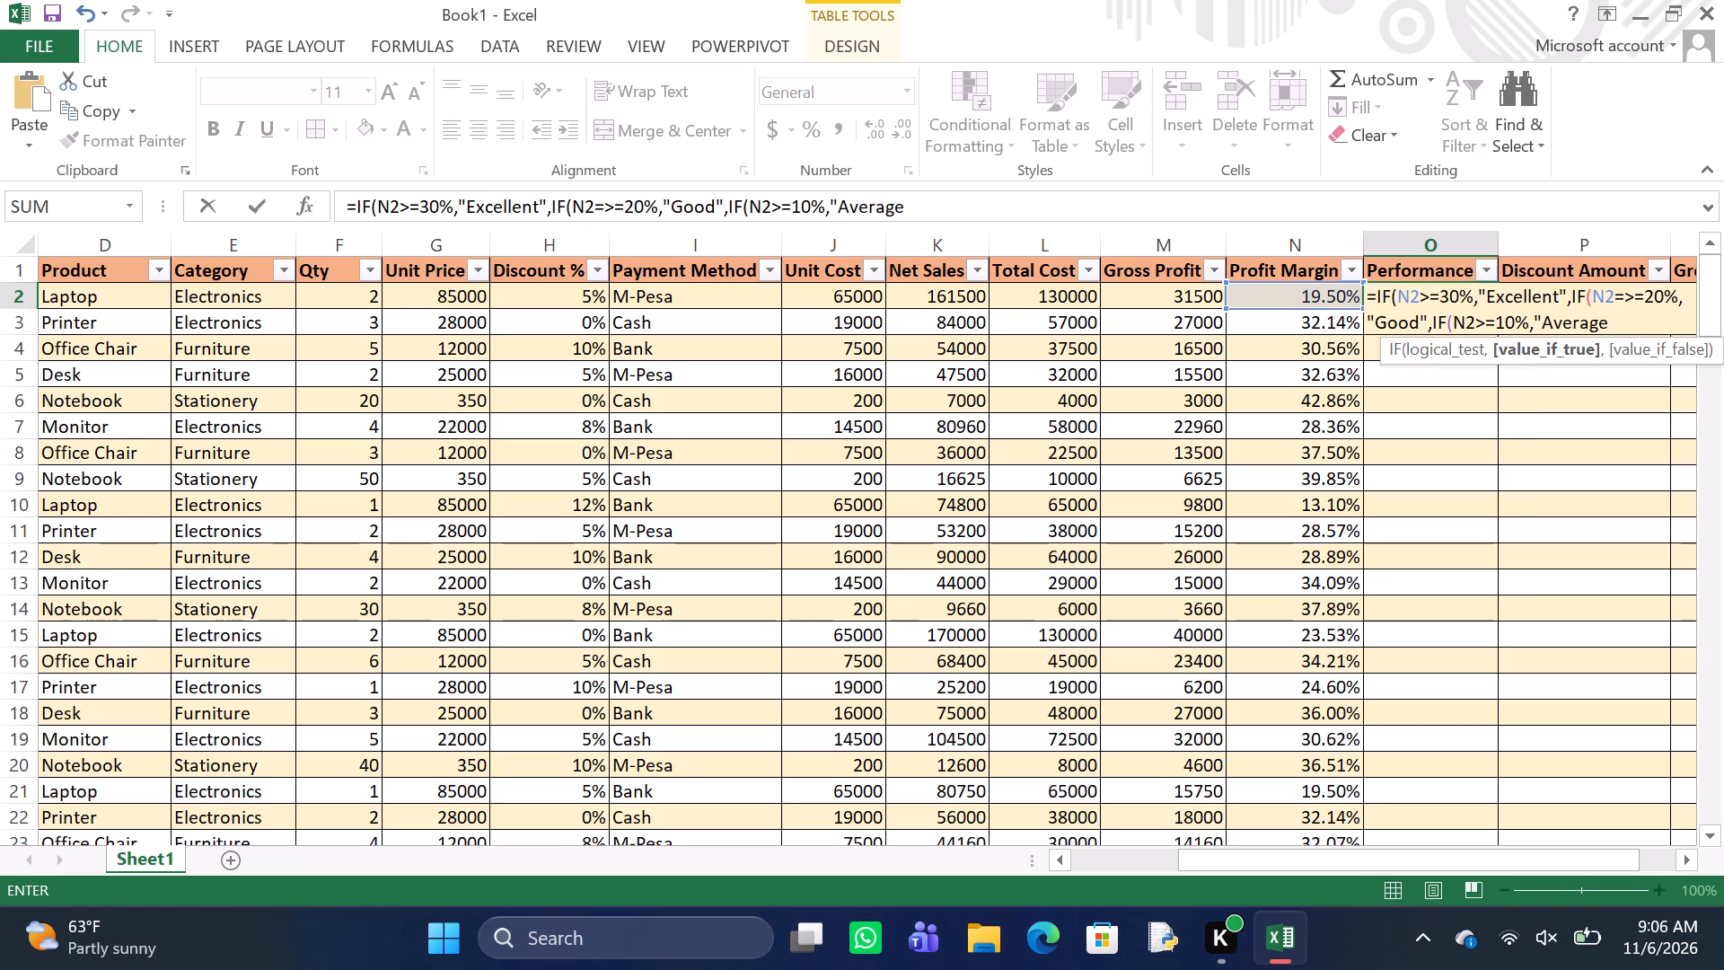
text(",)
Complete the Performance formula with "Poor" as the fallback and three closing brackets, accepting the proposed correction to N2>=20%.
key(shift+quotedbl)
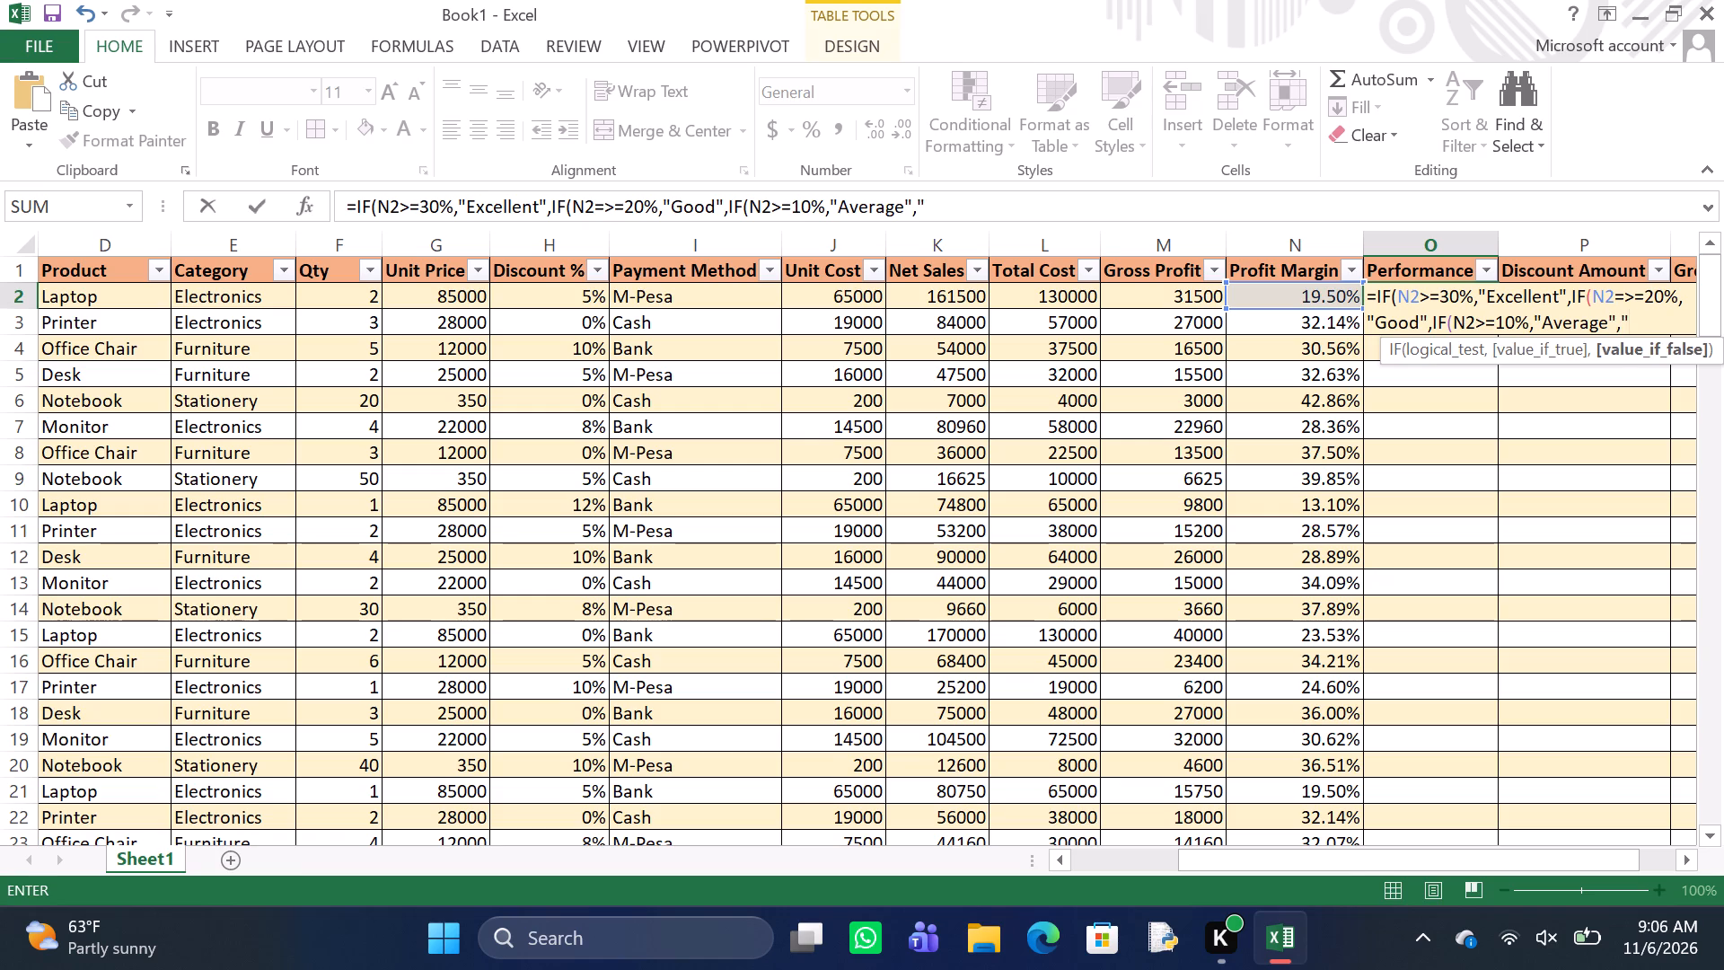
key(p)
key(p)
key(BackSpace)
text(oor)
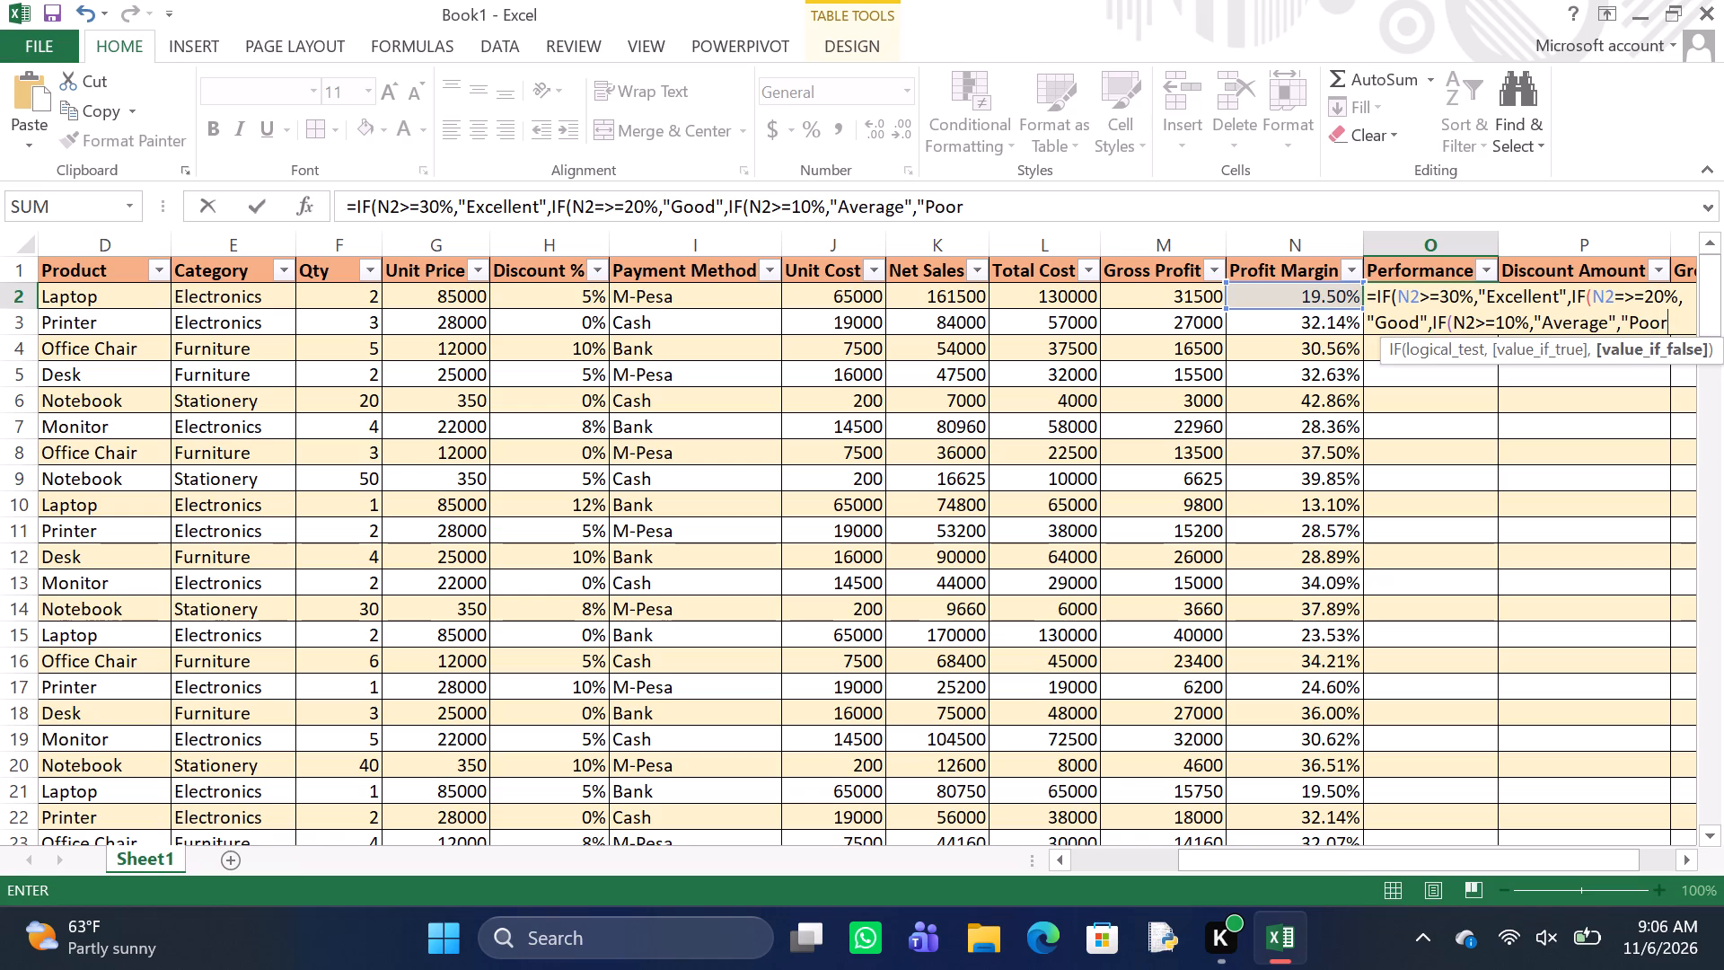
text("))))
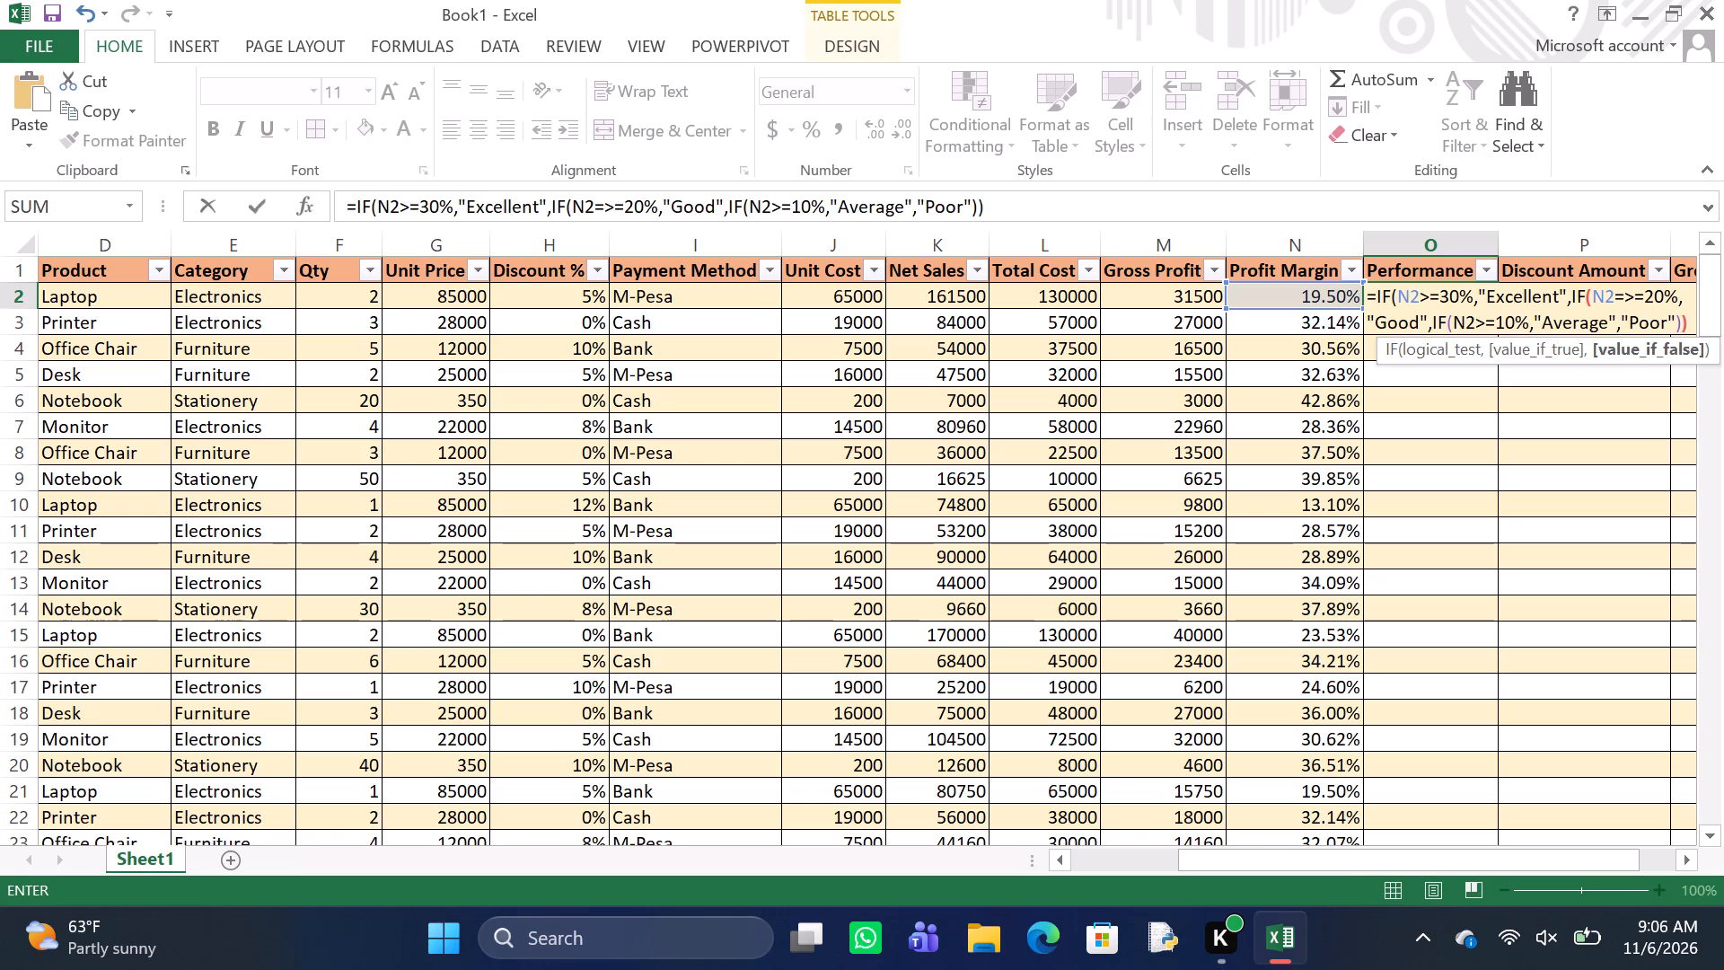
key(Return)
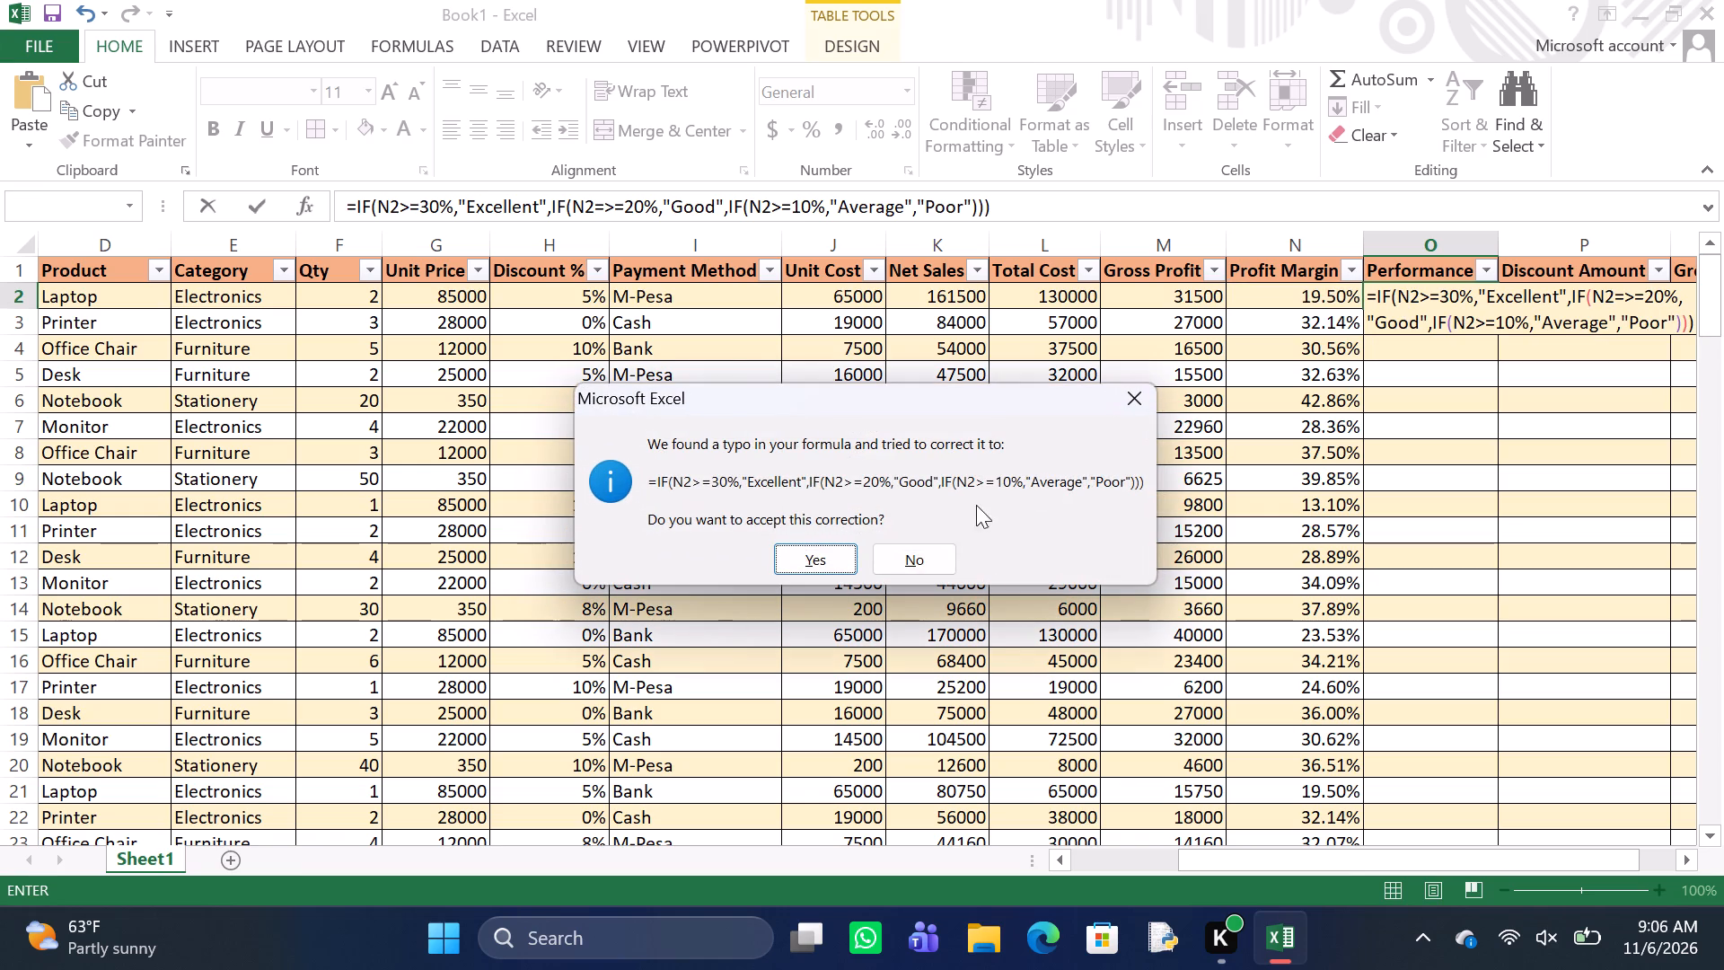
click(821, 552)
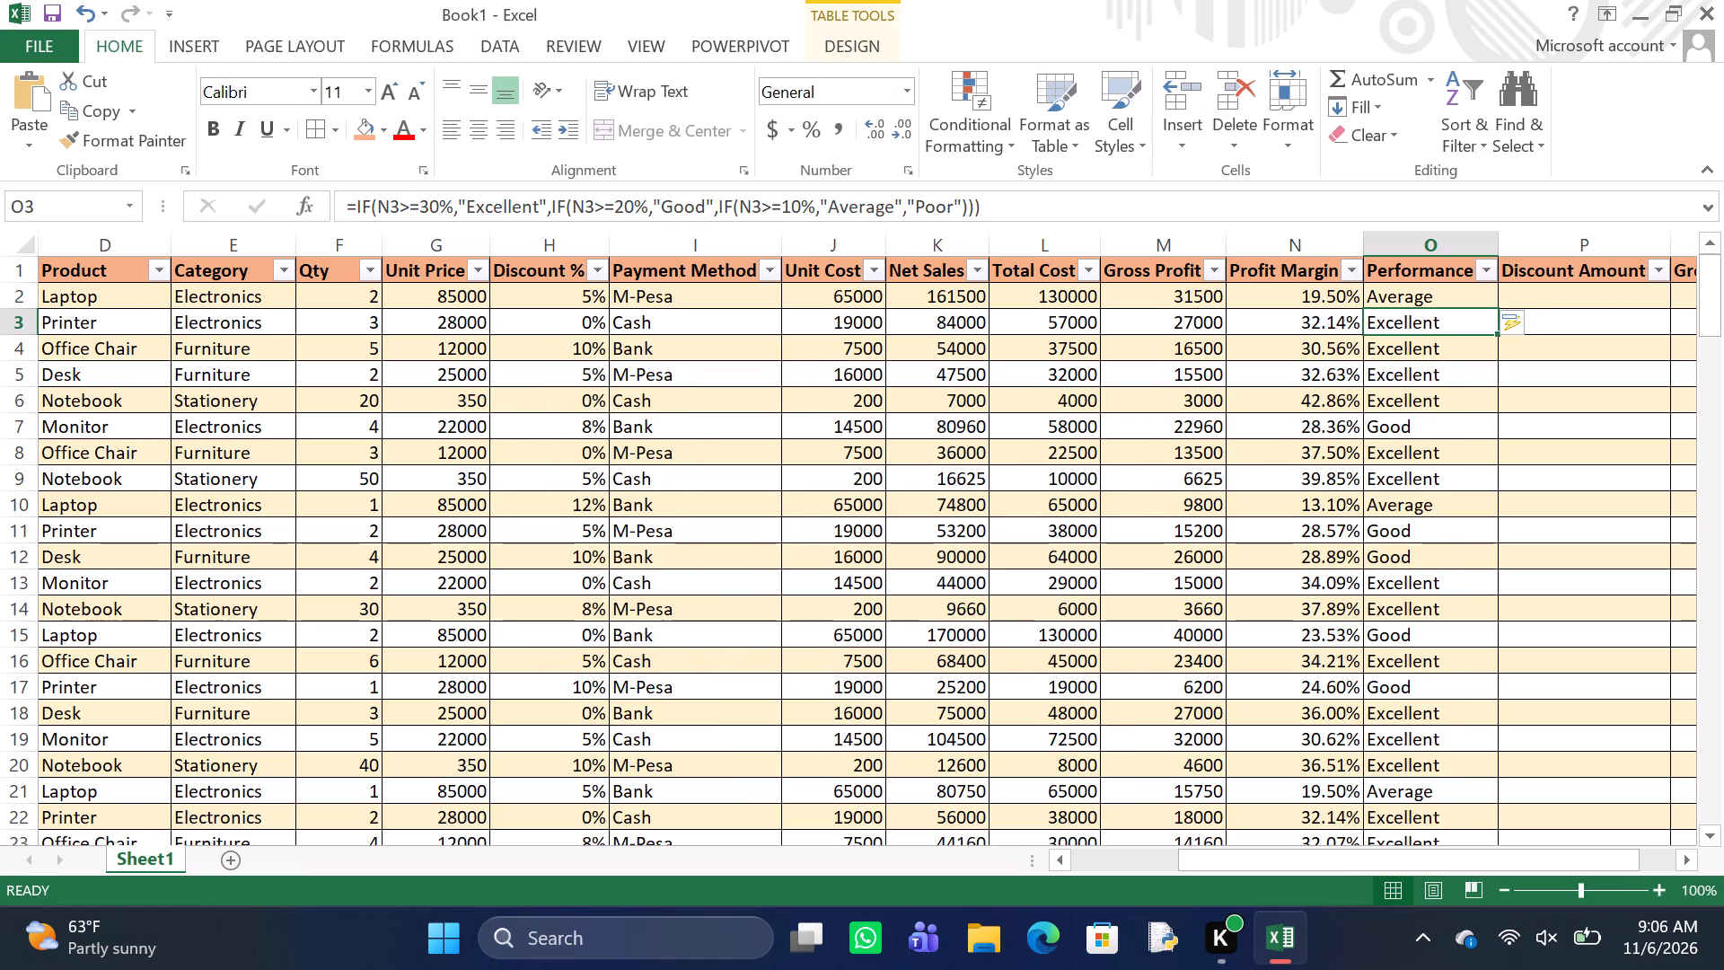
Fill the Discount Amount column by entering the formula =F2*G2*H2 in cell P2.
click(1616, 307)
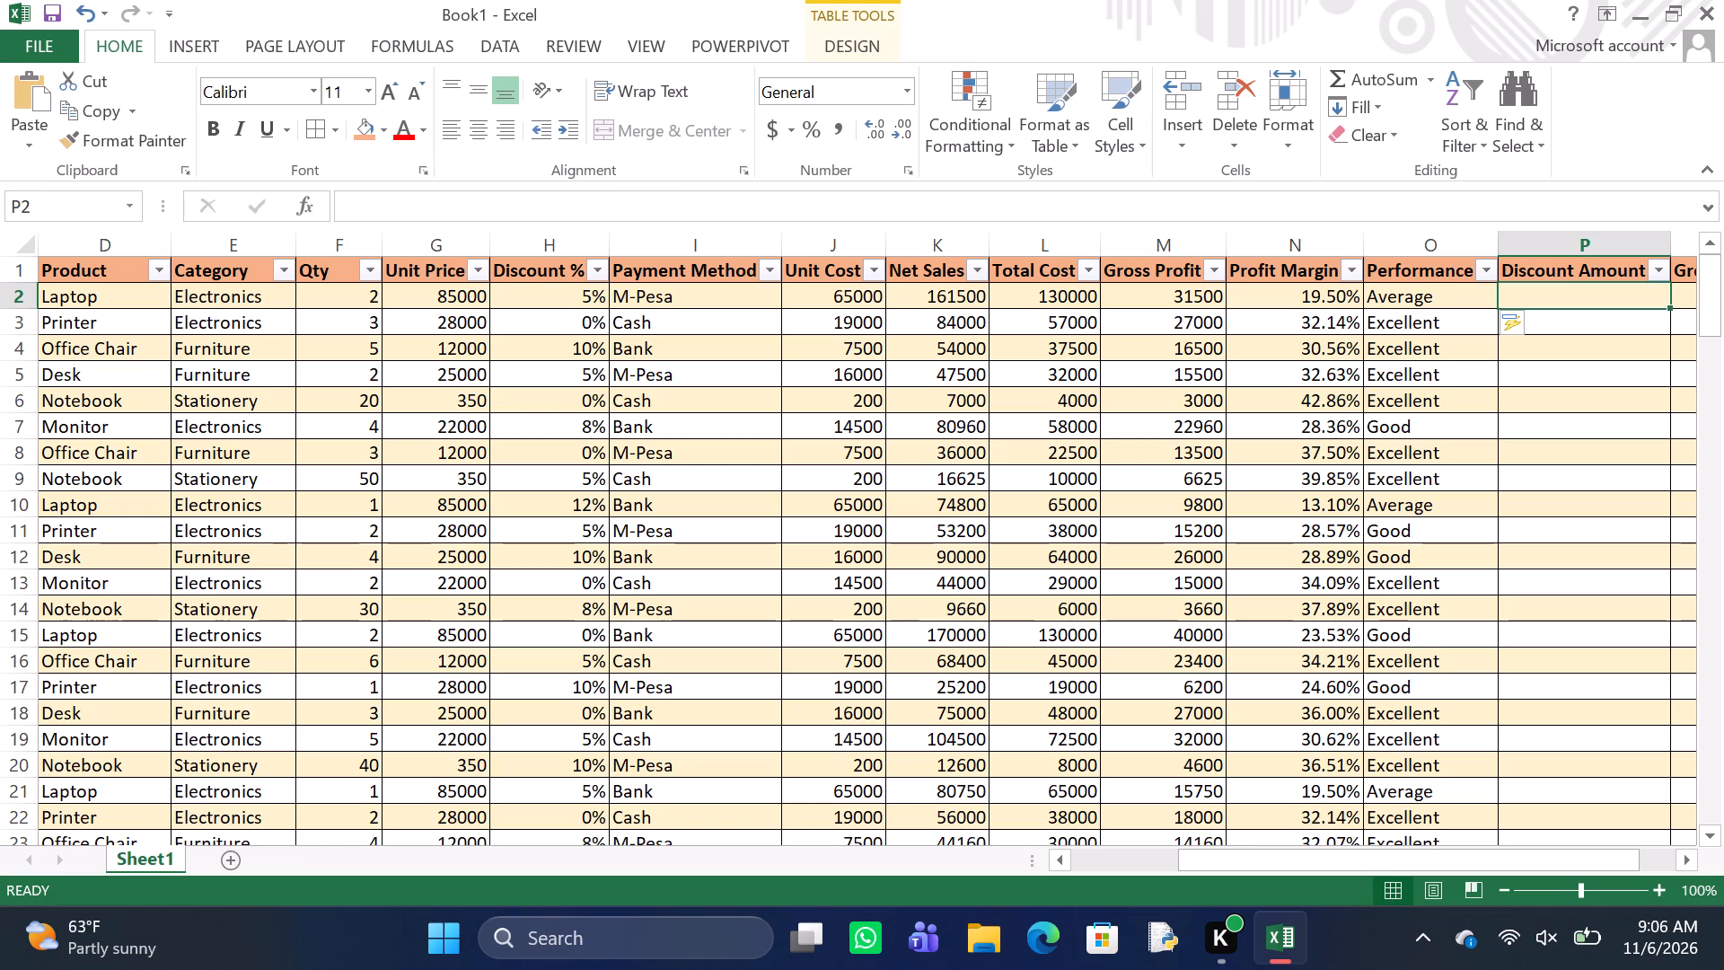
key(equal)
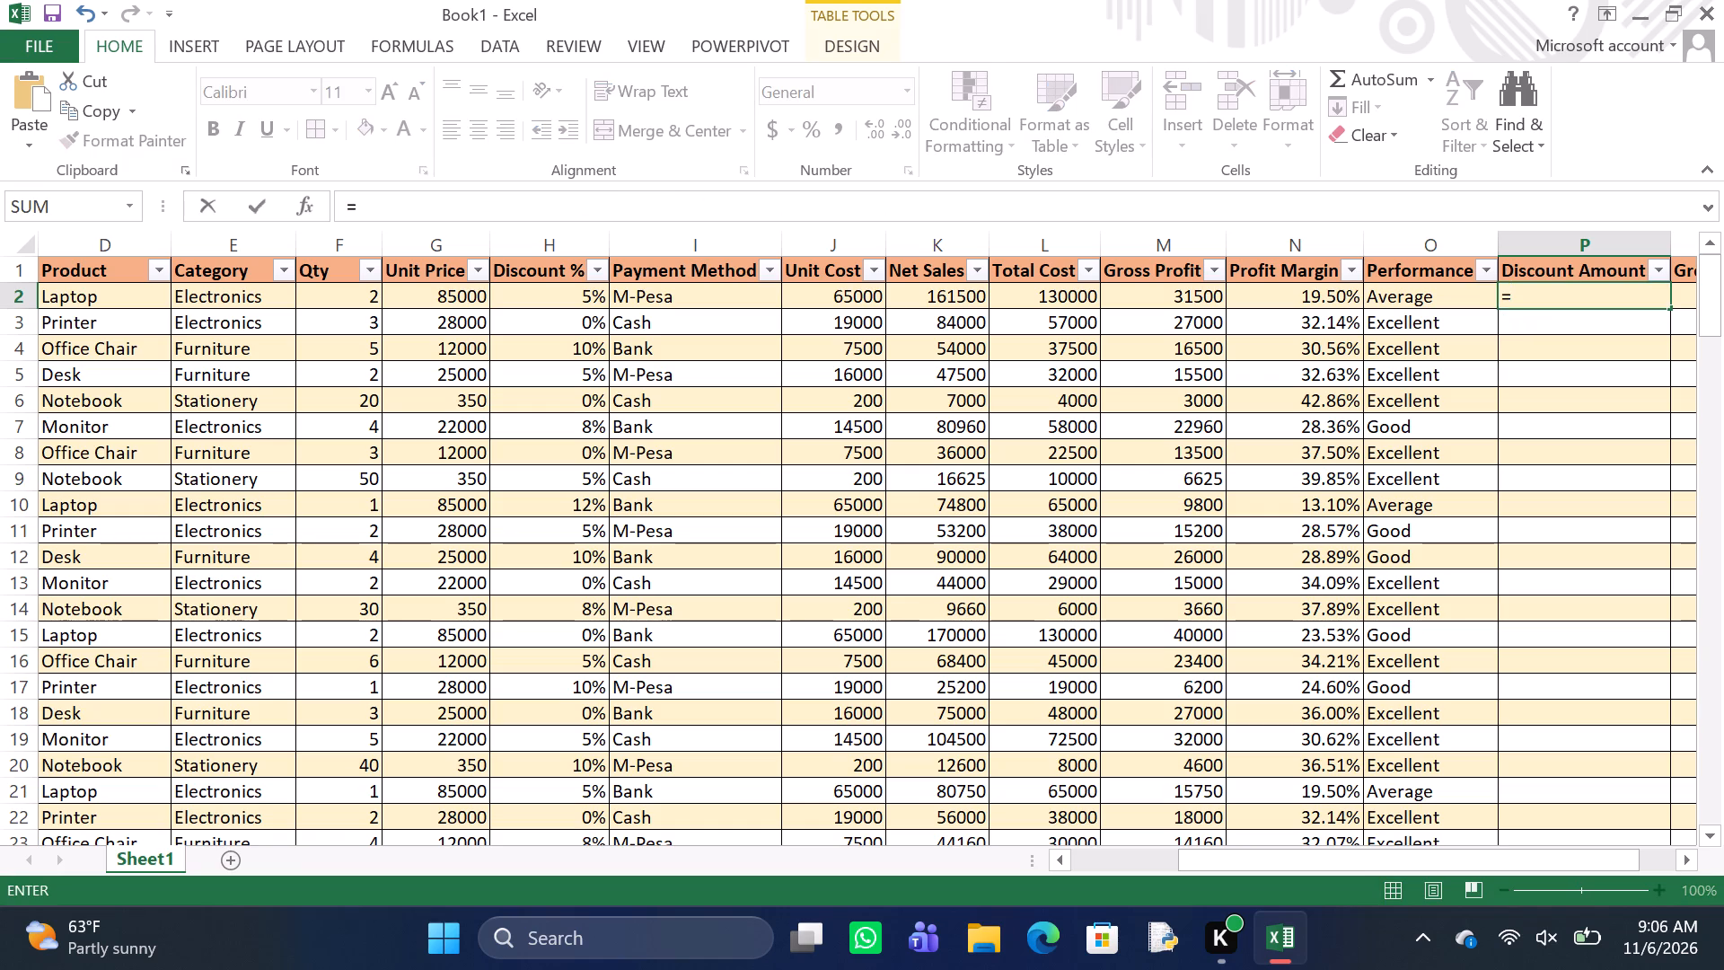
text(f2)
key(shift+asterisk)
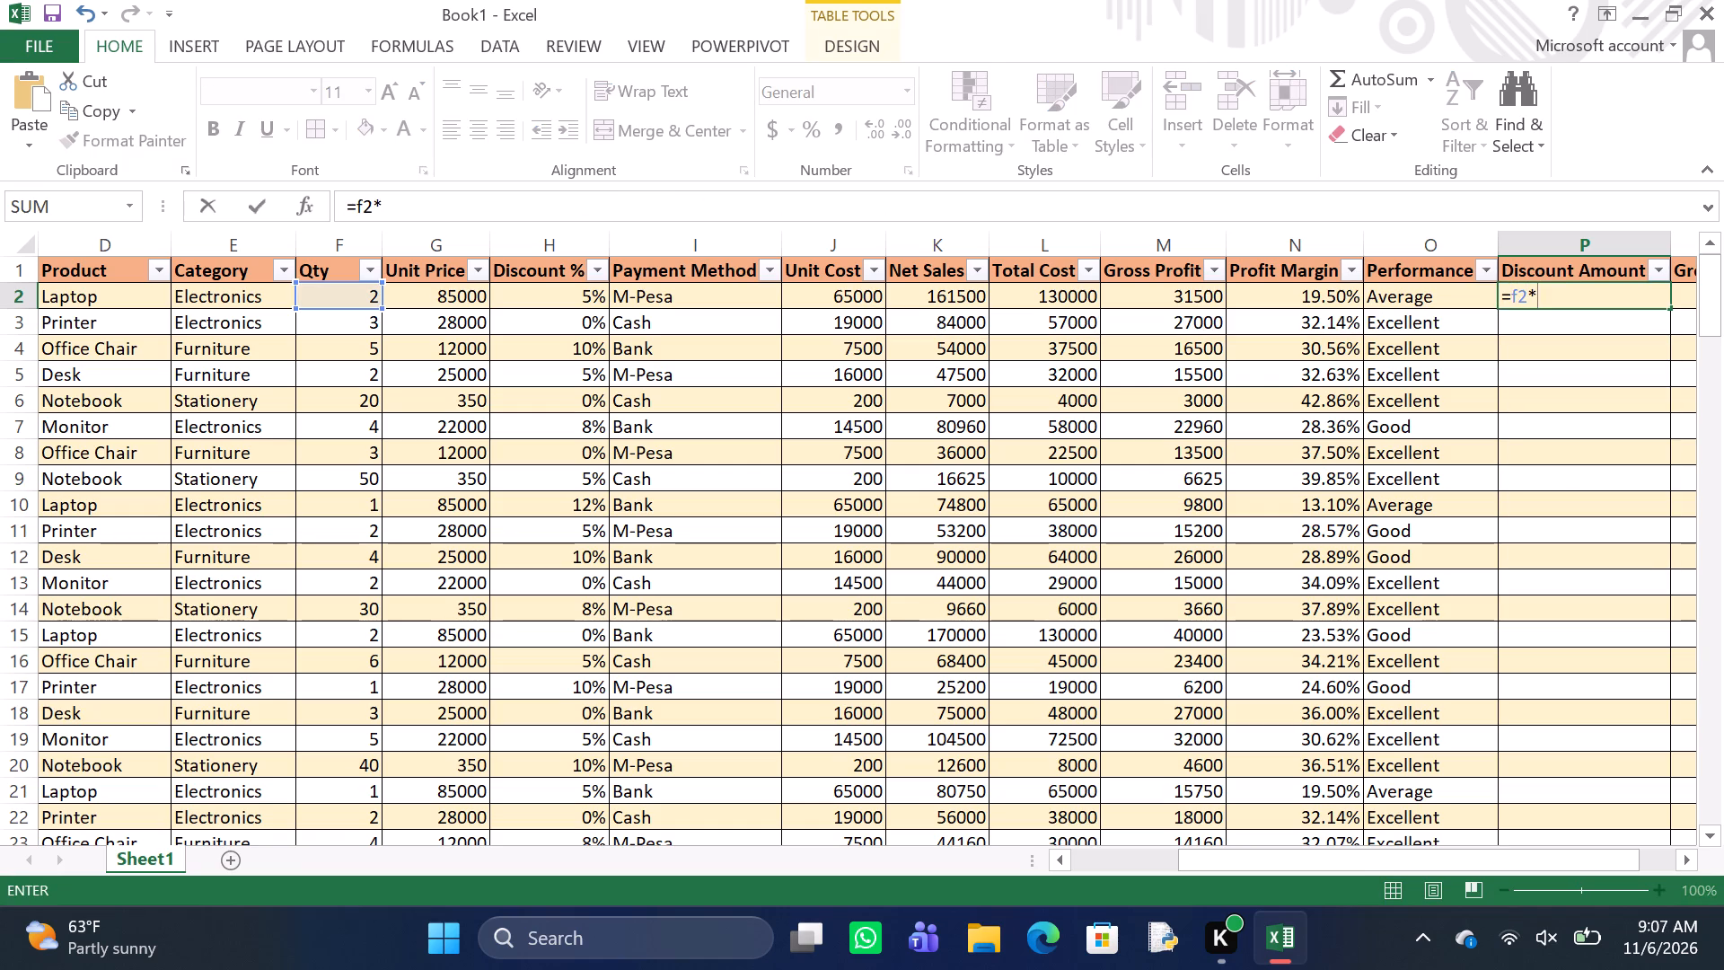
text(g2)
key(shift+asterisk)
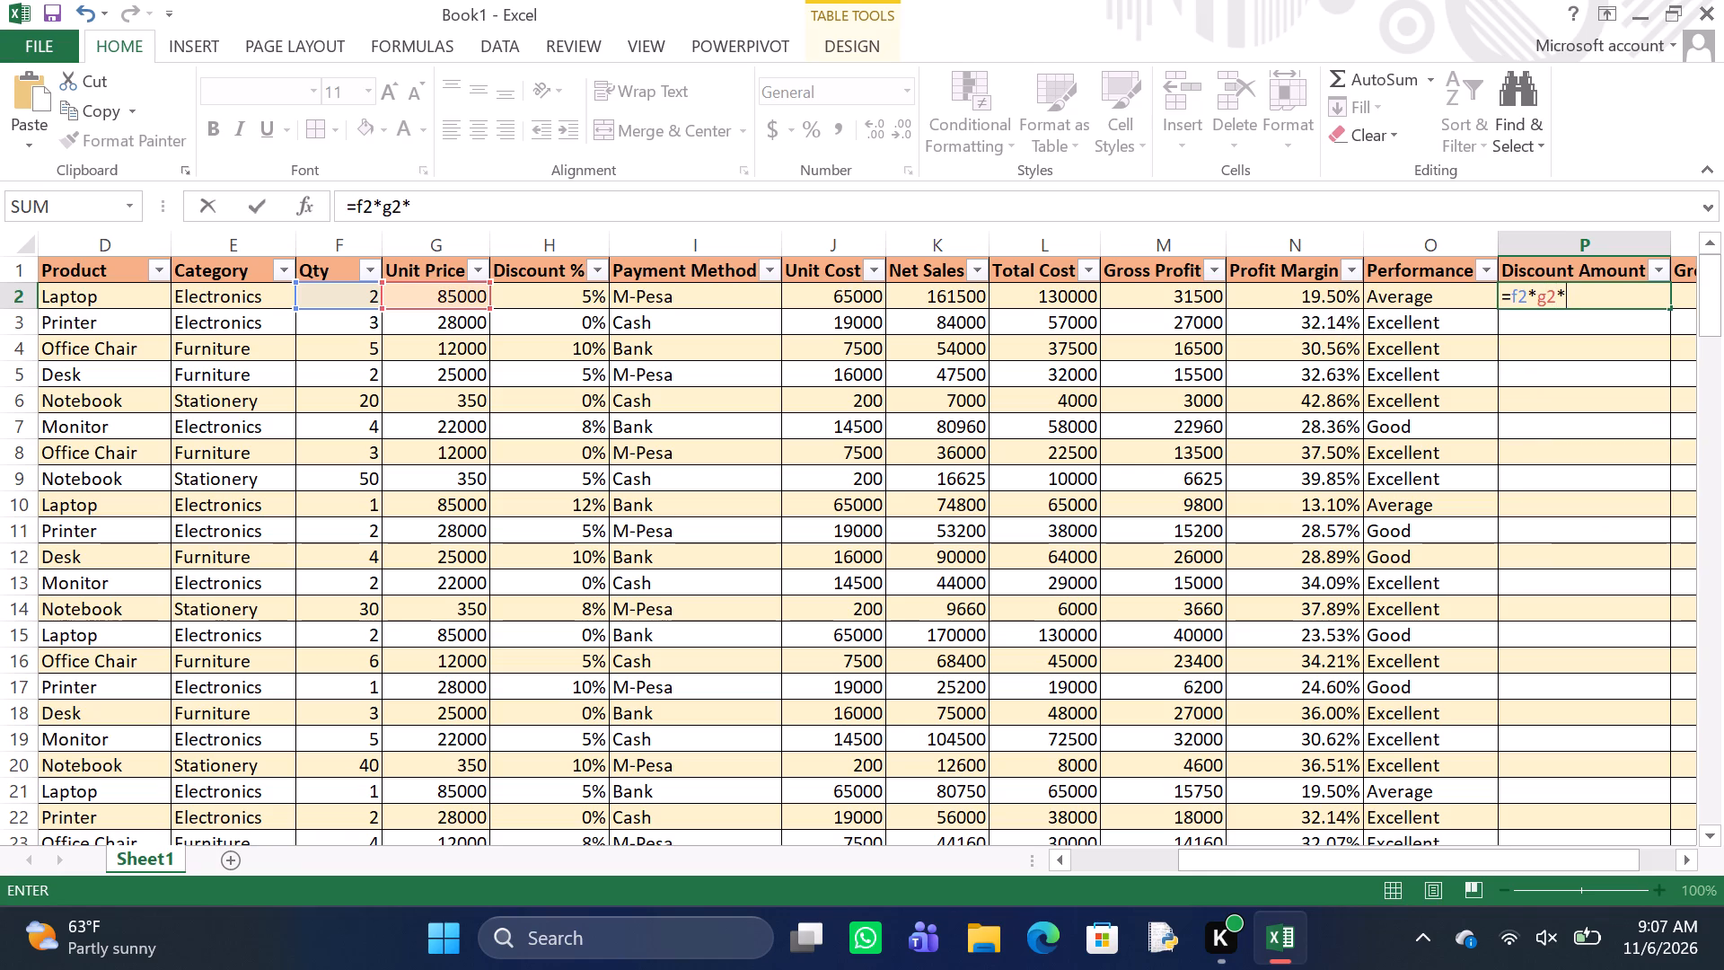
key(h)
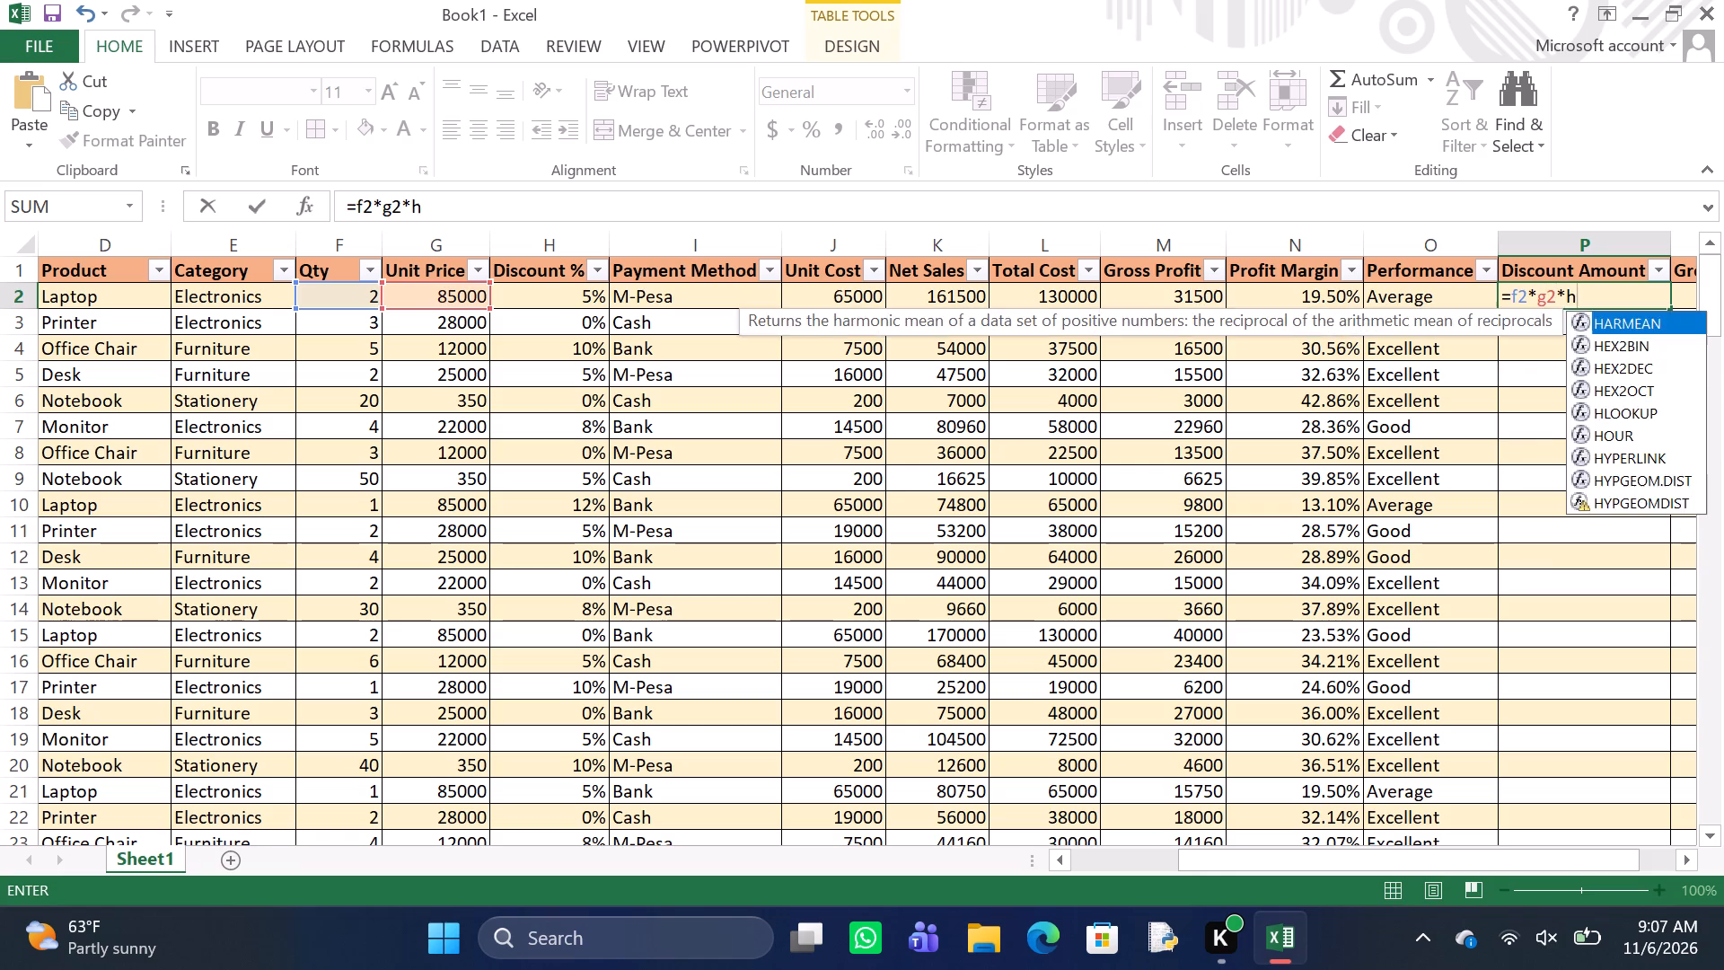
key(2)
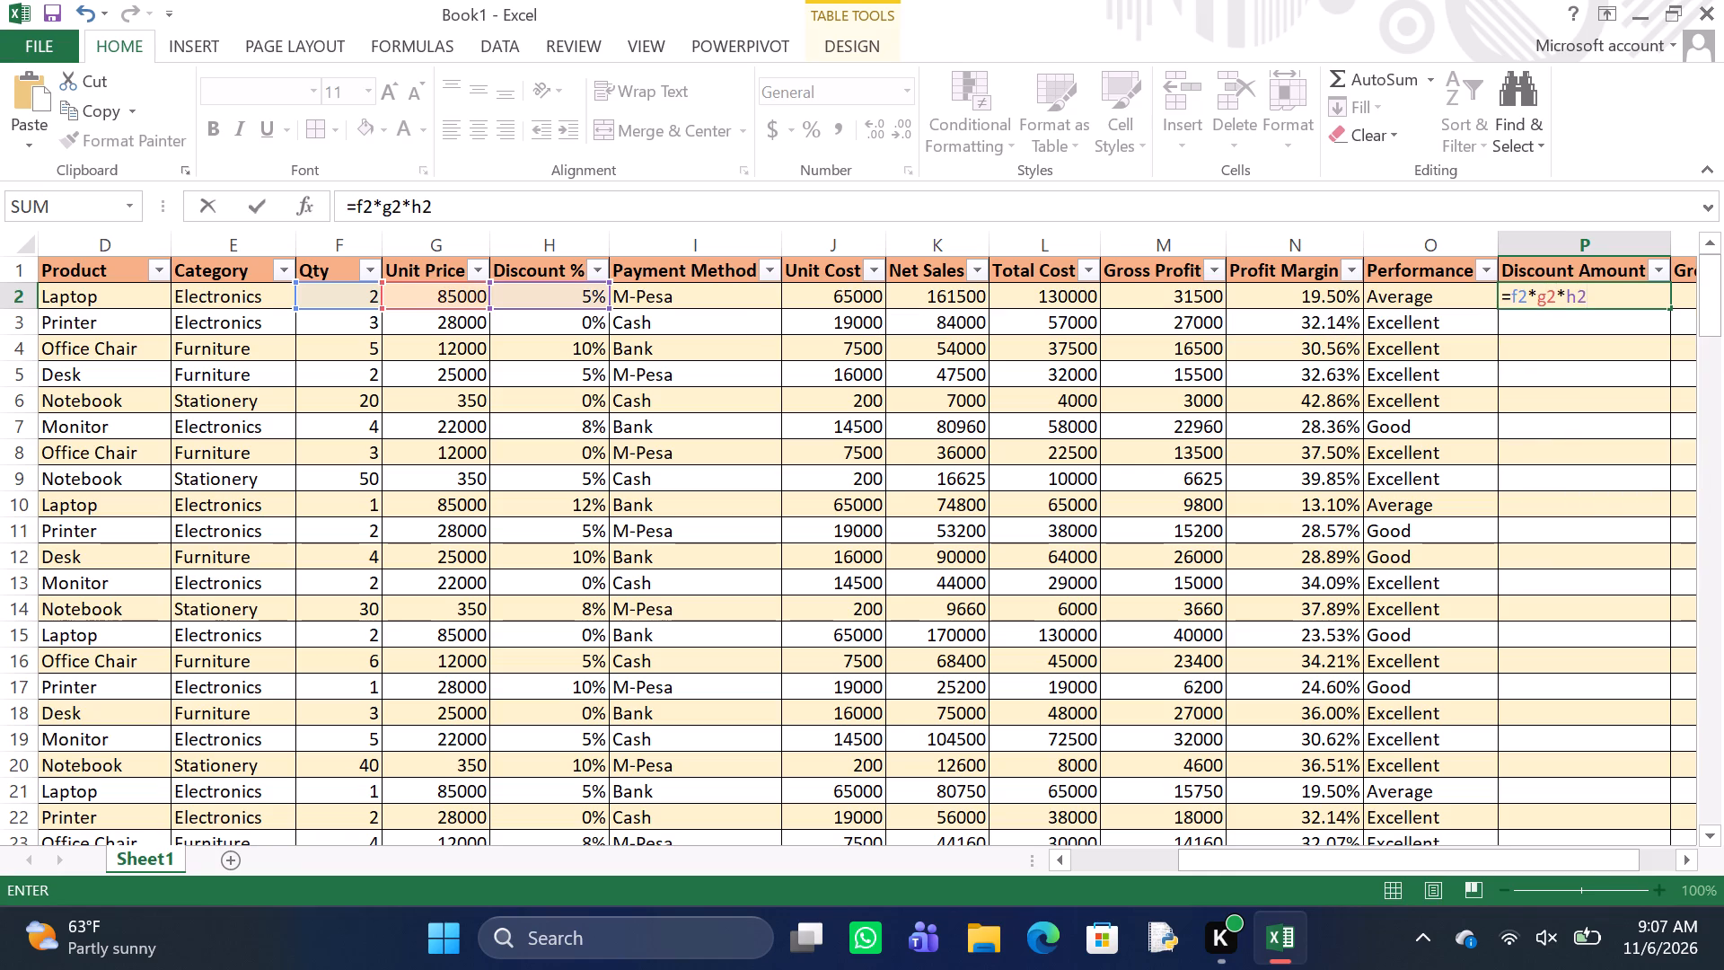
key(Return)
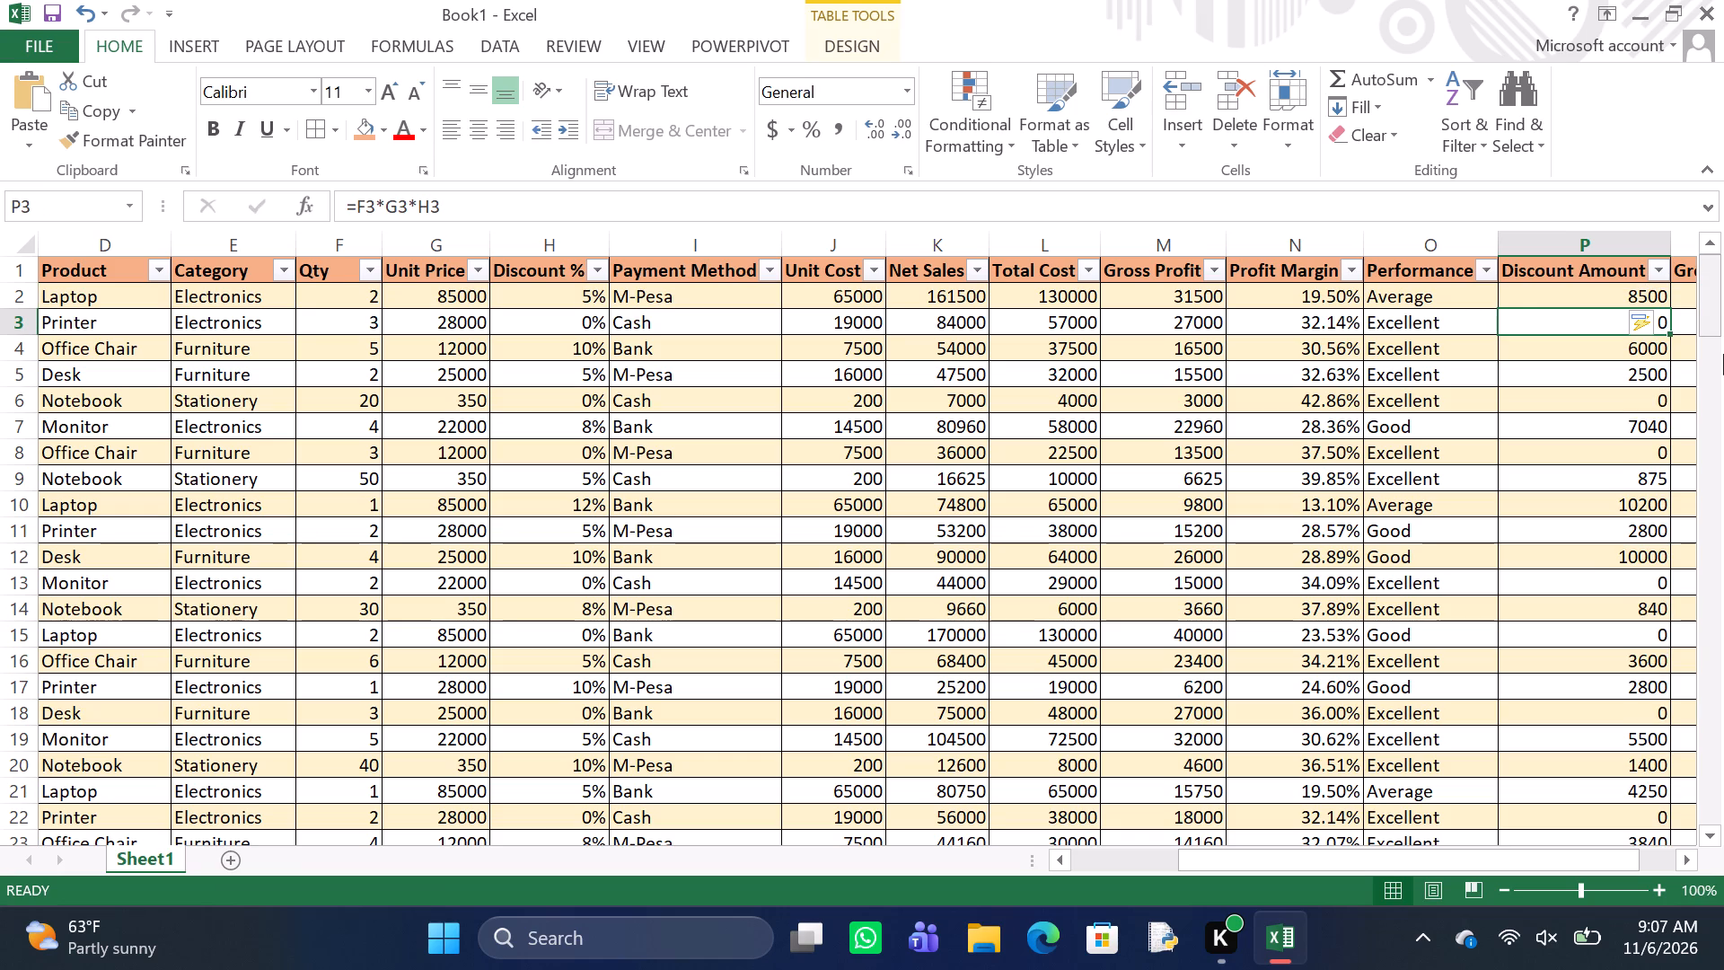
Fill the Gross Sales column by entering the formula =F2*G2 in cell Q2.
scroll(1429, 423, left, 5)
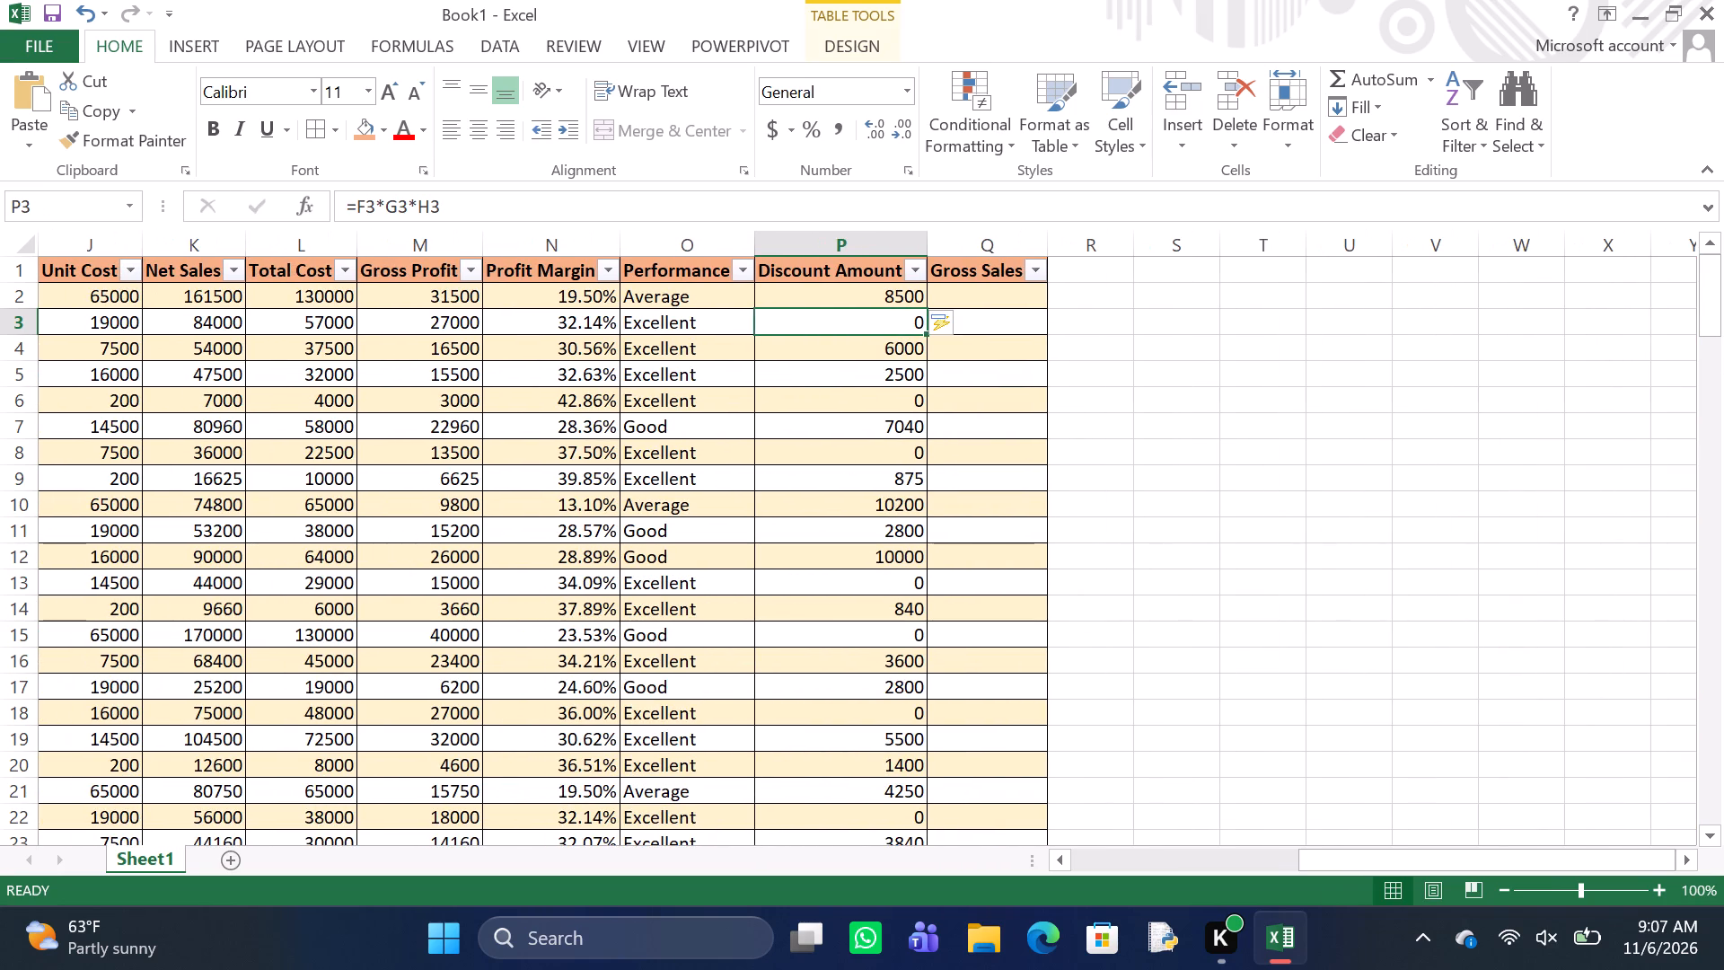
click(955, 301)
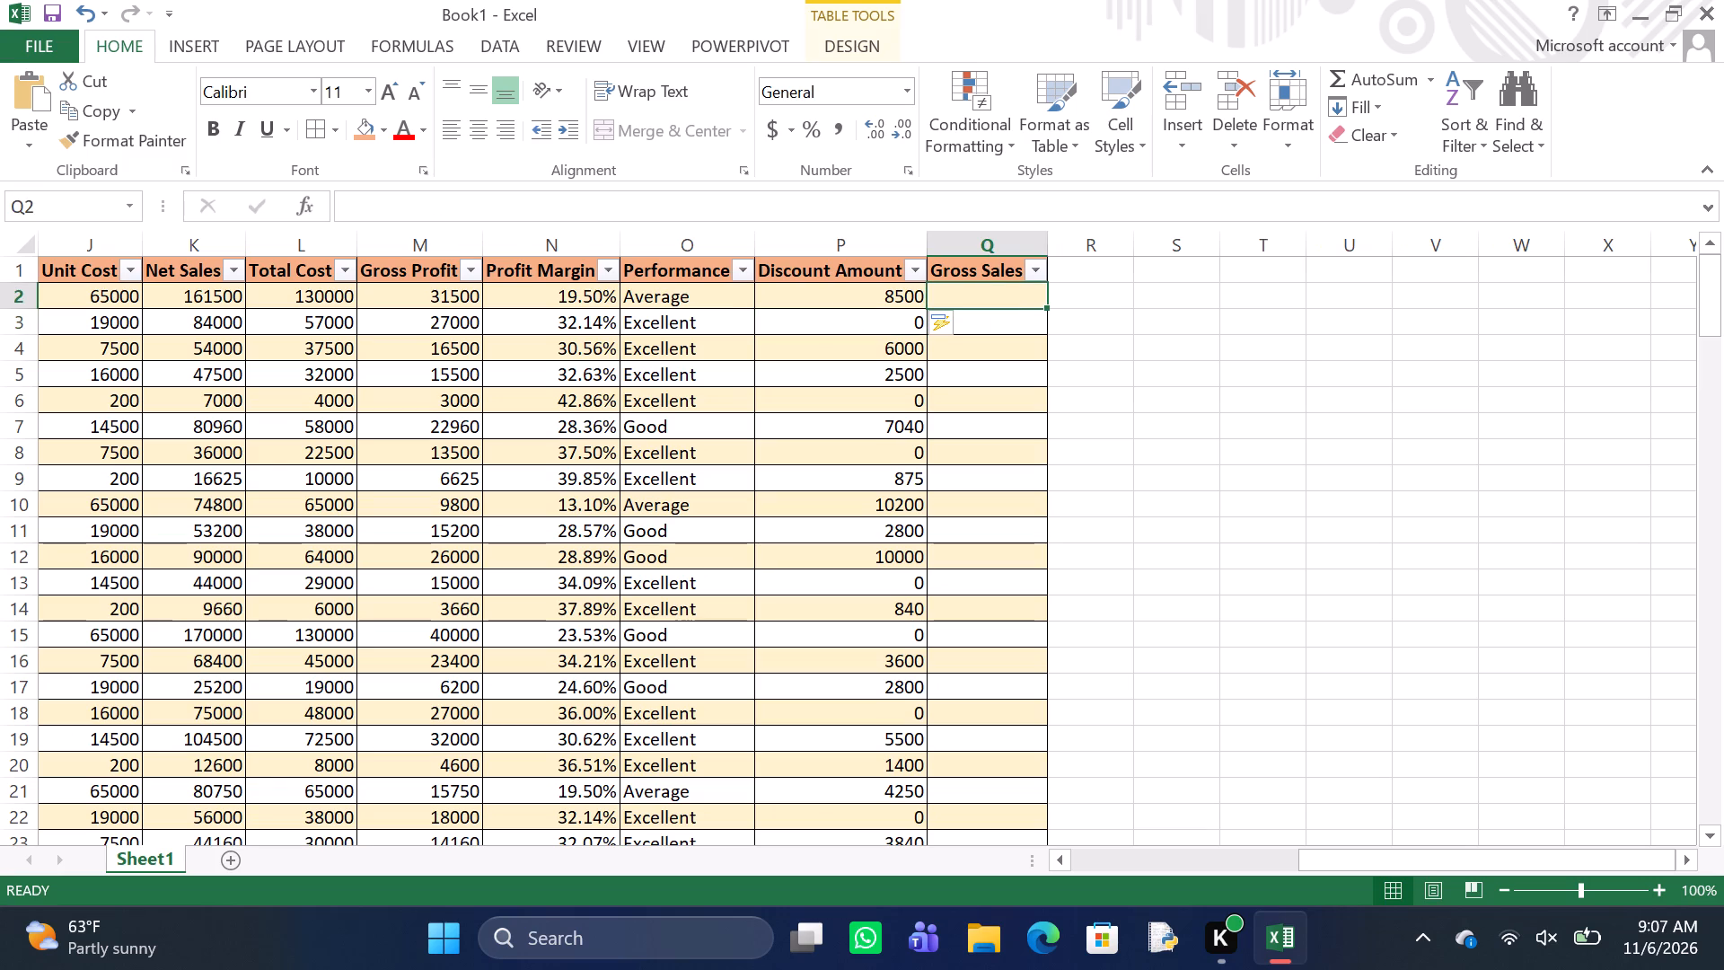
key(equal)
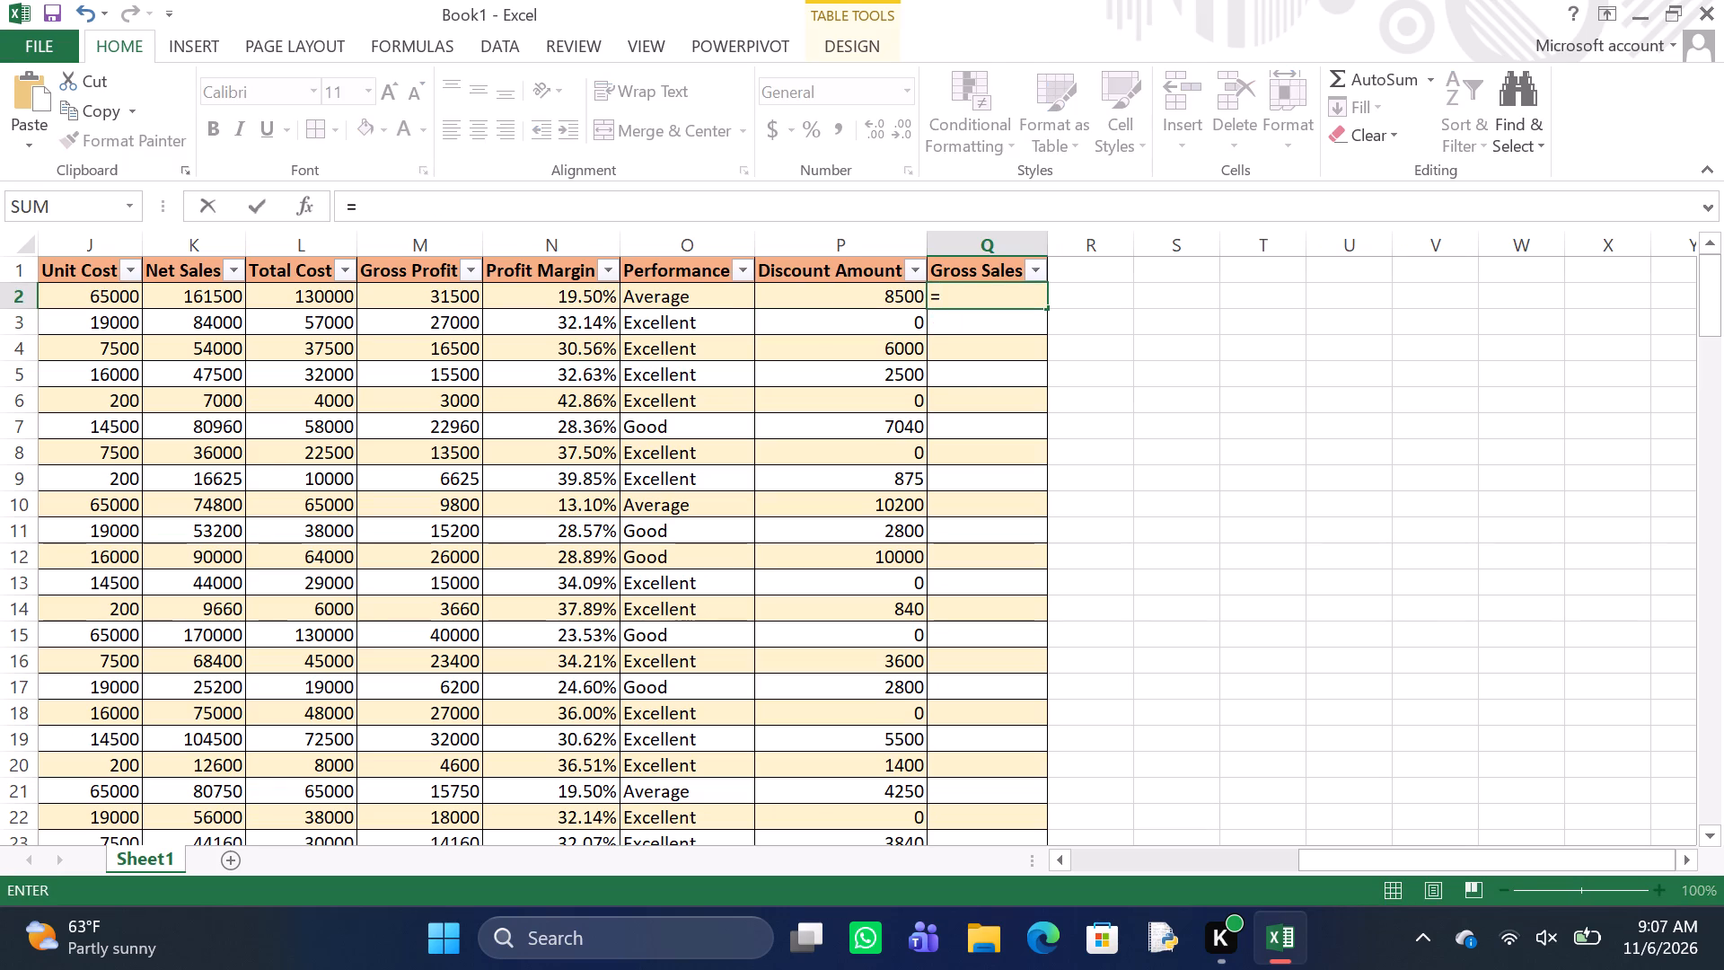
text(F2)
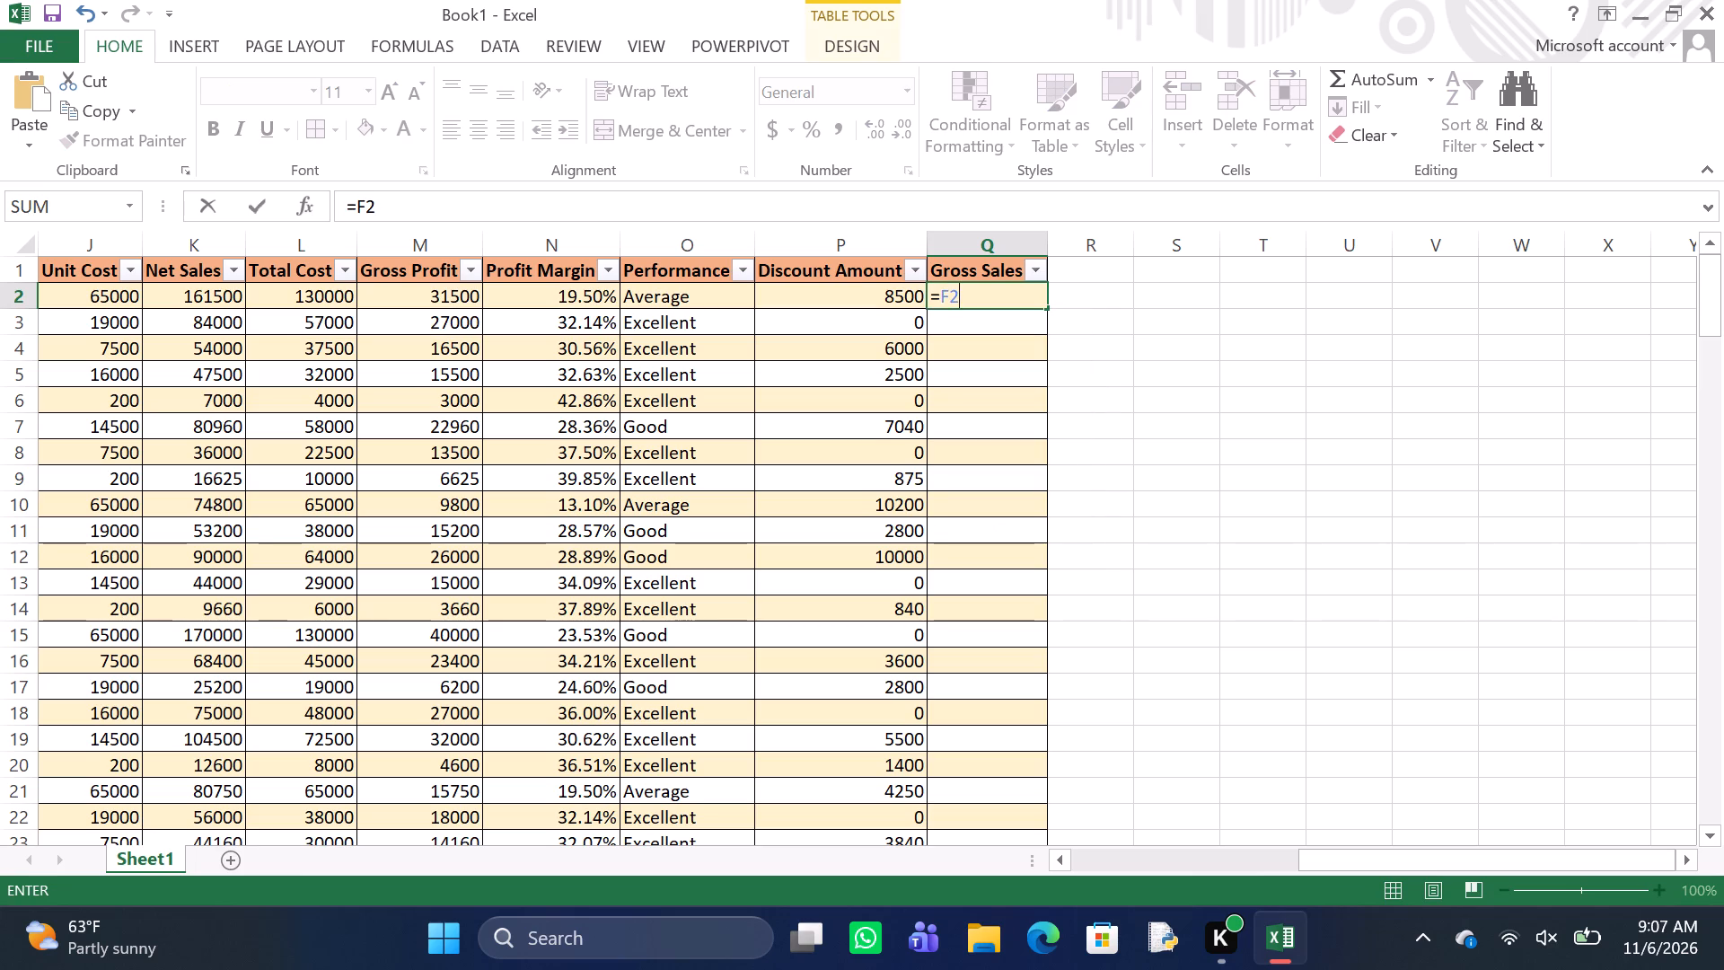
key(shift+asterisk)
key(g)
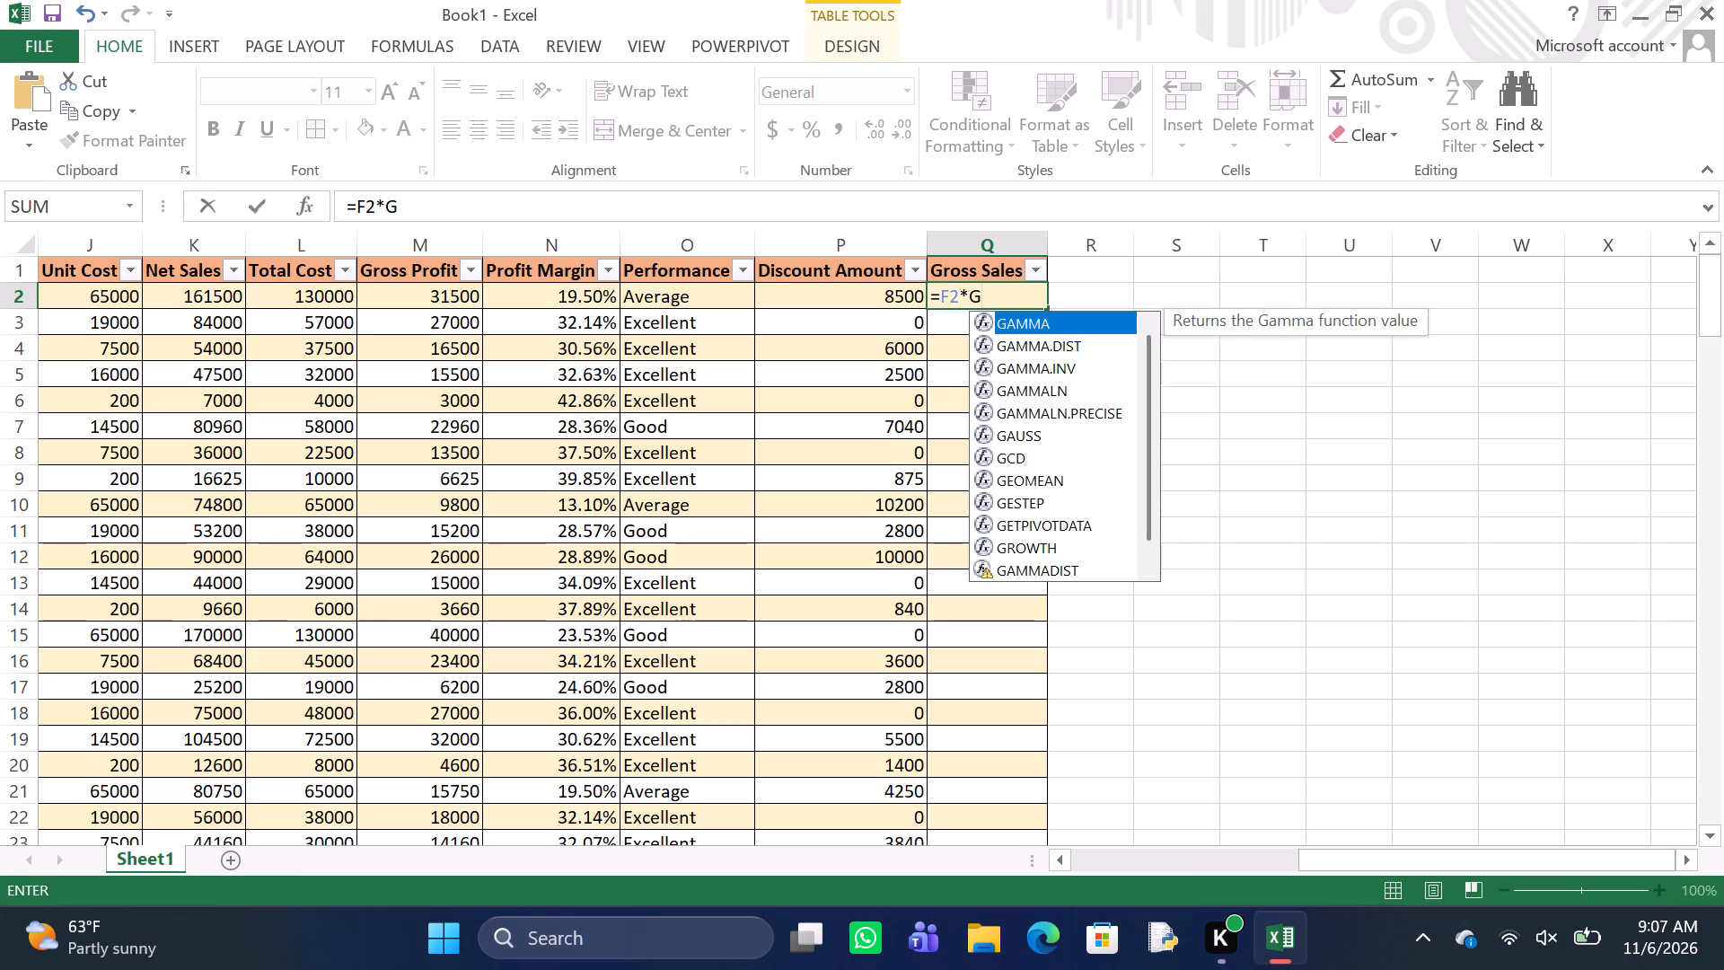
key(2)
key(Return)
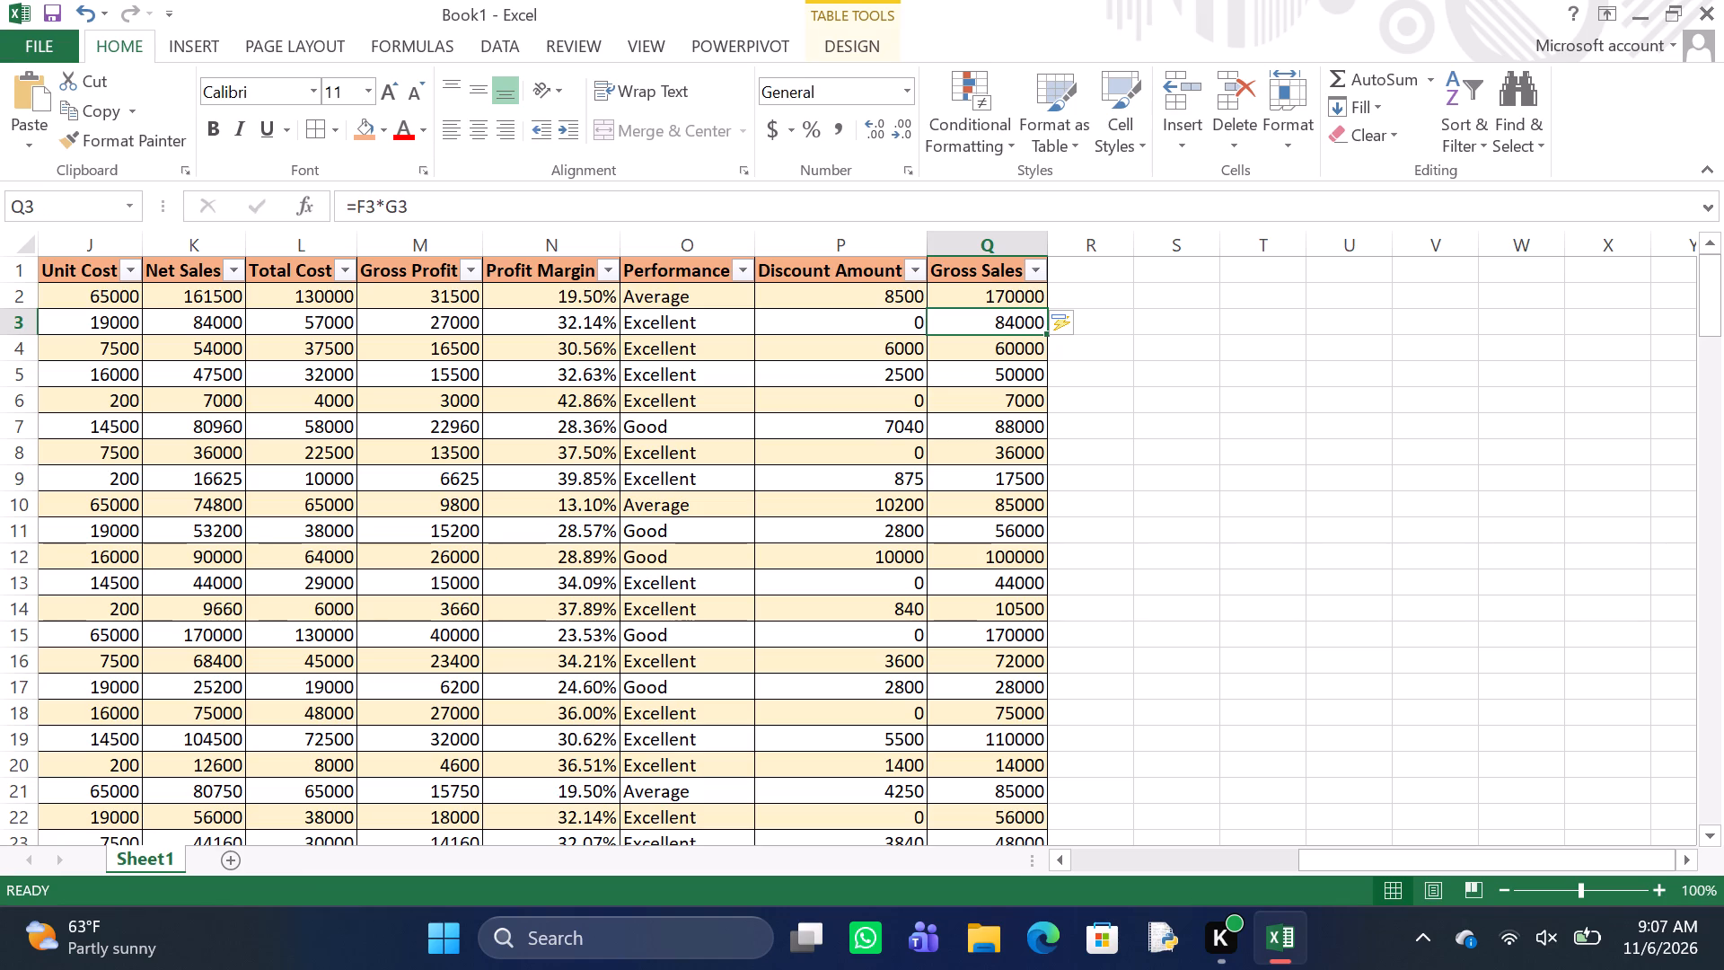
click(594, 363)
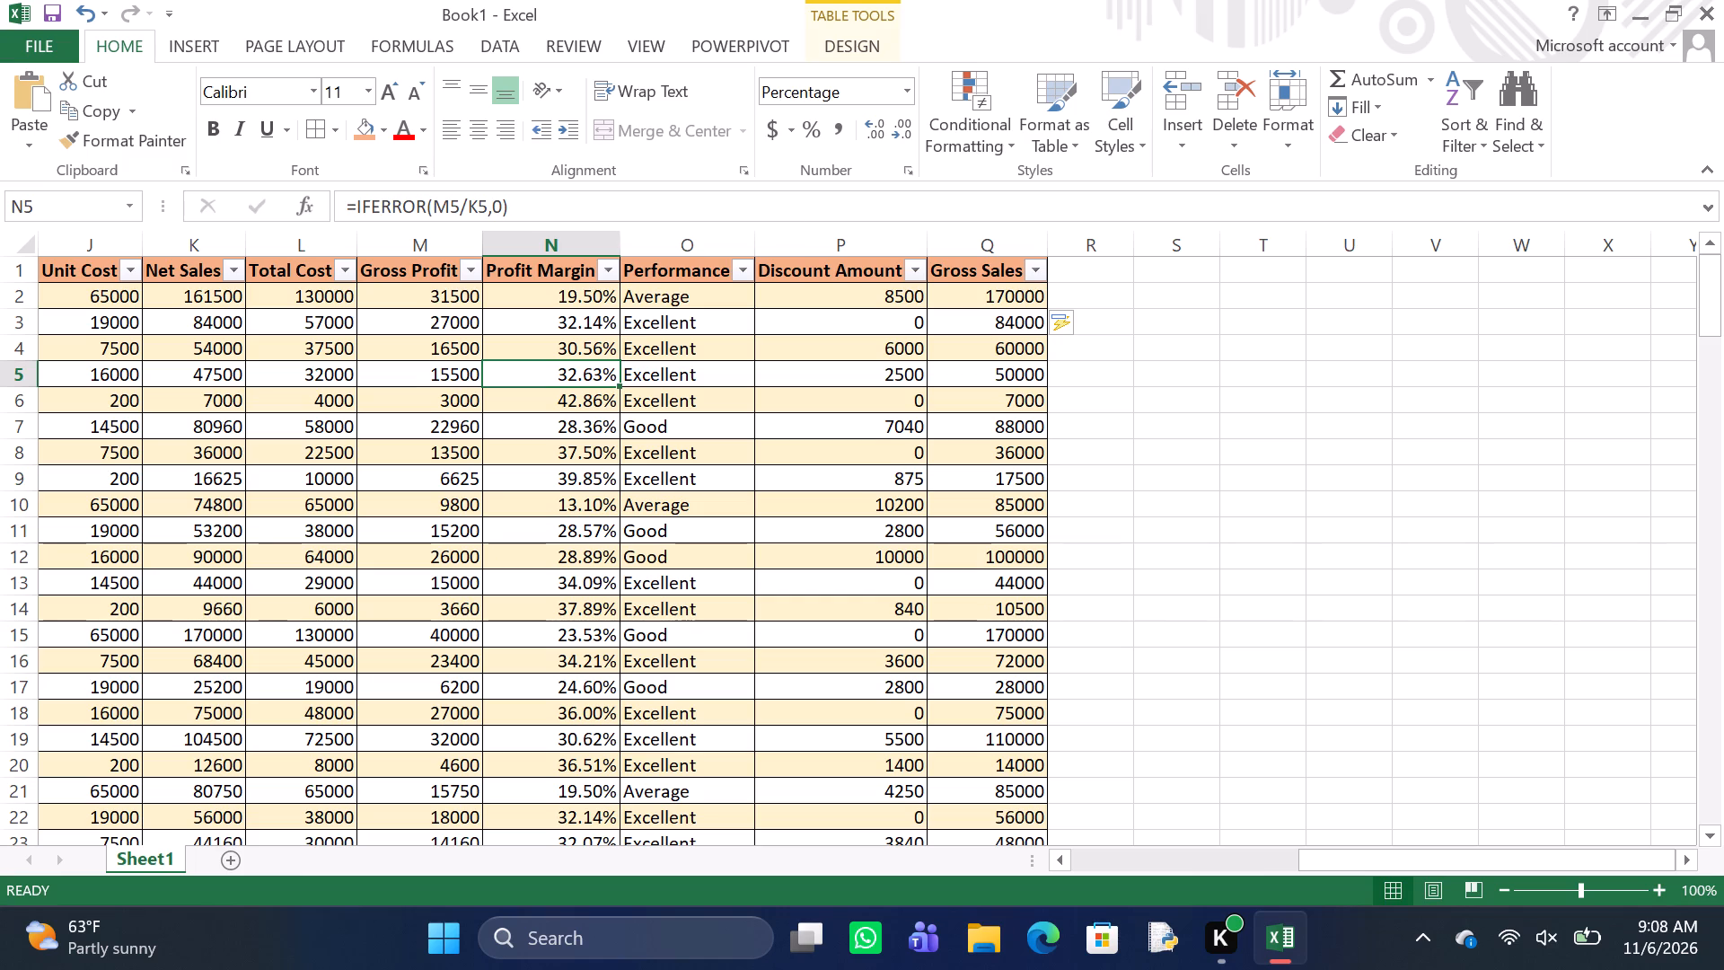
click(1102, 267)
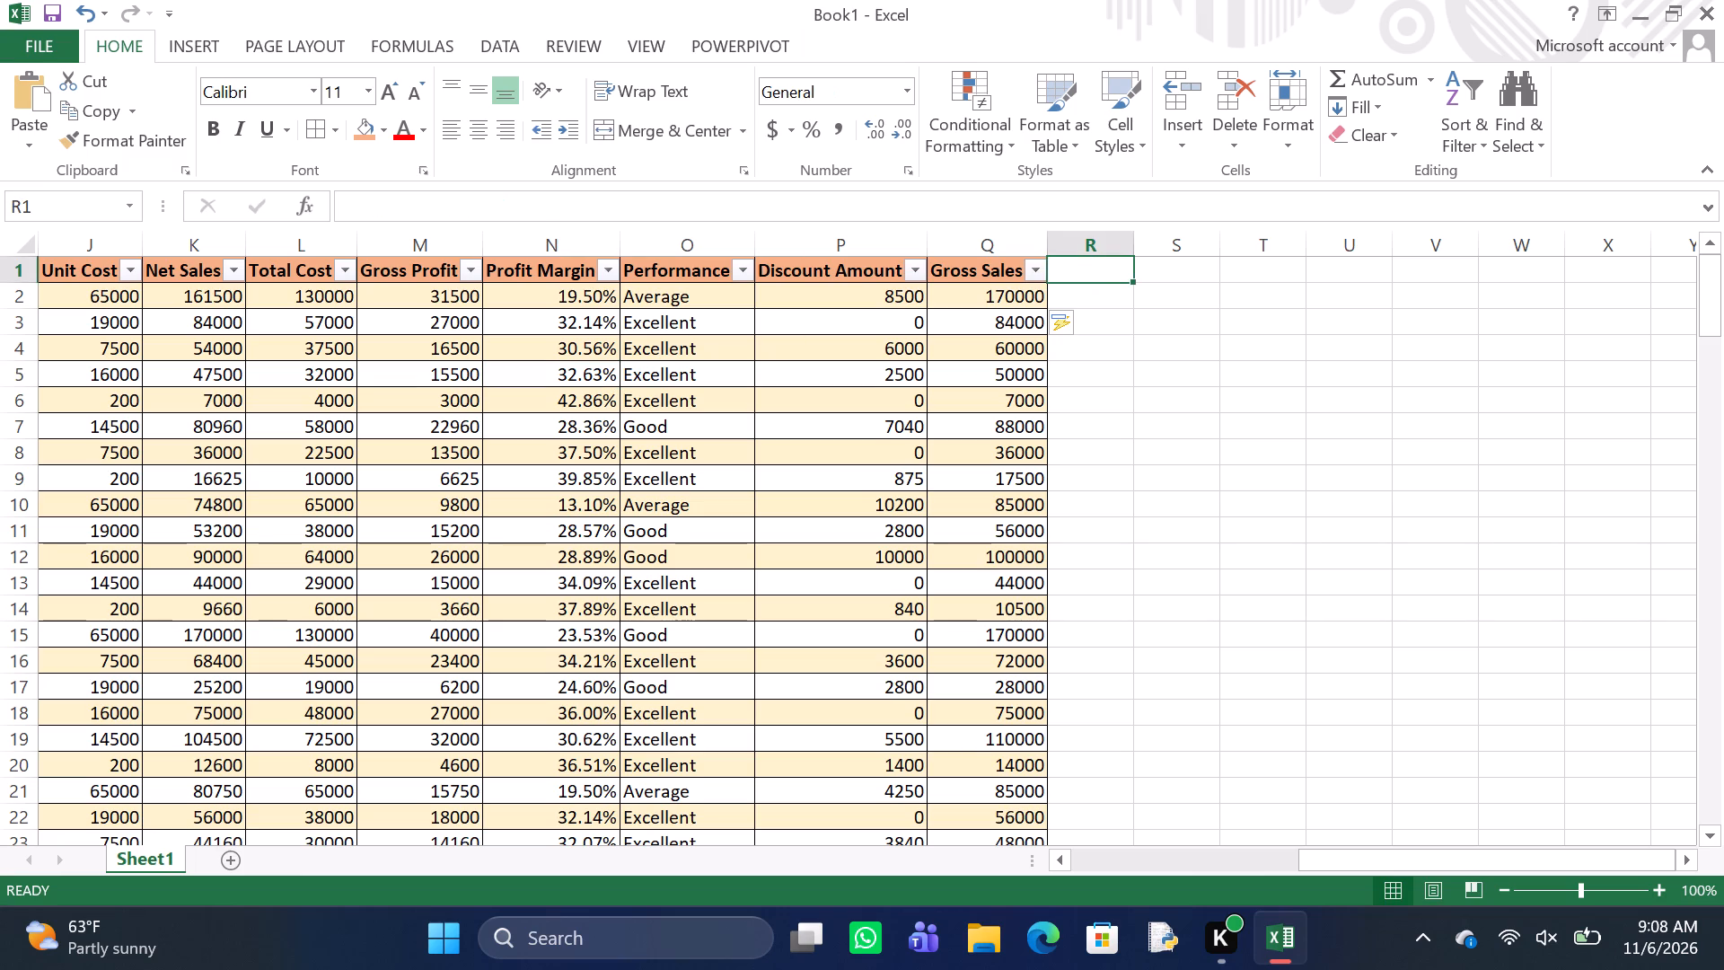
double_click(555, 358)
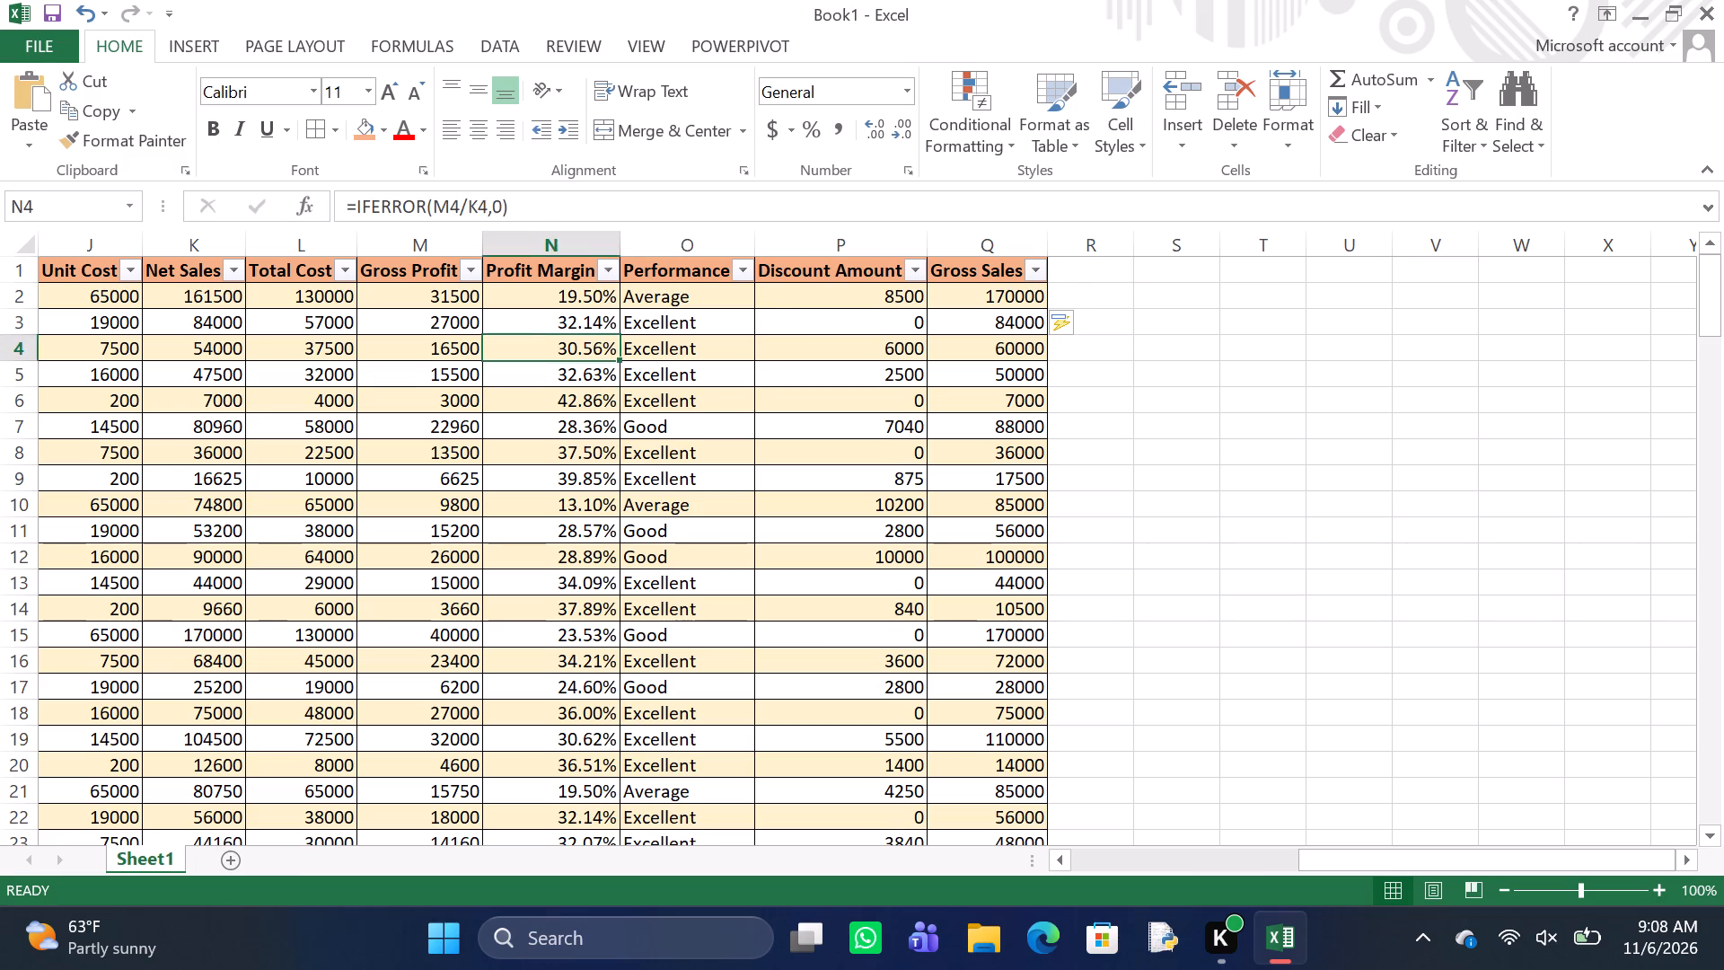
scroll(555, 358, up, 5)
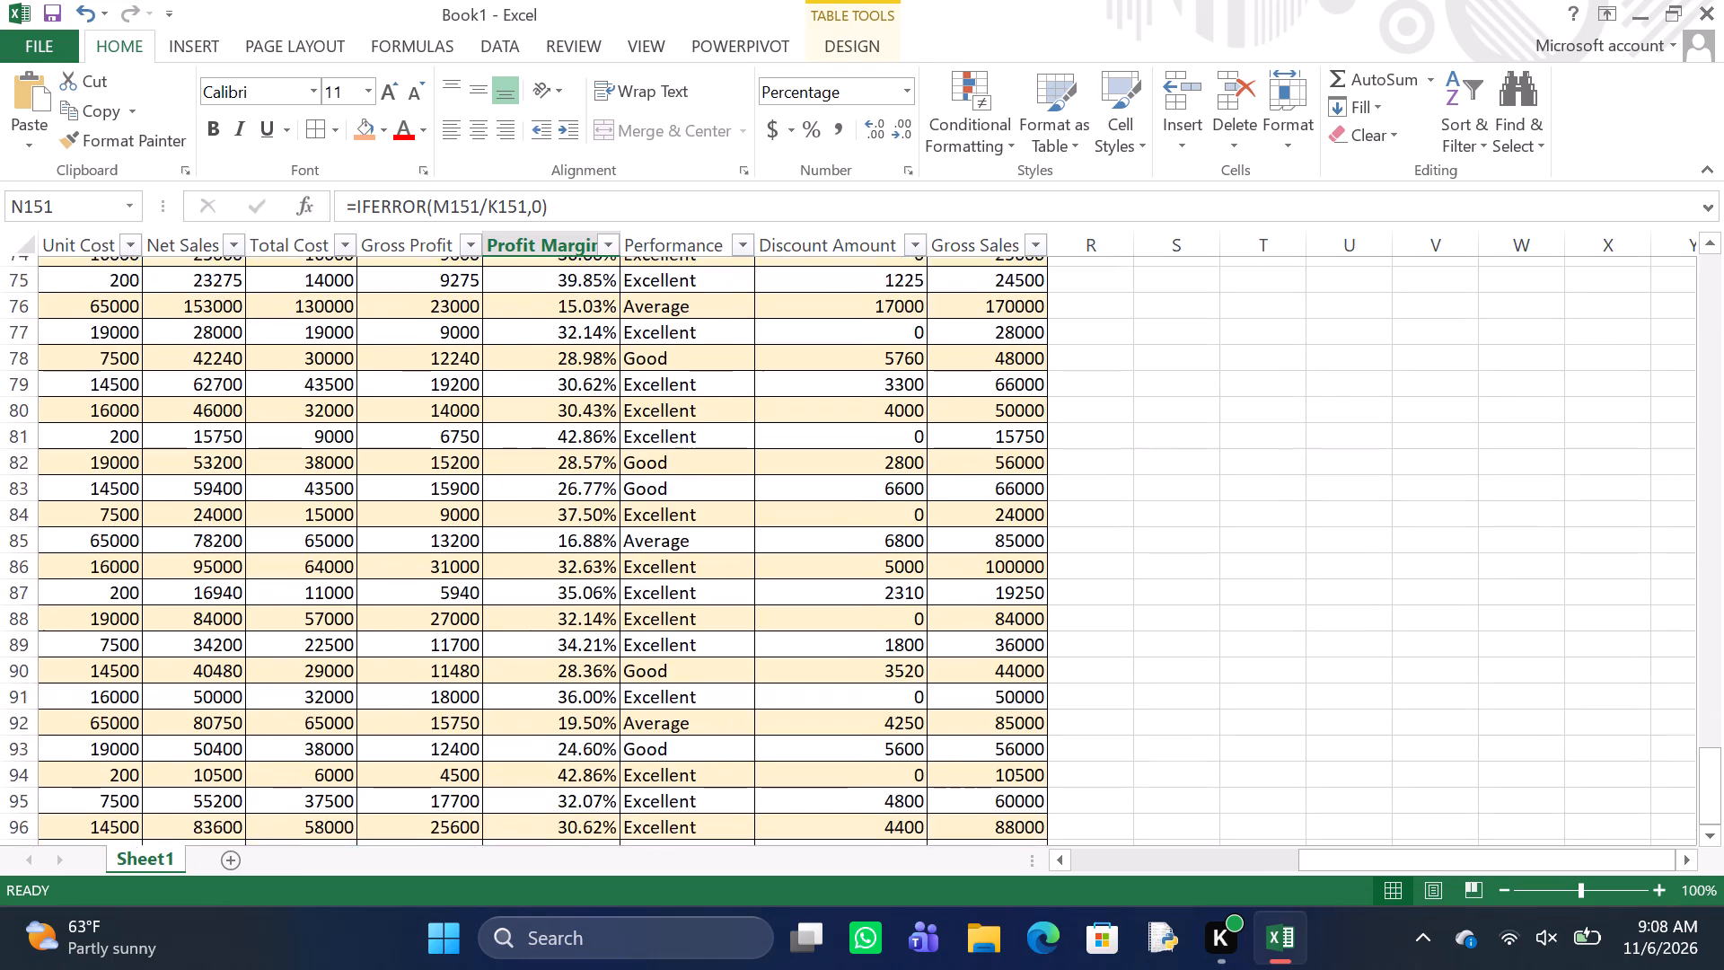
Insert a PivotTable based on Table1, placed on a new worksheet.
scroll(555, 358, up, 2)
click(555, 358)
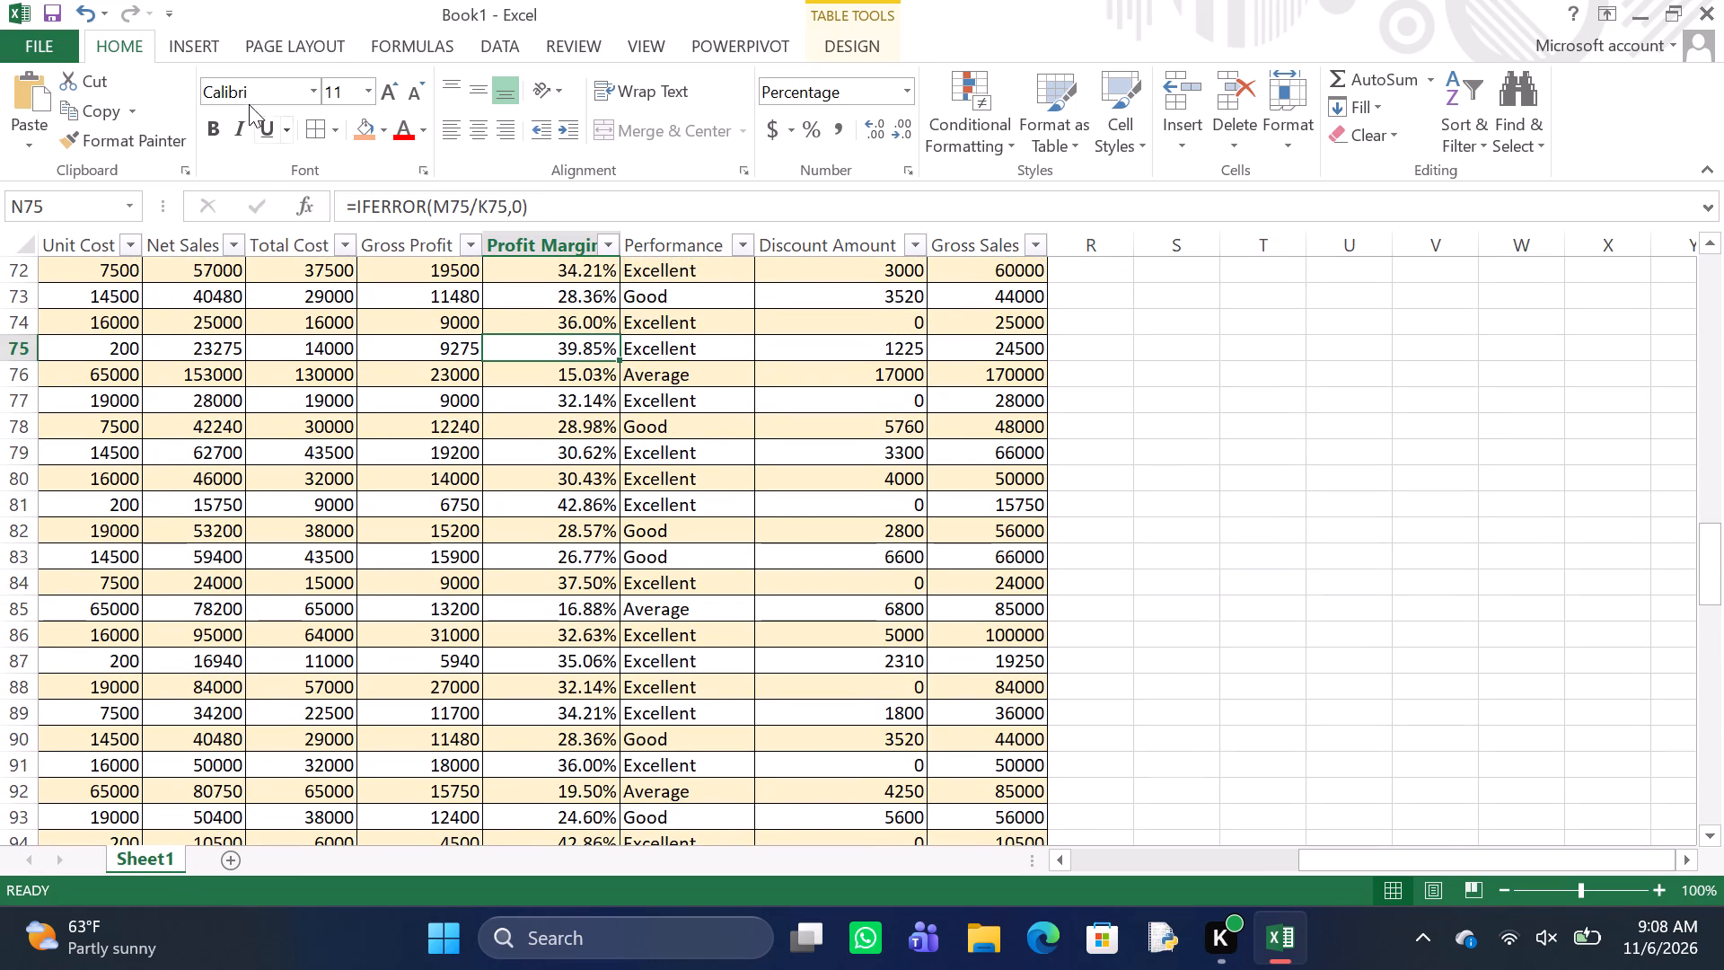
click(194, 40)
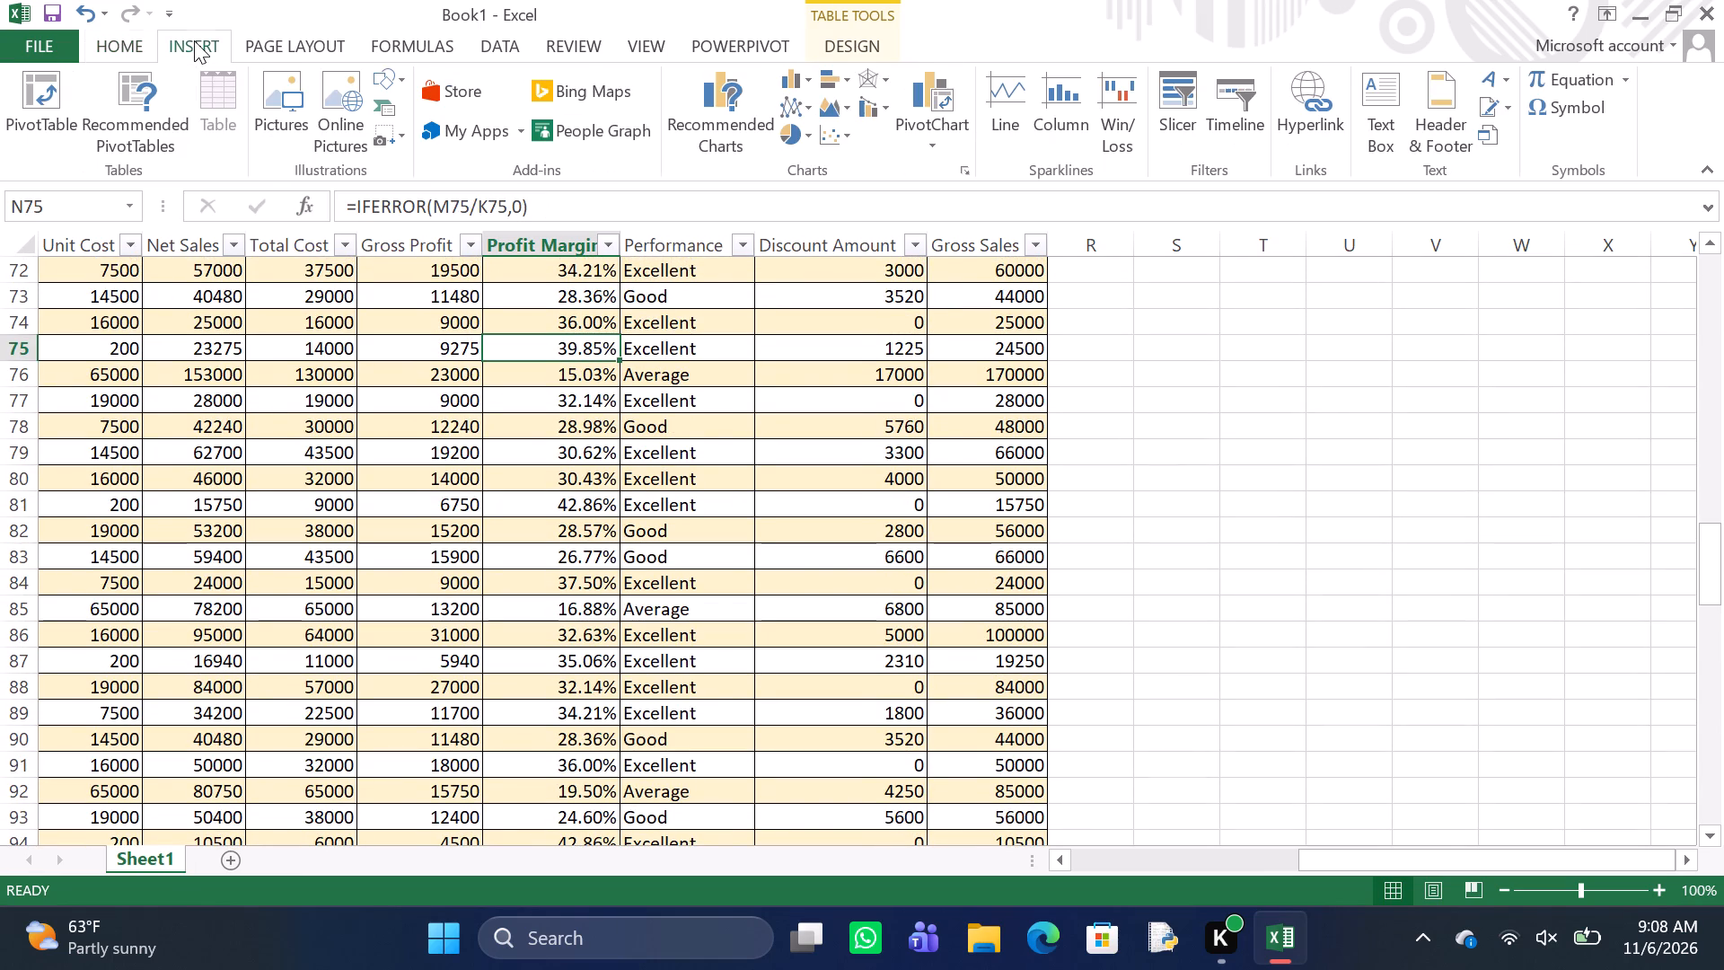
click(45, 125)
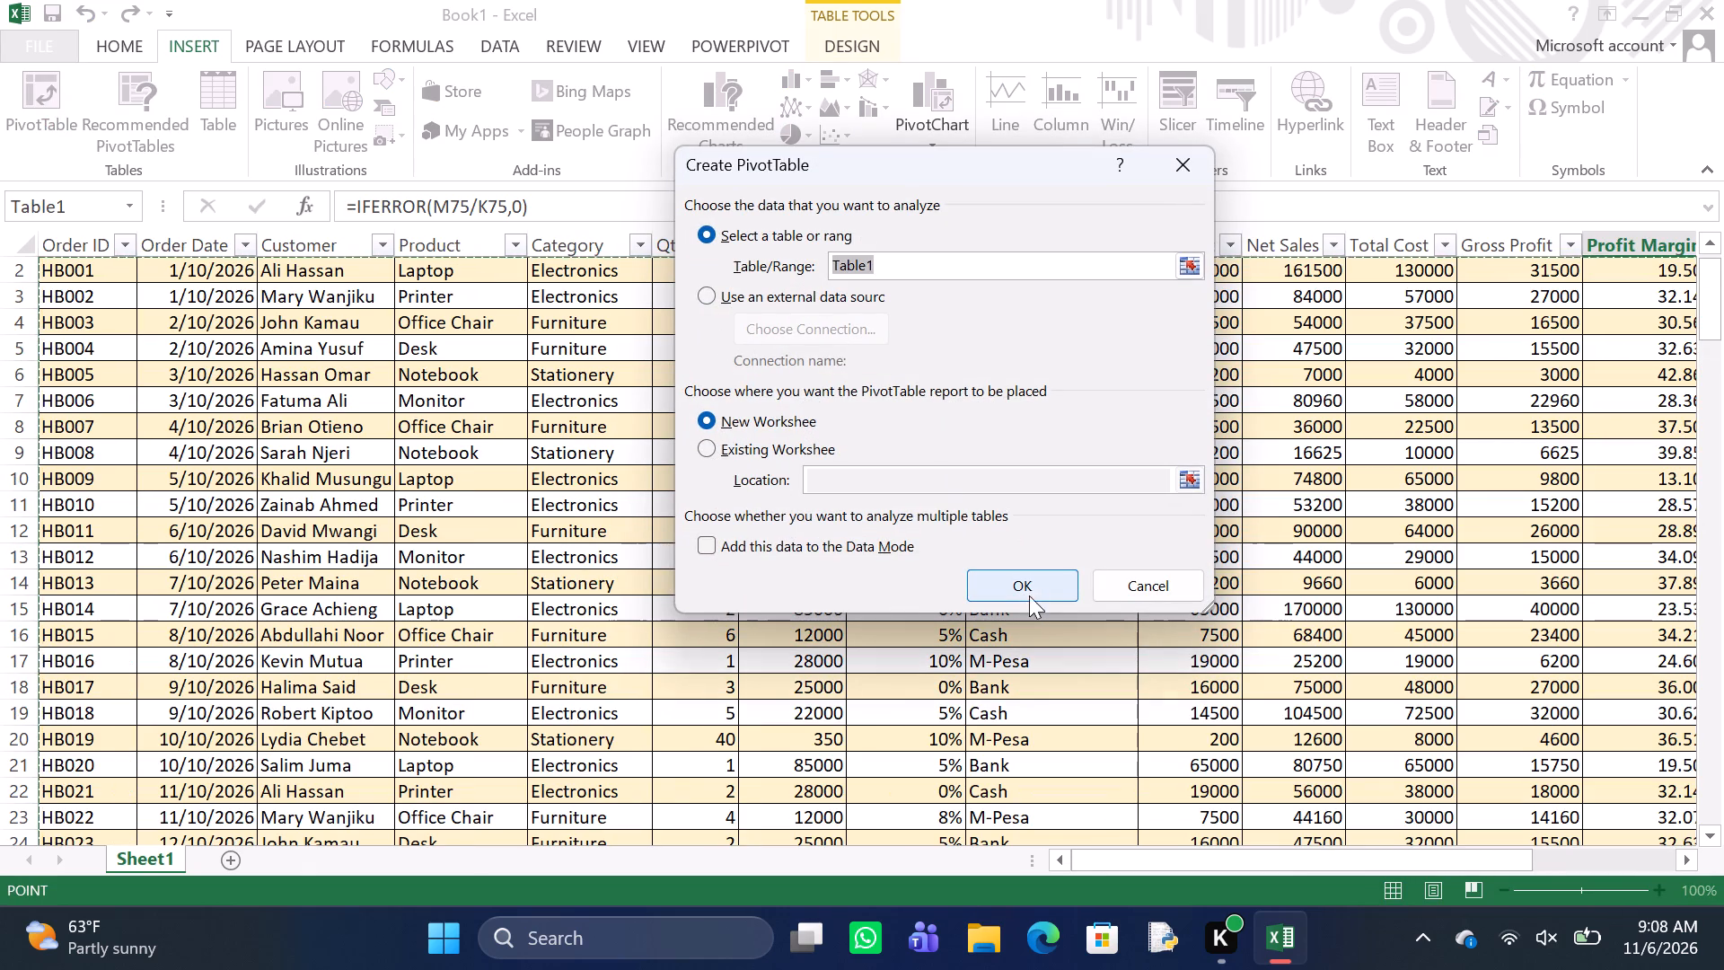
click(1014, 586)
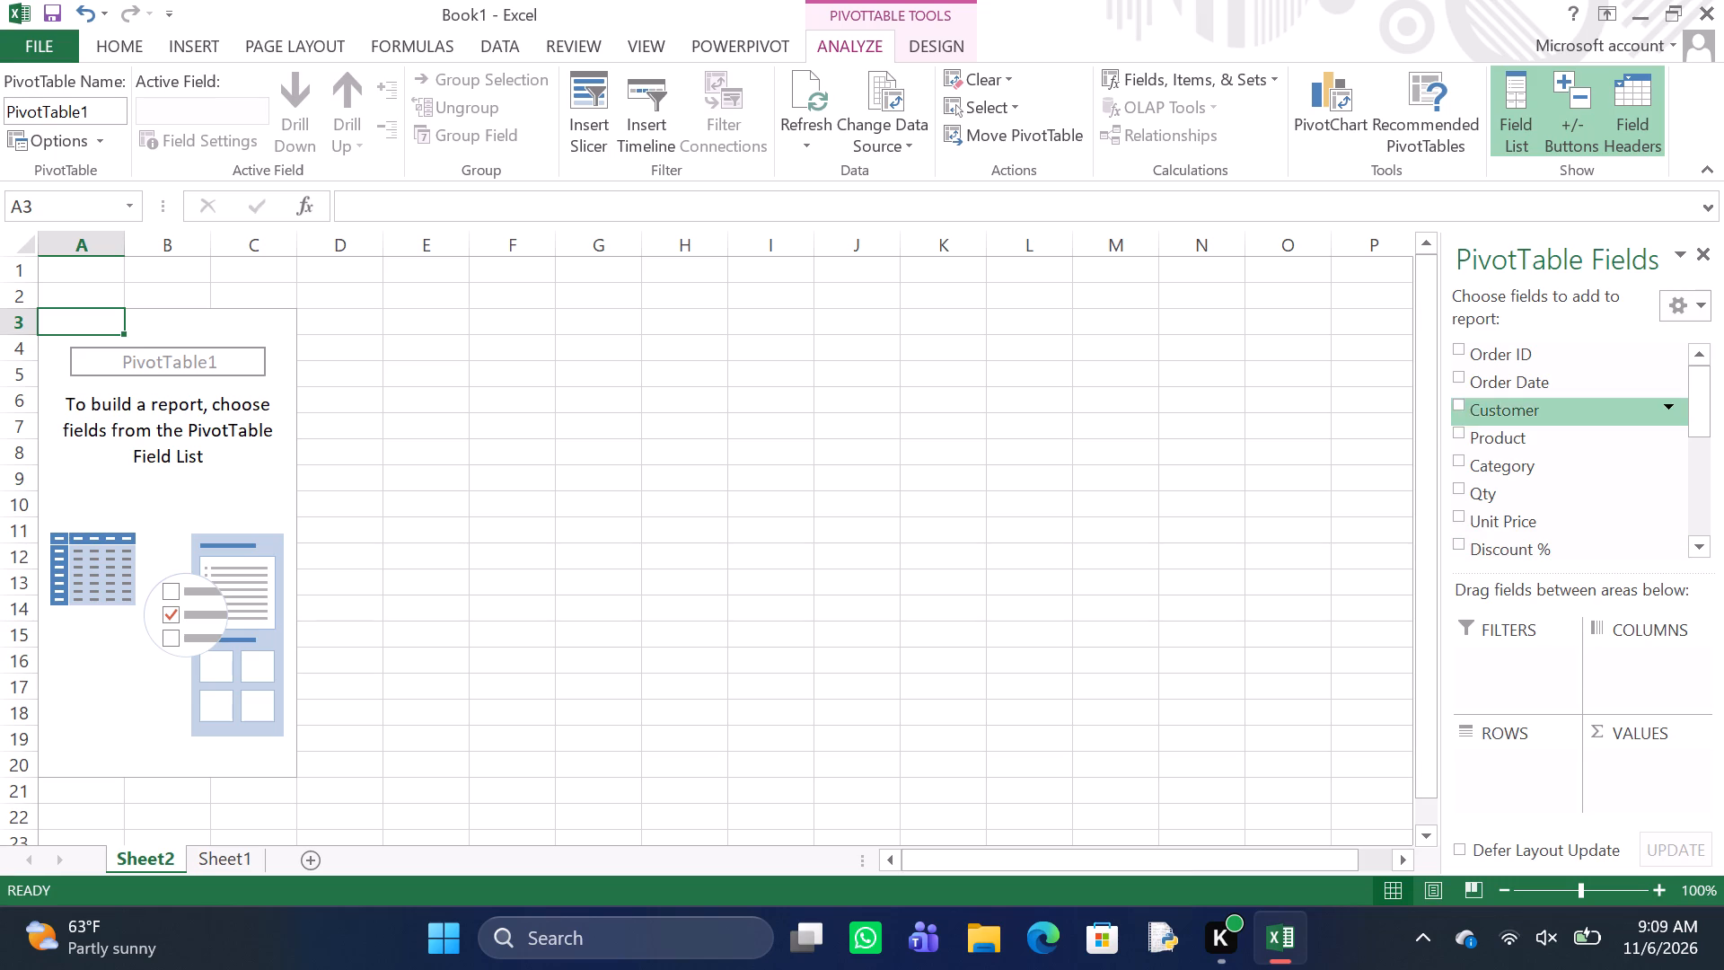
Add the Category field to the PivotTable's row labels.
right_click(1475, 470)
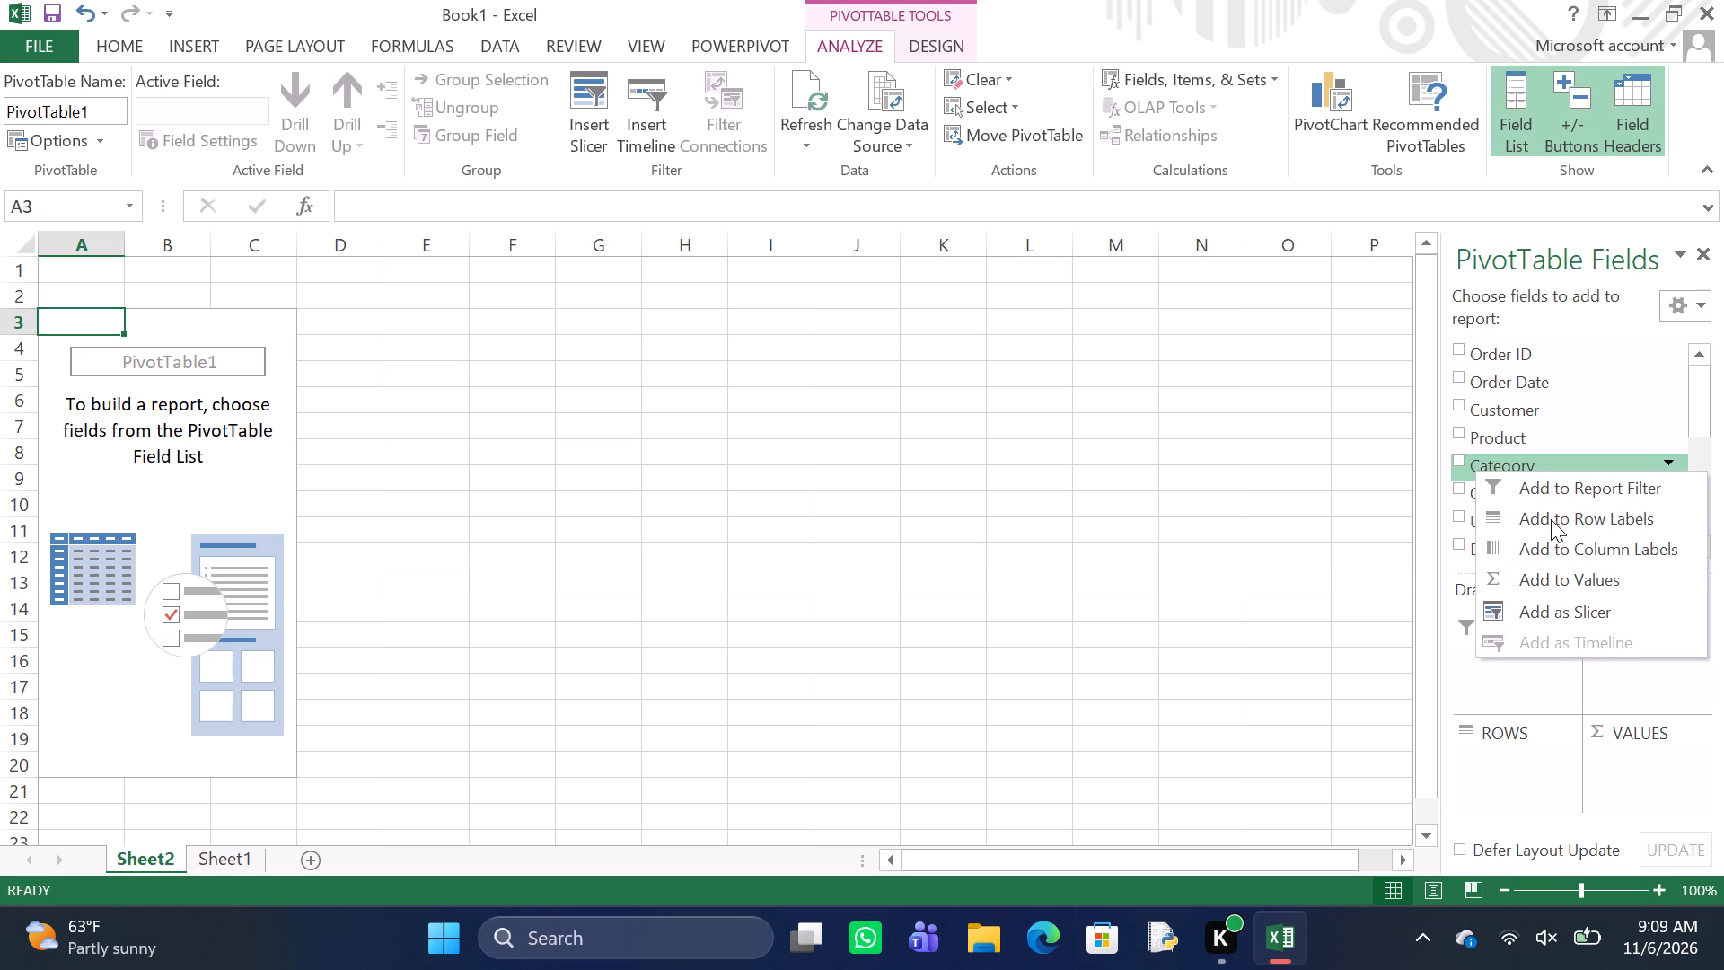
click(1551, 517)
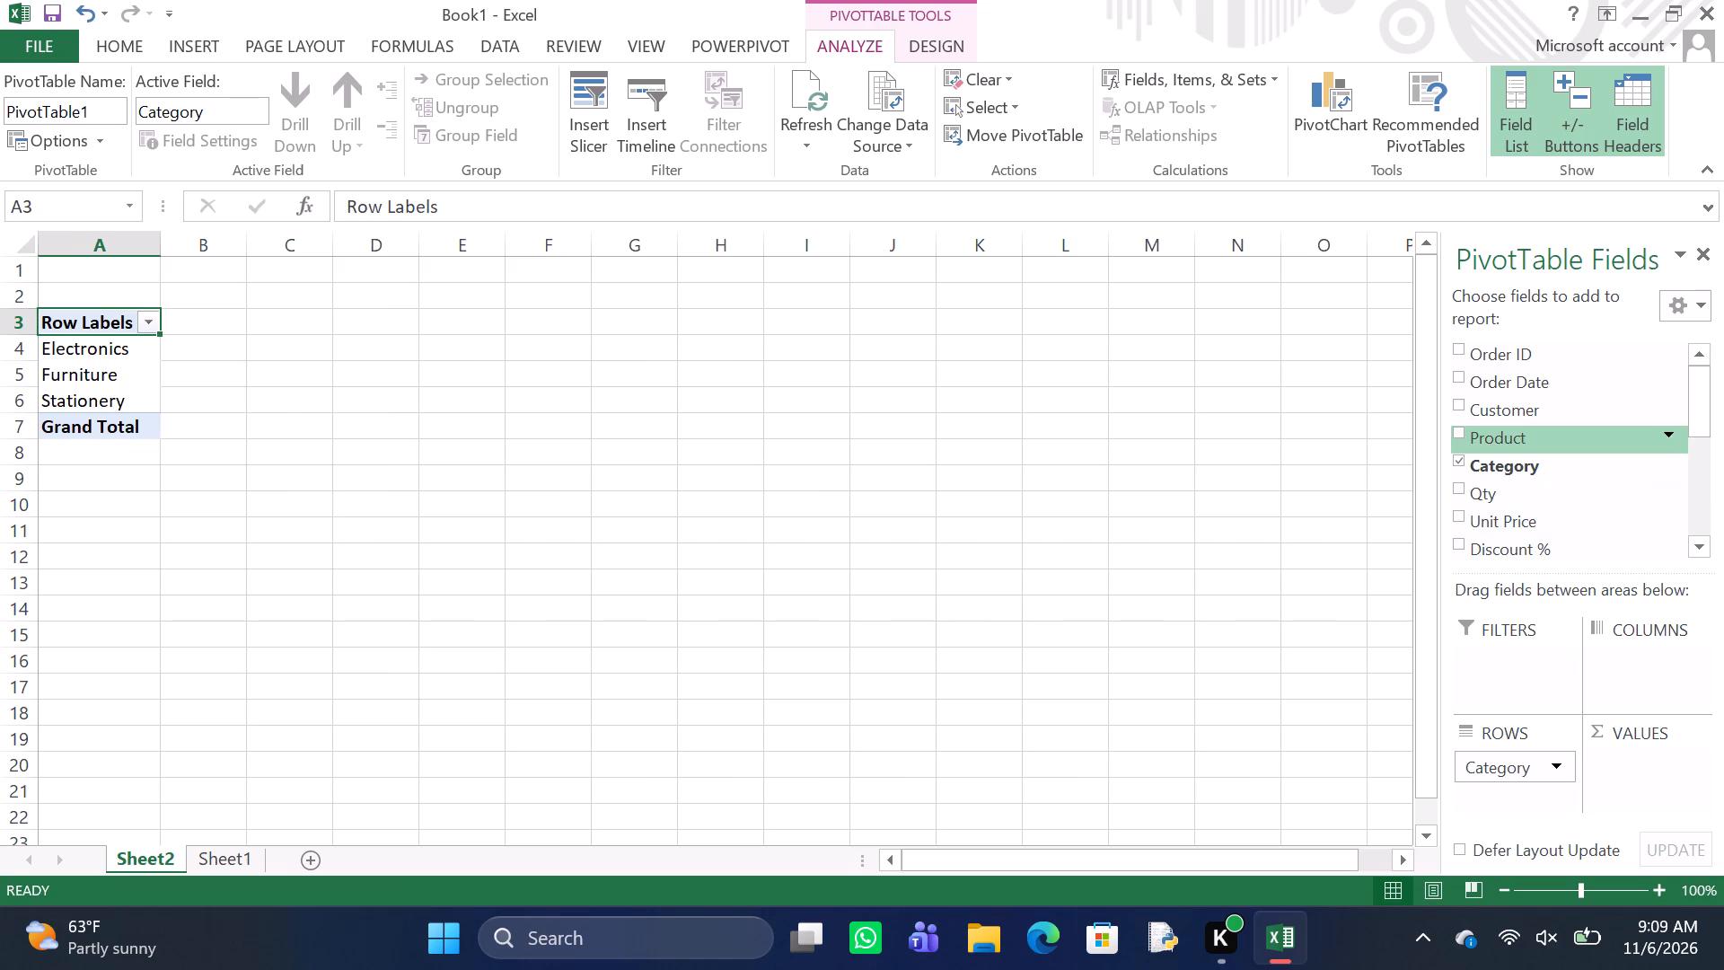
Add the Net Sales and Gross Profit fields to the PivotTable's values.
scroll(1503, 495, down, 1)
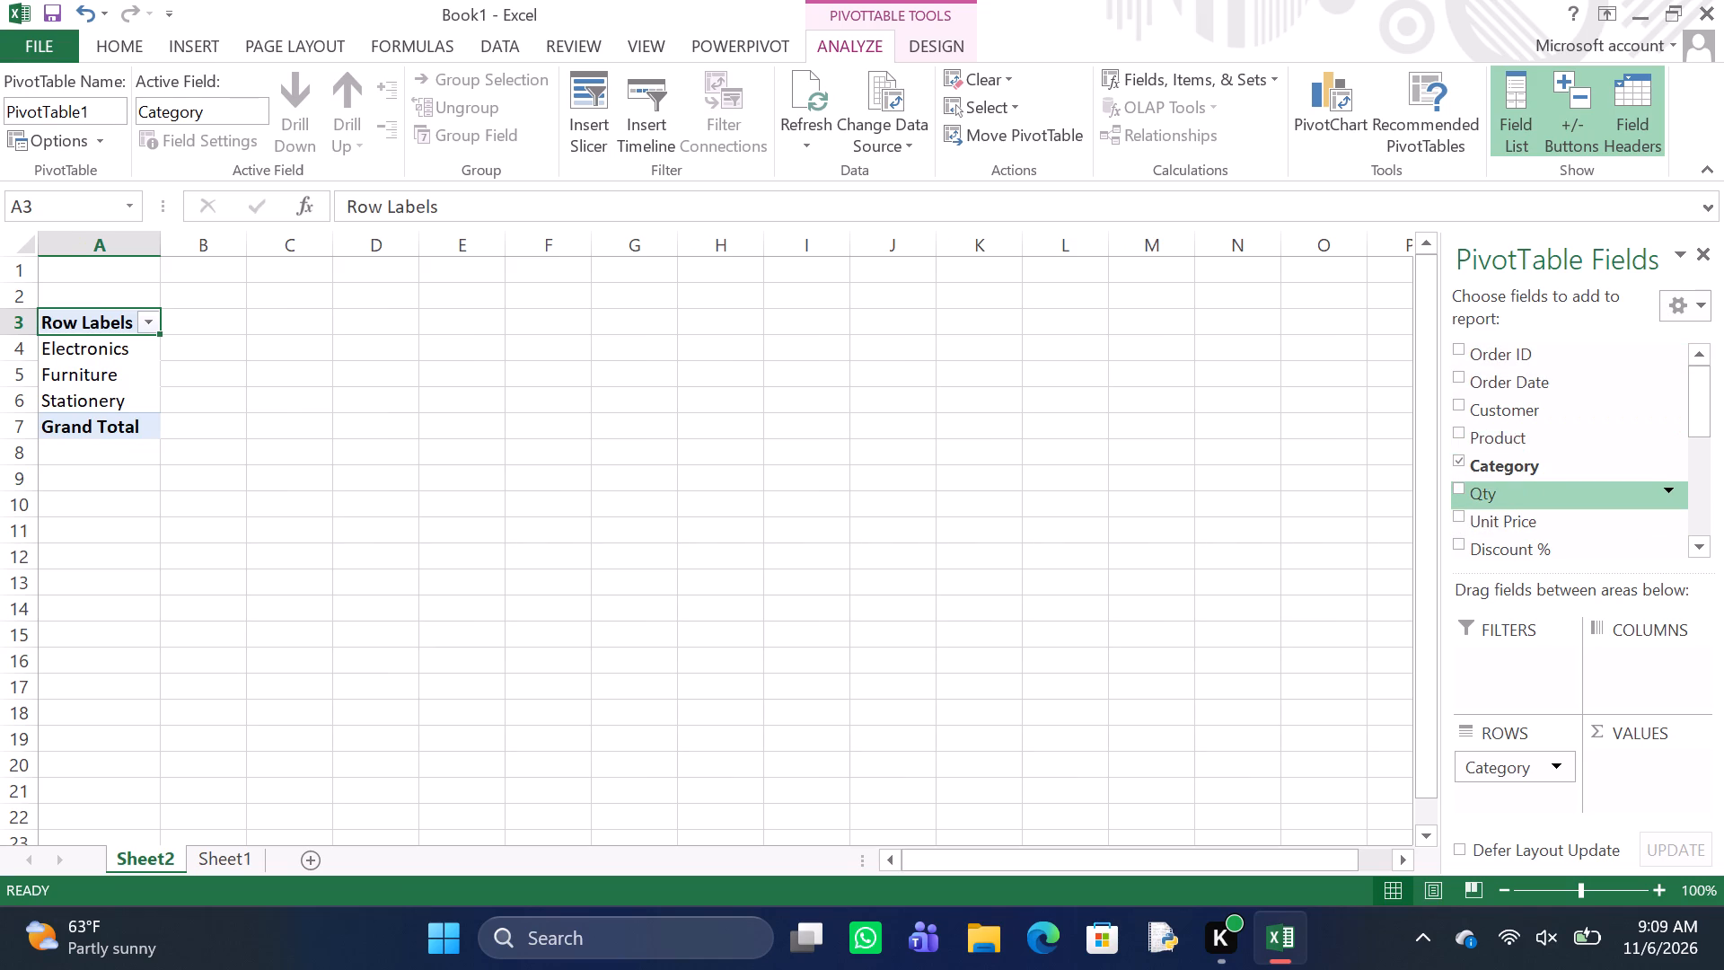
scroll(1503, 495, down, 3)
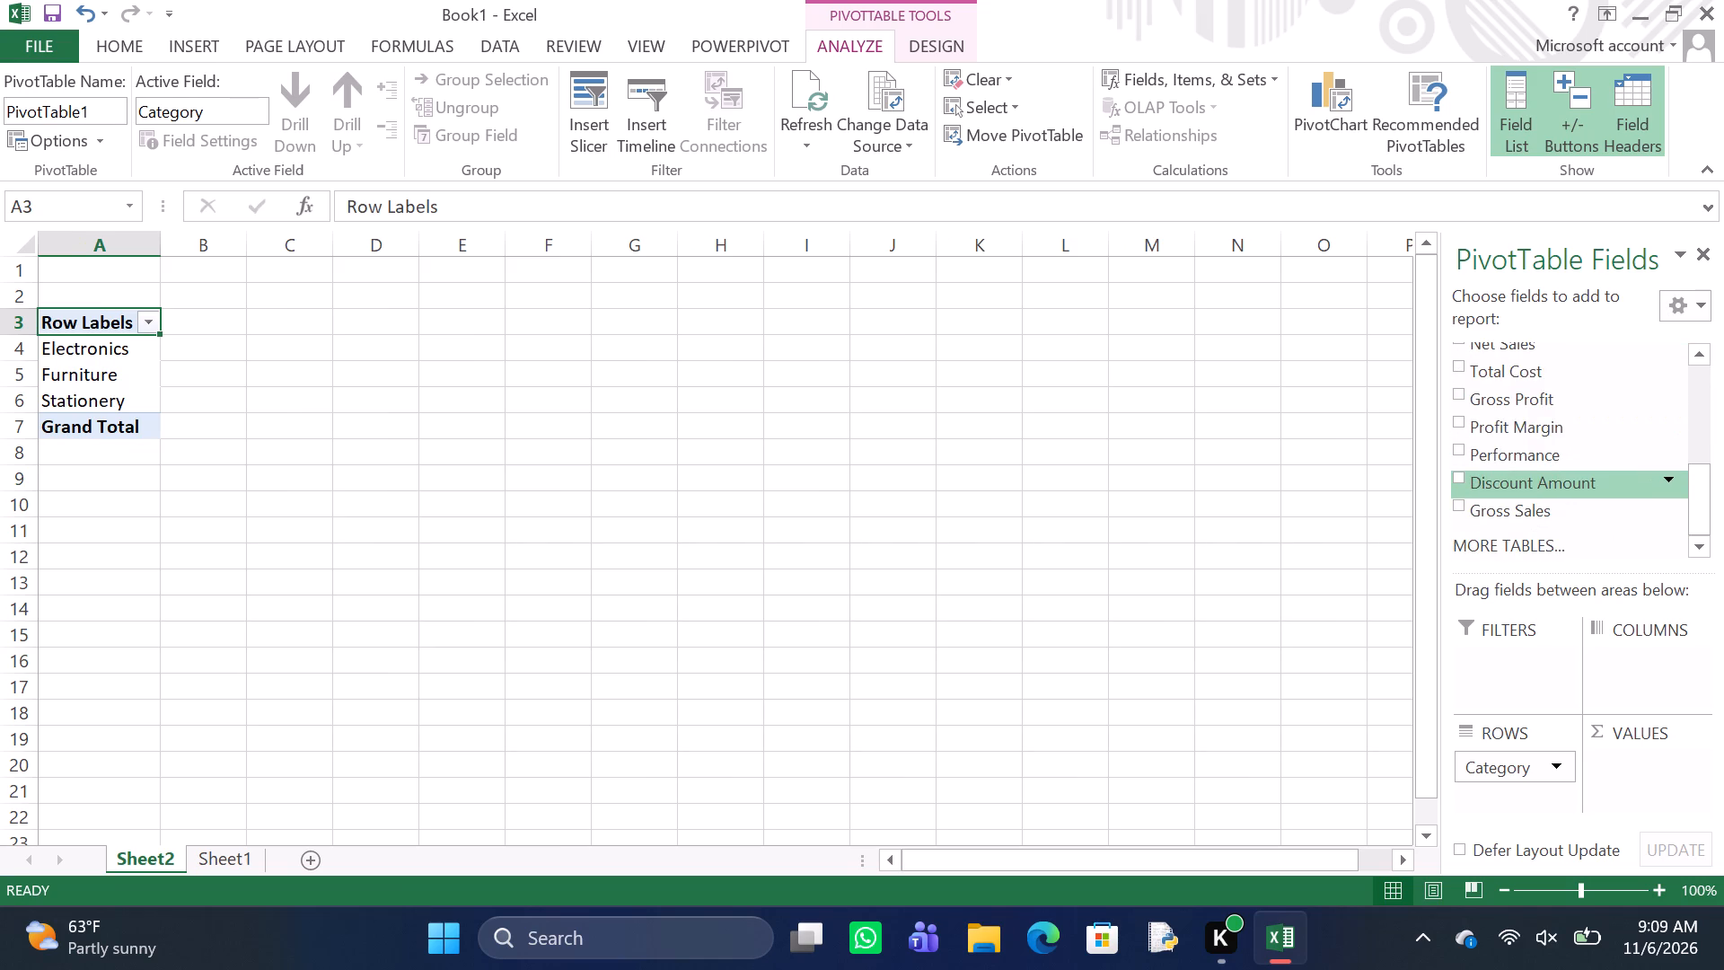
scroll(1503, 453, up, 1)
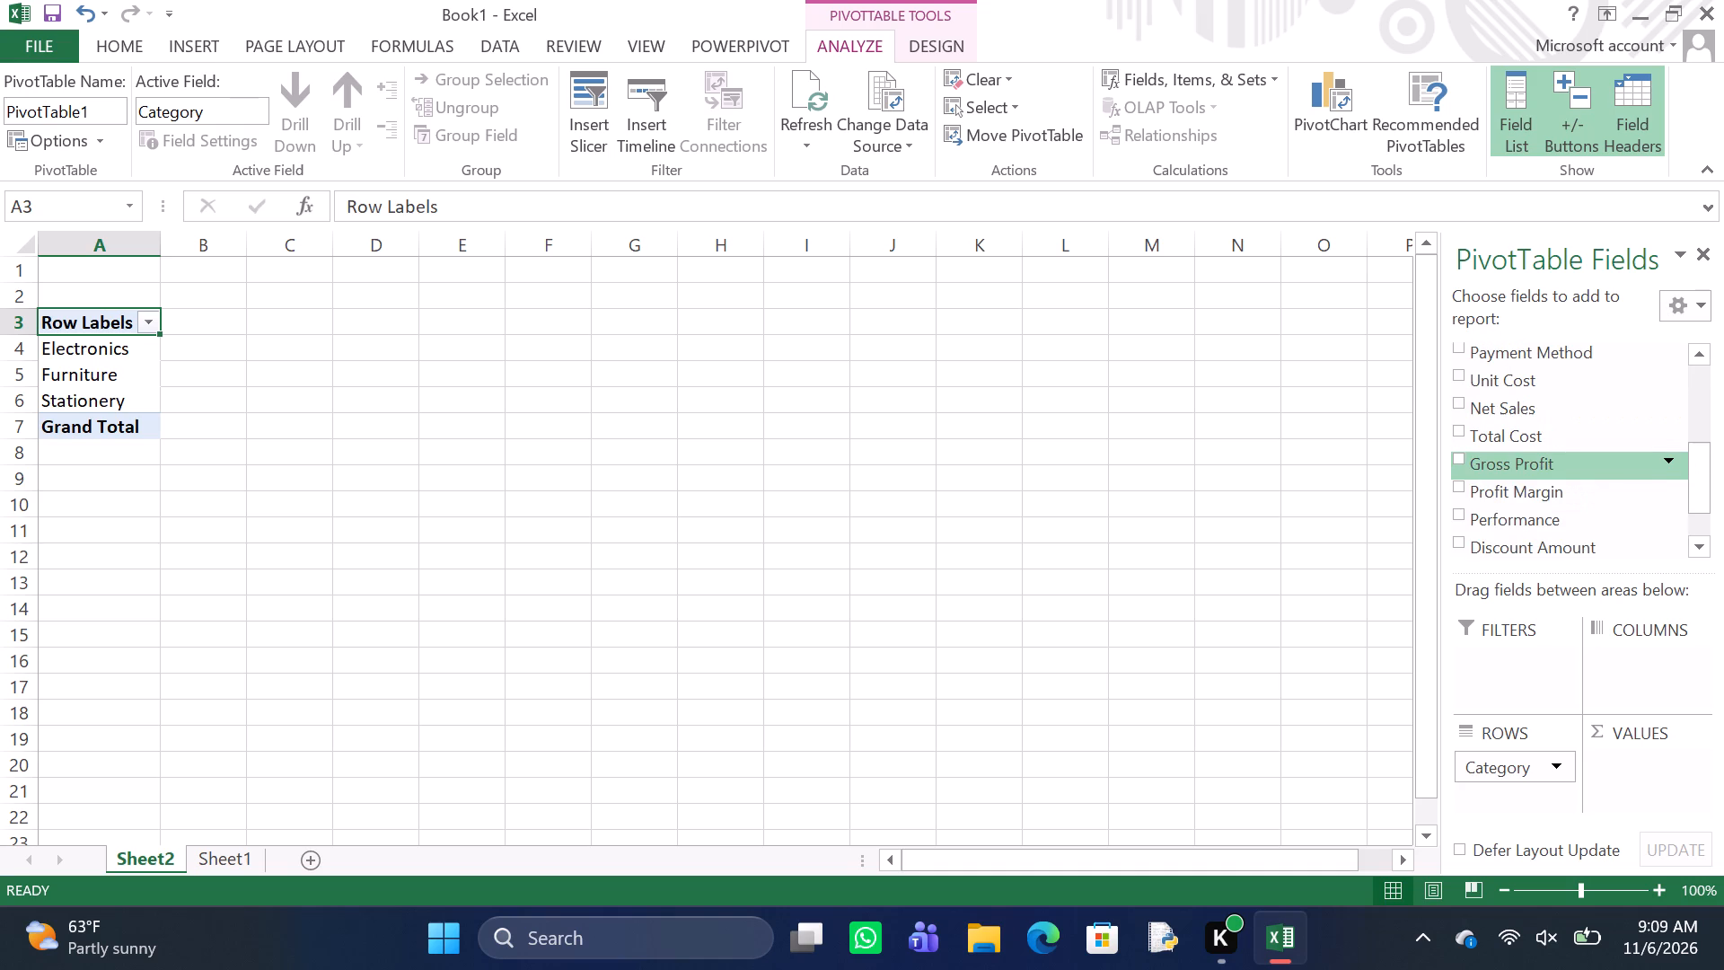
scroll(1503, 453, up, 1)
right_click(1500, 405)
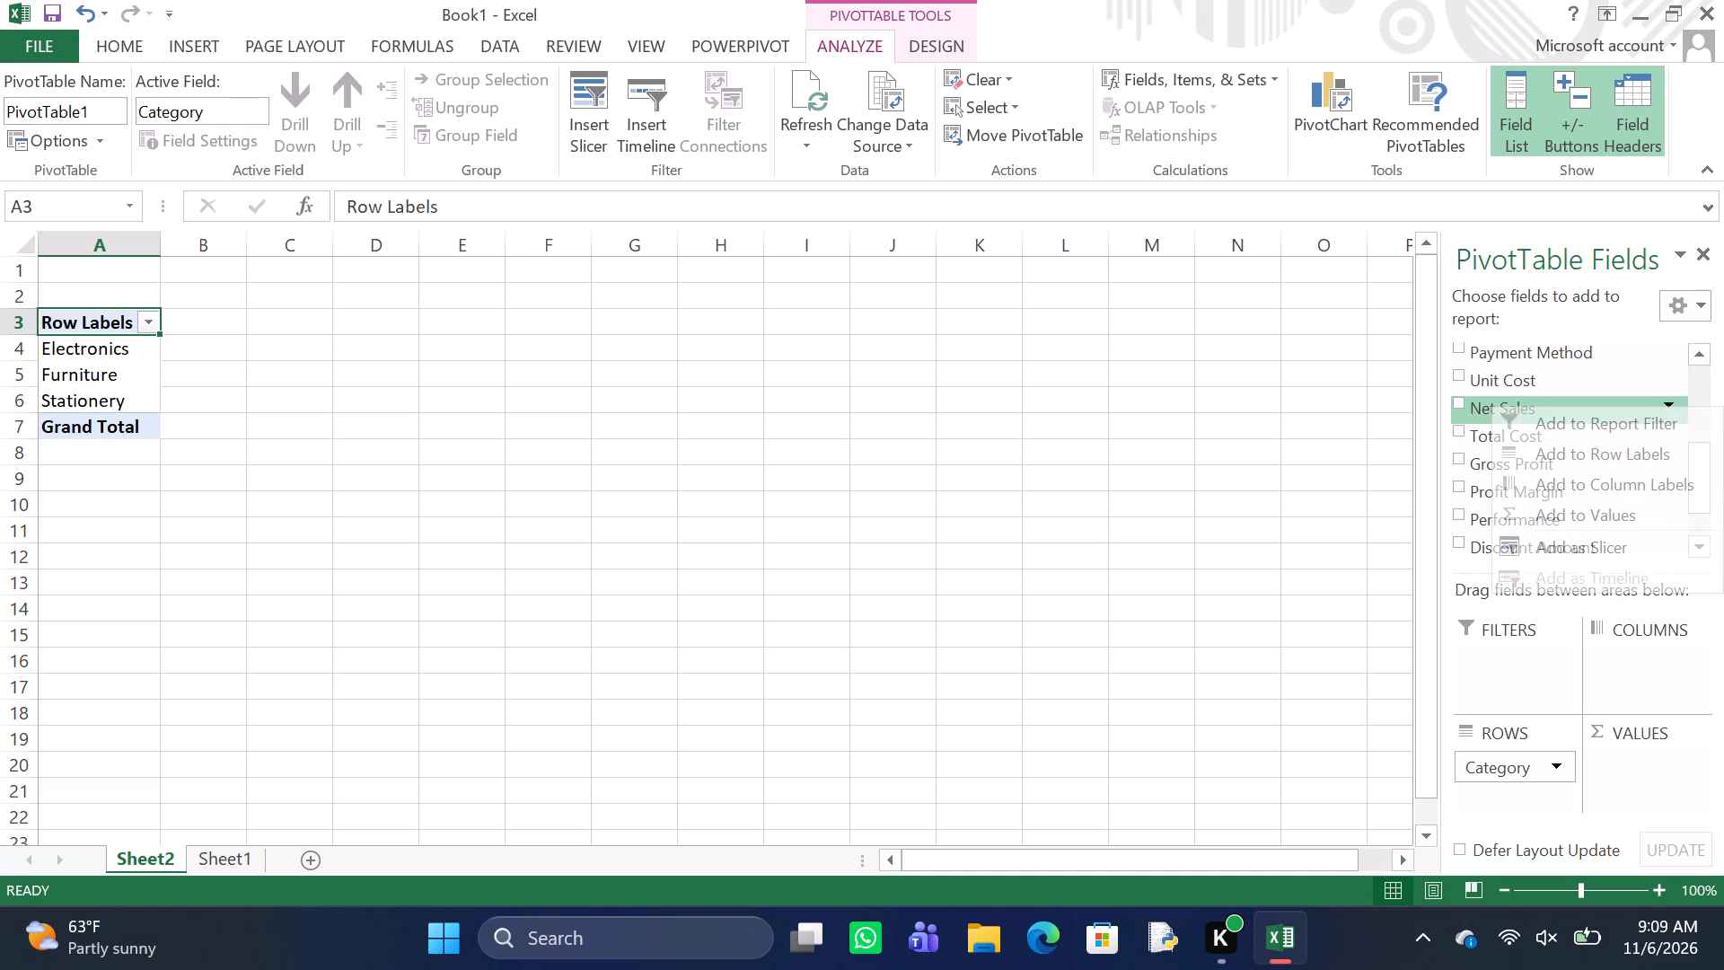
click(1536, 511)
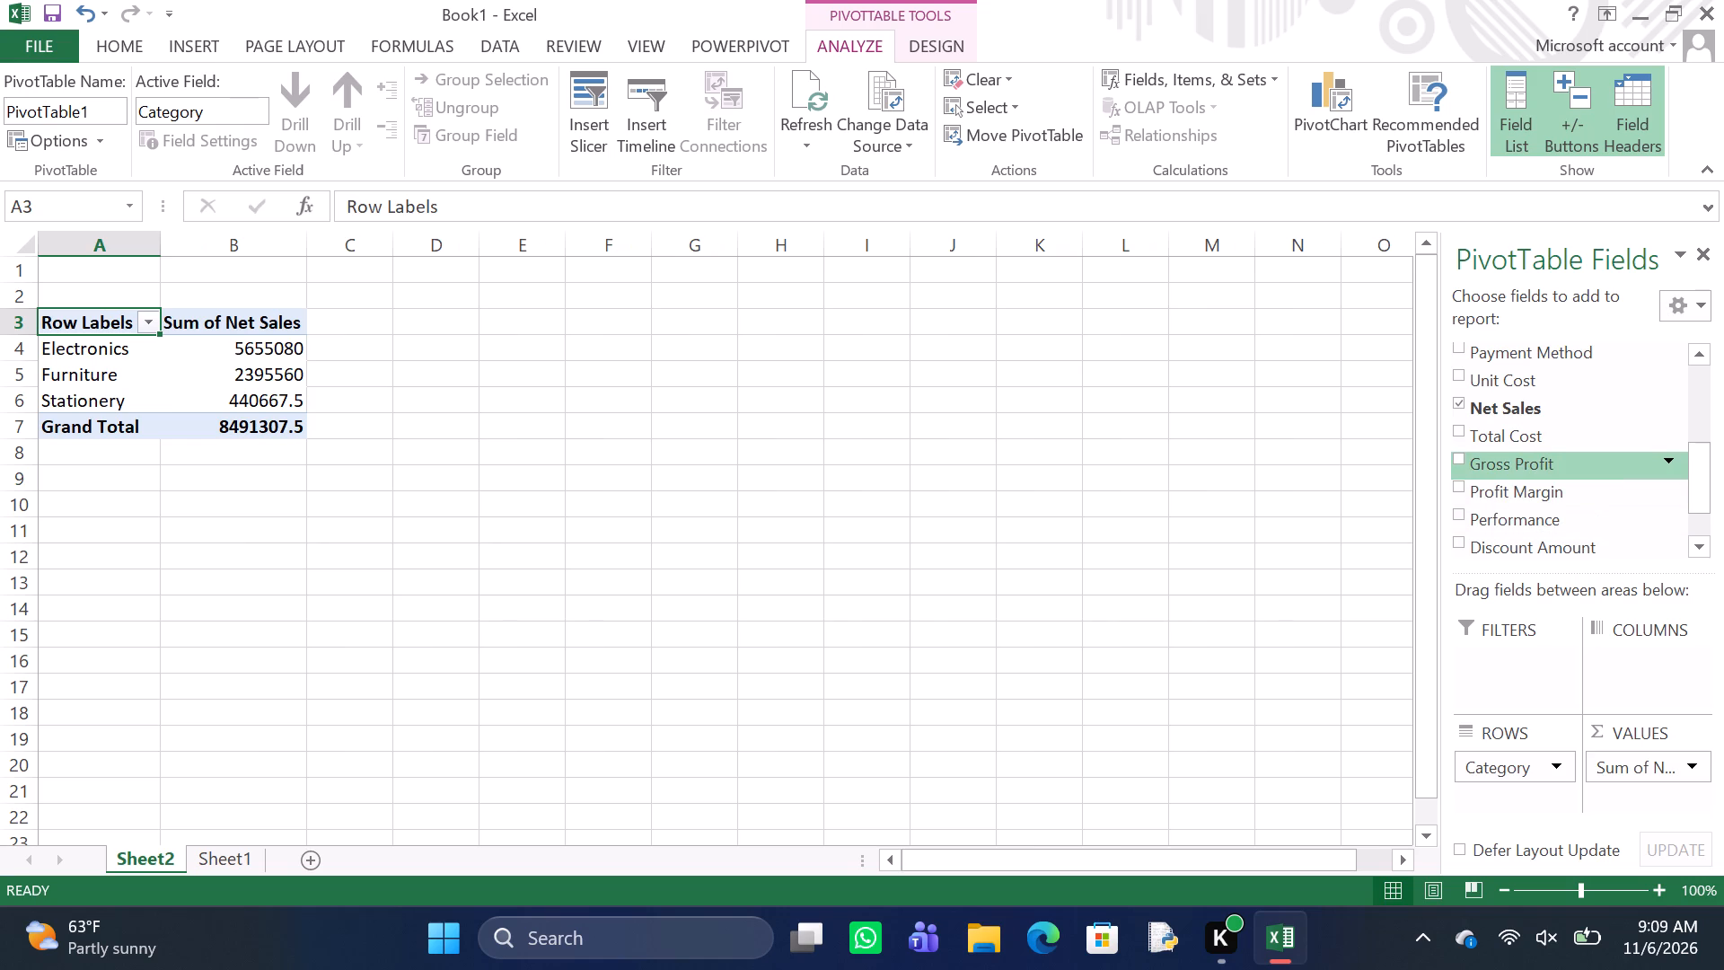
right_click(1526, 478)
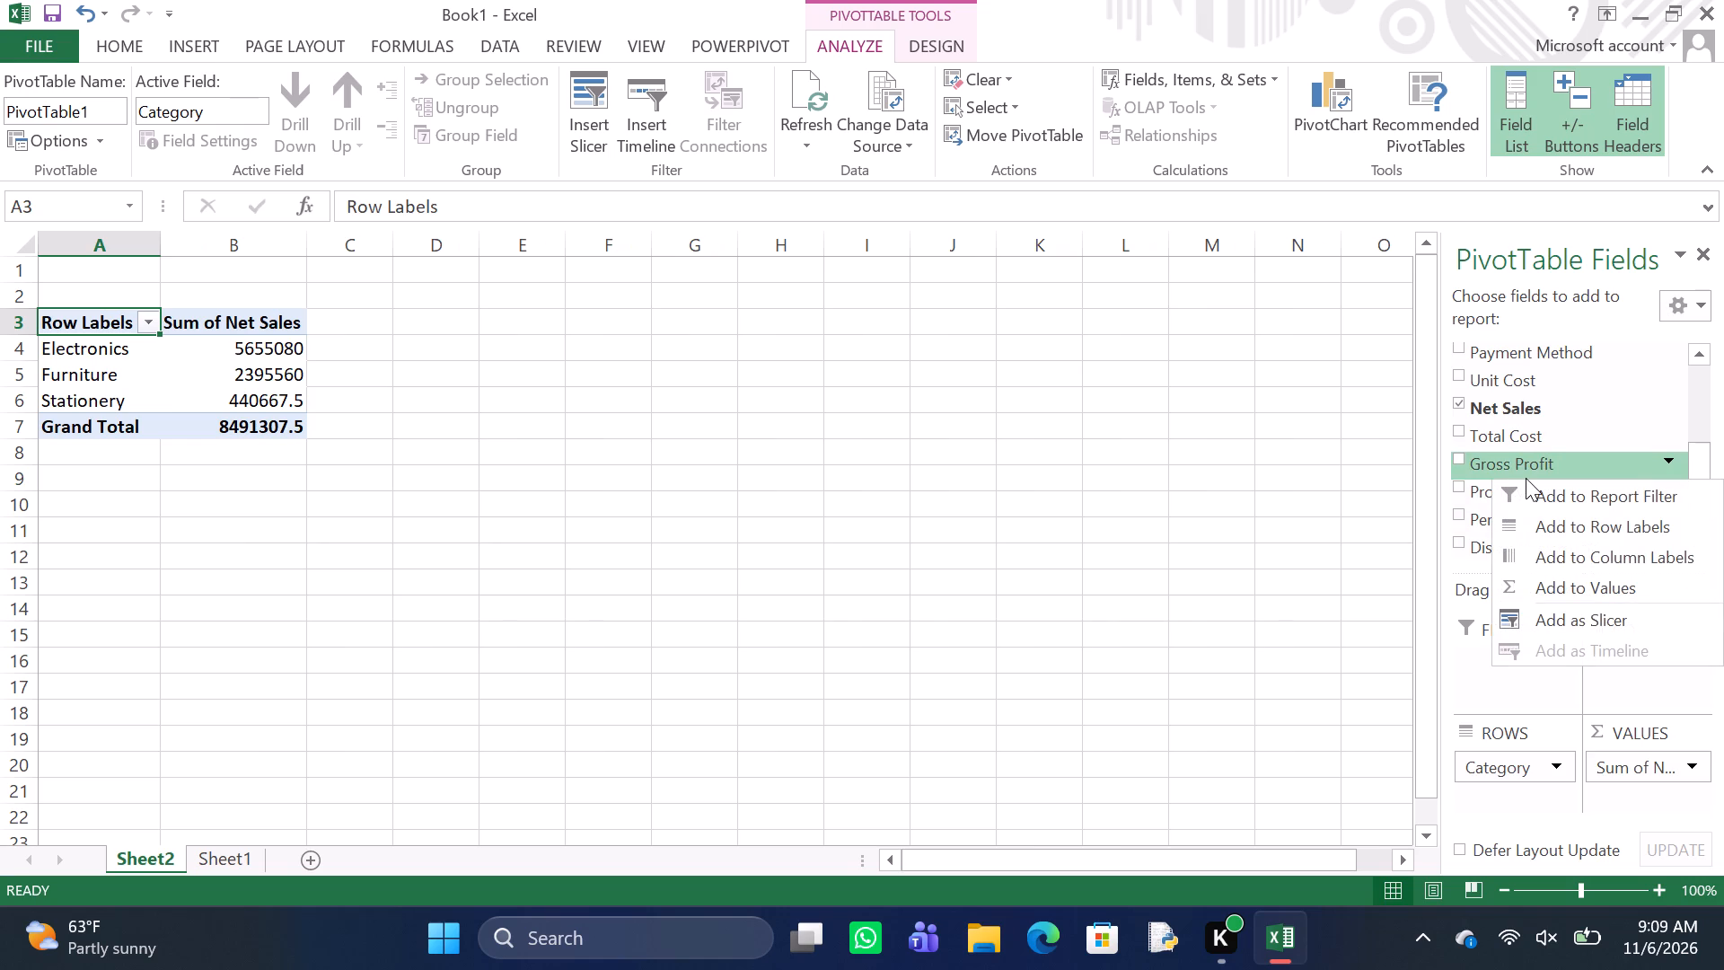
click(1559, 580)
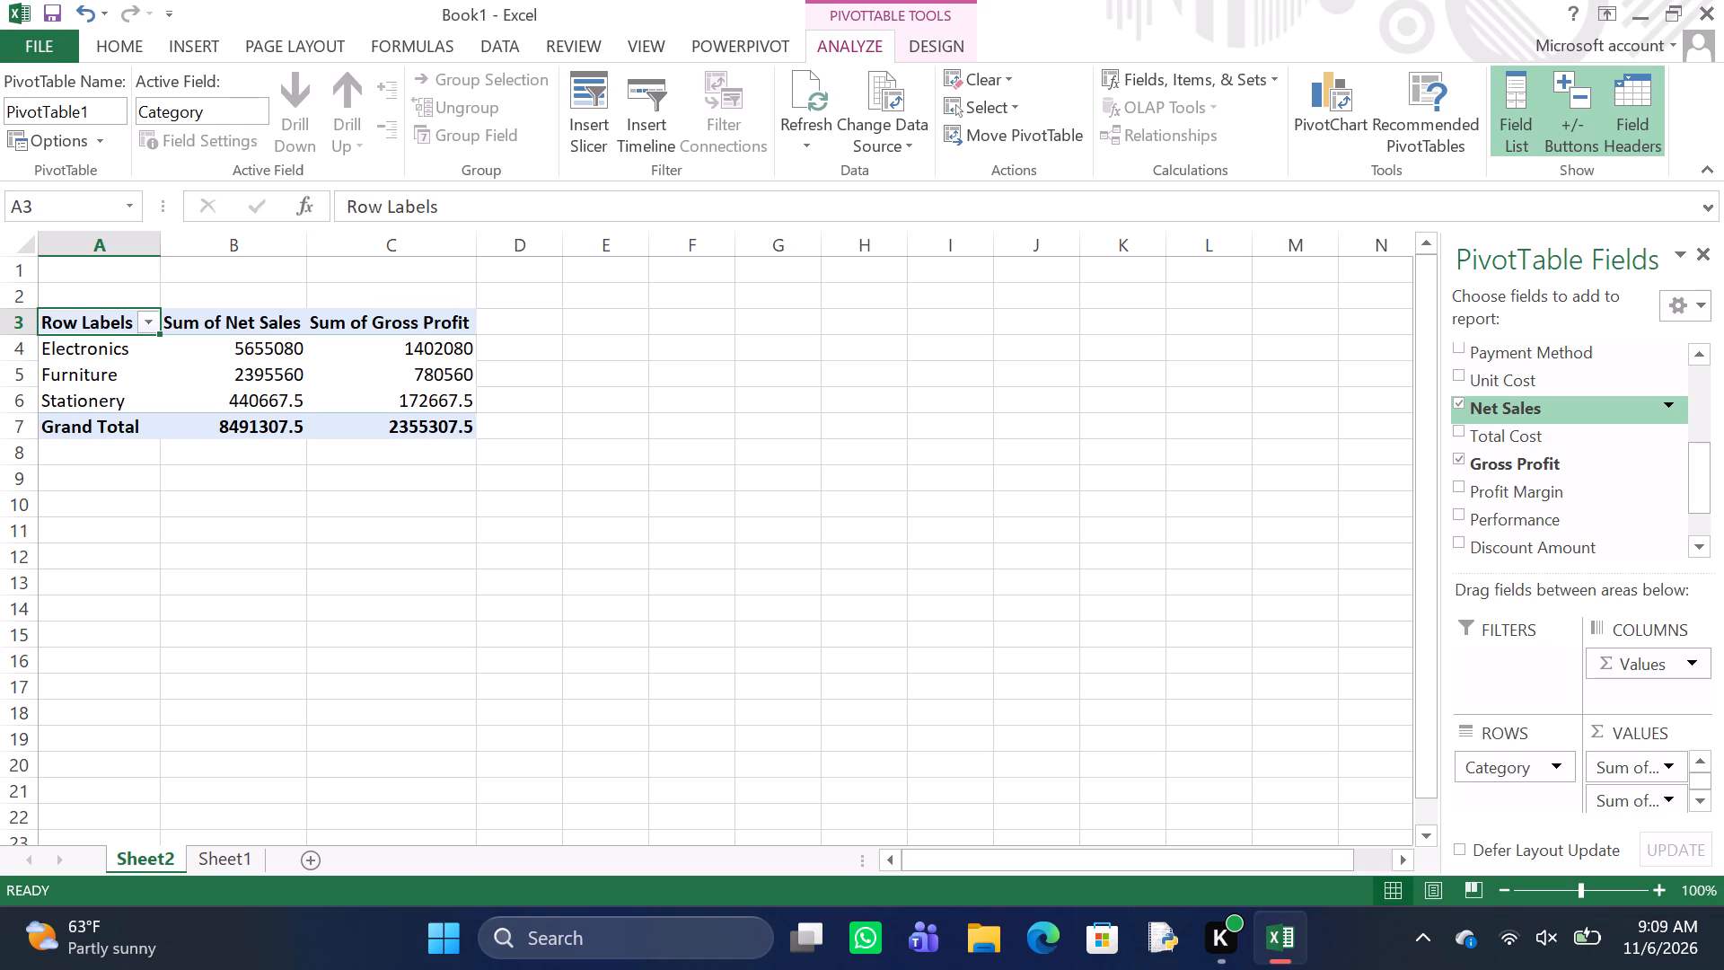
Add the Qty field to the PivotTable's values.
scroll(1543, 399, up, 4)
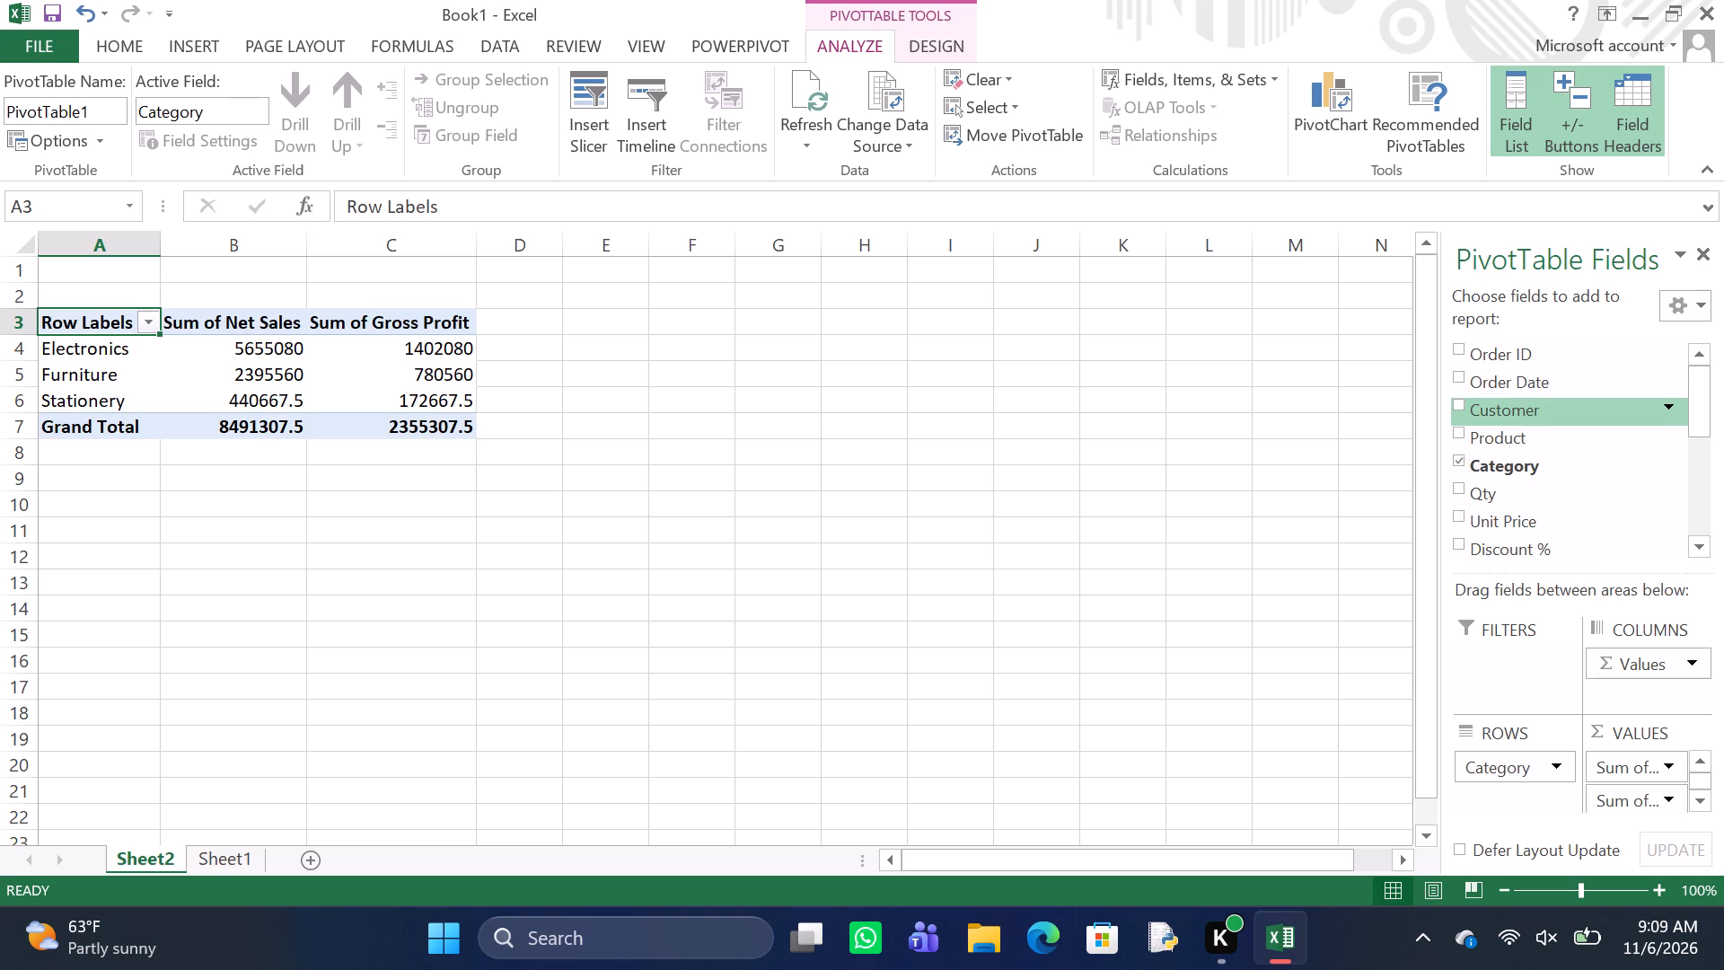
right_click(1505, 497)
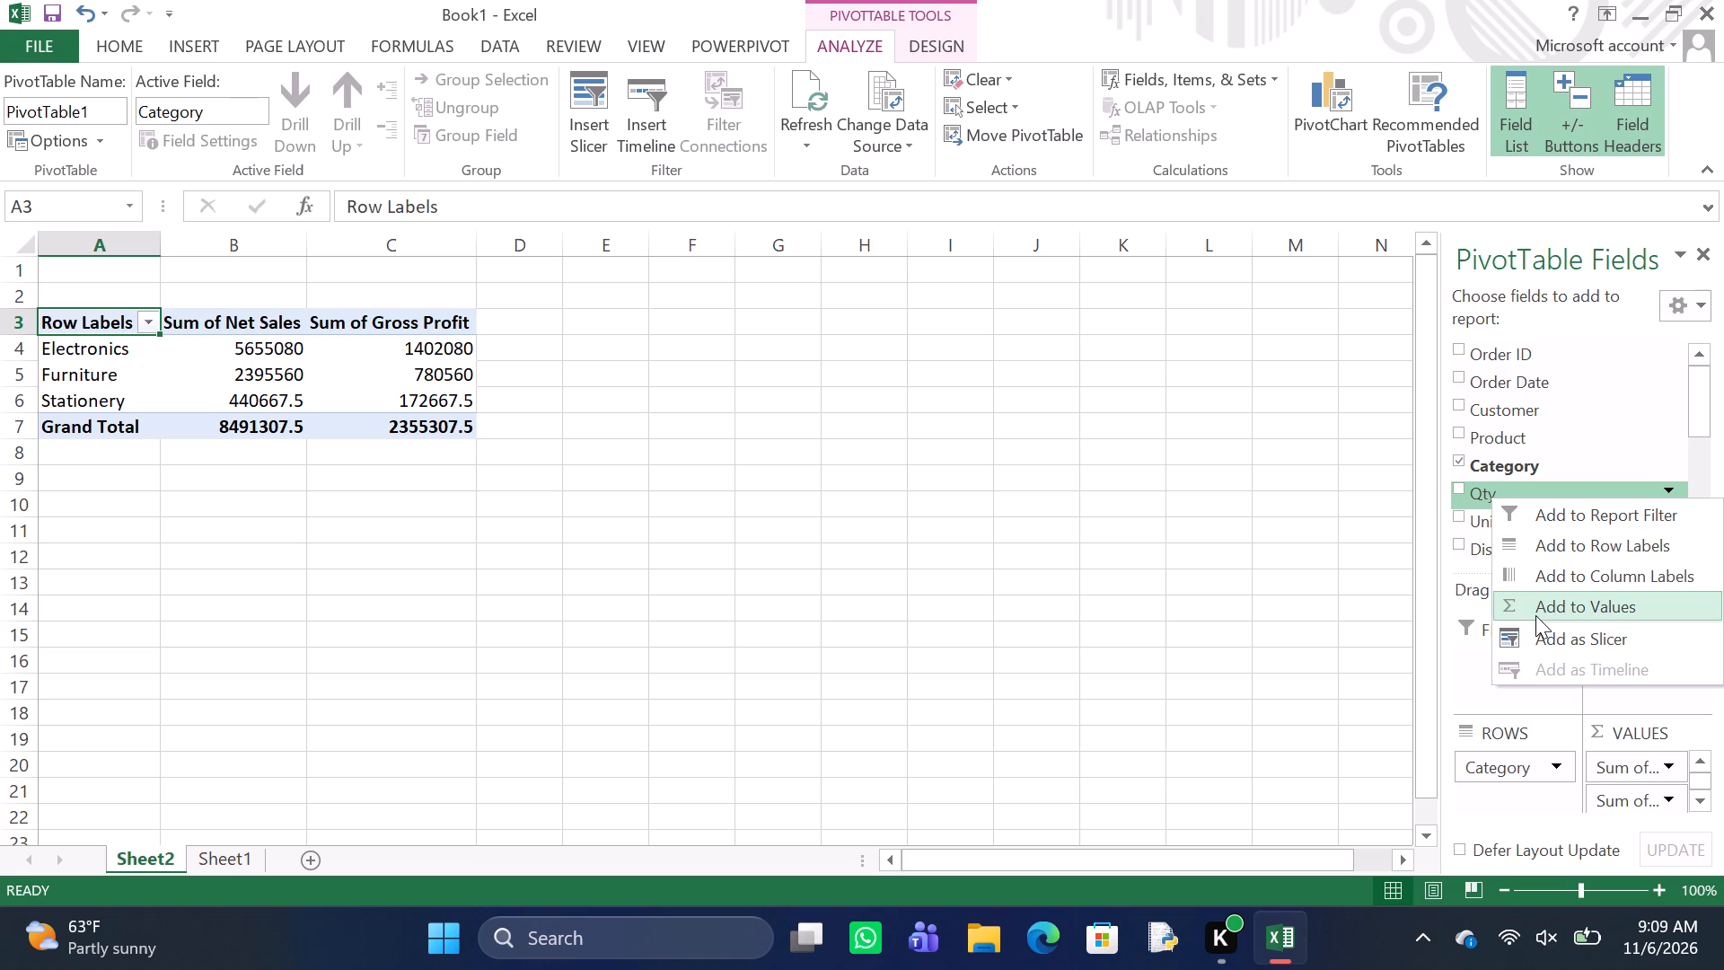
click(1535, 615)
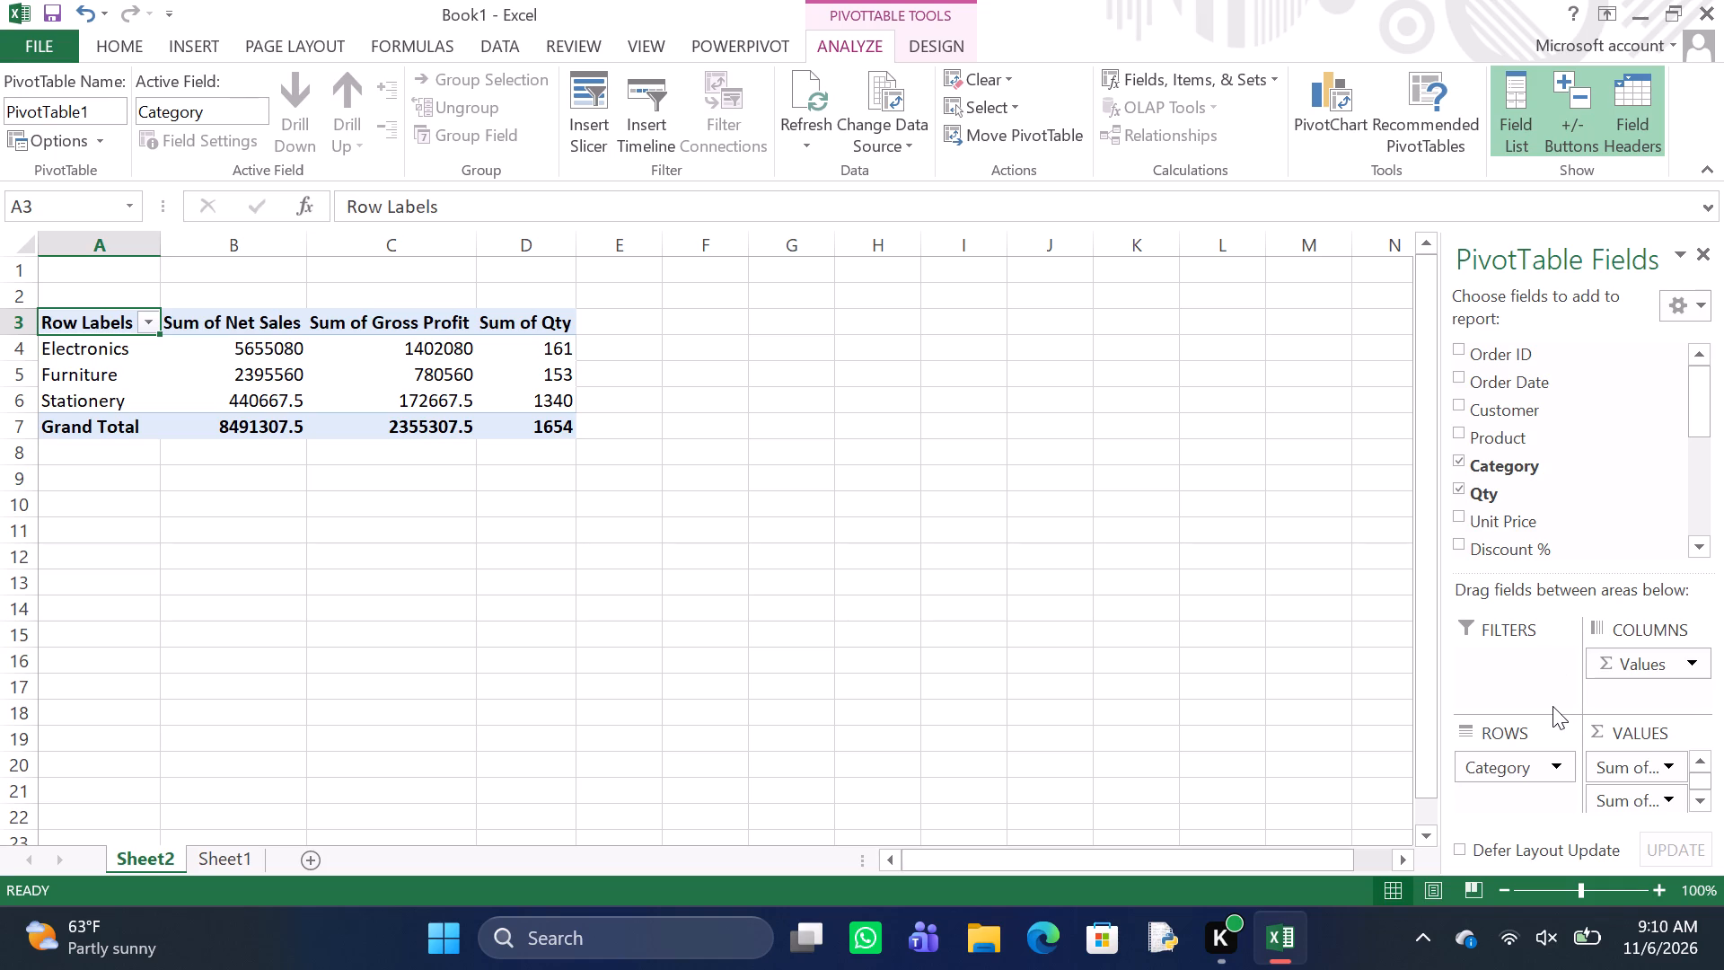
Add the Product field to the PivotTable's rows, beneath Category.
scroll(1635, 676, down, 2)
scroll(1635, 676, up, 1)
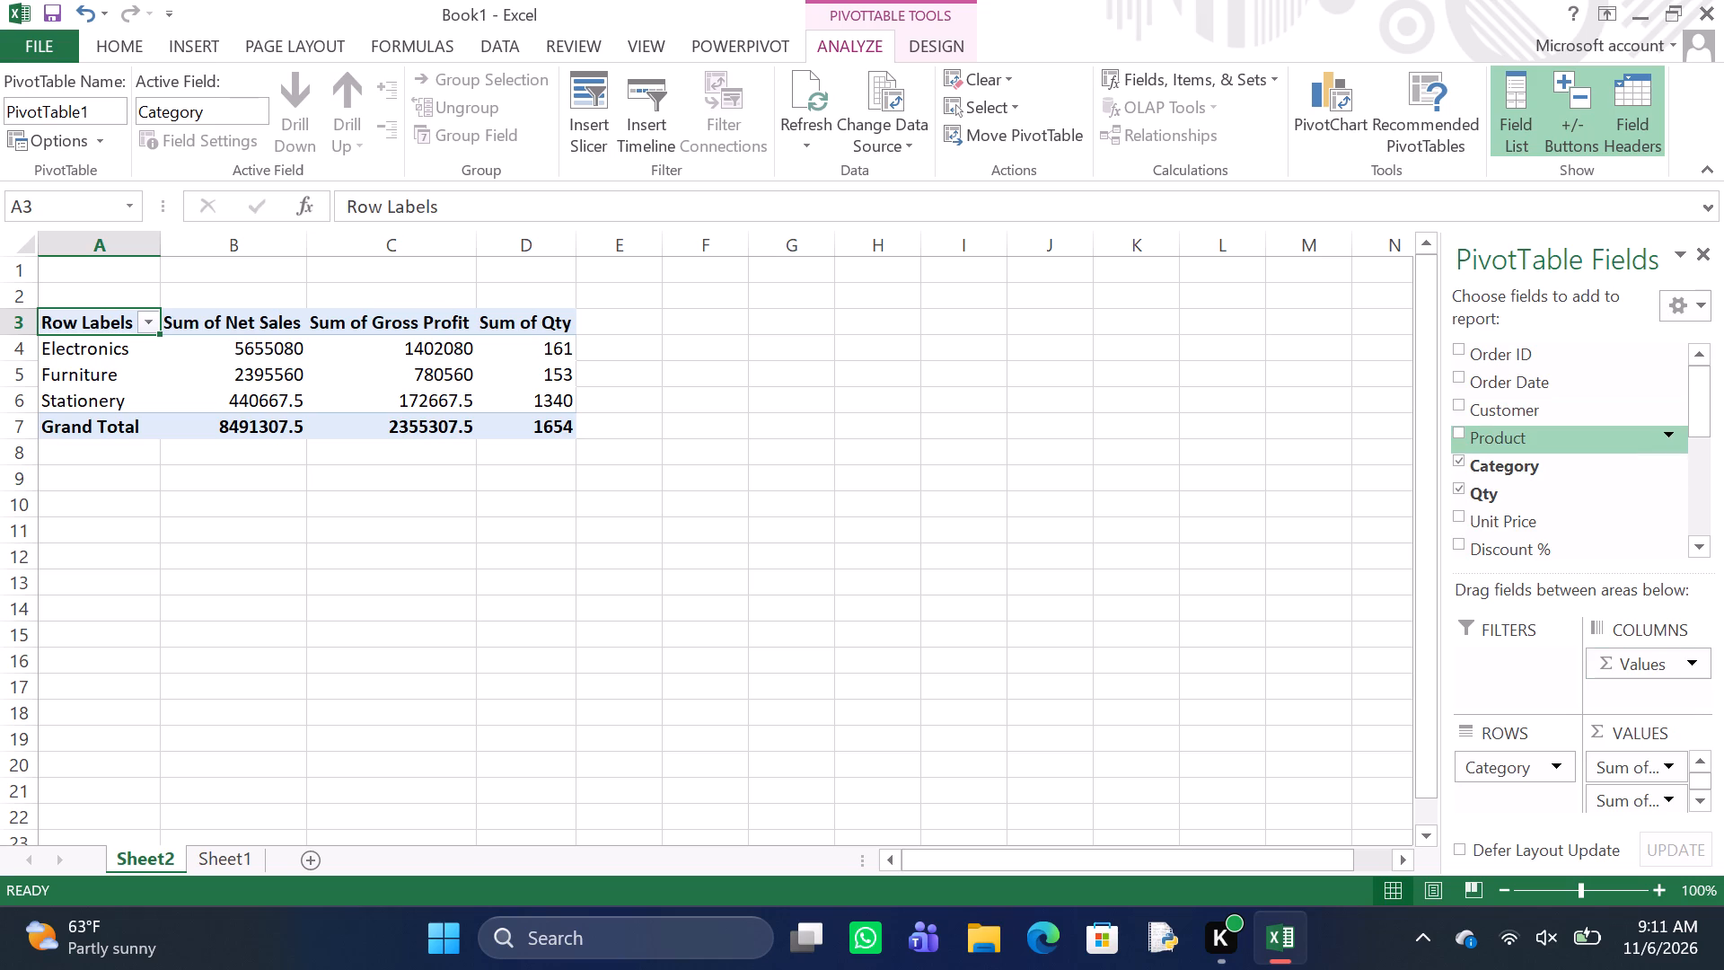
drag(1552, 436, 1522, 843)
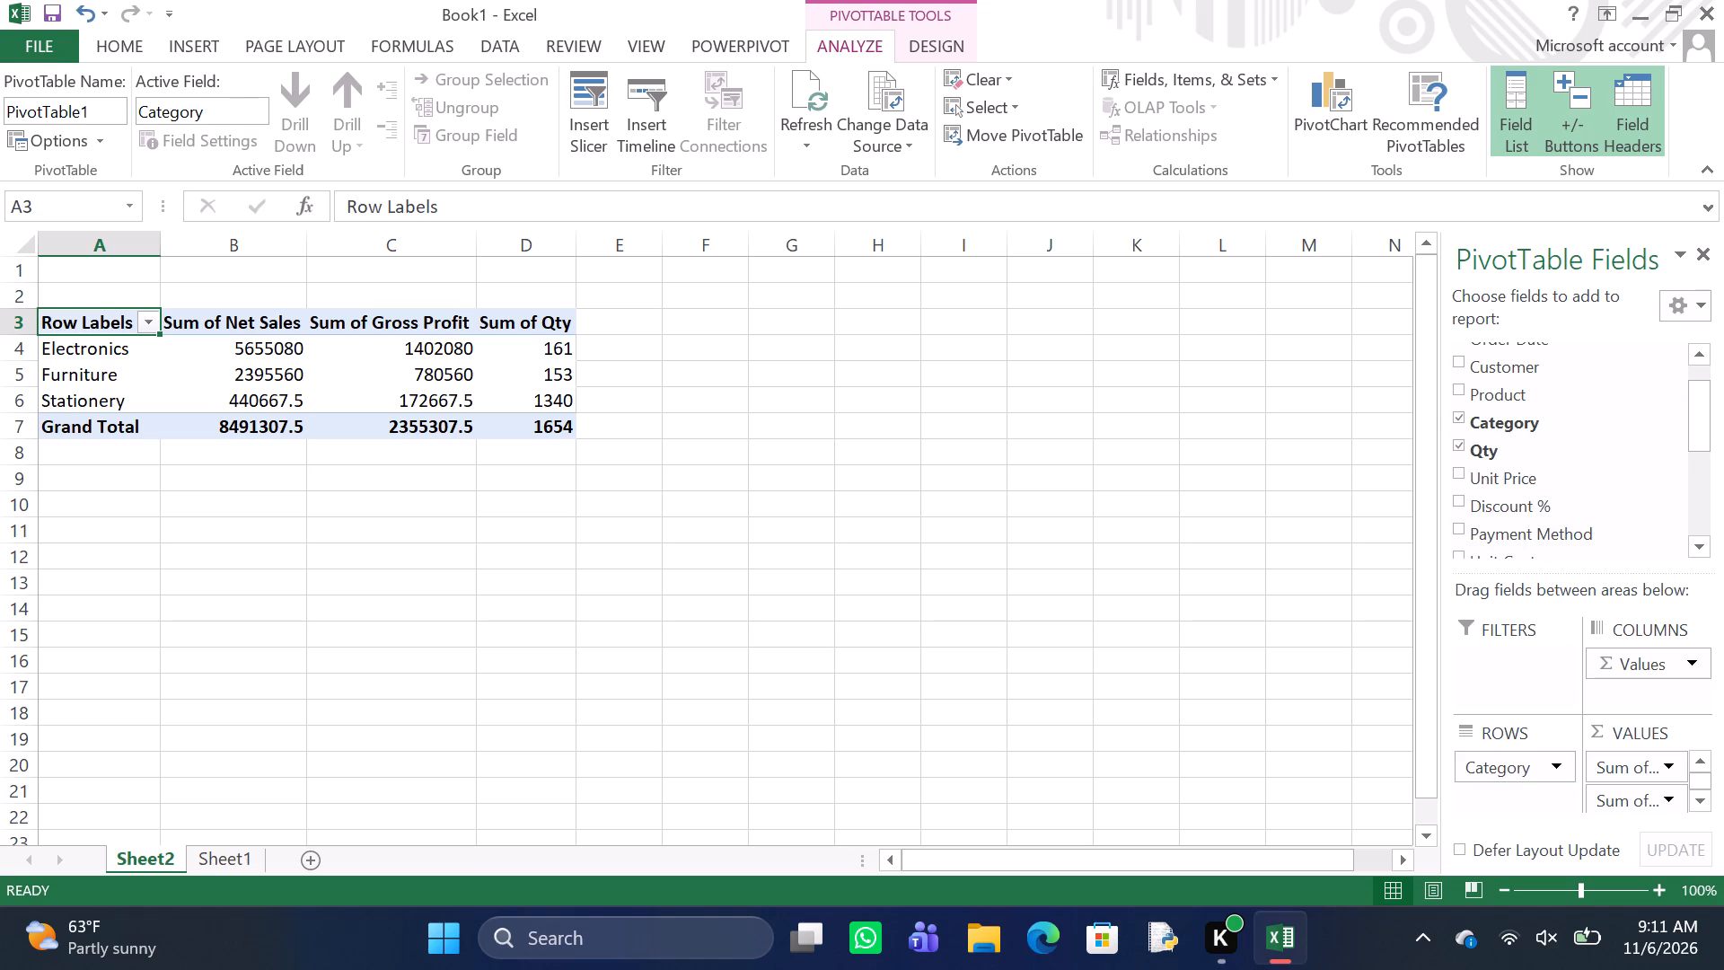
drag(1522, 843, 1522, 786)
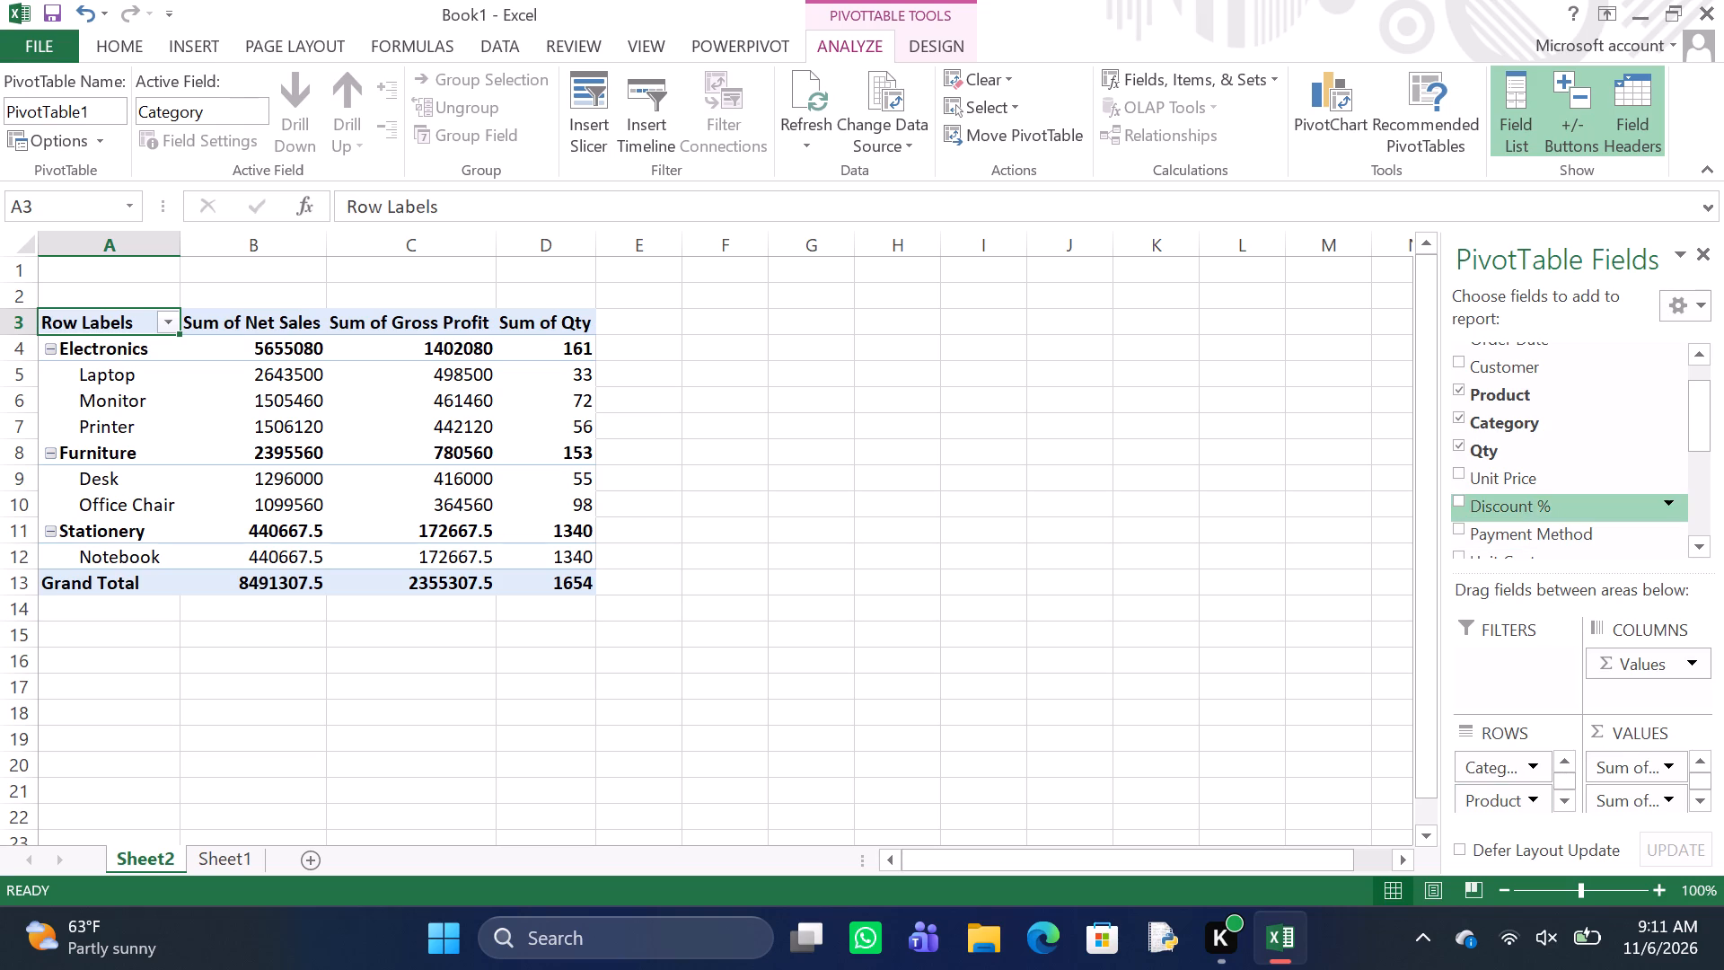
Add the Payment Method field to the PivotTable's columns, beneath Values.
drag(1544, 538, 1633, 680)
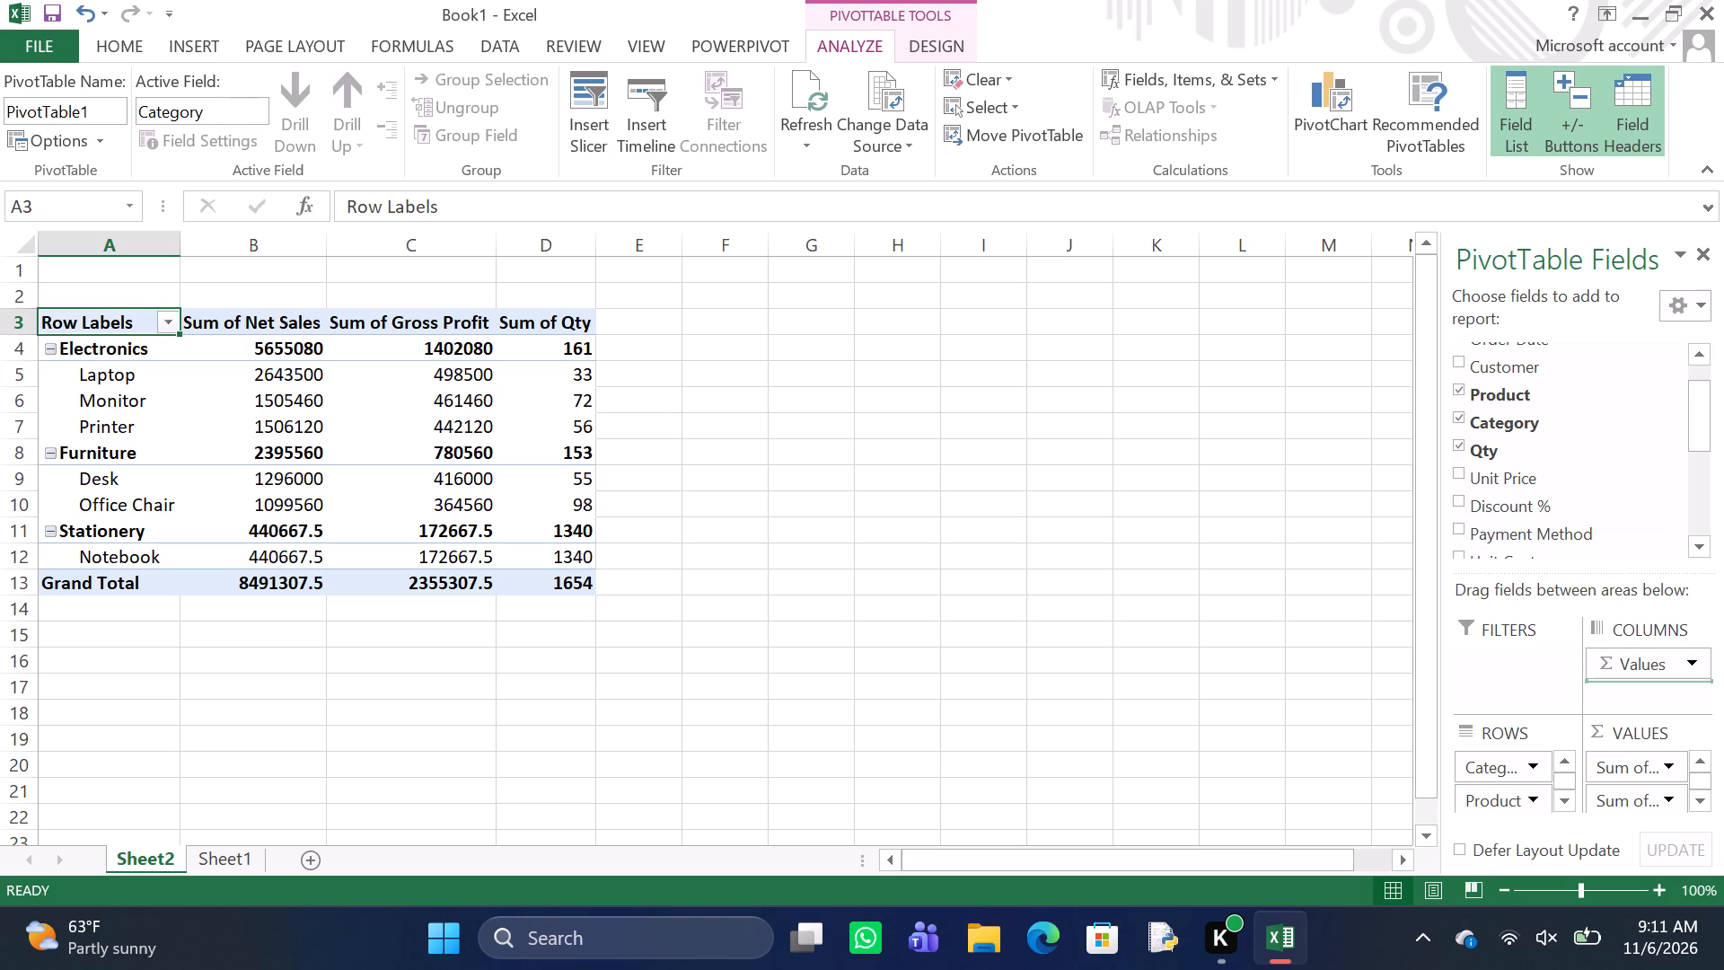
drag(1633, 680, 1652, 697)
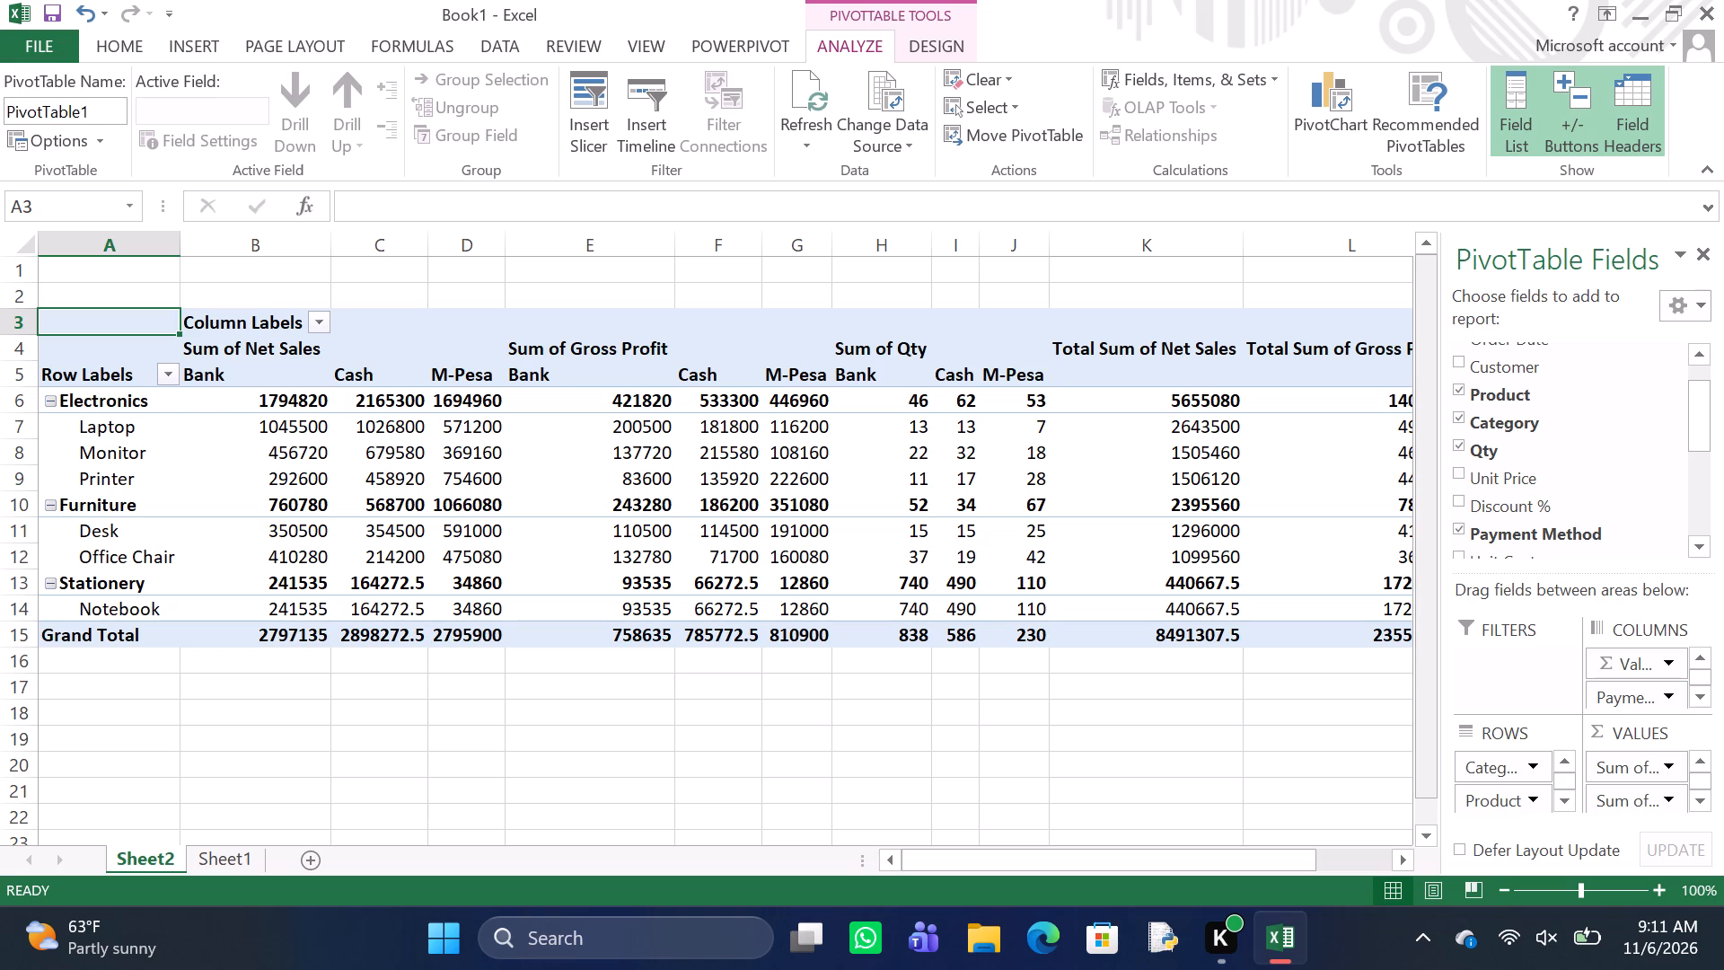
Add the Customer field as the PivotTable's report filter.
scroll(1310, 719, left, 5)
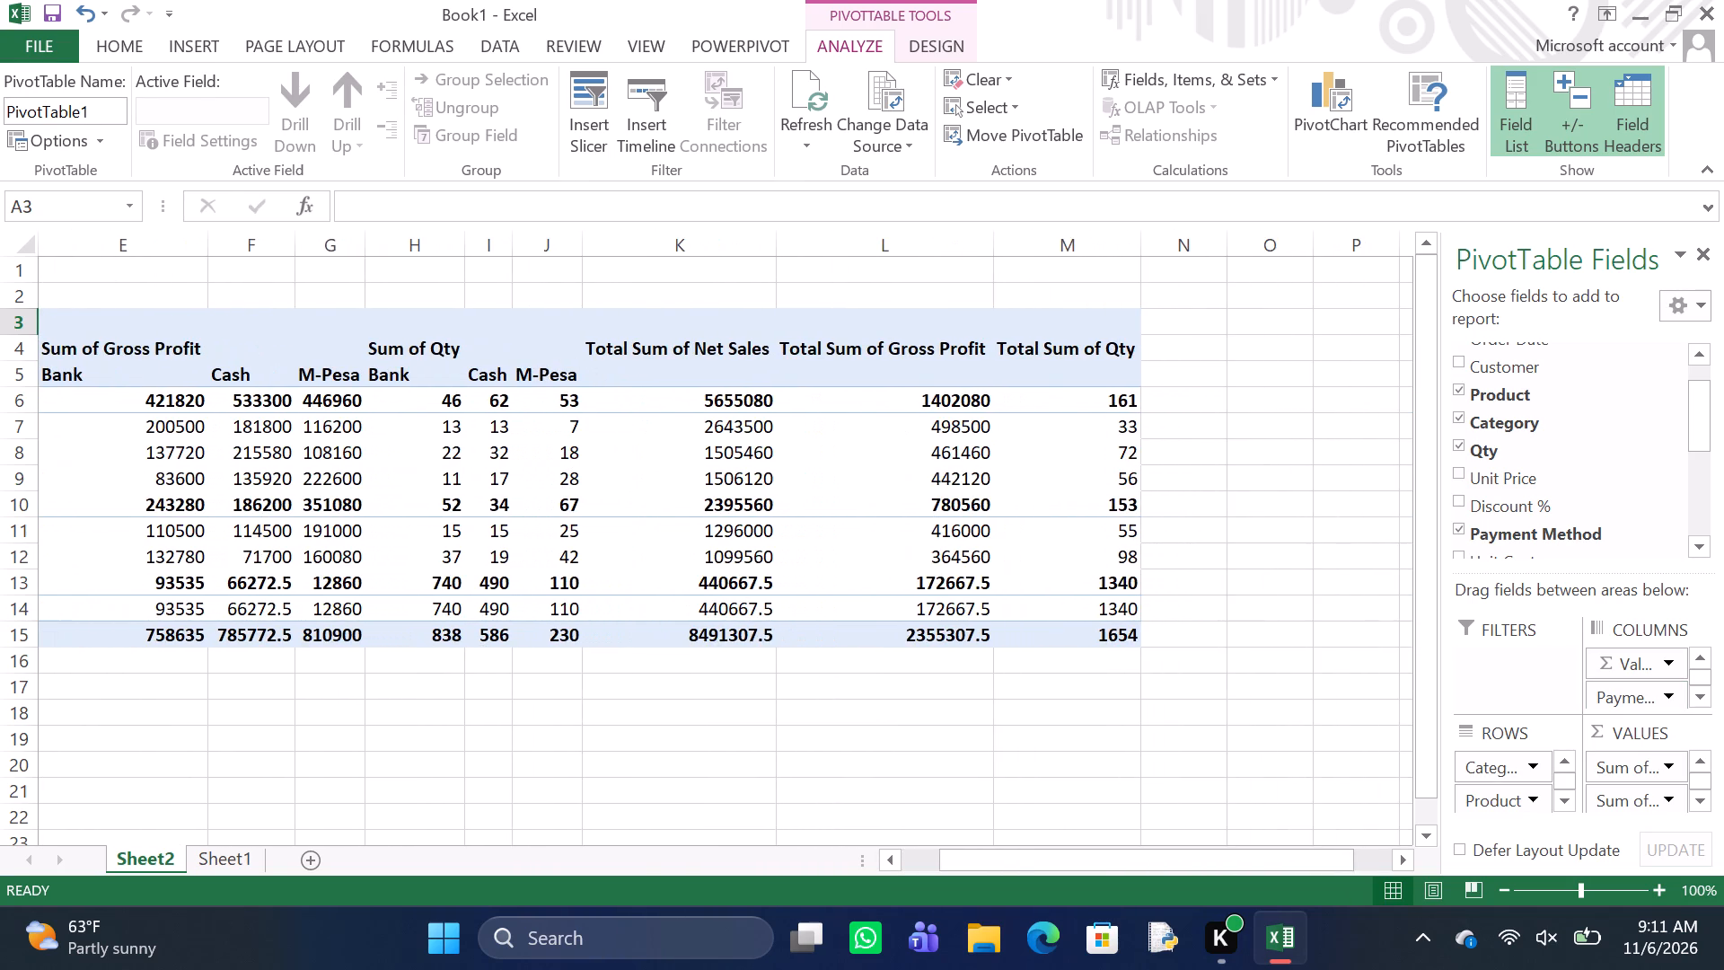
scroll(1310, 719, right, 8)
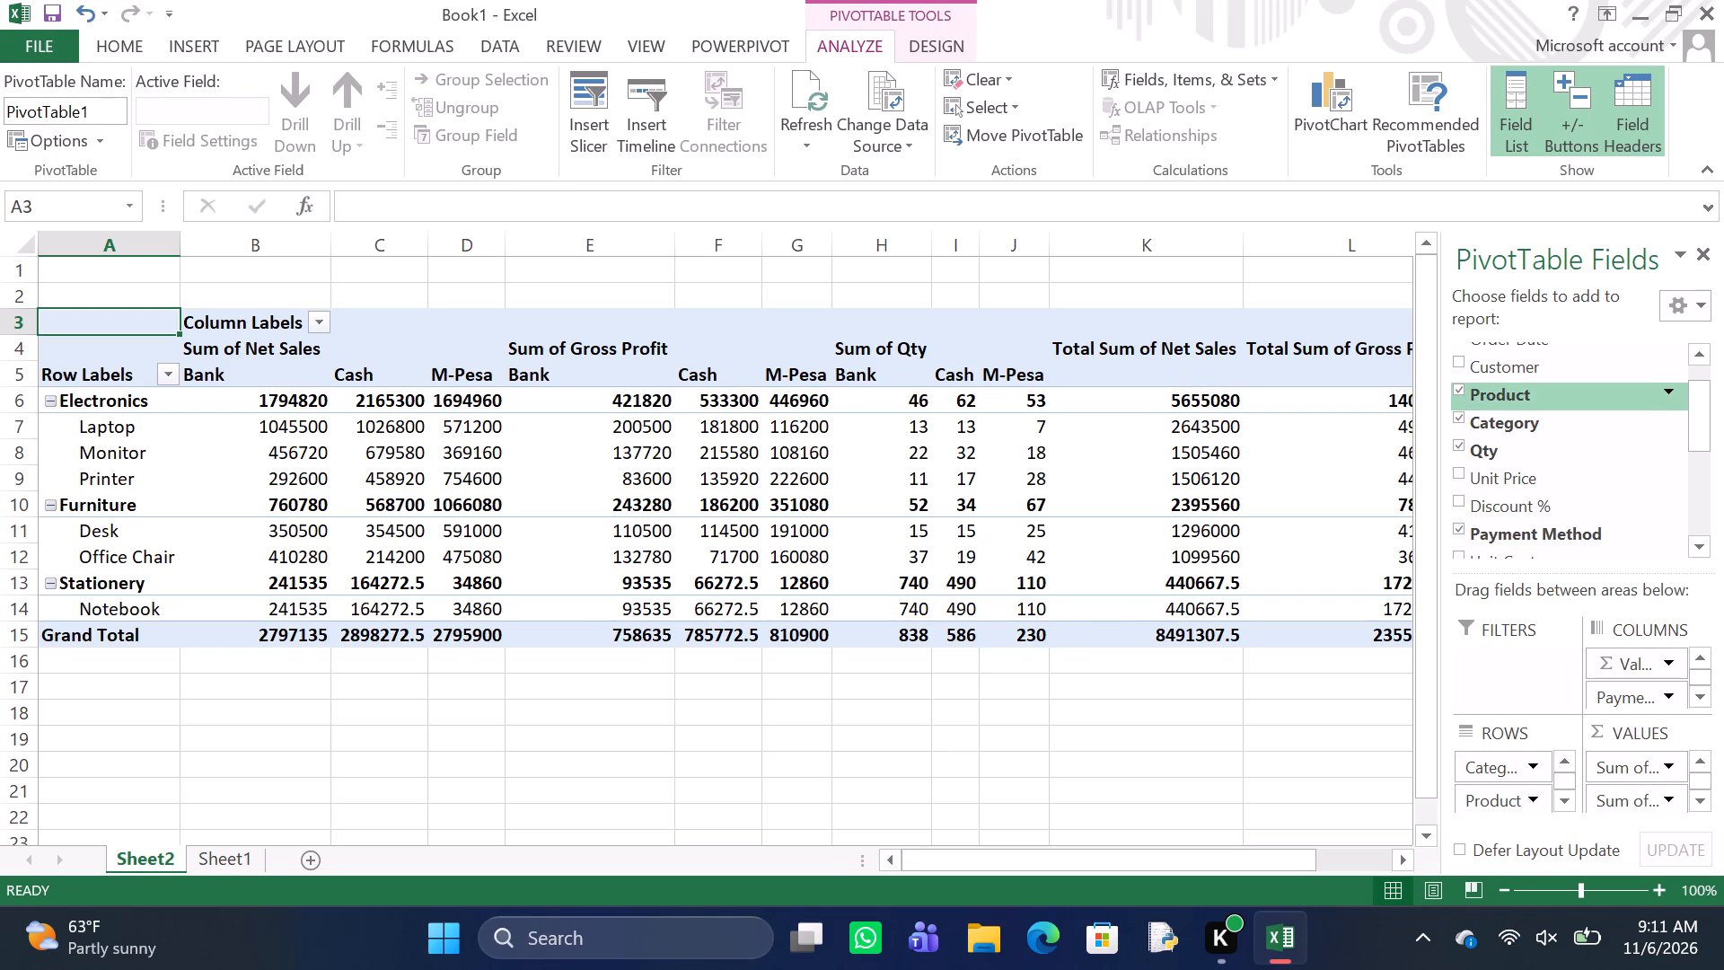
drag(1488, 374, 1505, 633)
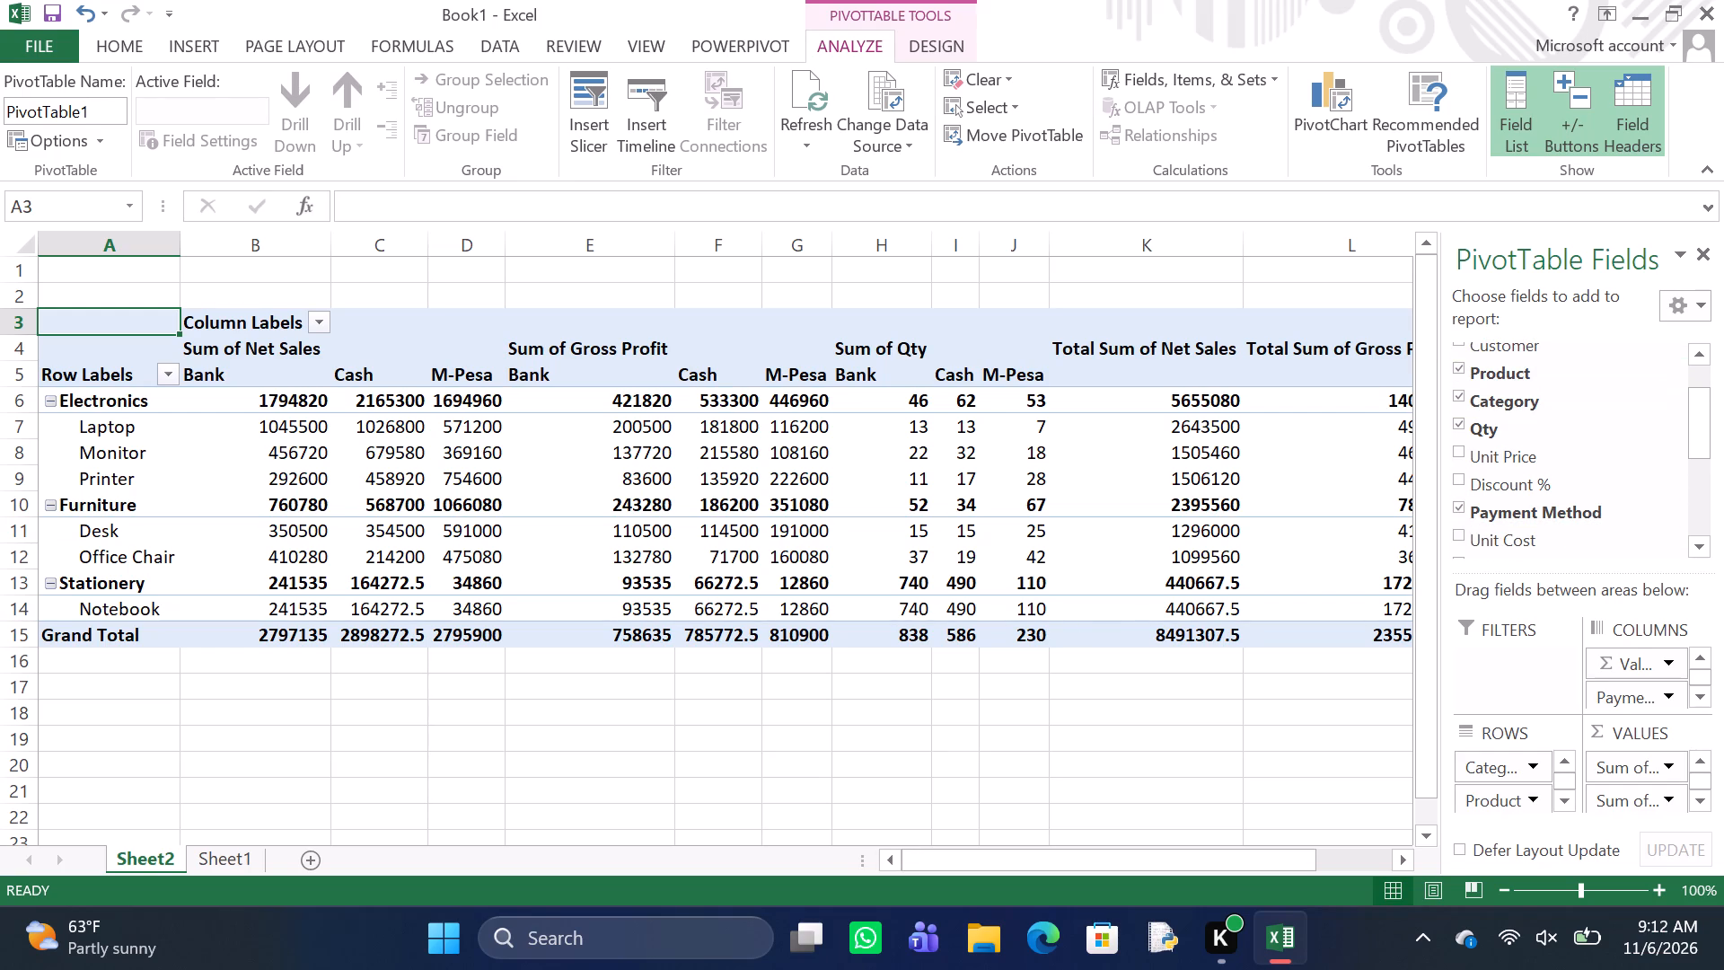
drag(1505, 633, 1502, 665)
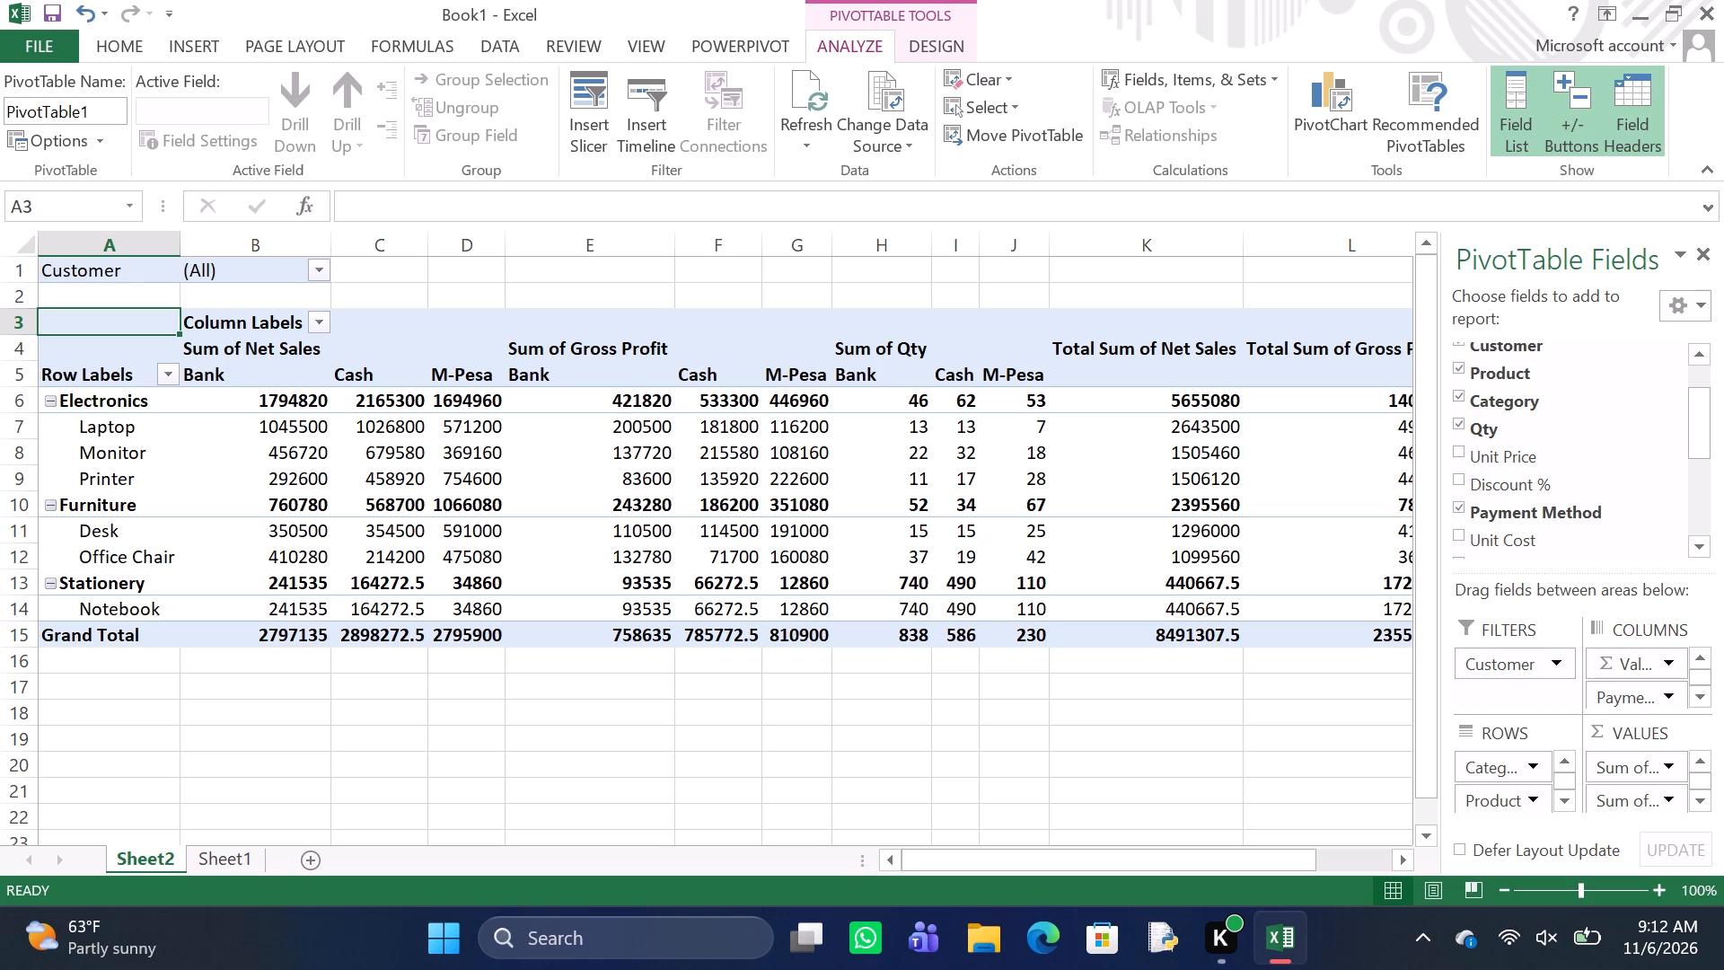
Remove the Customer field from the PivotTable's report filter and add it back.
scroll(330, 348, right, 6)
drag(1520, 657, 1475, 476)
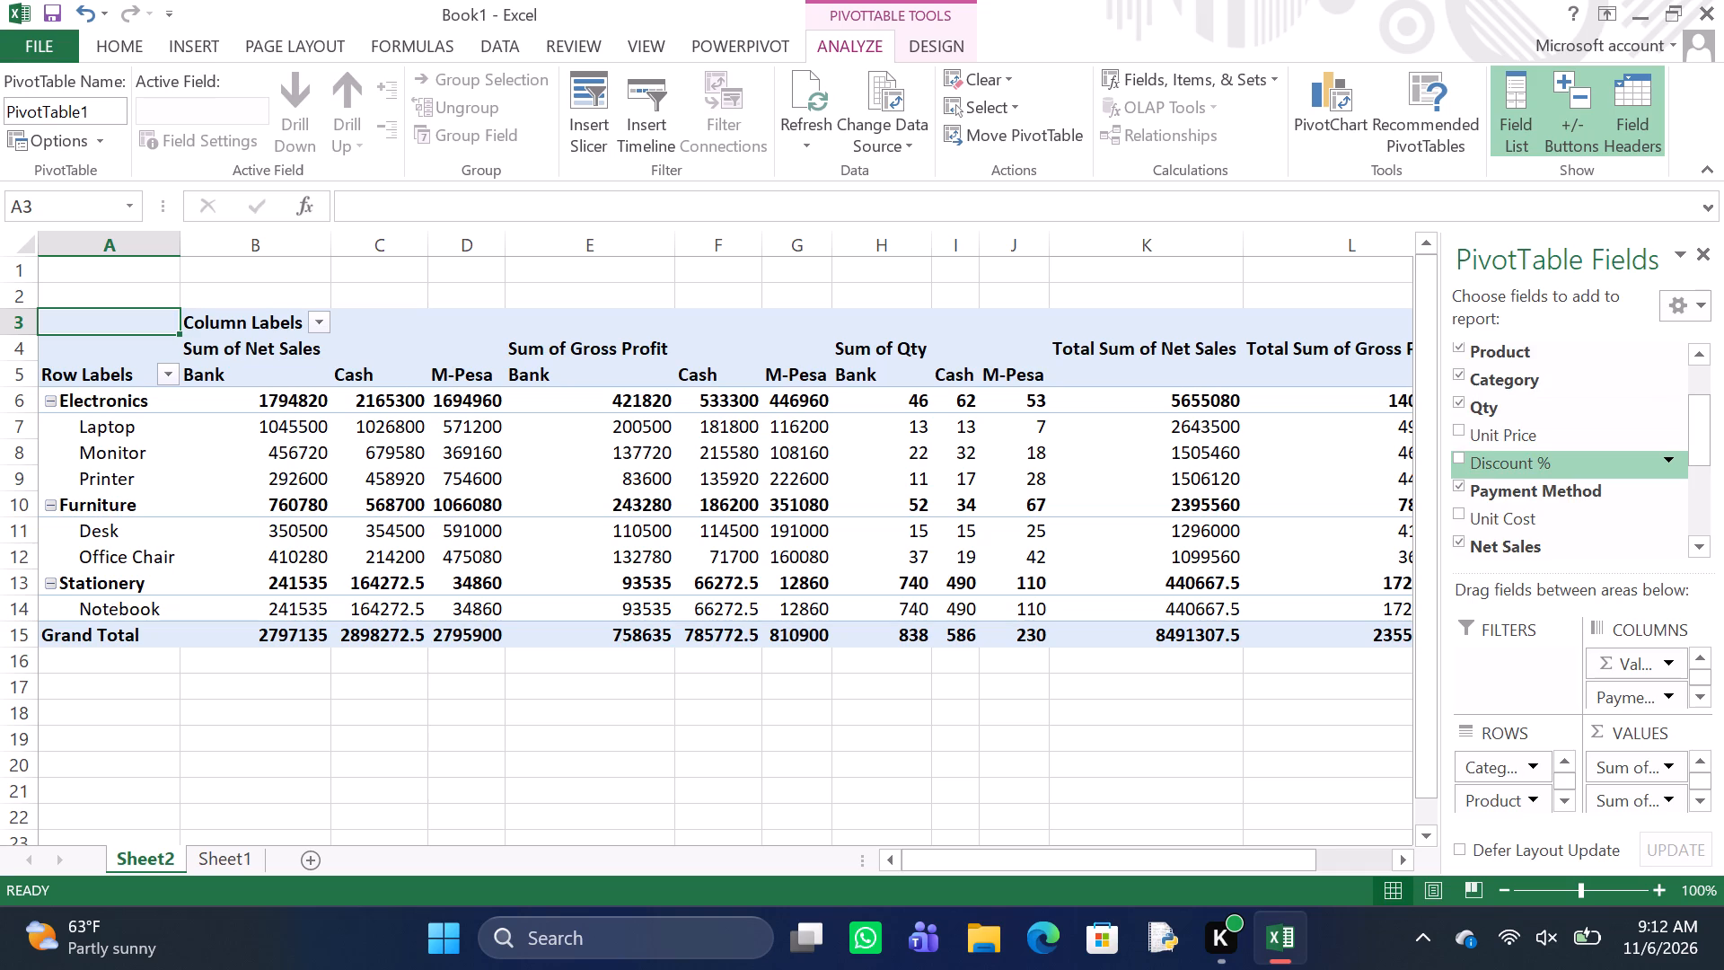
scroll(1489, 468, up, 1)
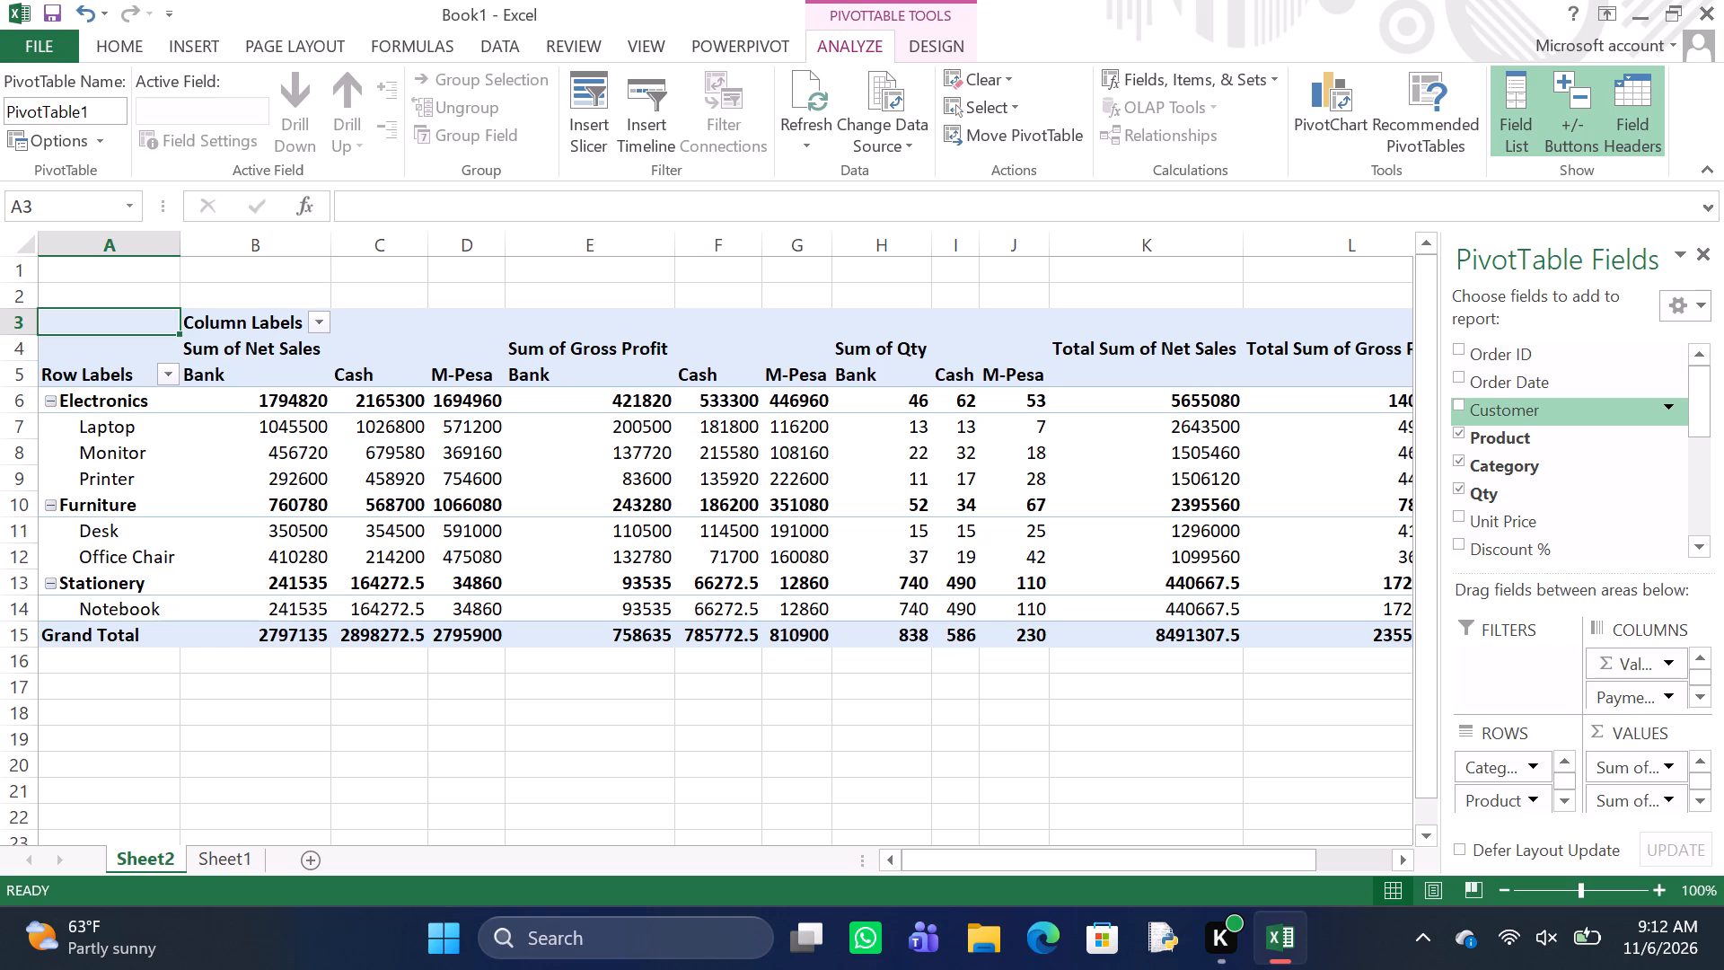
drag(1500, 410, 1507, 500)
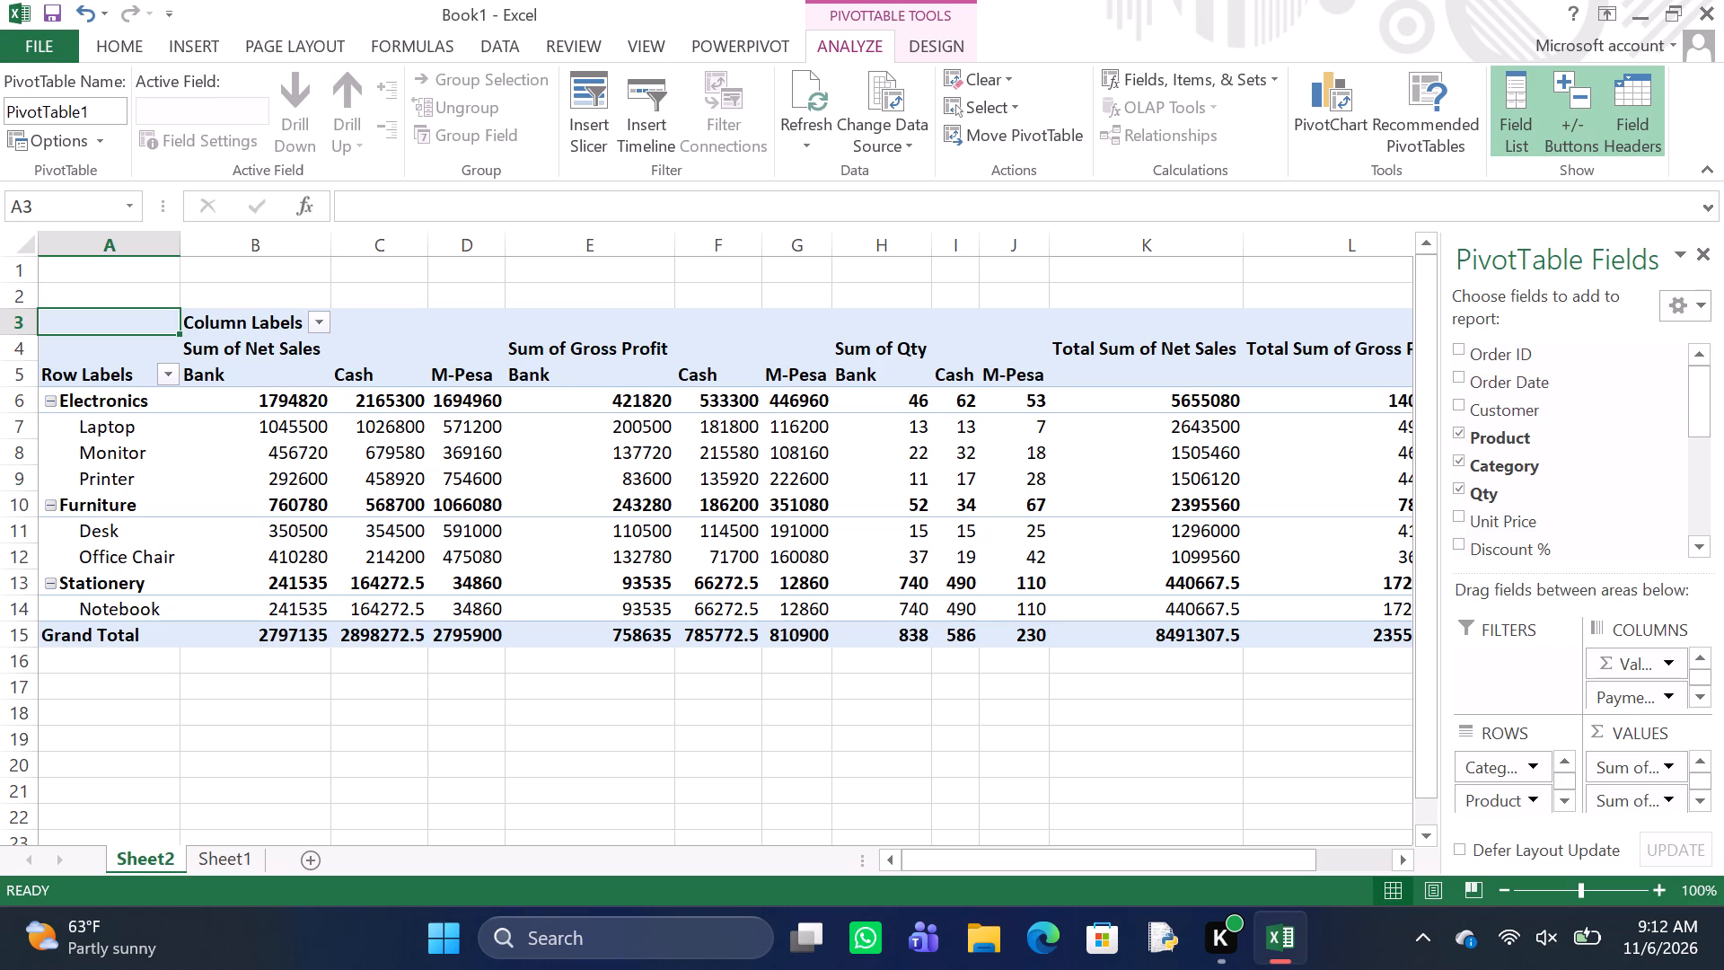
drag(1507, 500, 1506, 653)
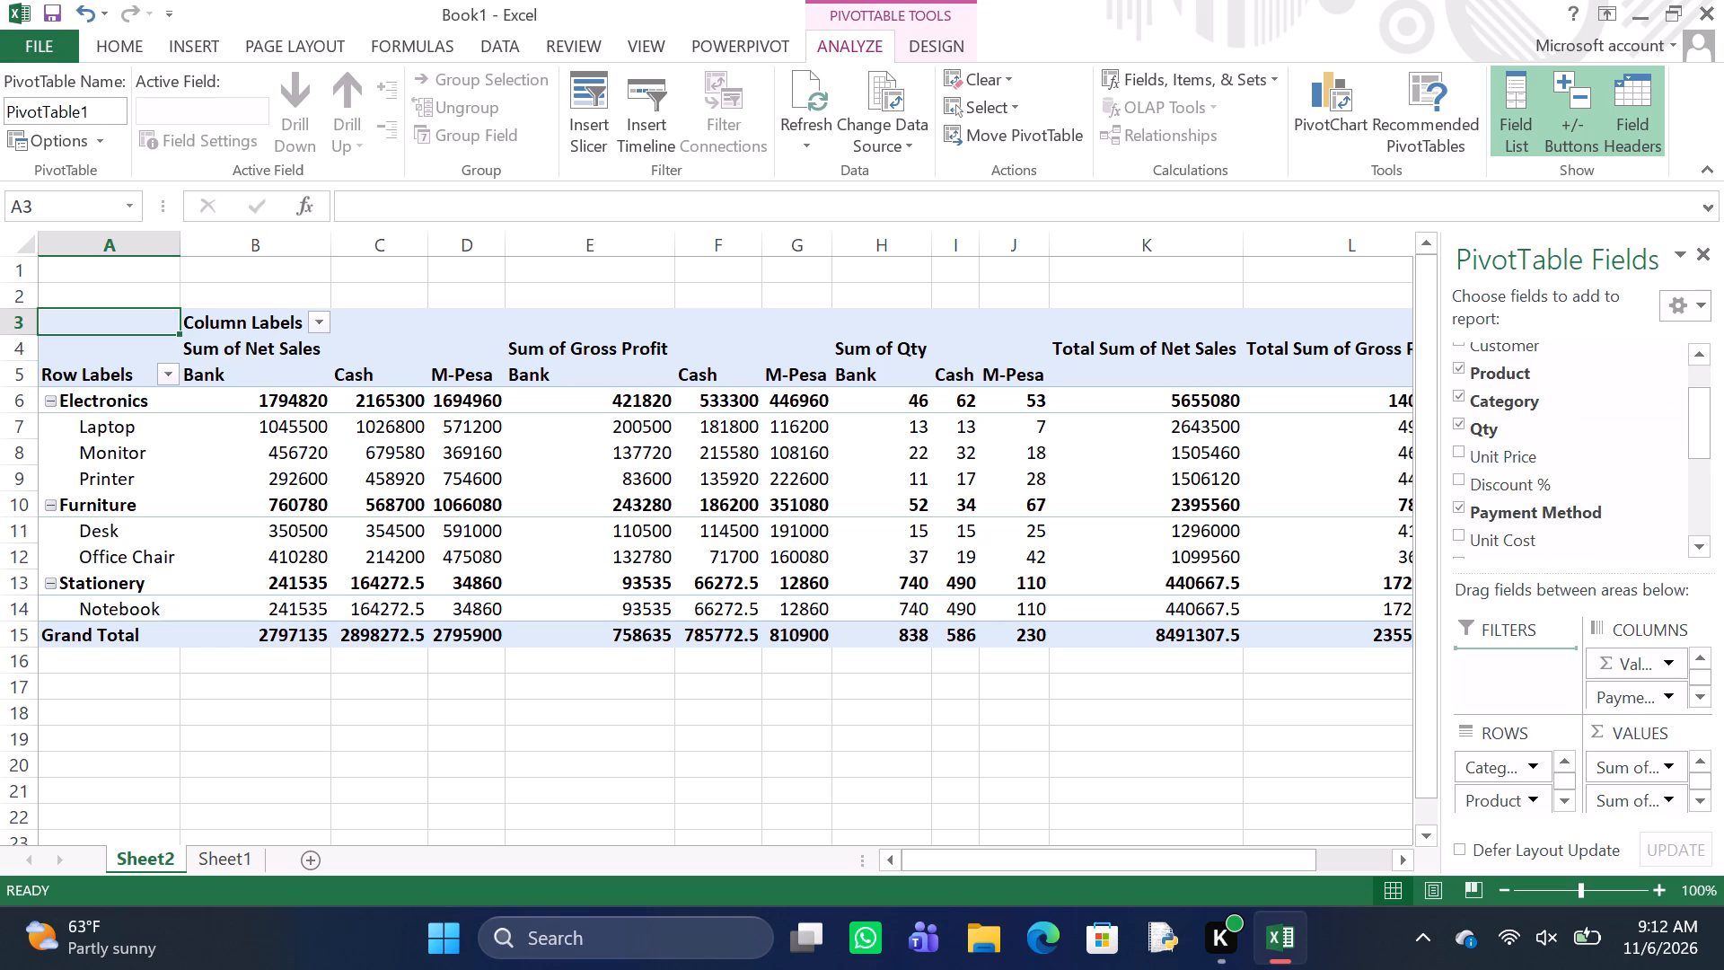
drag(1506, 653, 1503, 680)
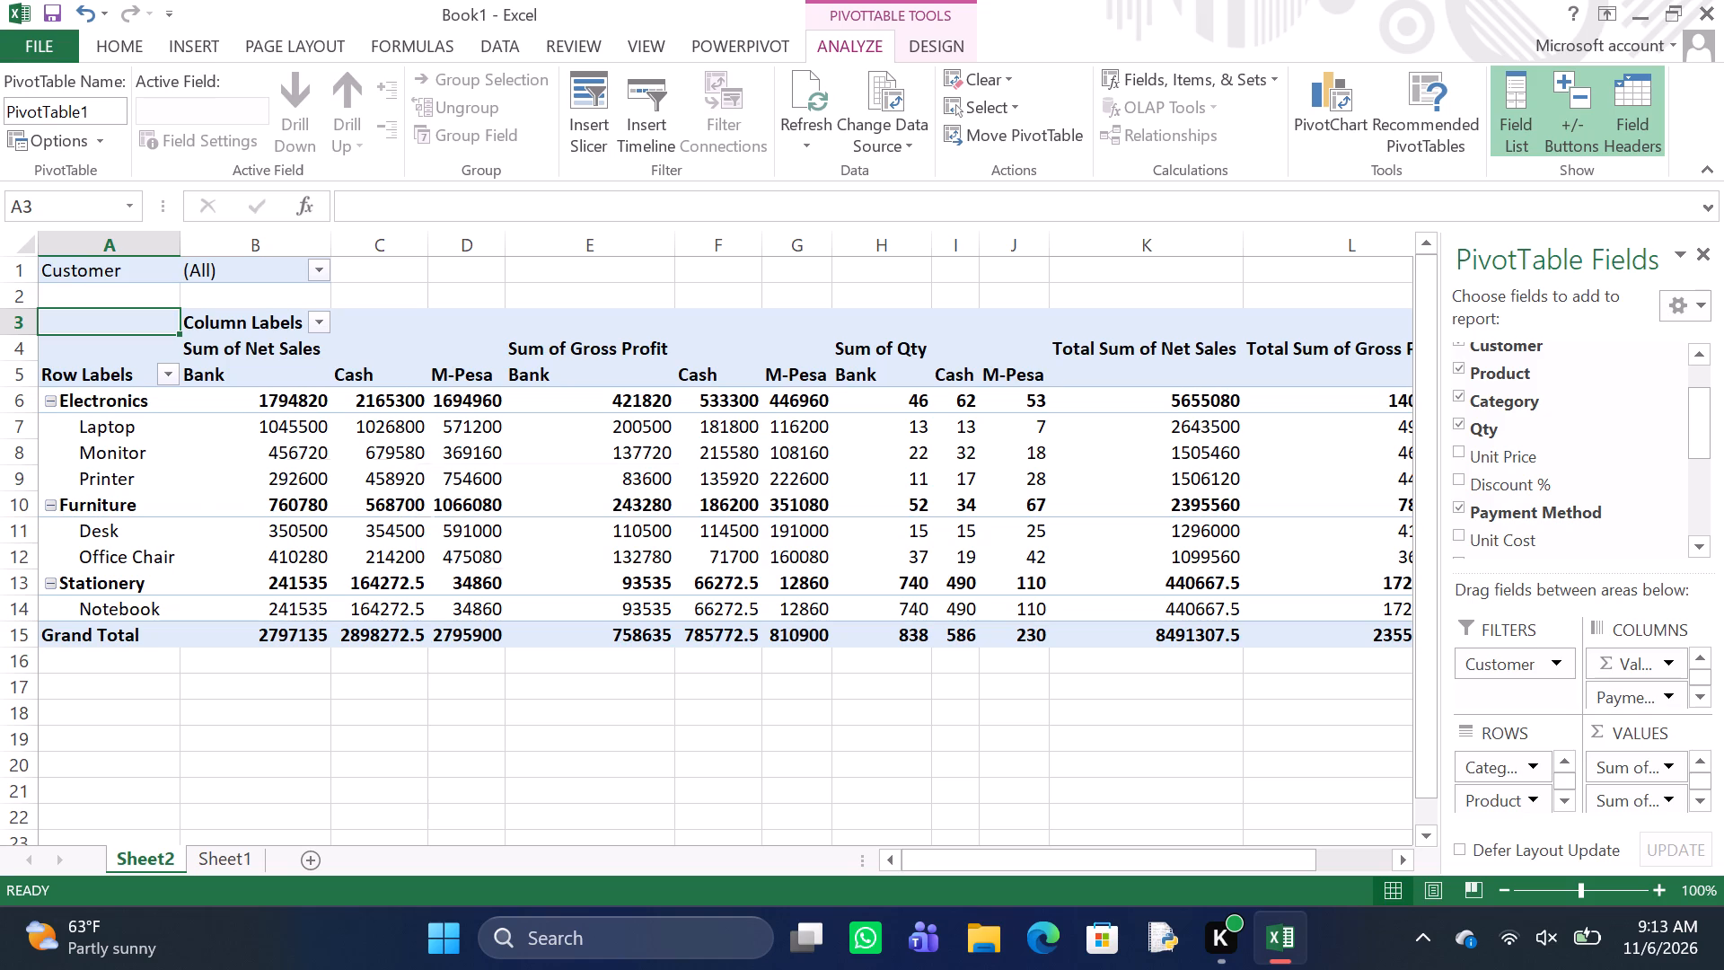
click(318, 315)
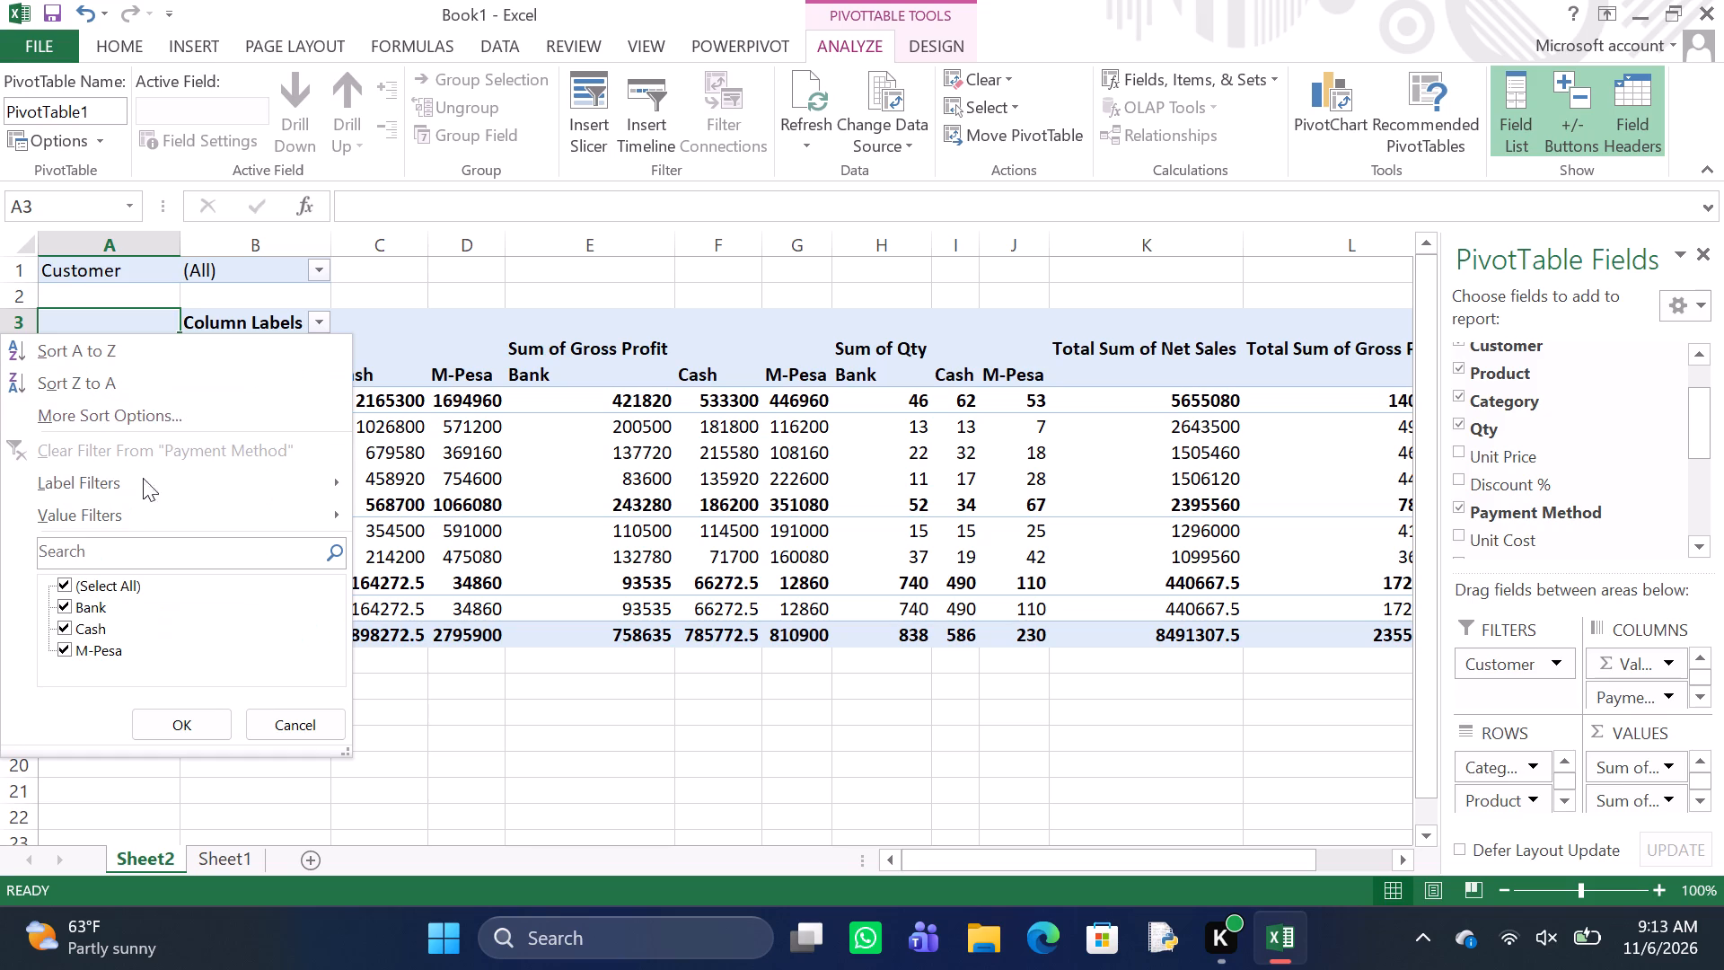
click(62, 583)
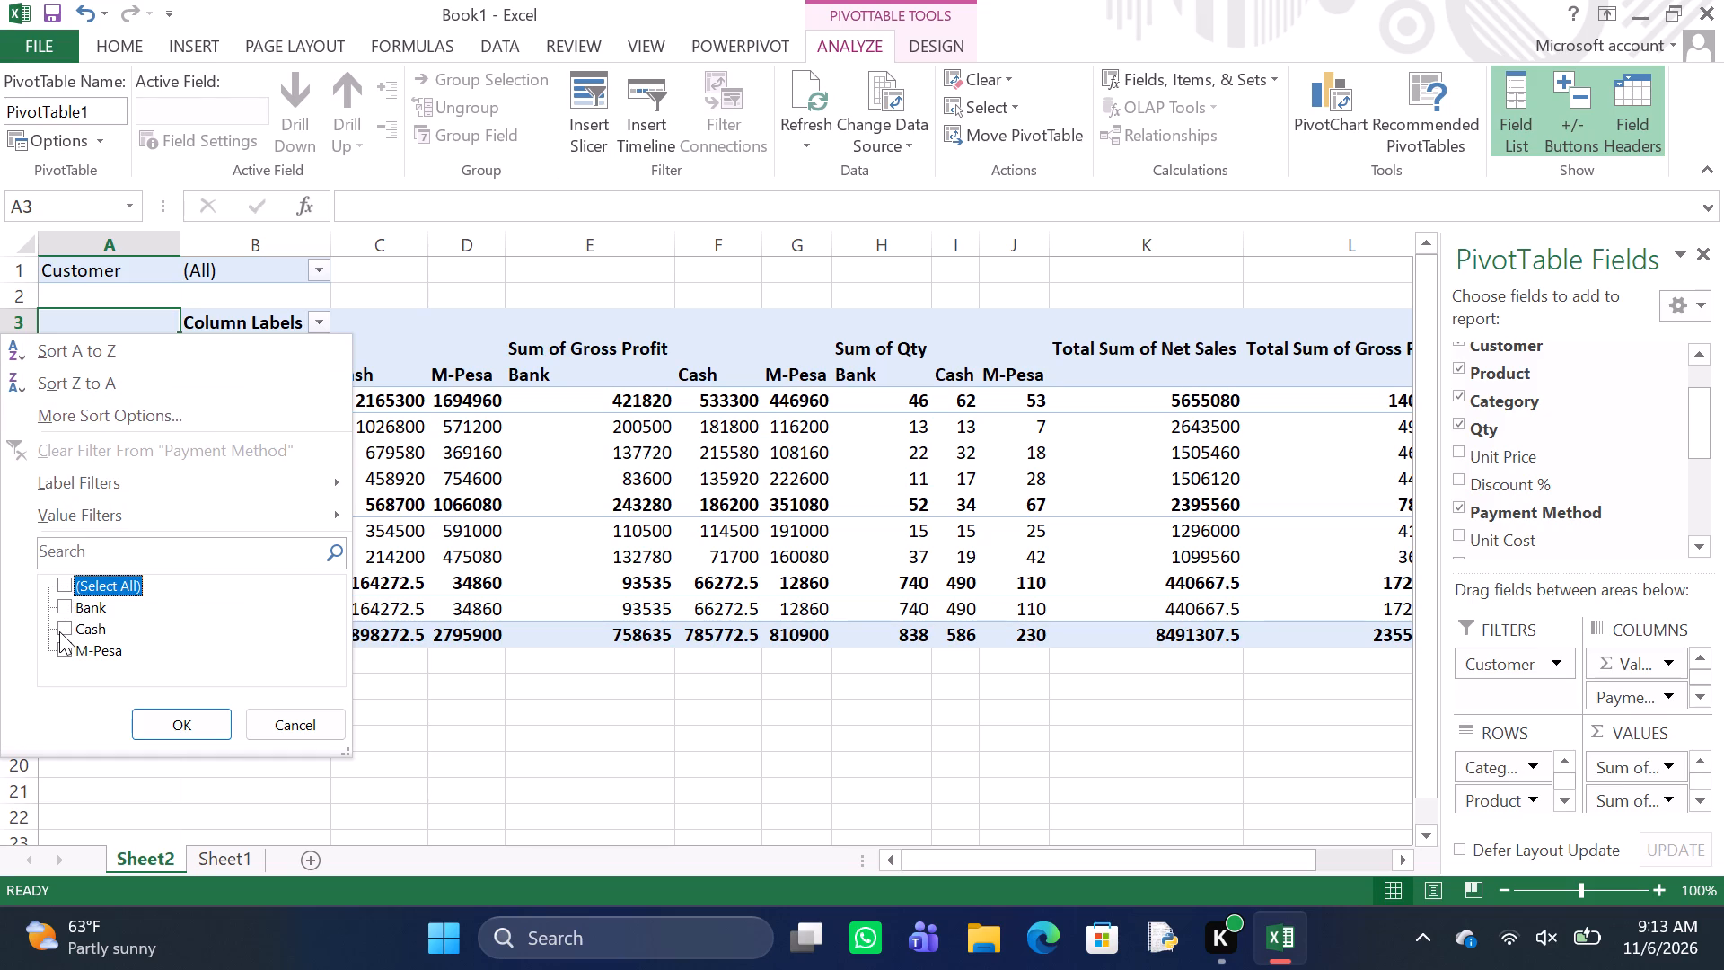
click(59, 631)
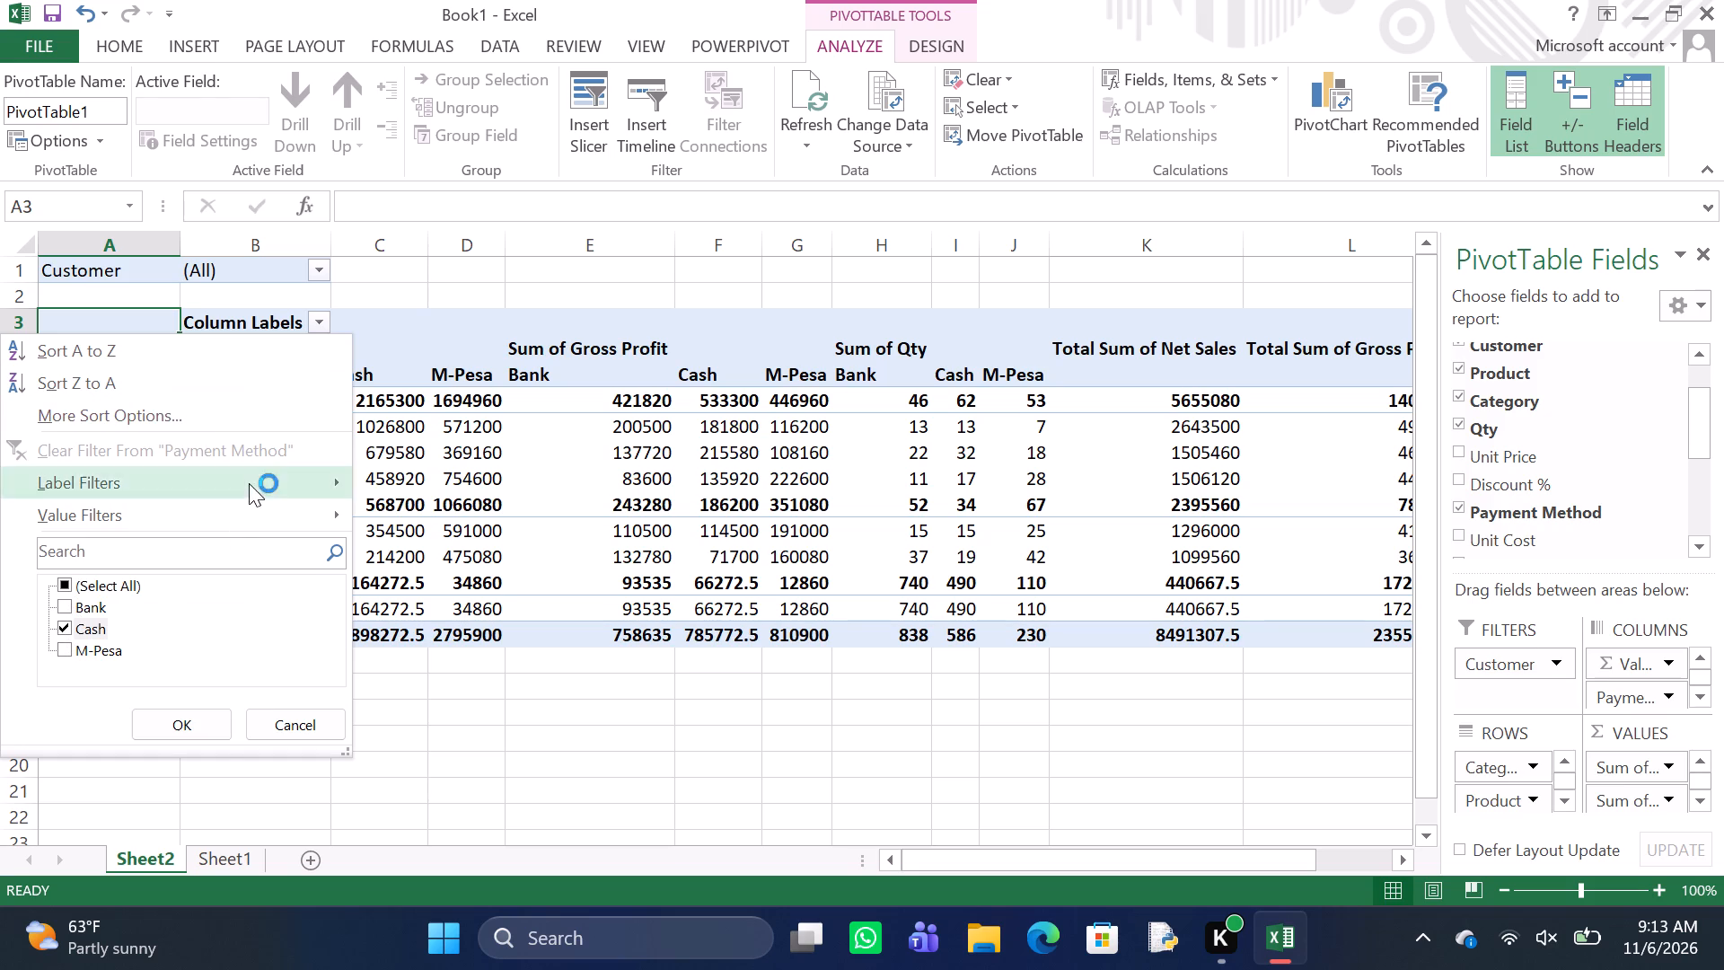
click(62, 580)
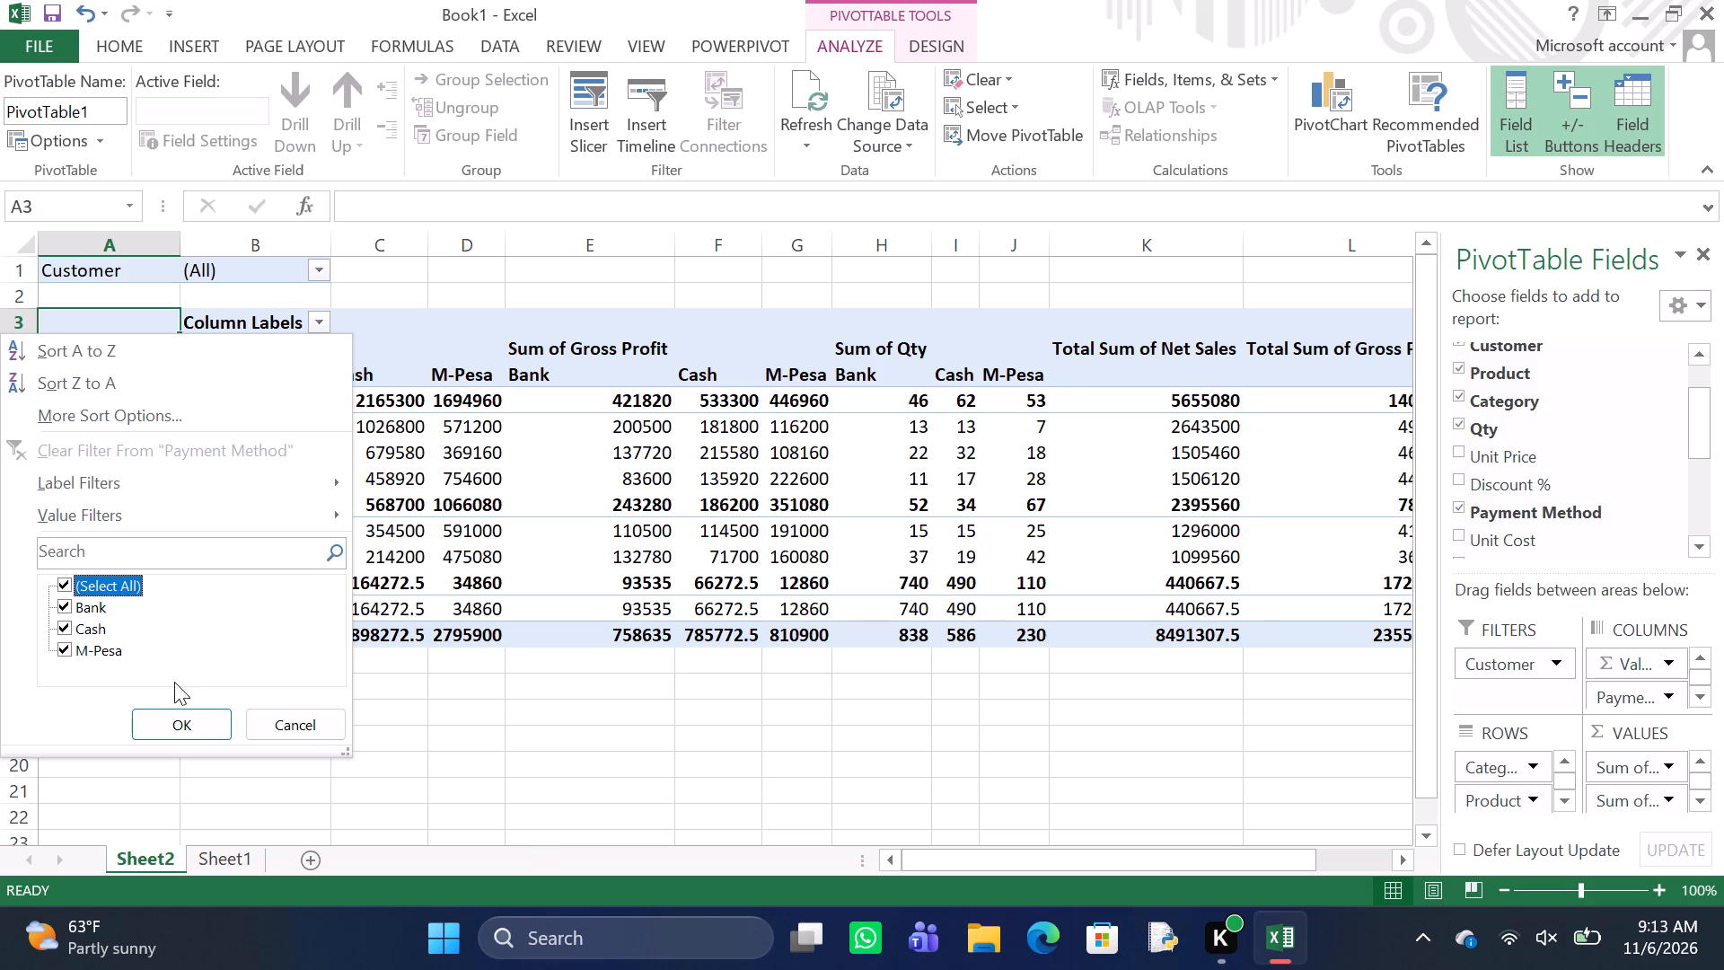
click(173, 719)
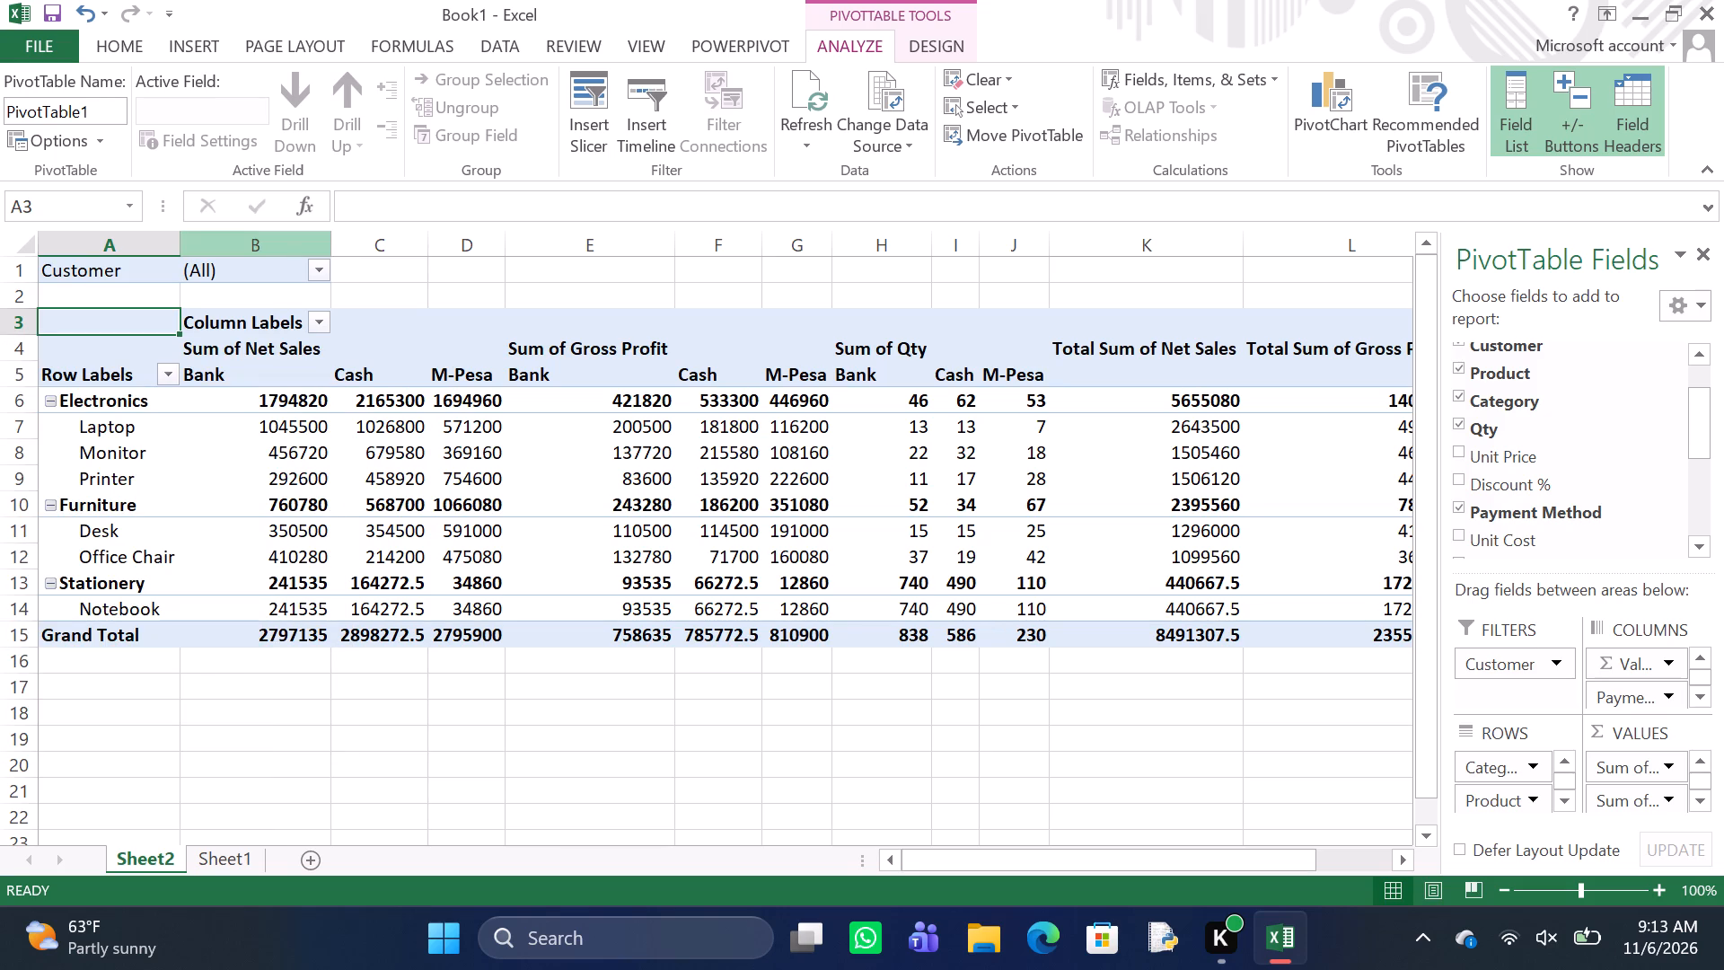
Filter the PivotTable by the first individual customer listed in the Customer report filter.
click(317, 270)
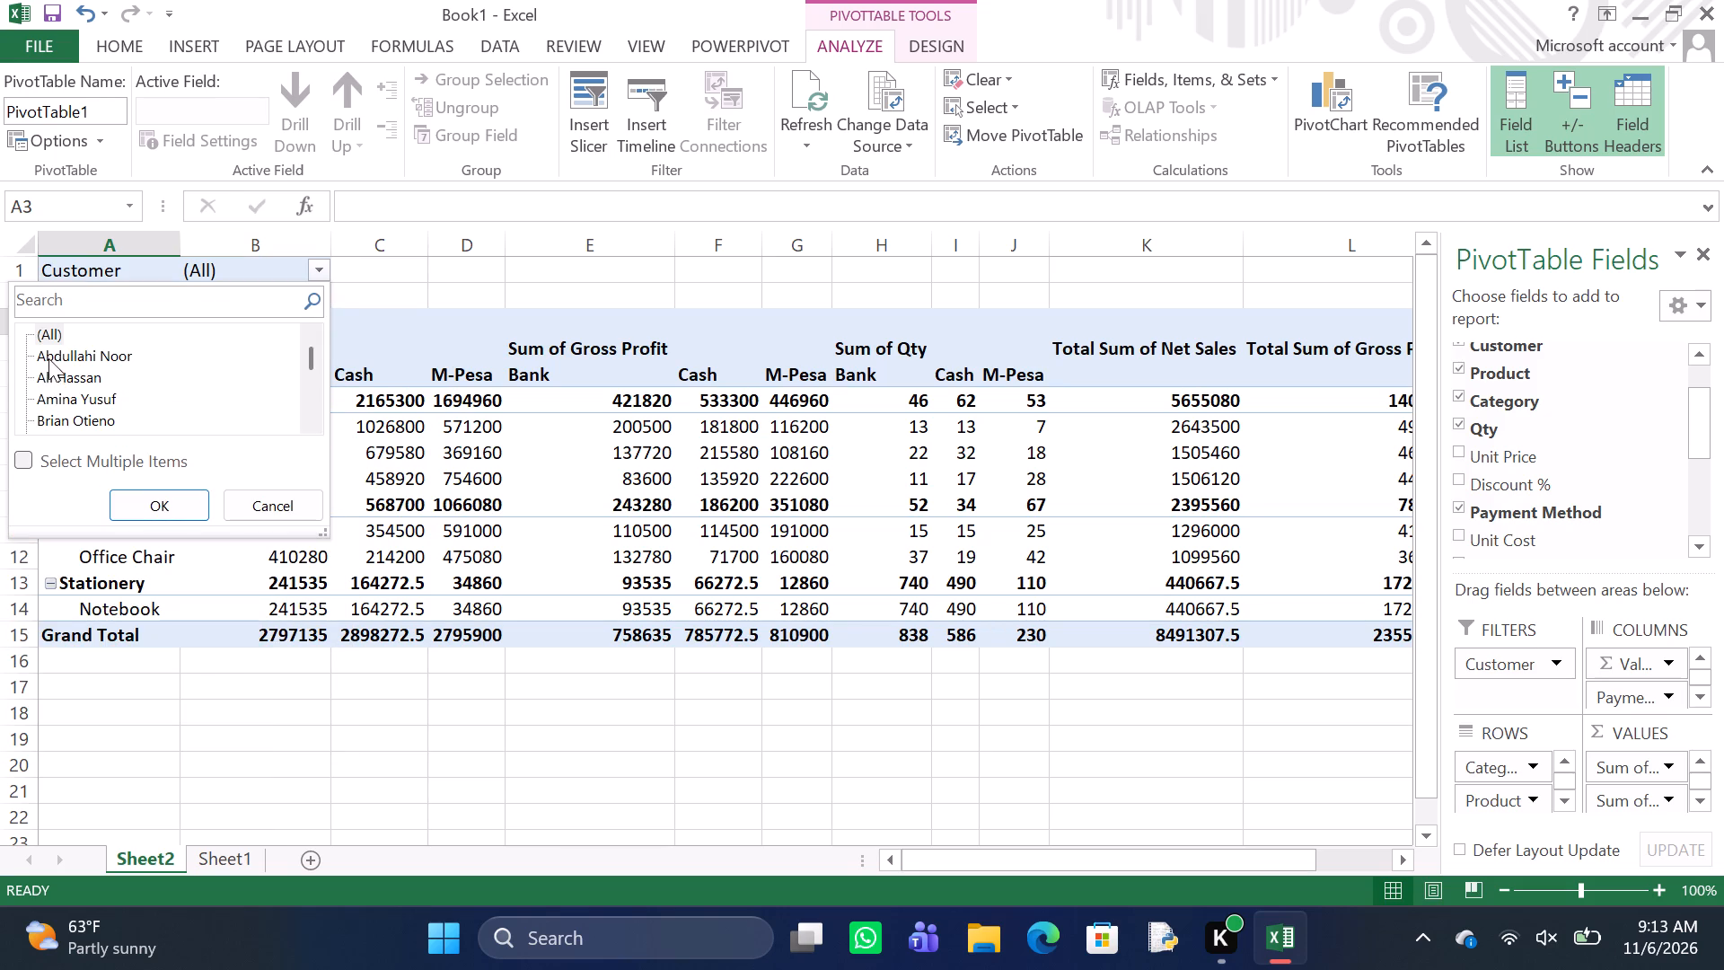
click(61, 359)
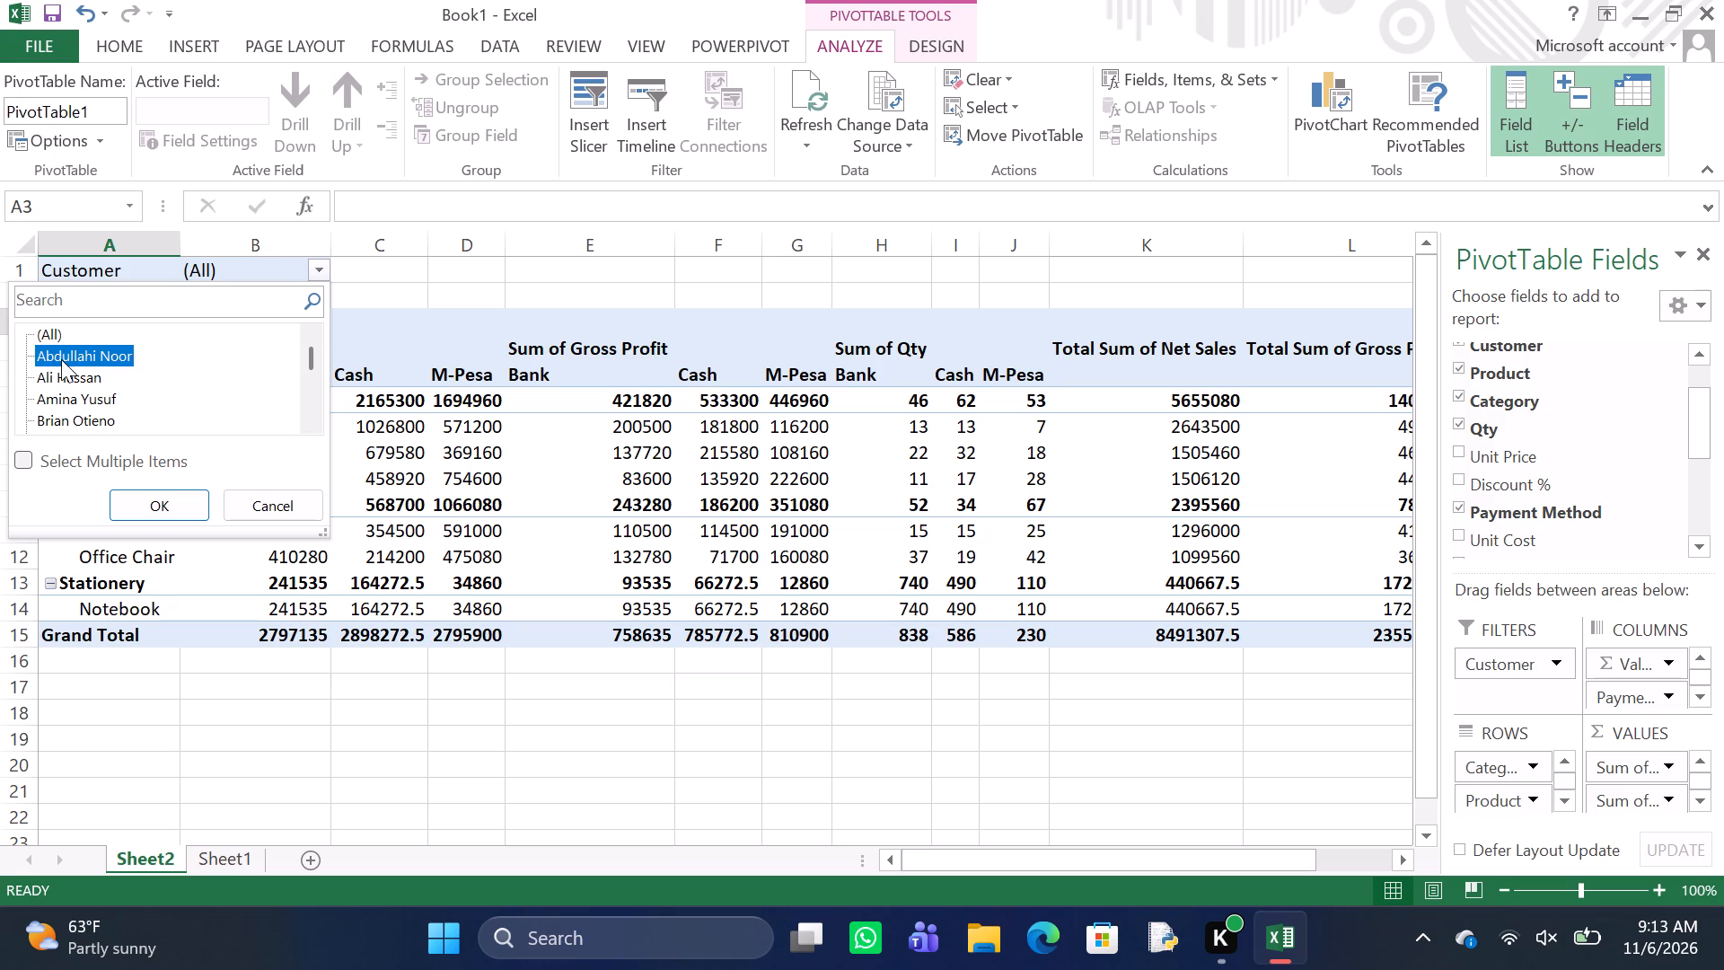
click(156, 501)
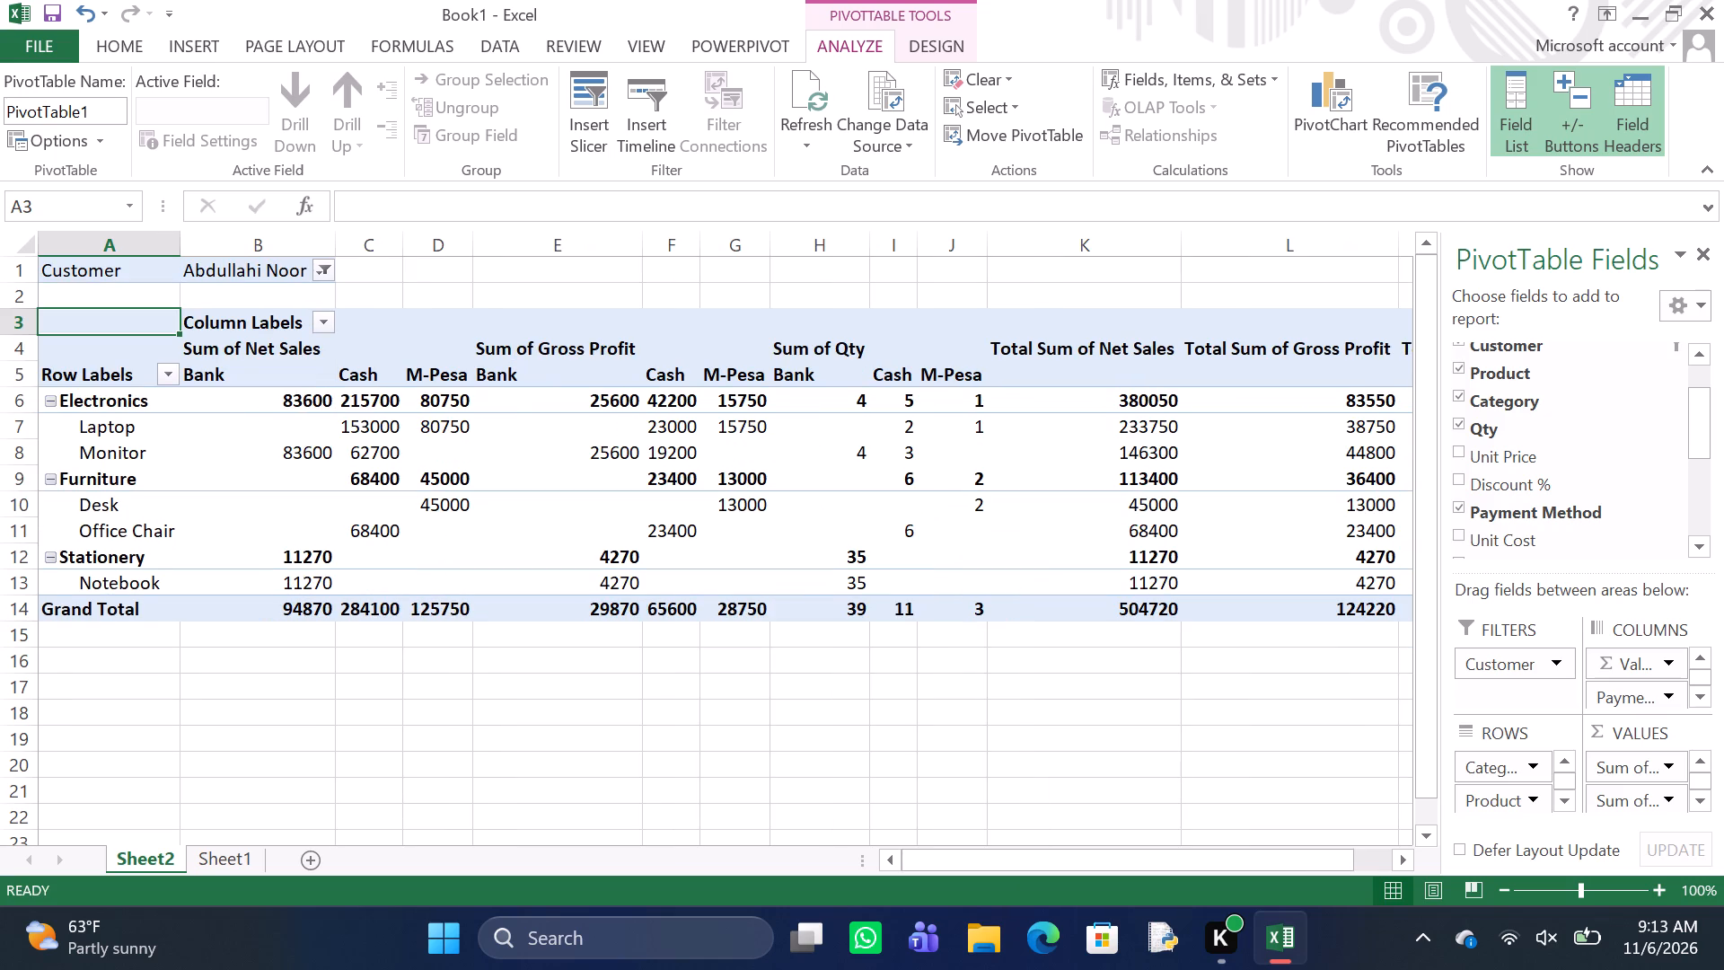
Open the PivotTable's Customer report filter again to change the customer selection.
click(314, 262)
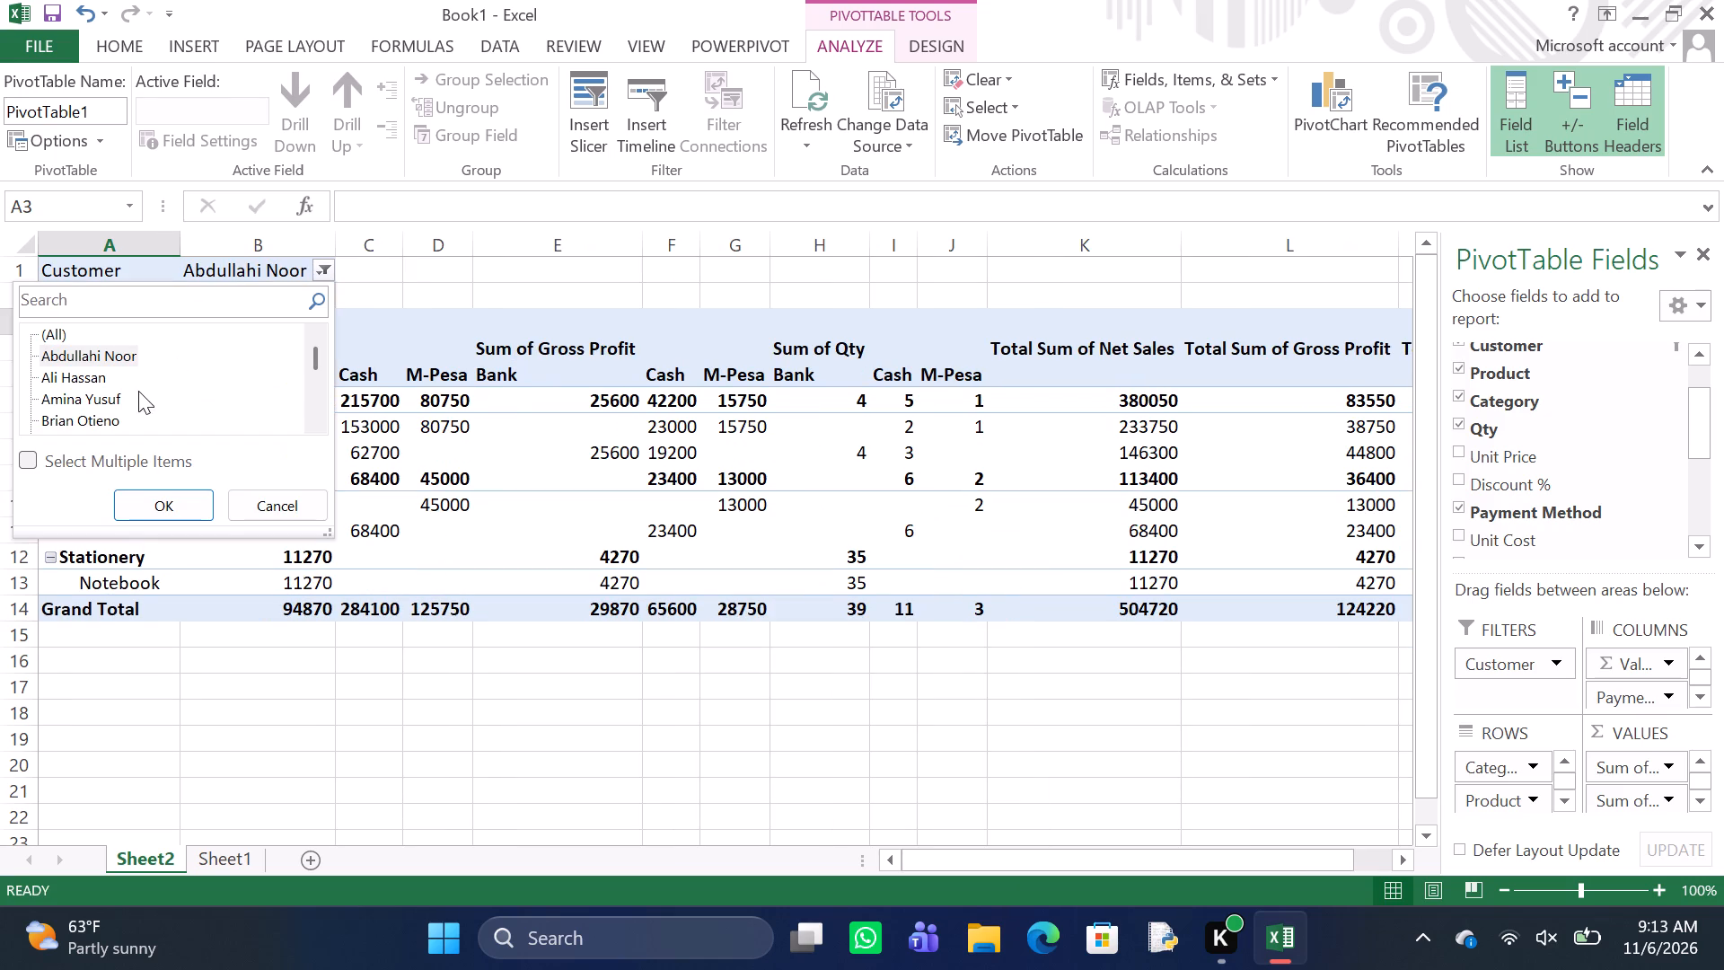
click(128, 412)
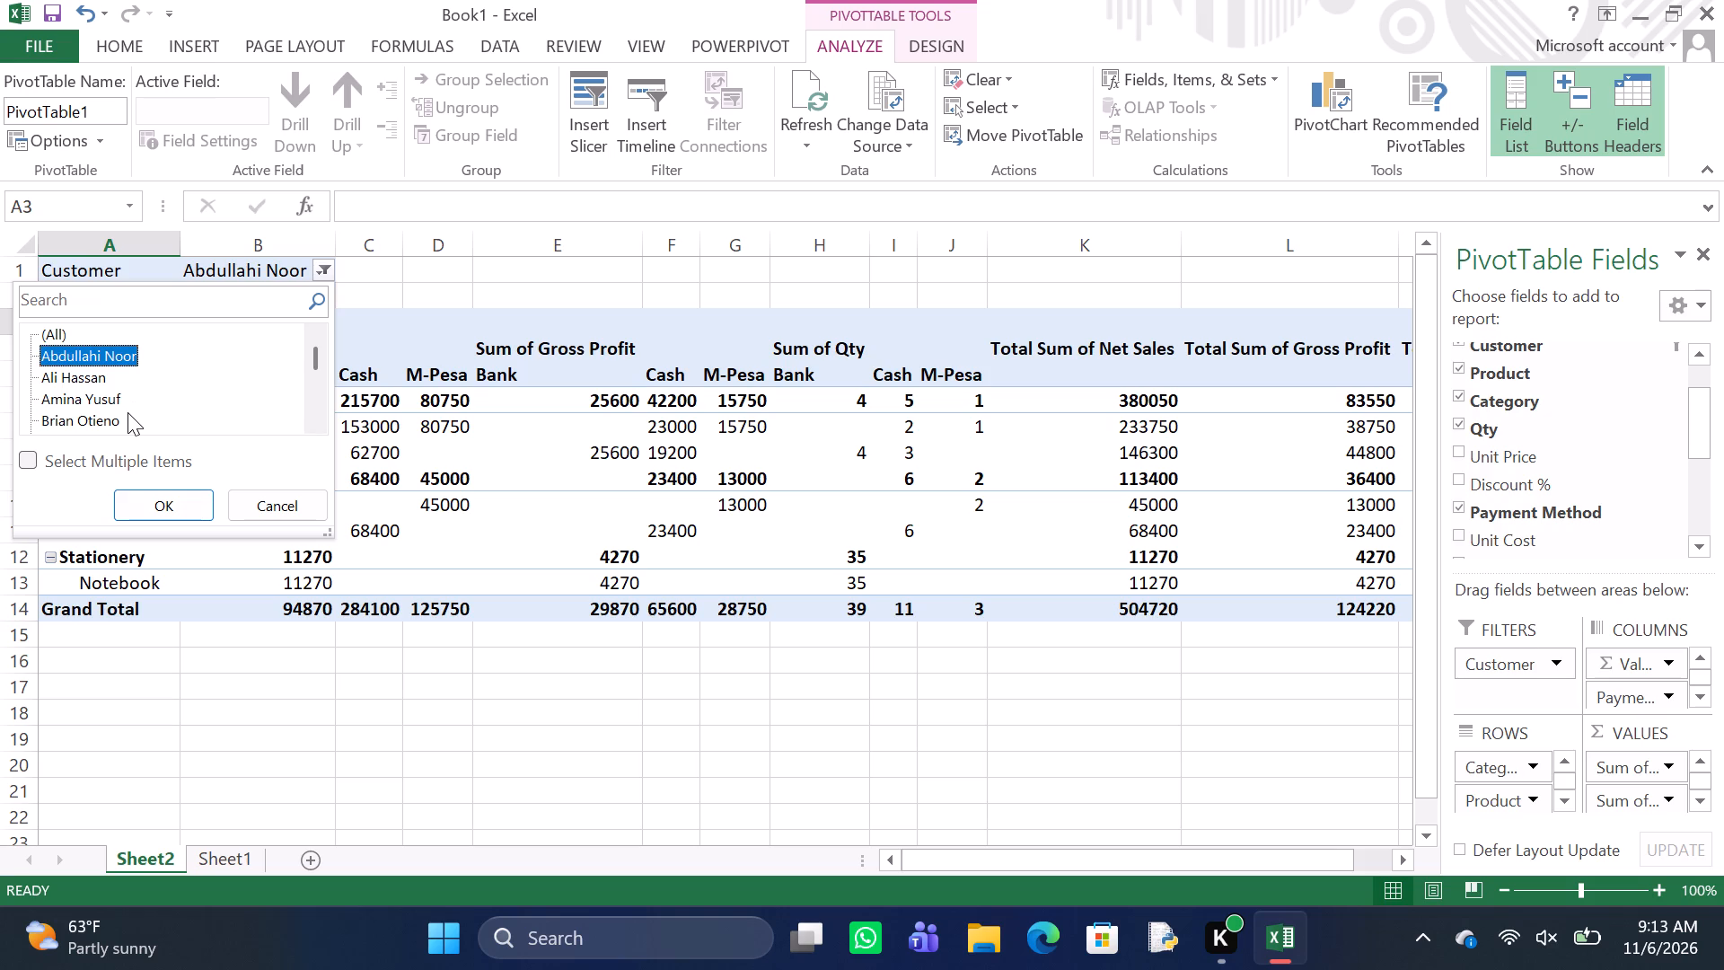
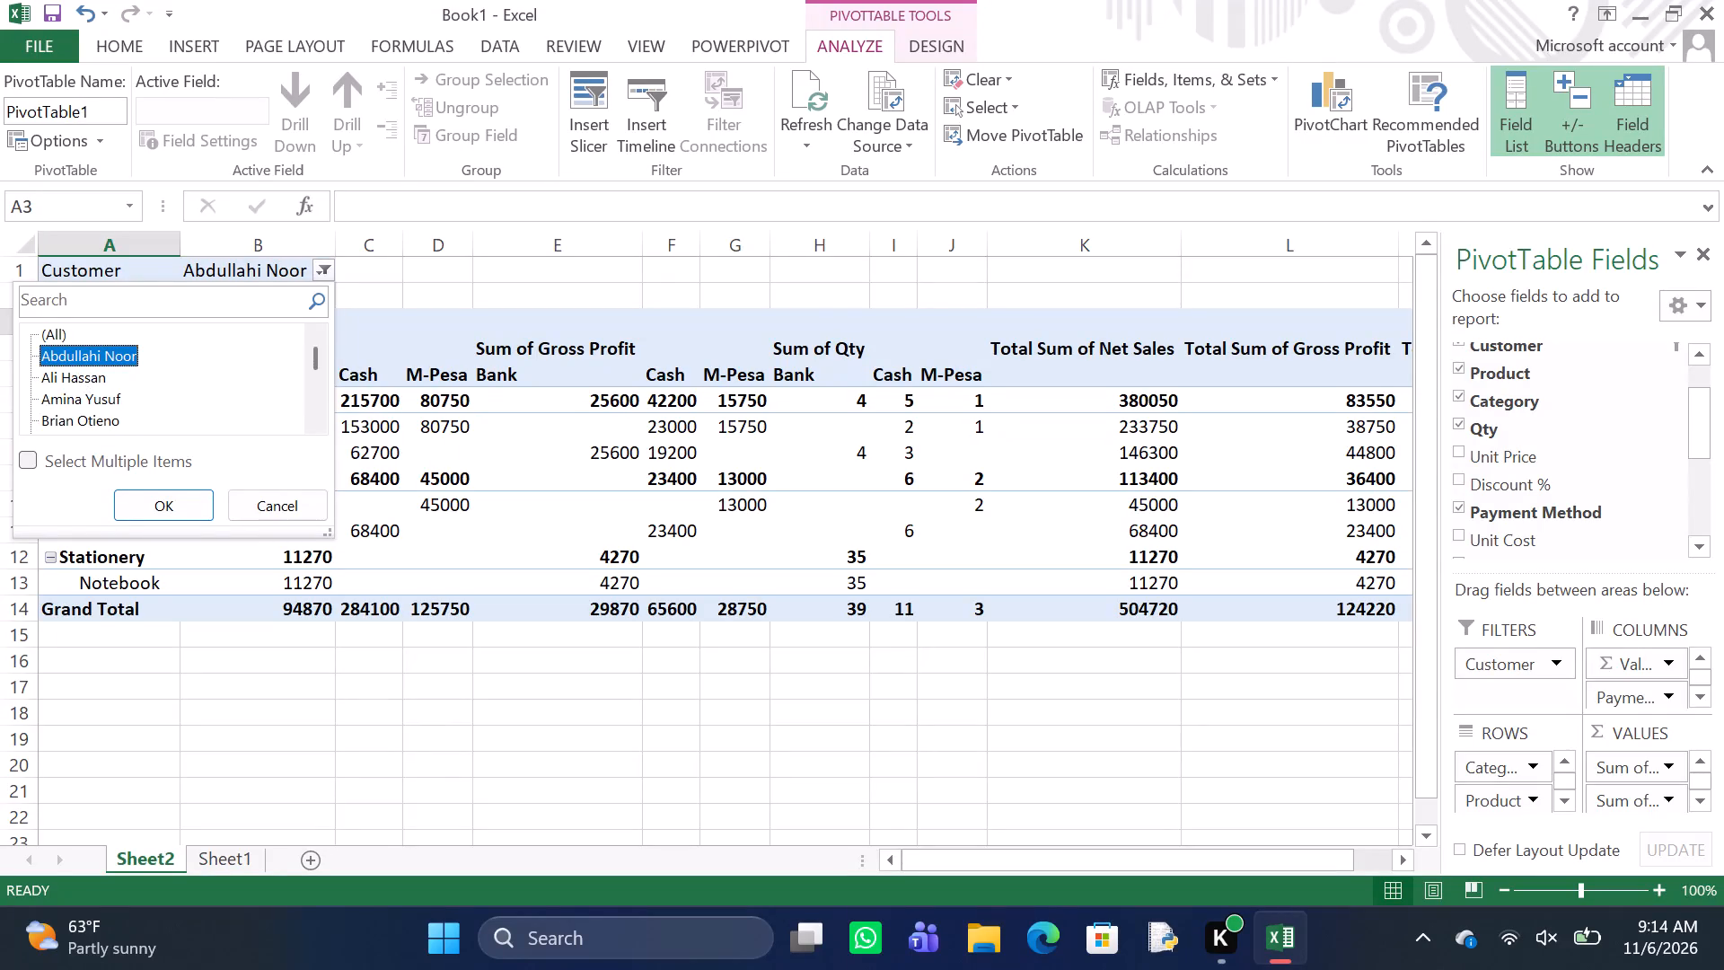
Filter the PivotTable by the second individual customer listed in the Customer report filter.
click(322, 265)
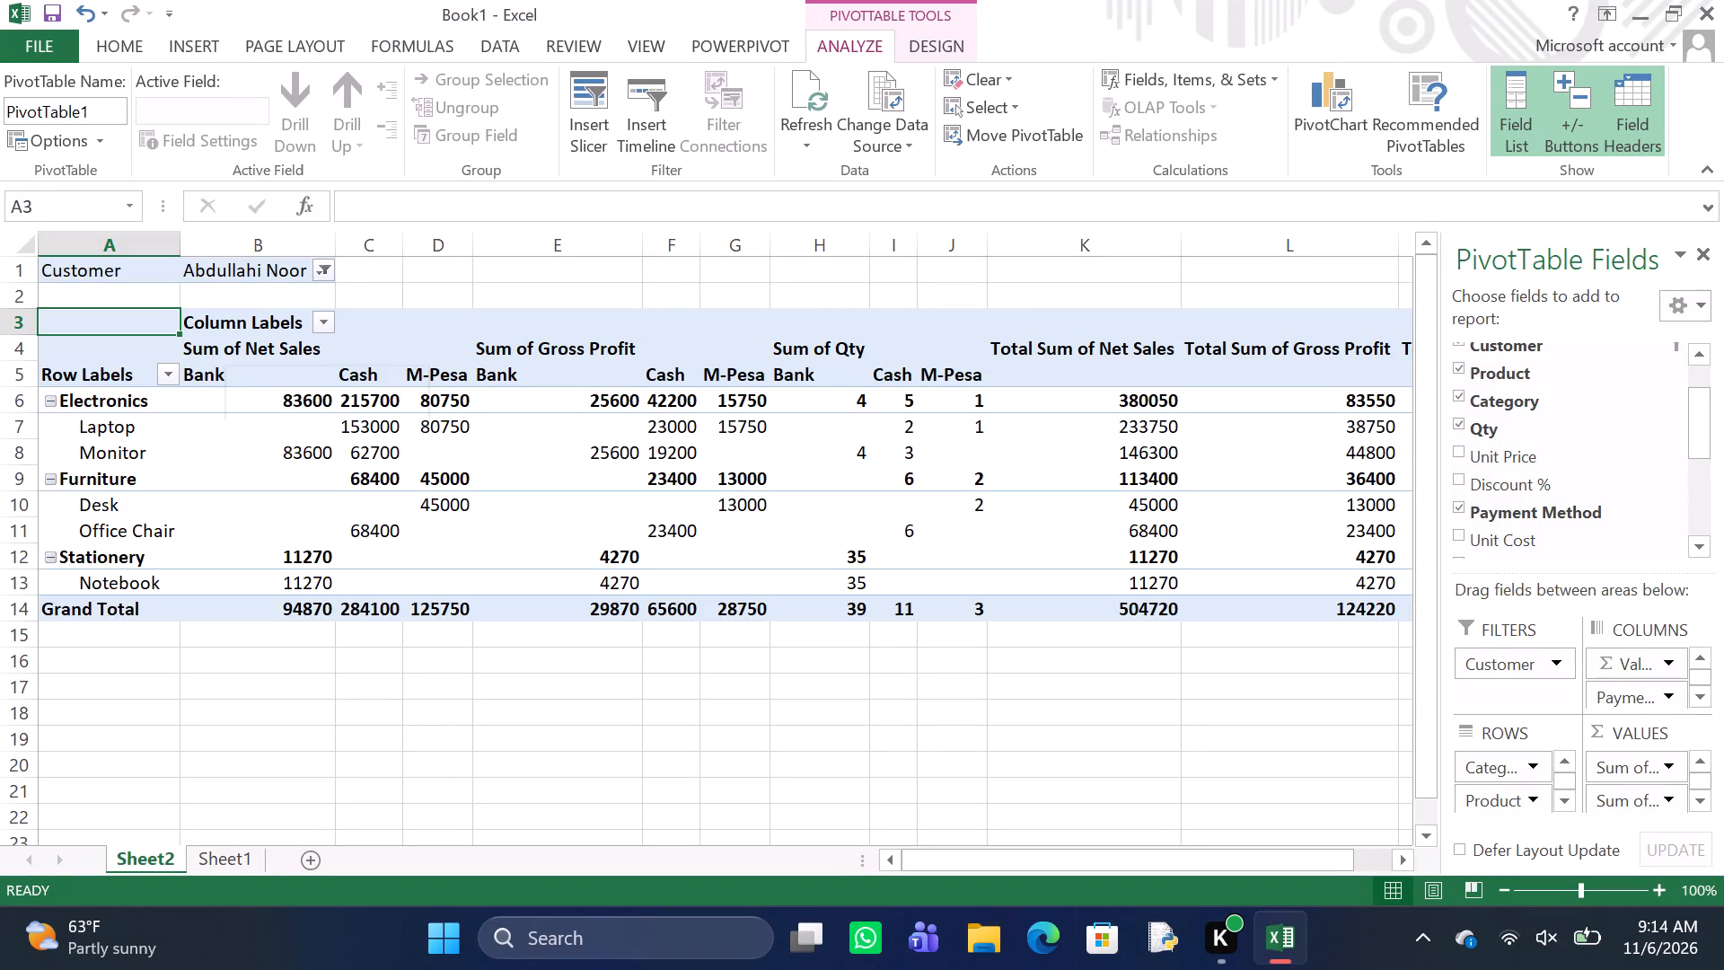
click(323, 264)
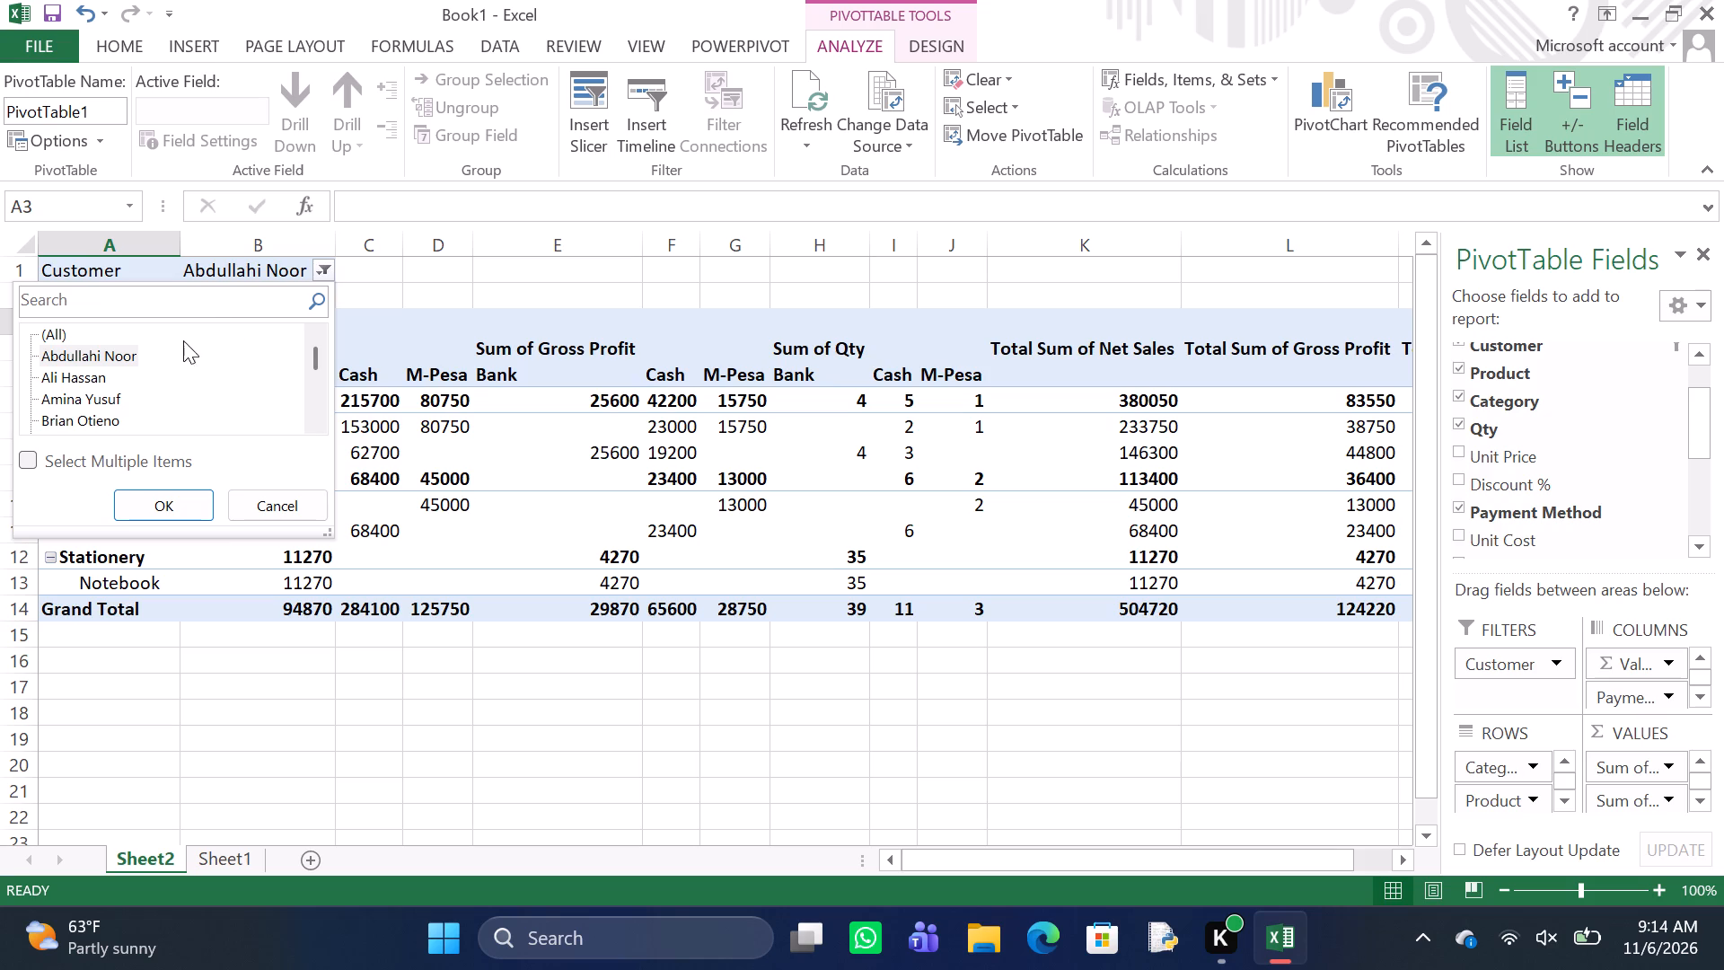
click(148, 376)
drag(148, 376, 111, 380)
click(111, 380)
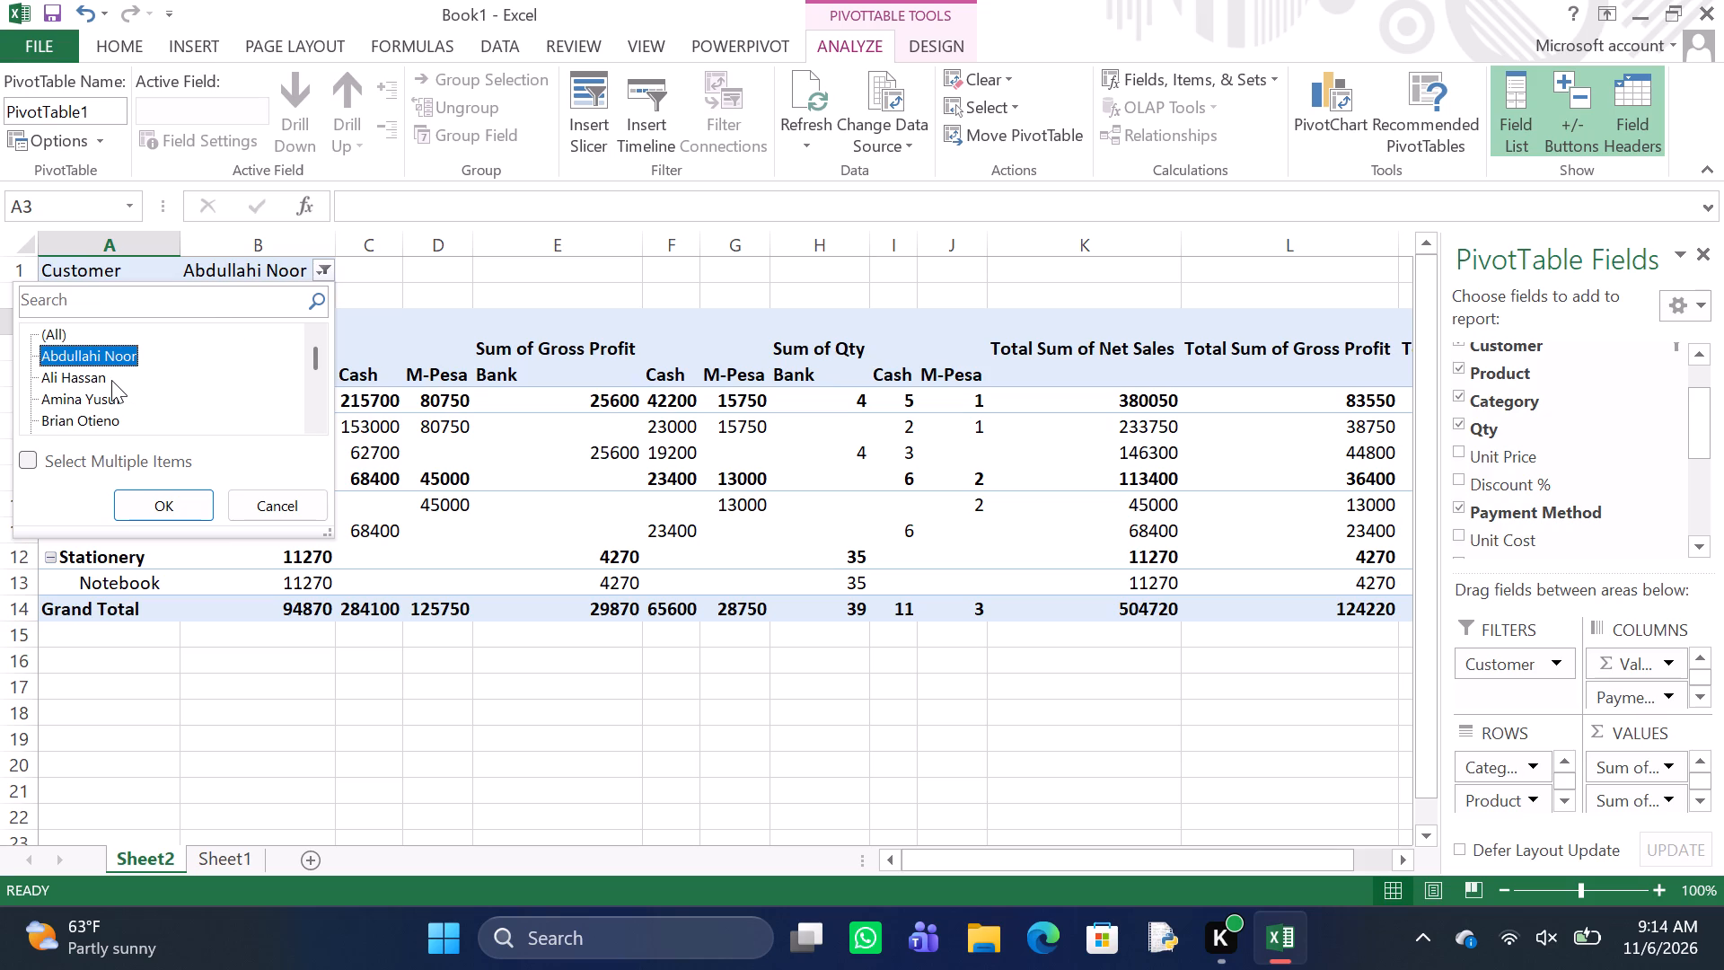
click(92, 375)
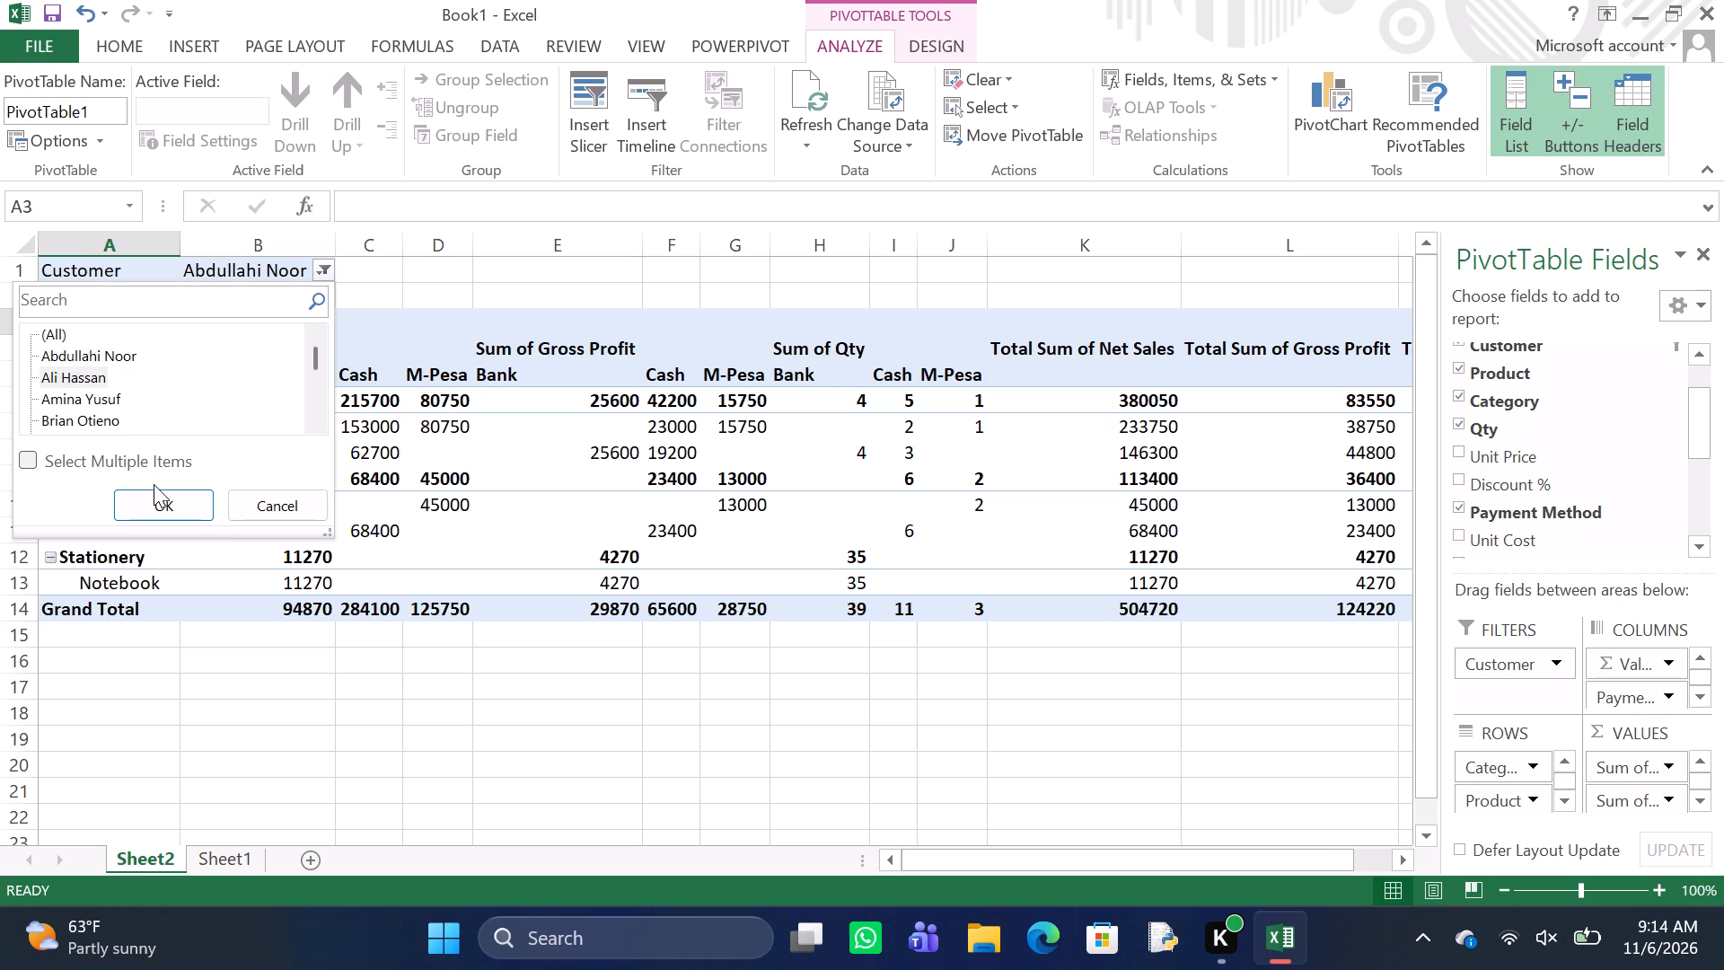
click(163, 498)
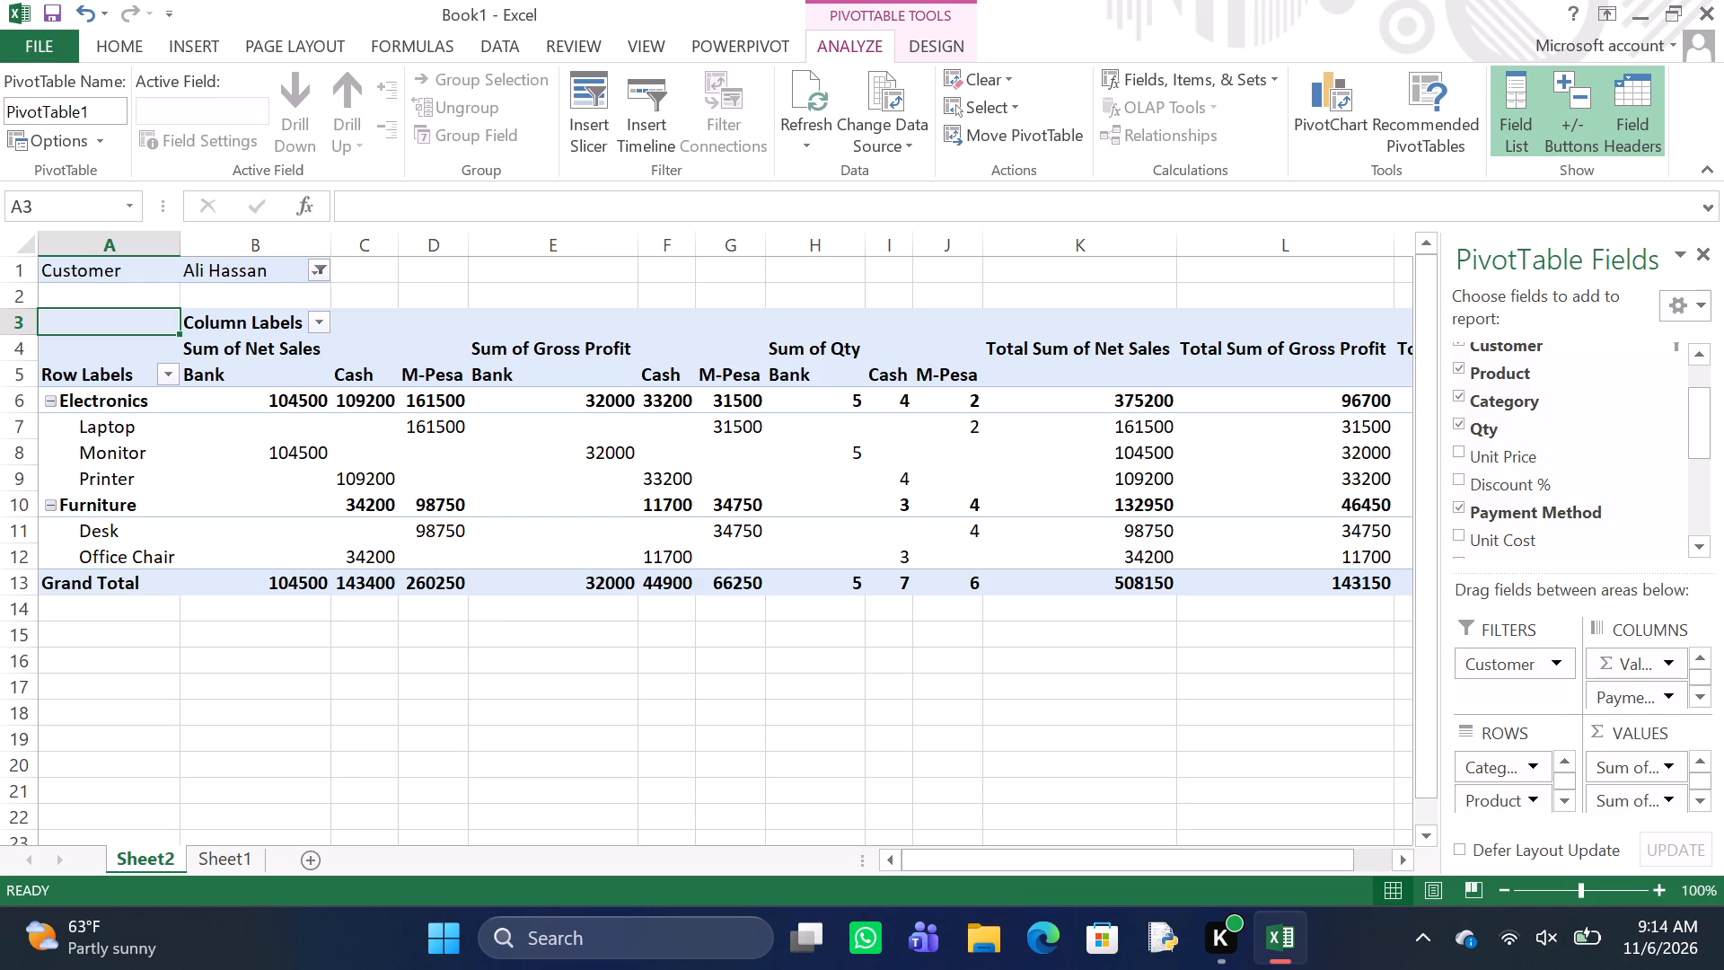
Set the PivotTable's Customer report filter back to (All) customers.
click(319, 263)
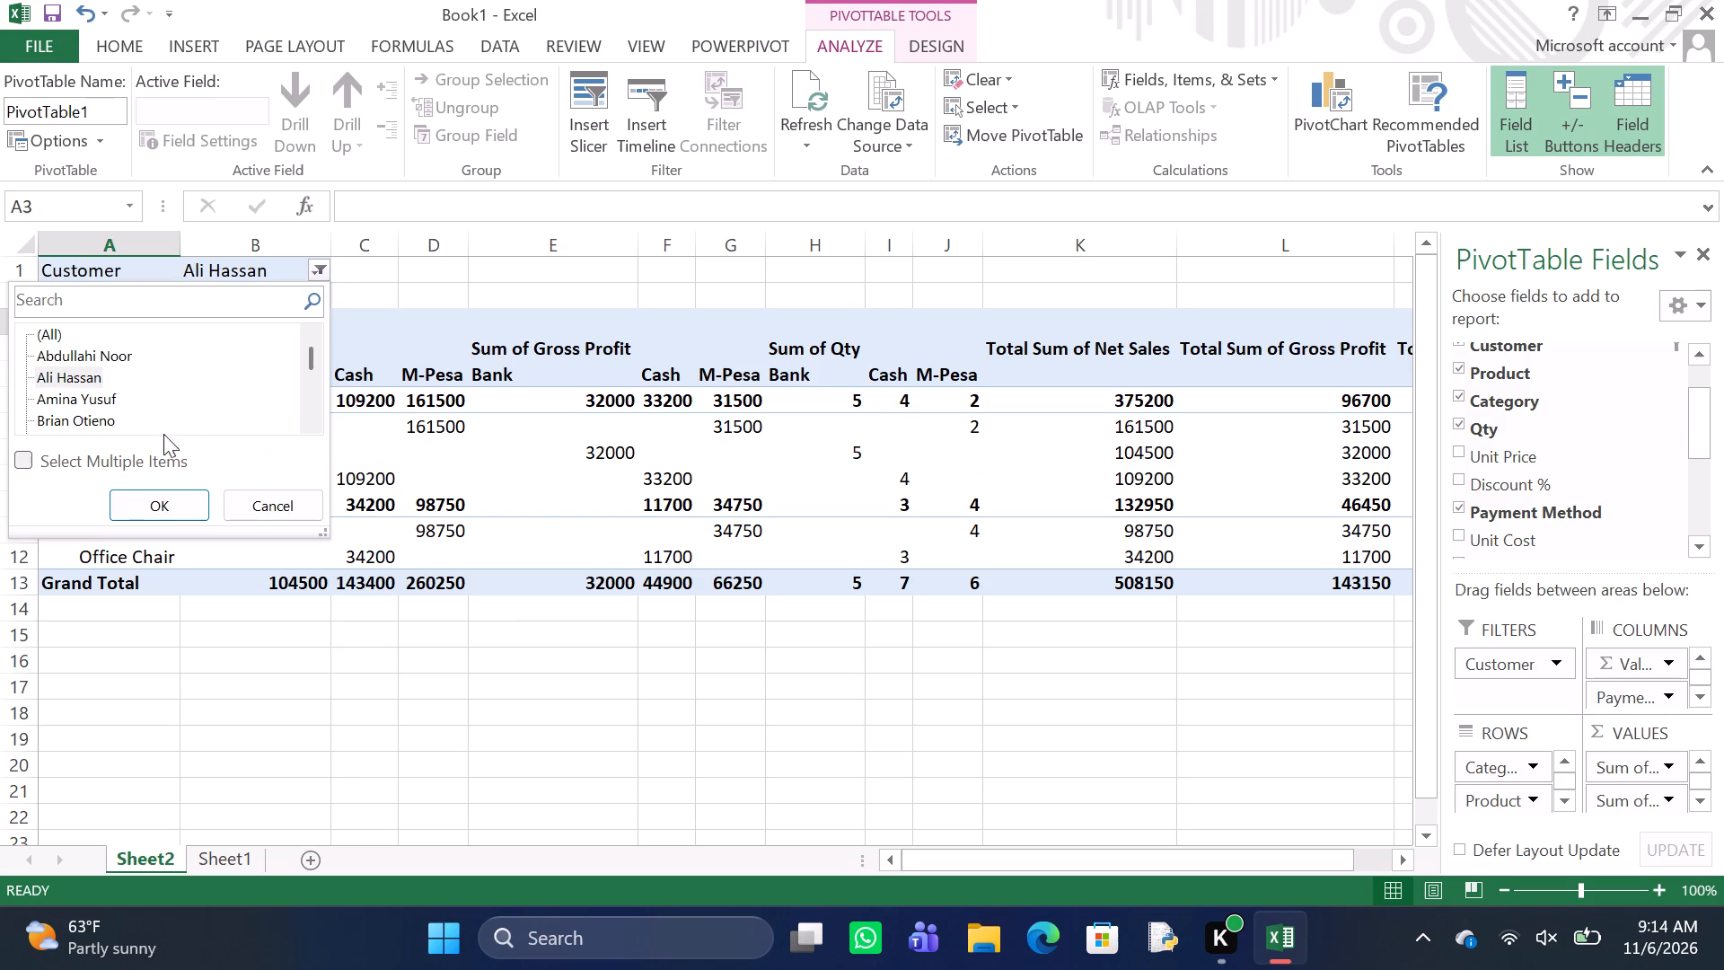
click(41, 318)
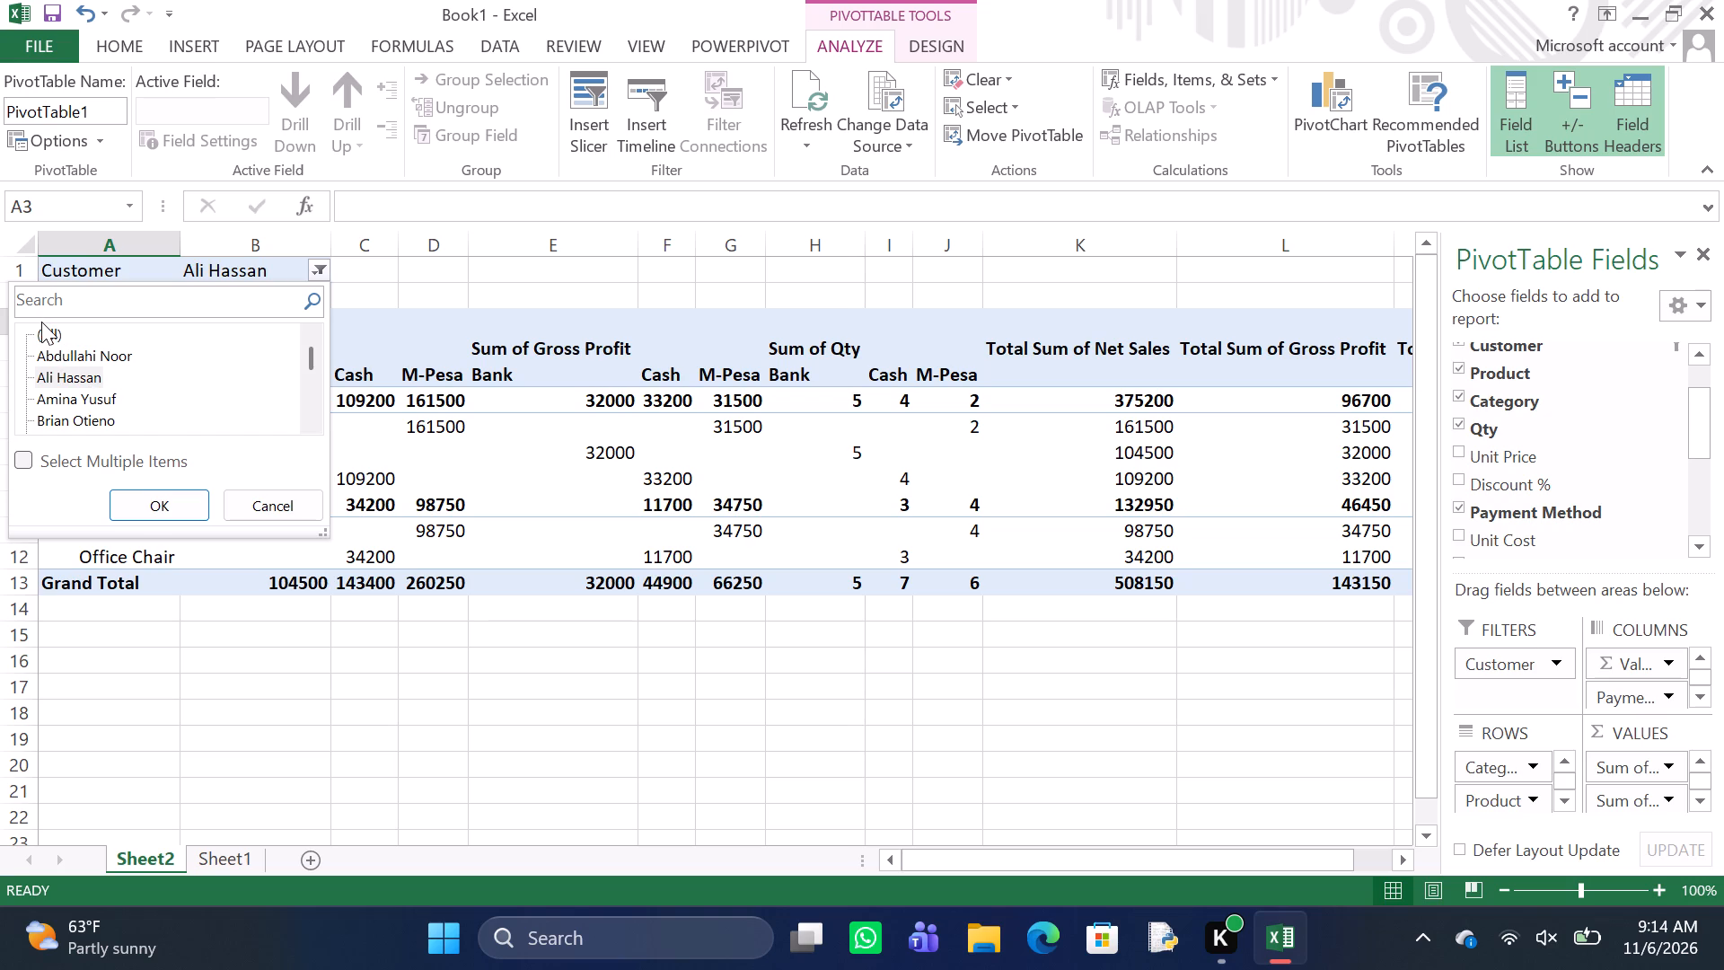
click(41, 330)
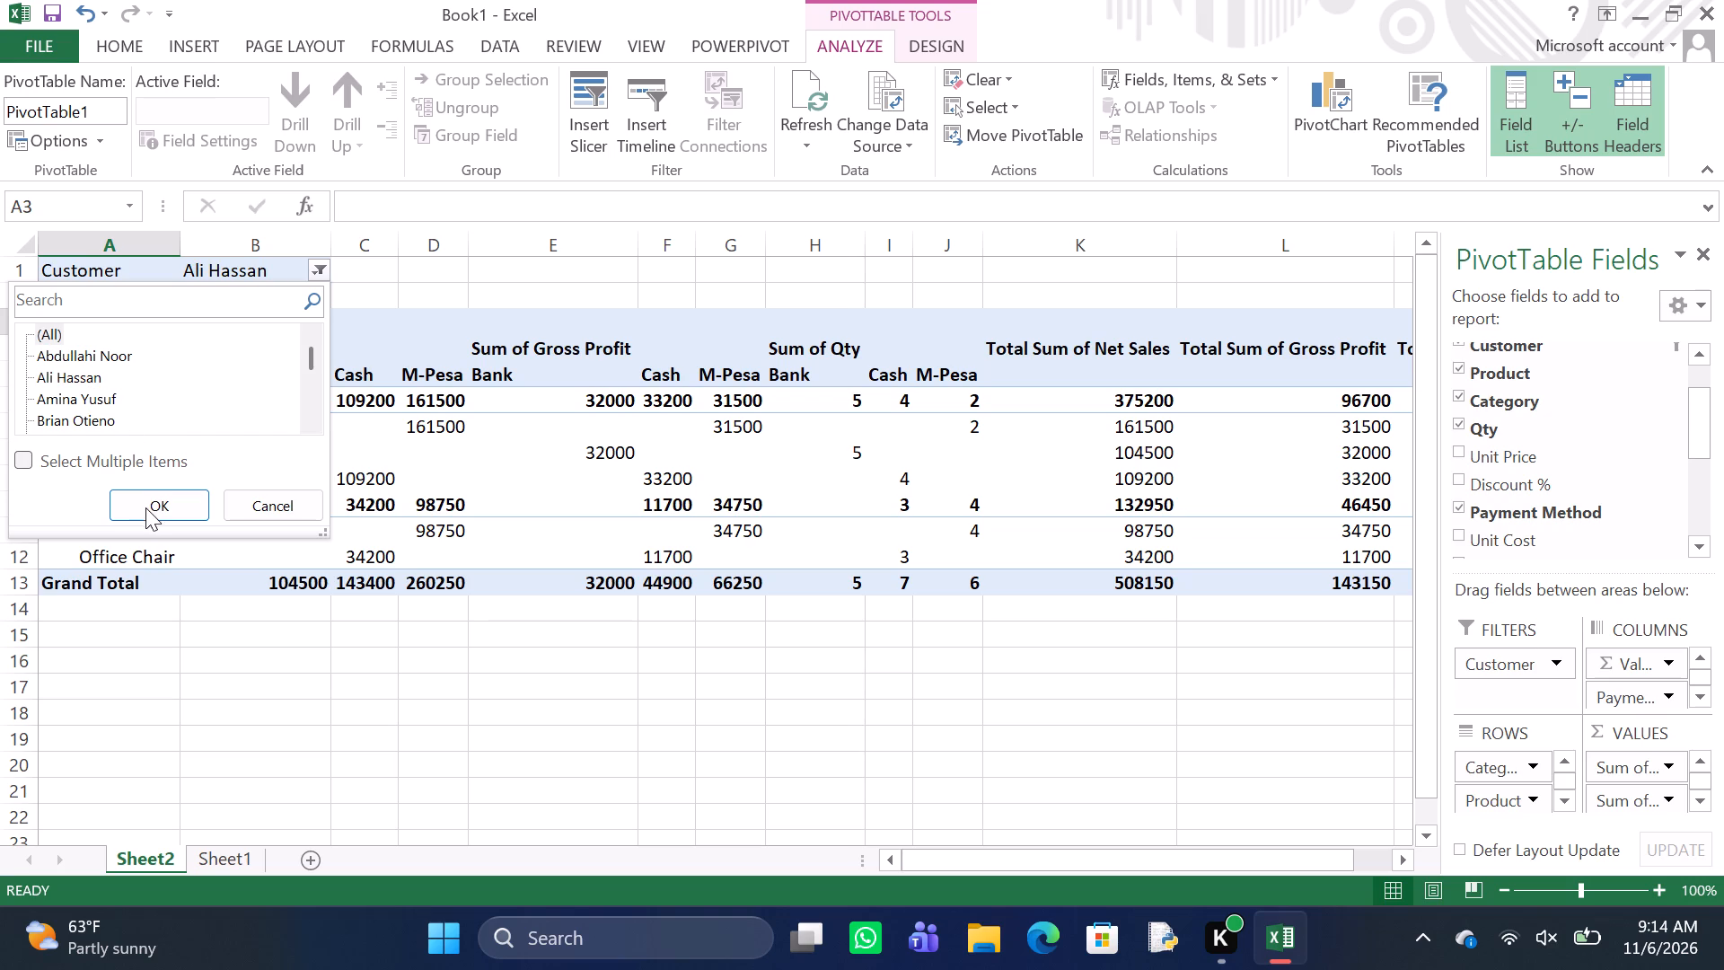
click(146, 504)
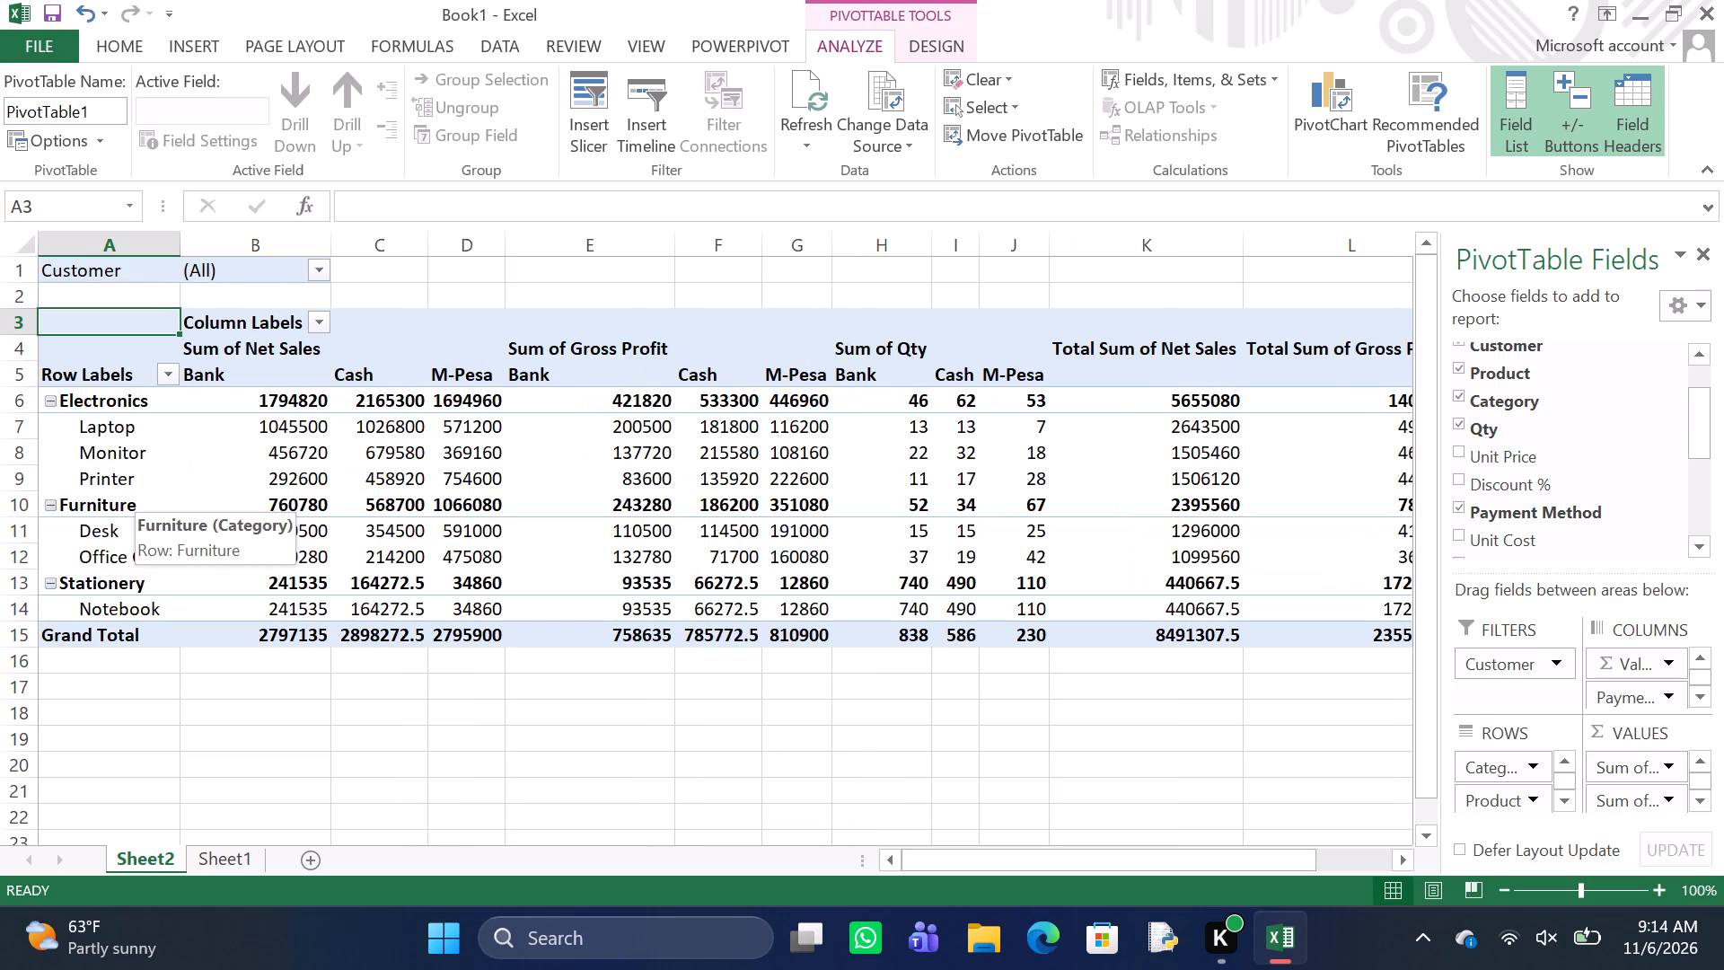
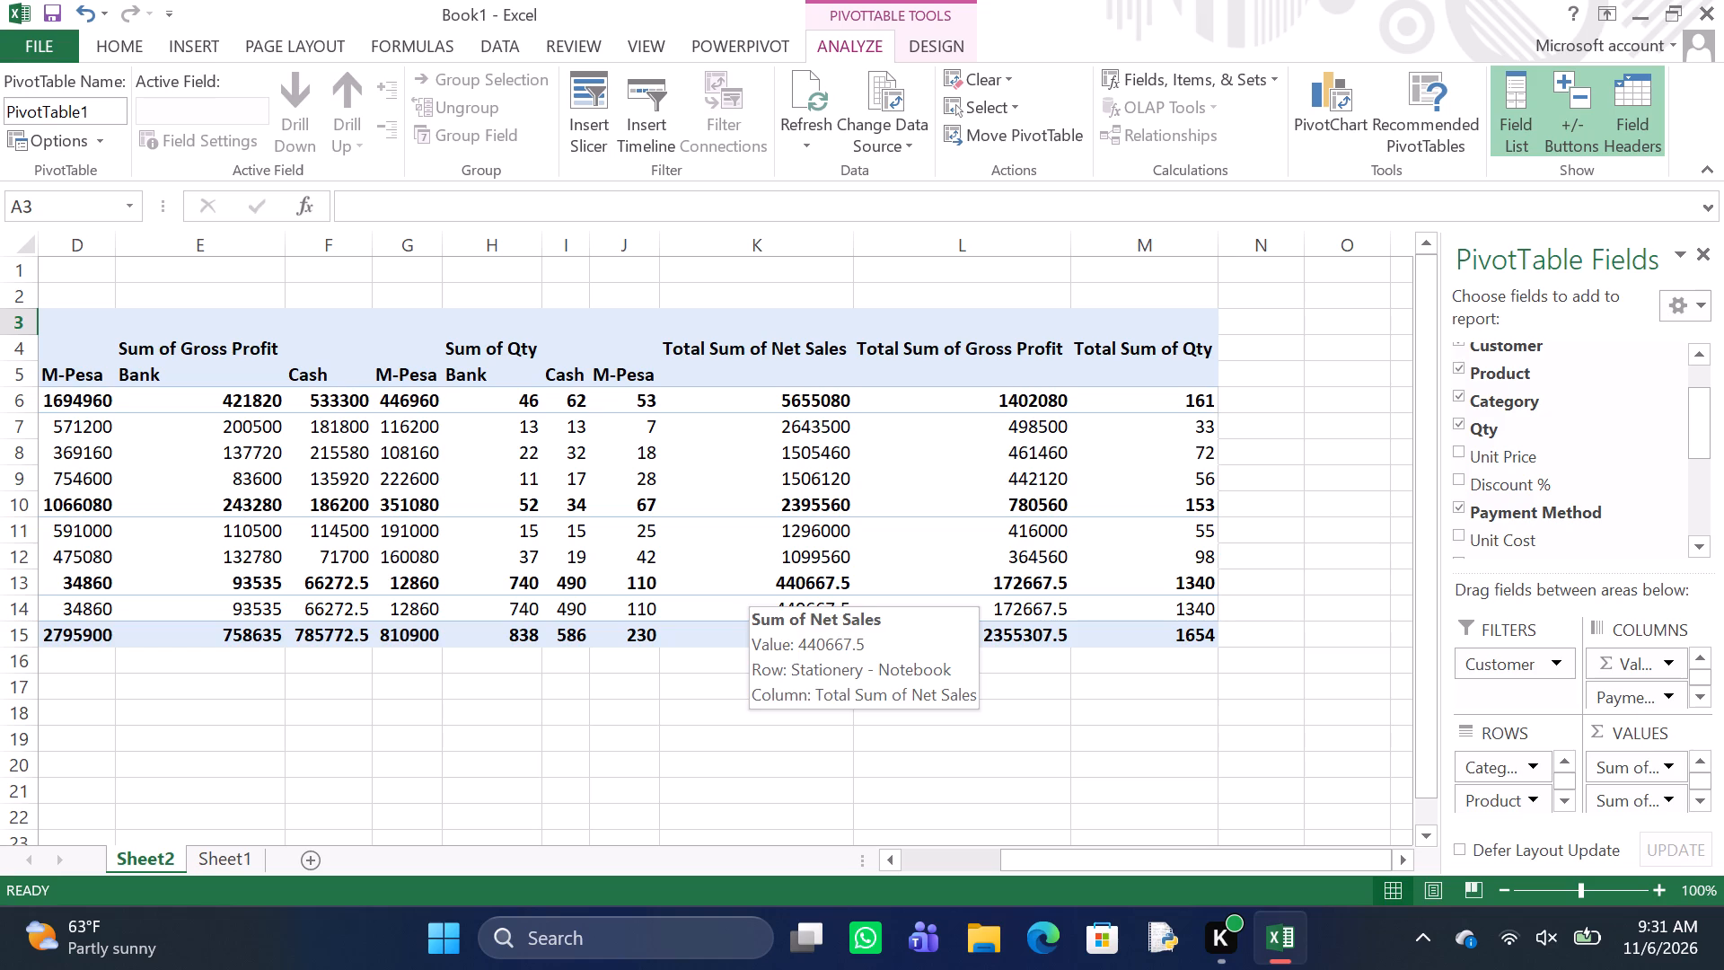
Insert a 2-D clustered column PivotChart based on the PivotTable.
click(471, 553)
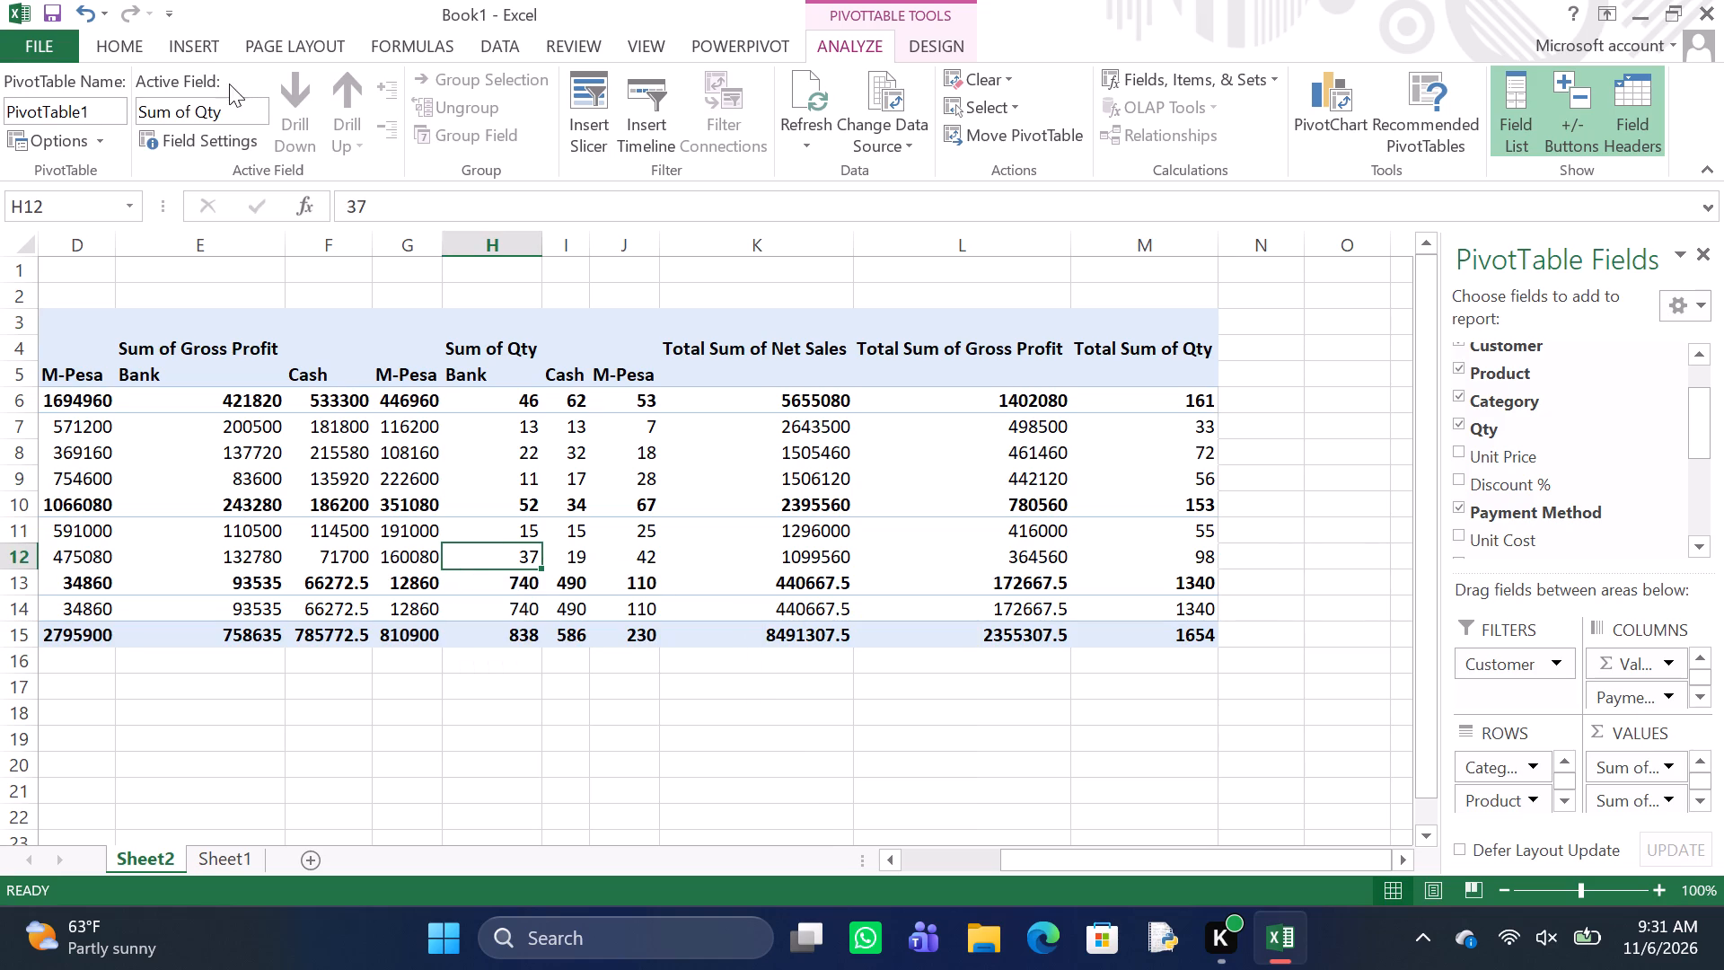
click(202, 35)
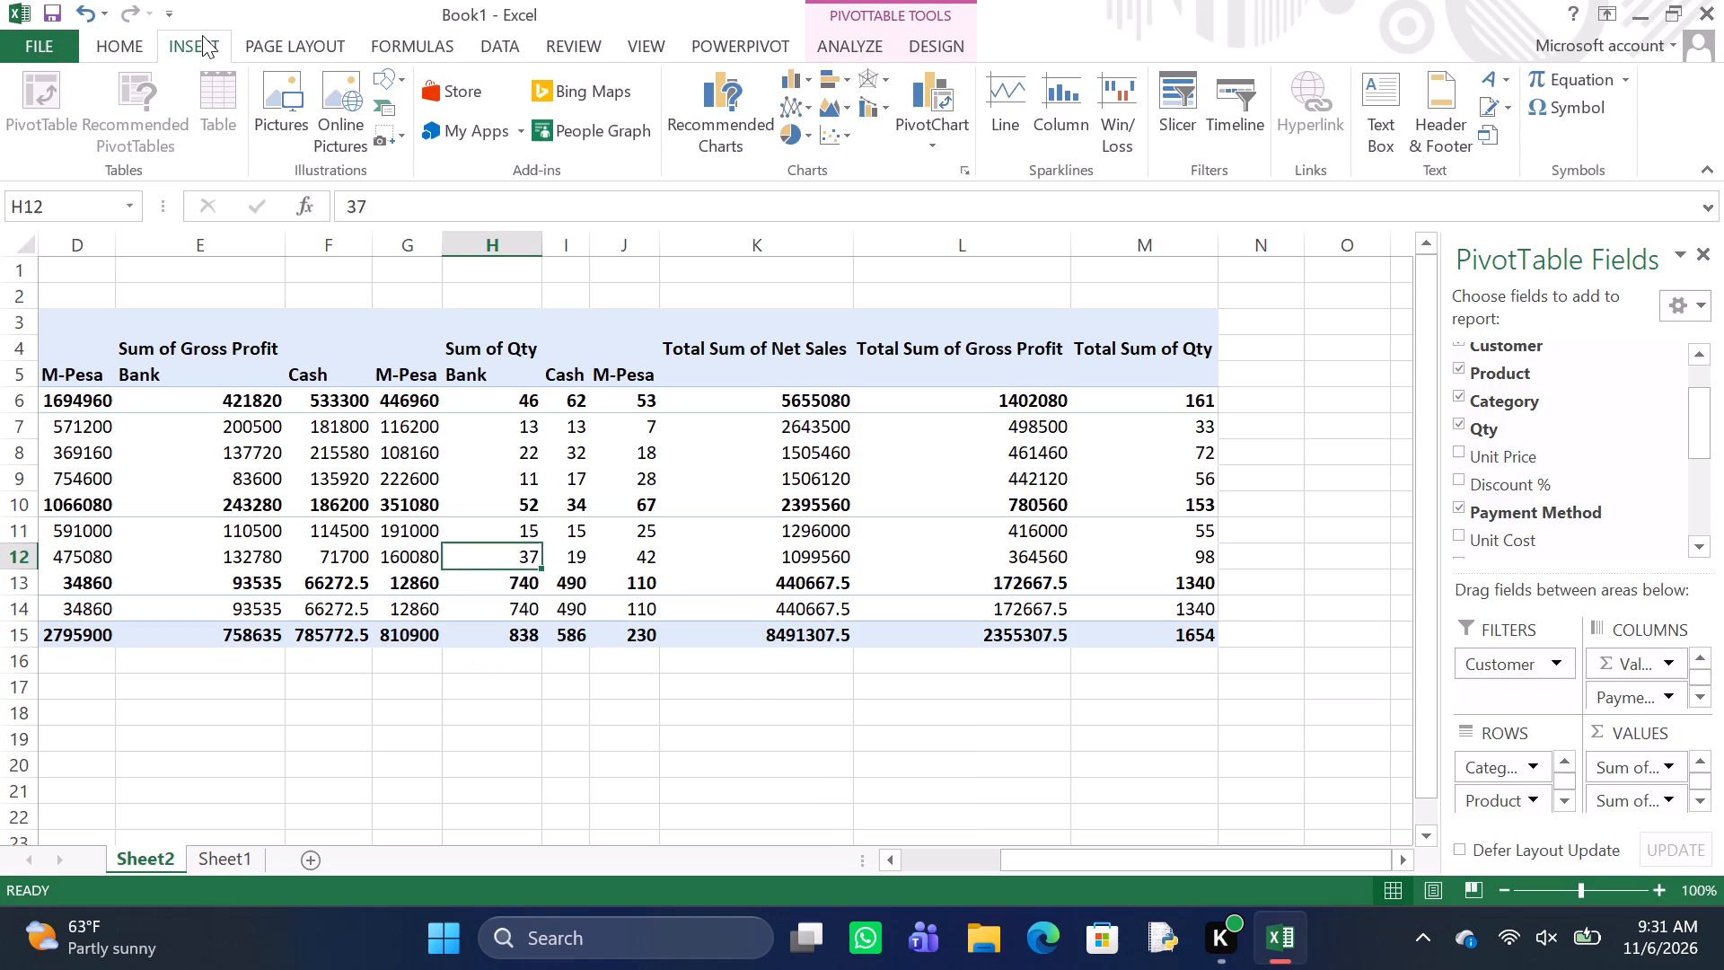
click(787, 68)
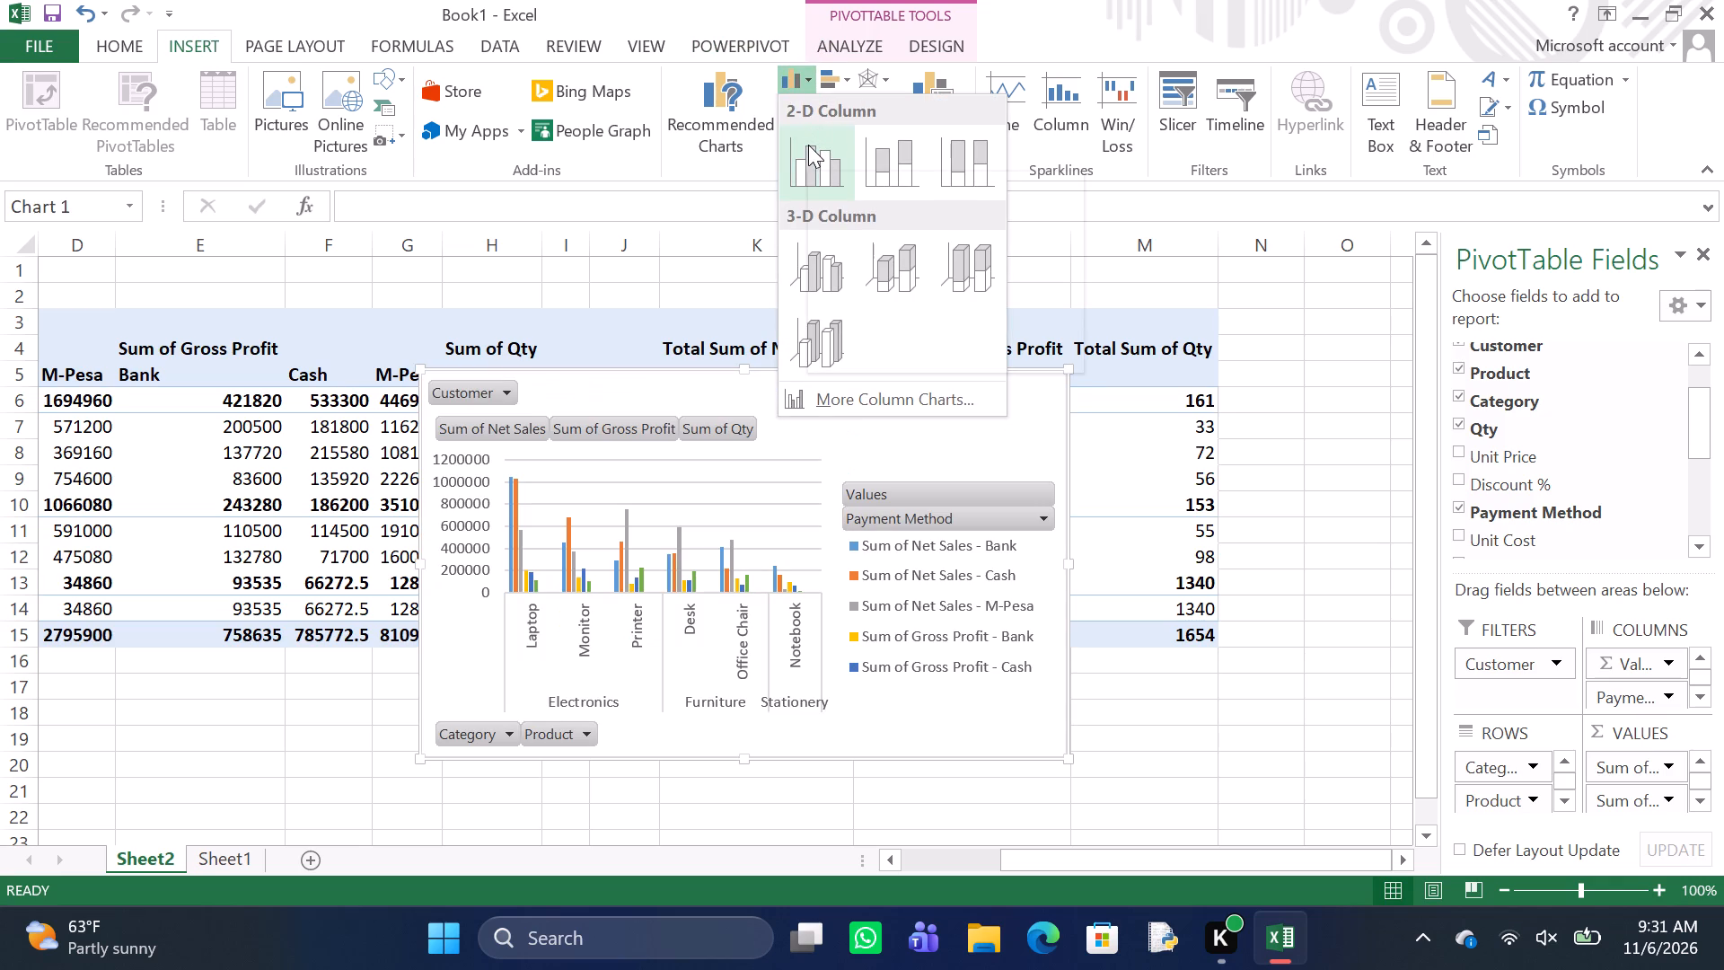
click(808, 145)
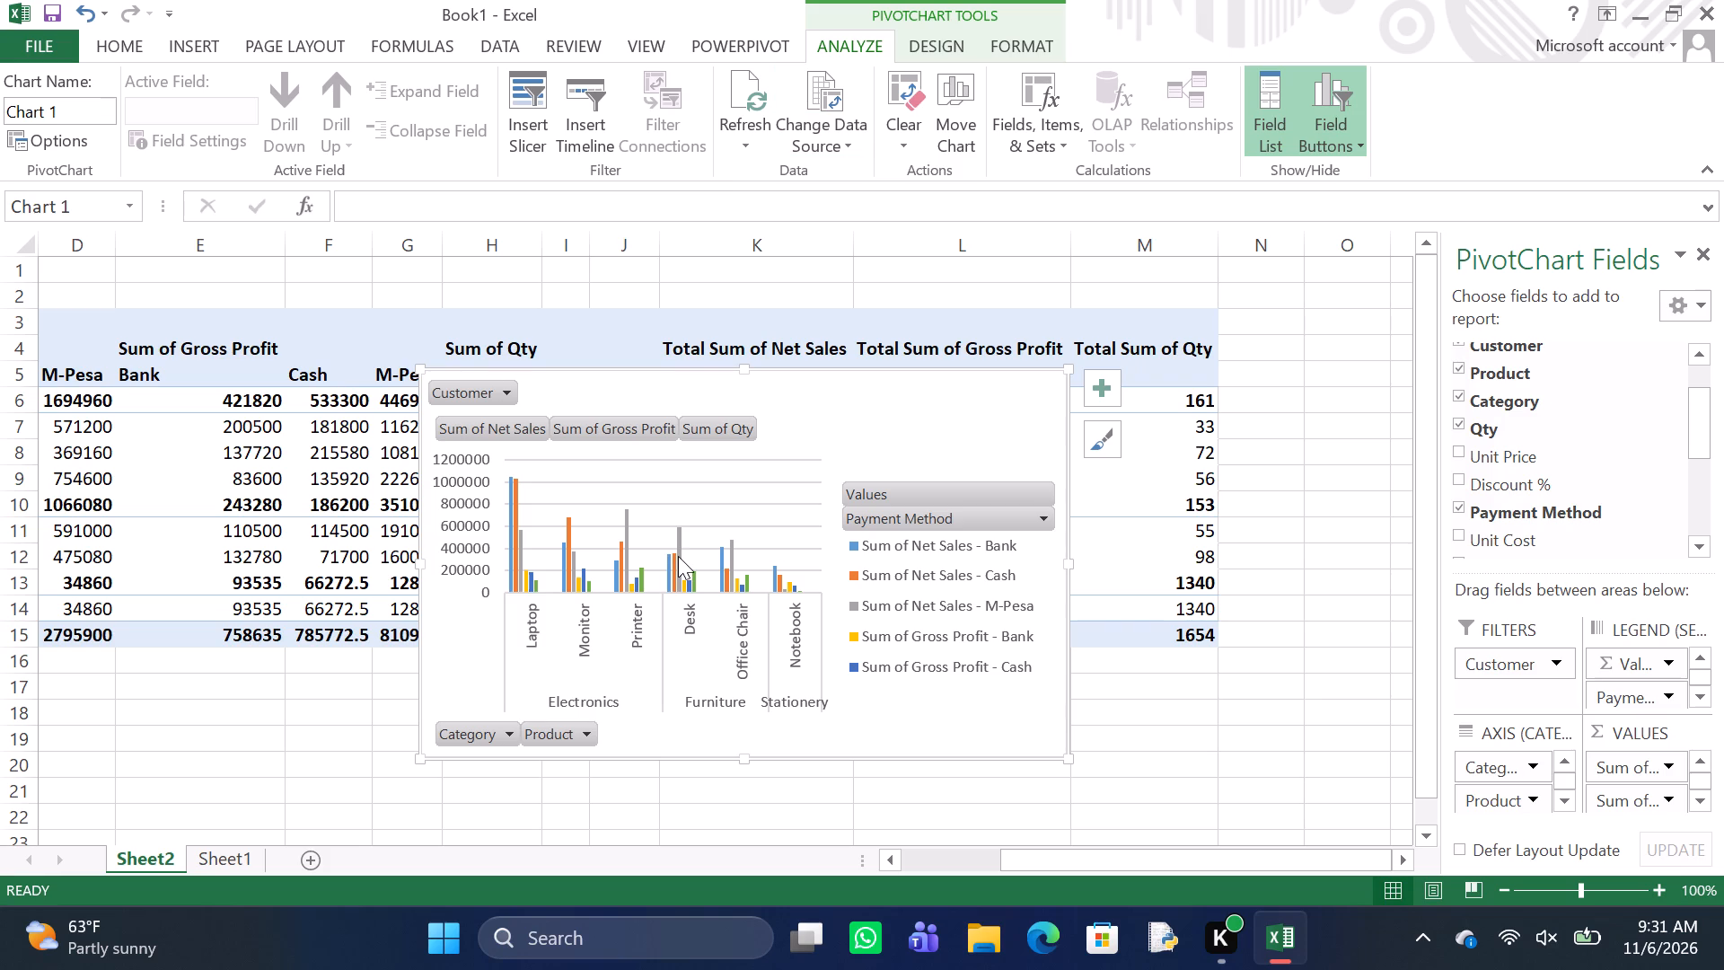
Move the PivotChart off the PivotTable data into the empty rows below it, starting at about row 18.
scroll(678, 556, down, 1)
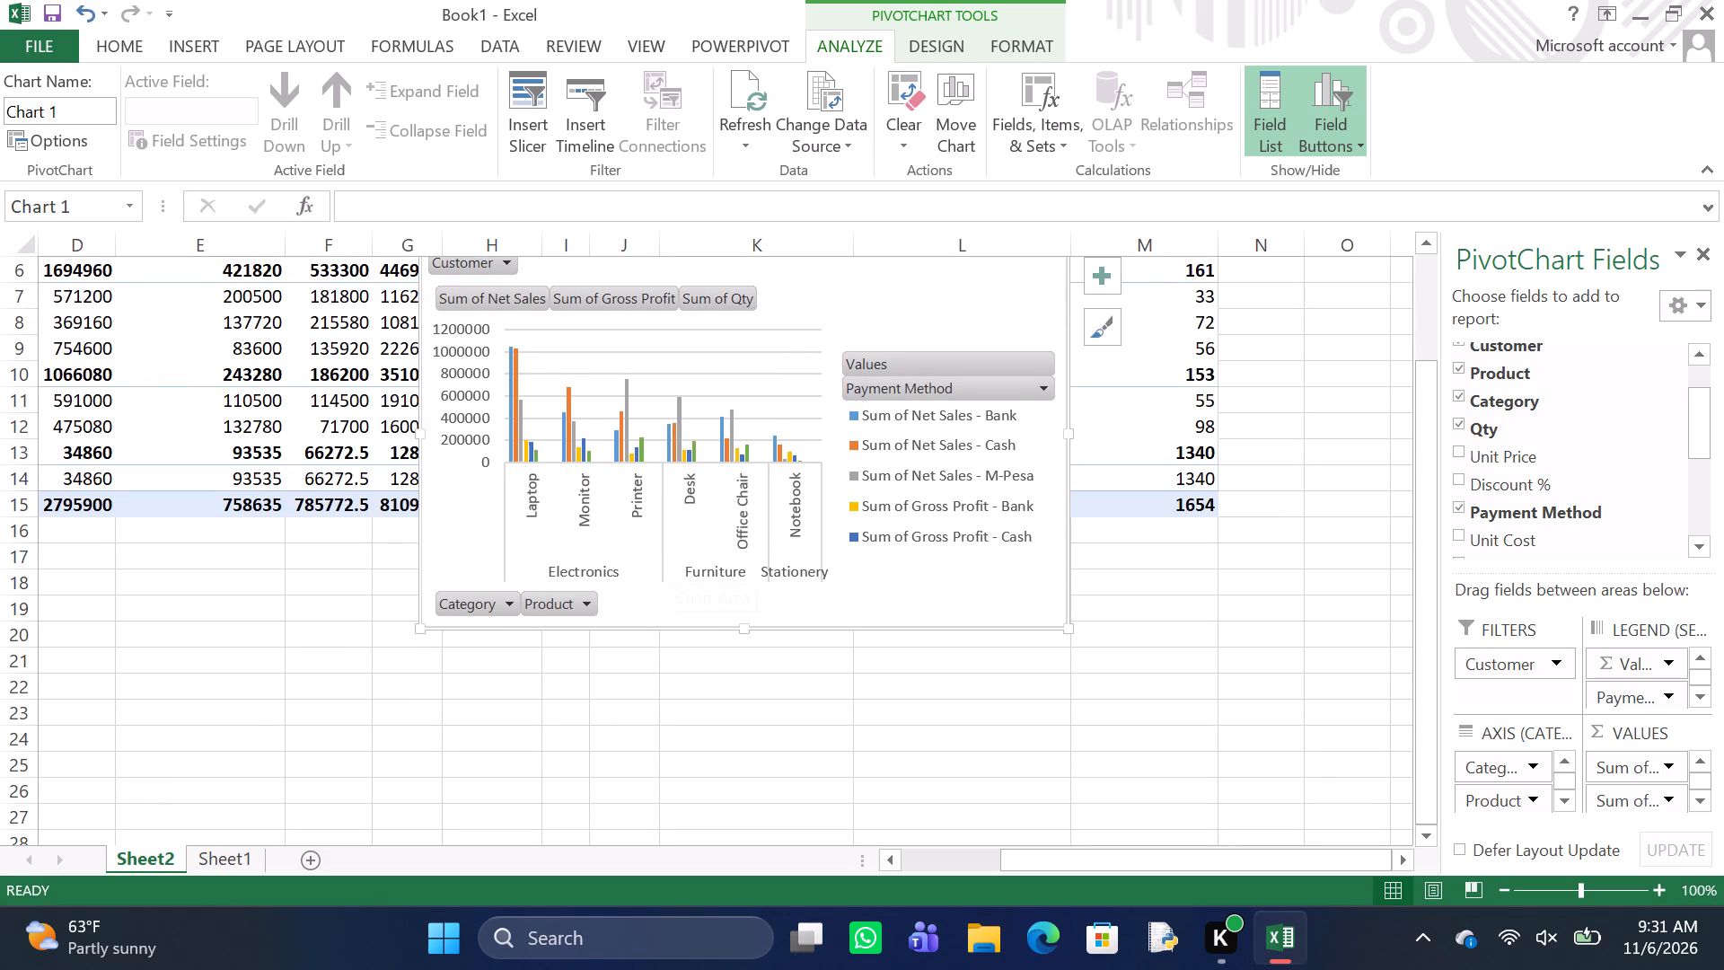
drag(628, 595, 701, 914)
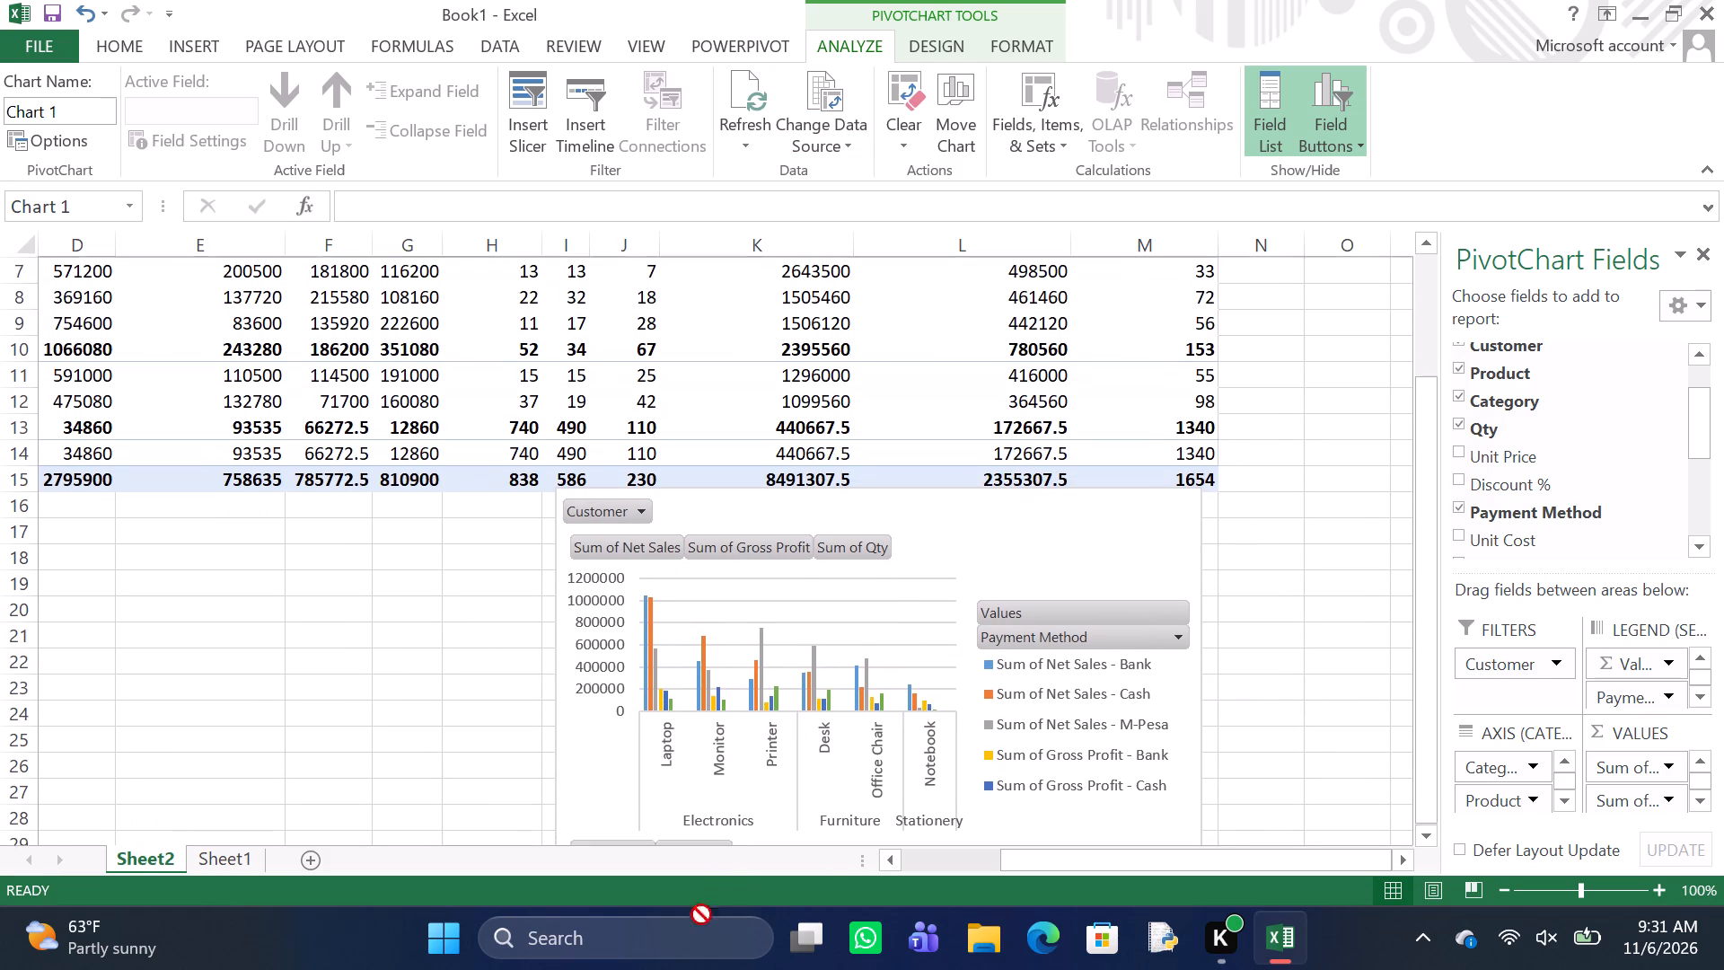
drag(701, 914, 573, 770)
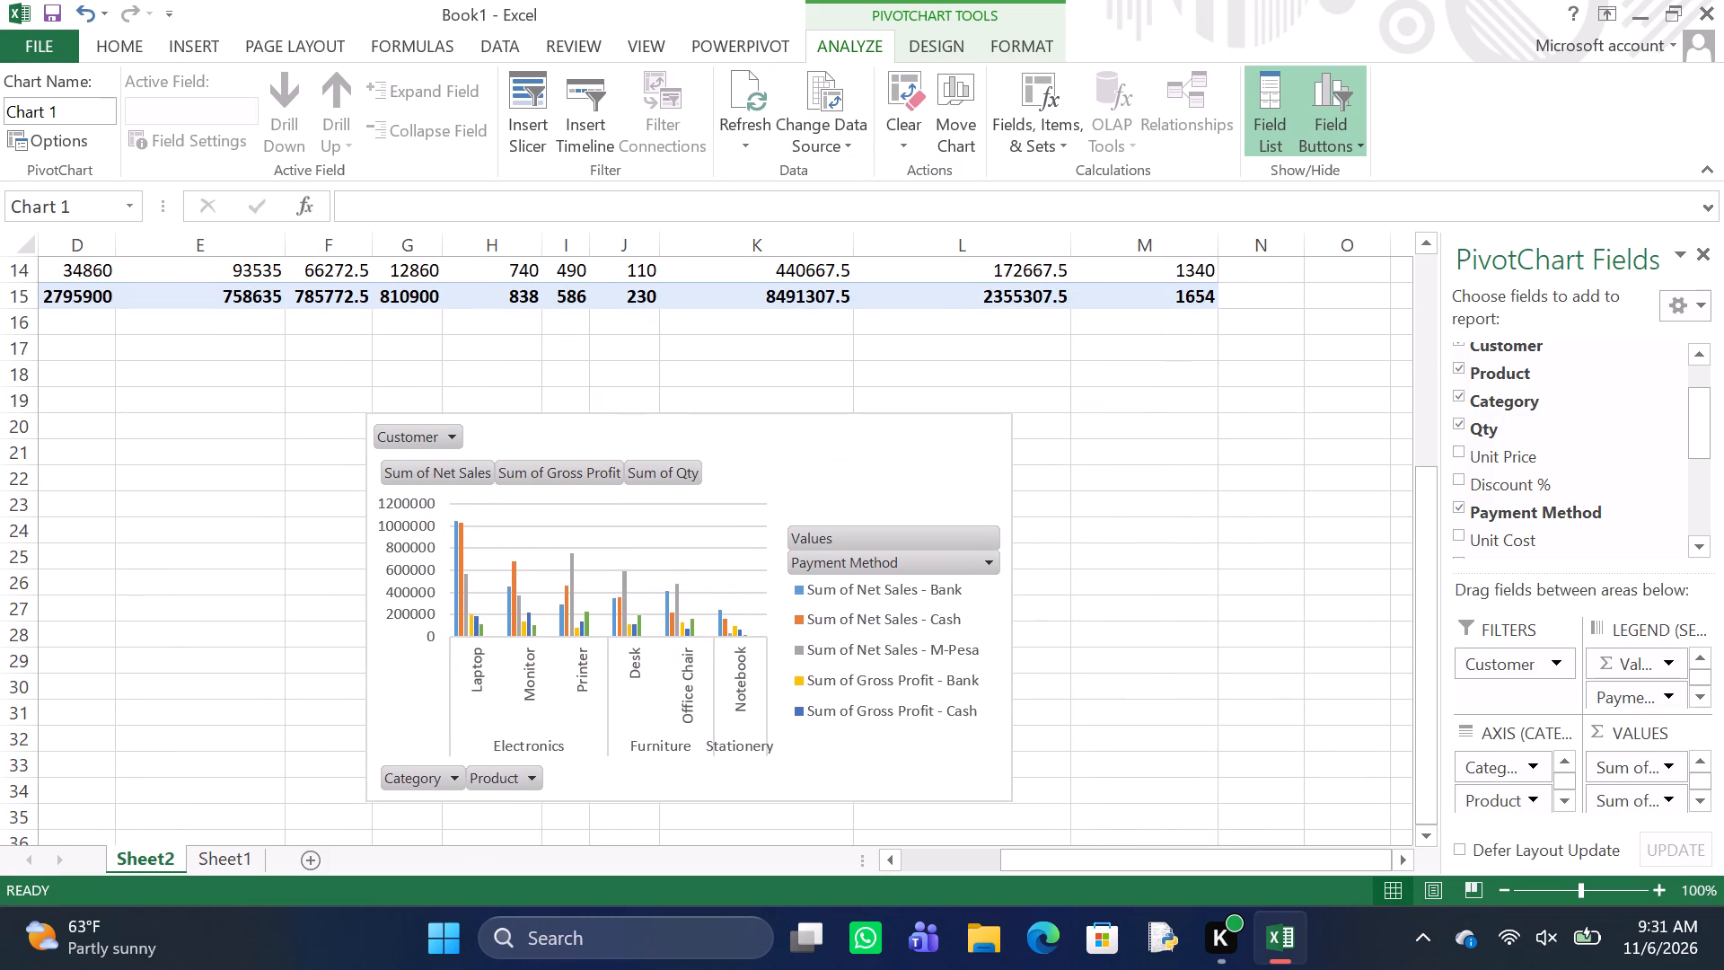
drag(573, 770, 572, 753)
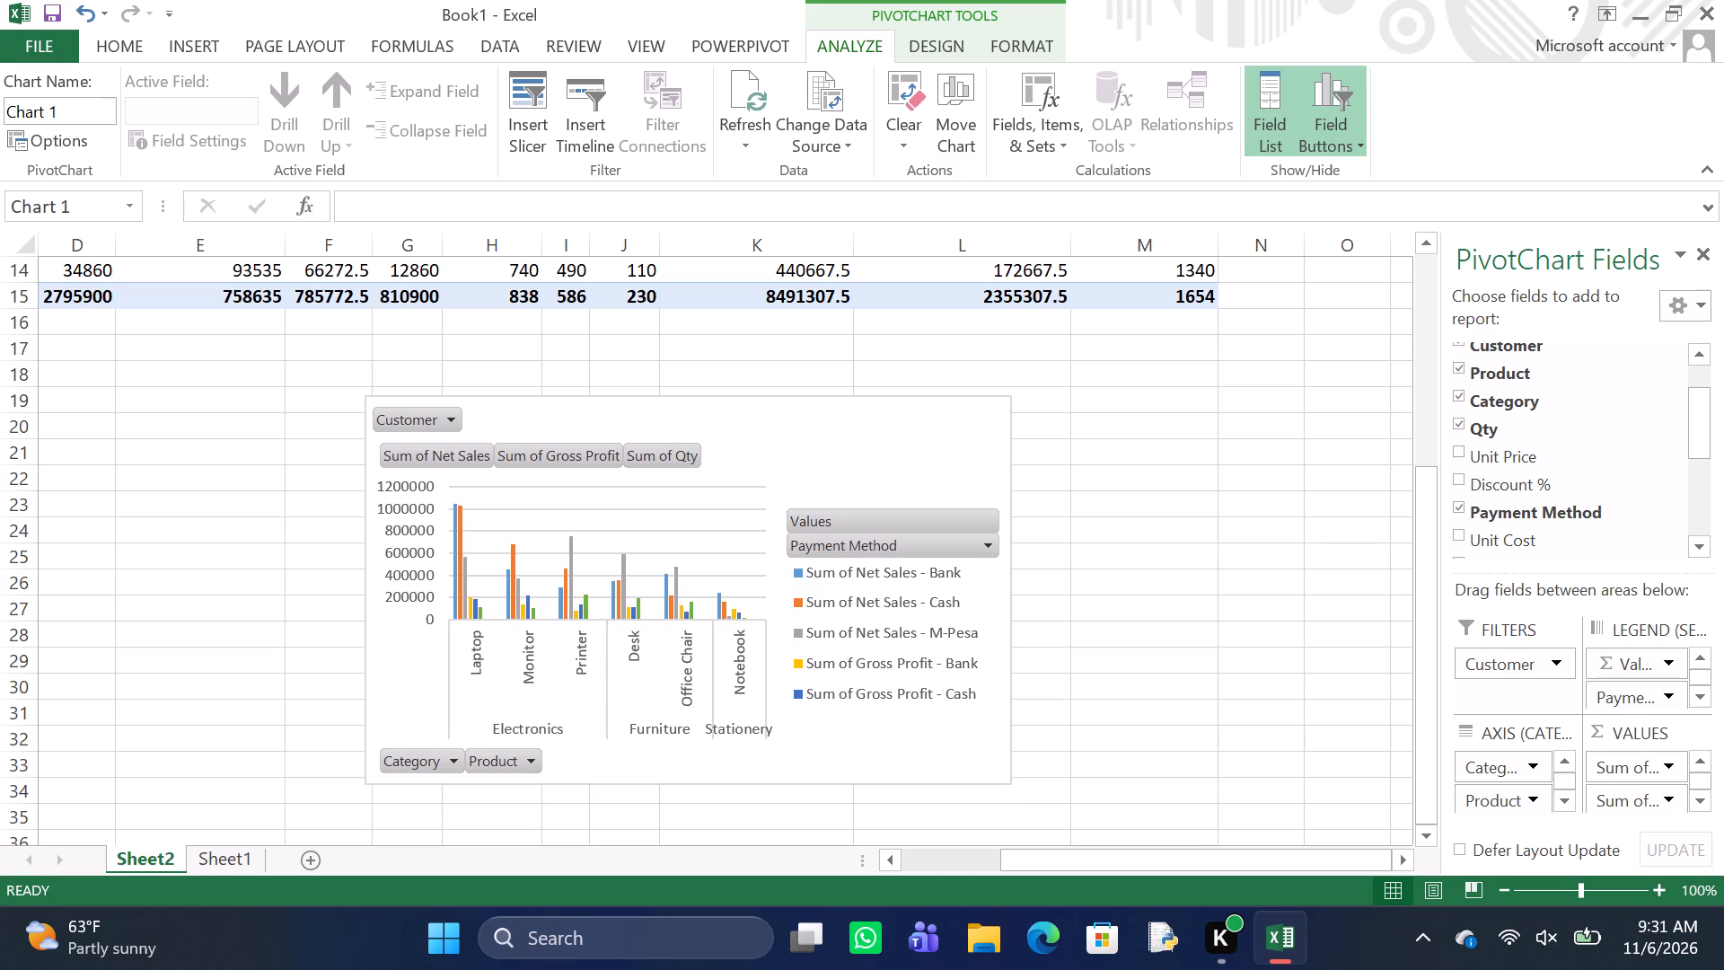
click(725, 518)
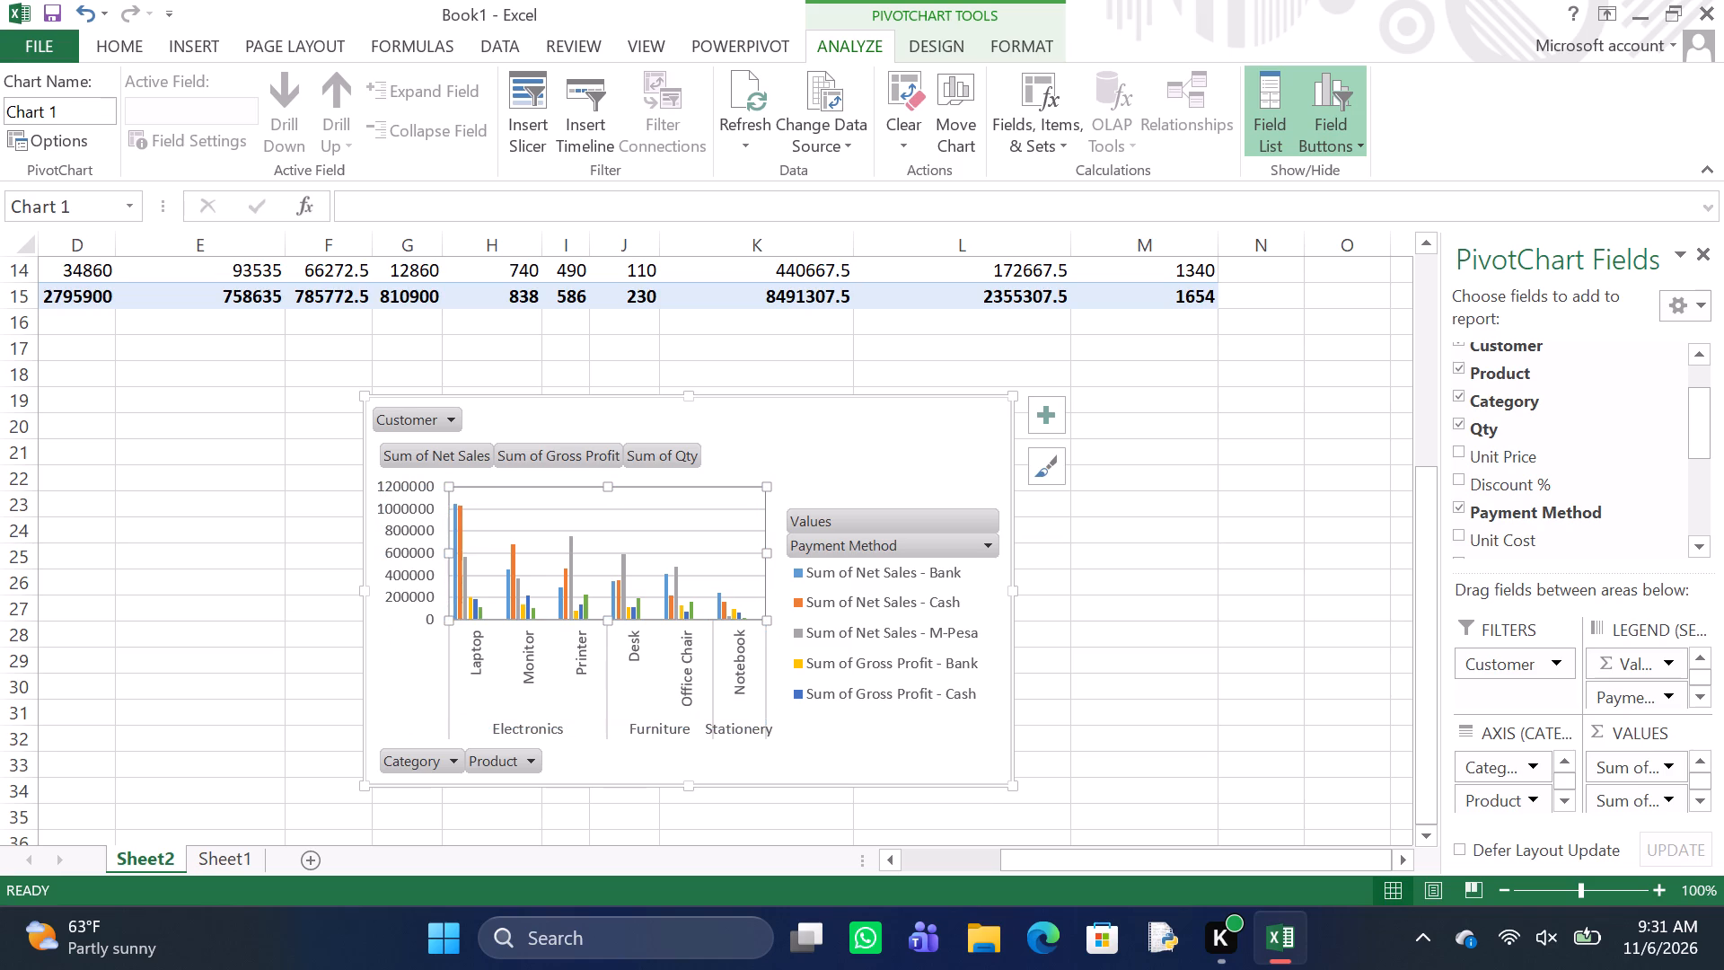
drag(843, 425, 858, 411)
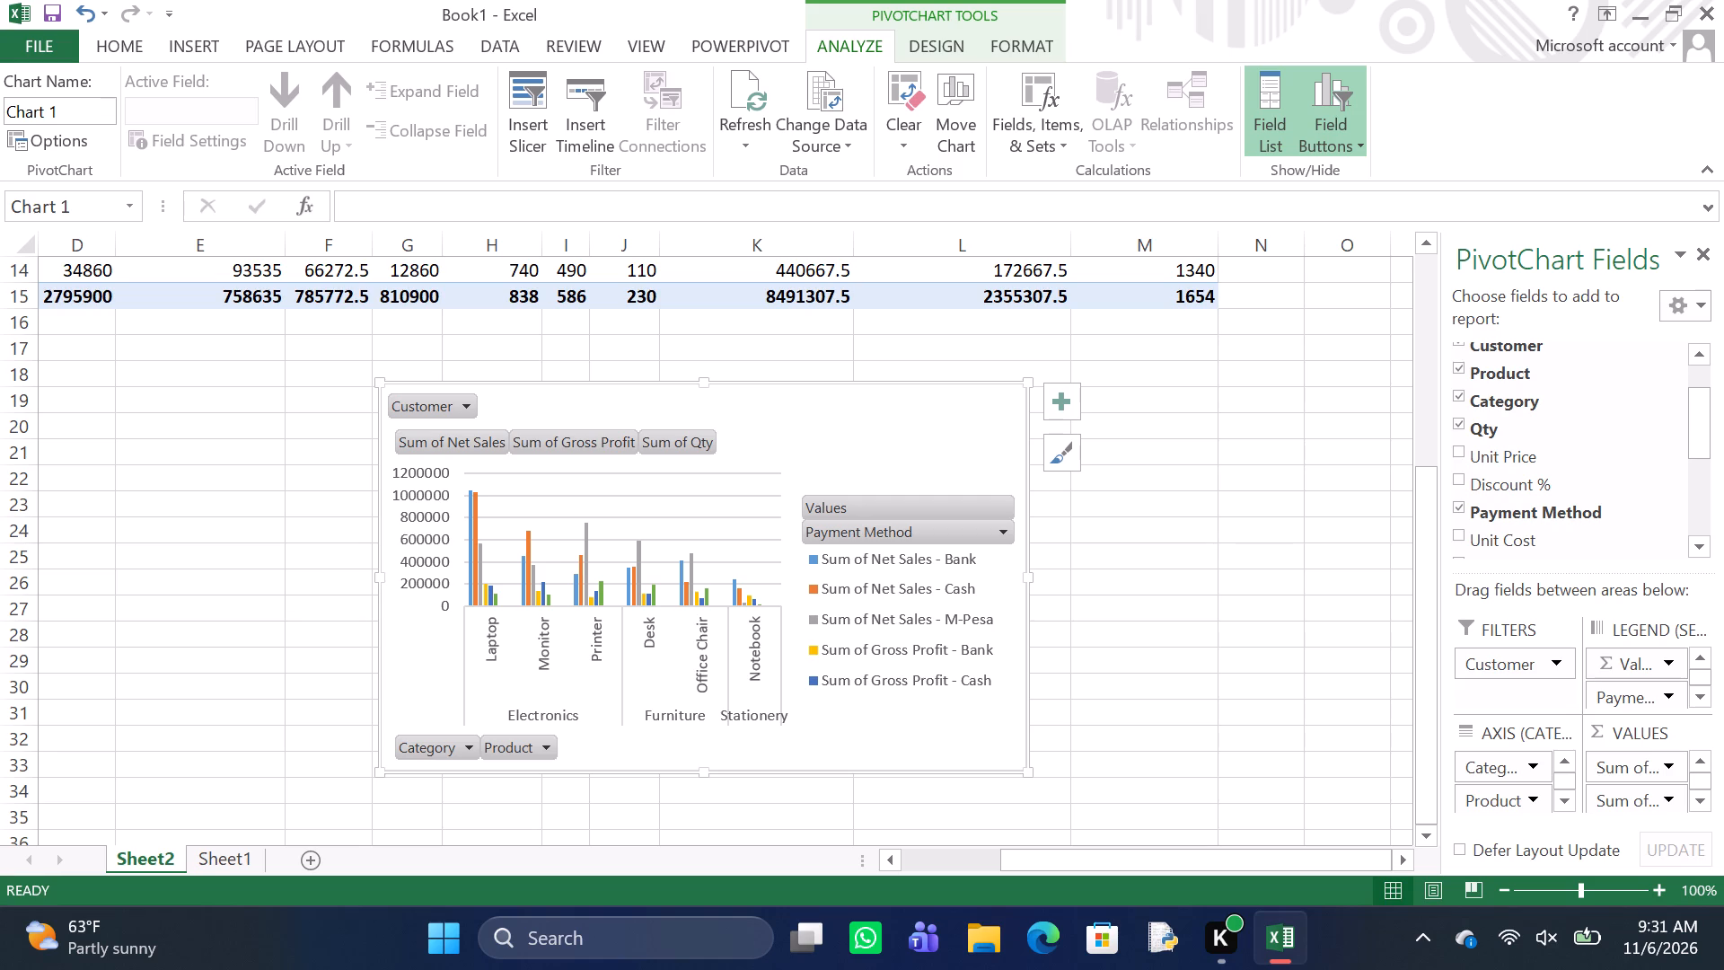
Insert slicers for Category, Payment Method and Performance on the PivotTable.
scroll(719, 309, up, 2)
click(658, 355)
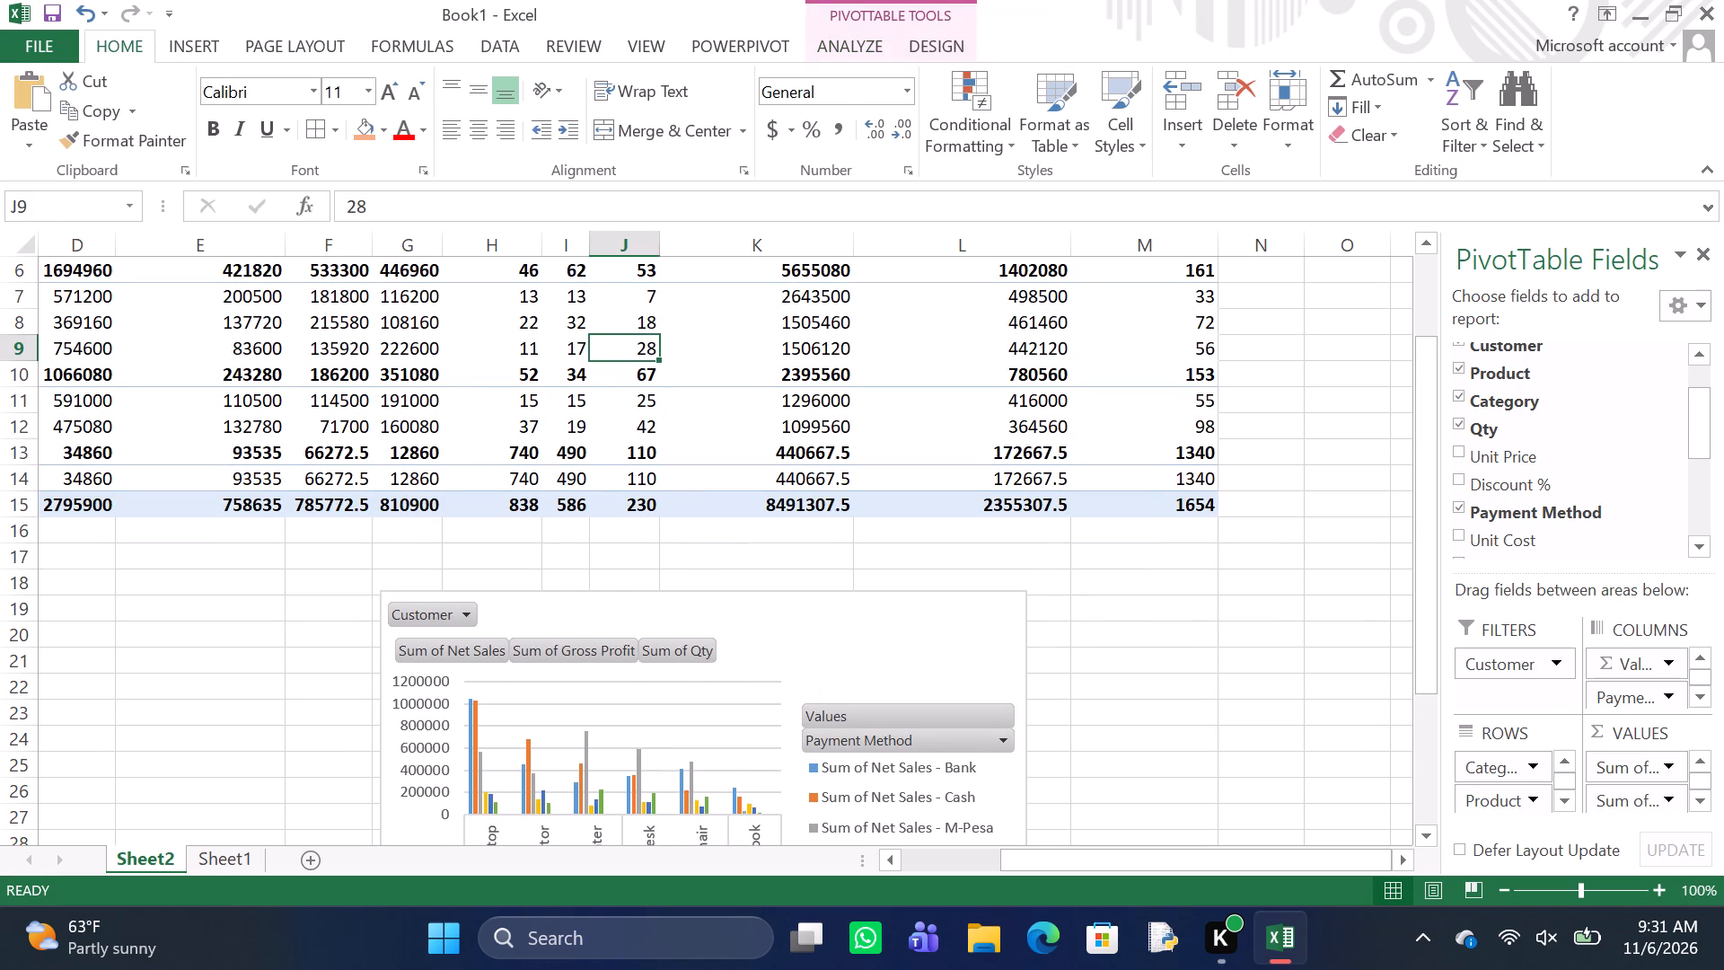
click(868, 42)
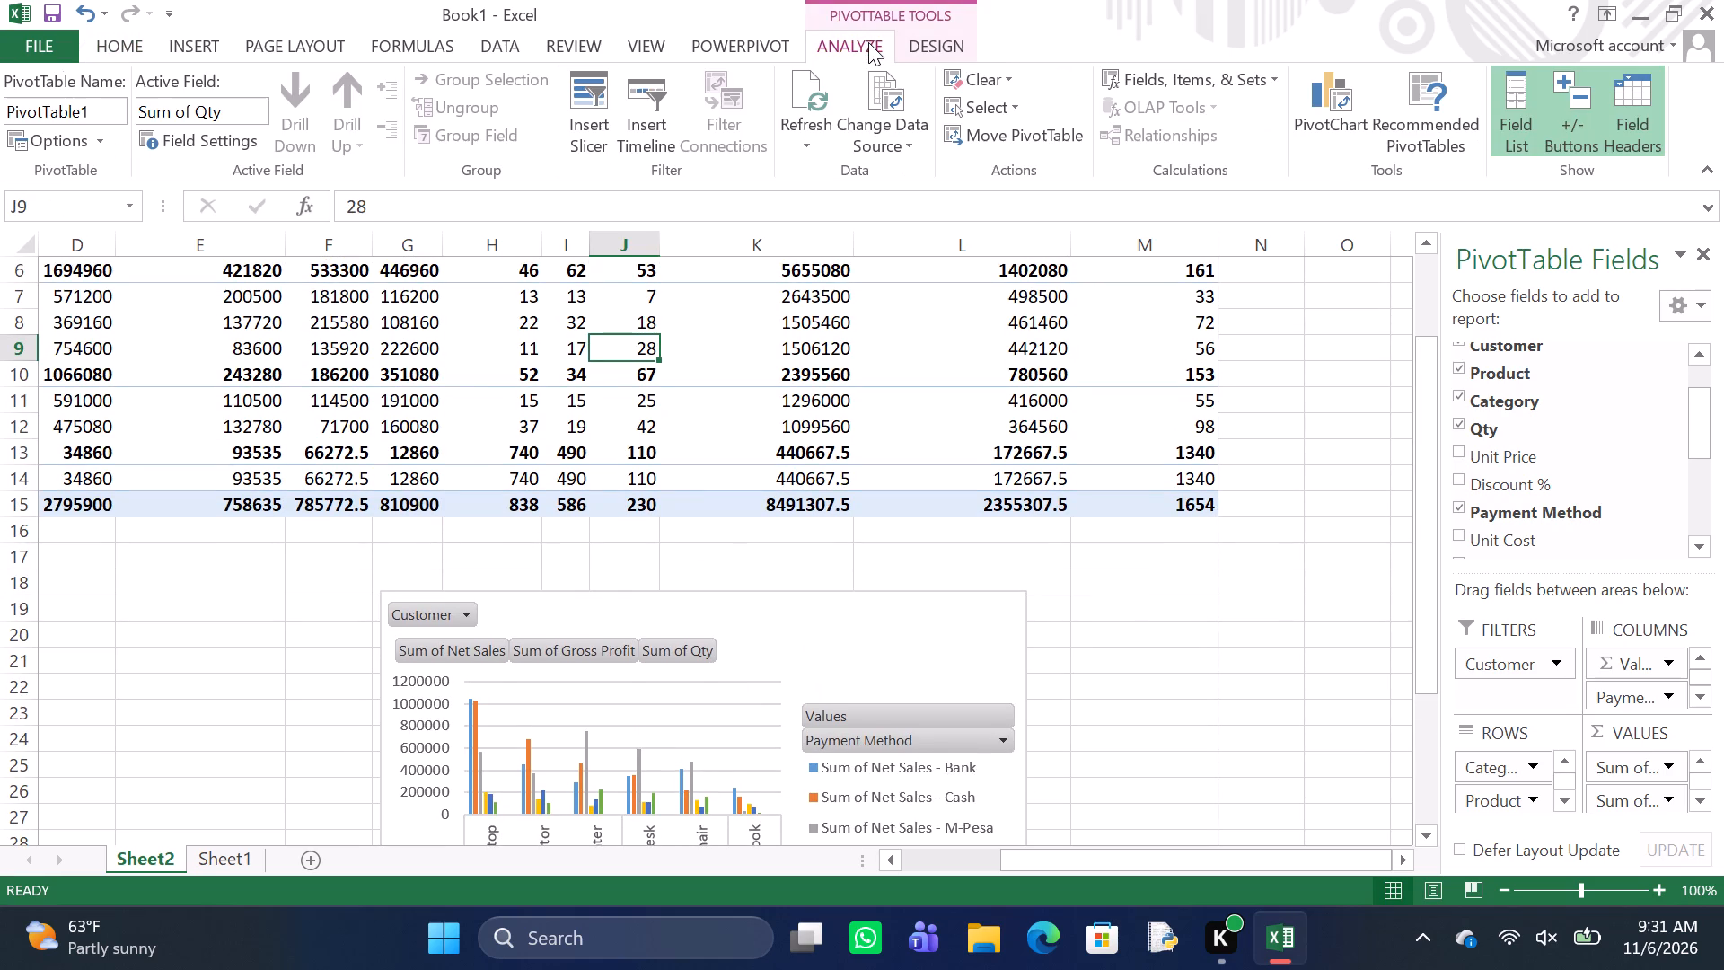
click(598, 141)
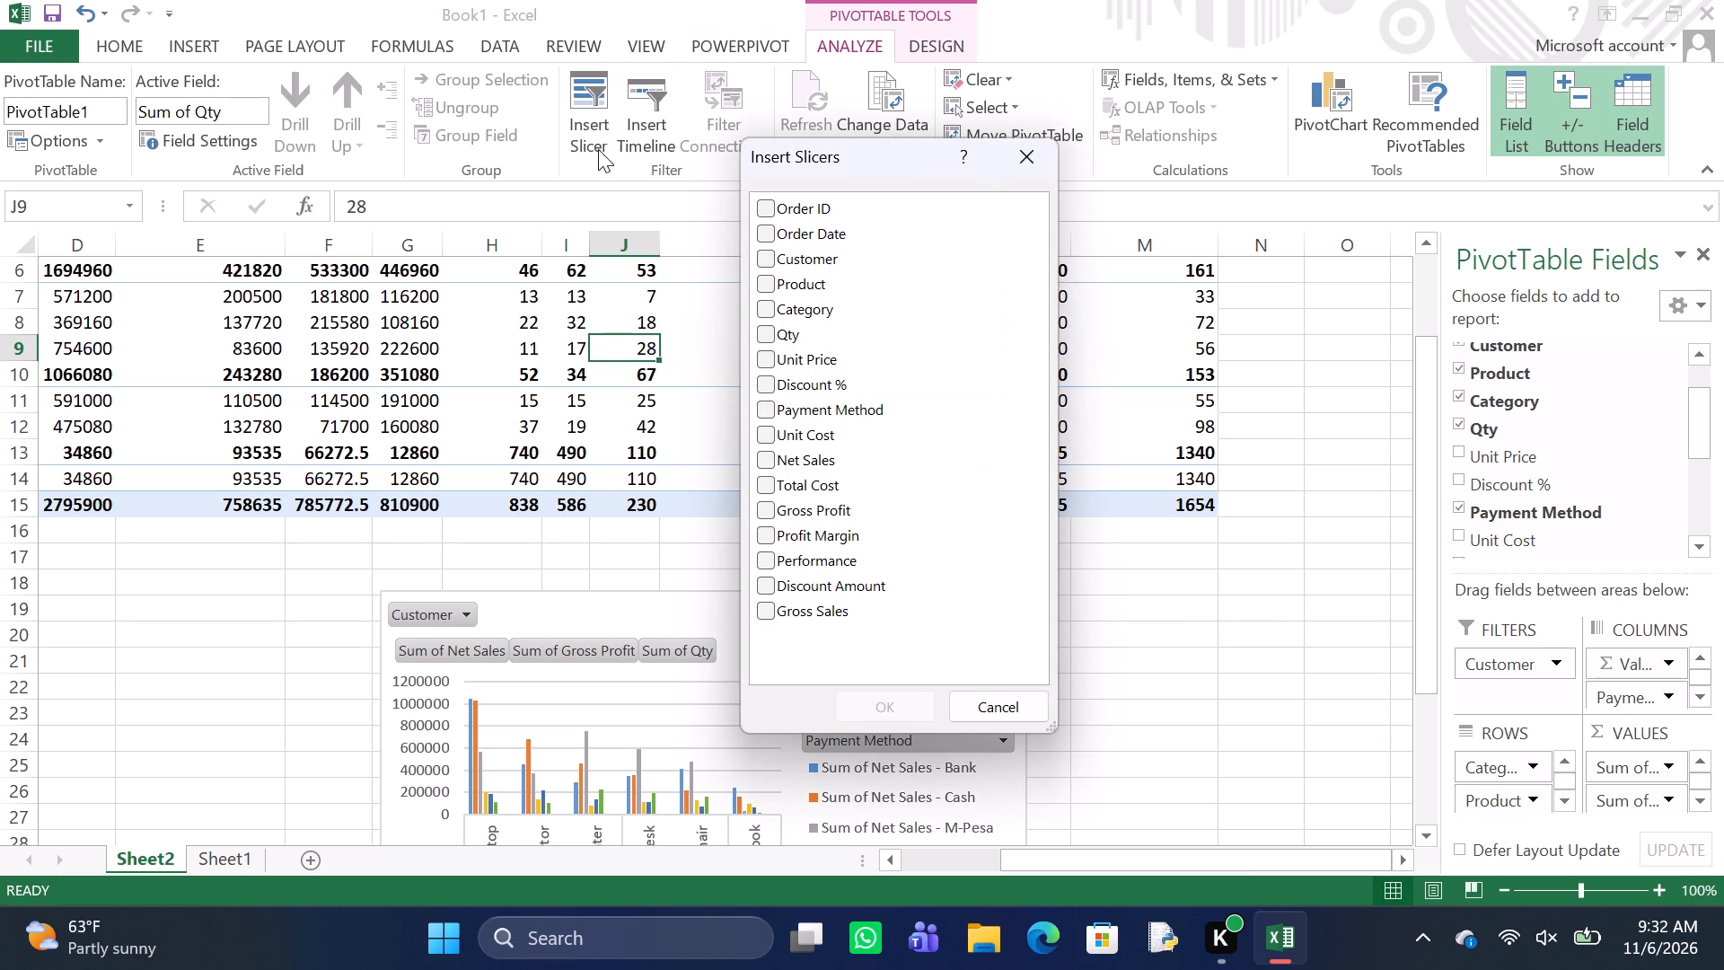
click(761, 302)
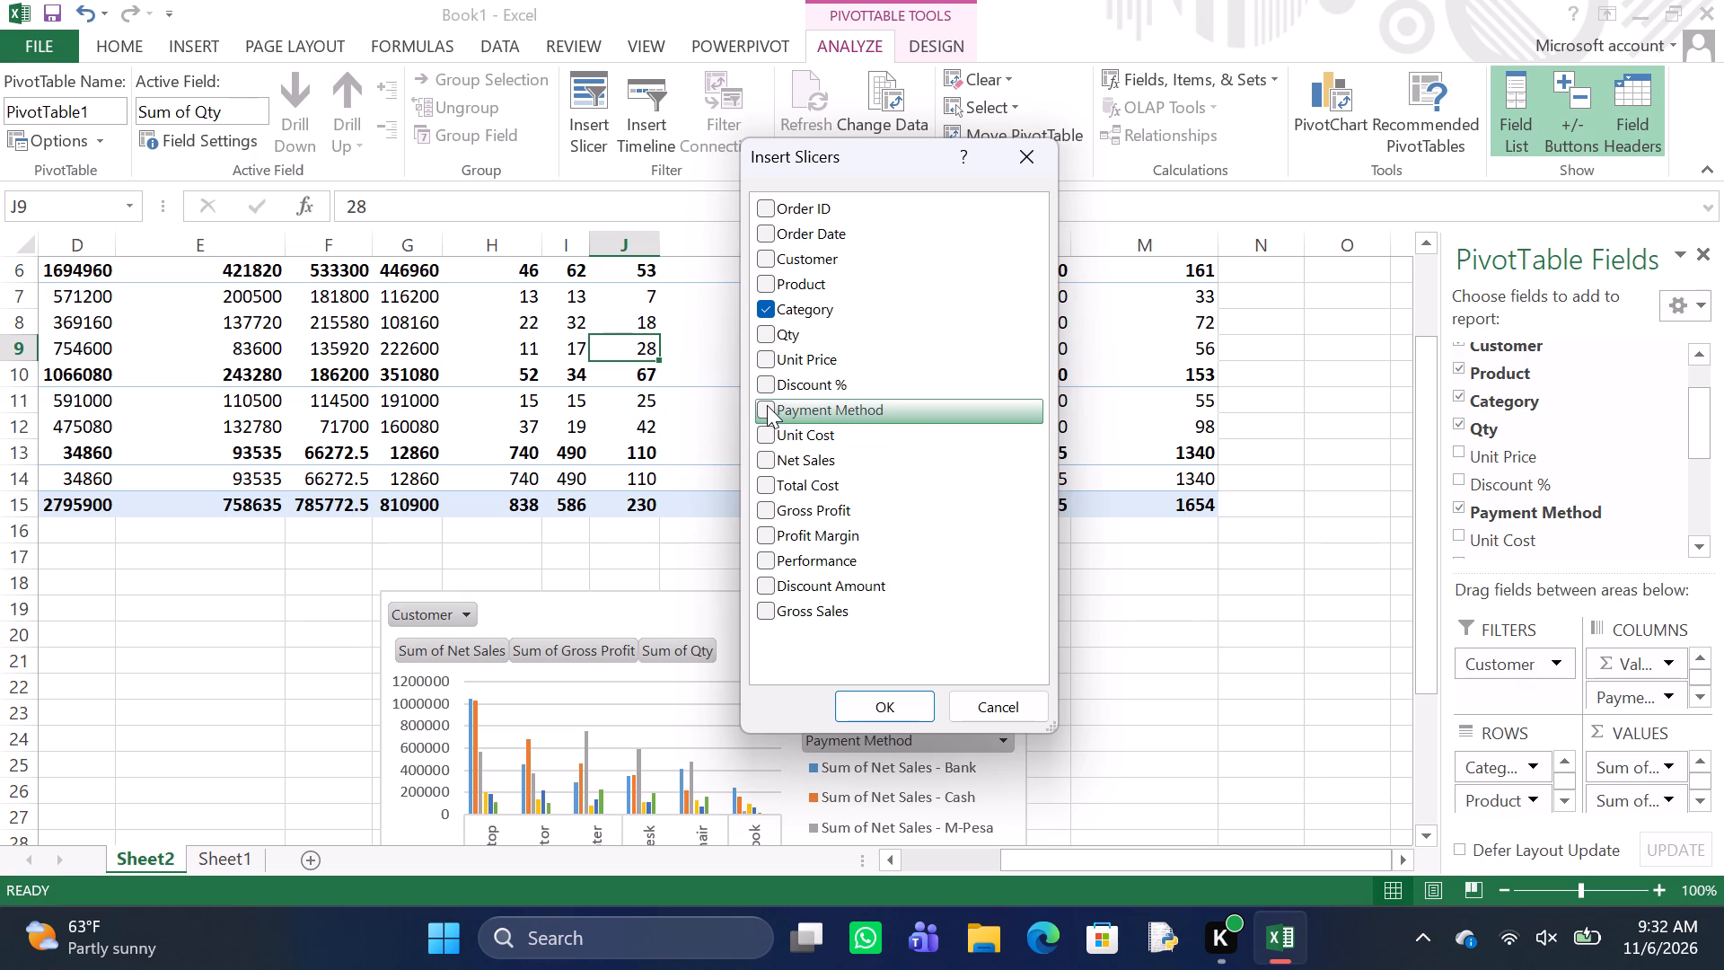
click(767, 405)
click(763, 562)
click(861, 706)
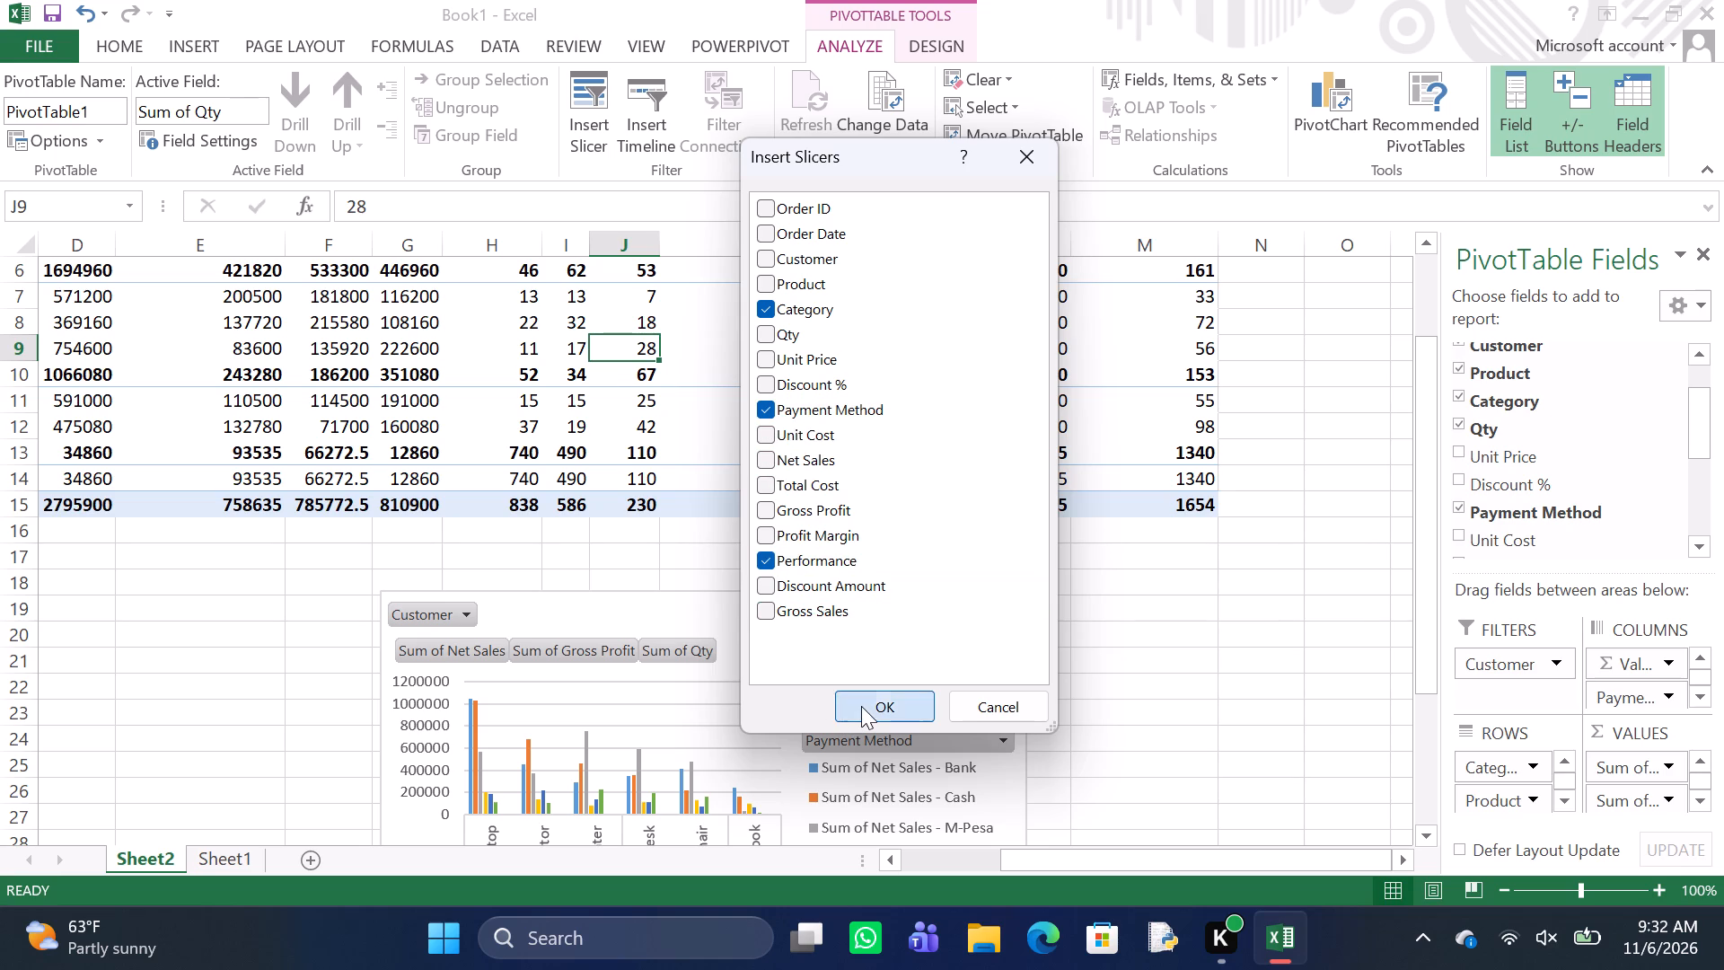
Move the PivotChart directly beneath the PivotTable's grand total row, with its left edge at column D.
scroll(849, 675, down, 1)
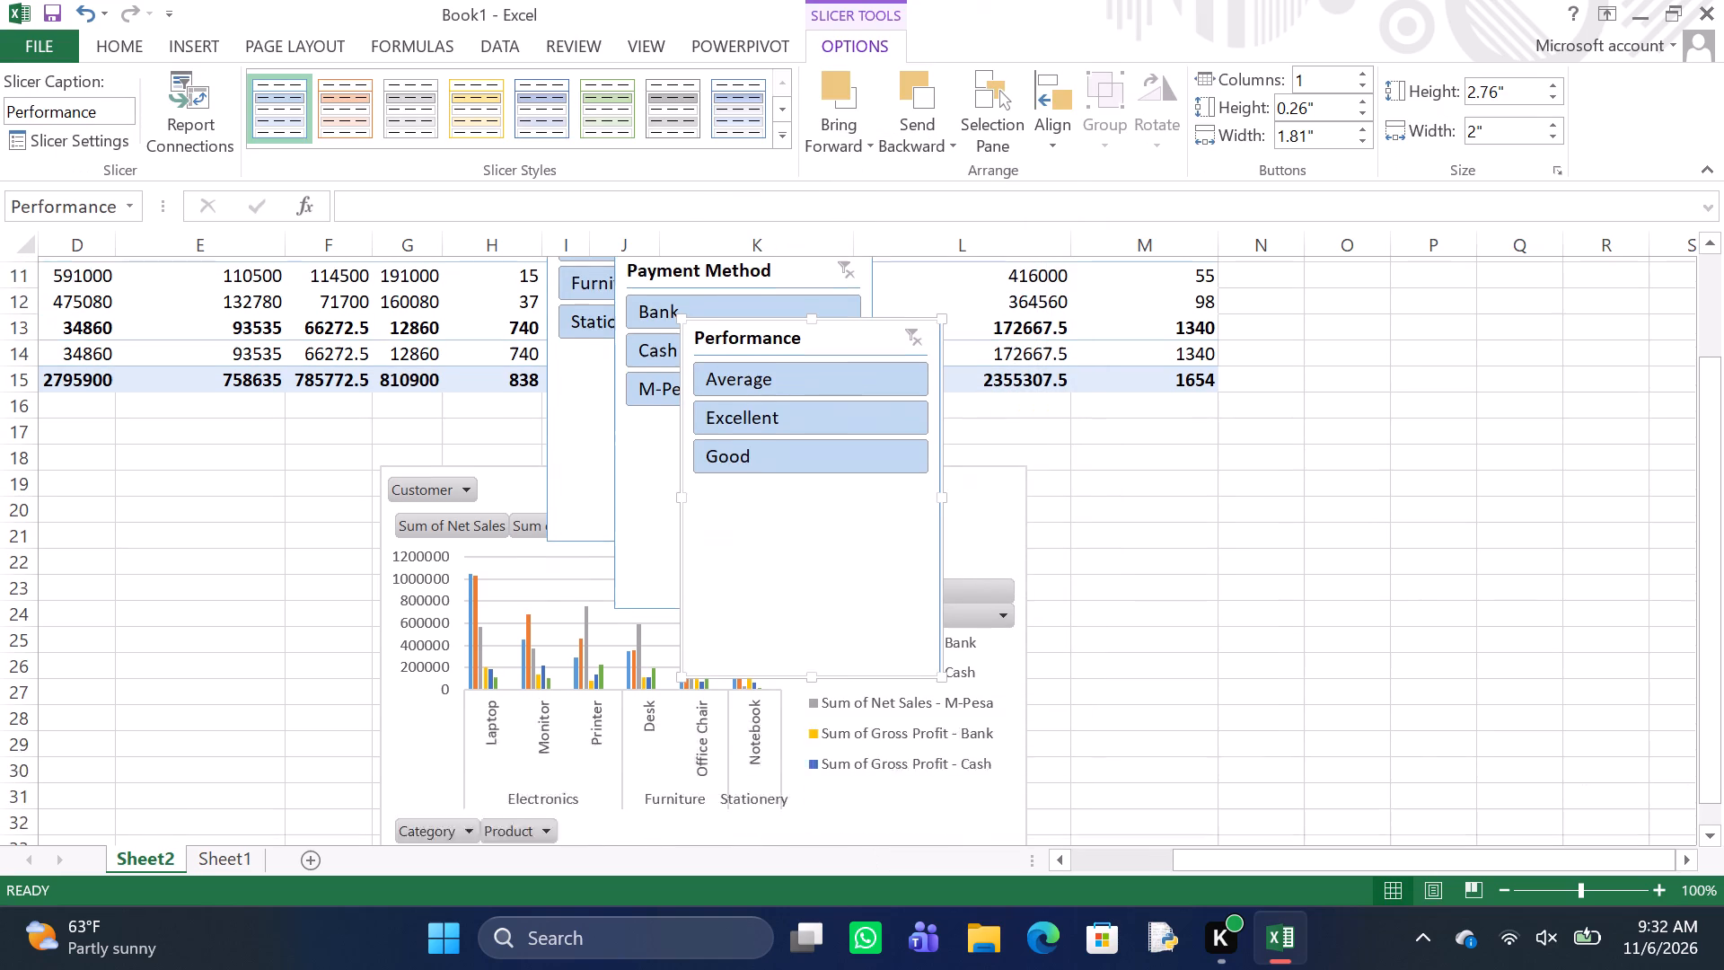
scroll(849, 675, down, 1)
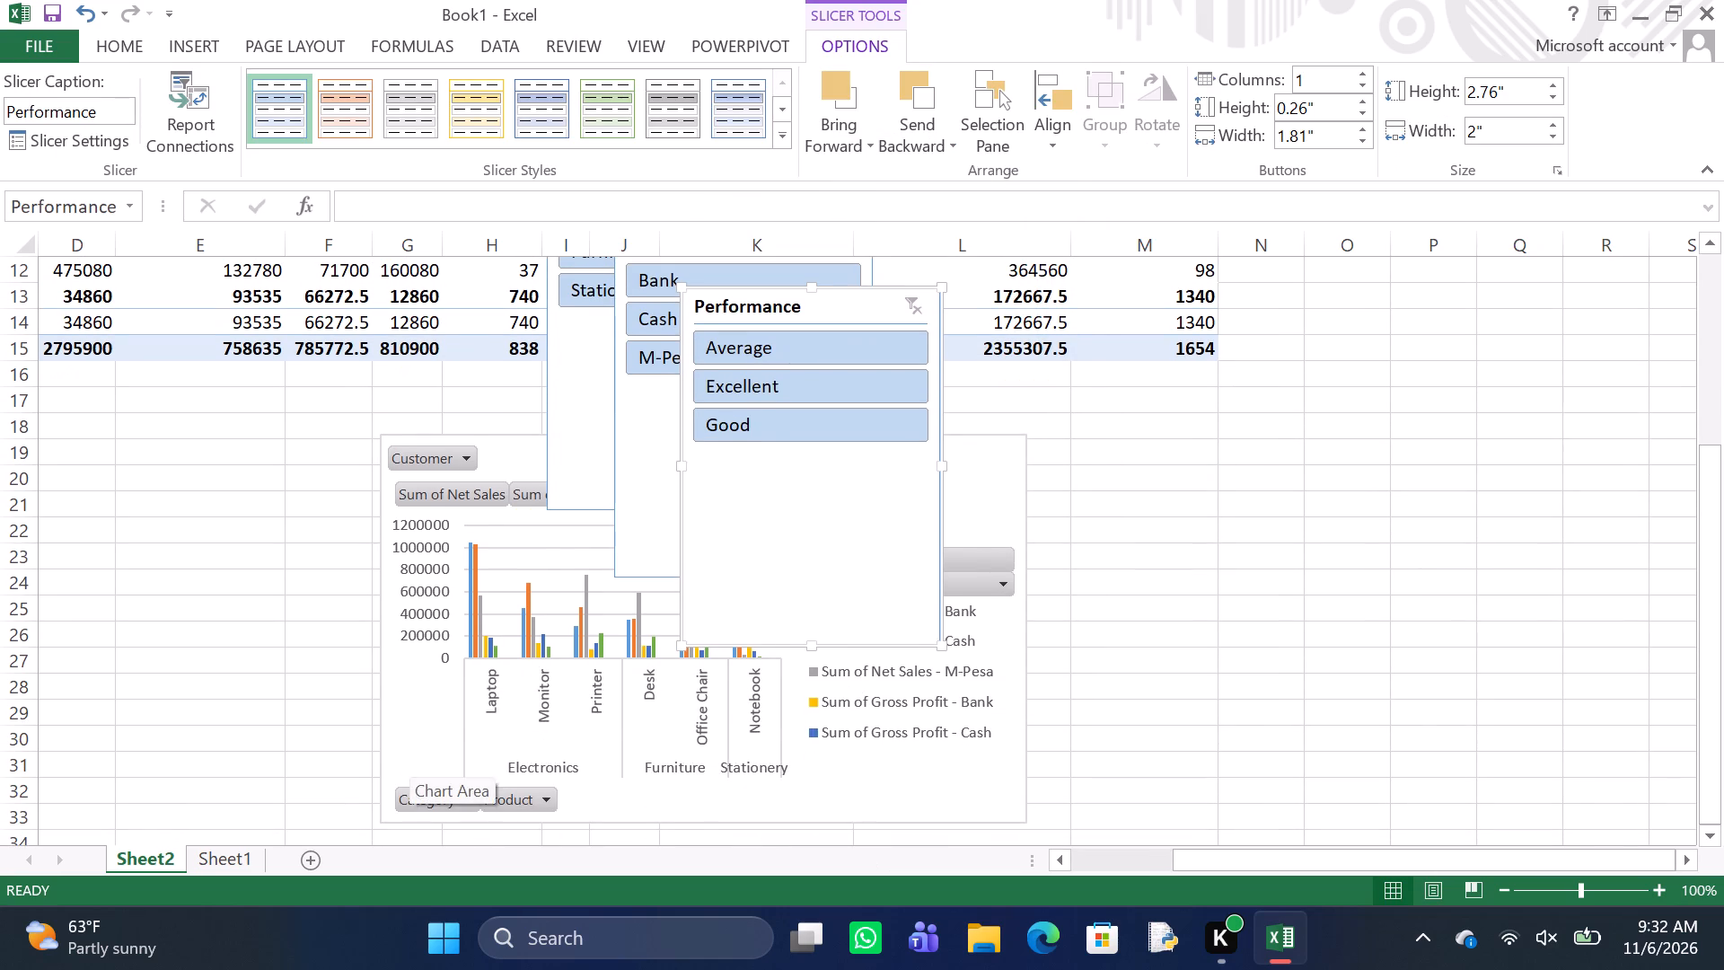
drag(413, 742, 70, 675)
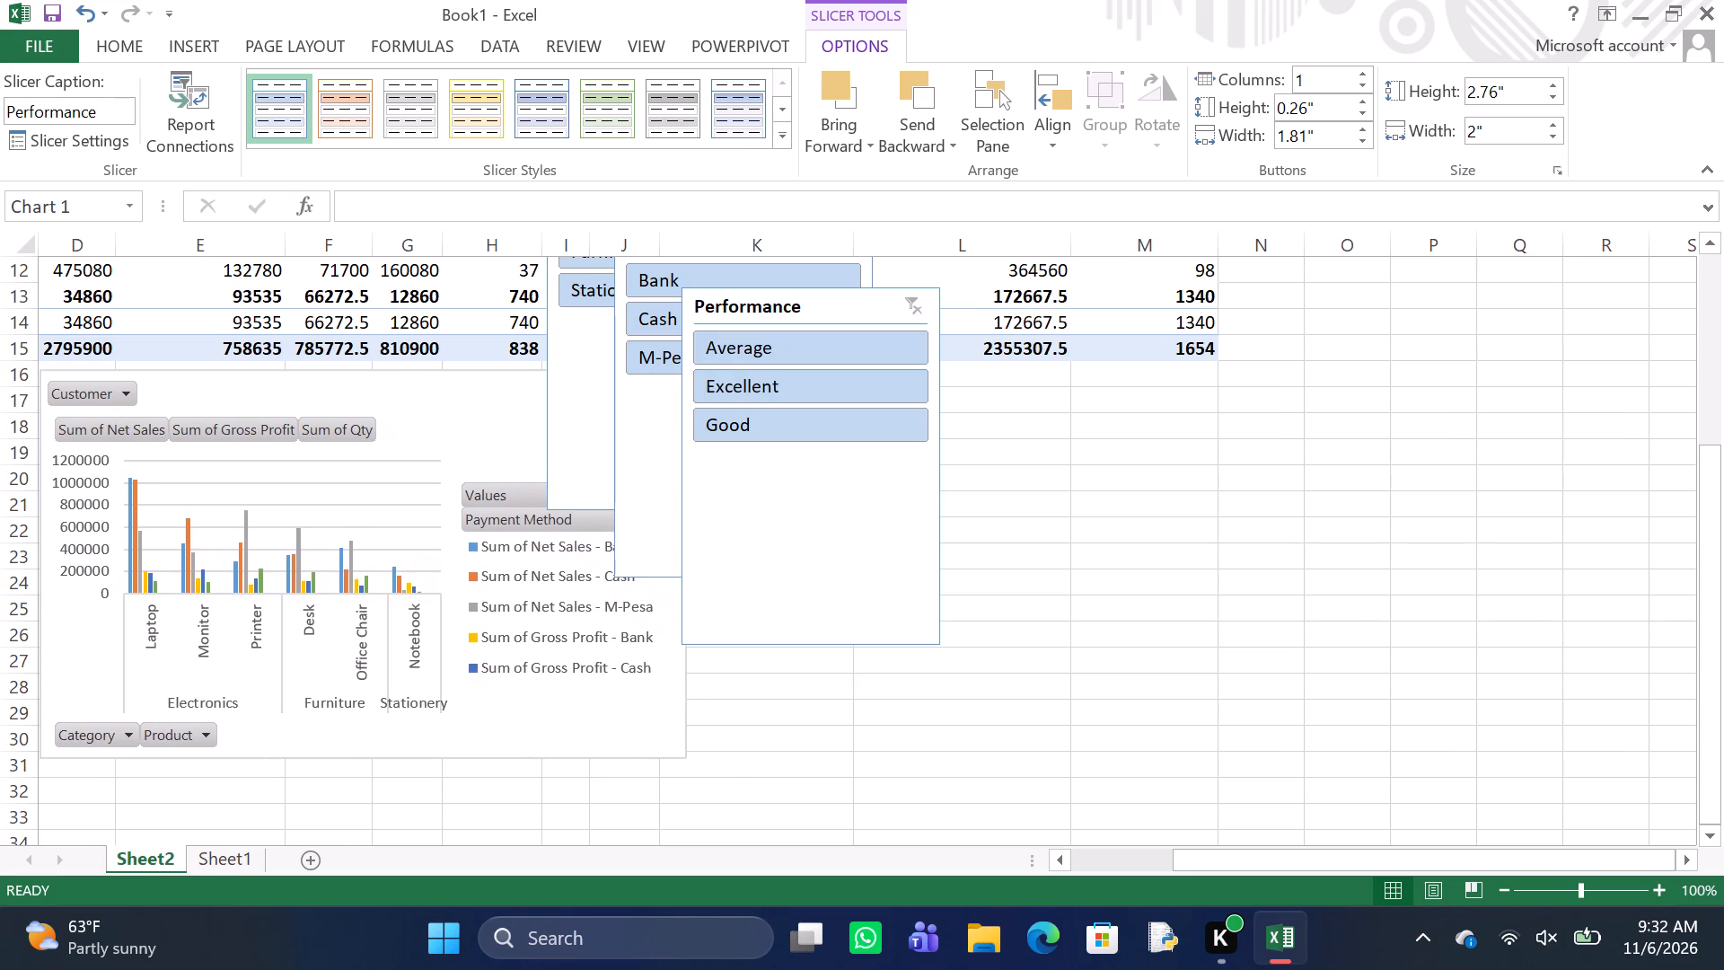
drag(70, 675, 69, 682)
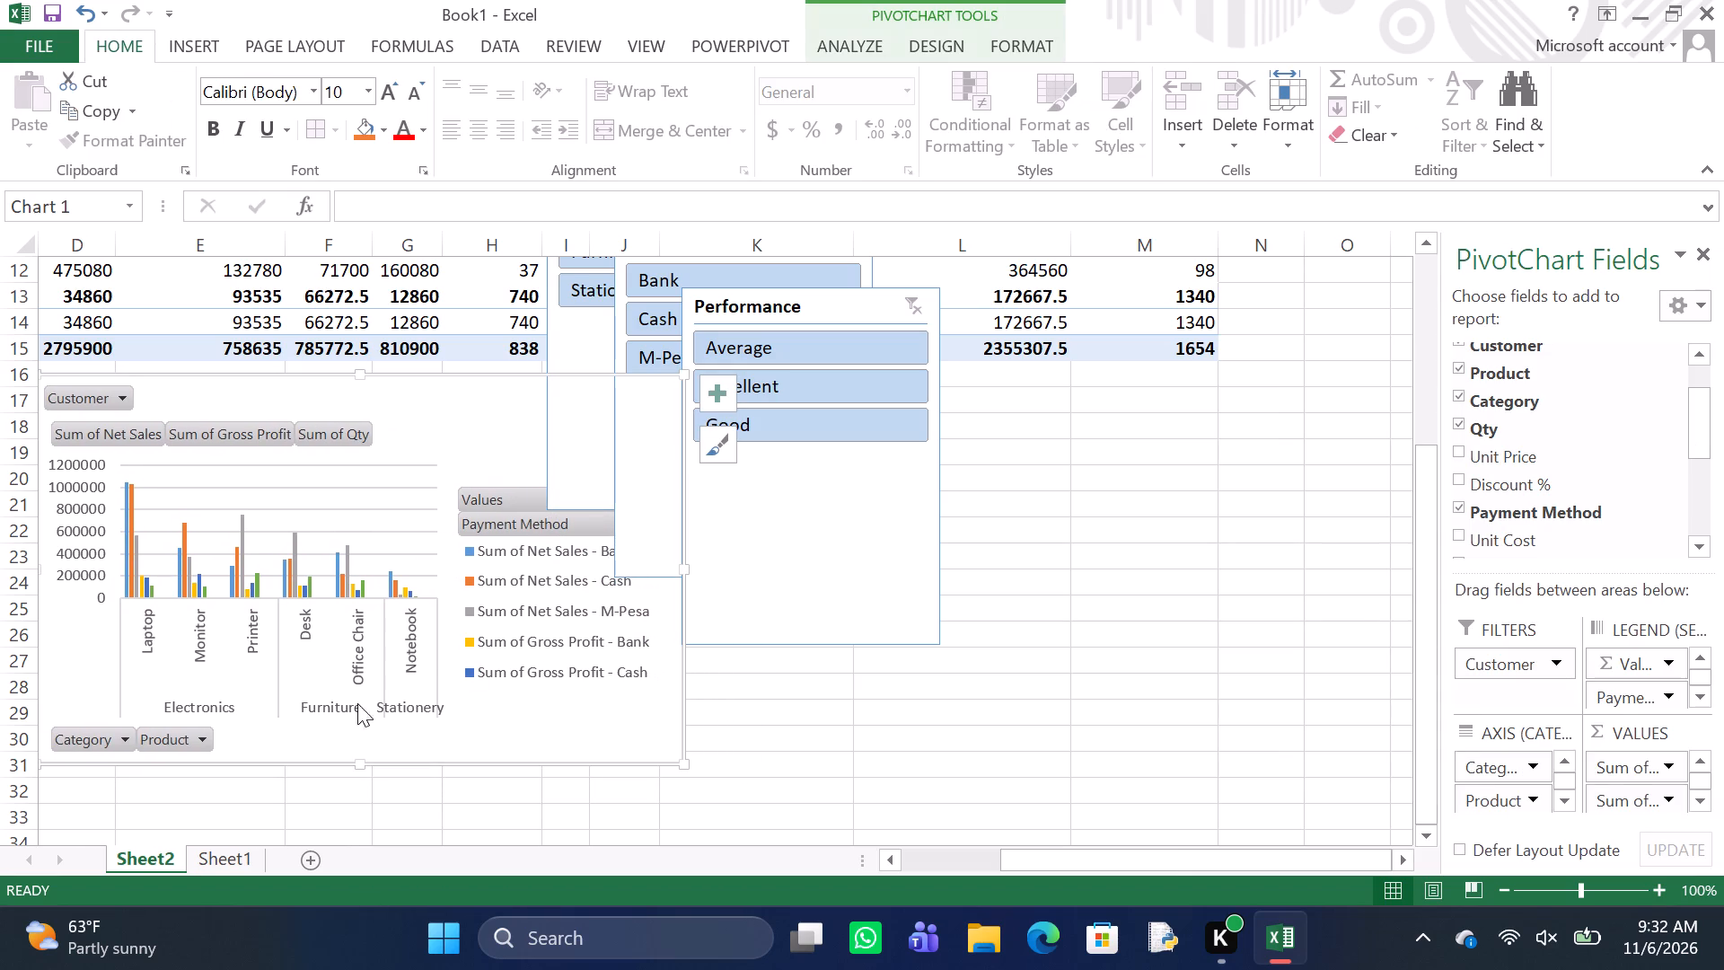
Arrange the slicers side by side next to the PivotChart in the order Category, Performance, Payment Method, without overlaps.
click(721, 569)
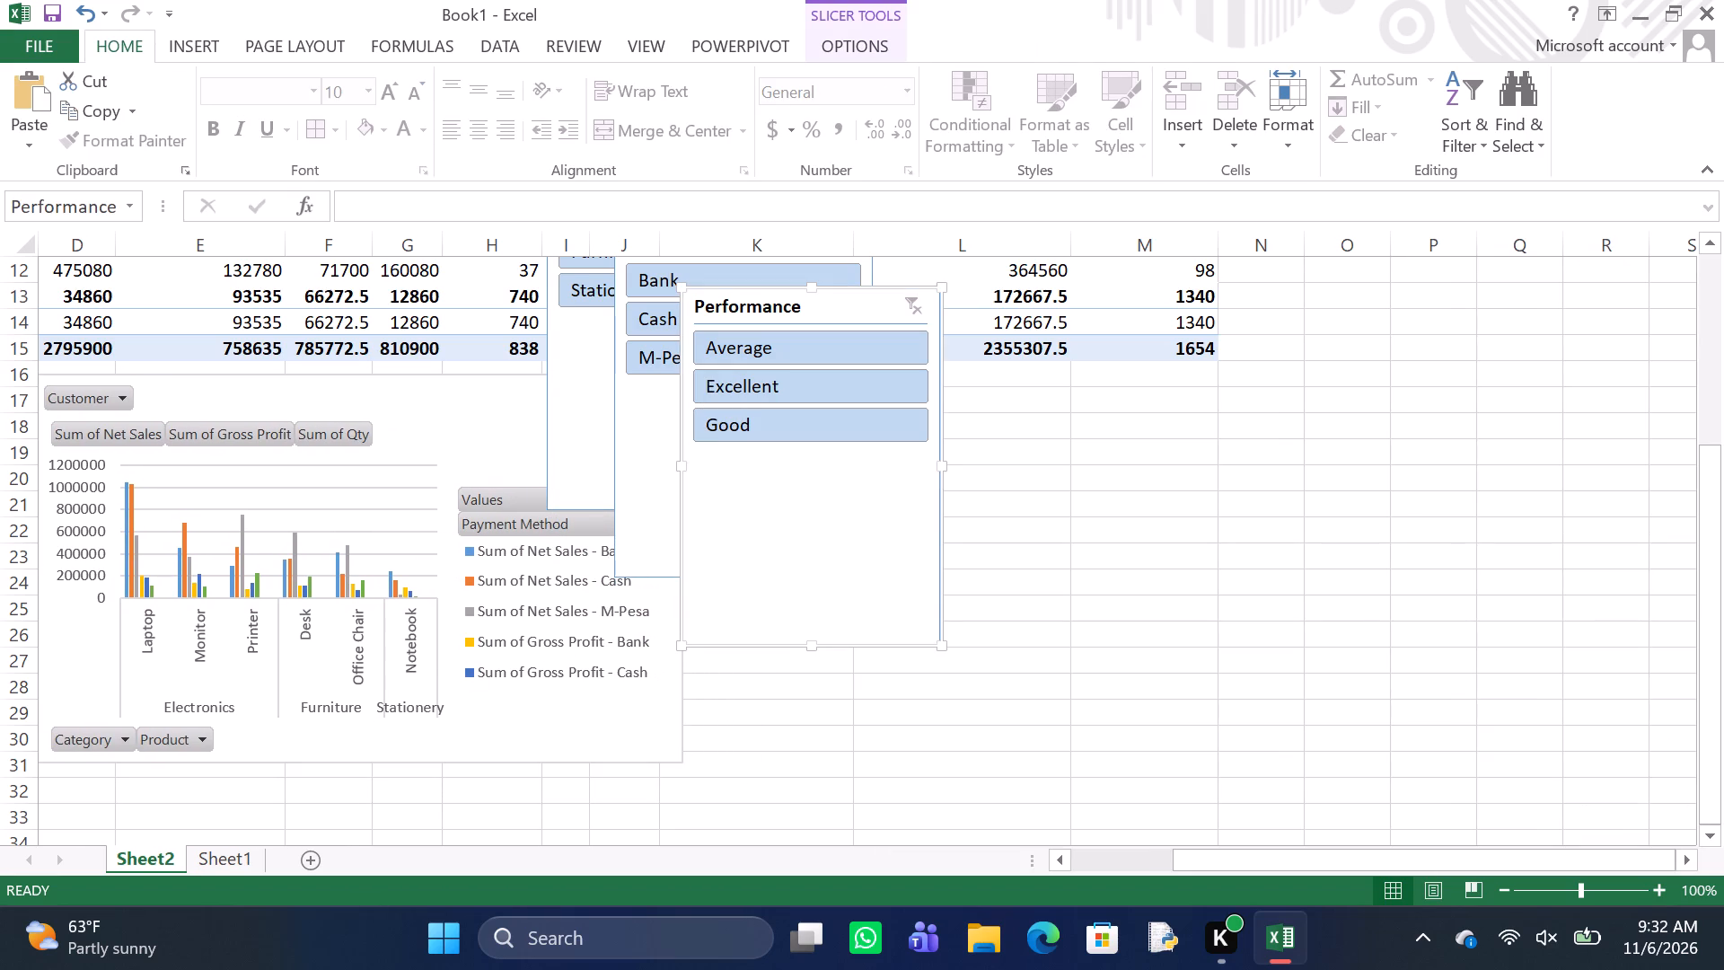
drag(858, 586, 1121, 666)
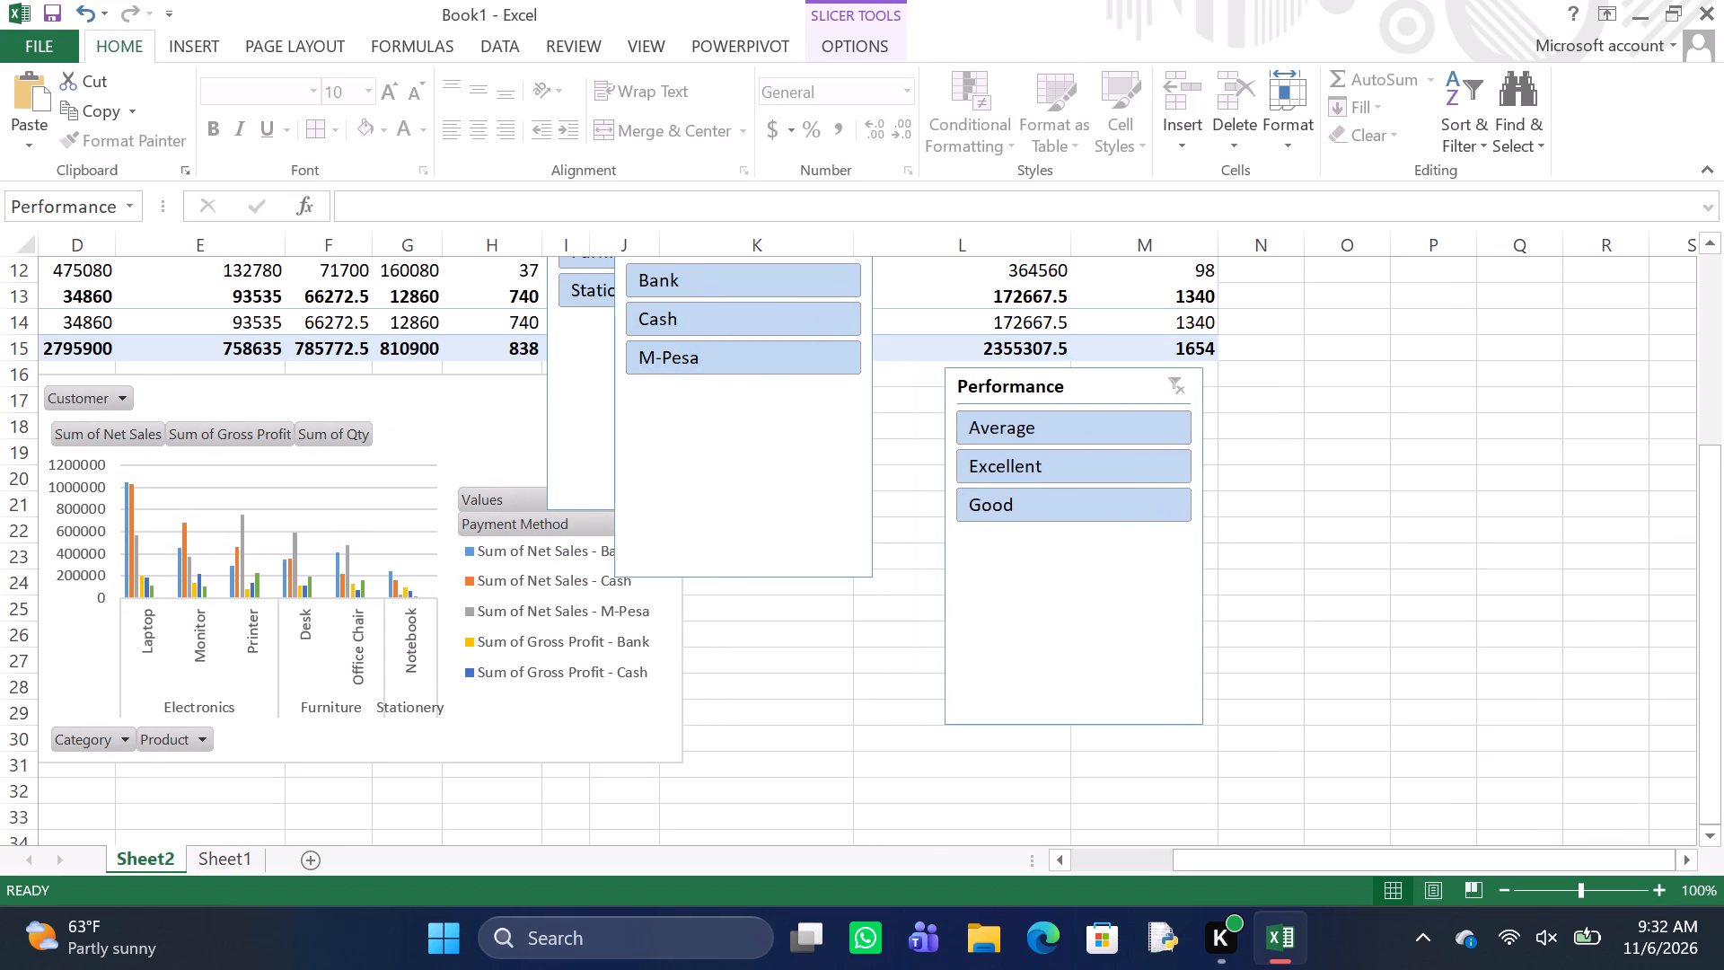
drag(1121, 666, 1201, 684)
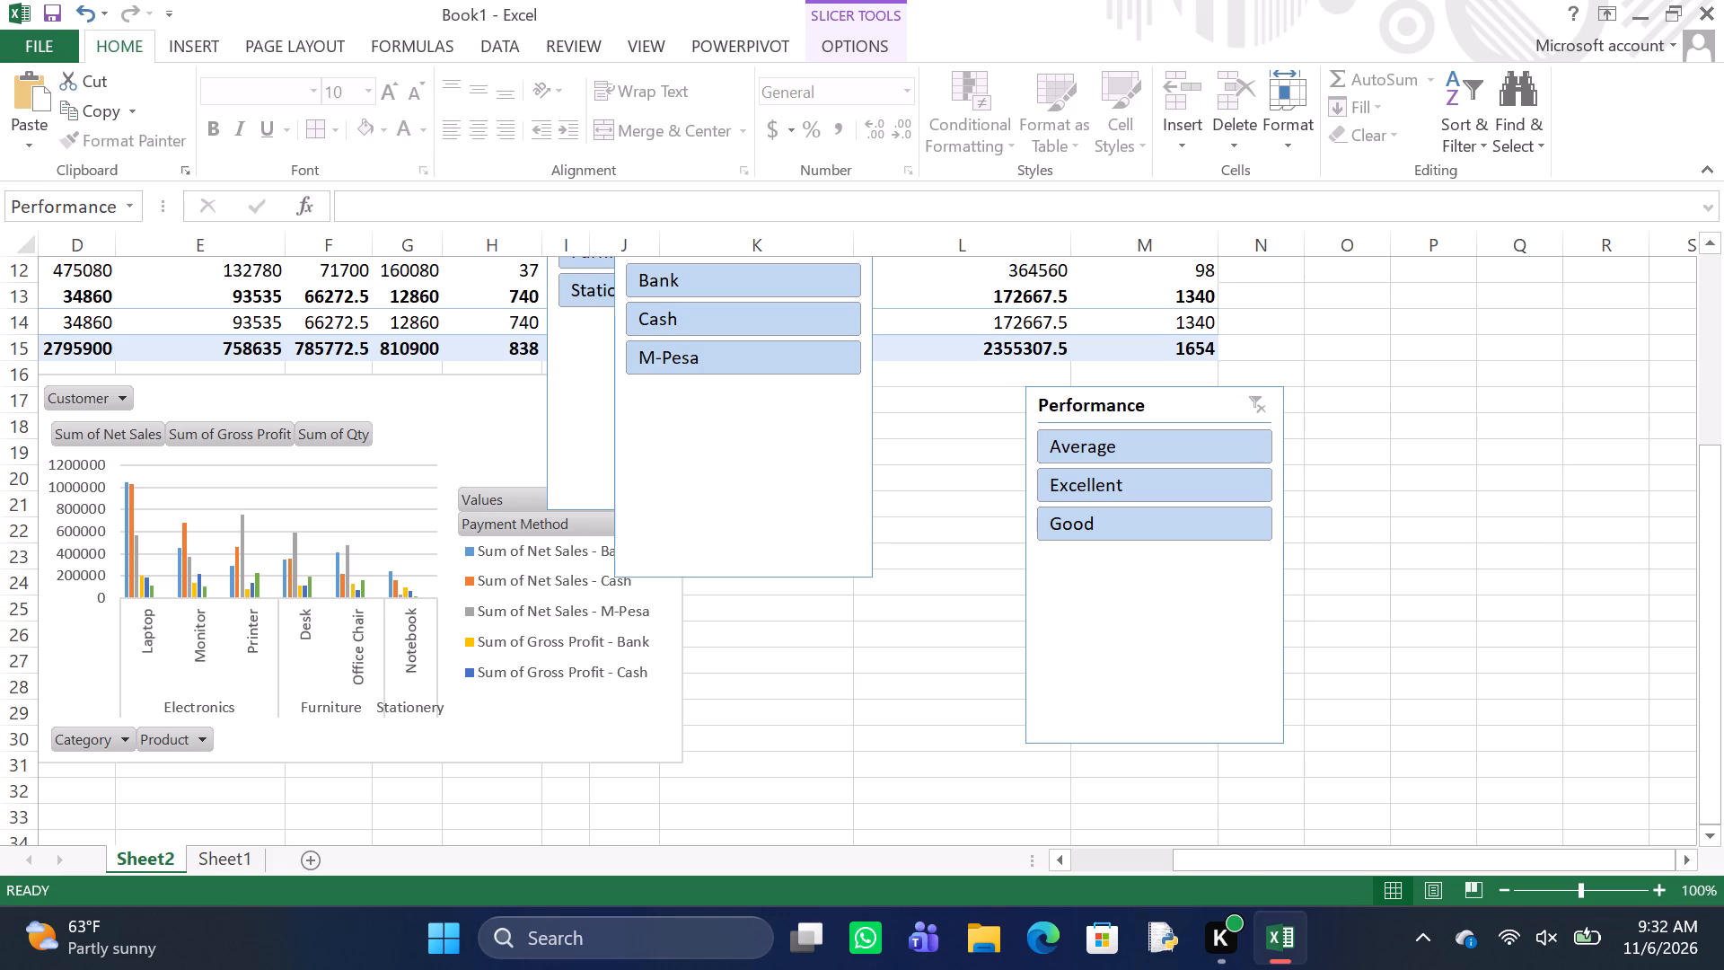
drag(822, 549, 944, 733)
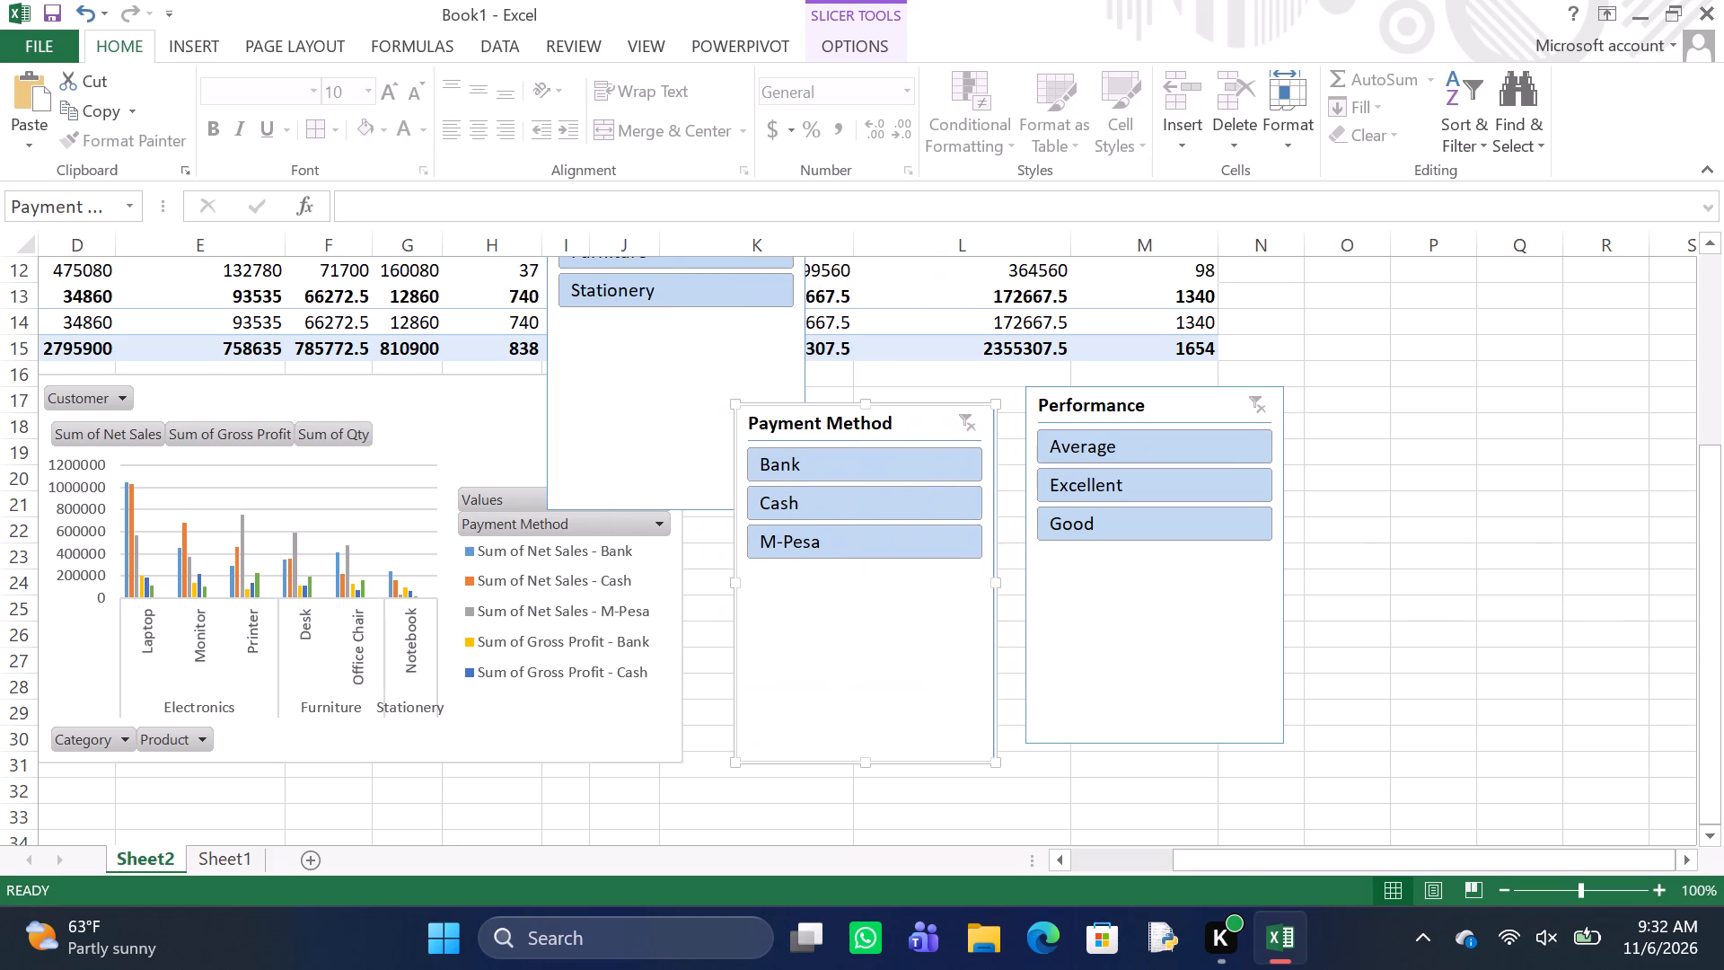
drag(963, 666, 1520, 639)
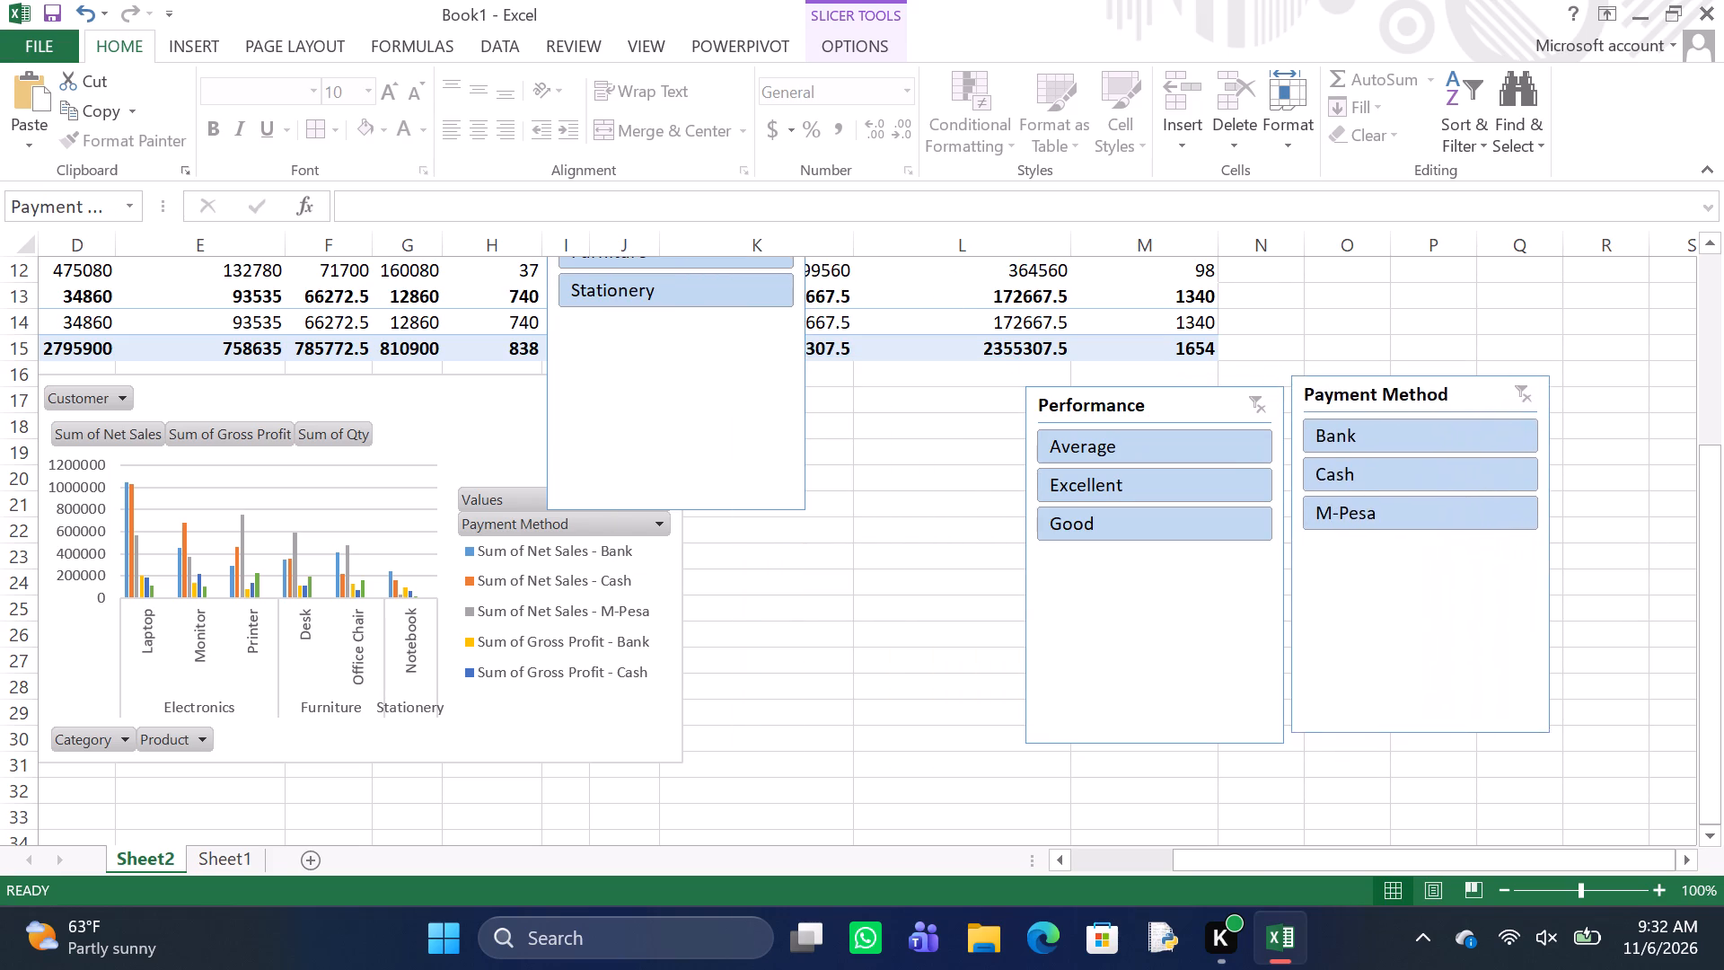
drag(1520, 639, 1521, 649)
drag(708, 423, 866, 646)
drag(1076, 628, 1051, 631)
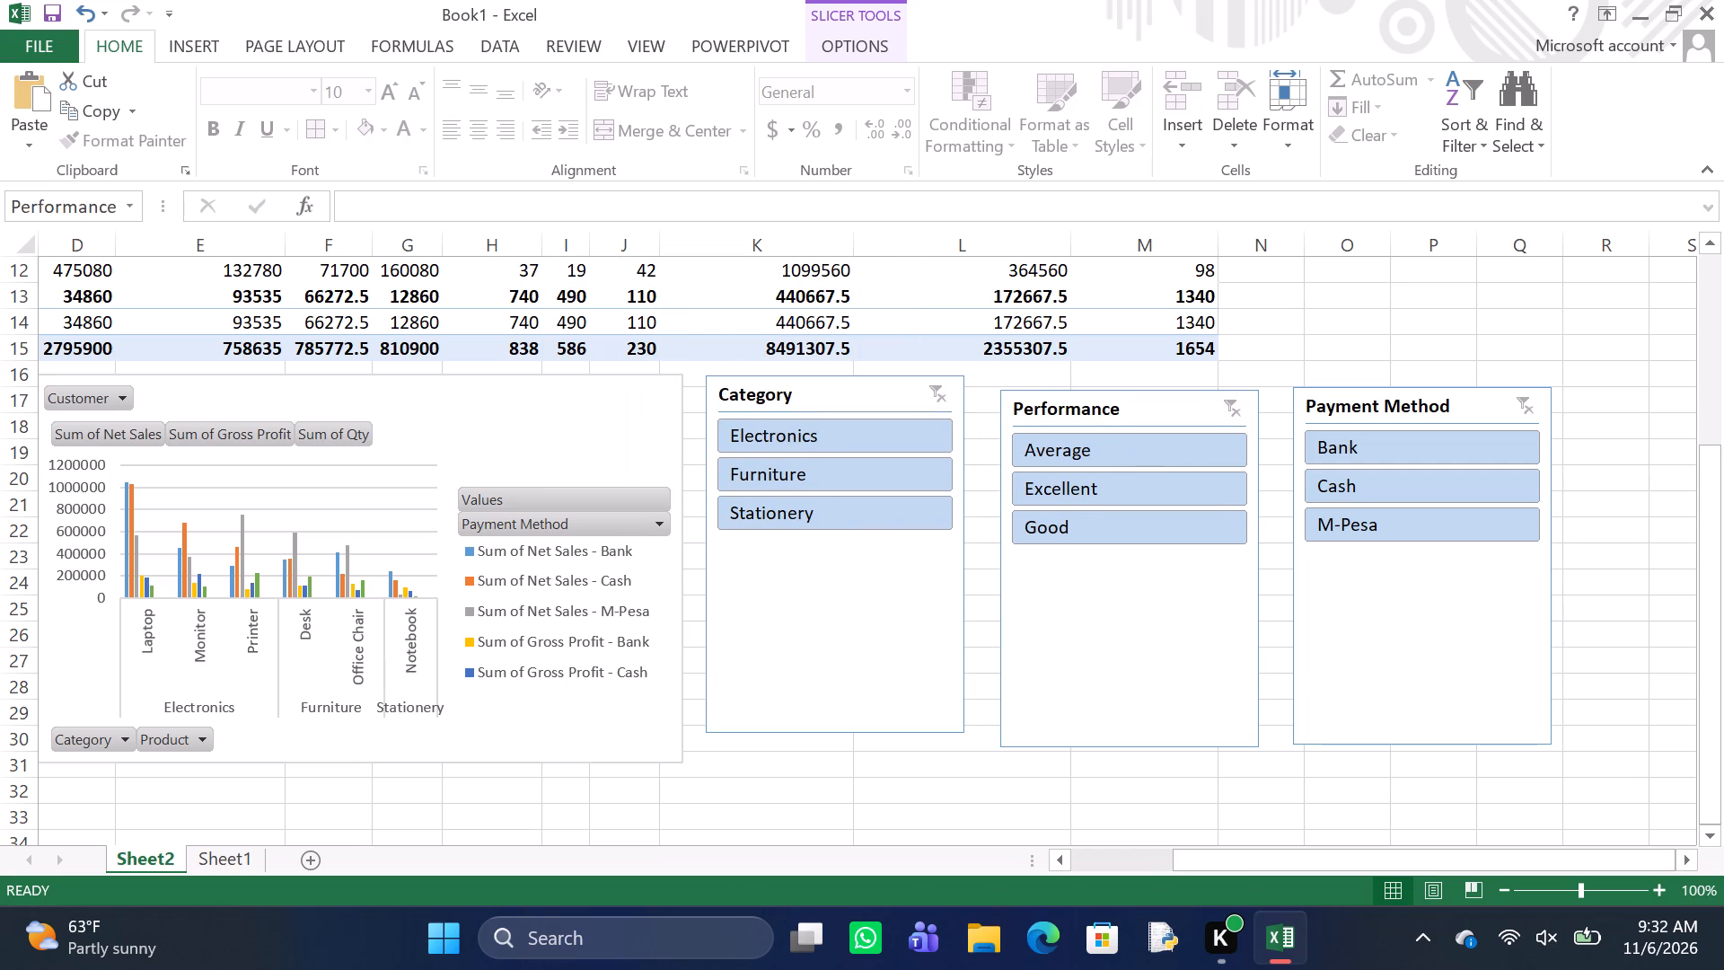
drag(1051, 631, 1054, 630)
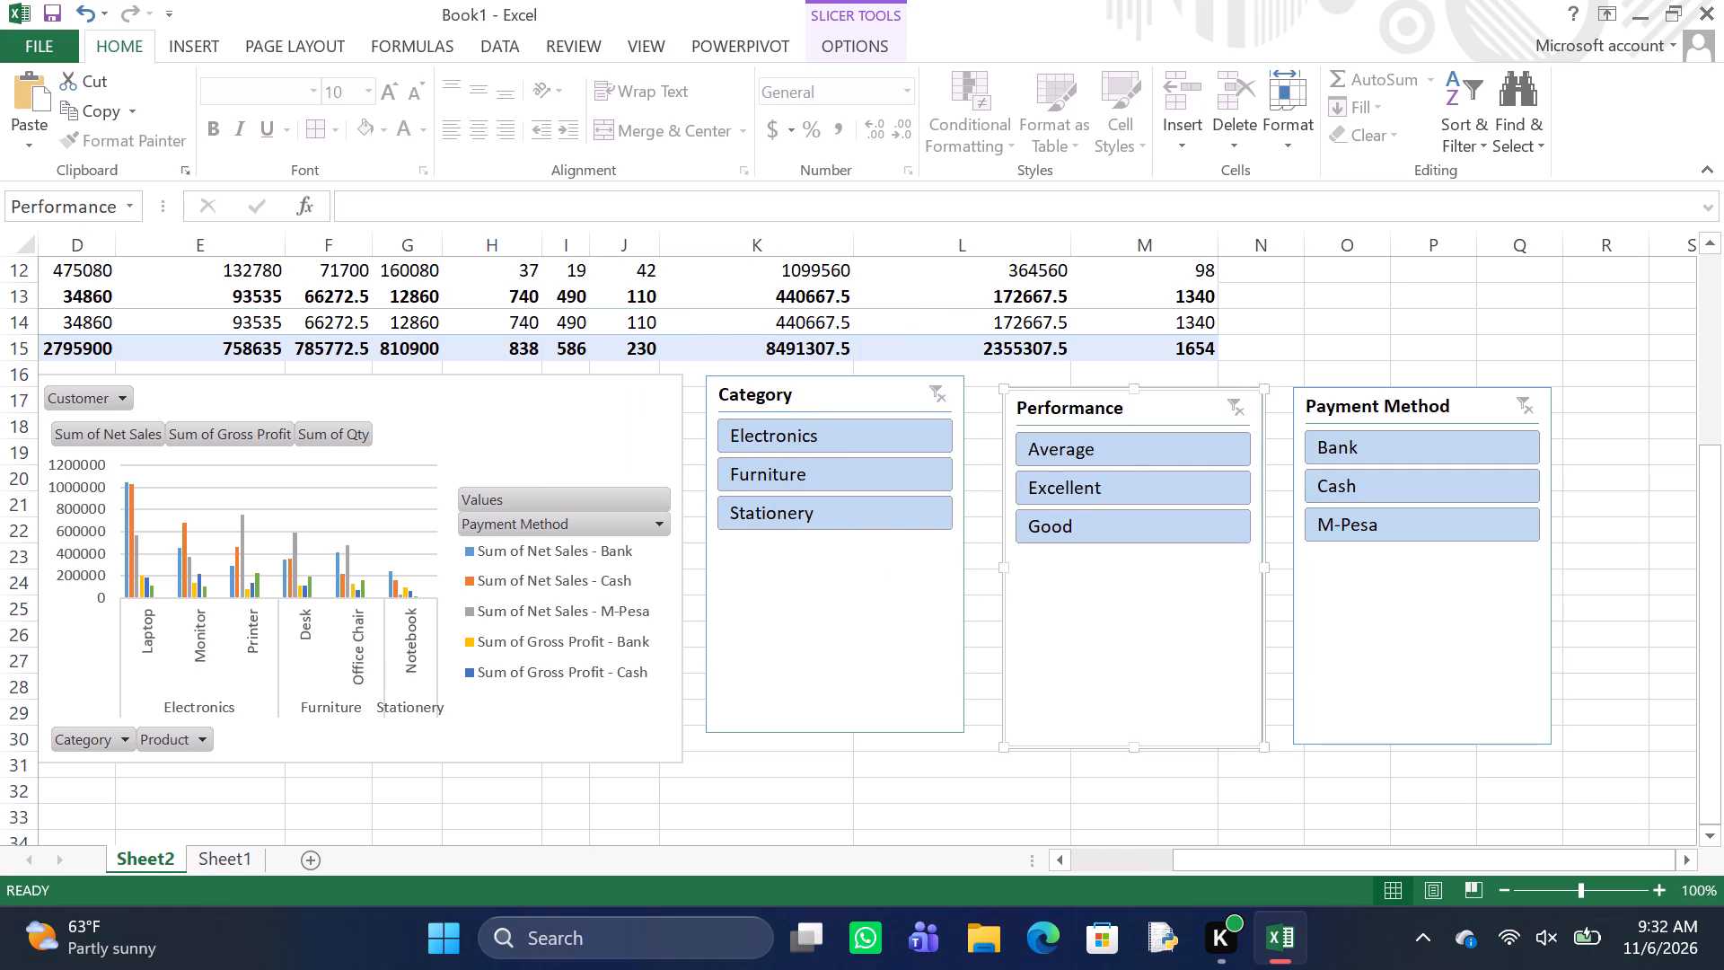
Filter the PivotTable and chart with the slicers to Electronics category, Average performance and Bank payment method.
click(886, 446)
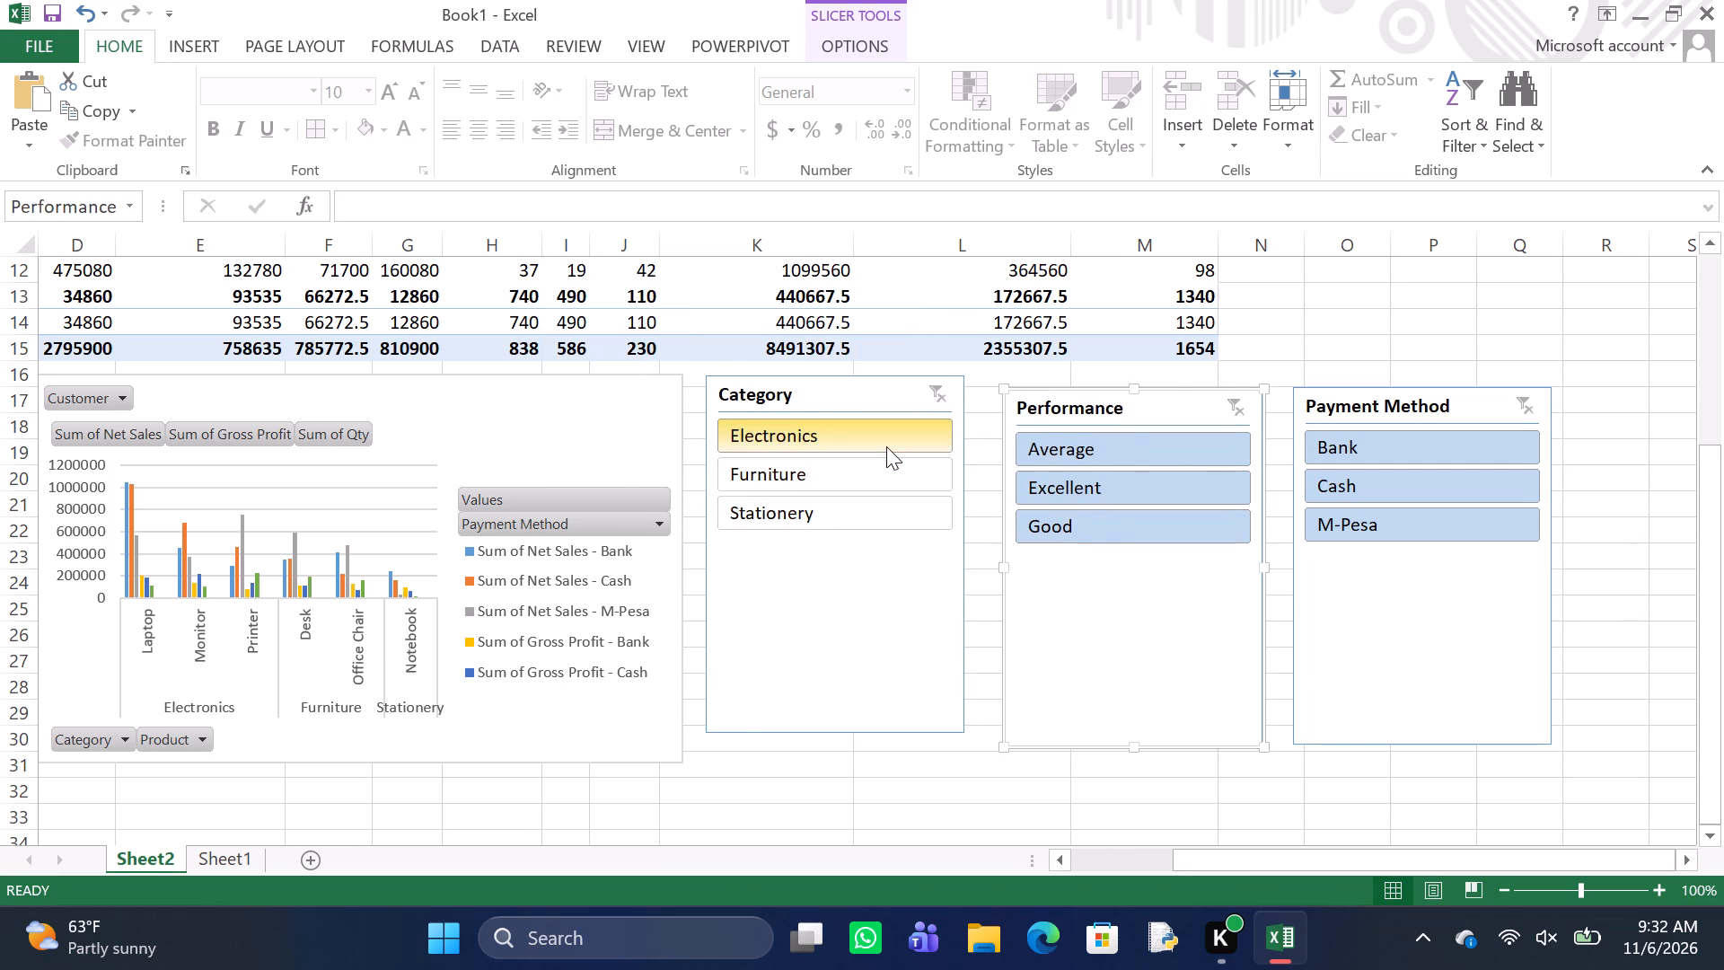
click(1088, 452)
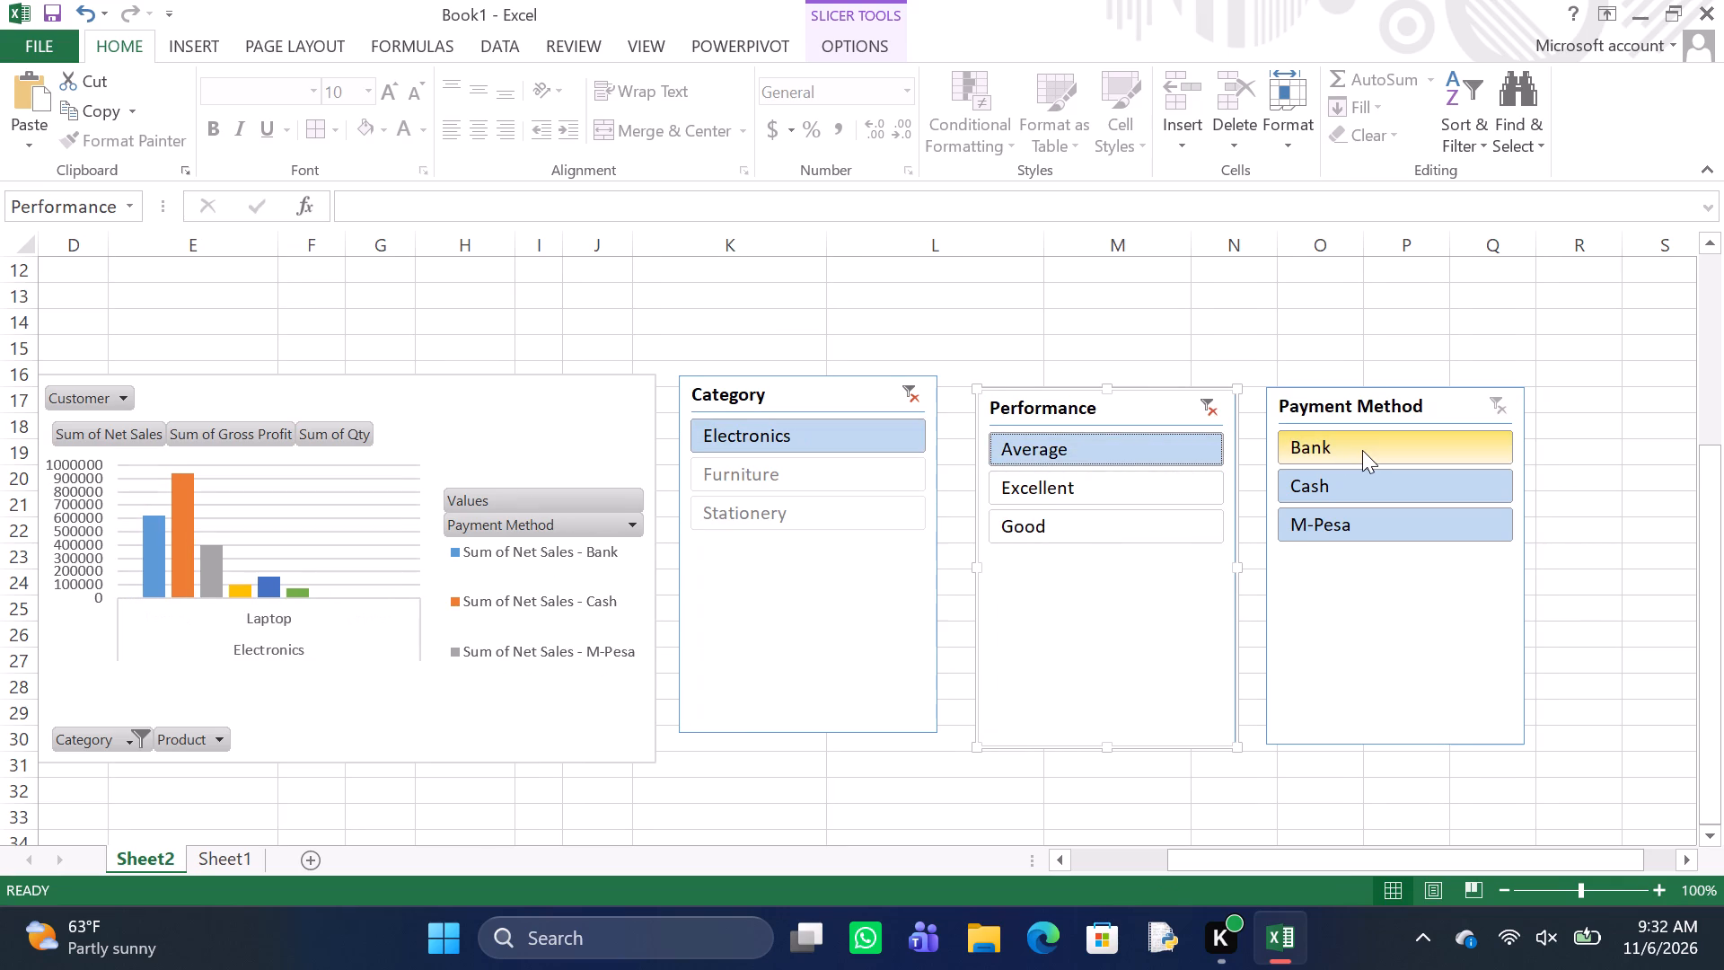
click(1362, 450)
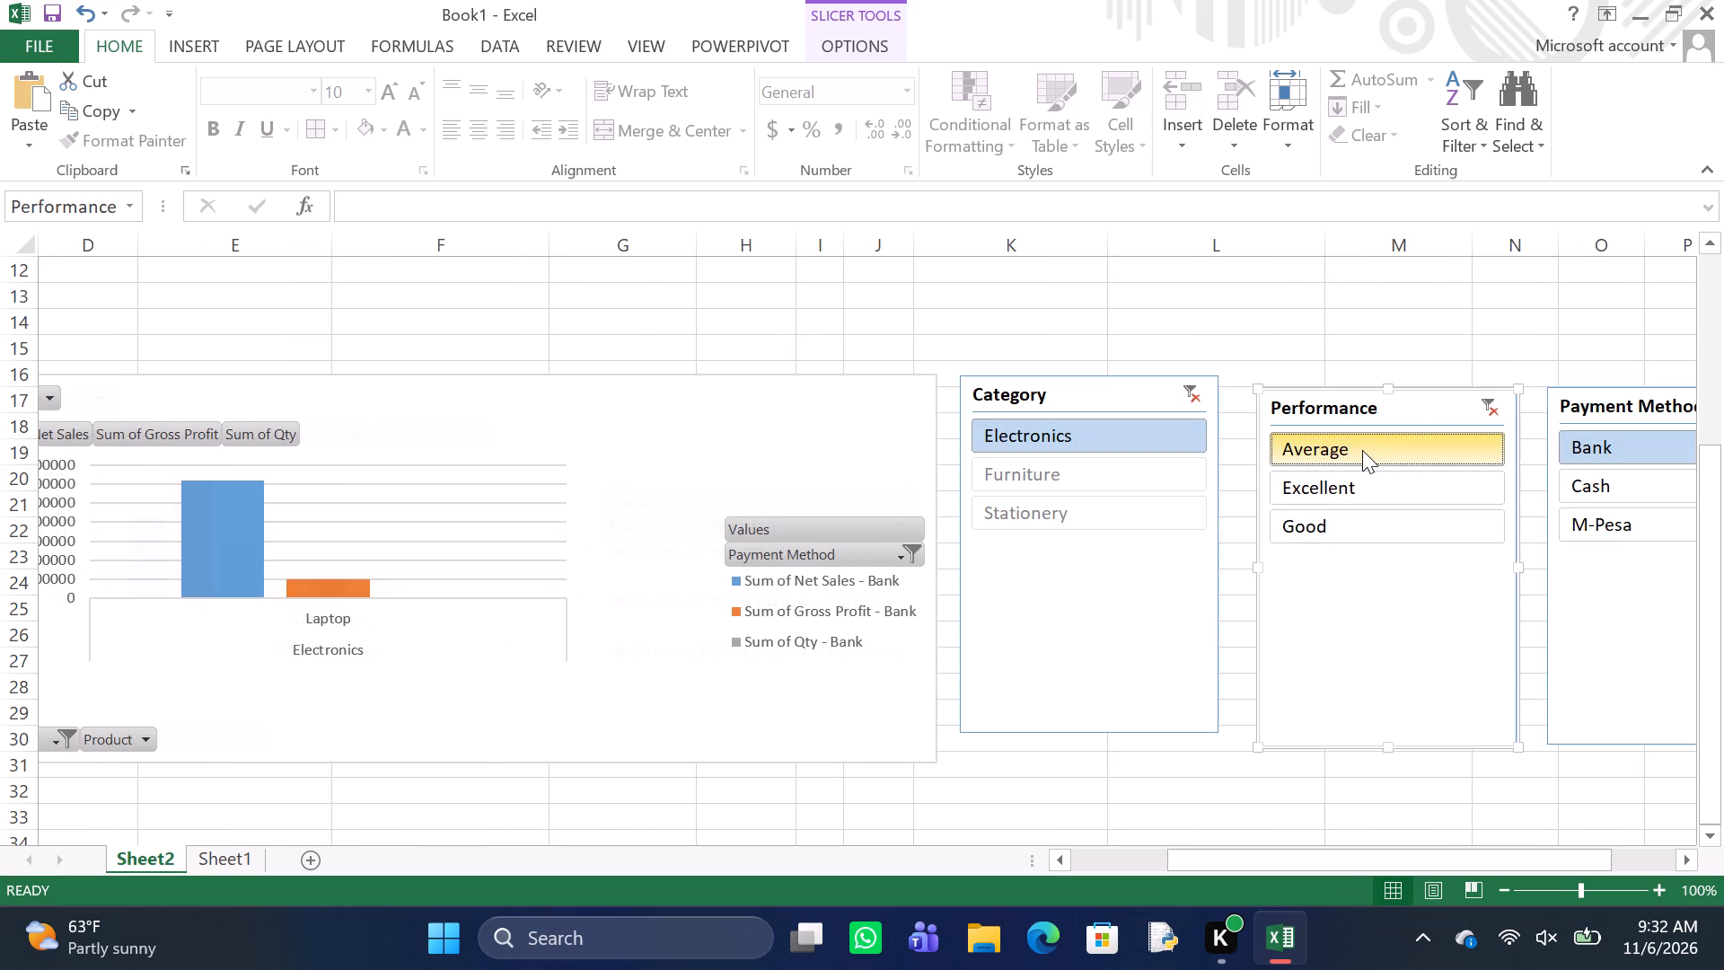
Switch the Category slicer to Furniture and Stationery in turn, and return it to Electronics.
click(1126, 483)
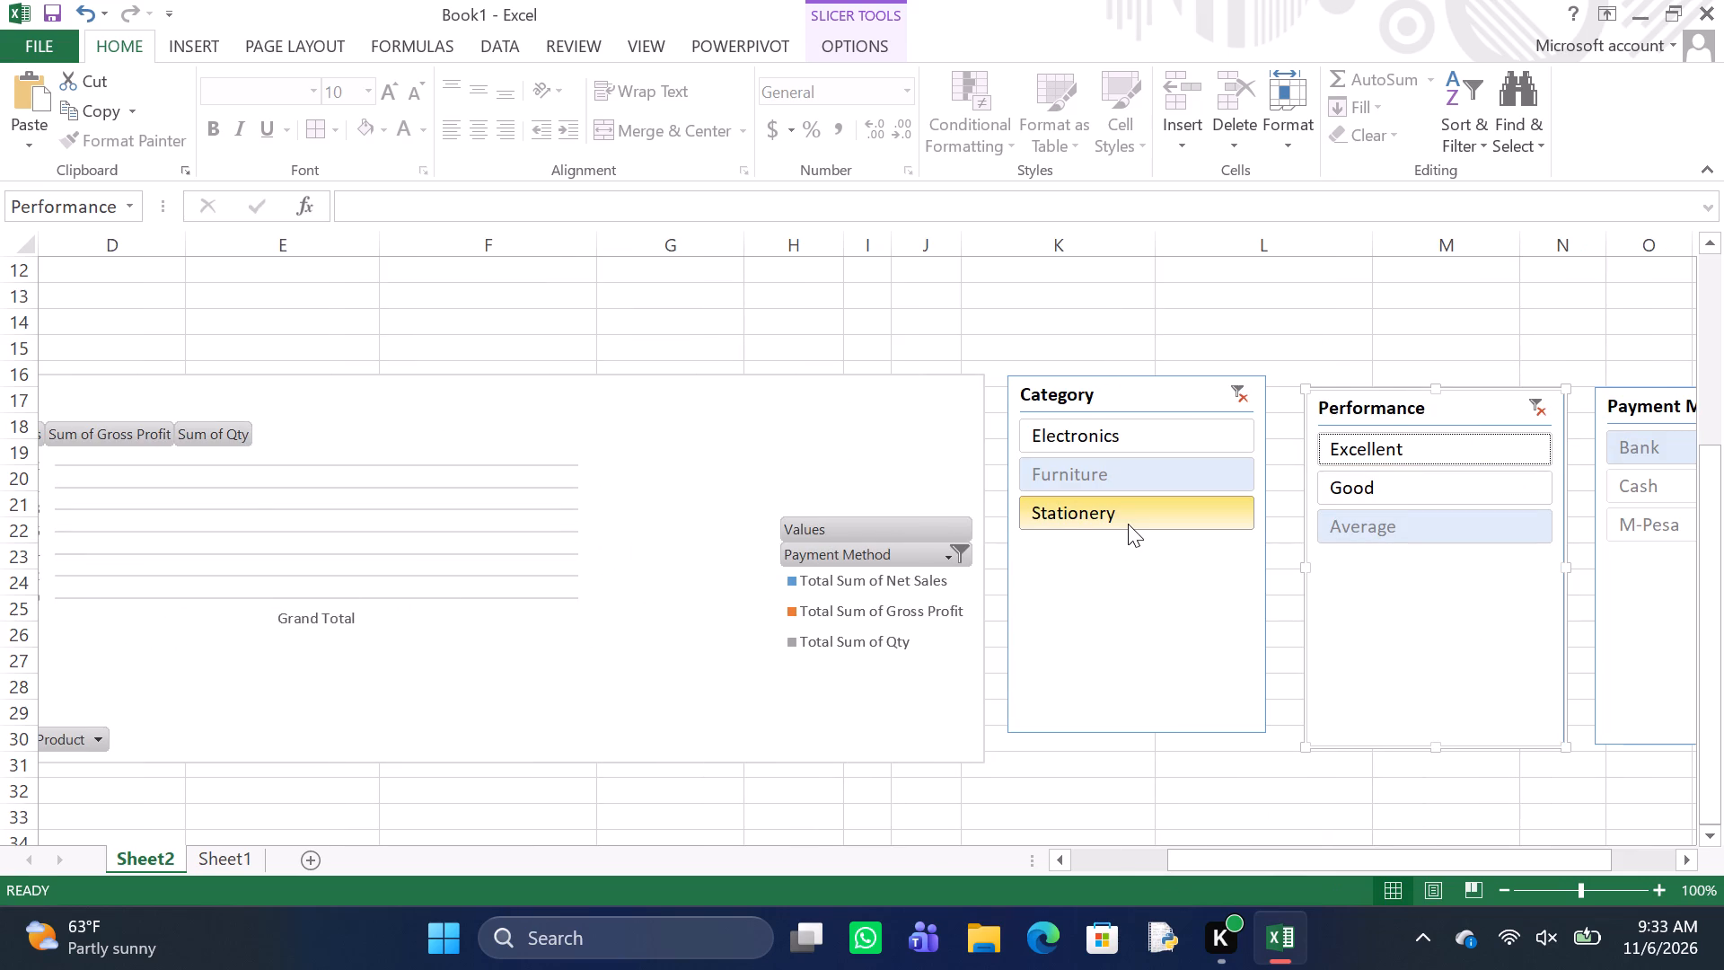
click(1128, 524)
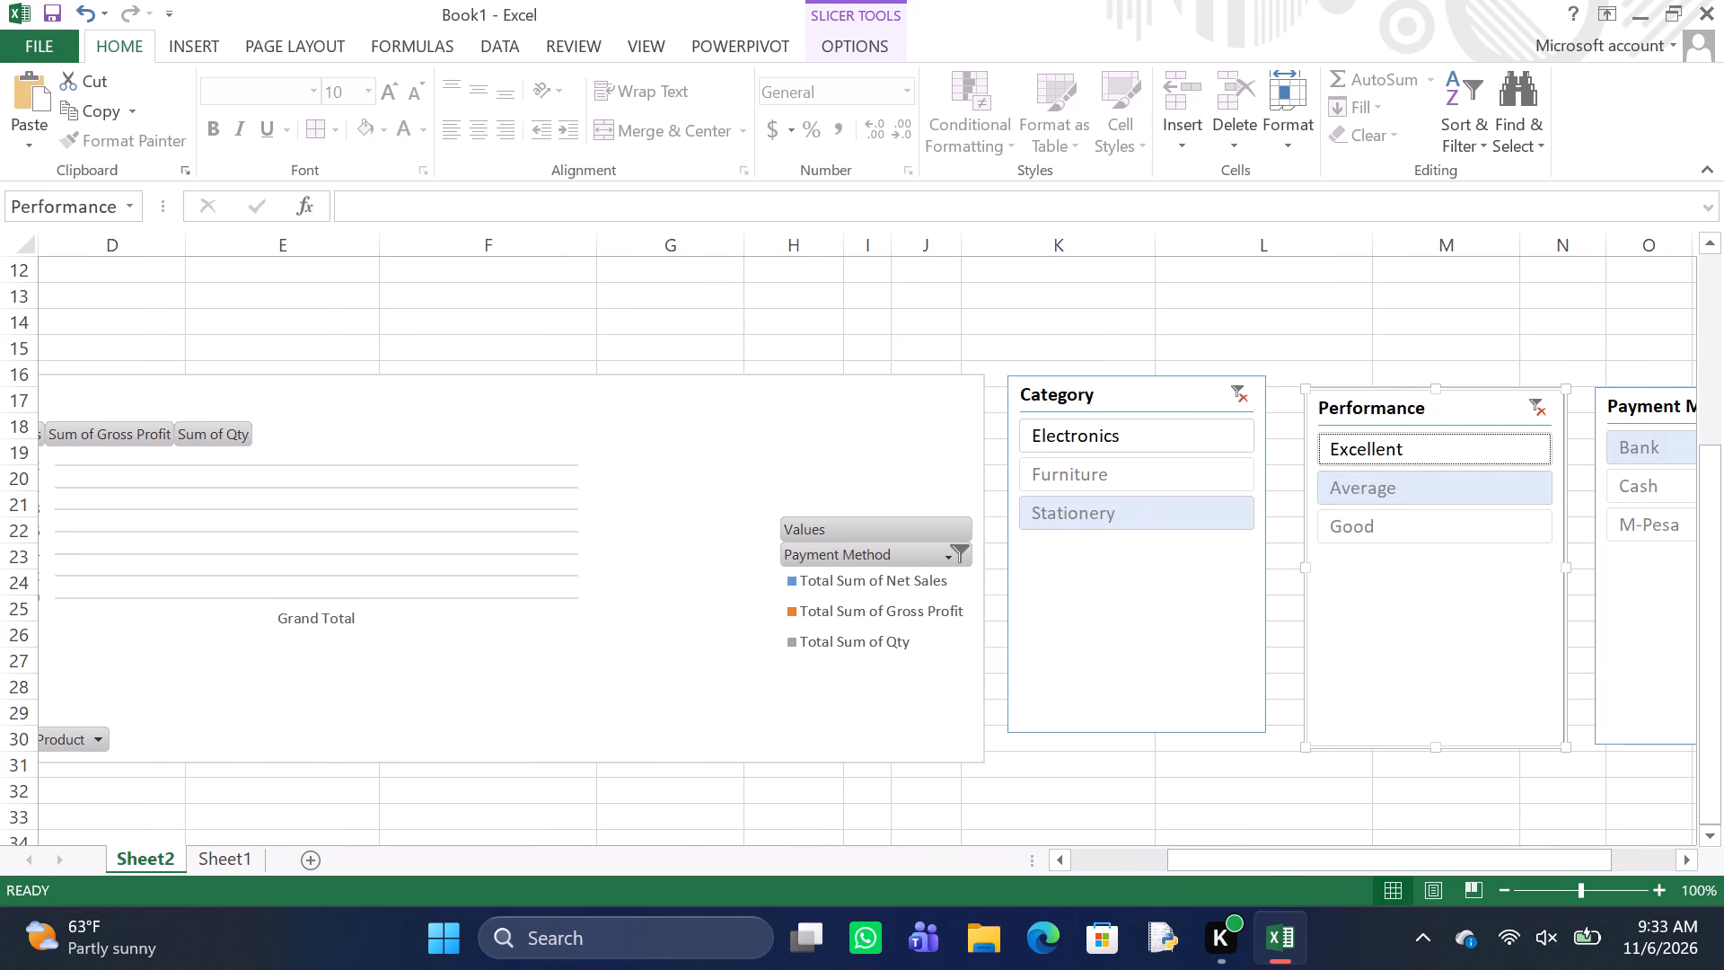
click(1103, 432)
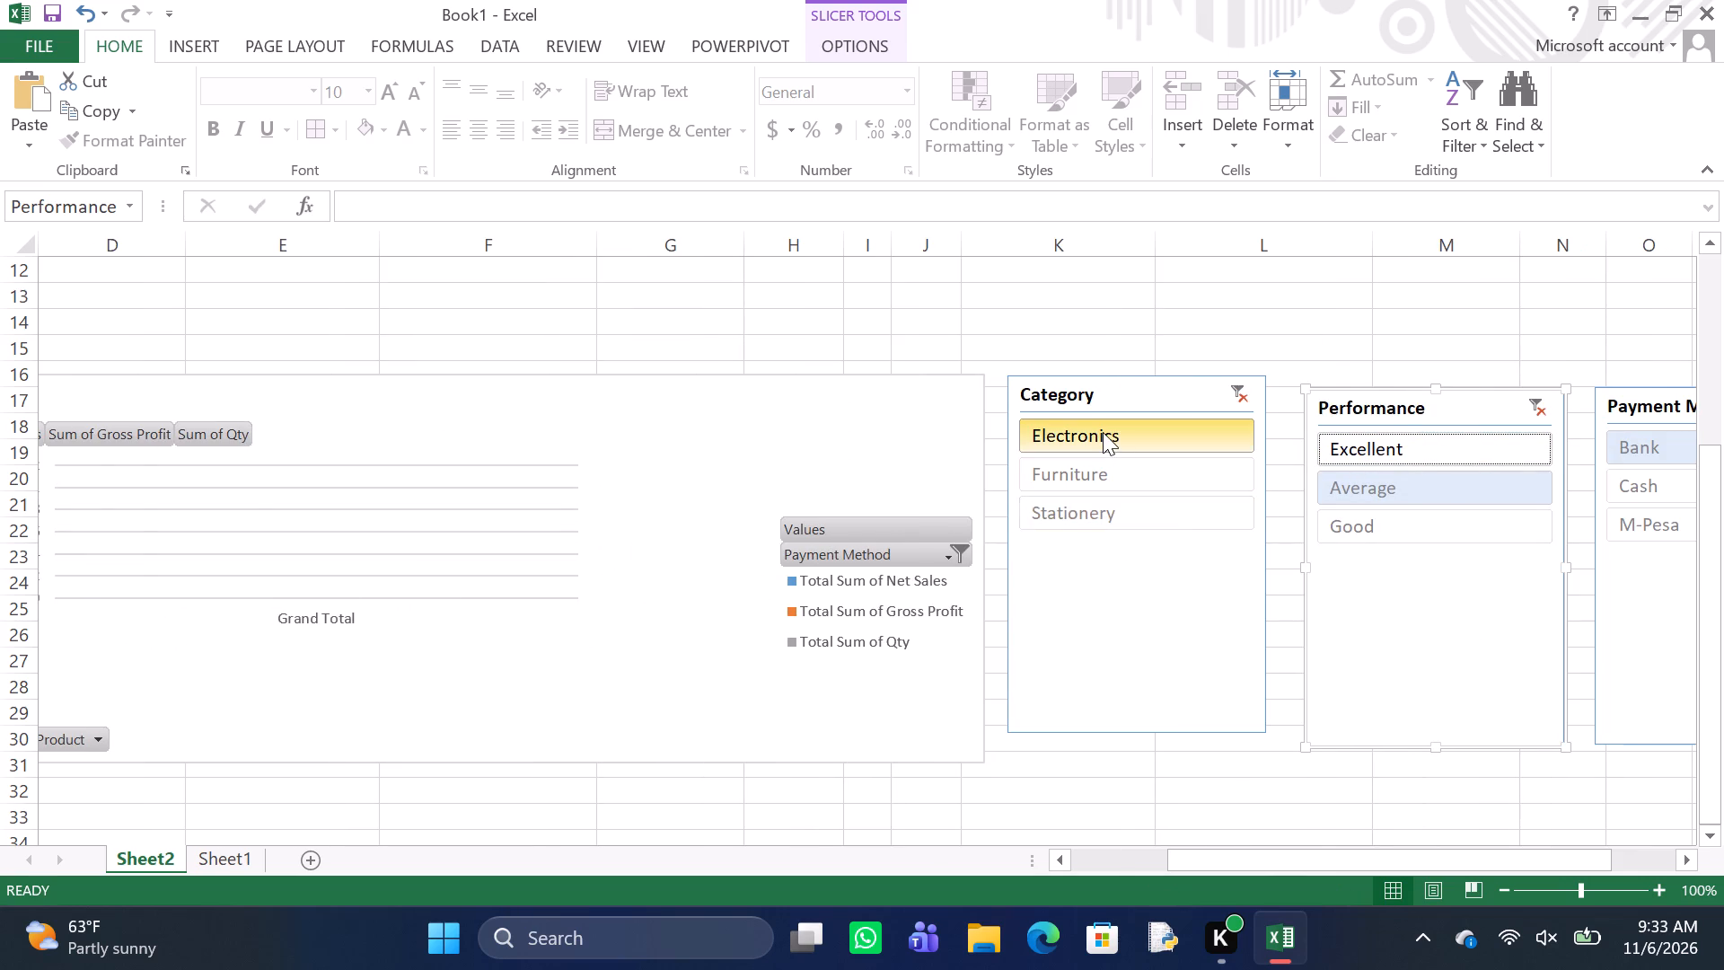
Switch the Performance slicer to Excellent and finally to Good.
click(1358, 476)
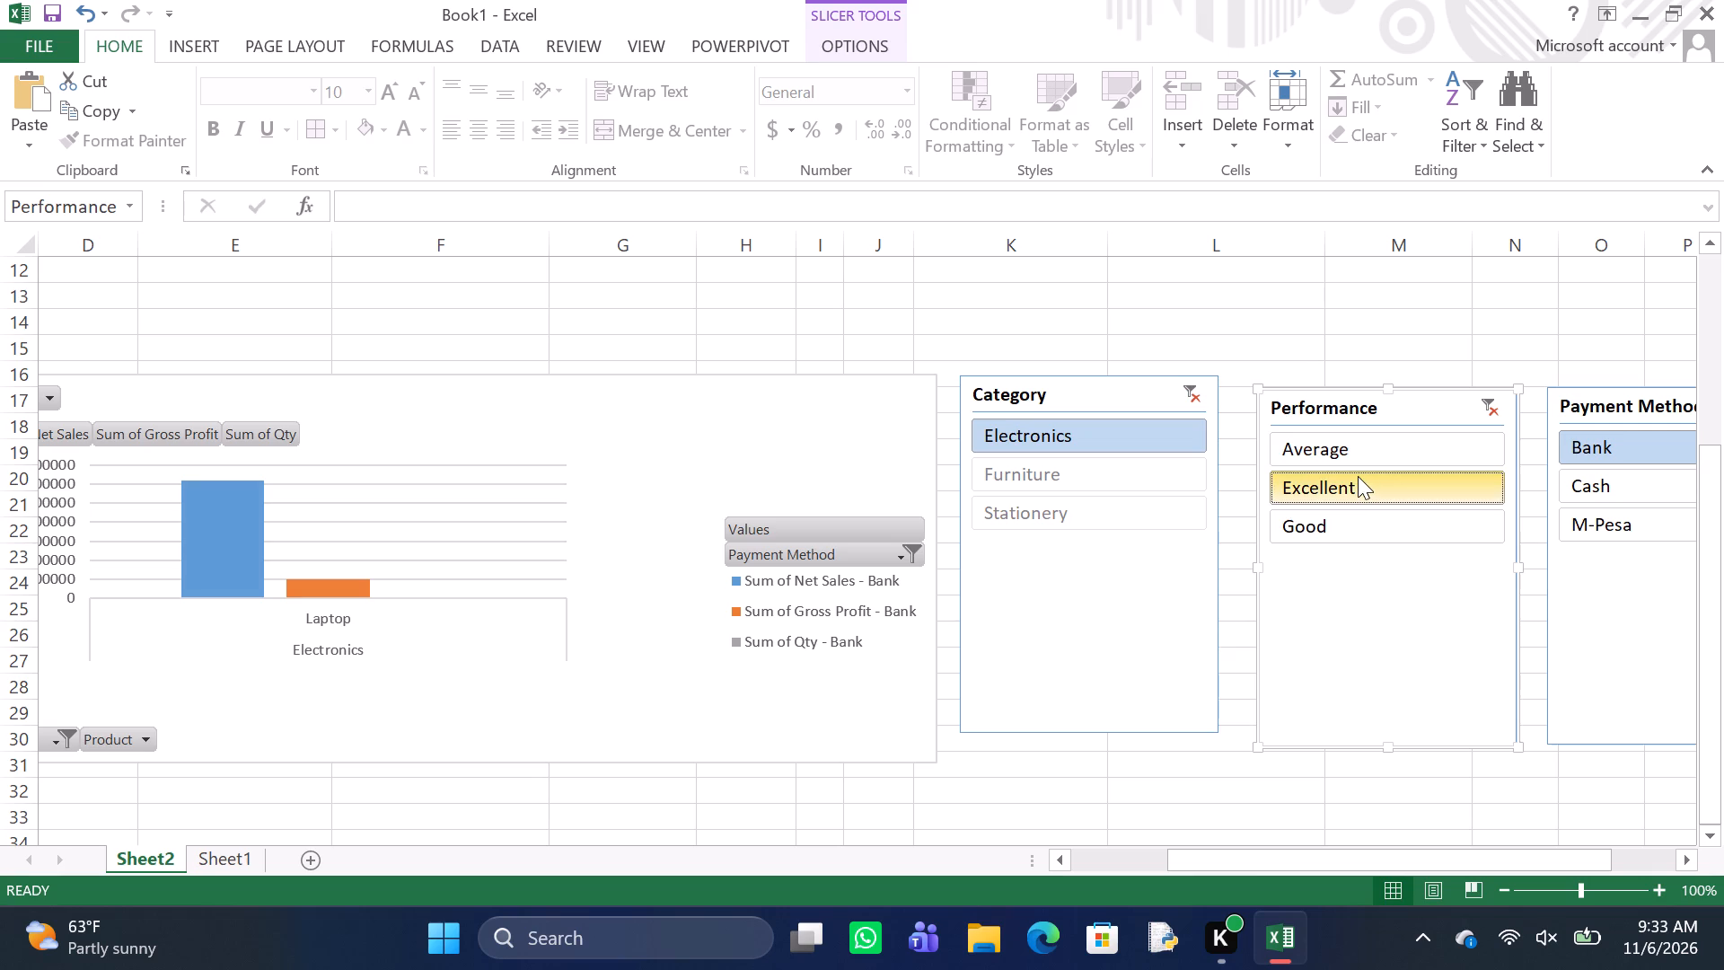
click(1354, 522)
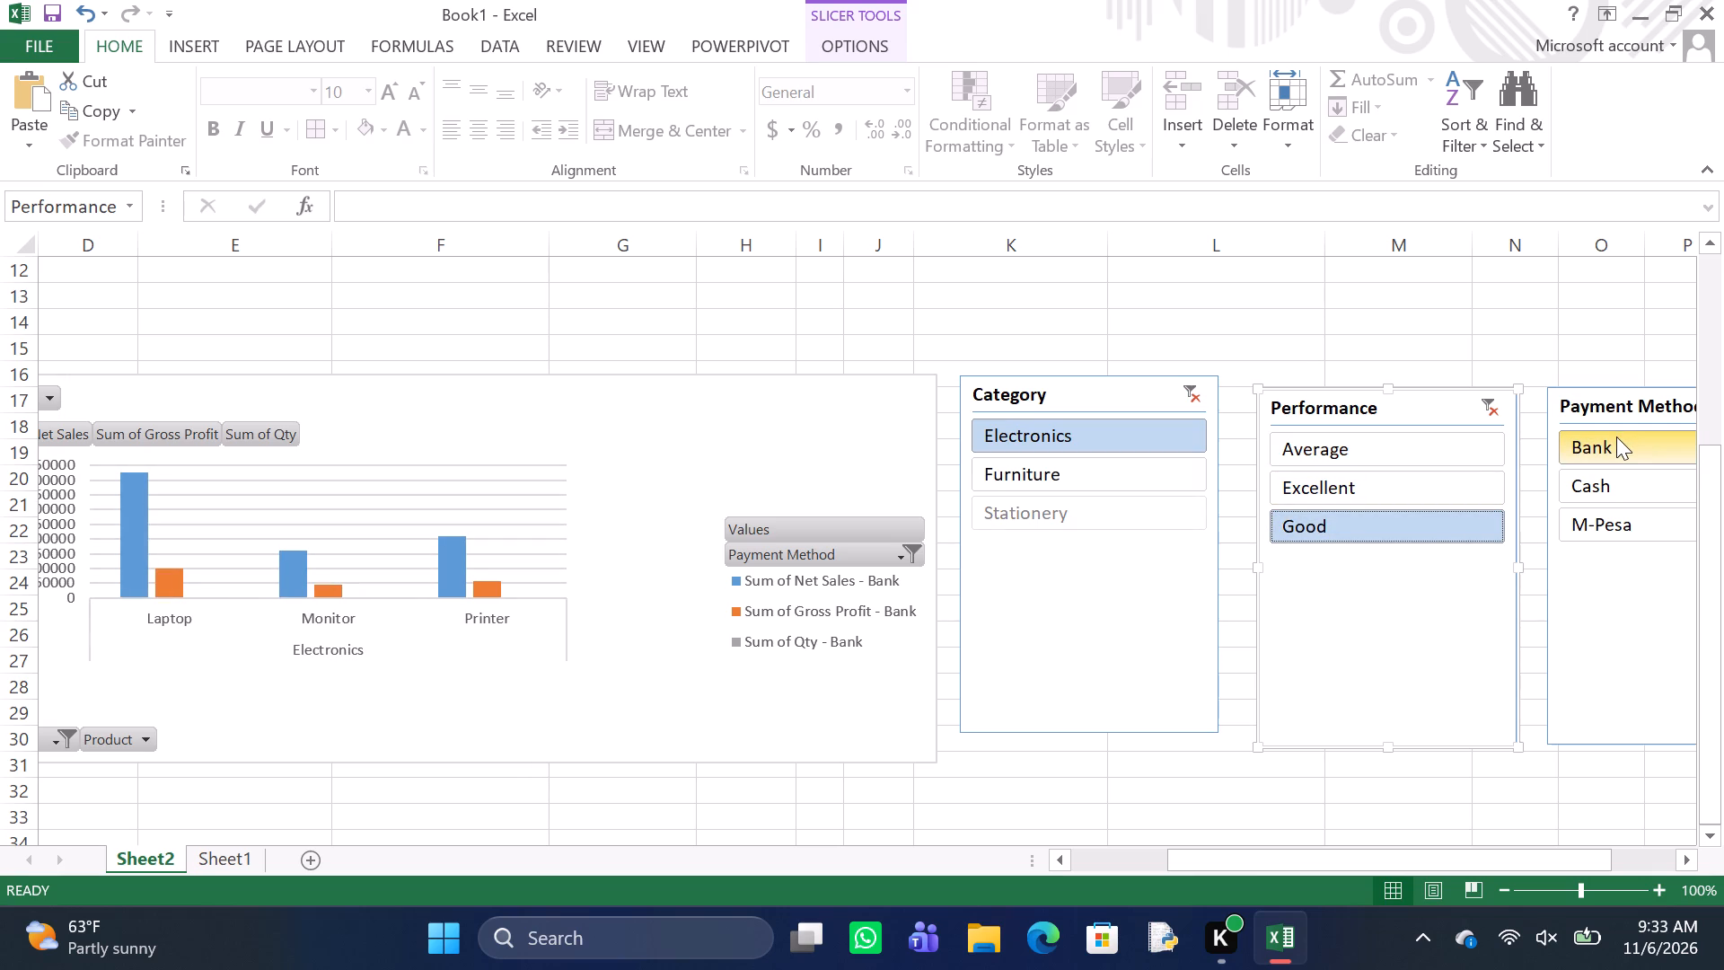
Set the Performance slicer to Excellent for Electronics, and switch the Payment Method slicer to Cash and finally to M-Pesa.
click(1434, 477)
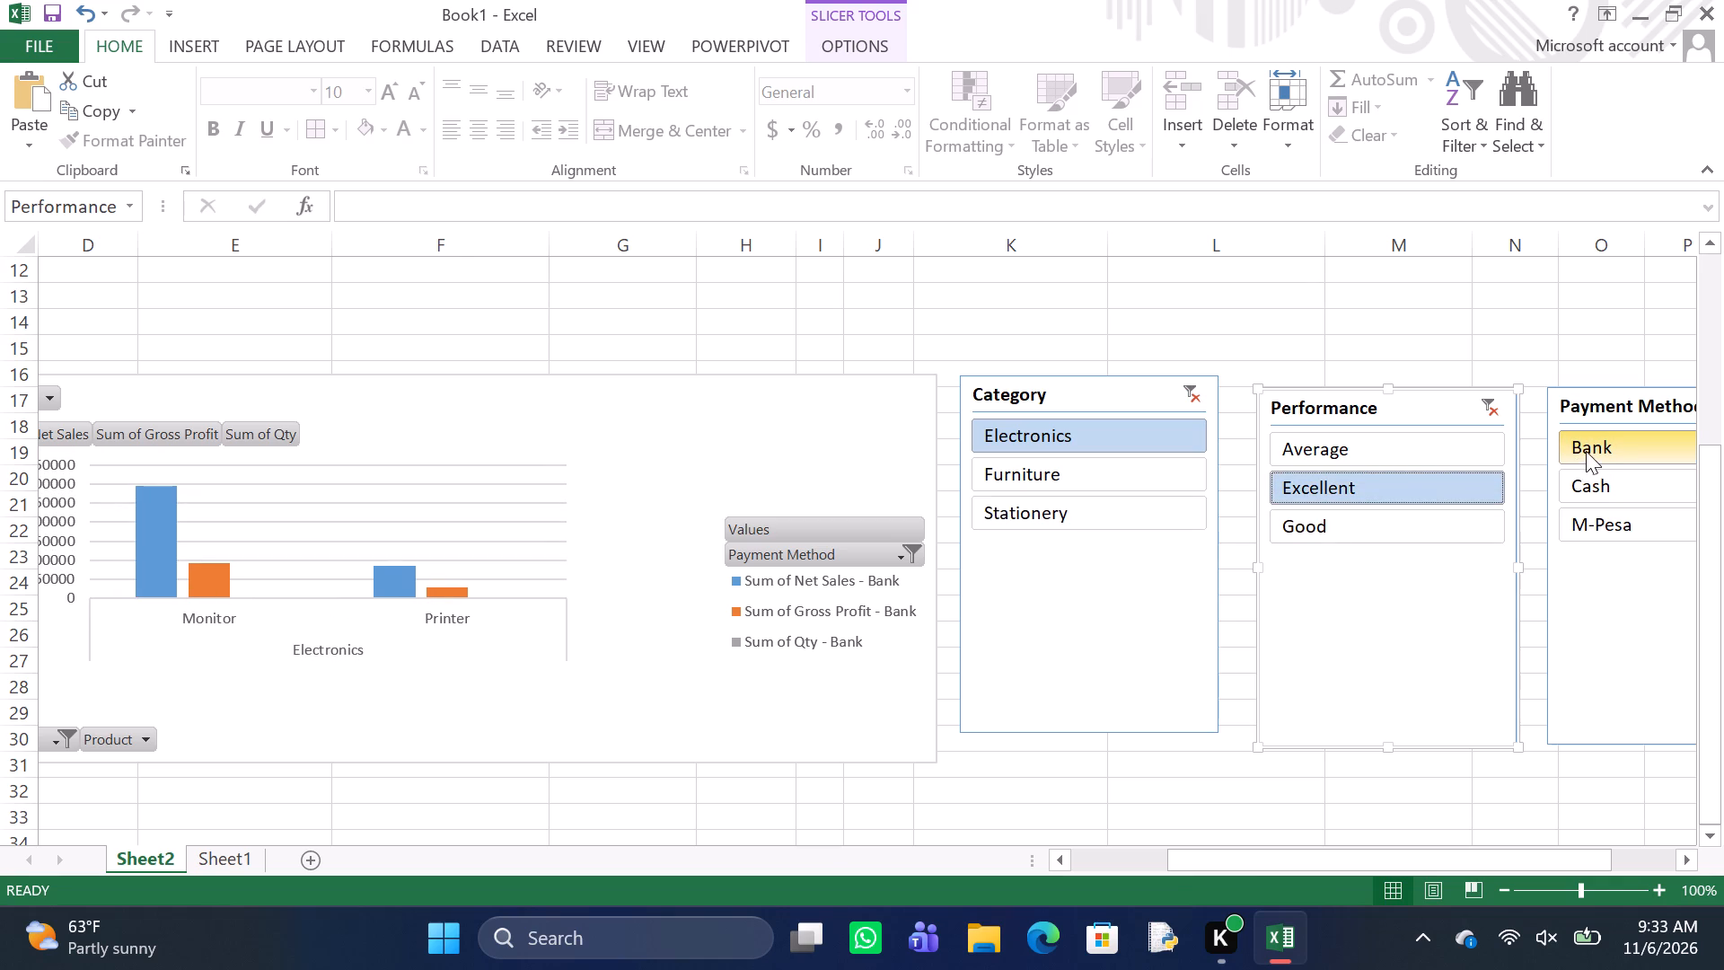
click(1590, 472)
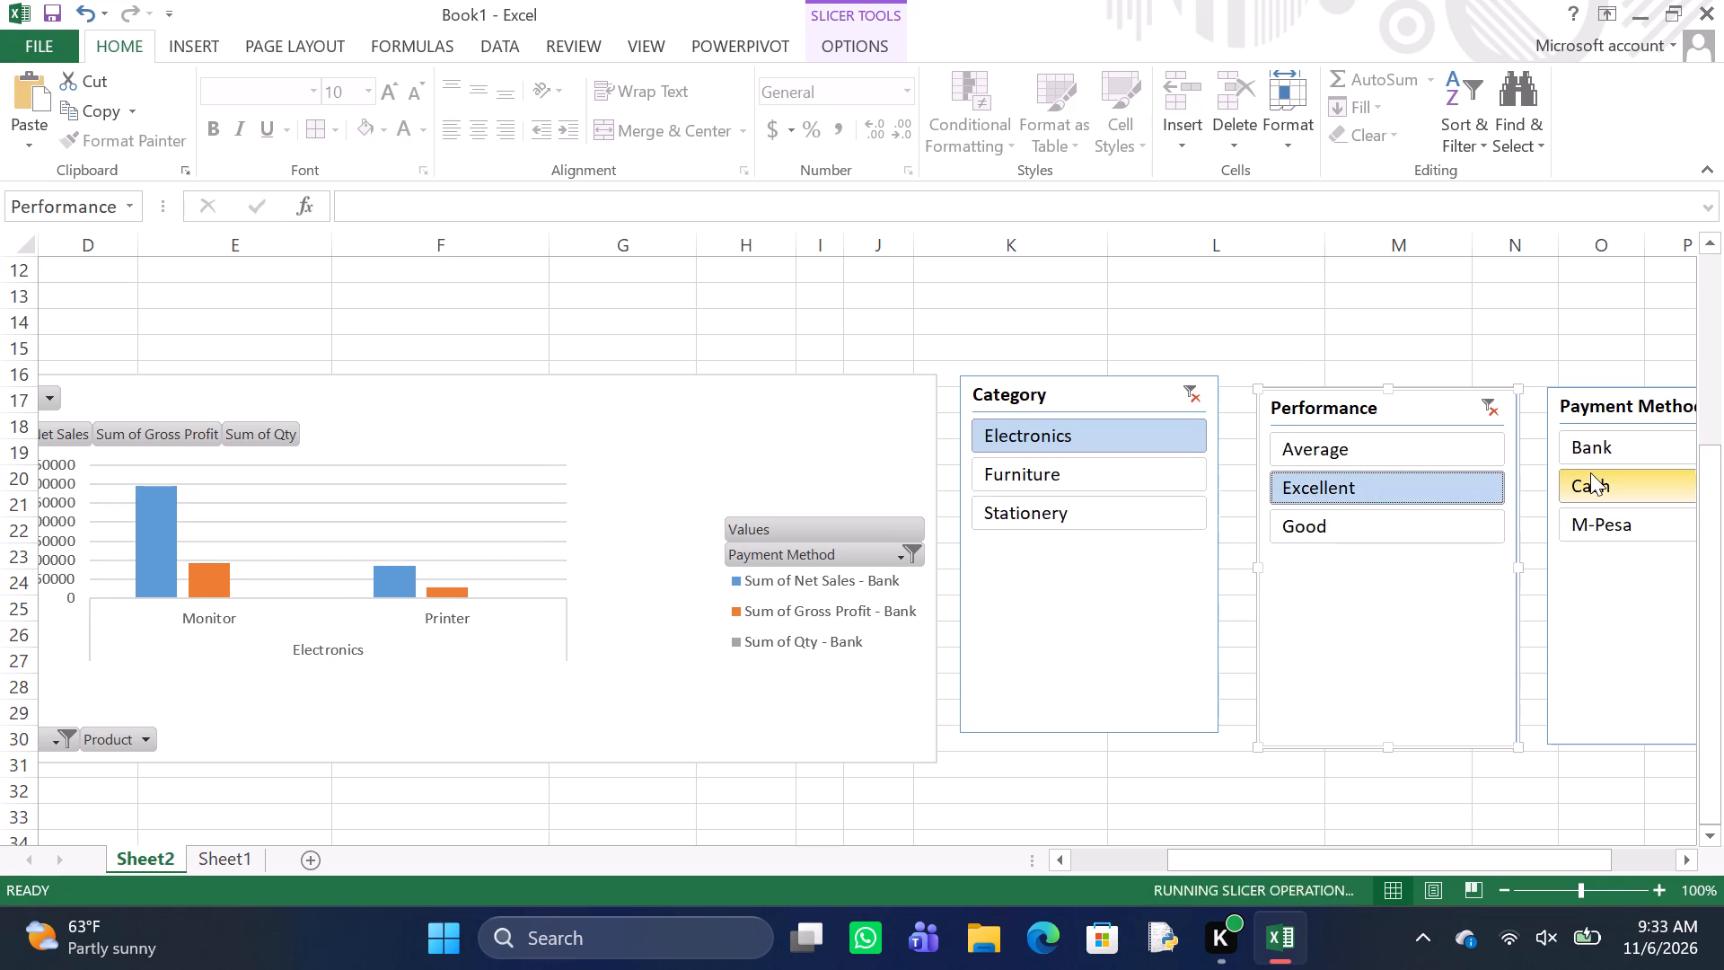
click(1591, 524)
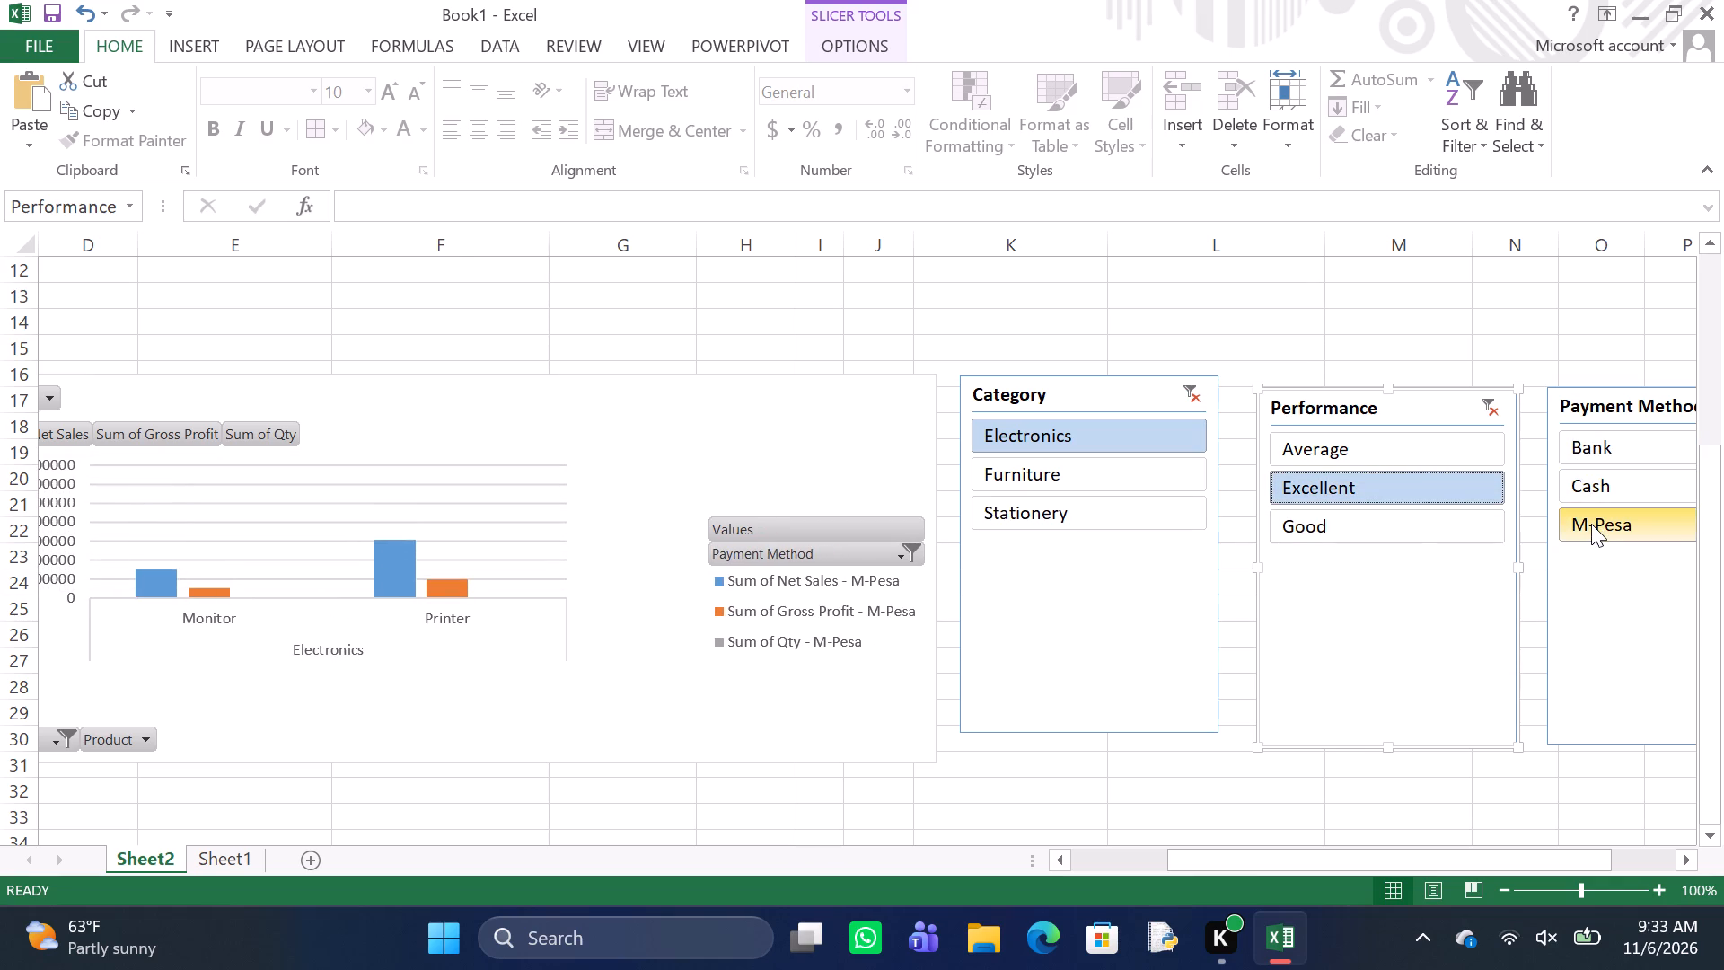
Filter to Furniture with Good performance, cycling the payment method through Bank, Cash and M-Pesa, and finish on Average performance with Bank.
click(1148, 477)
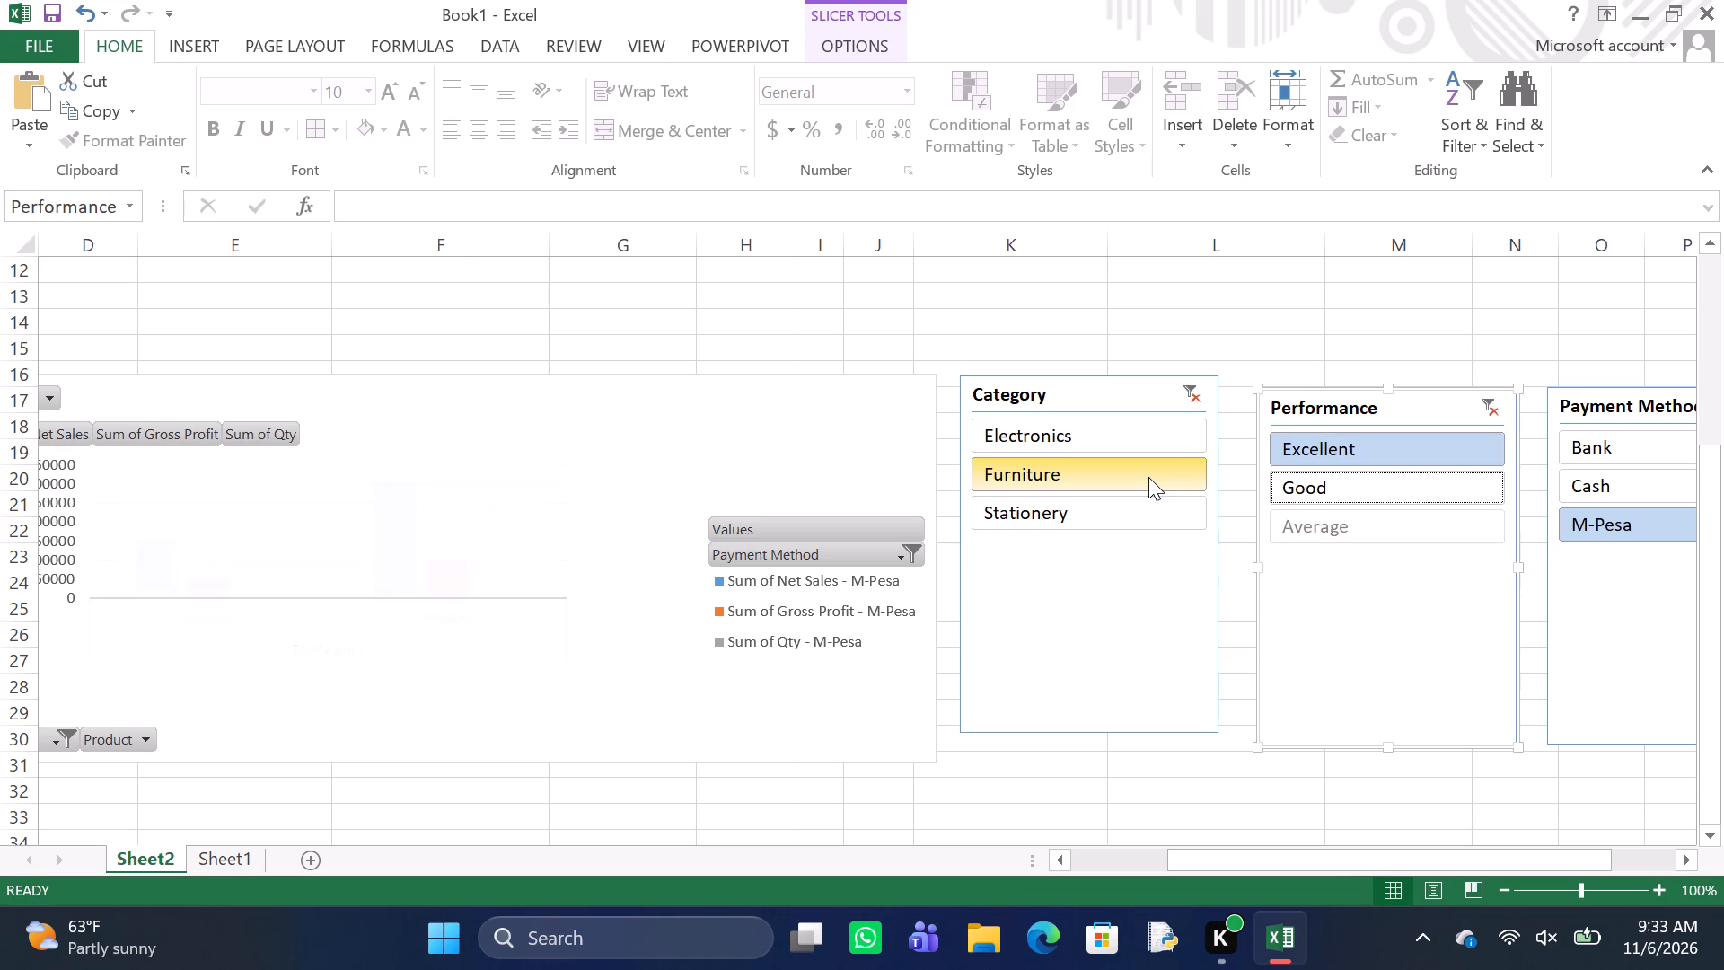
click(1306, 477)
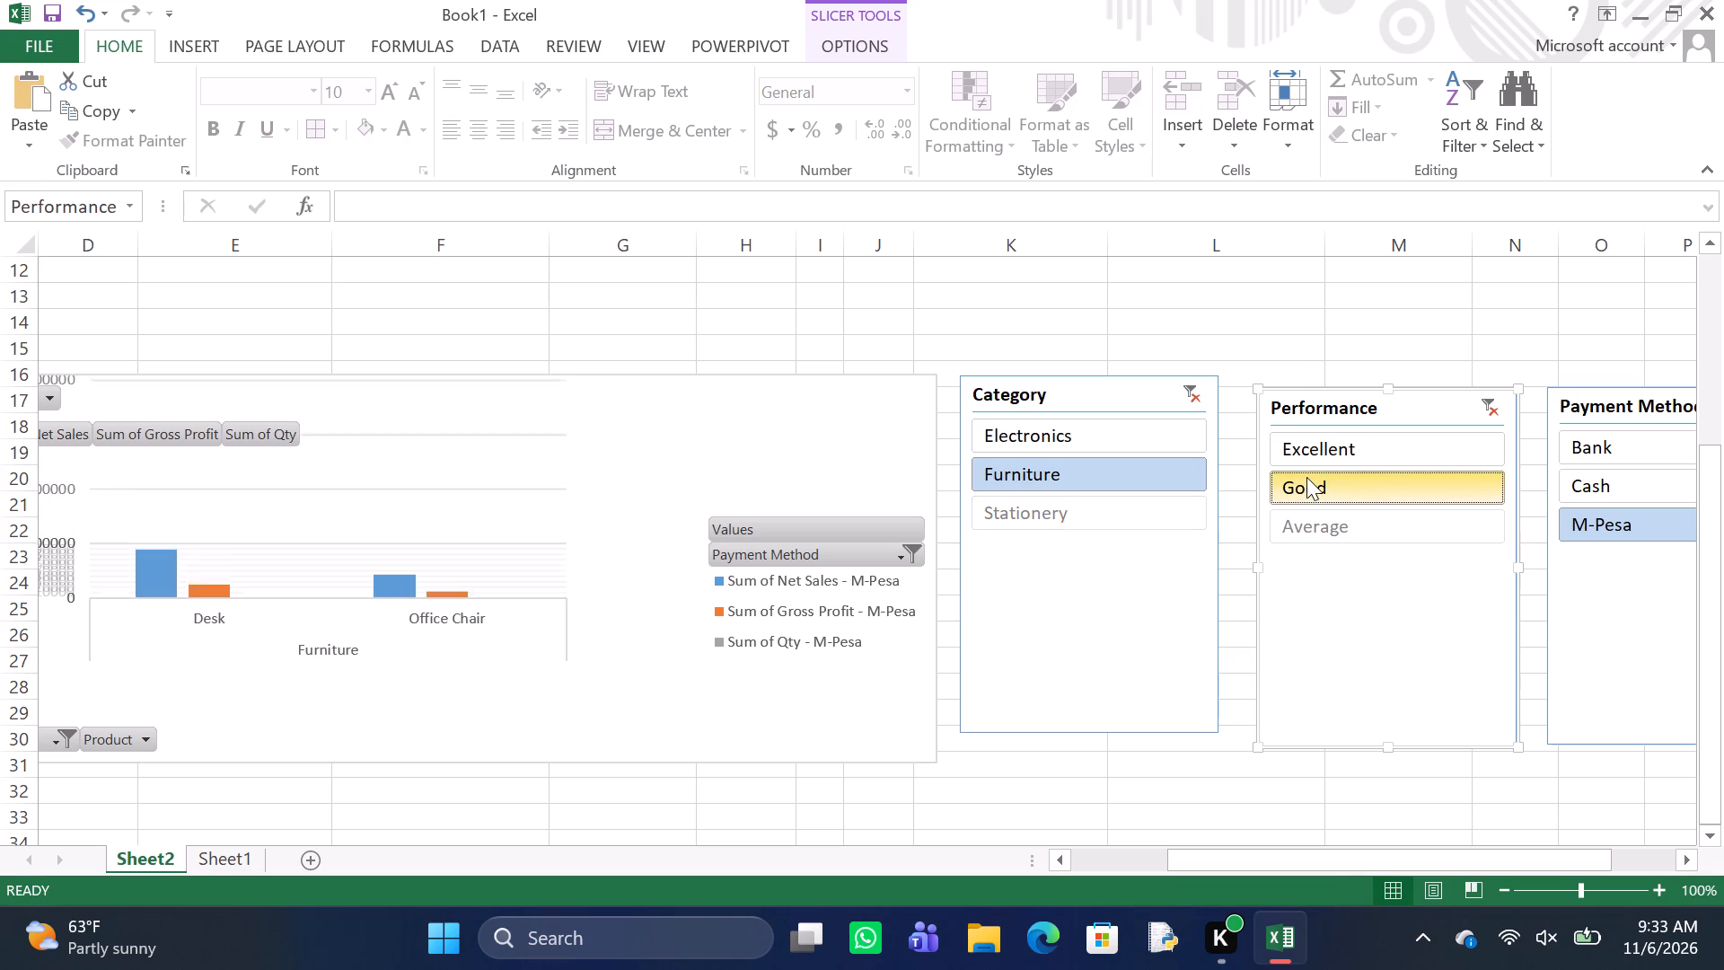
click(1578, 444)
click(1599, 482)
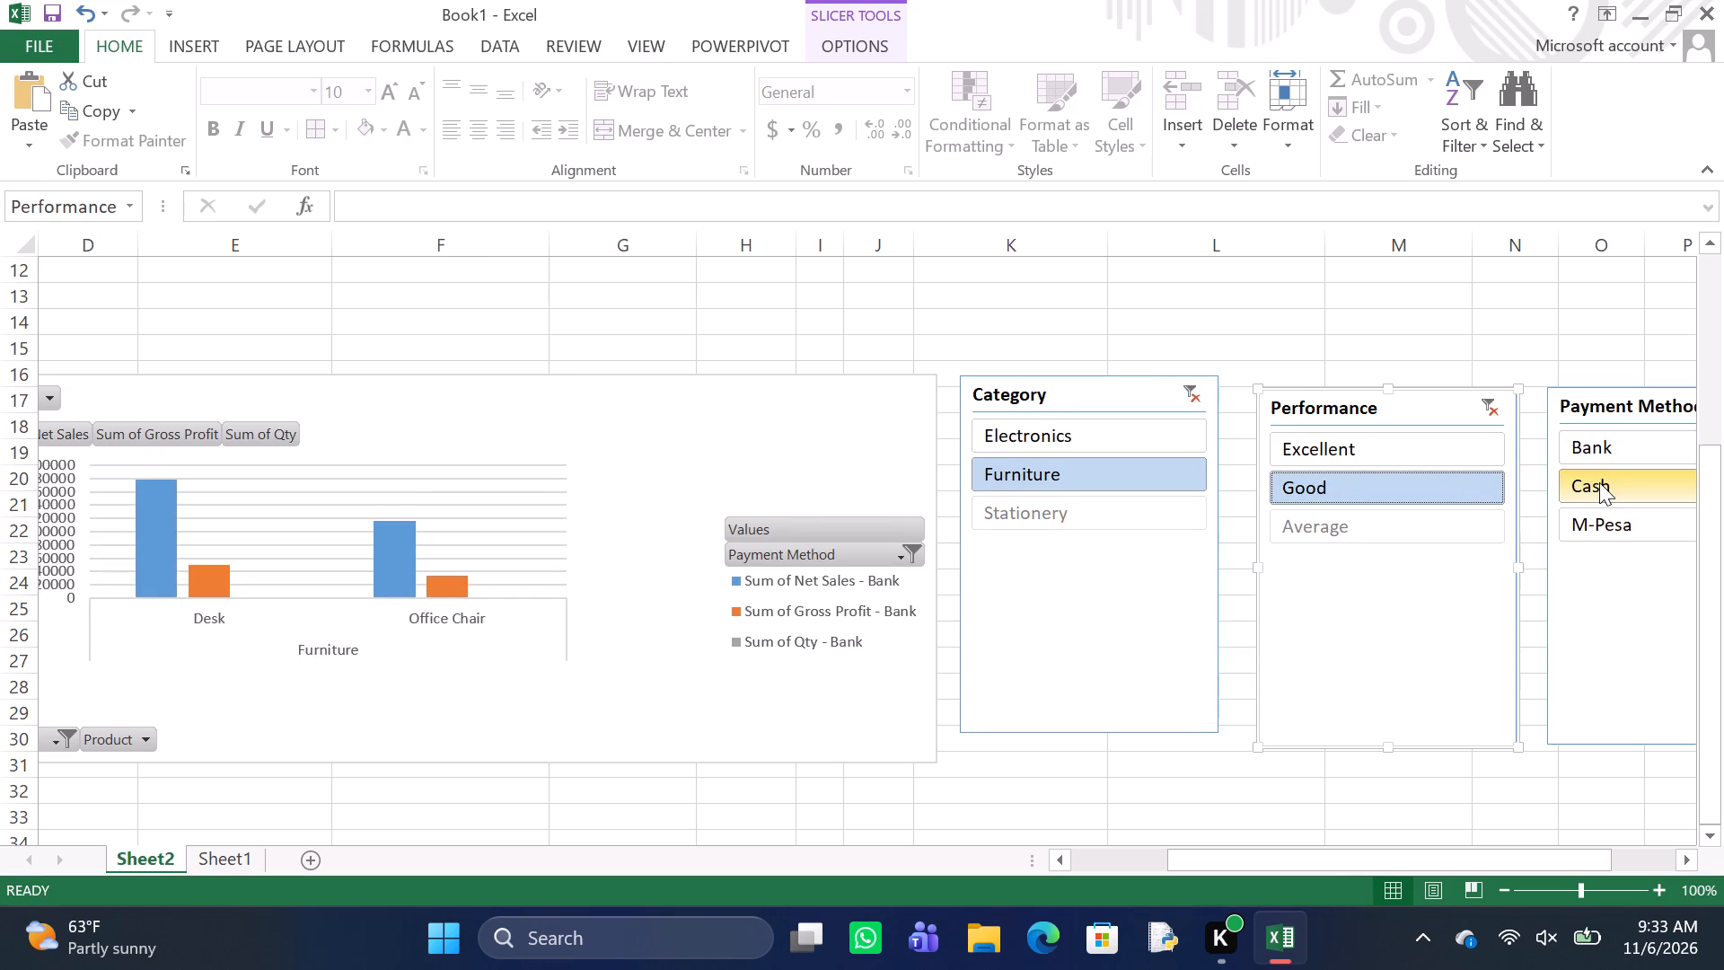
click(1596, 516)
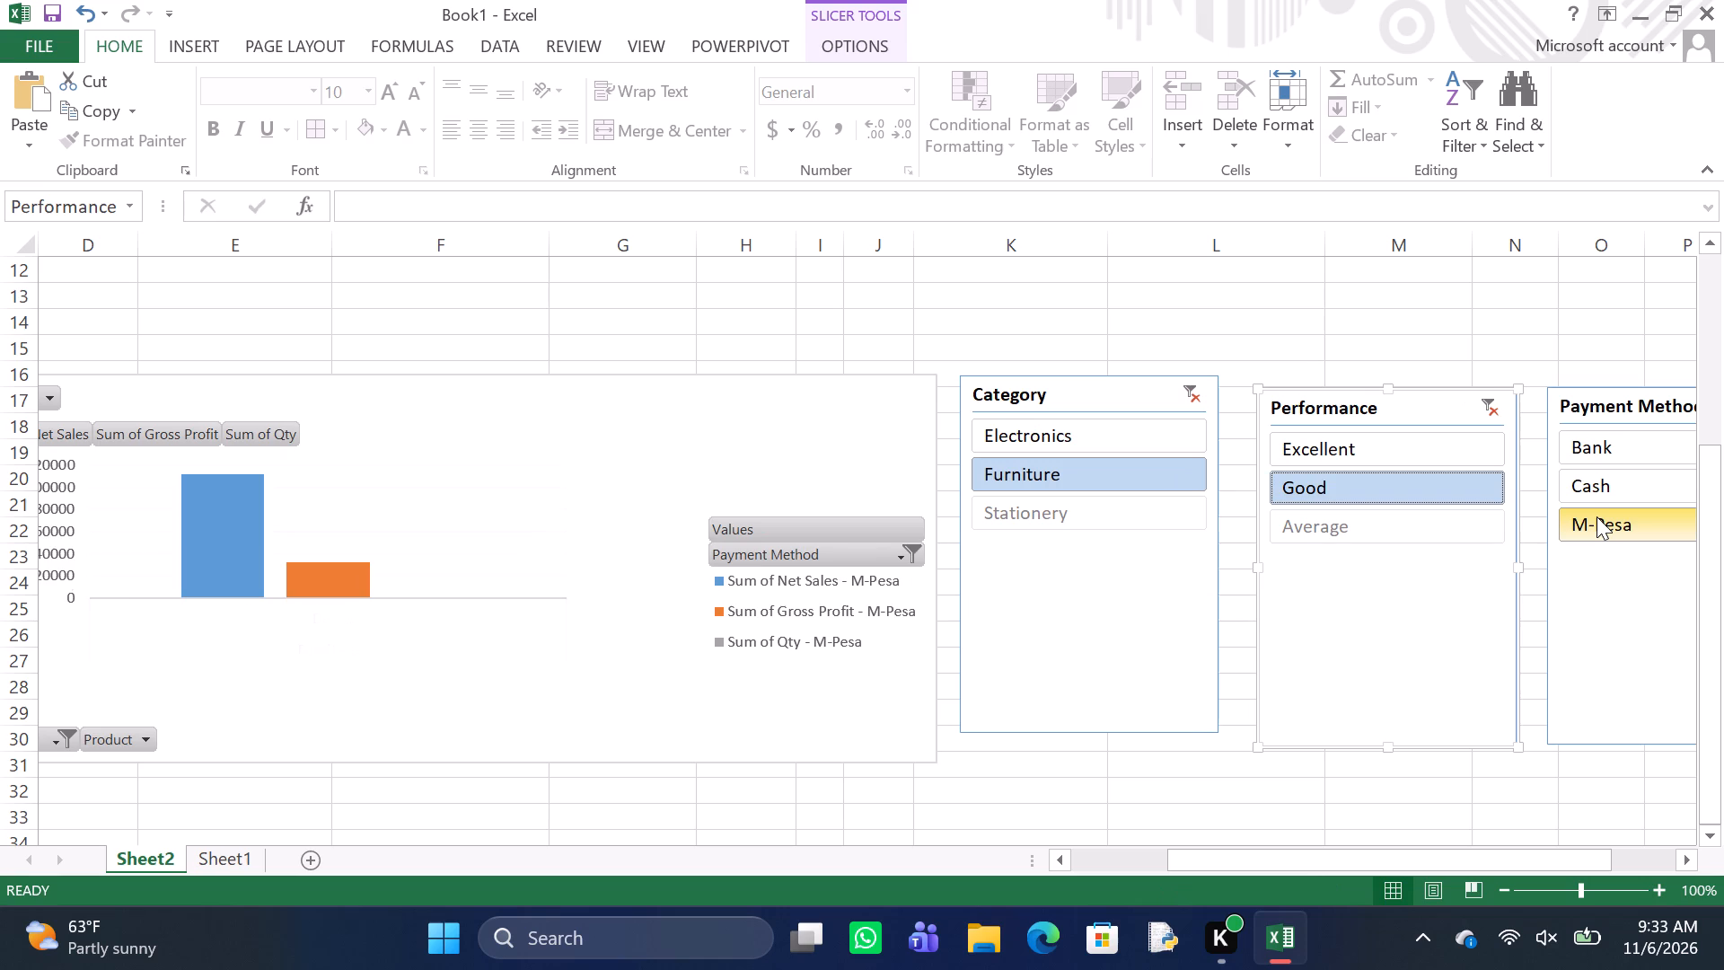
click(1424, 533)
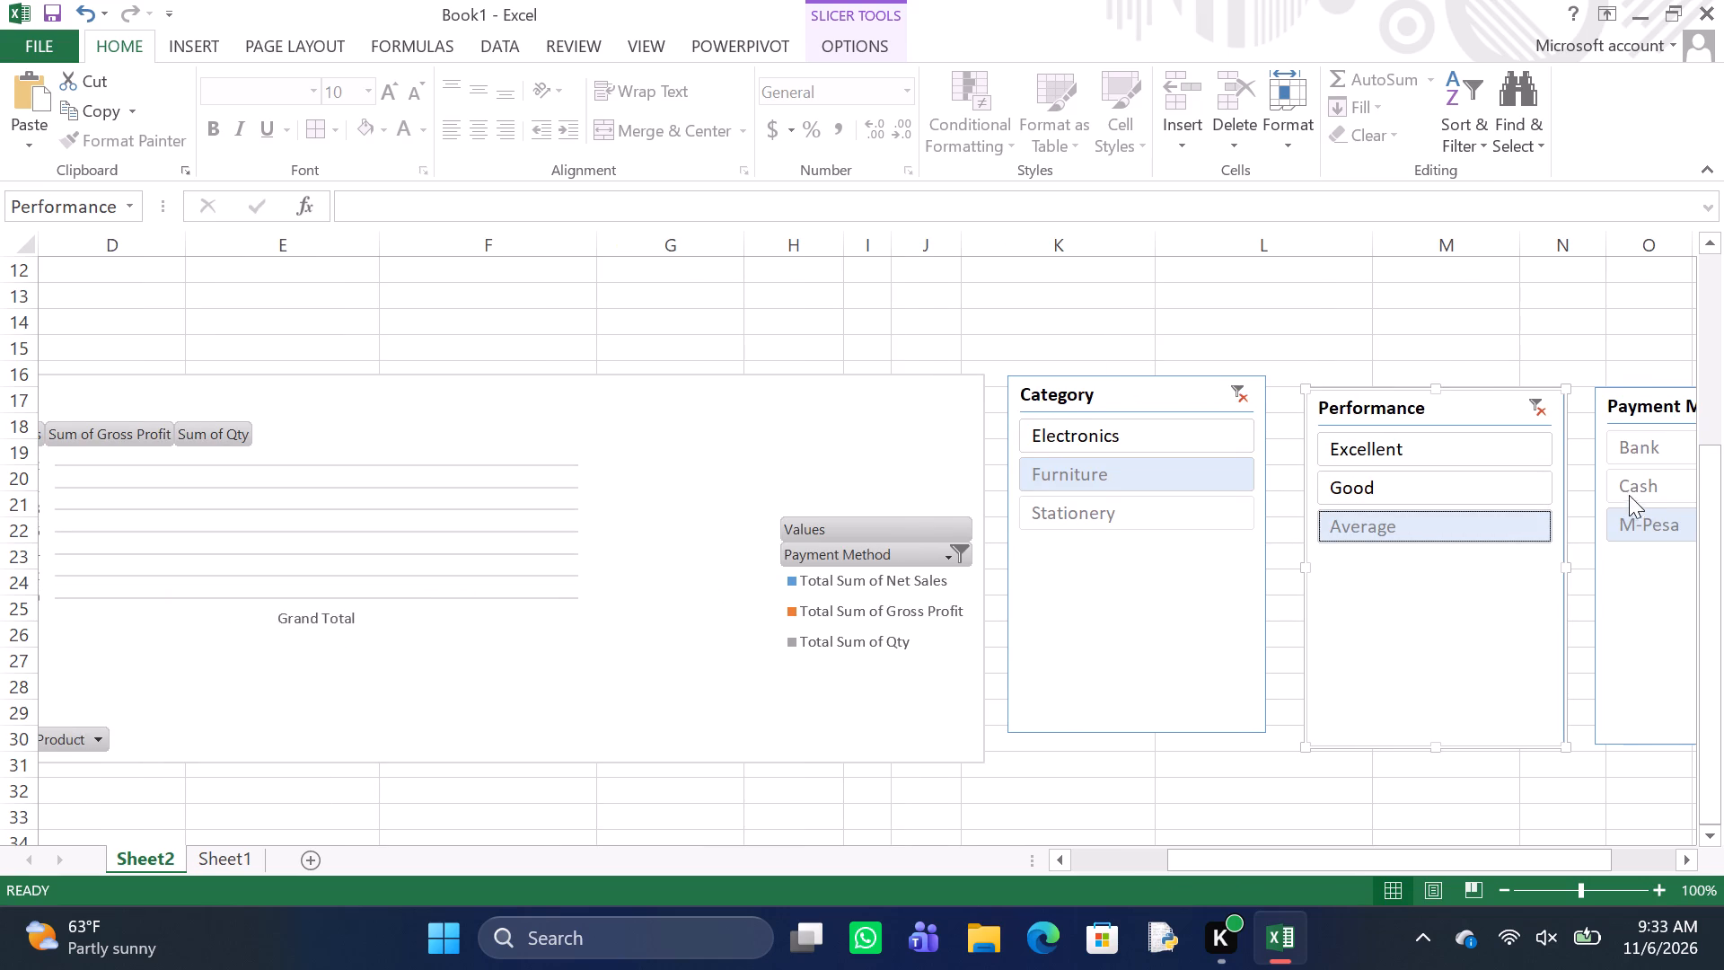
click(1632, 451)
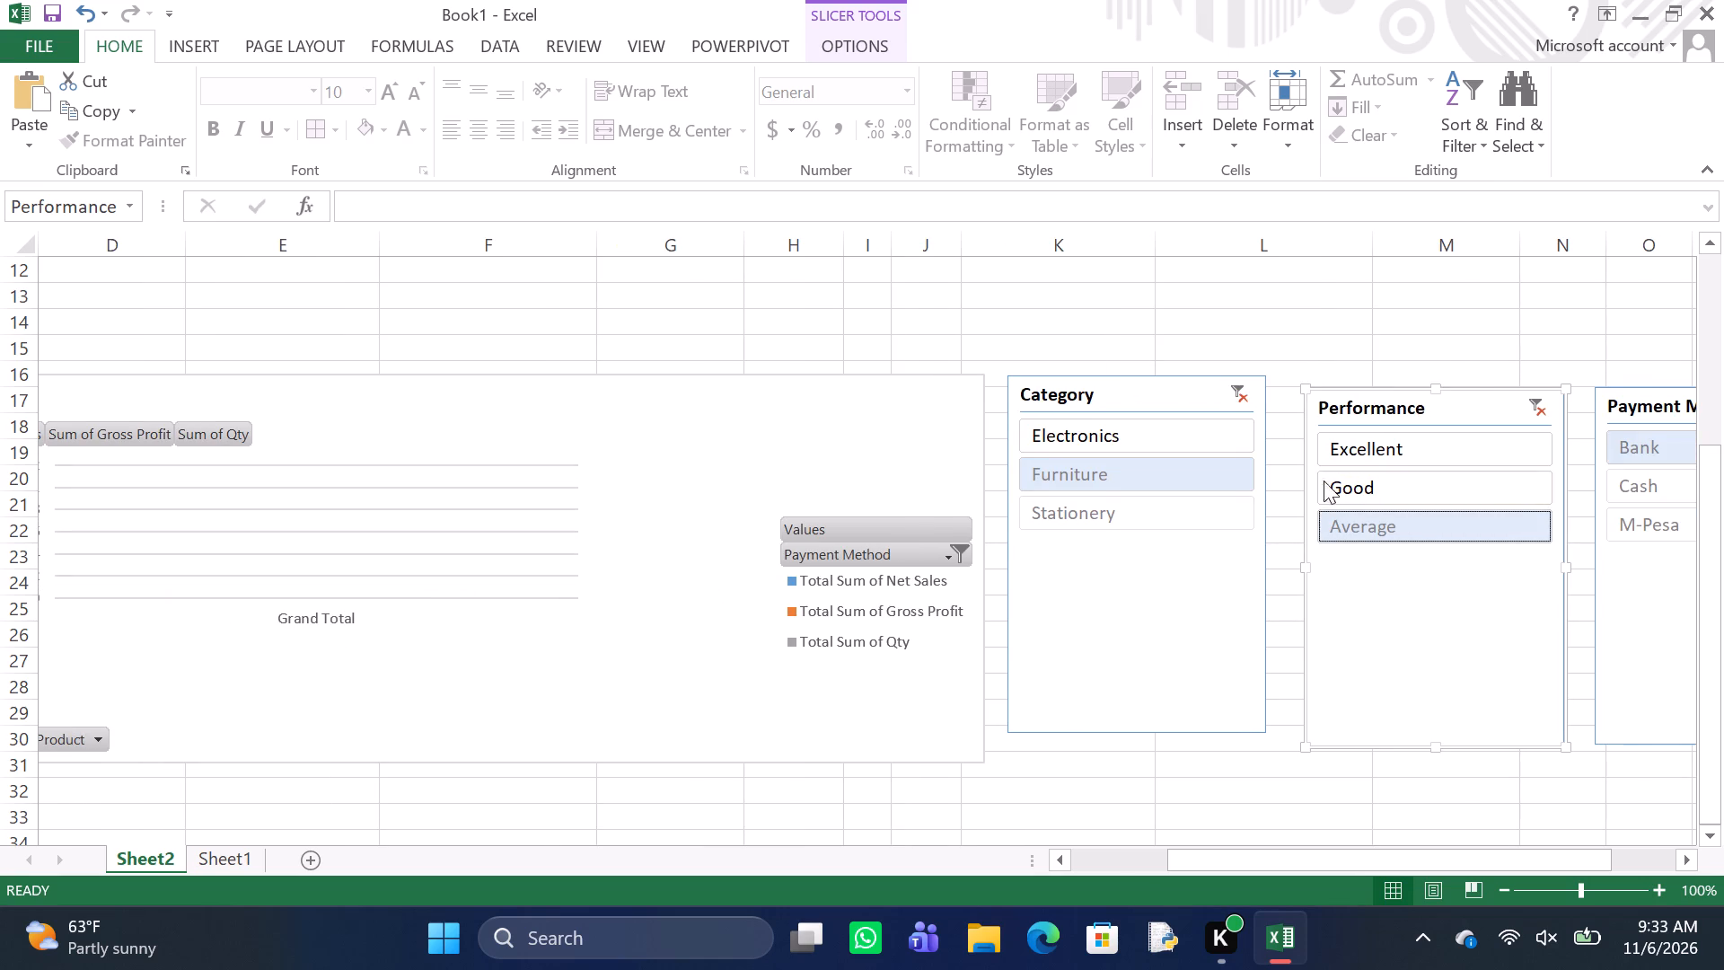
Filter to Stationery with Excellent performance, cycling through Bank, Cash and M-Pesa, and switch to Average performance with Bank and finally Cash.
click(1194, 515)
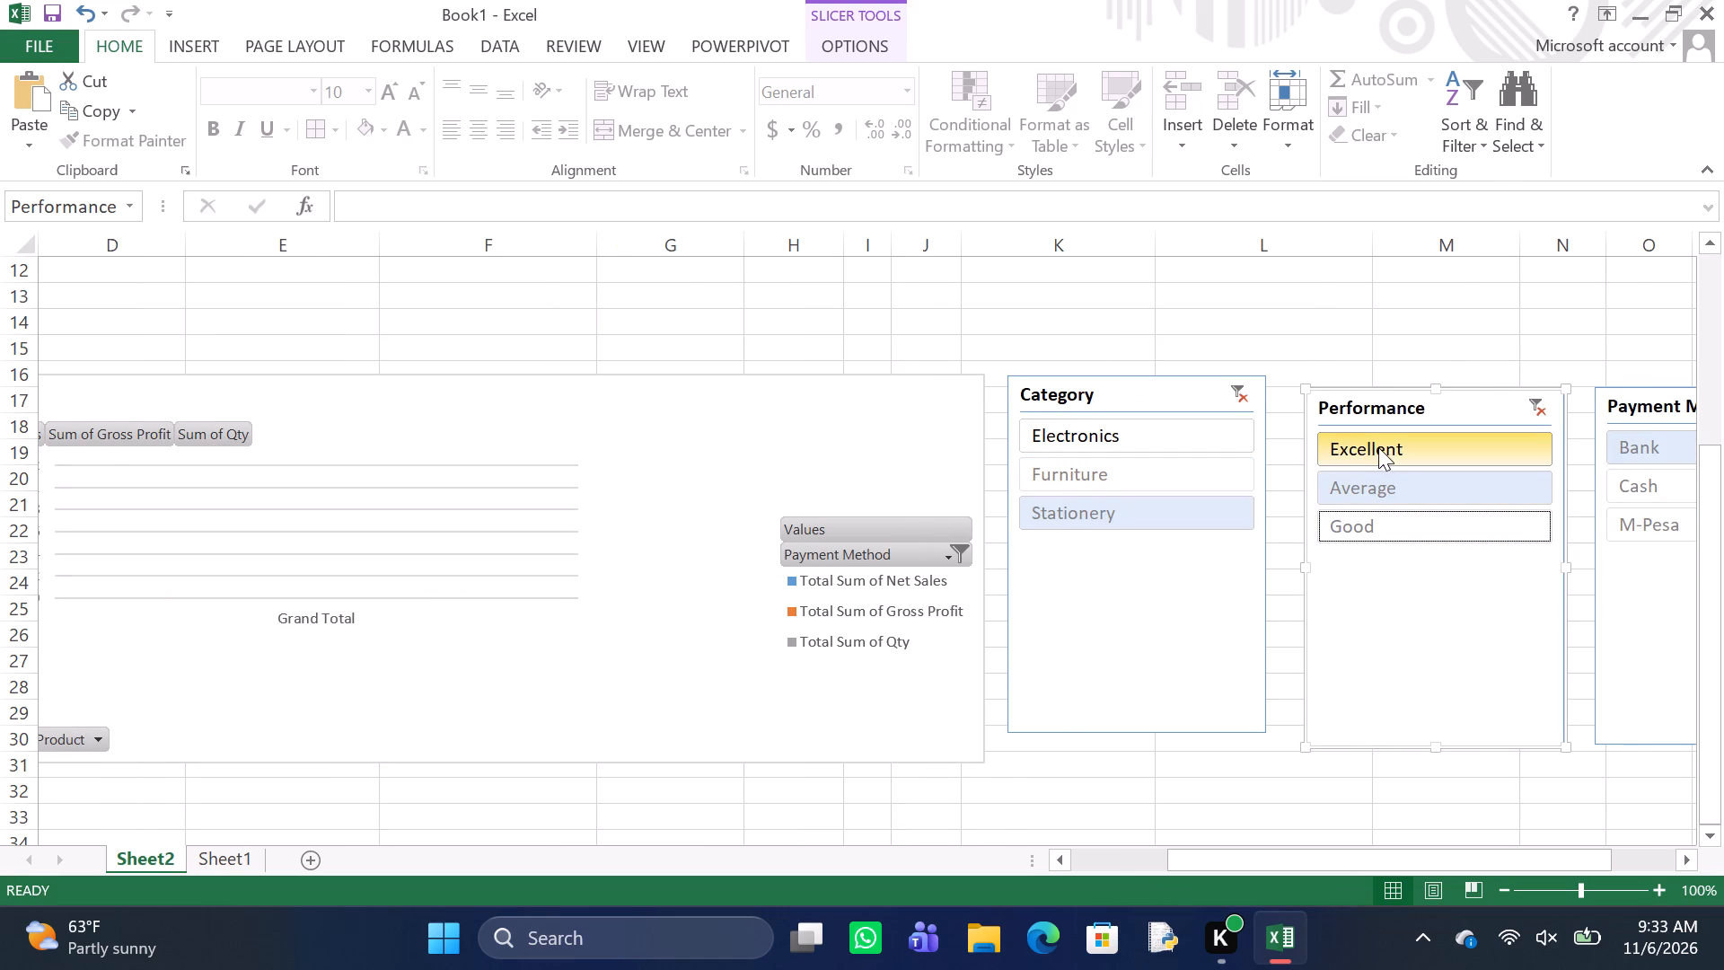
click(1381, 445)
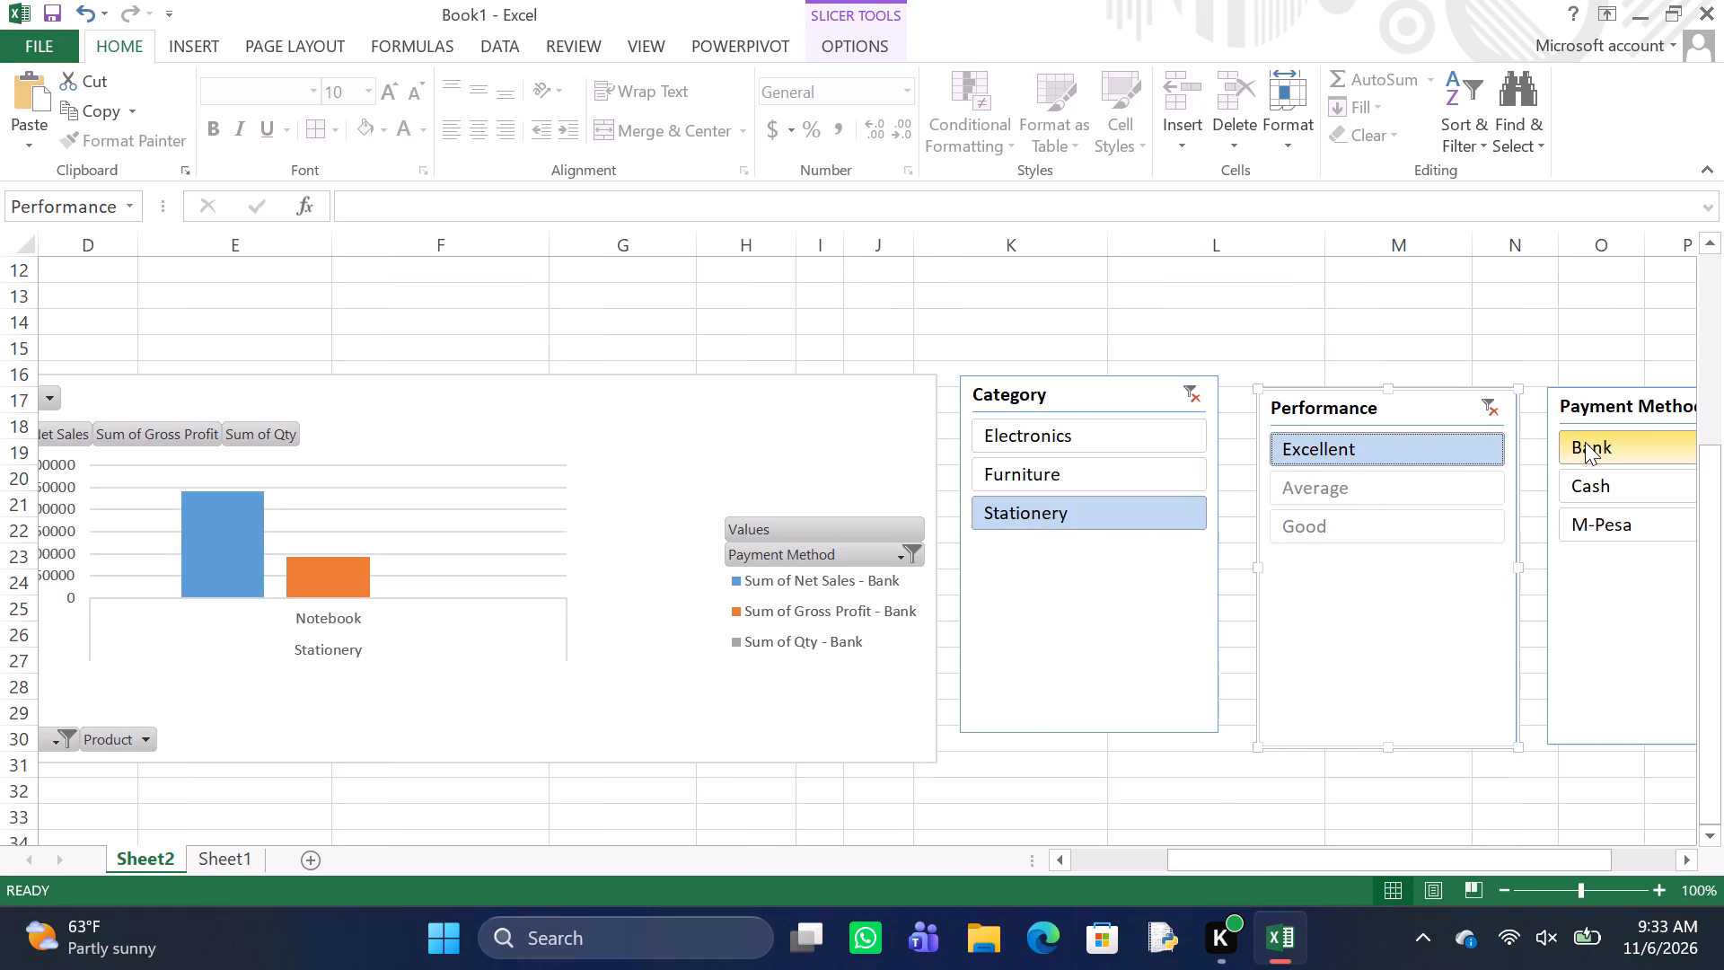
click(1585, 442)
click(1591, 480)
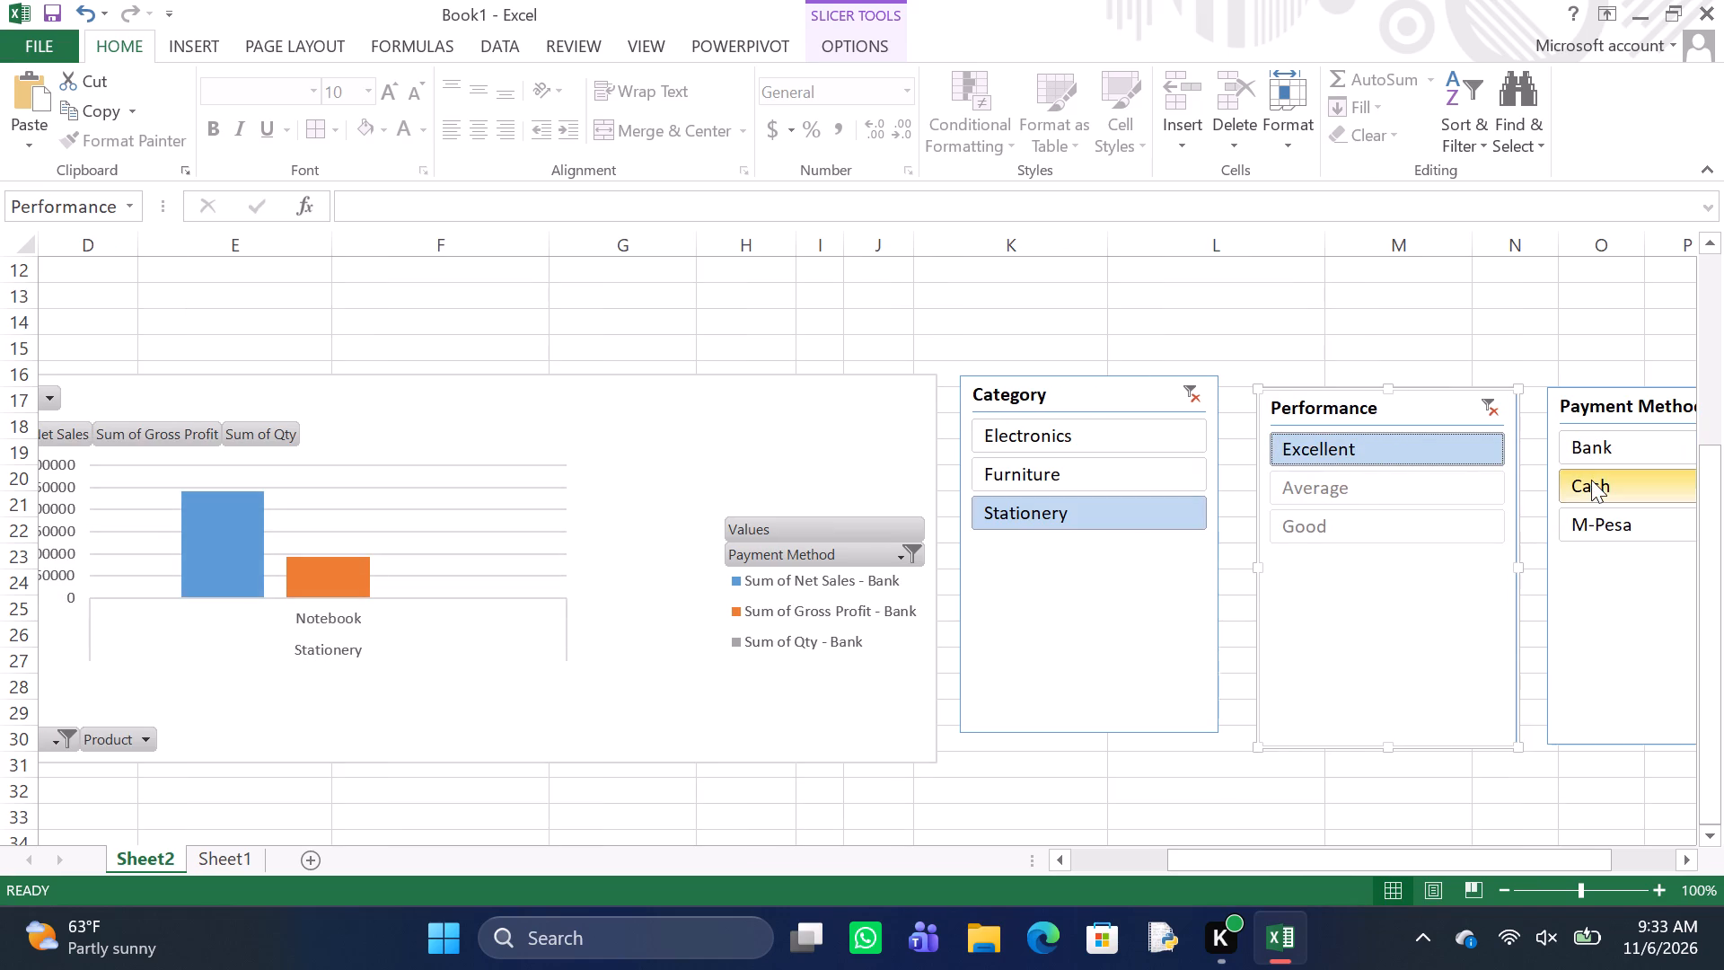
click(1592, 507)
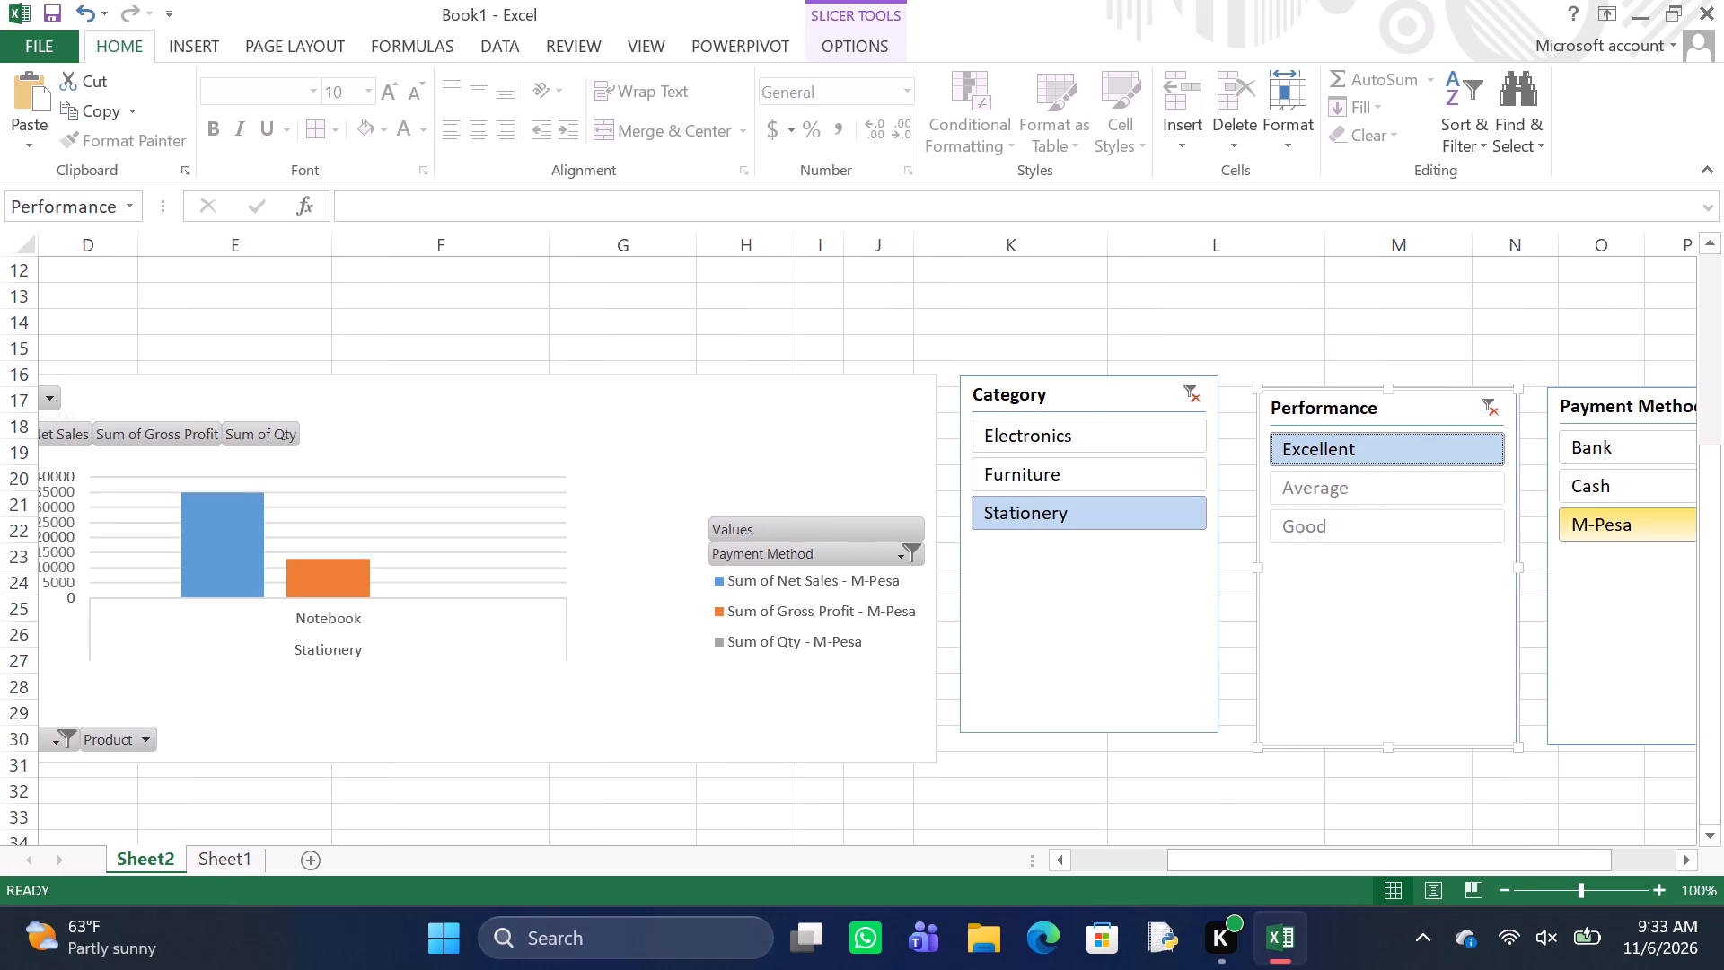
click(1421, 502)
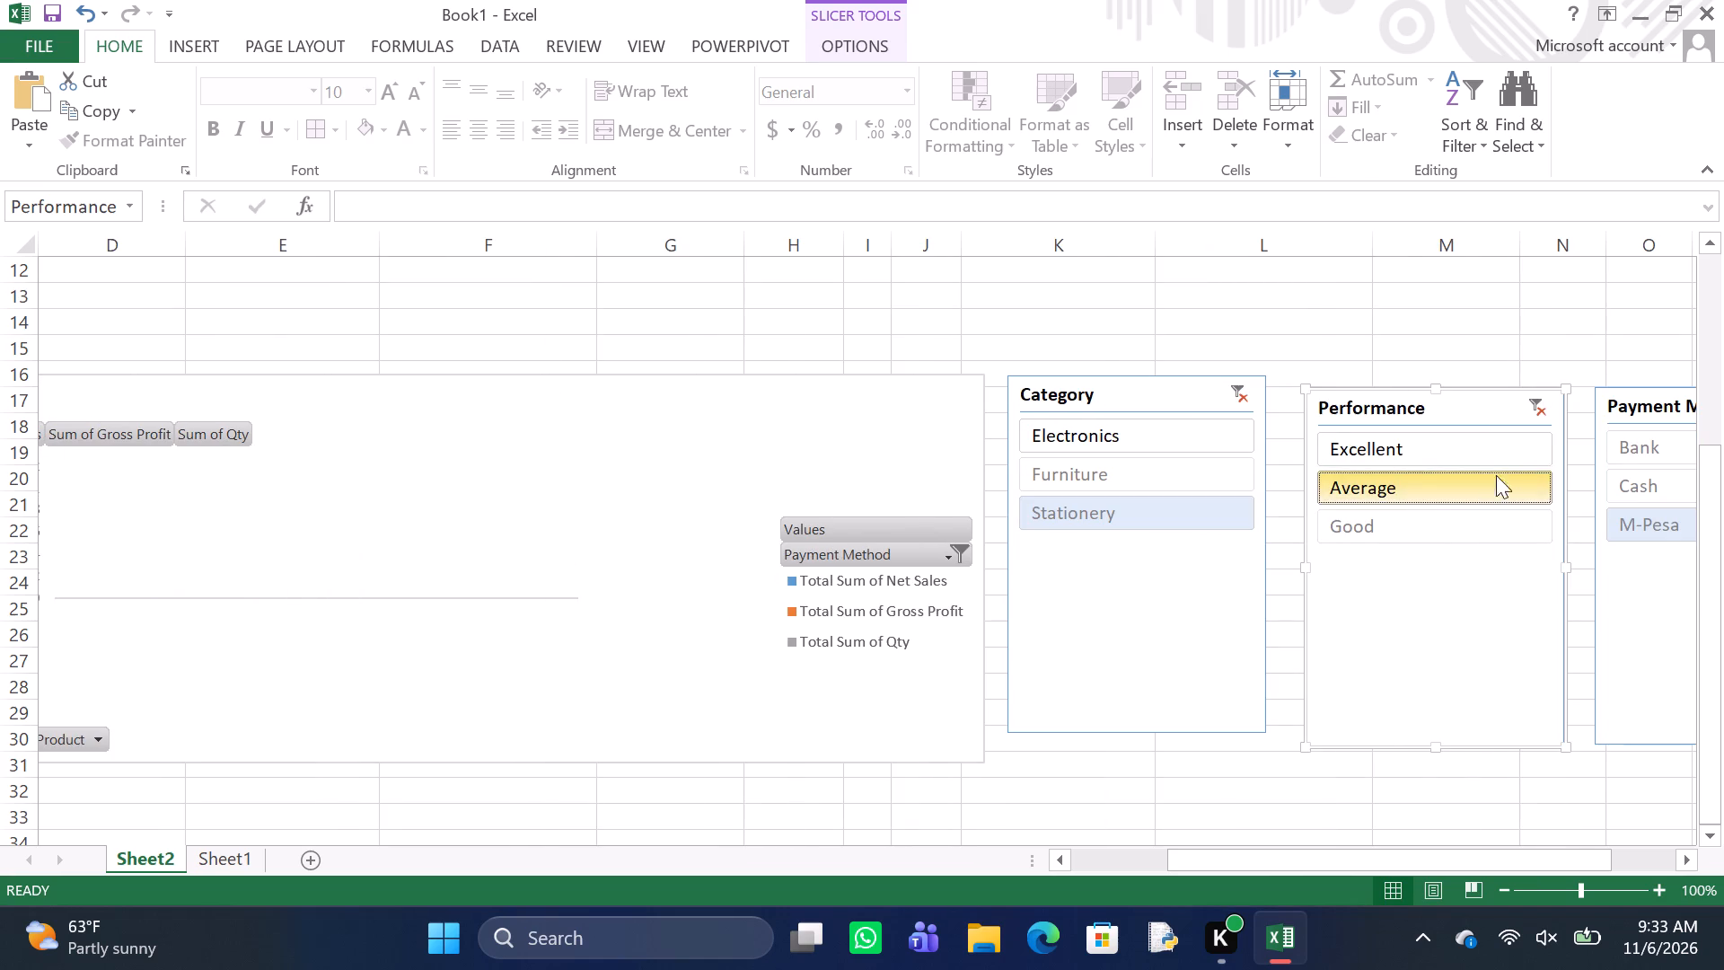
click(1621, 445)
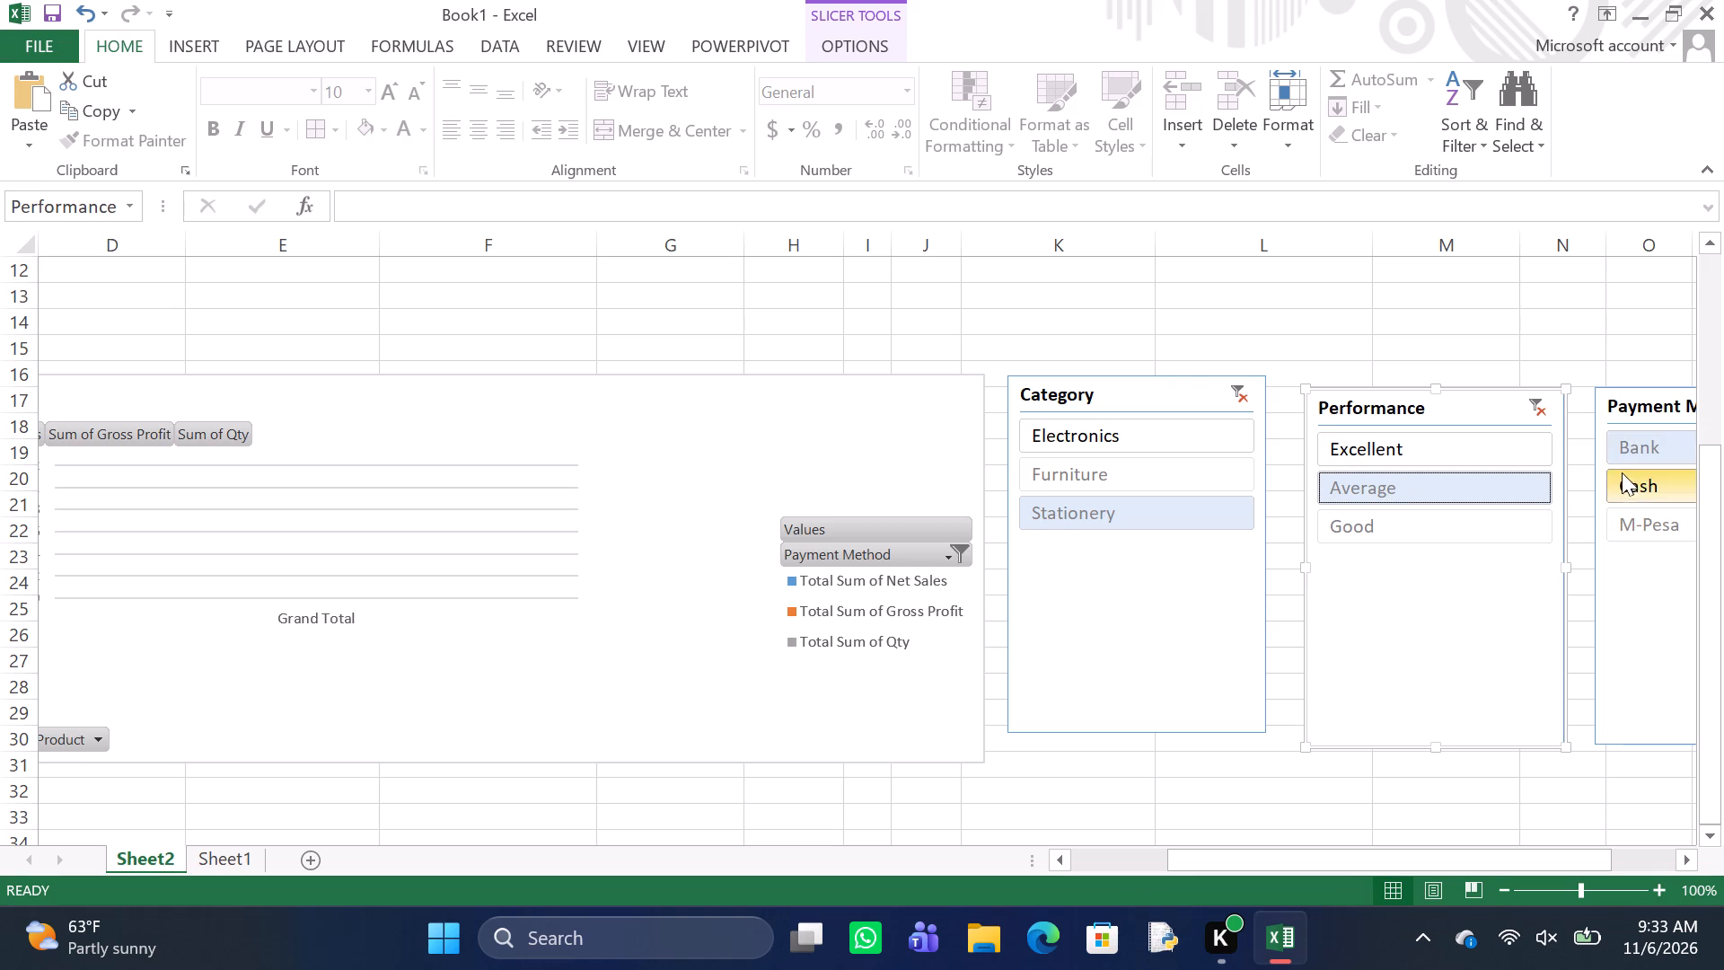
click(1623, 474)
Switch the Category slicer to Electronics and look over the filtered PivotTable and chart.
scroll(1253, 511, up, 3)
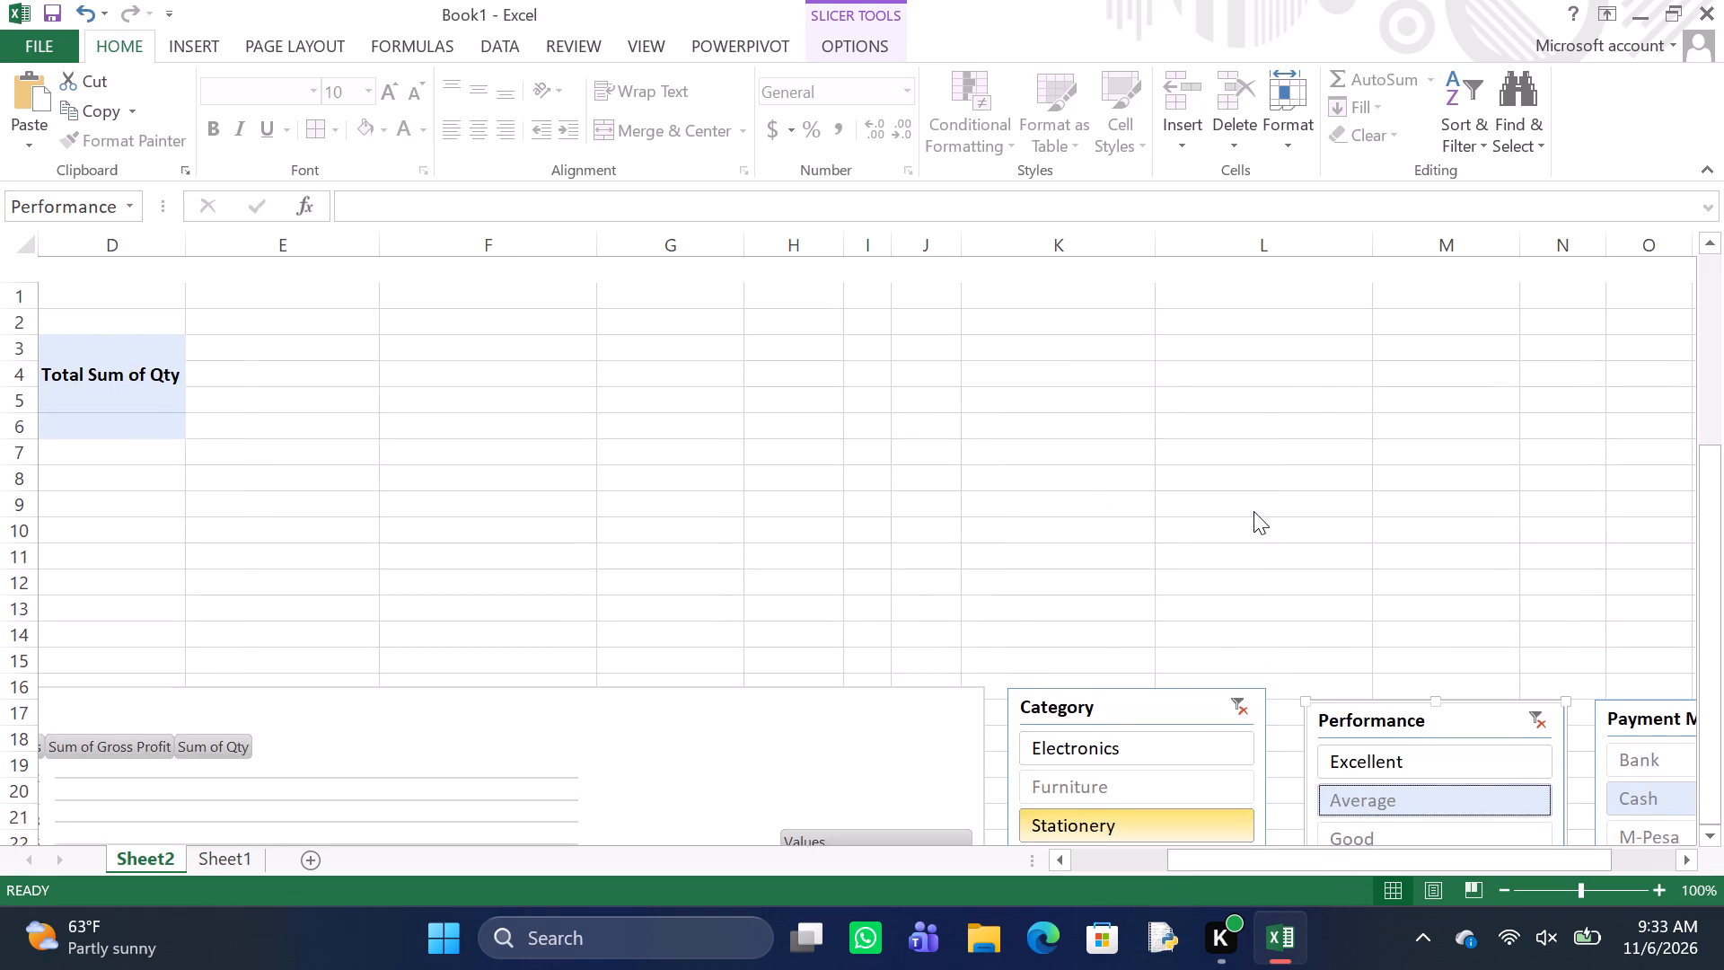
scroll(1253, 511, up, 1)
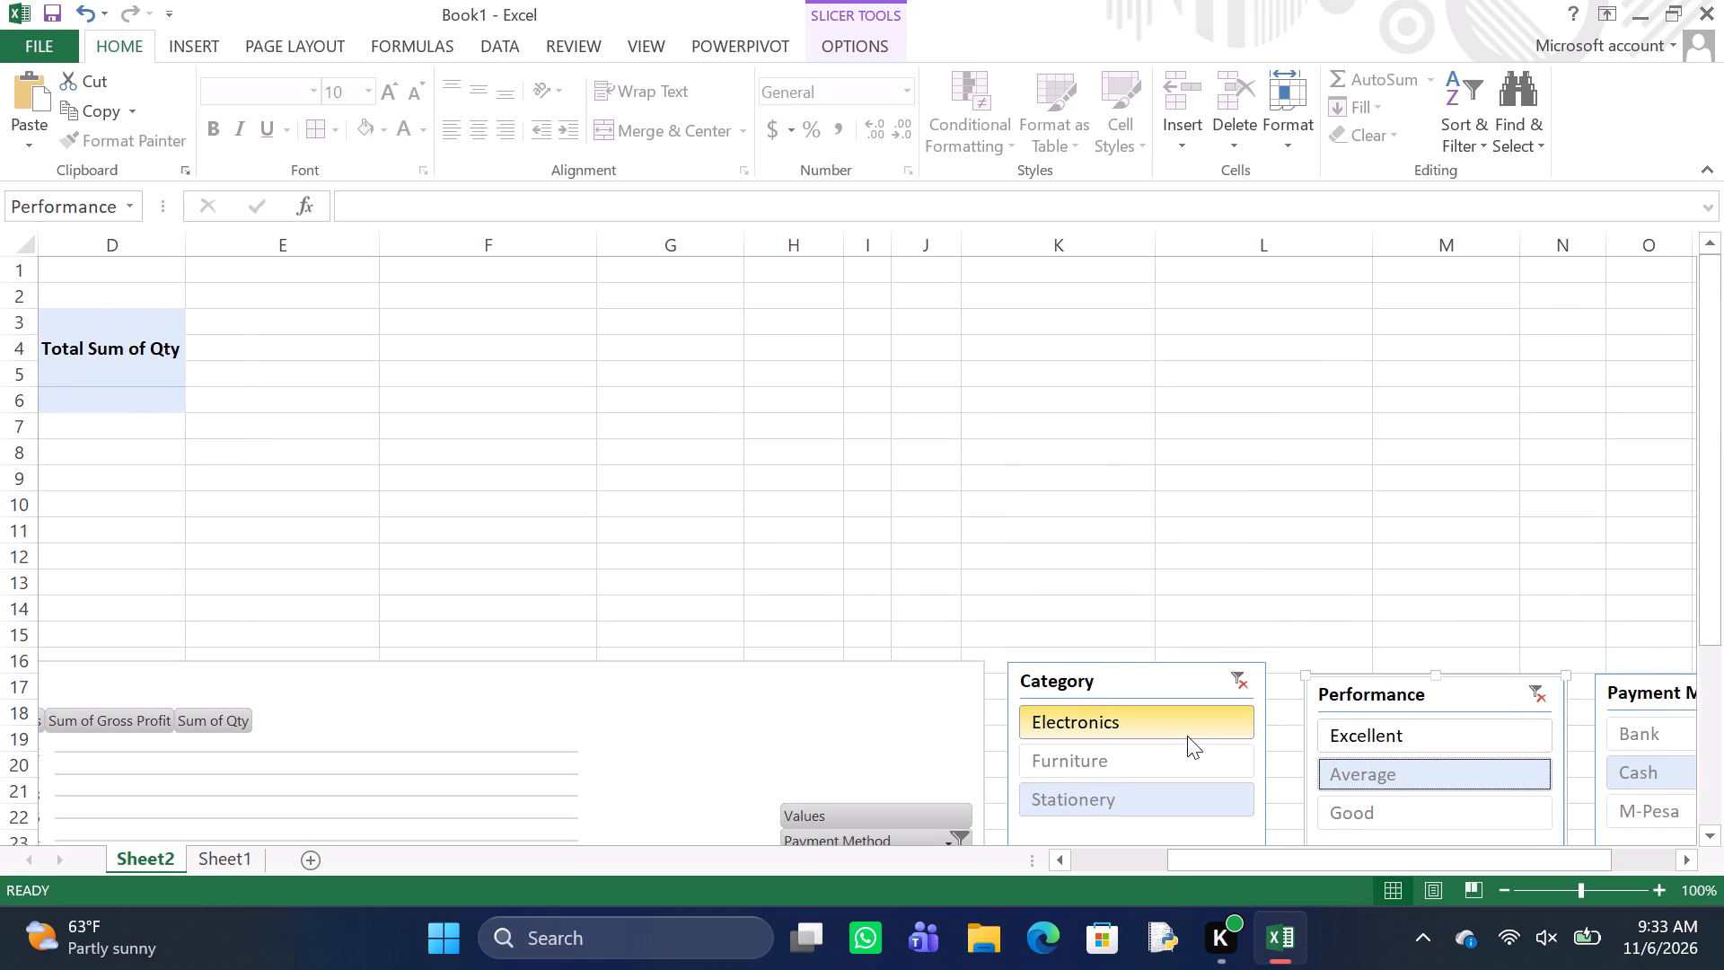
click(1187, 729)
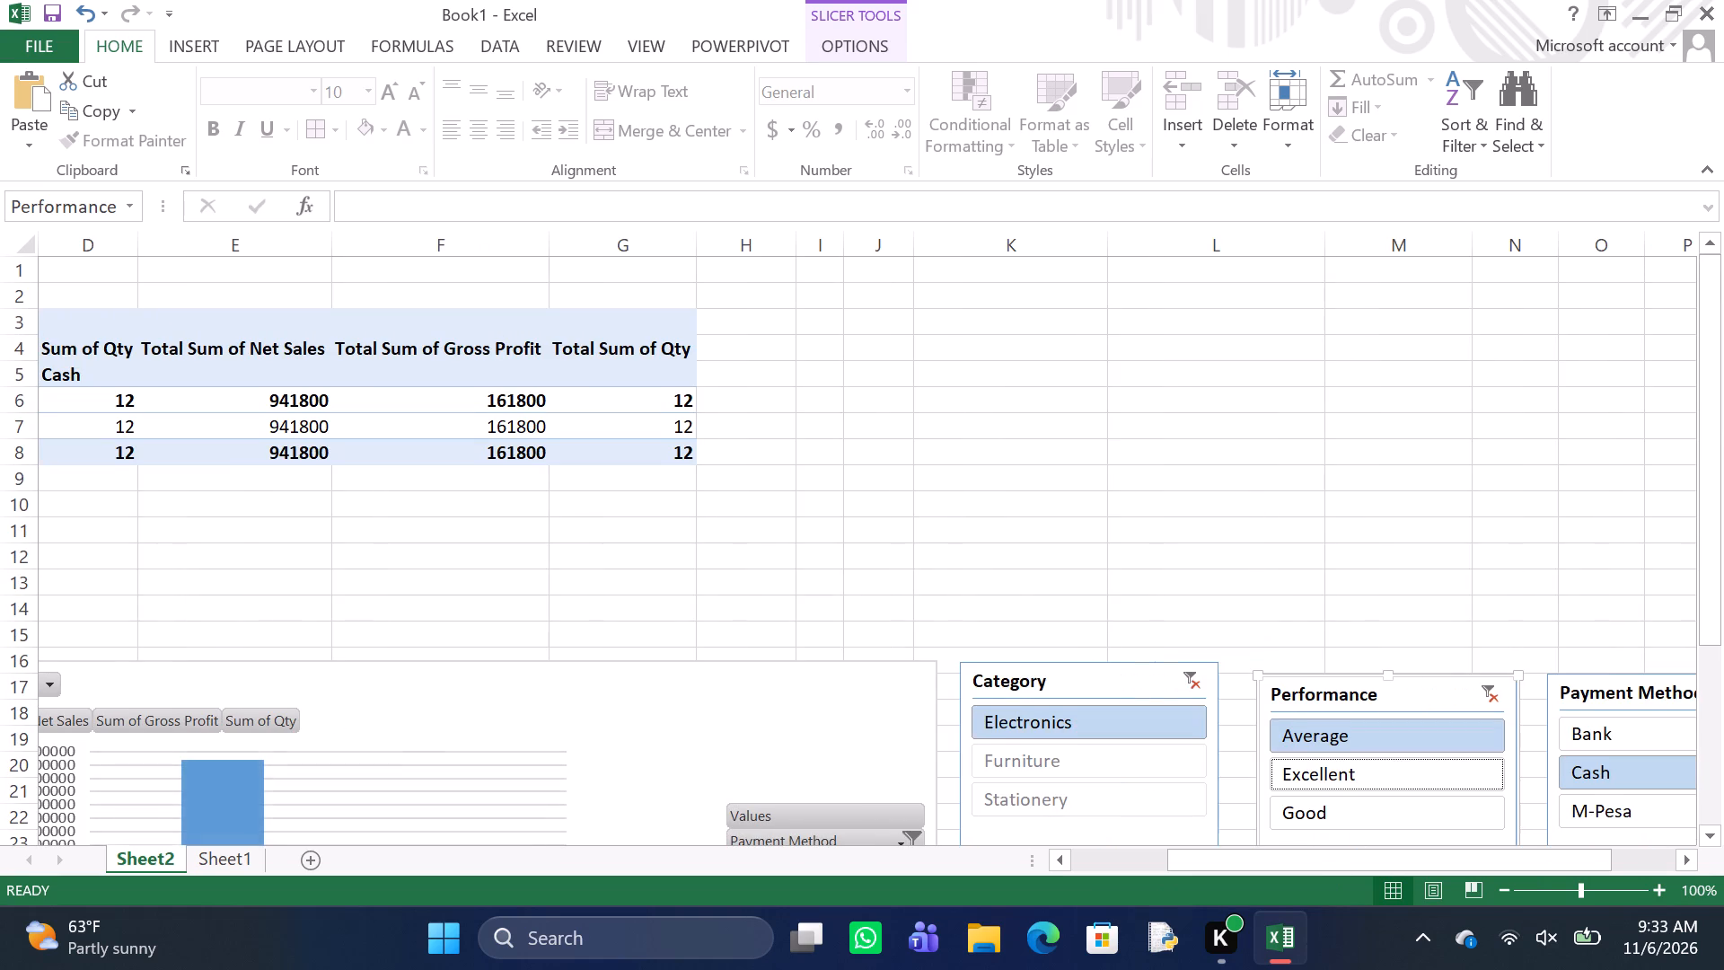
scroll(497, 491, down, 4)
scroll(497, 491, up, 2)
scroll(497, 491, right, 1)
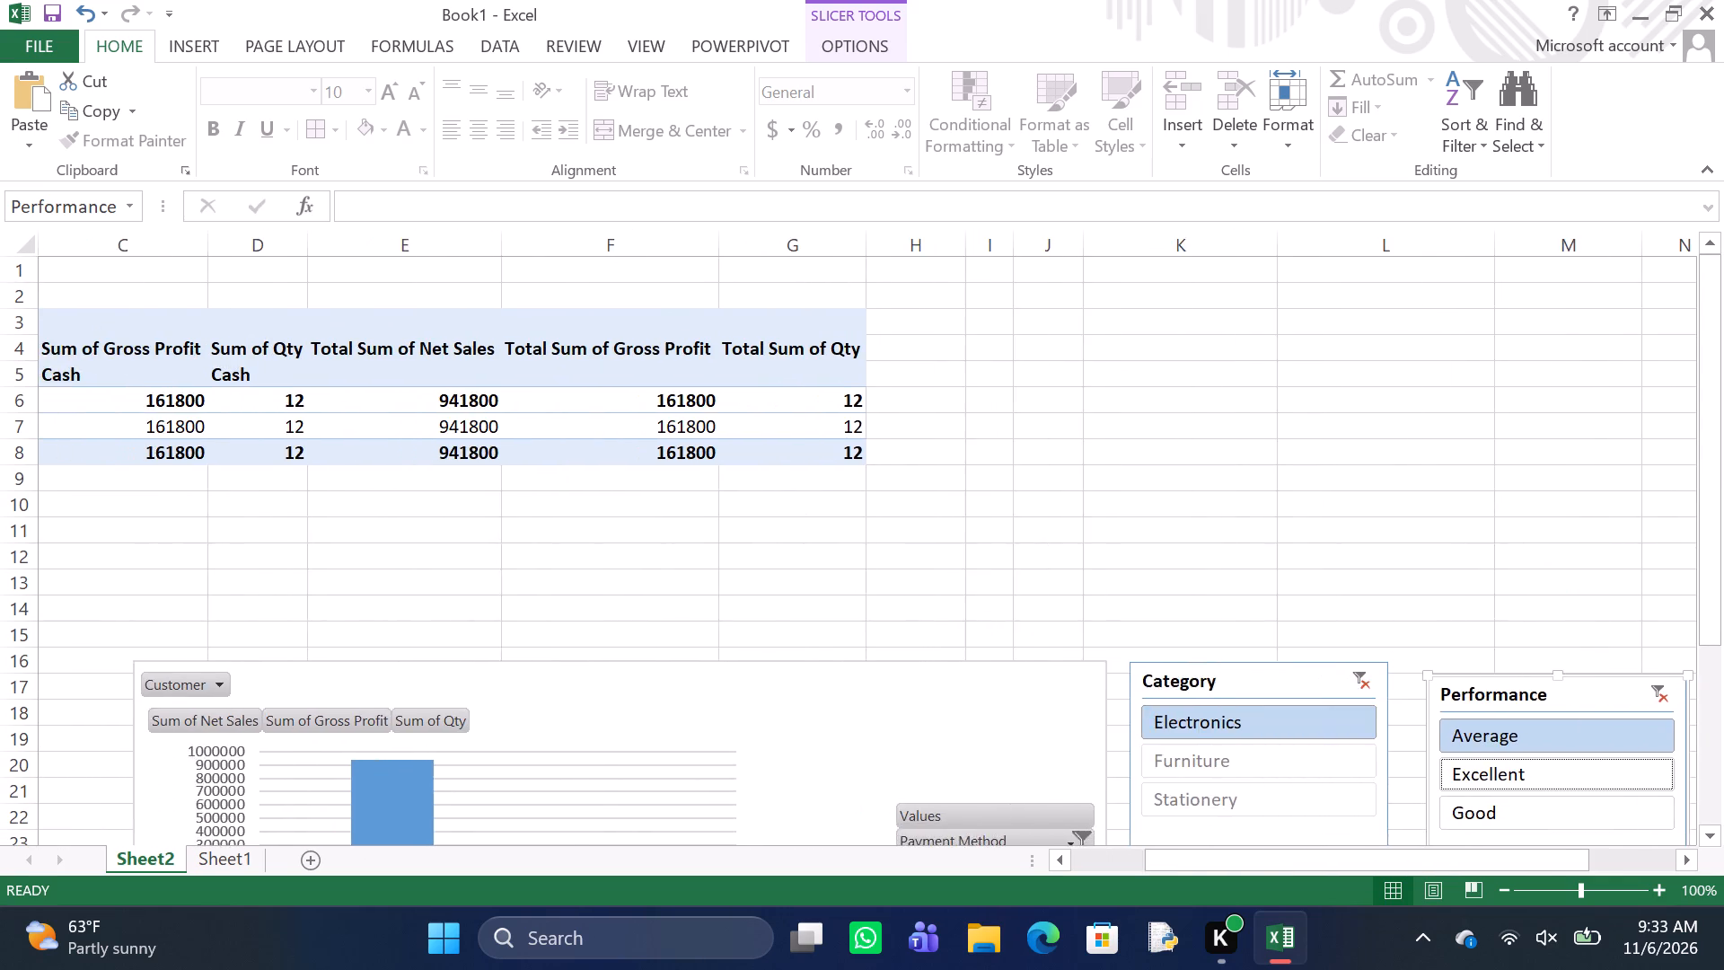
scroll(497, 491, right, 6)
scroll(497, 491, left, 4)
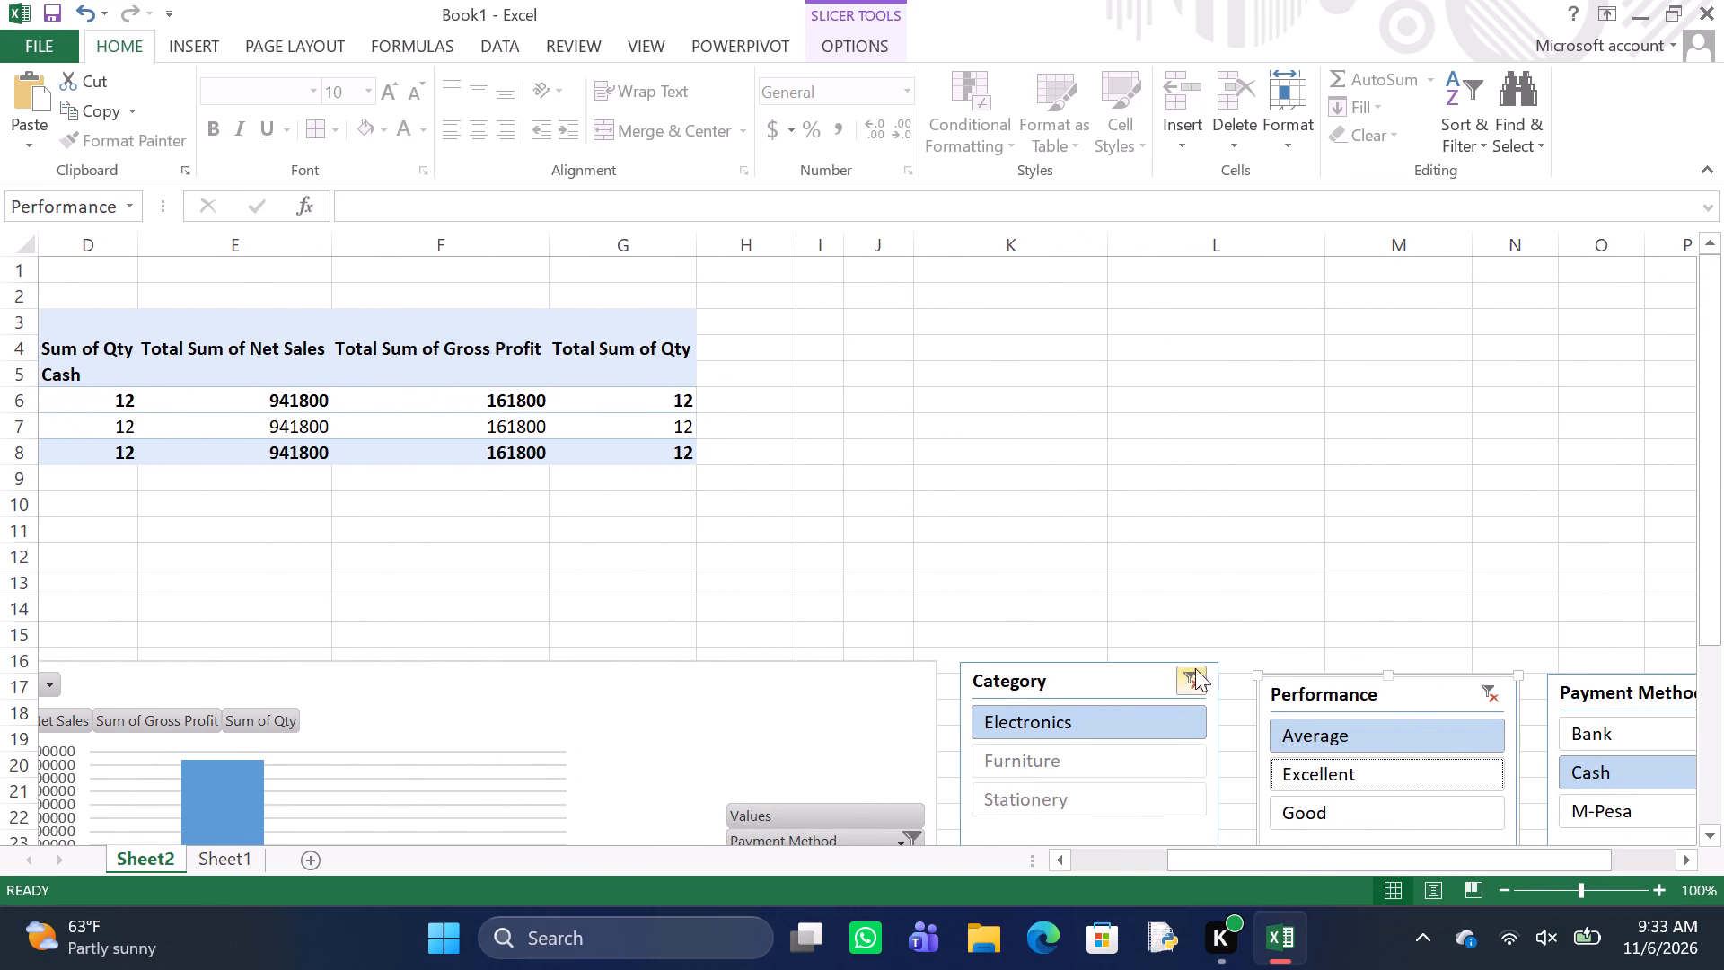
Clear the filters of the Category, Performance and Payment Method slicers.
click(1201, 679)
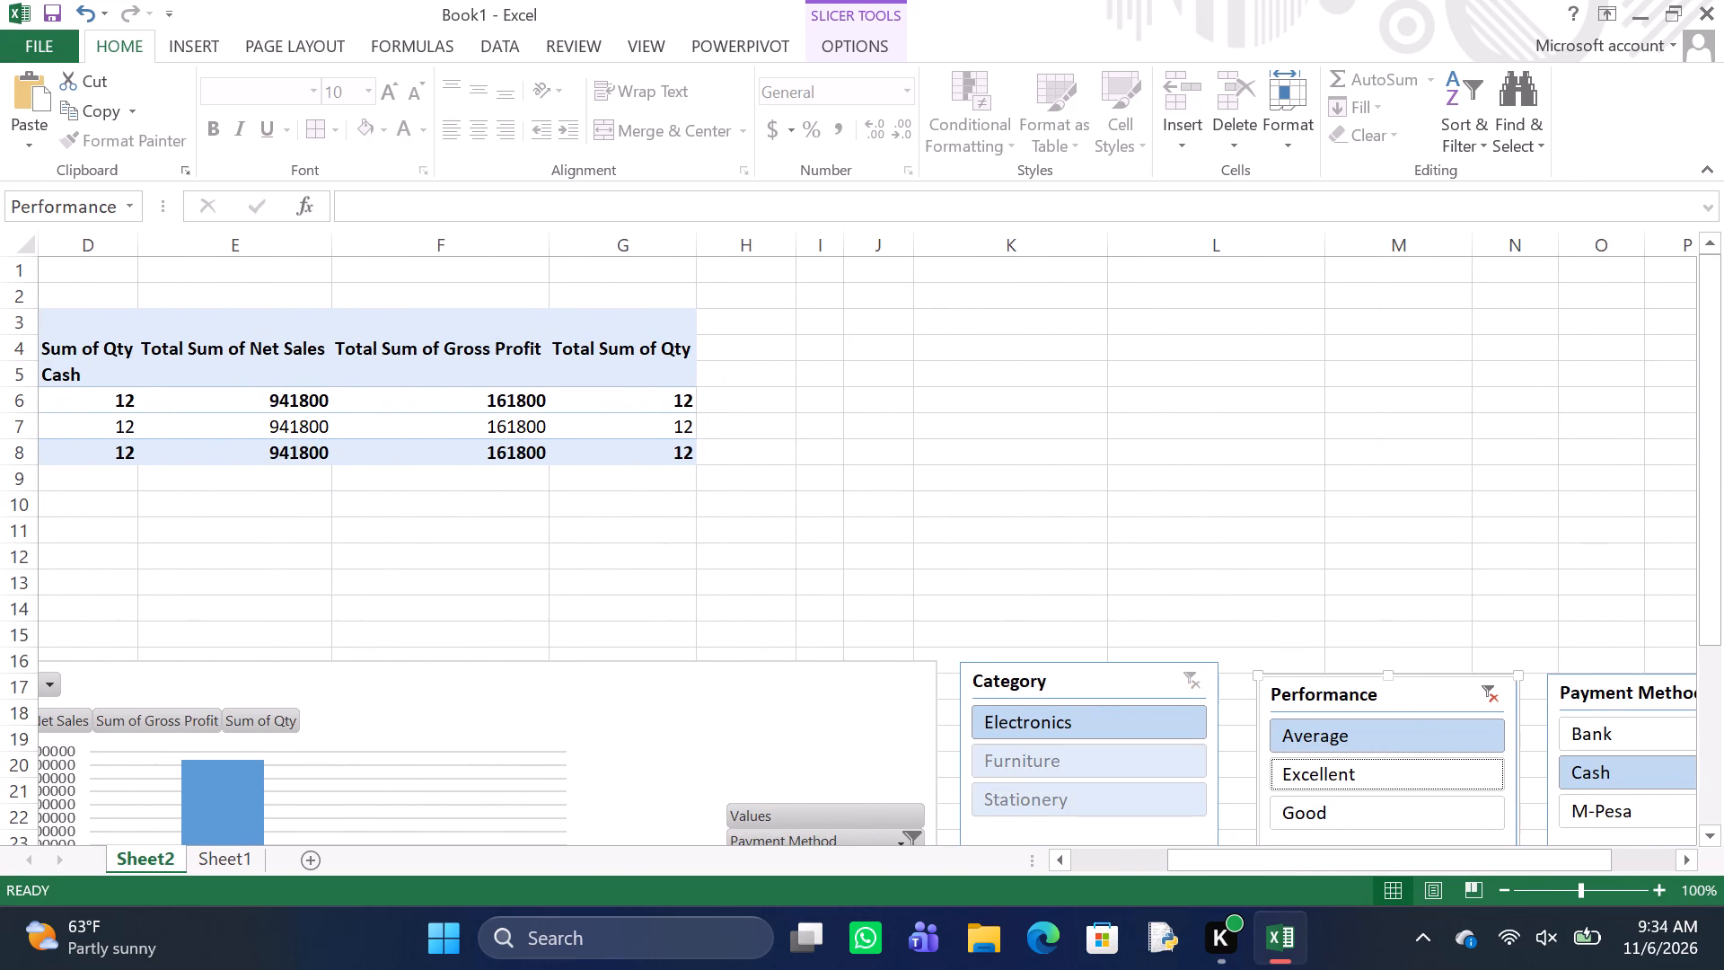
click(1492, 693)
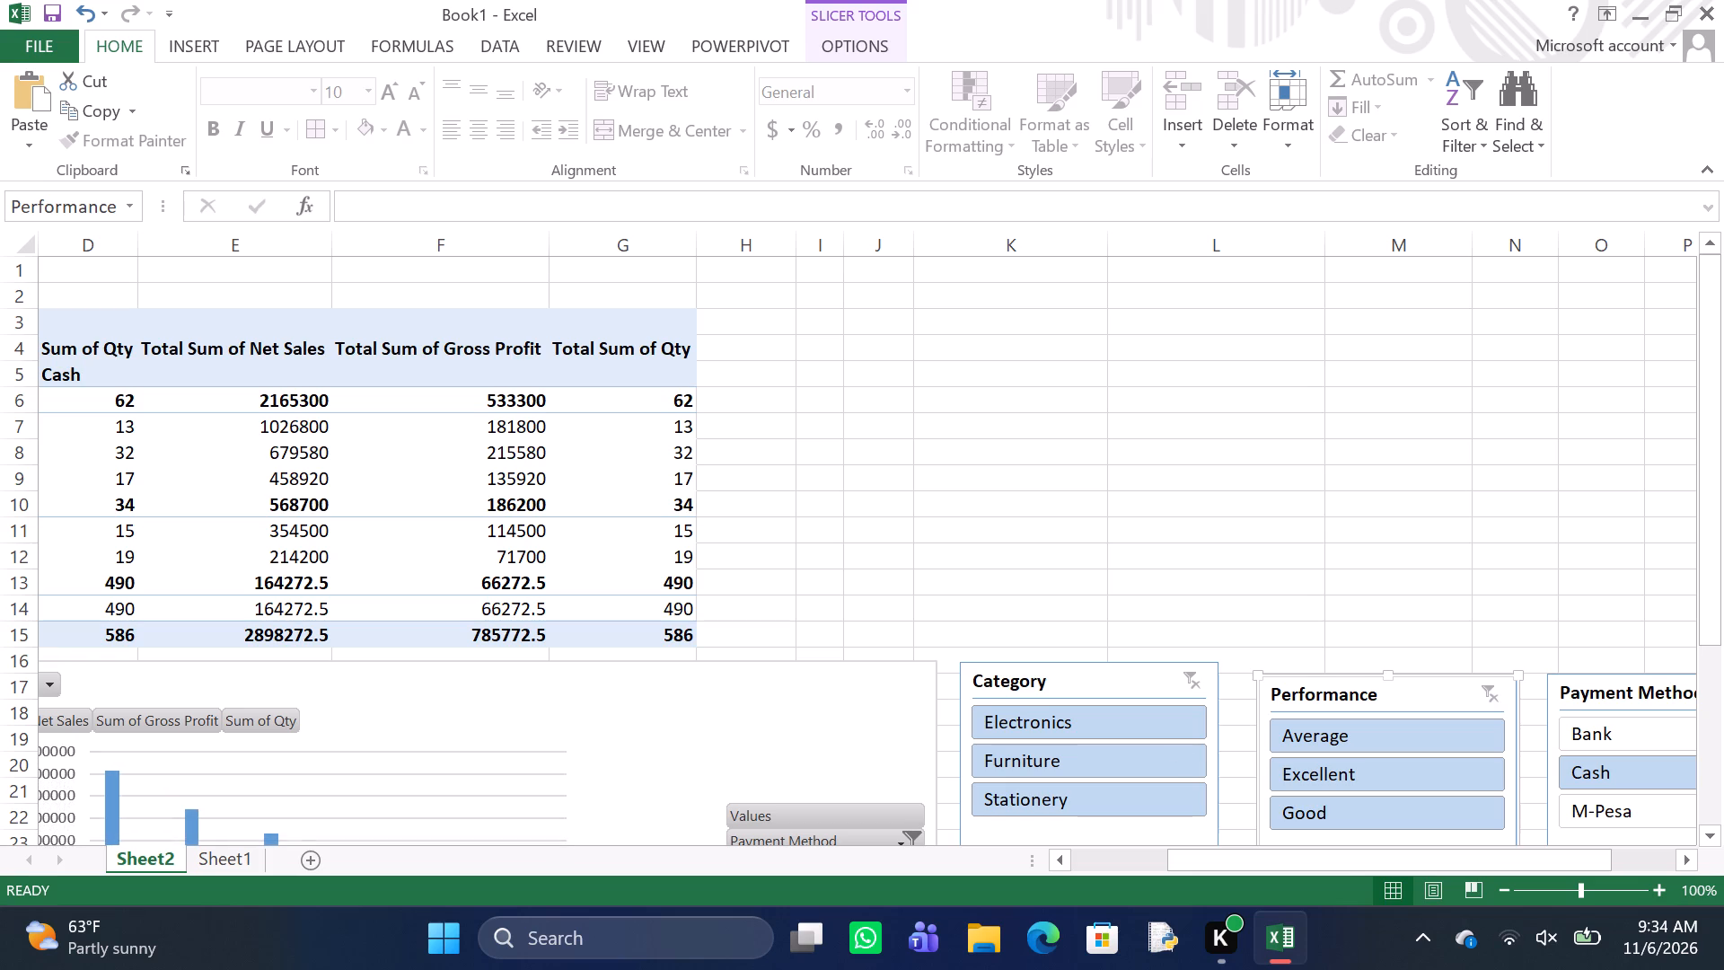
scroll(1183, 737, down, 2)
scroll(1155, 735, left, 2)
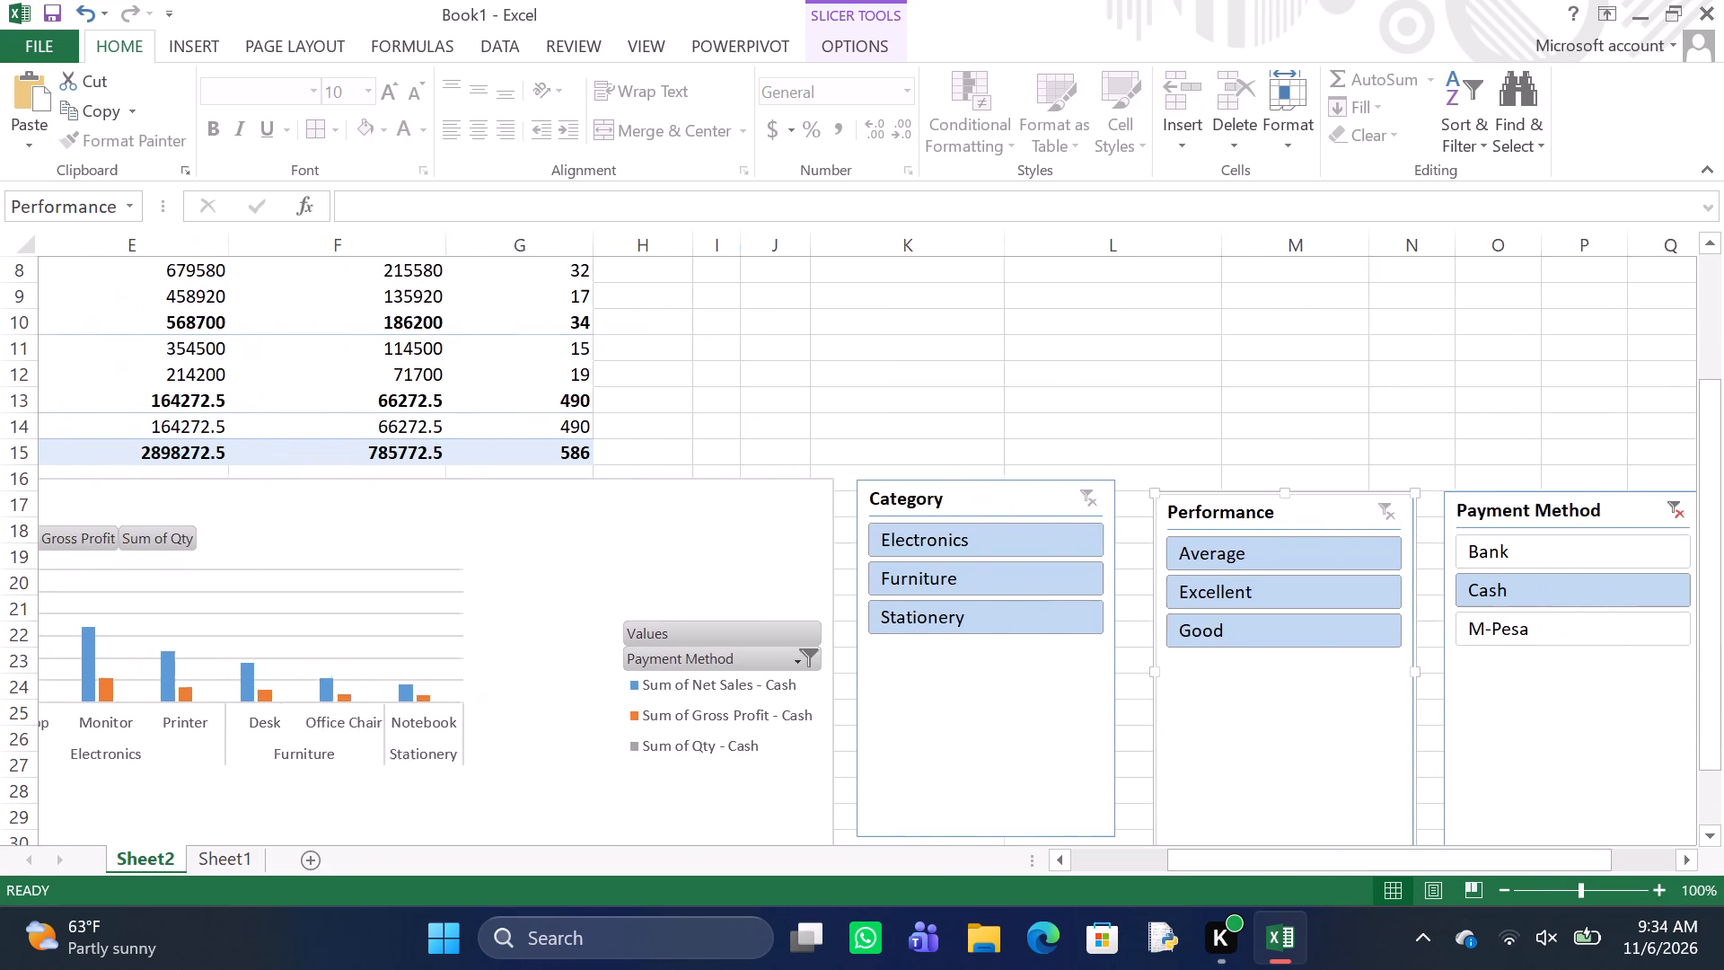
scroll(1155, 735, left, 1)
click(1484, 519)
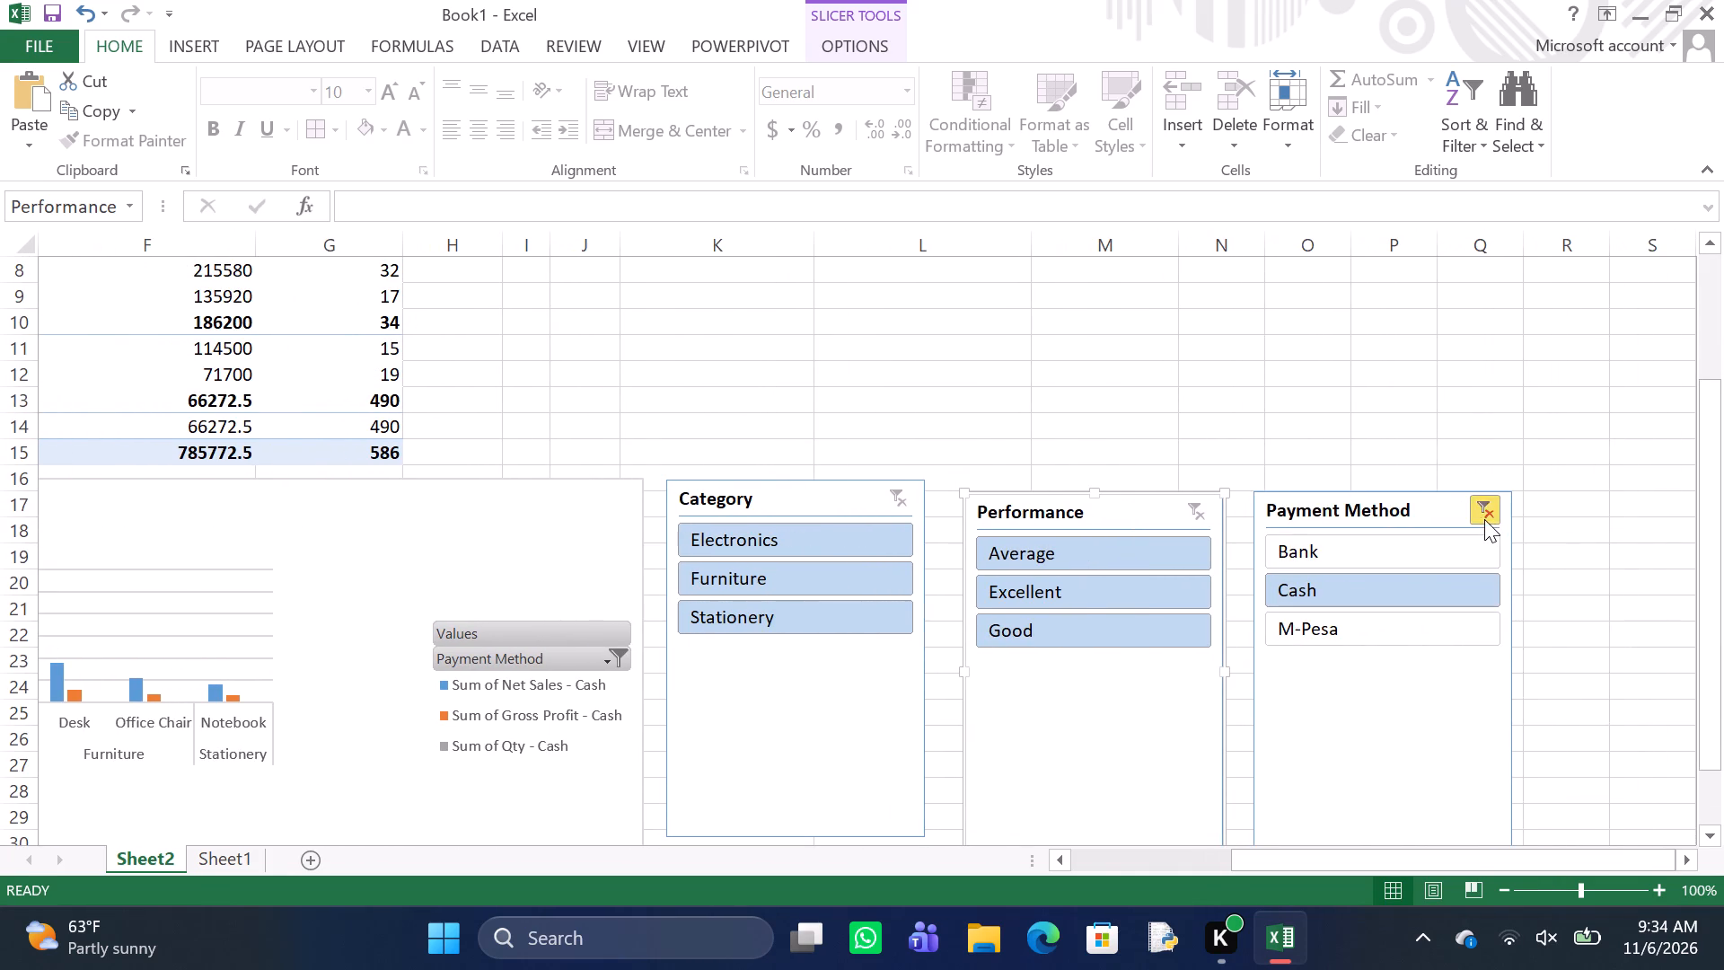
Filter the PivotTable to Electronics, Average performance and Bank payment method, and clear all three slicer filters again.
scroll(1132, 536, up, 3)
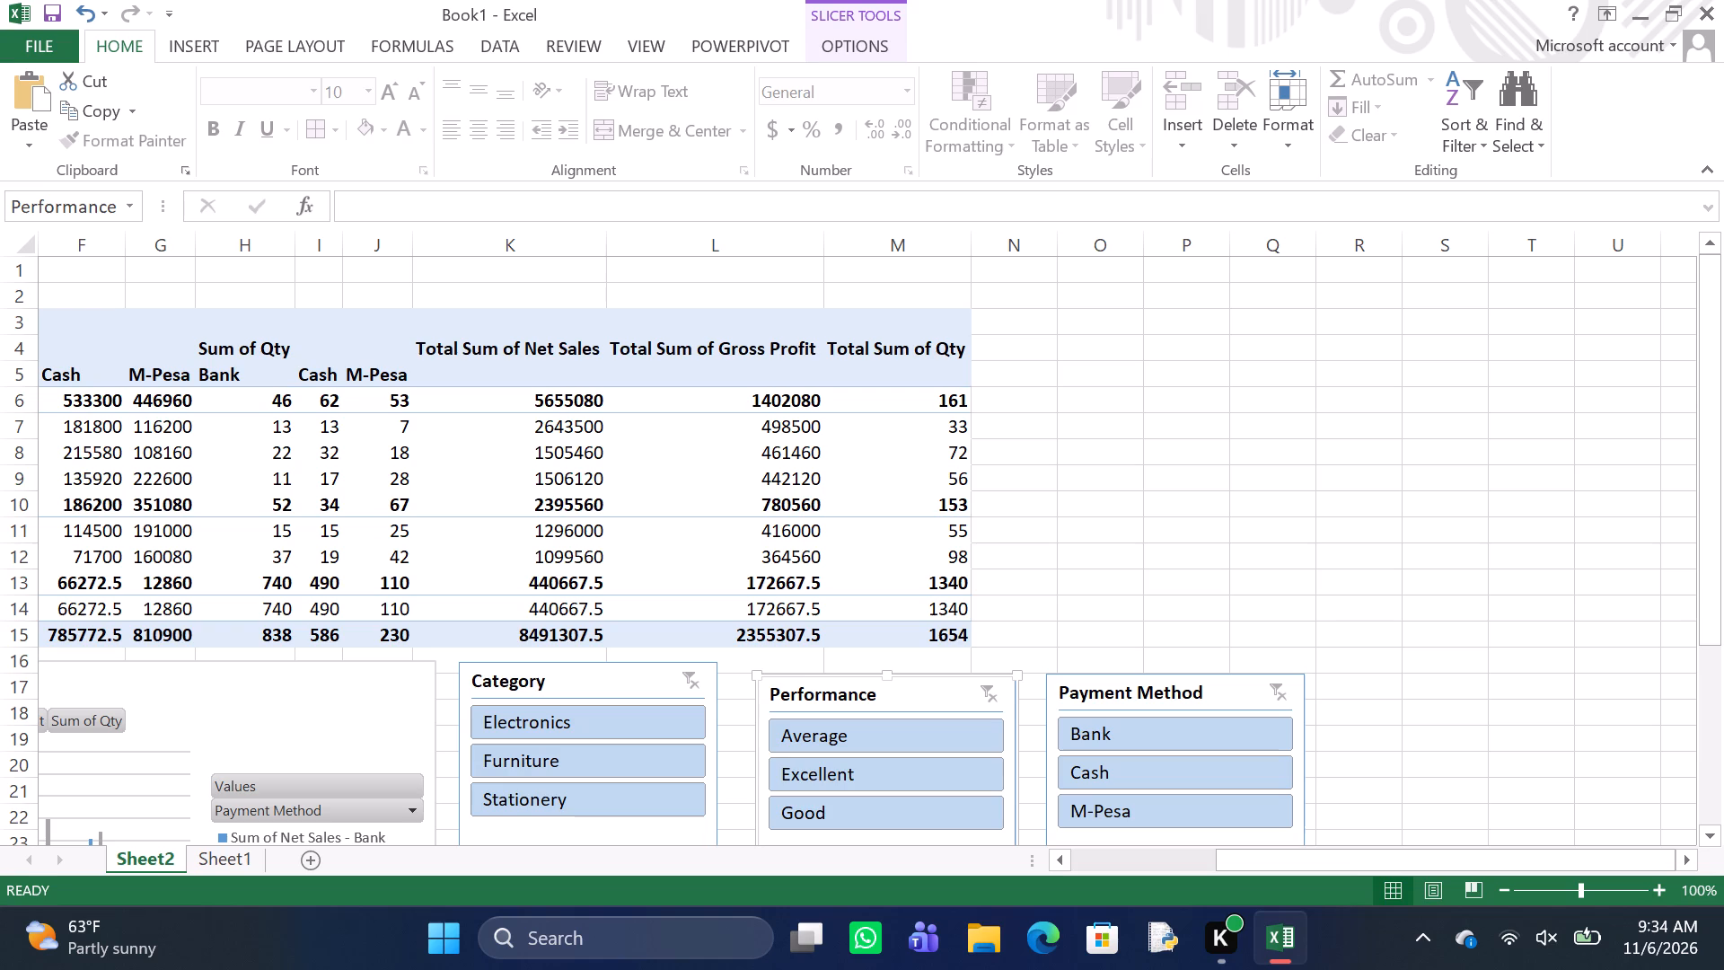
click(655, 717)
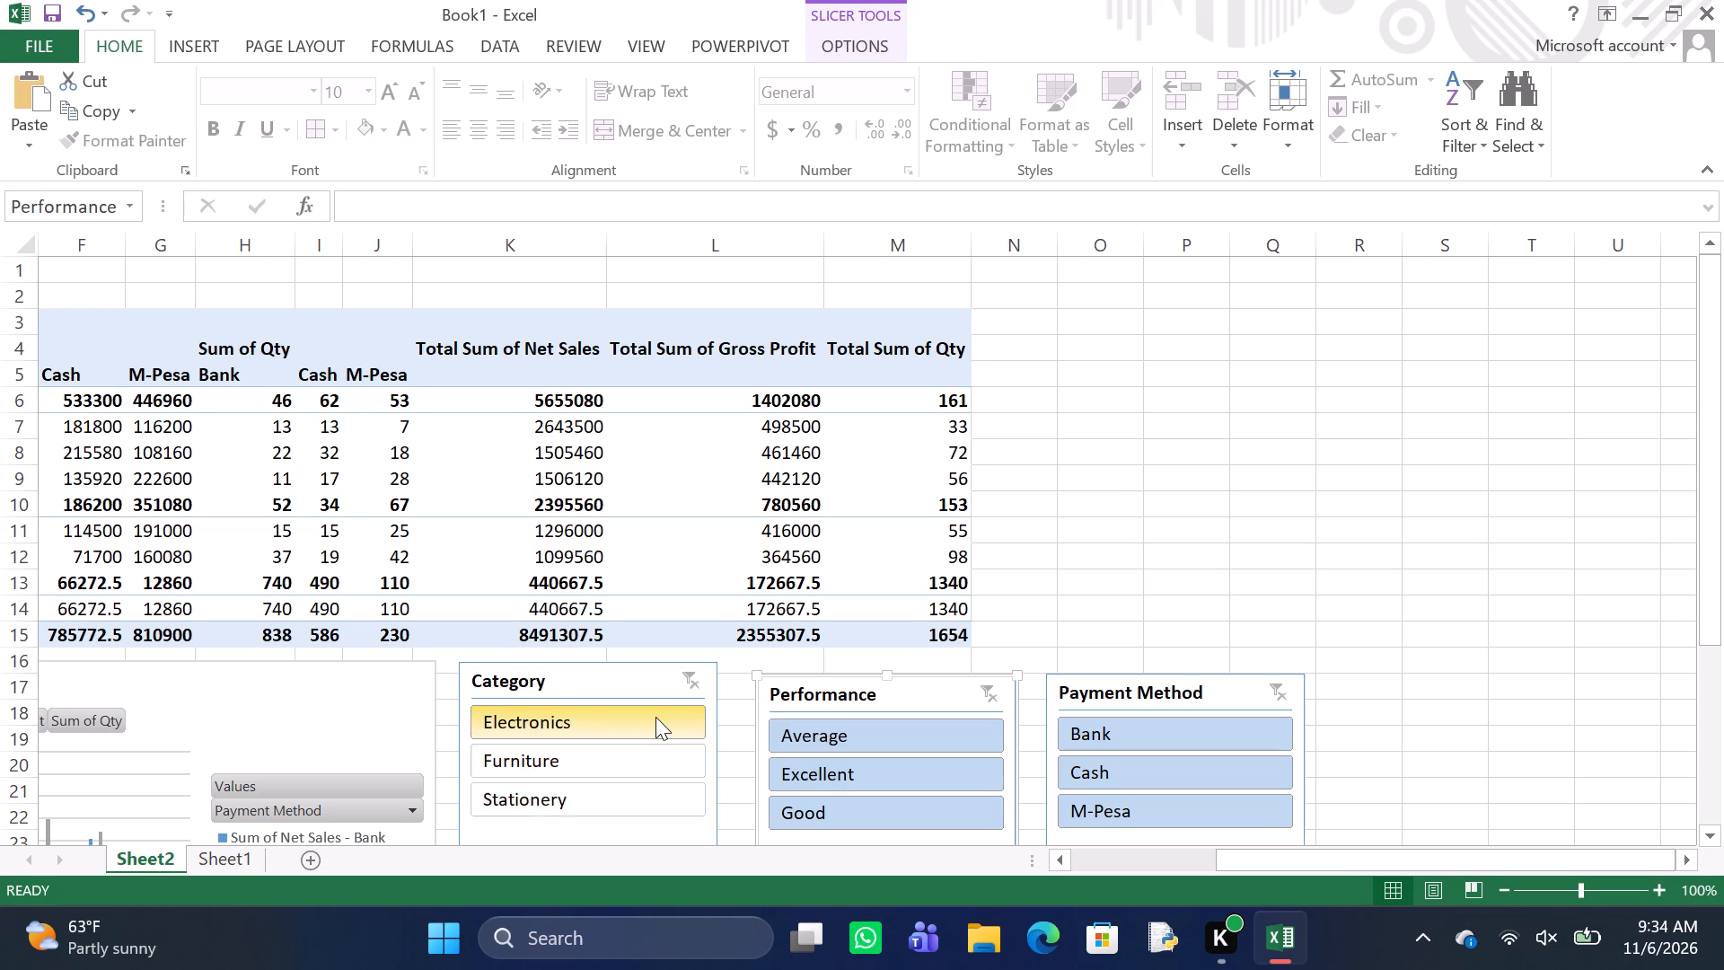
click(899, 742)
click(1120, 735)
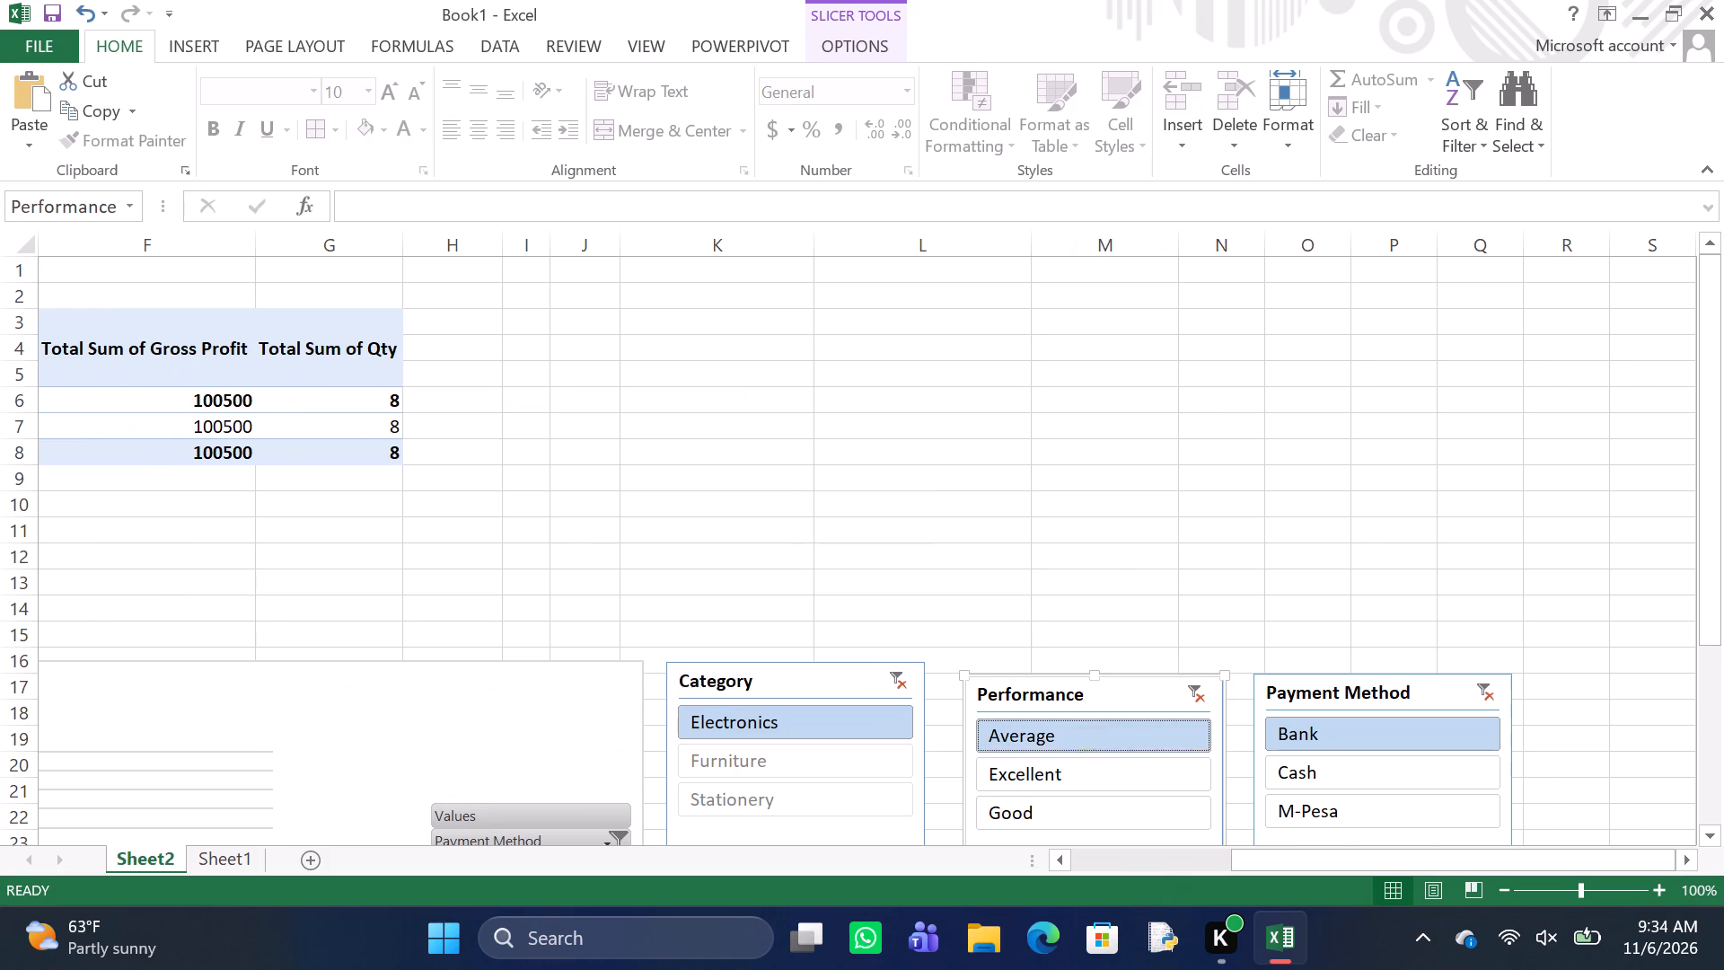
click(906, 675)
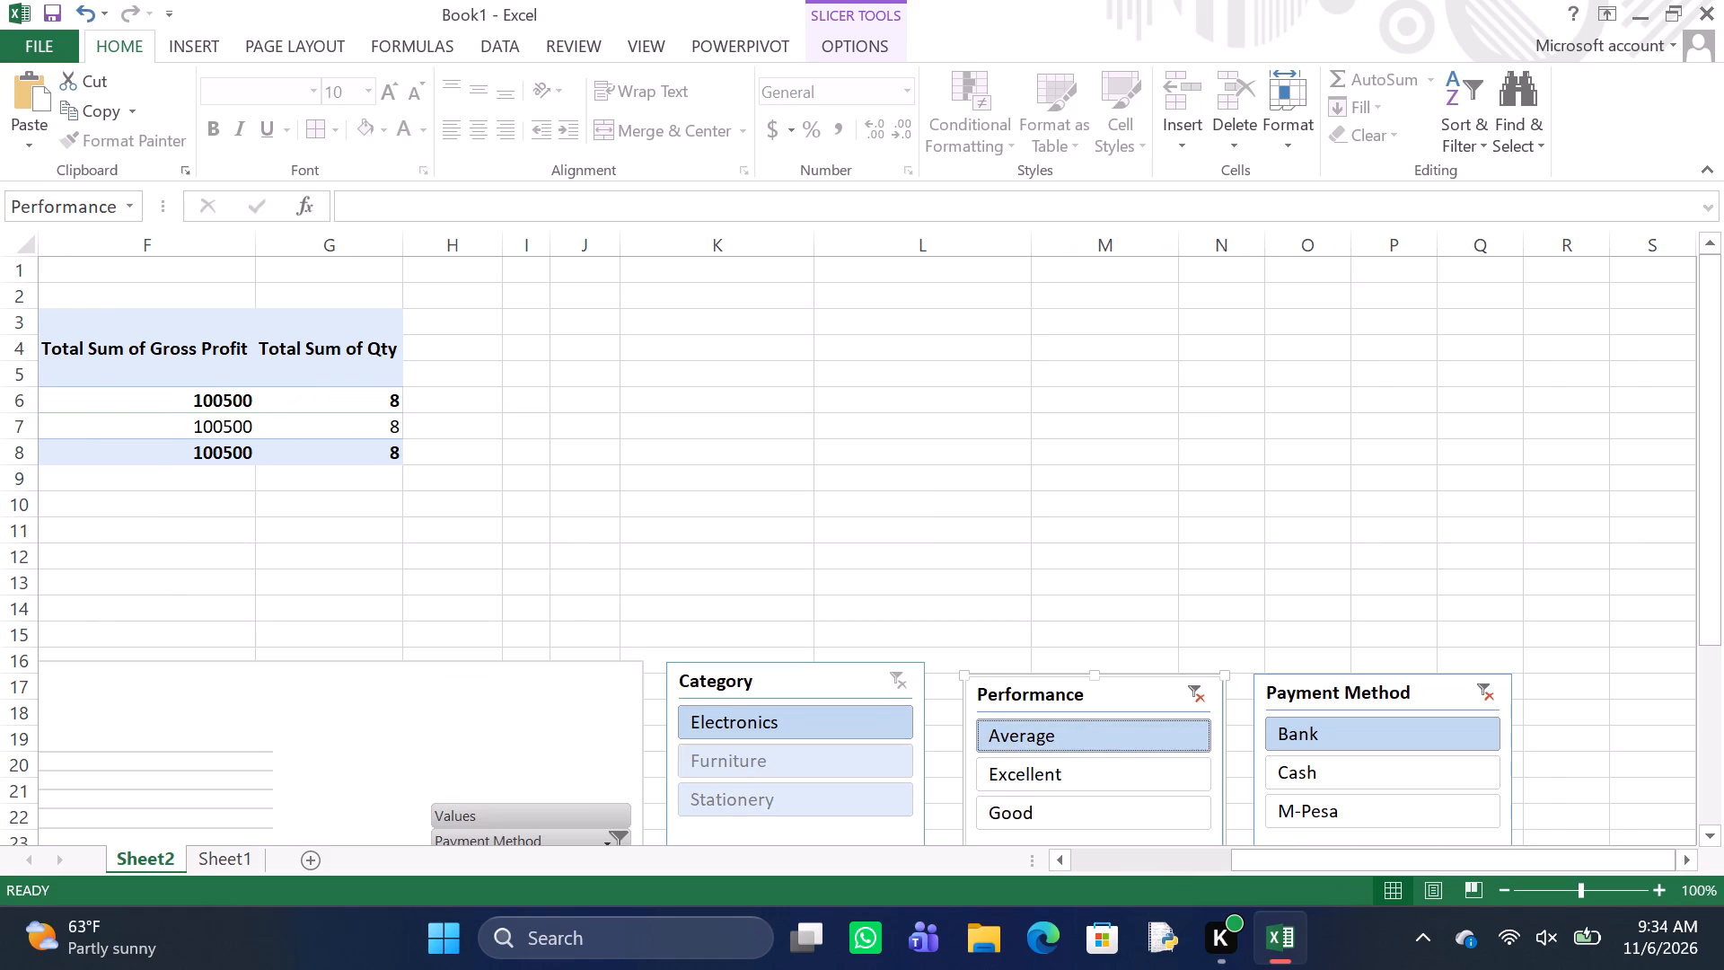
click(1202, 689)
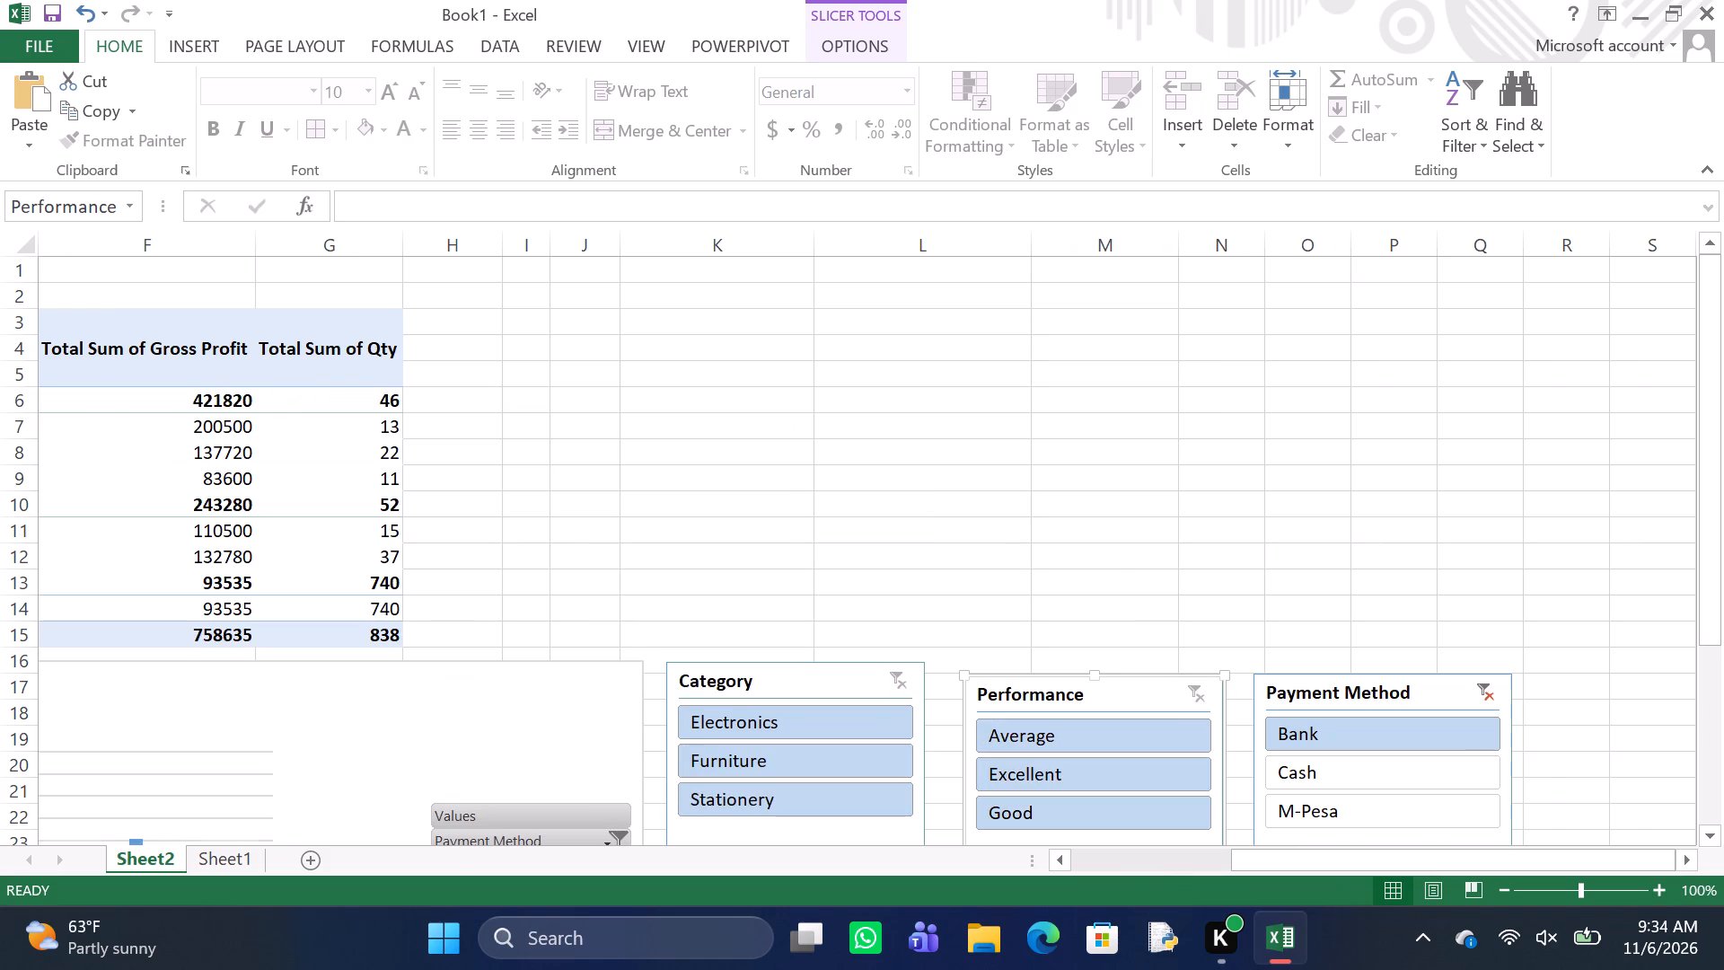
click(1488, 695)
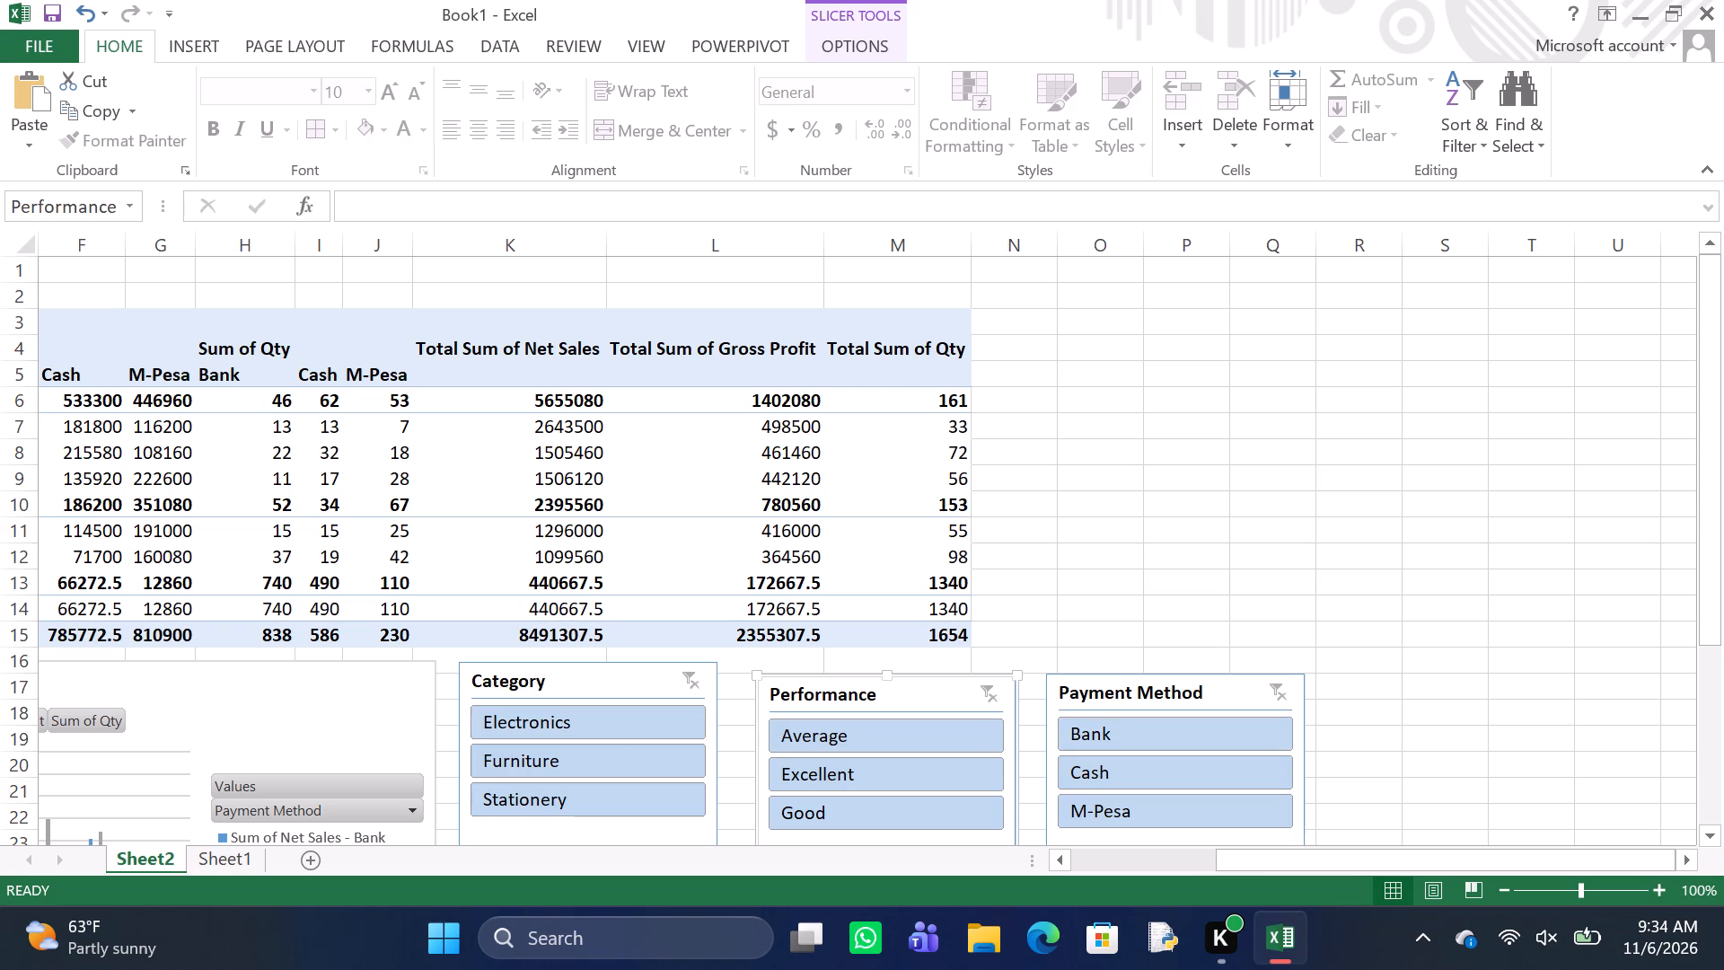
Check the Category slicer's report connections to the PivotTable on Sheet2.
scroll(653, 798, down, 1)
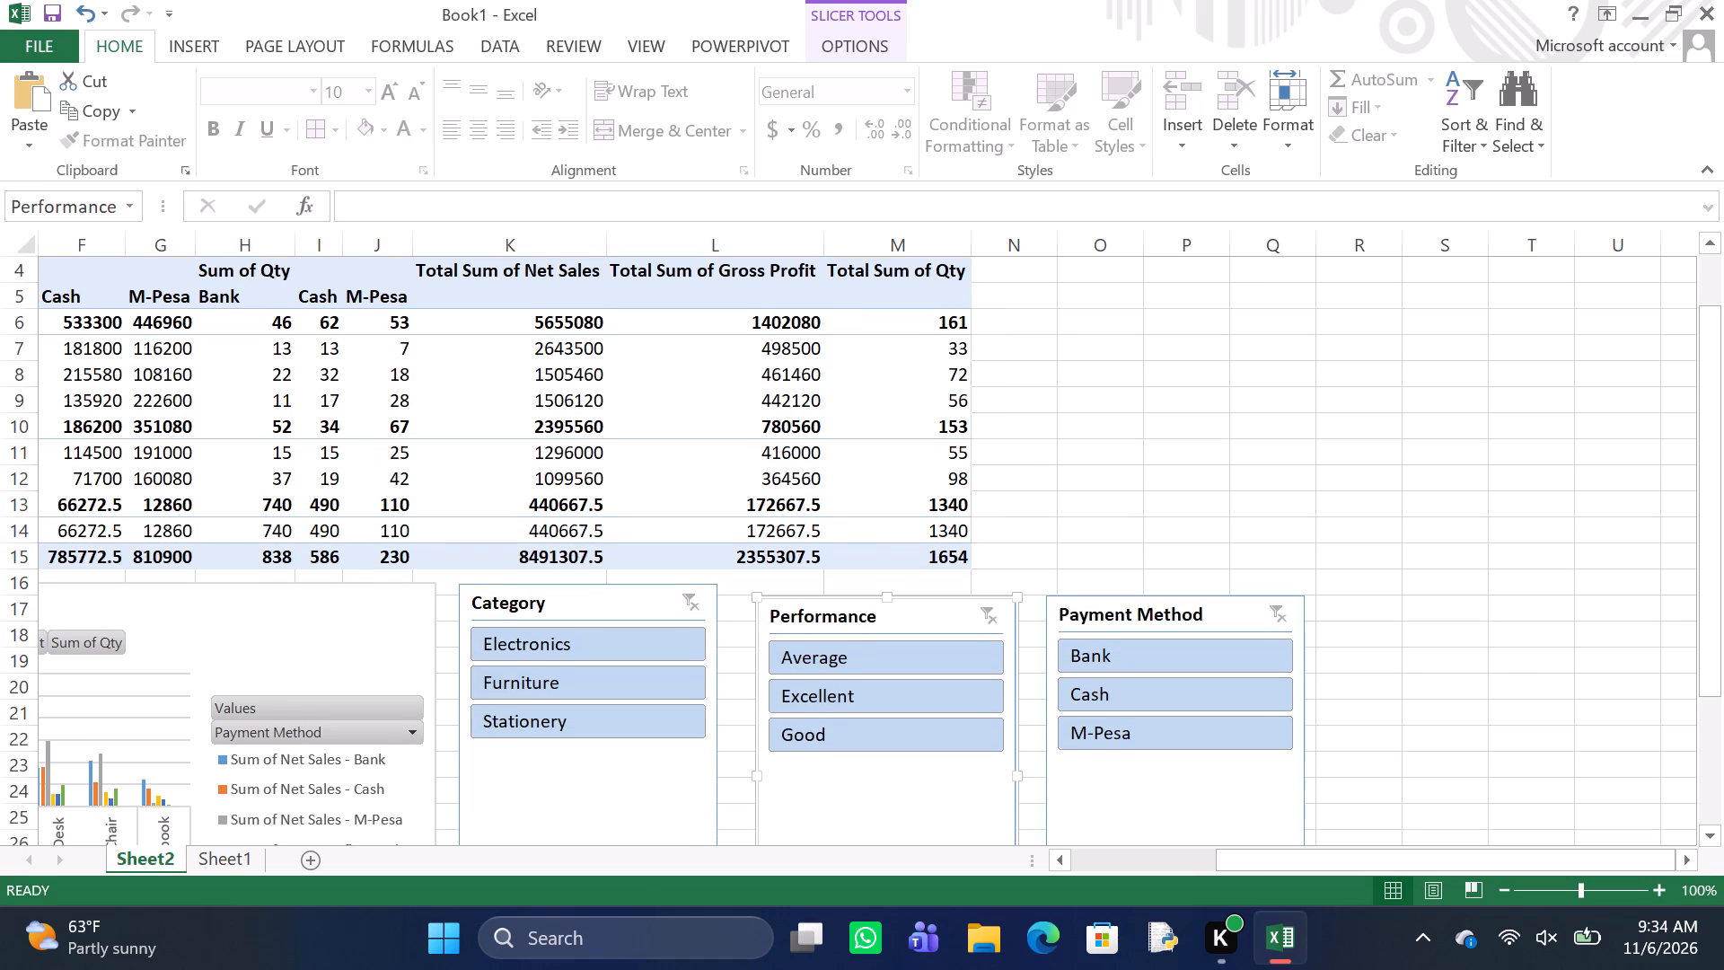
click(620, 810)
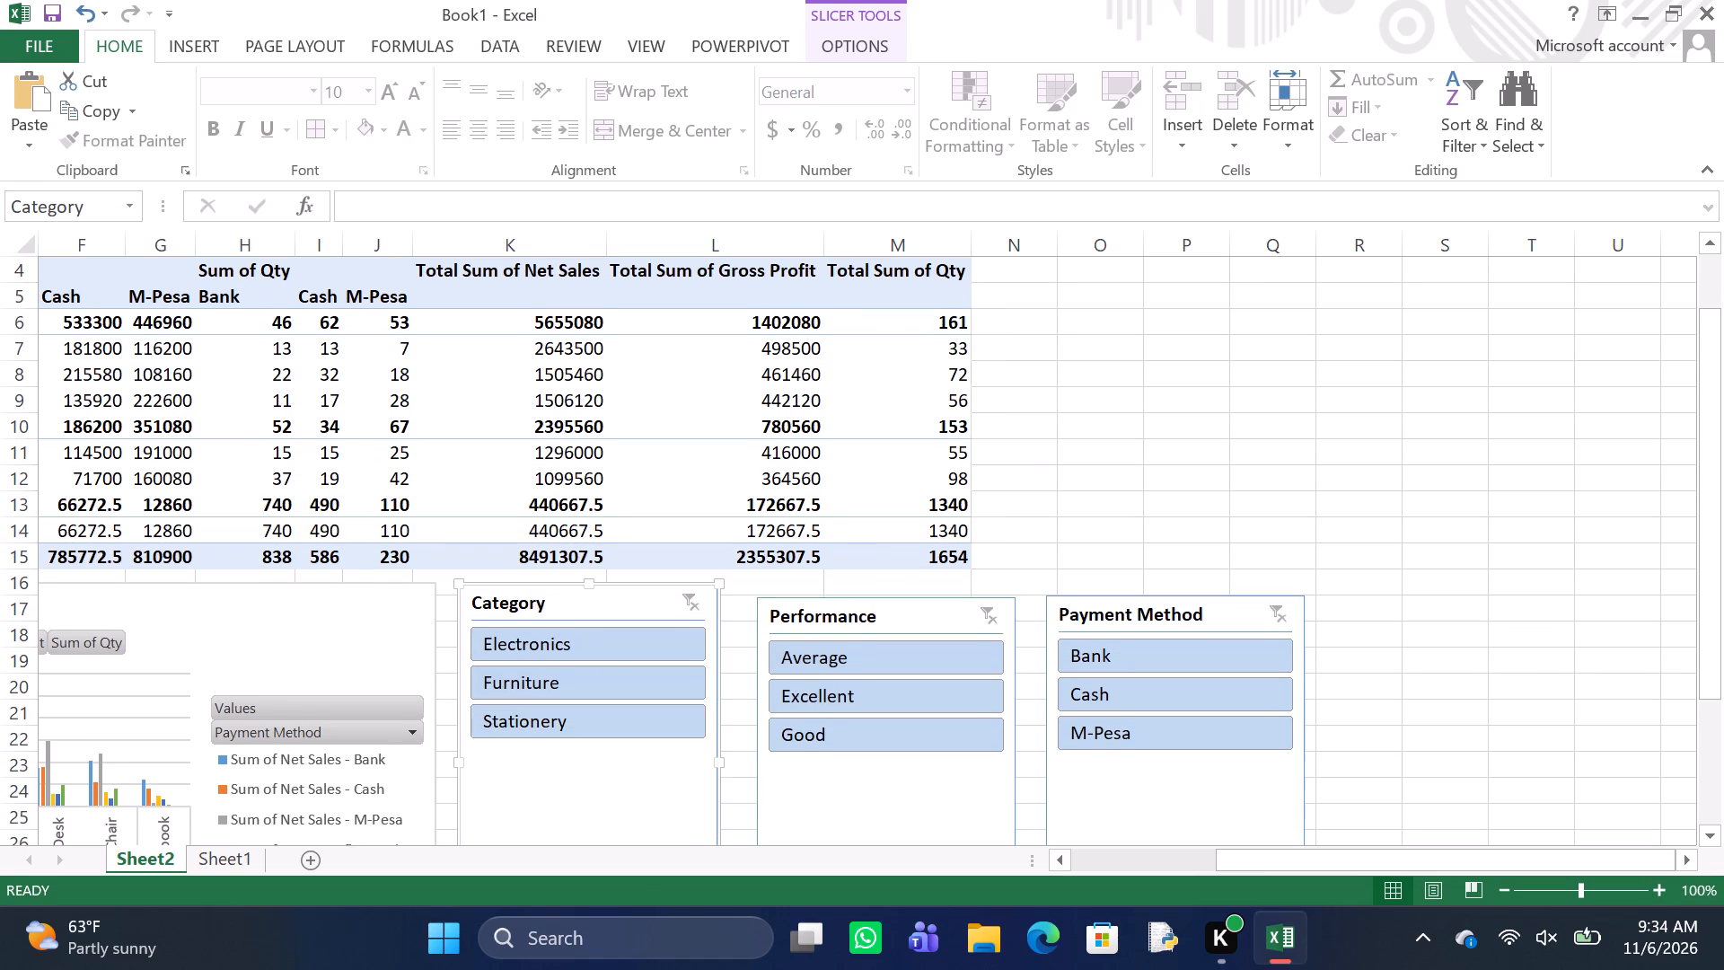
right_click(620, 810)
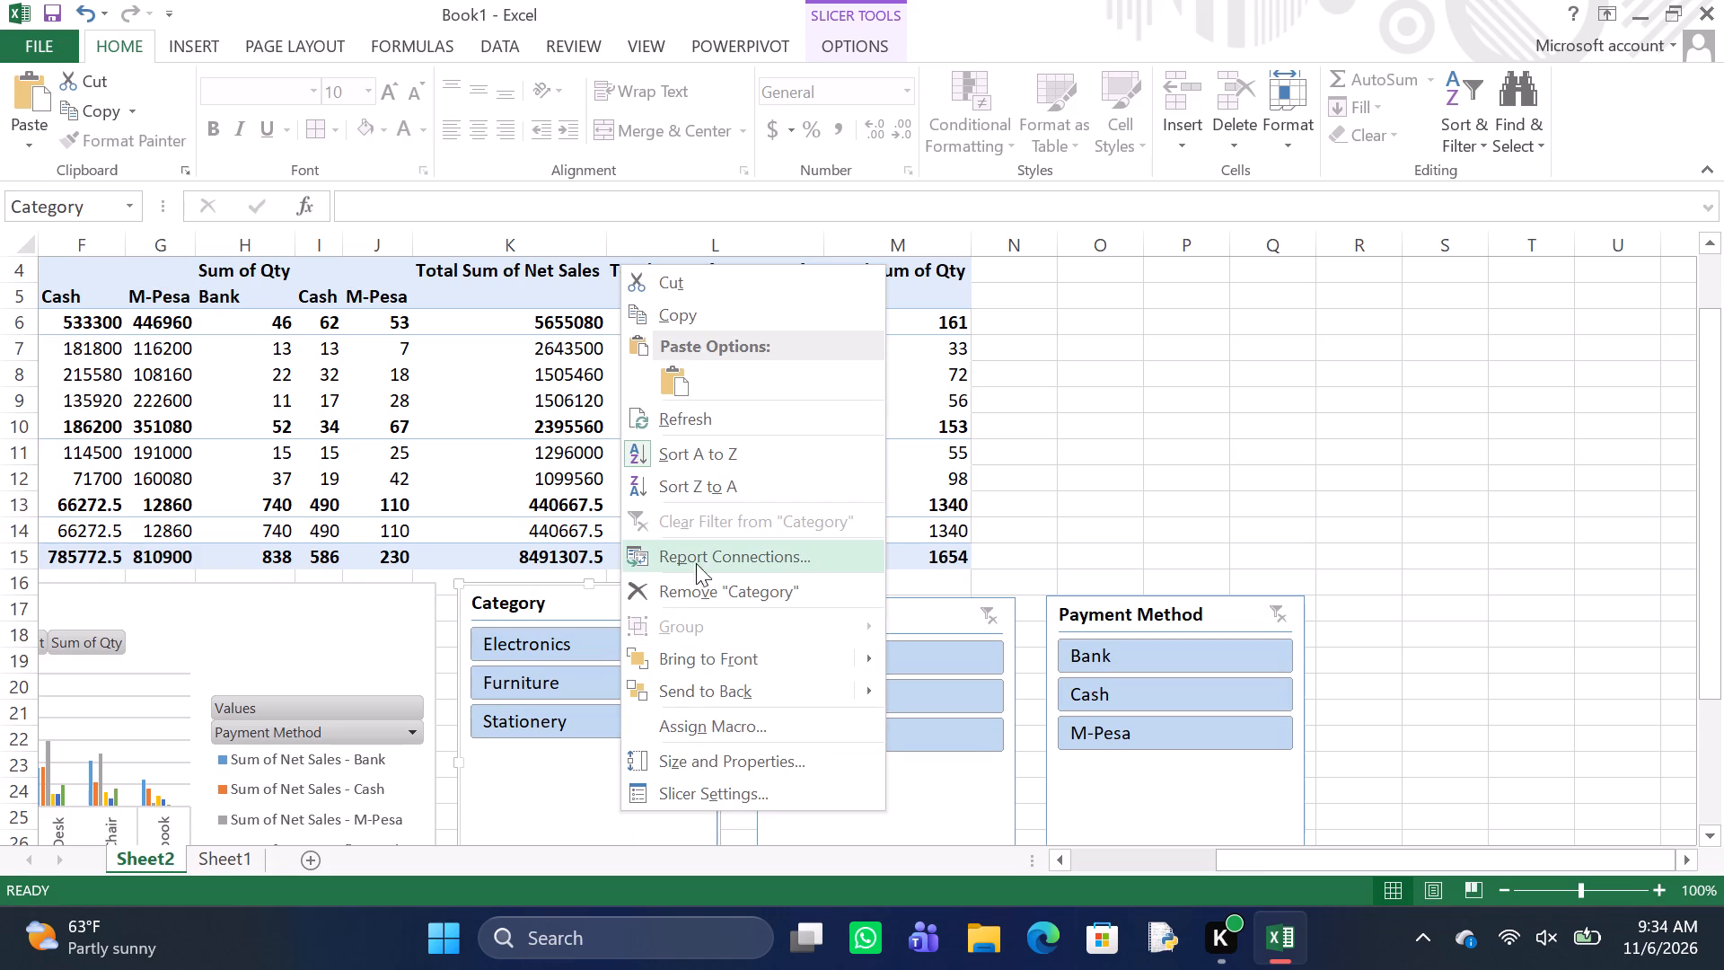
click(697, 558)
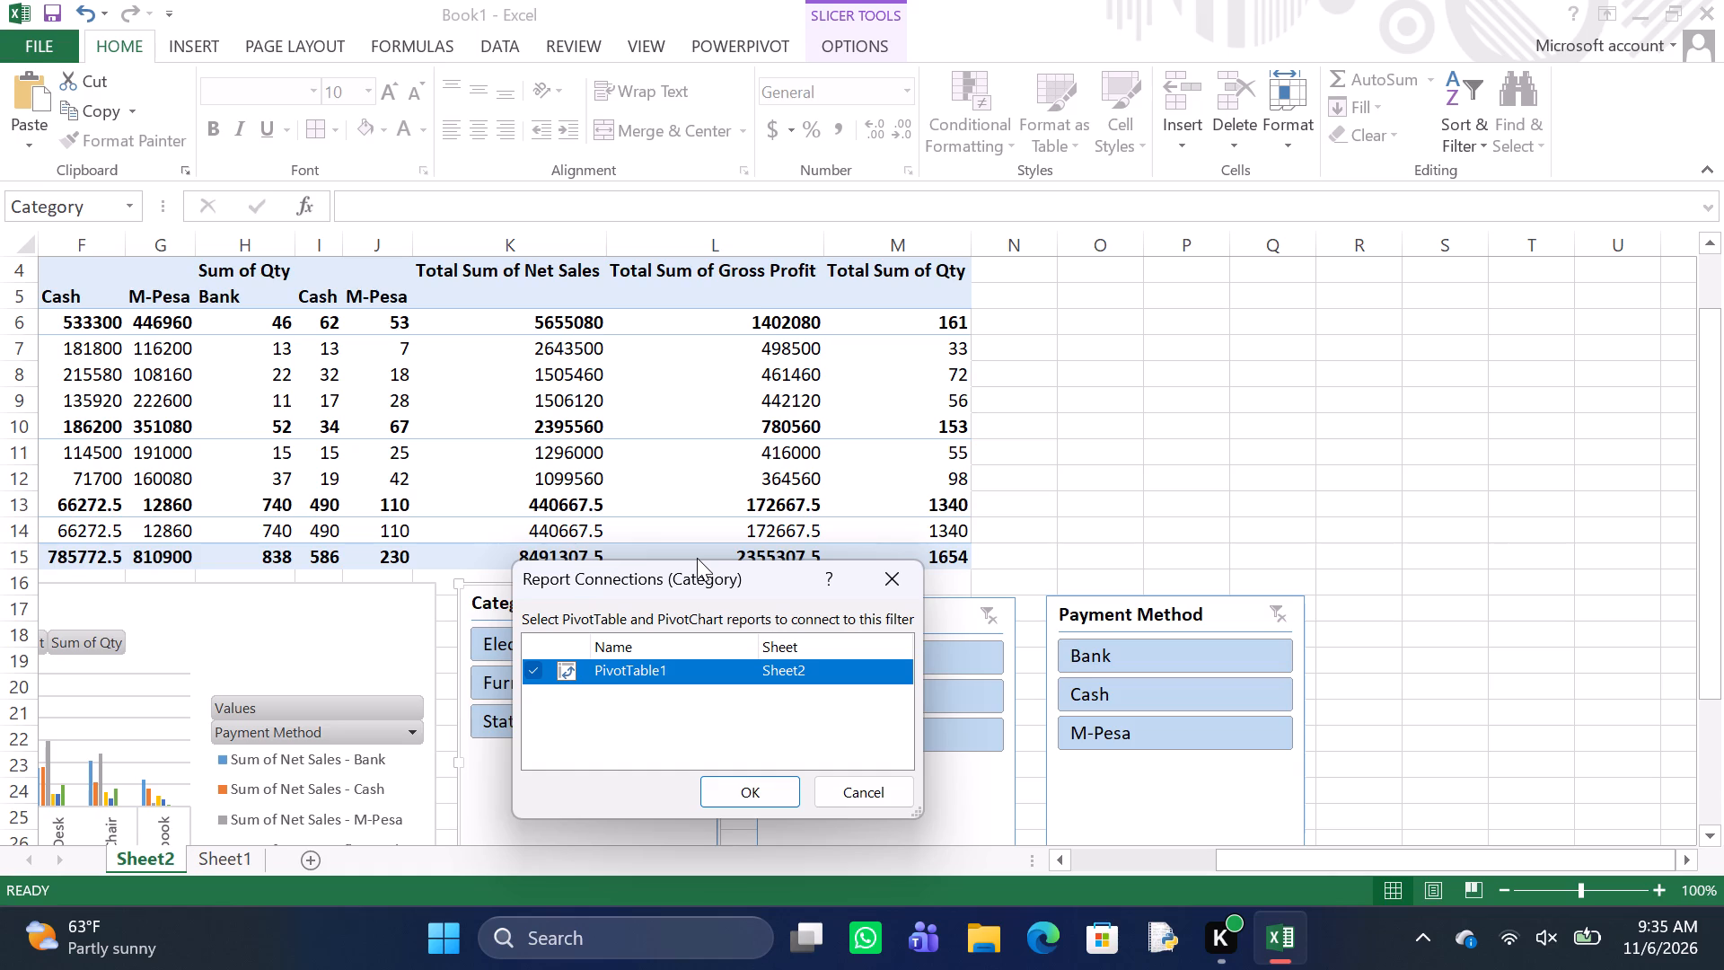
click(757, 778)
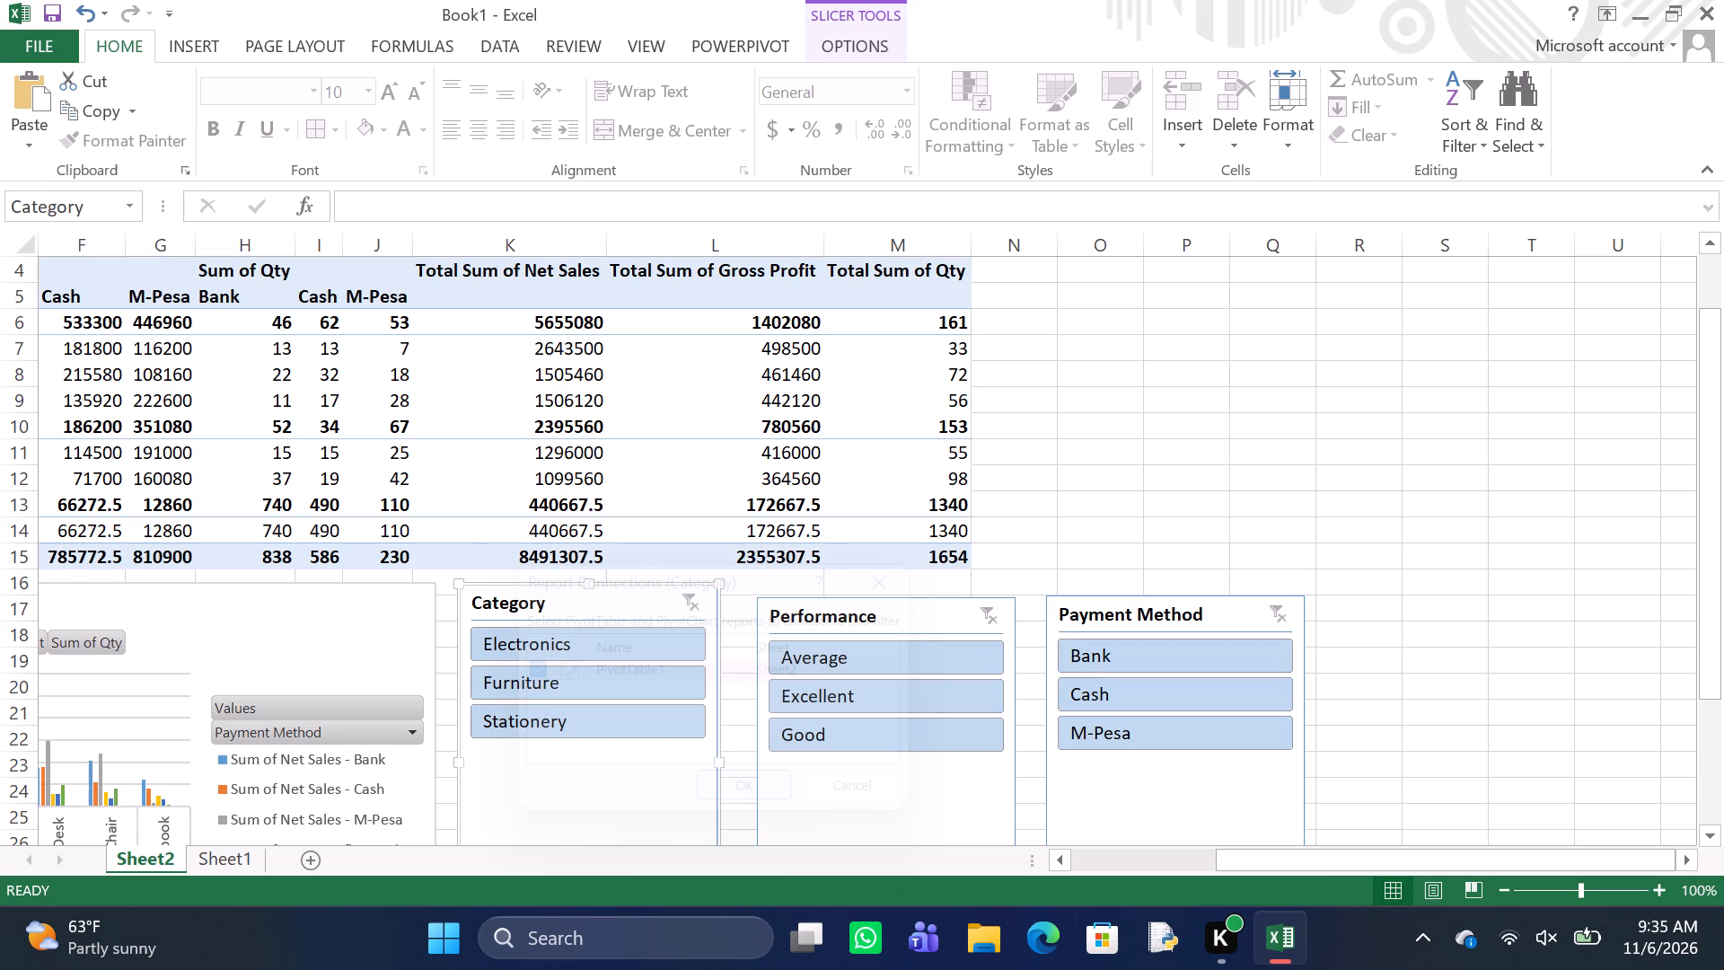
Check the Performance slicer's report connections to the PivotTable on Sheet2.
click(915, 777)
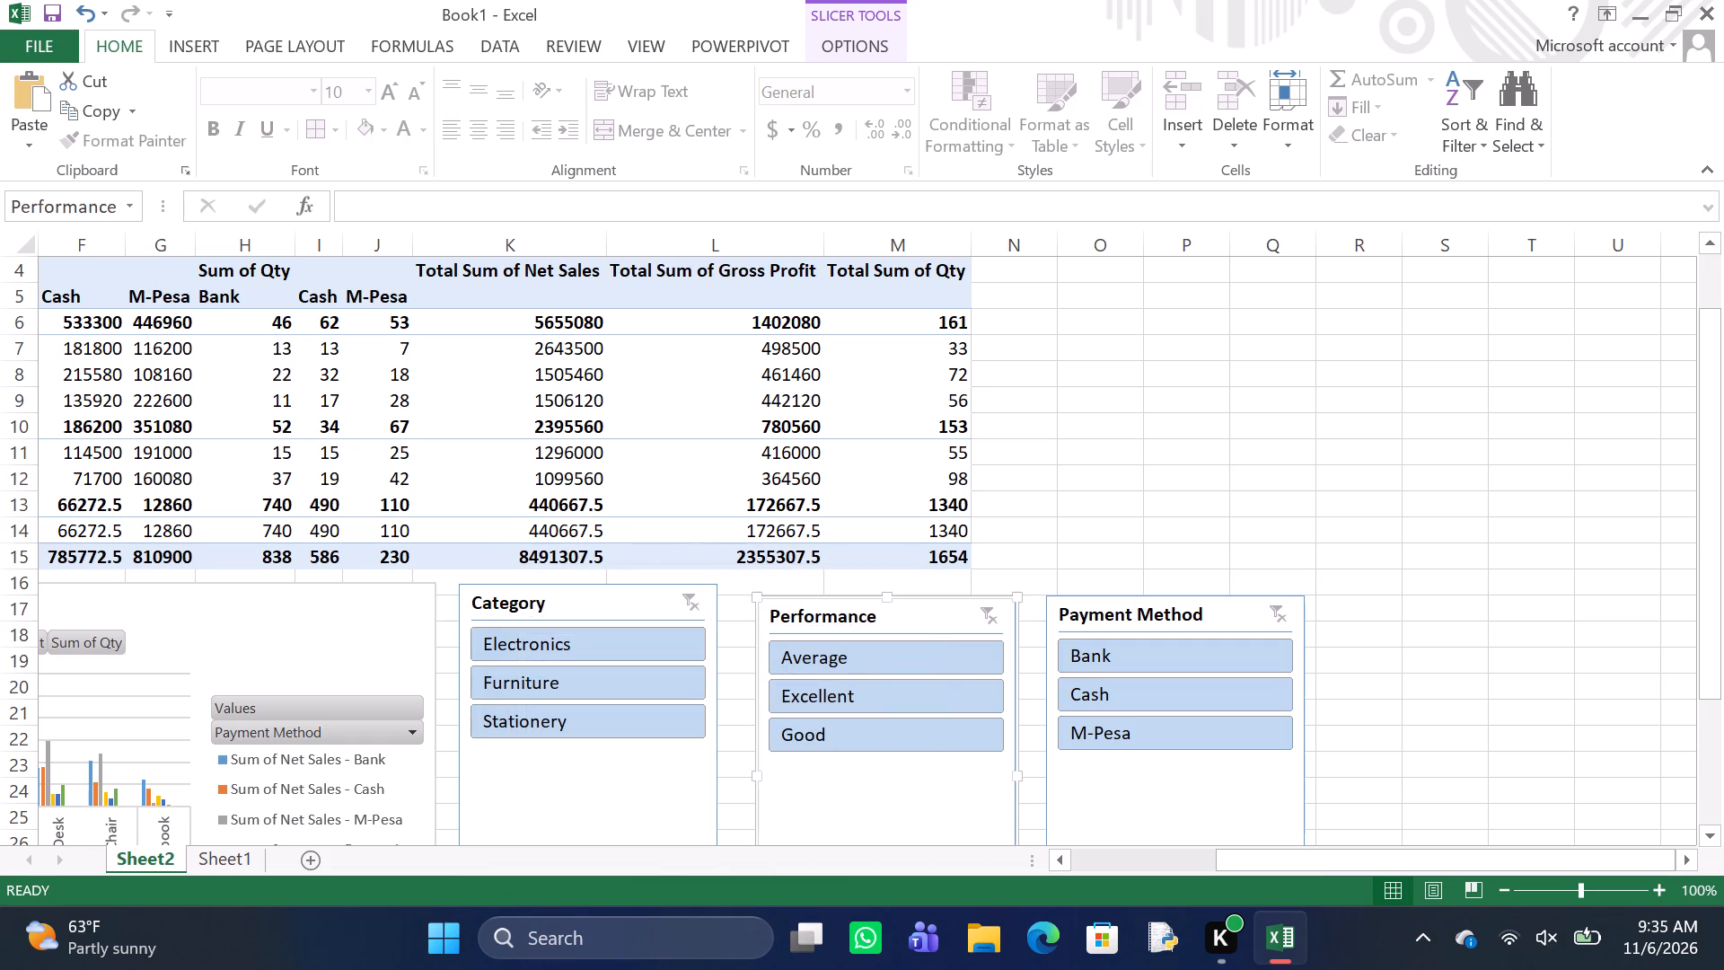
right_click(902, 768)
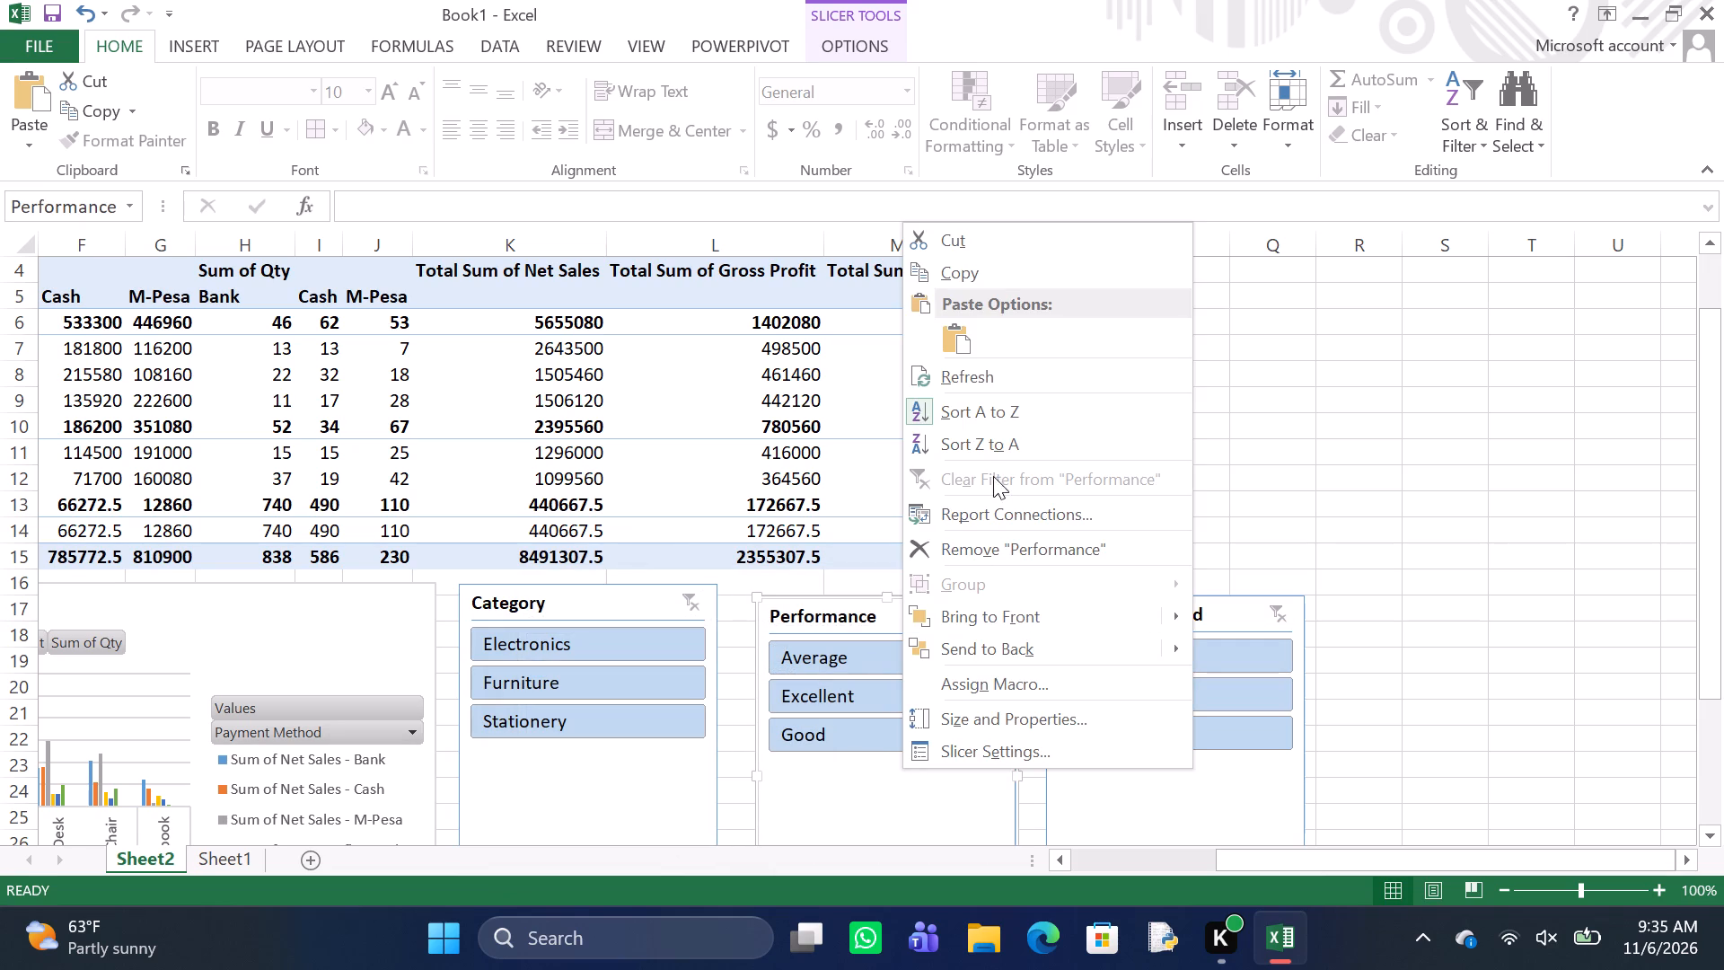
click(986, 502)
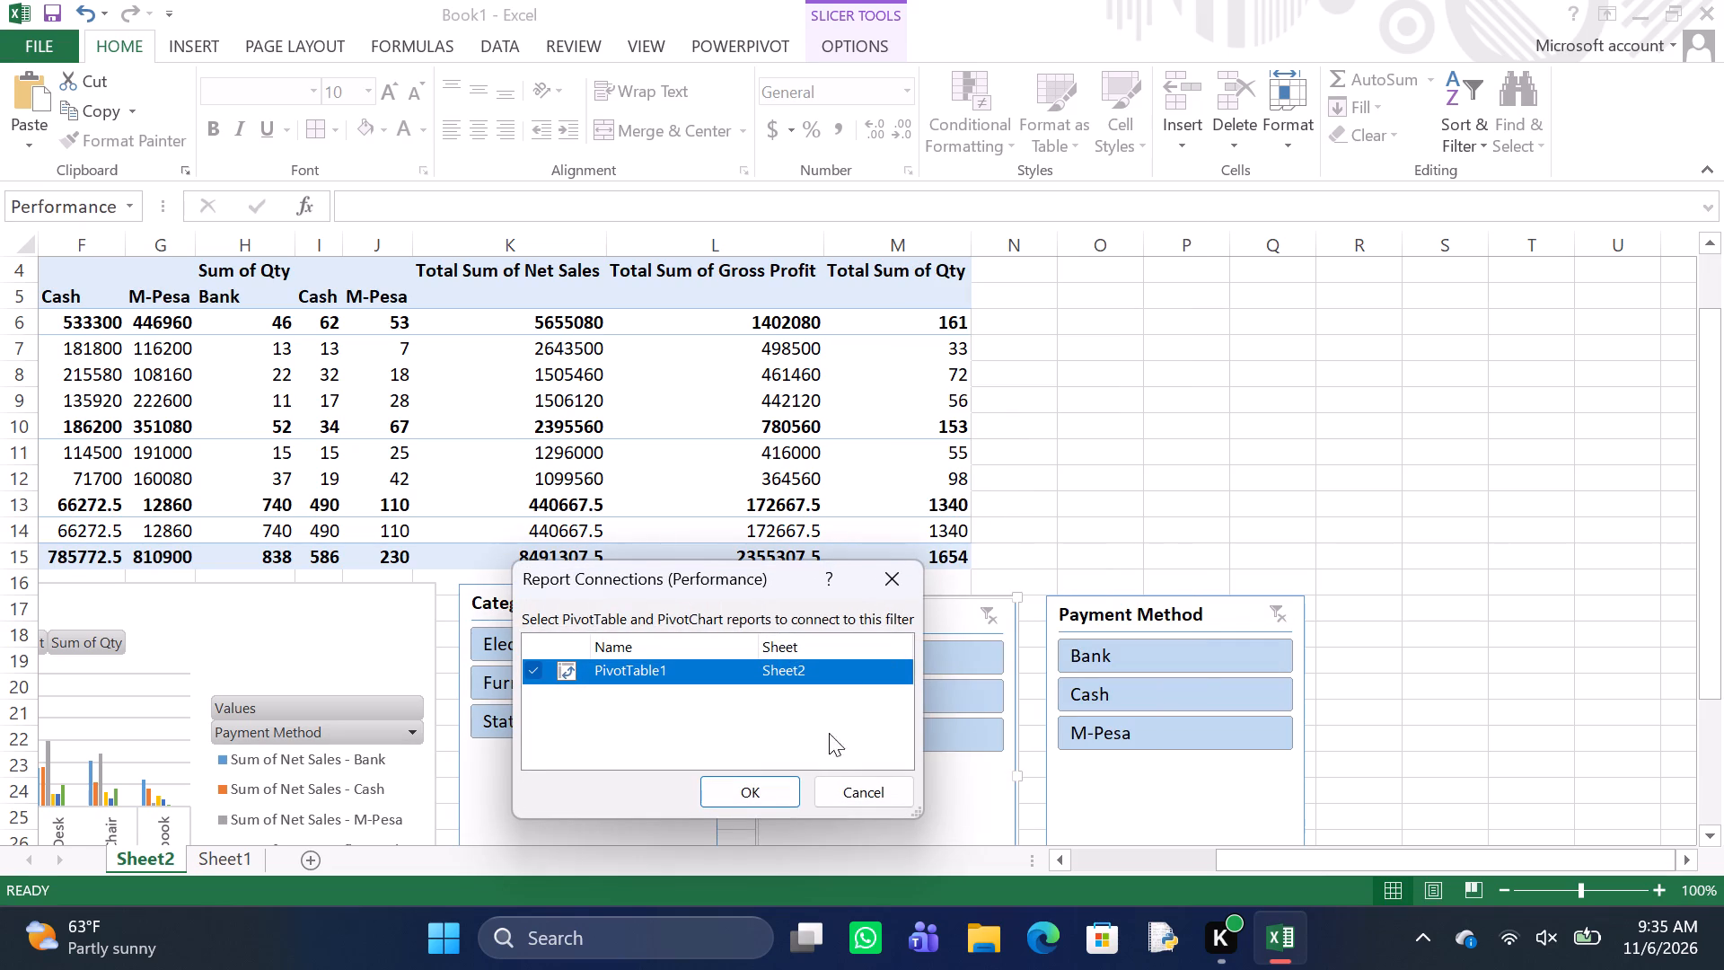
click(772, 788)
Check the Payment Method slicer's report connections to the PivotTable on Sheet2.
click(1075, 816)
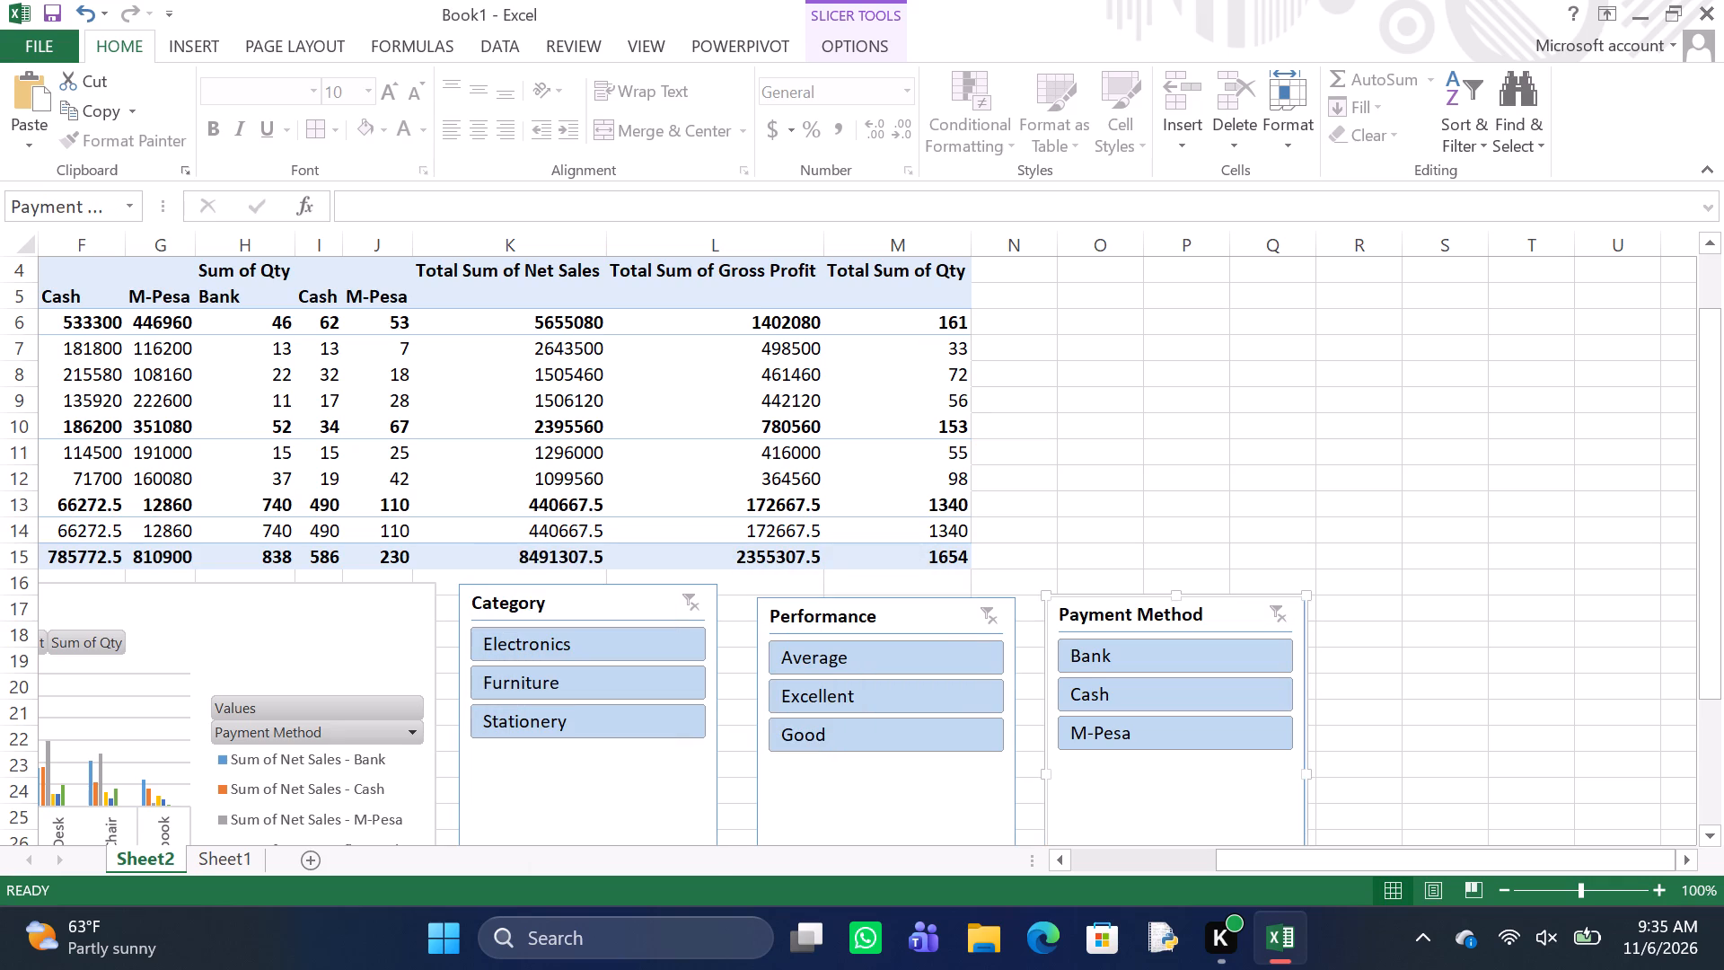
right_click(1075, 816)
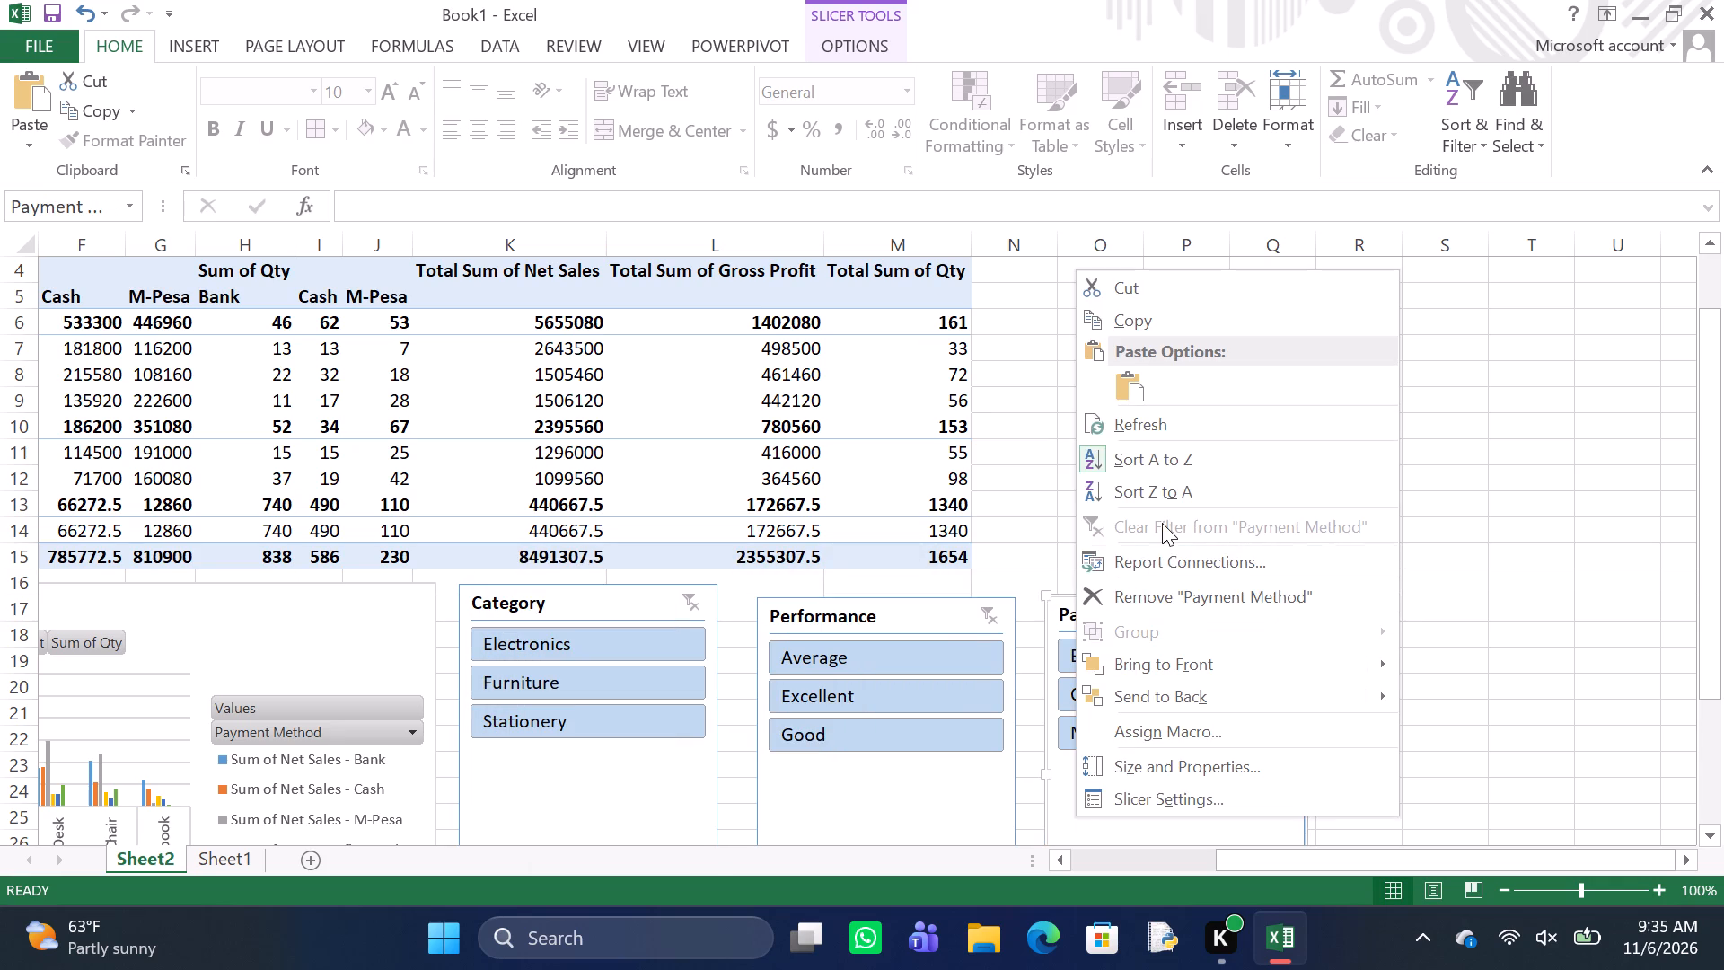
click(1158, 548)
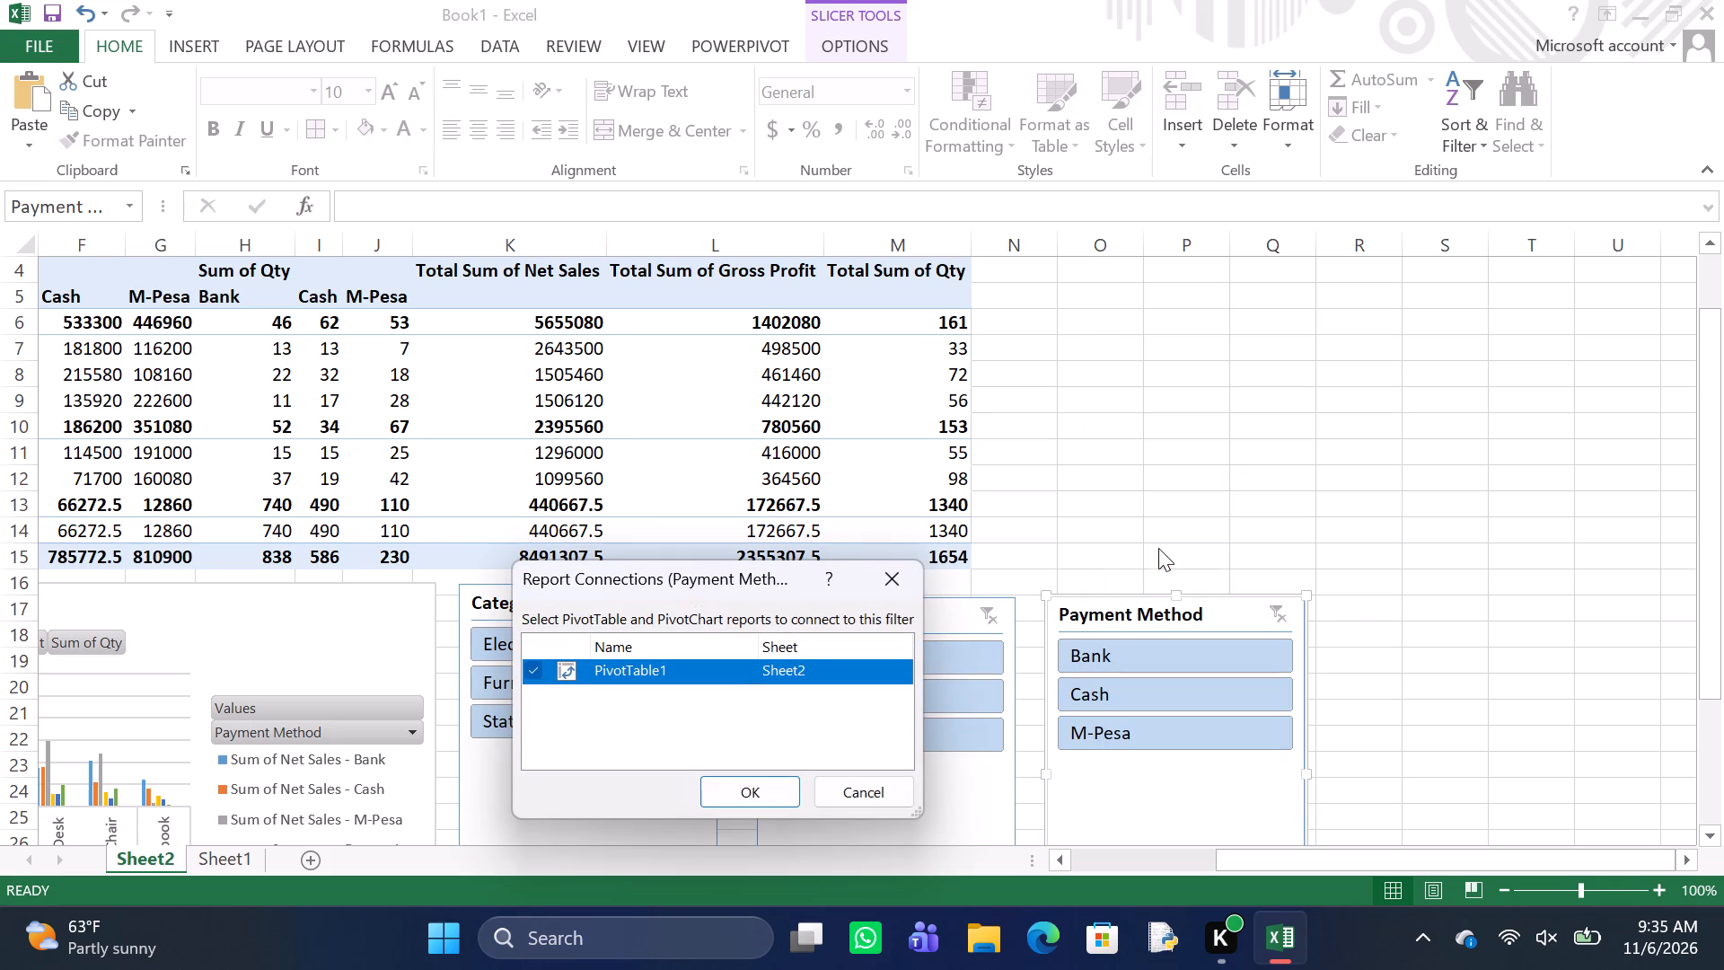
click(744, 793)
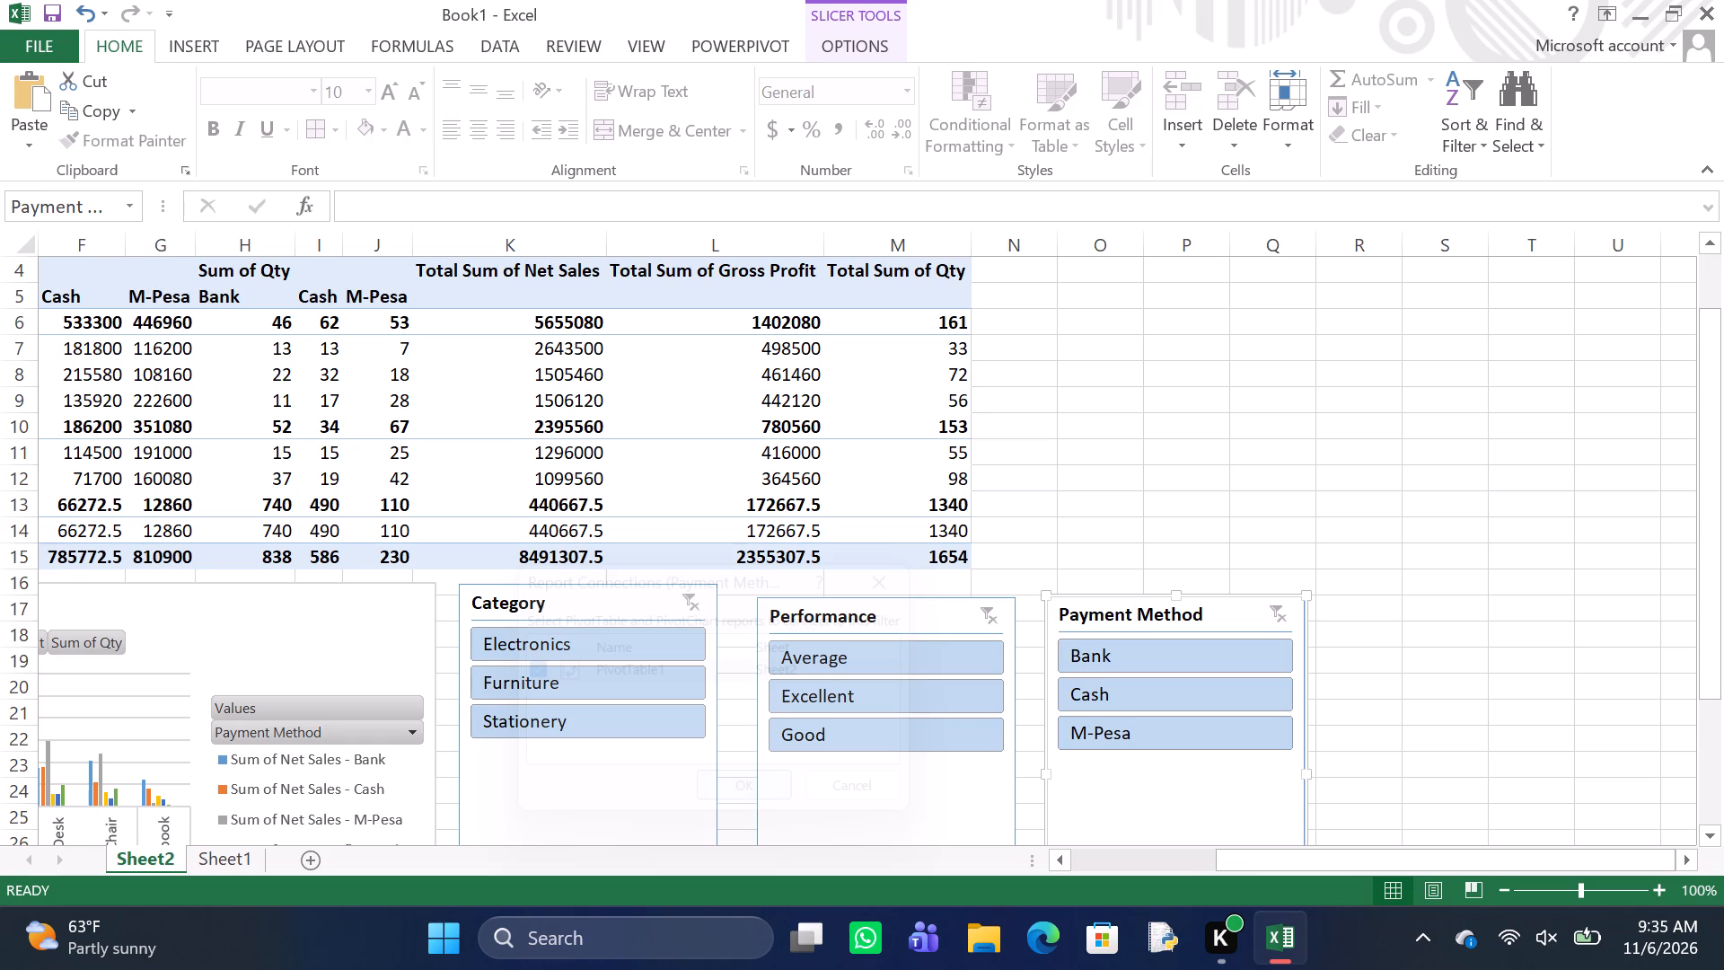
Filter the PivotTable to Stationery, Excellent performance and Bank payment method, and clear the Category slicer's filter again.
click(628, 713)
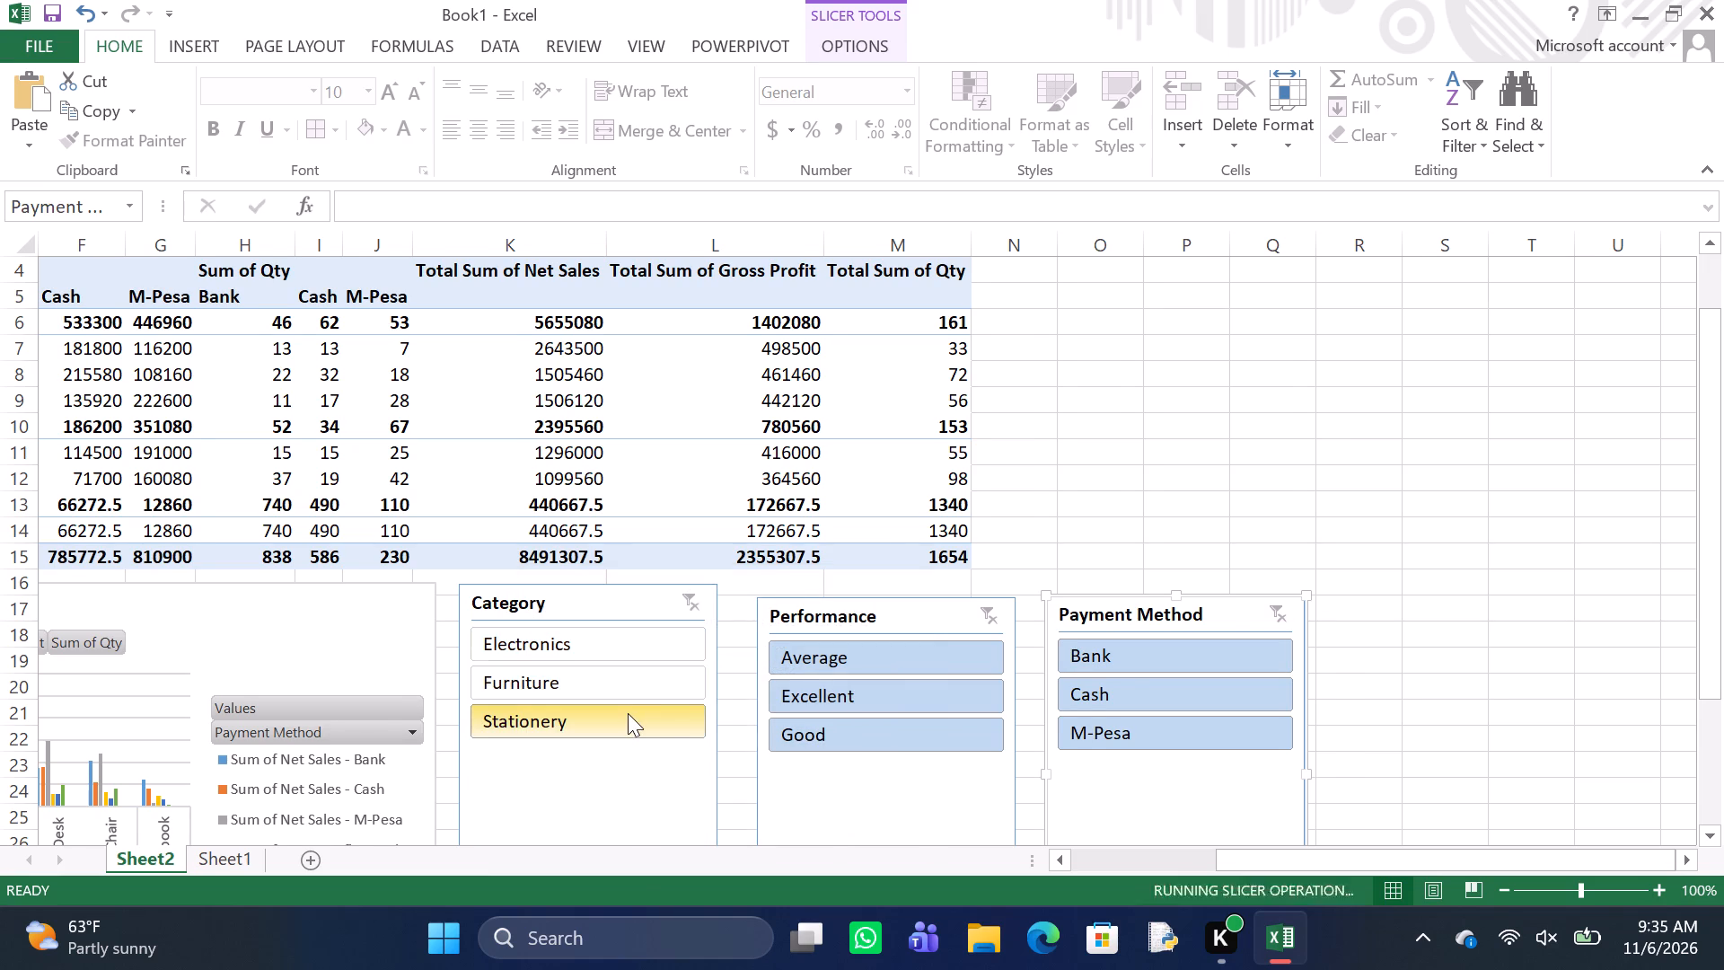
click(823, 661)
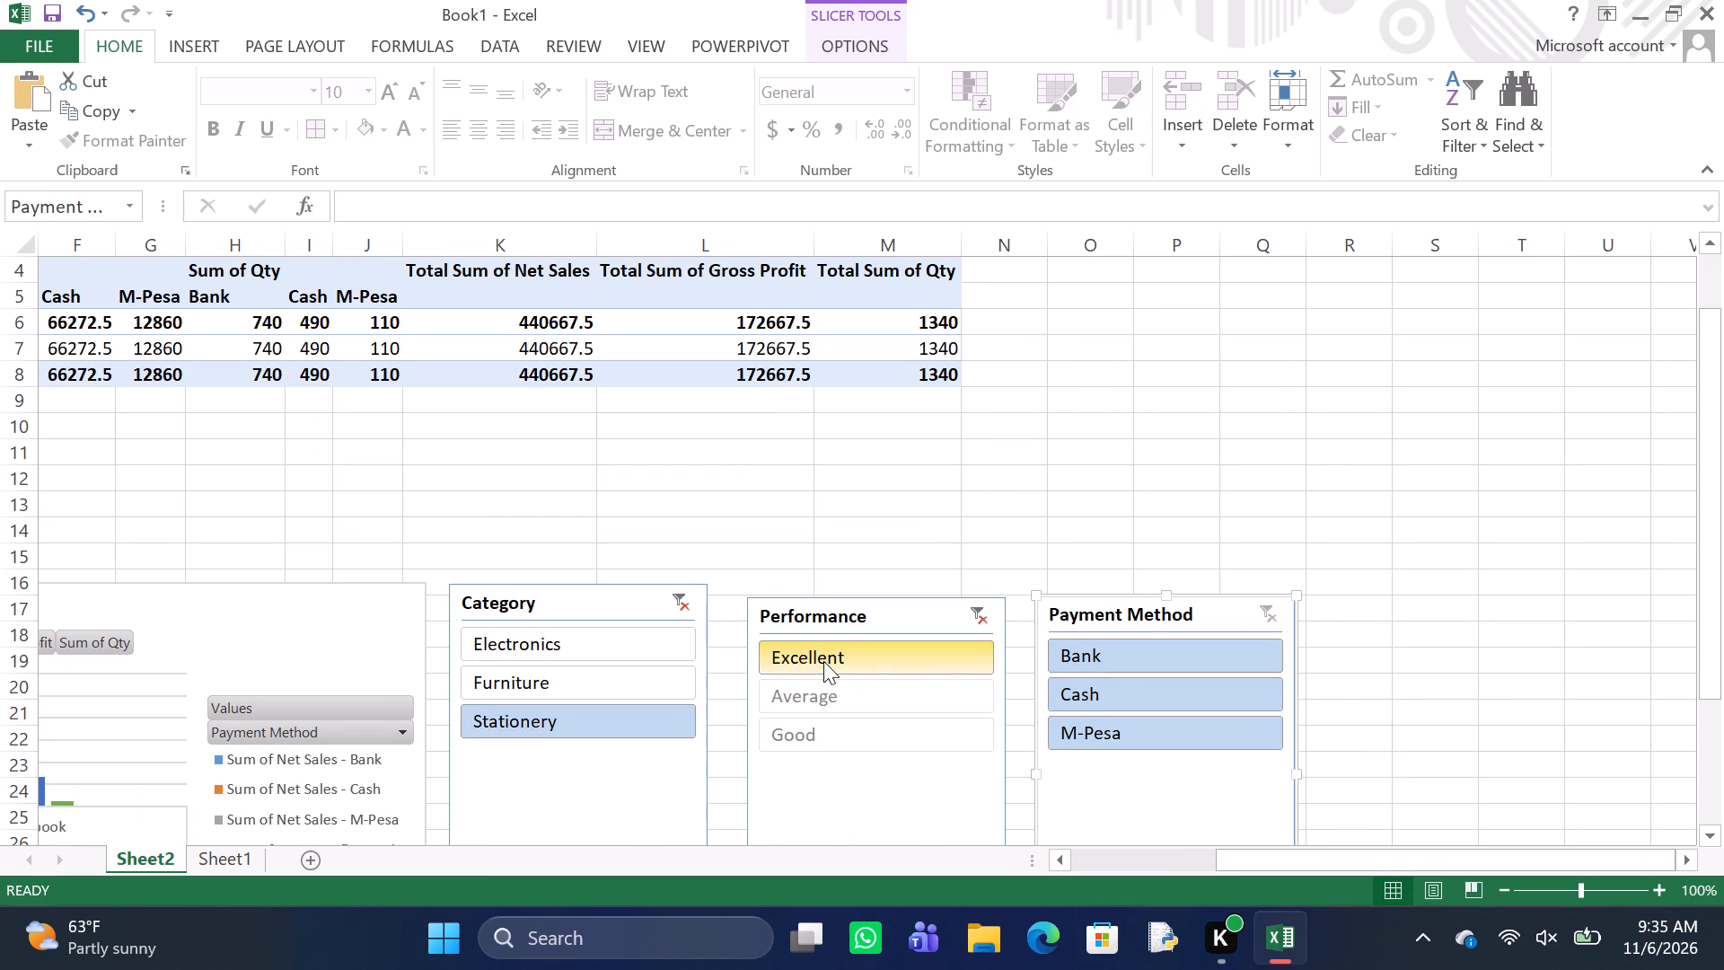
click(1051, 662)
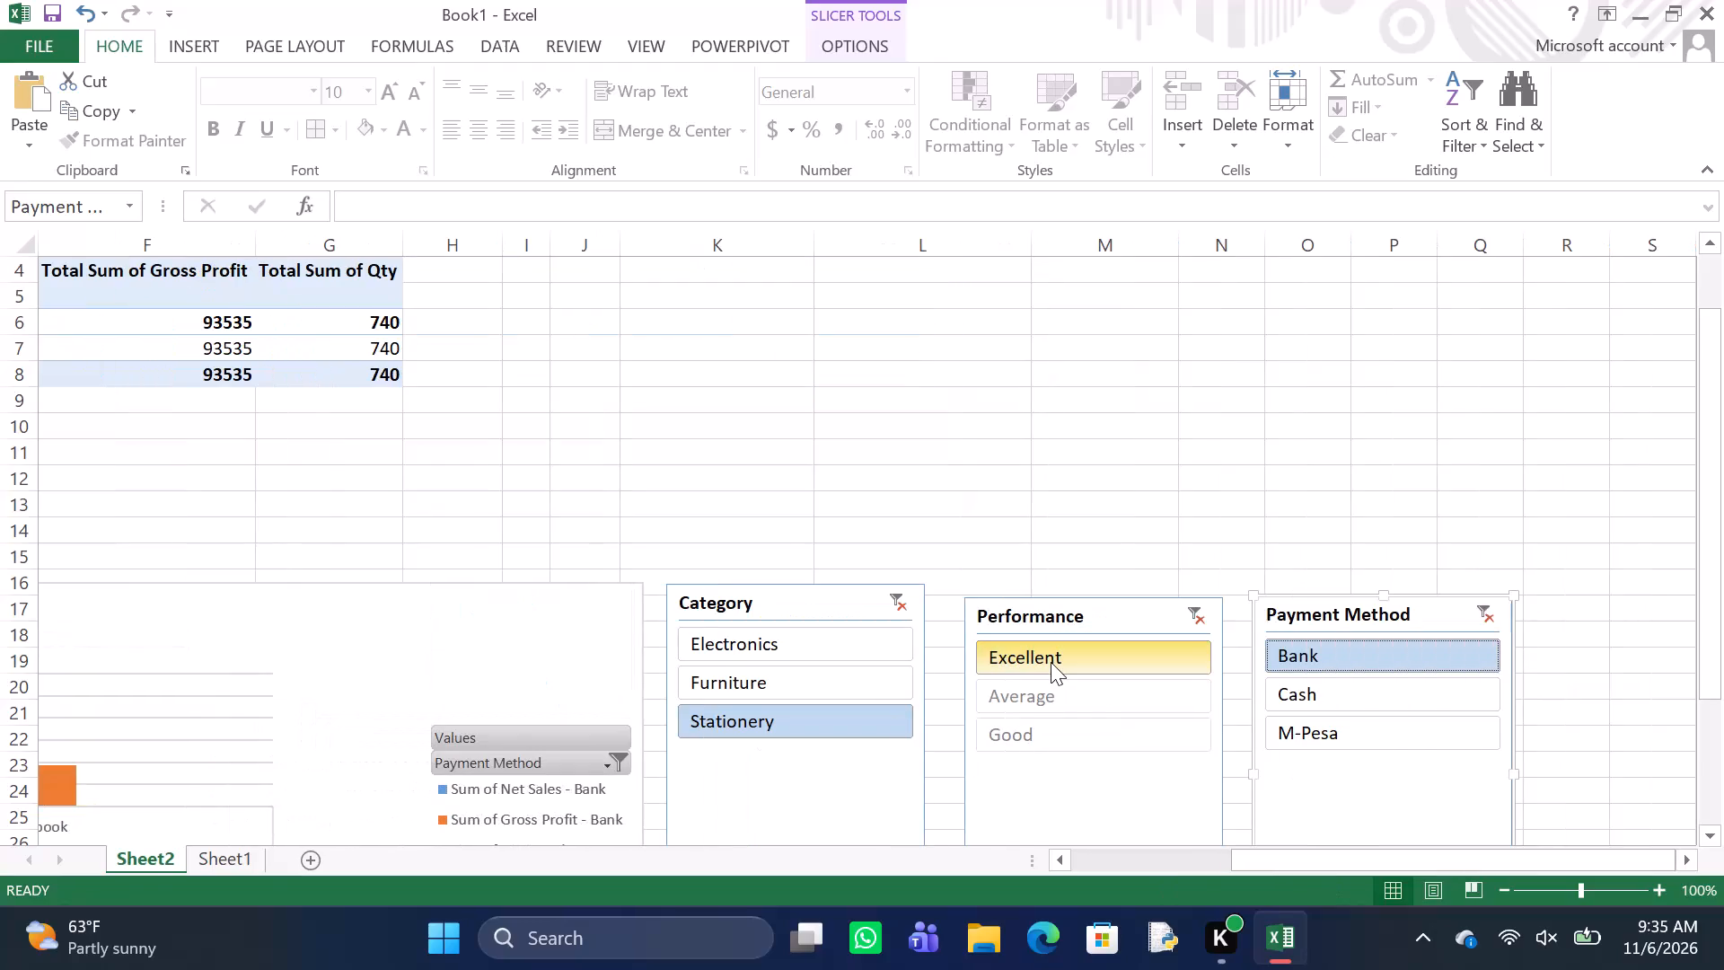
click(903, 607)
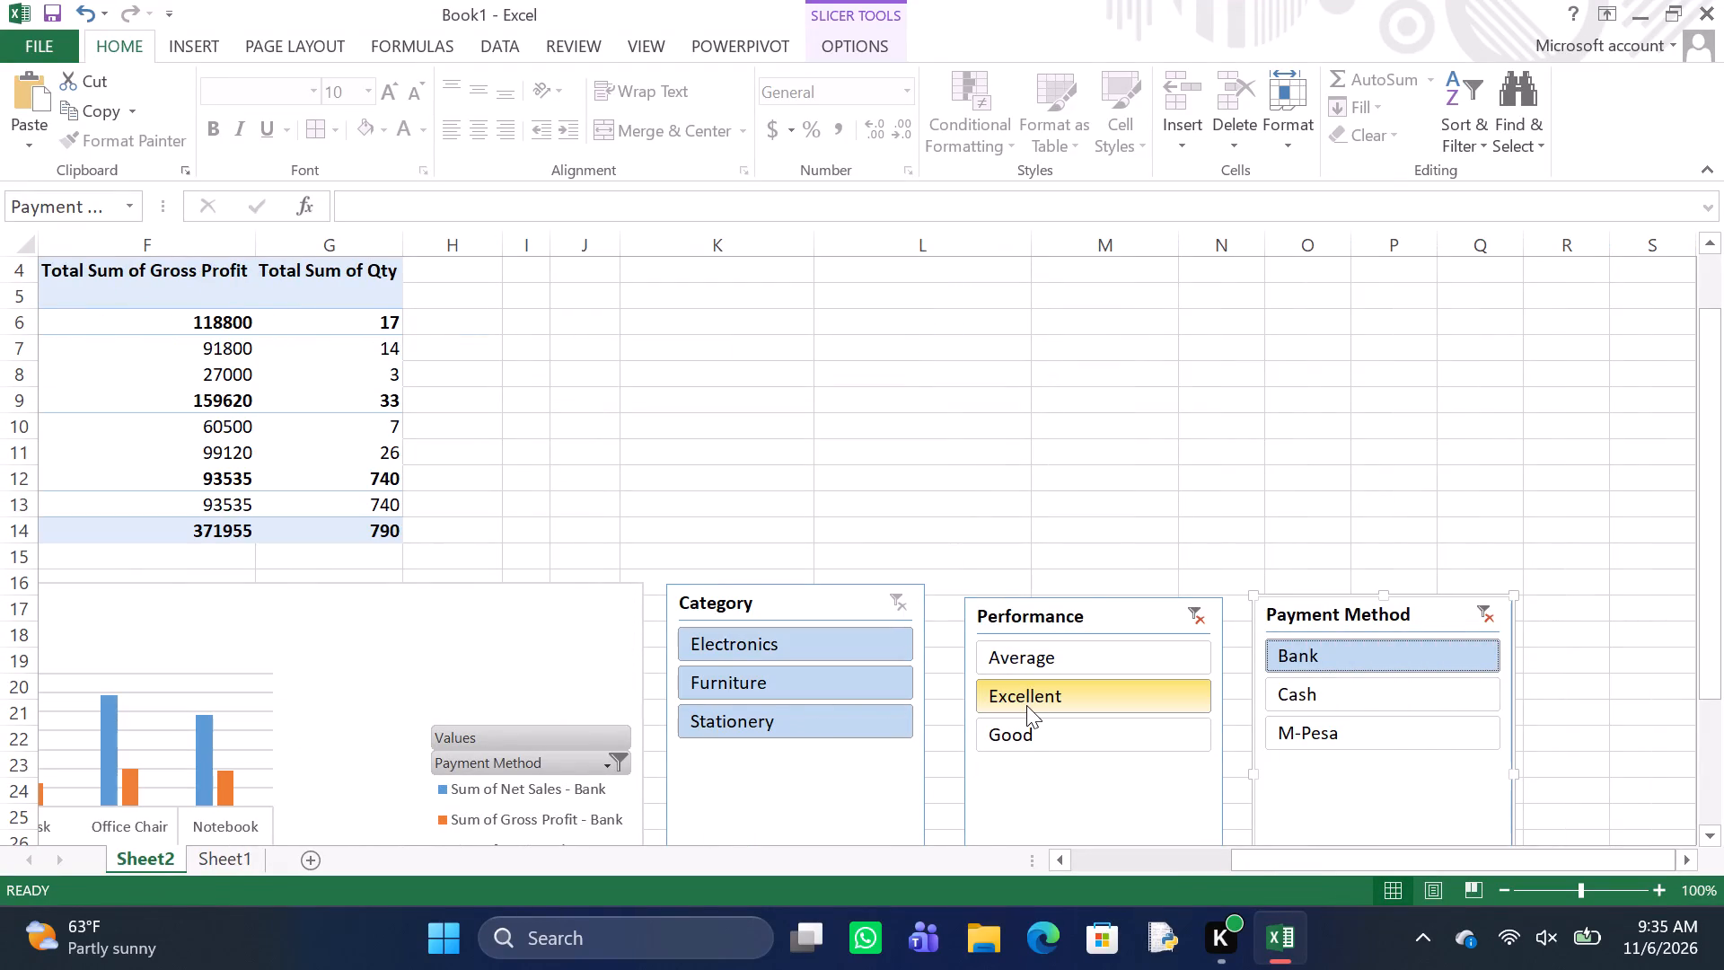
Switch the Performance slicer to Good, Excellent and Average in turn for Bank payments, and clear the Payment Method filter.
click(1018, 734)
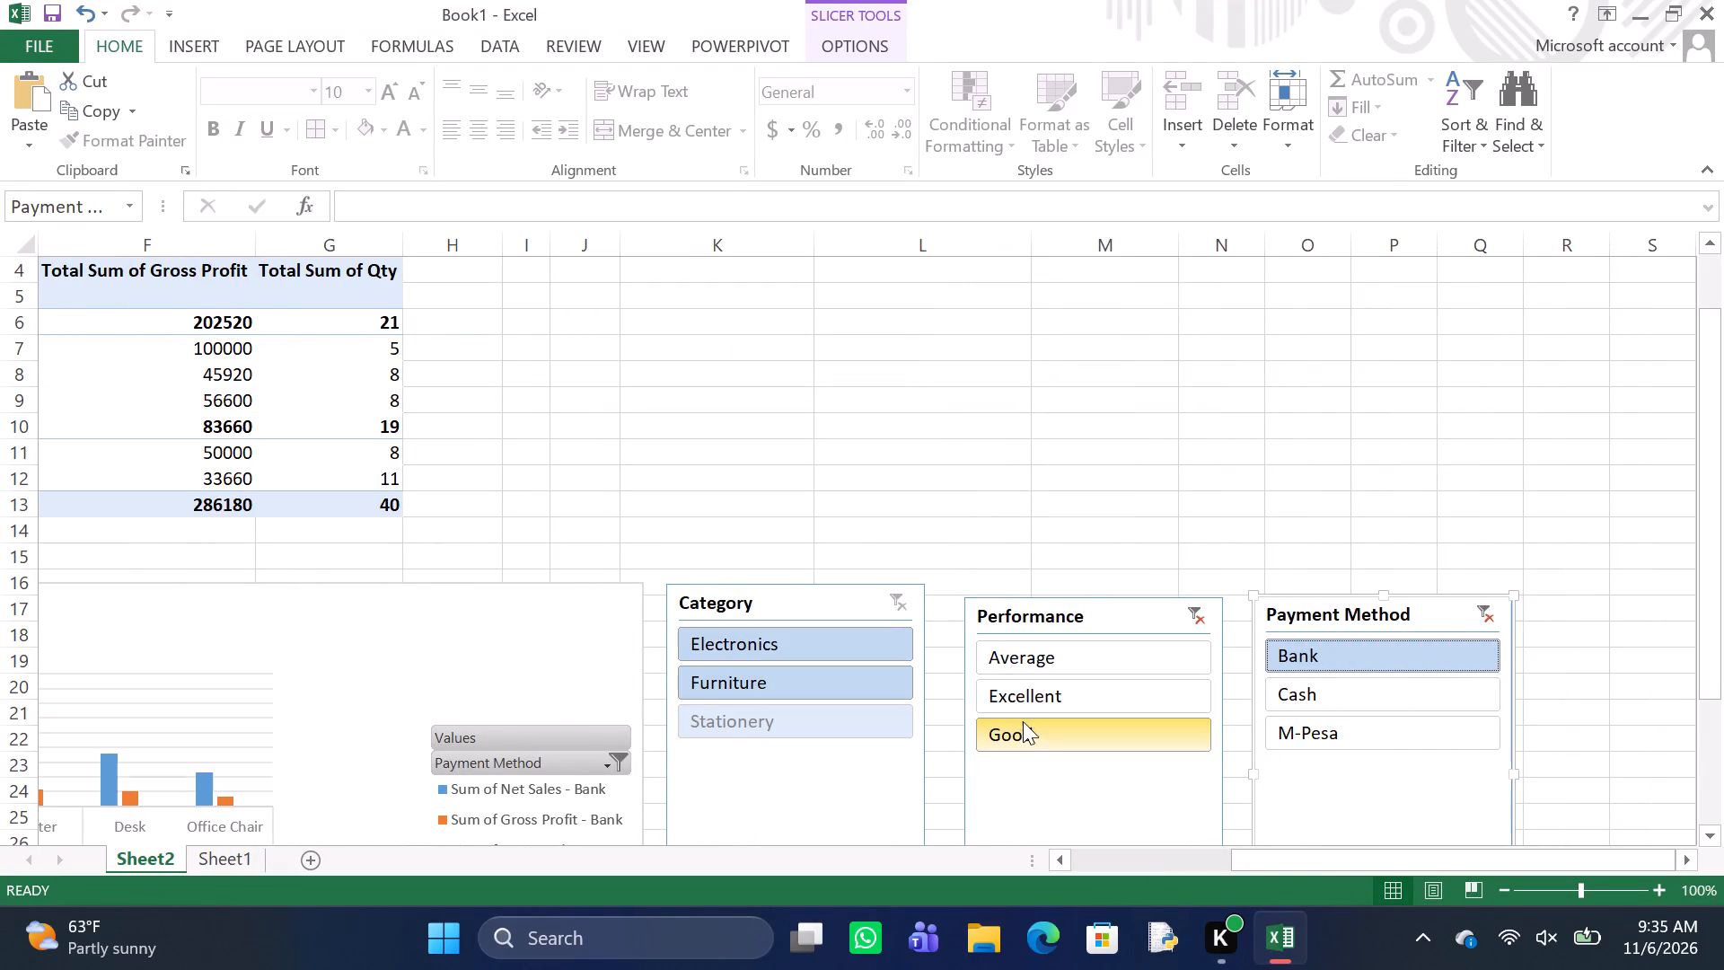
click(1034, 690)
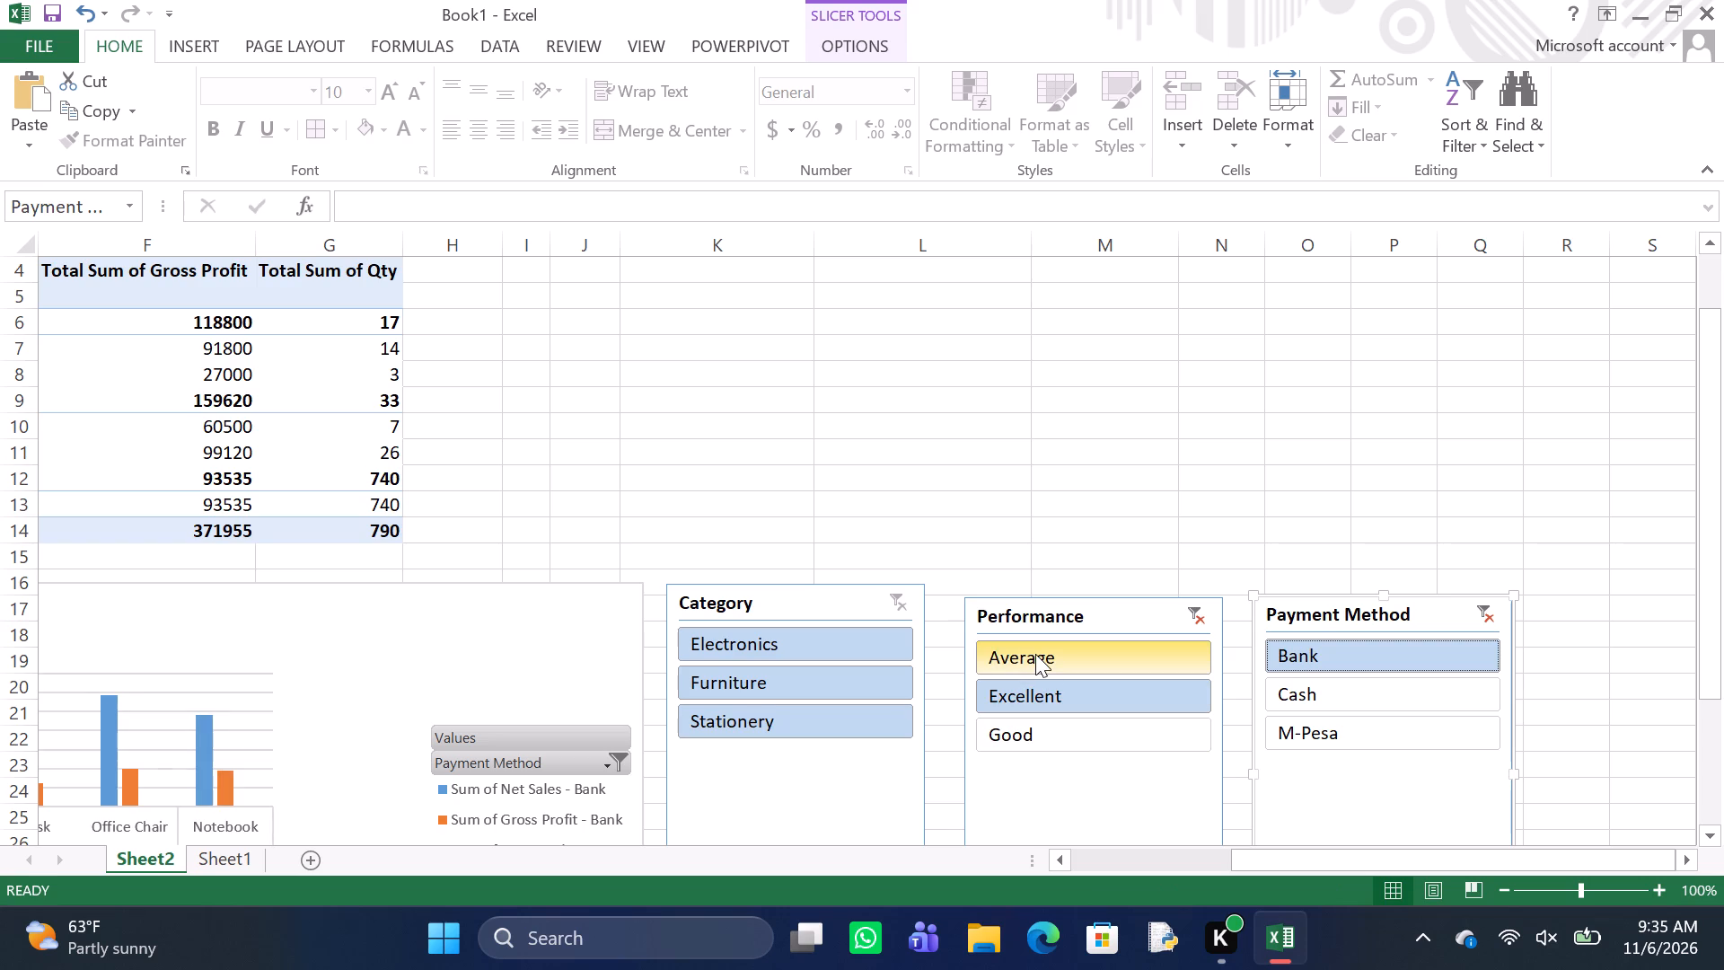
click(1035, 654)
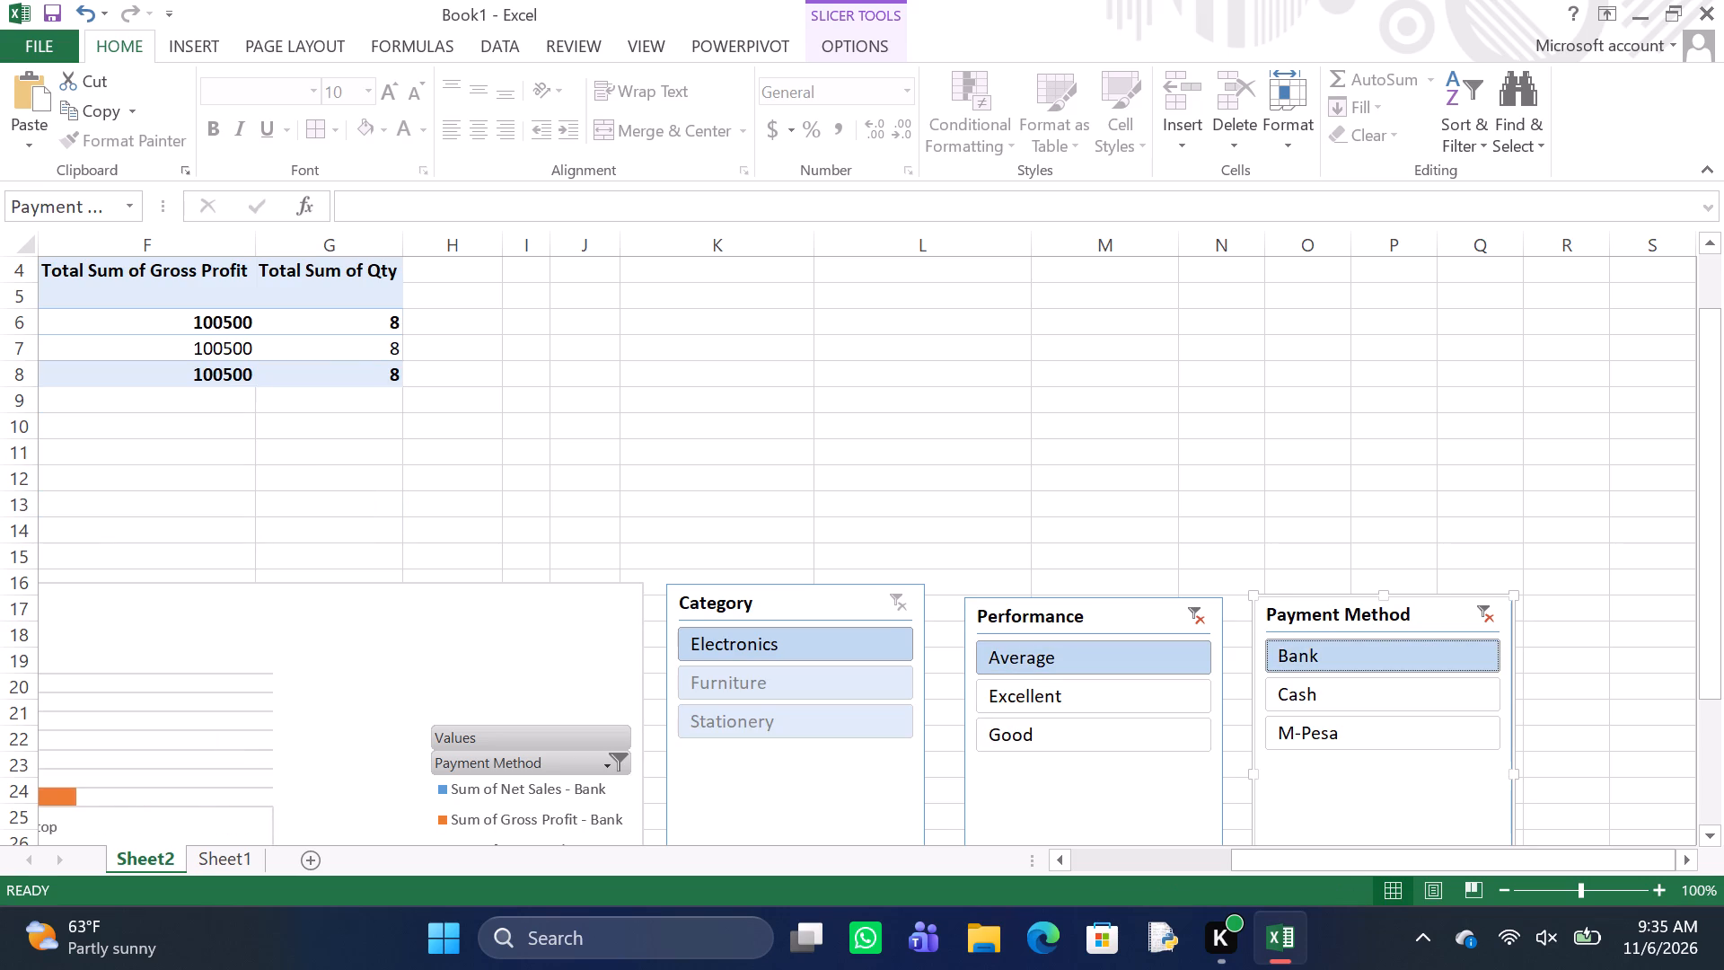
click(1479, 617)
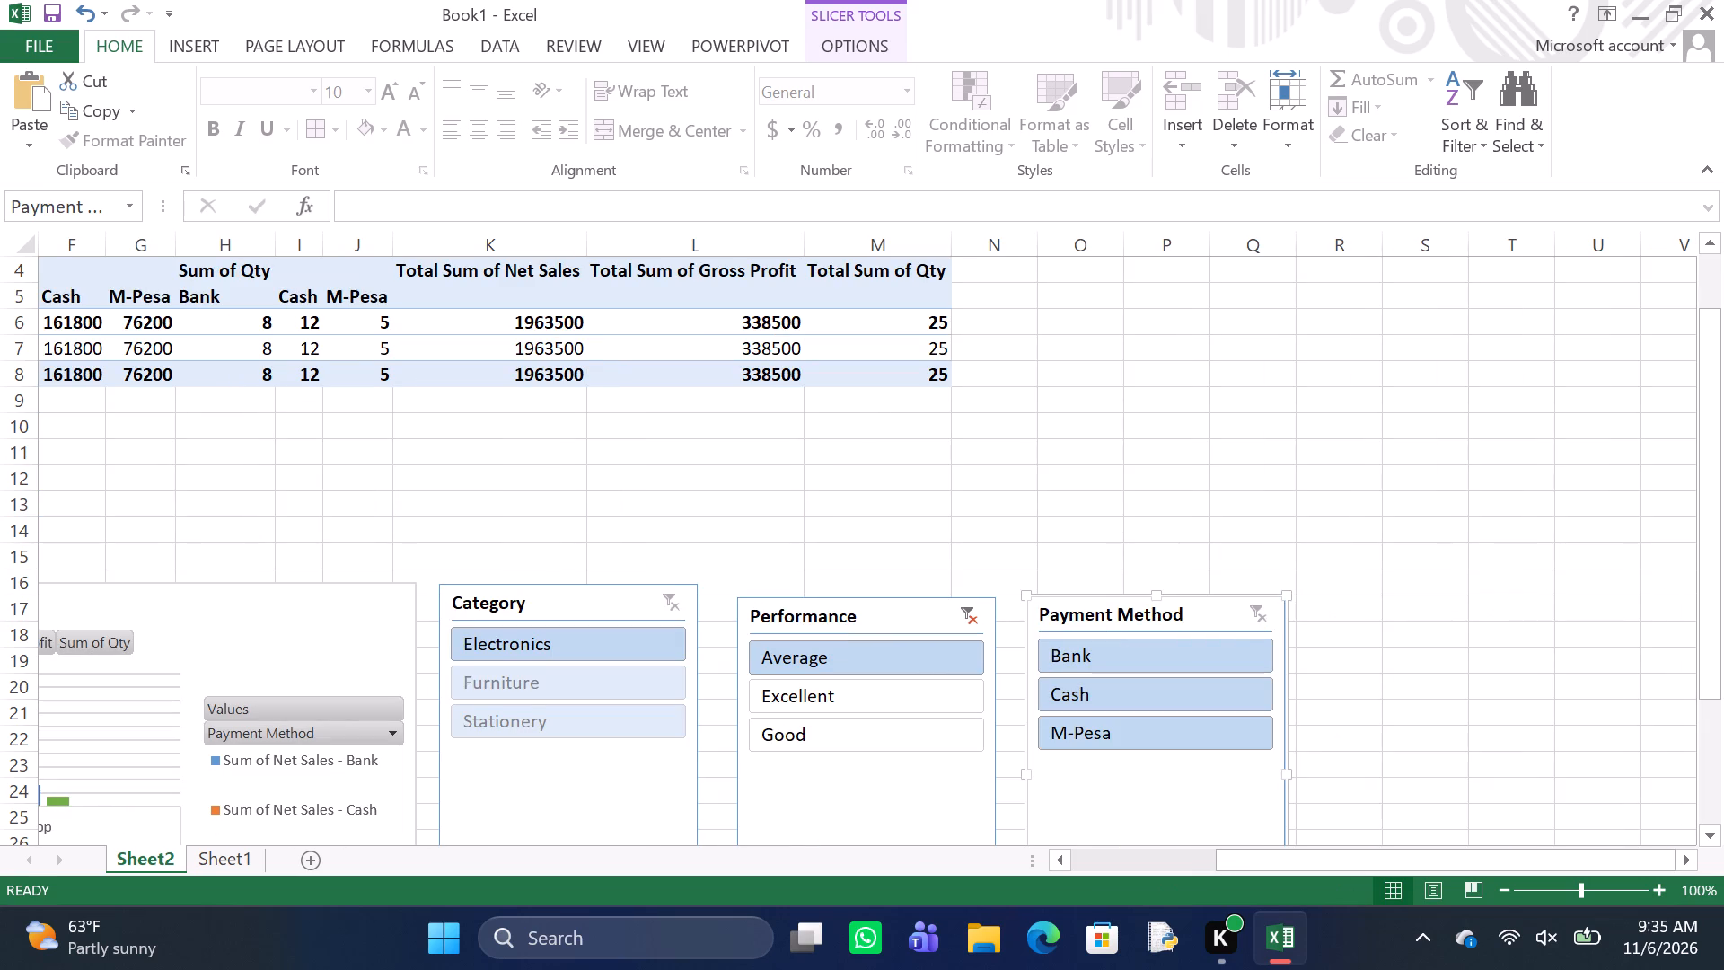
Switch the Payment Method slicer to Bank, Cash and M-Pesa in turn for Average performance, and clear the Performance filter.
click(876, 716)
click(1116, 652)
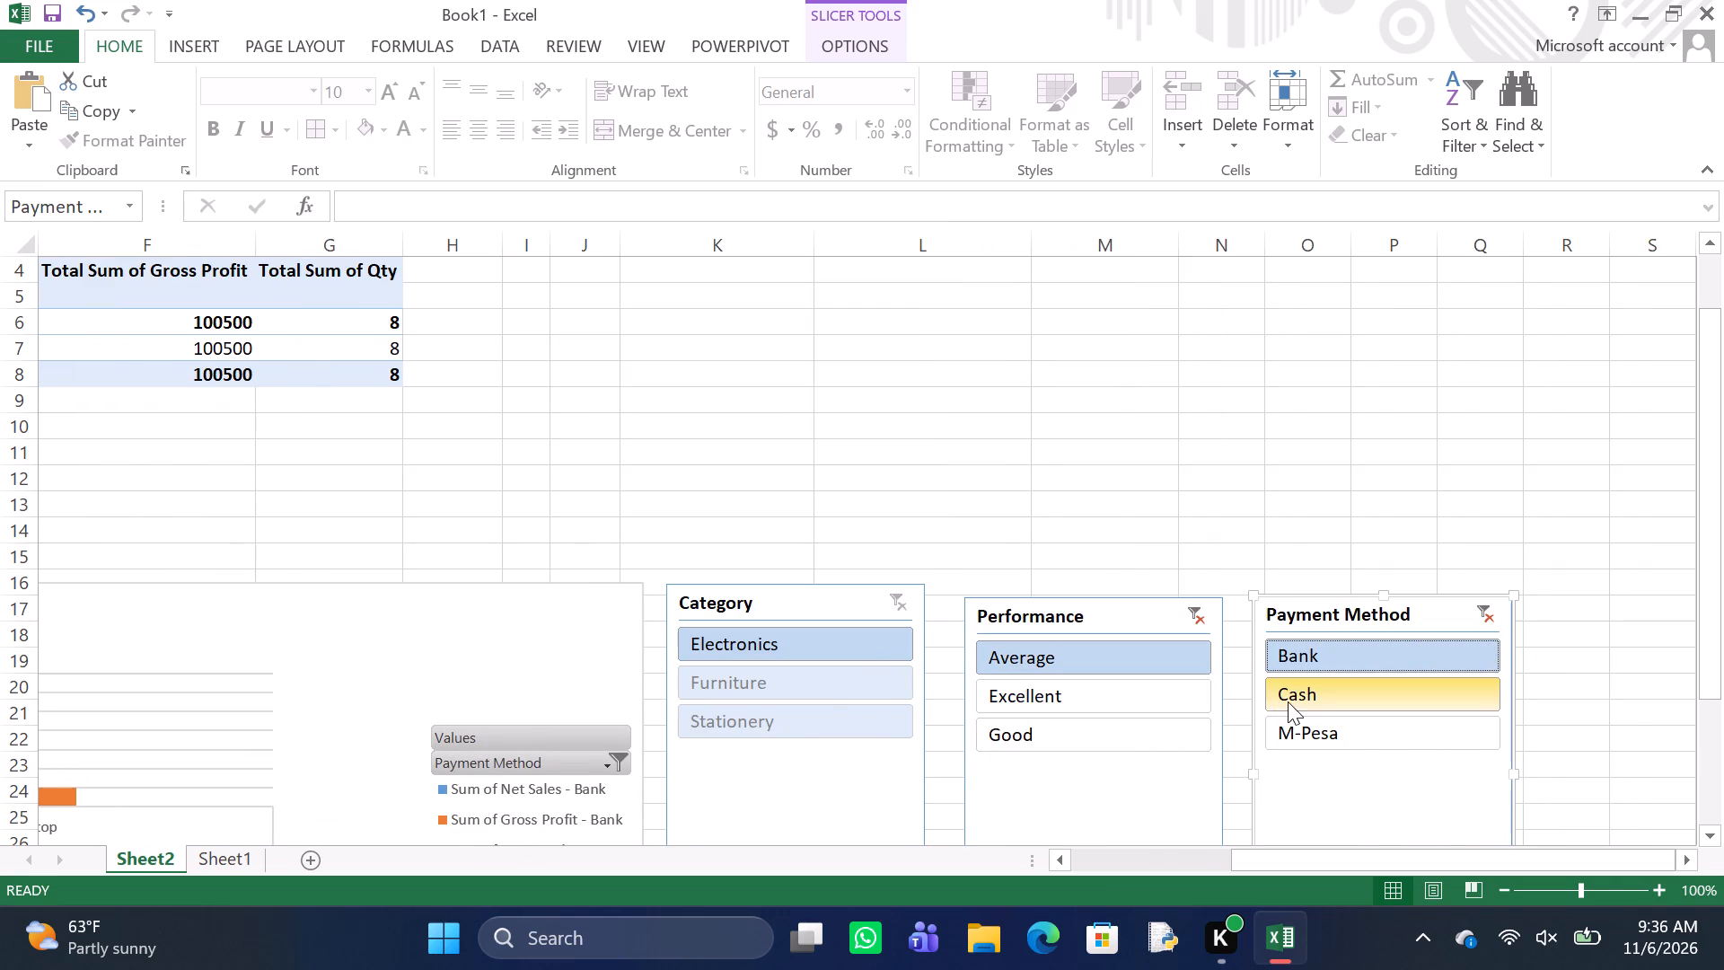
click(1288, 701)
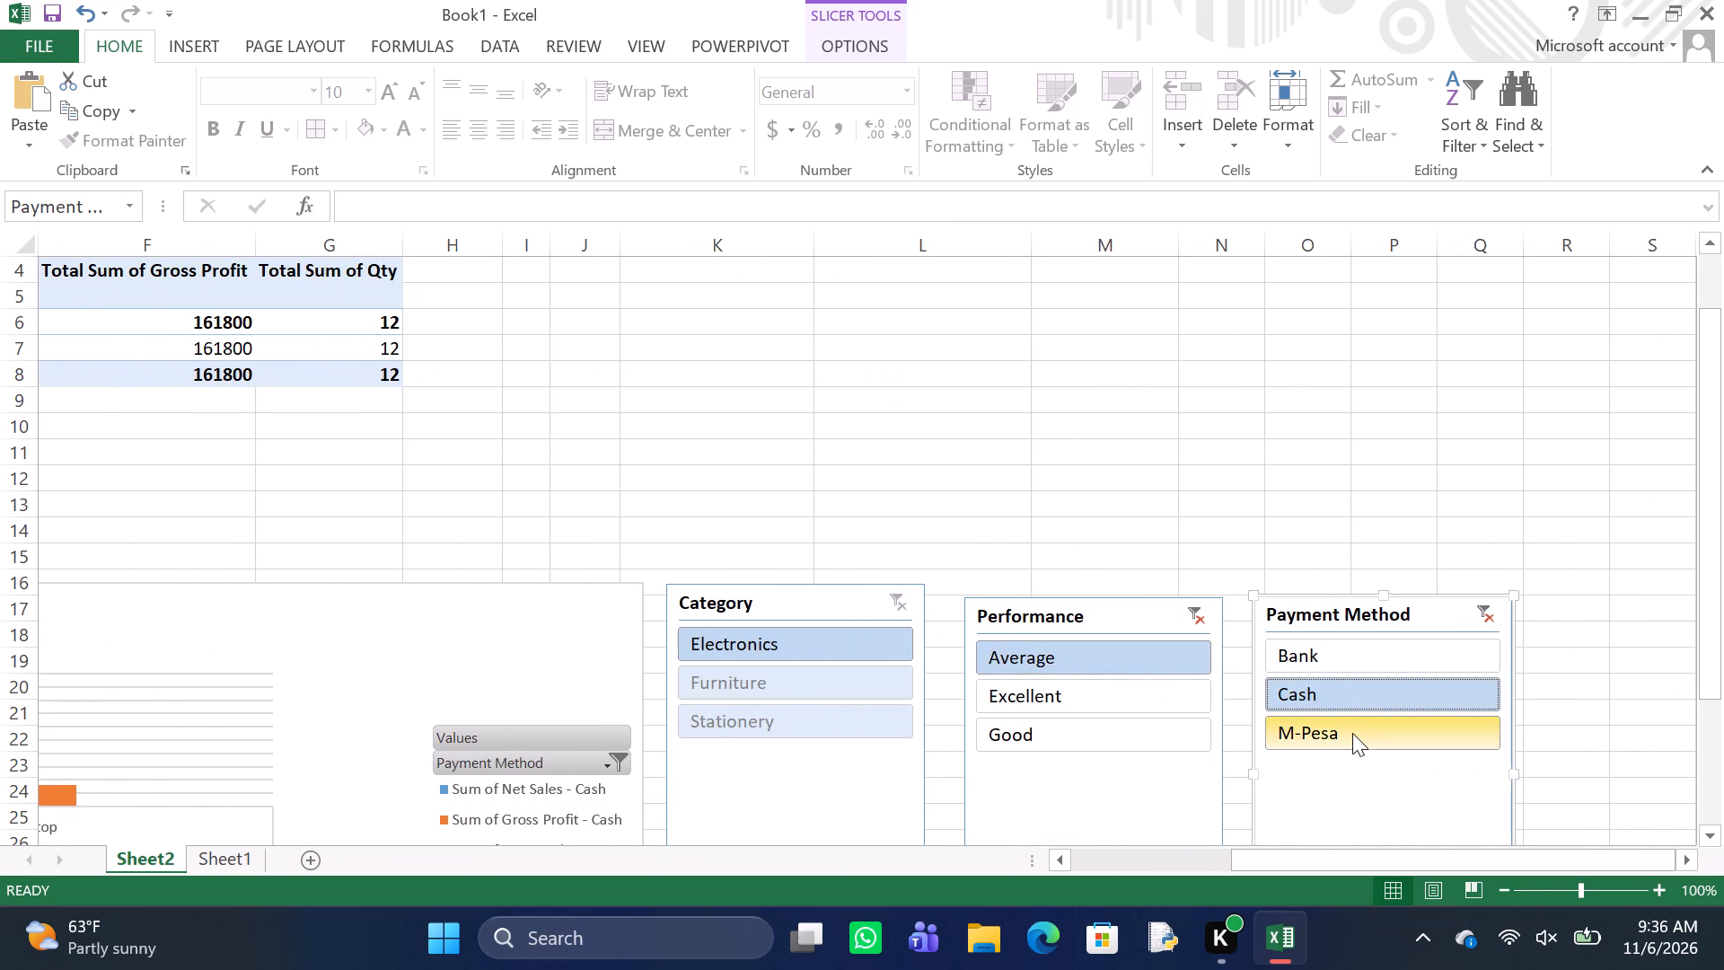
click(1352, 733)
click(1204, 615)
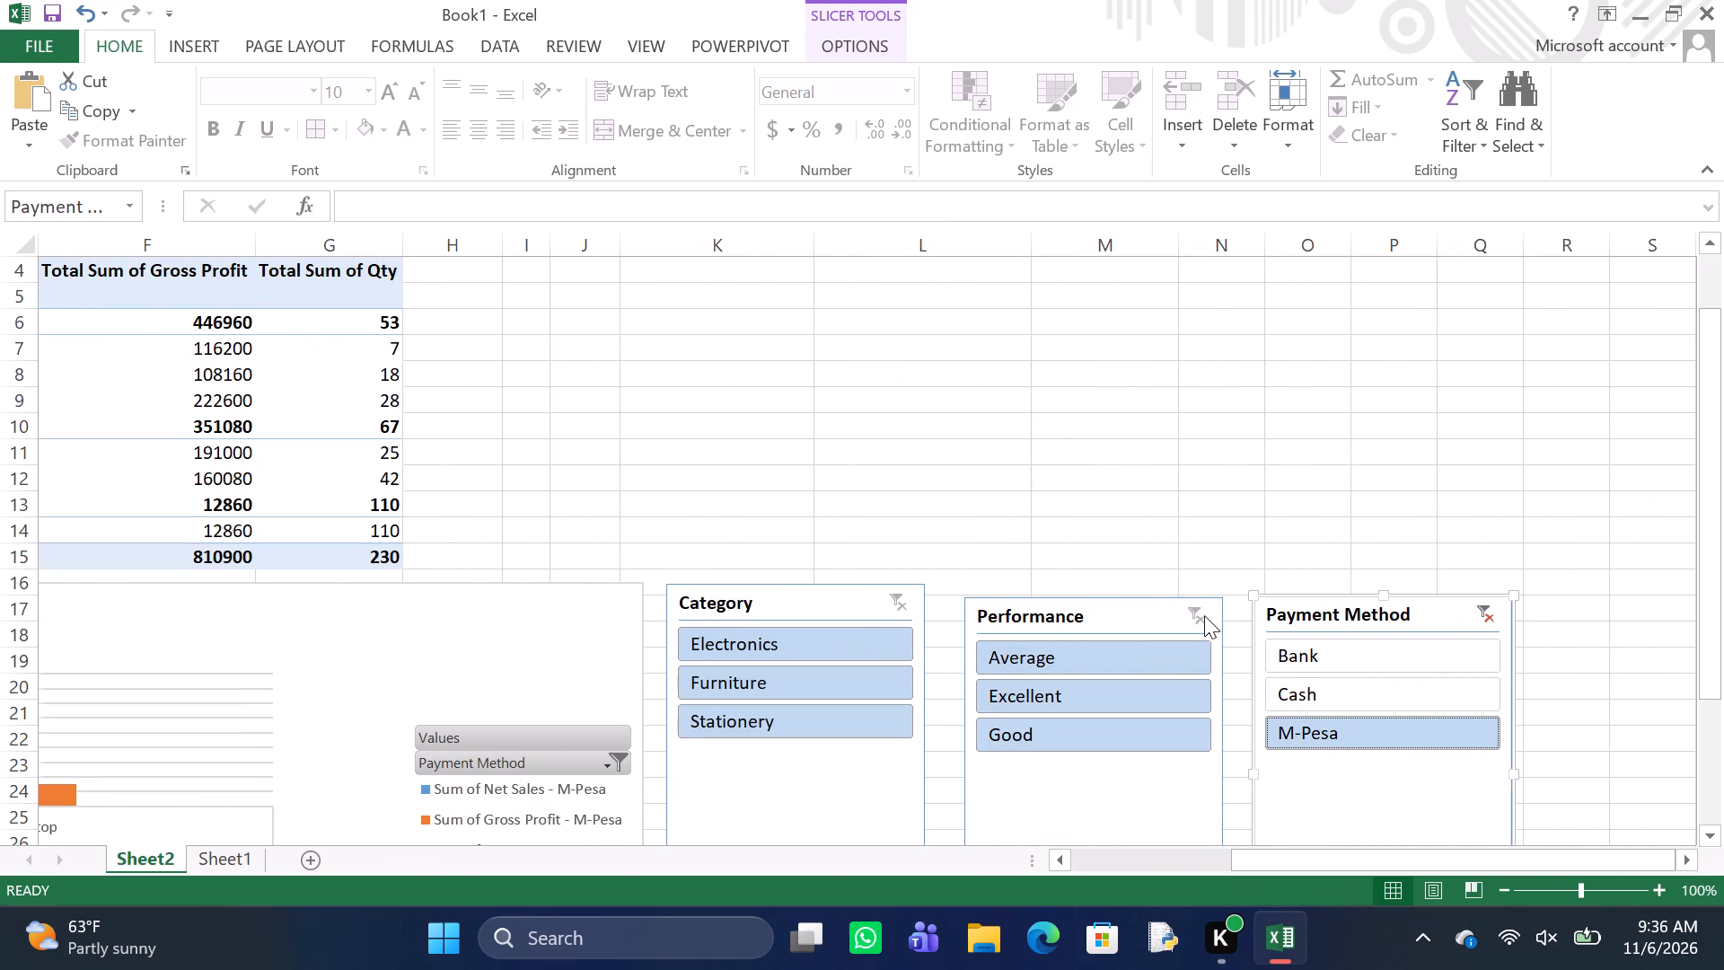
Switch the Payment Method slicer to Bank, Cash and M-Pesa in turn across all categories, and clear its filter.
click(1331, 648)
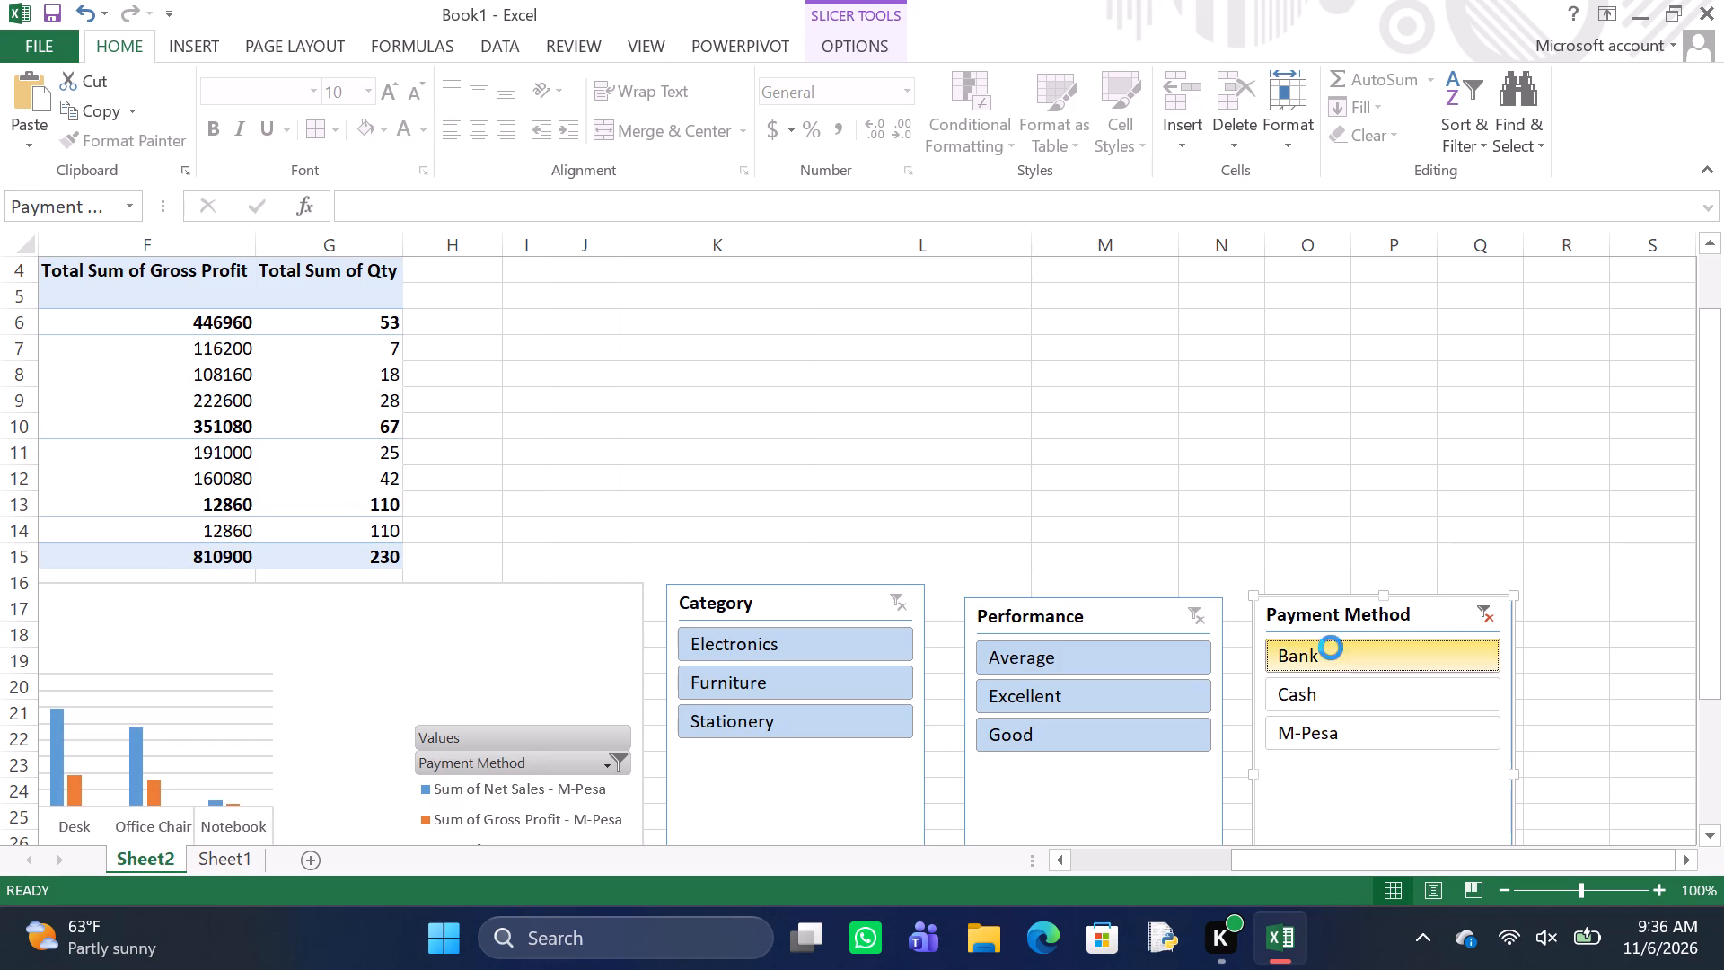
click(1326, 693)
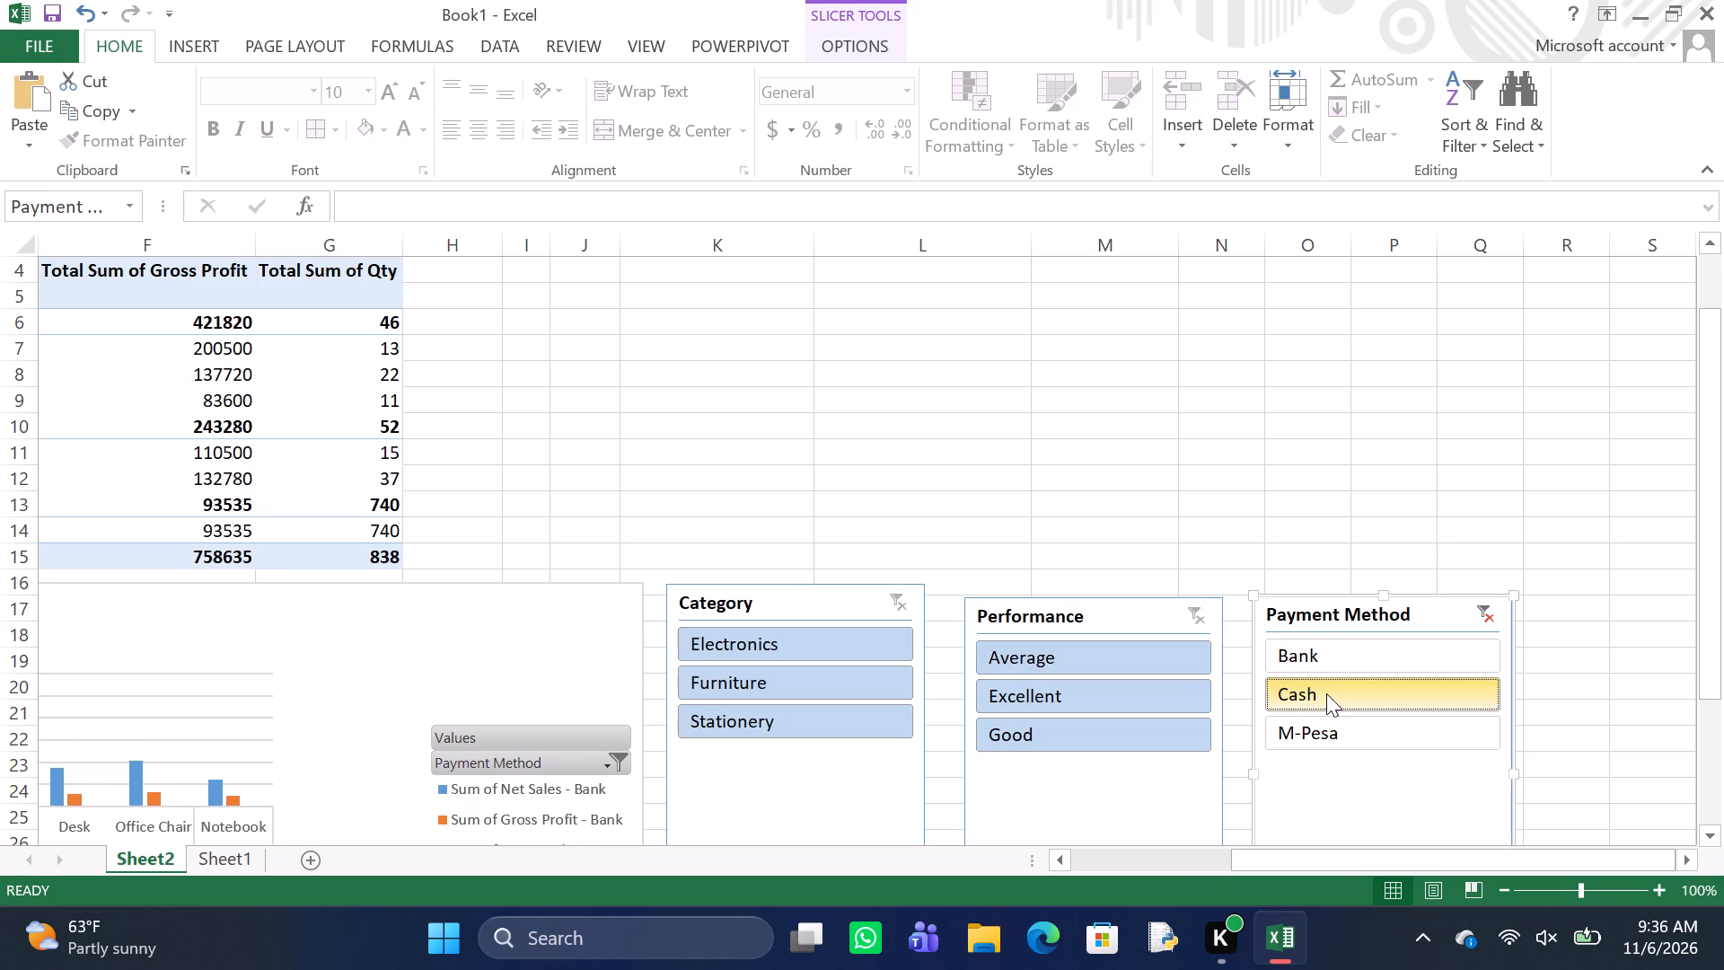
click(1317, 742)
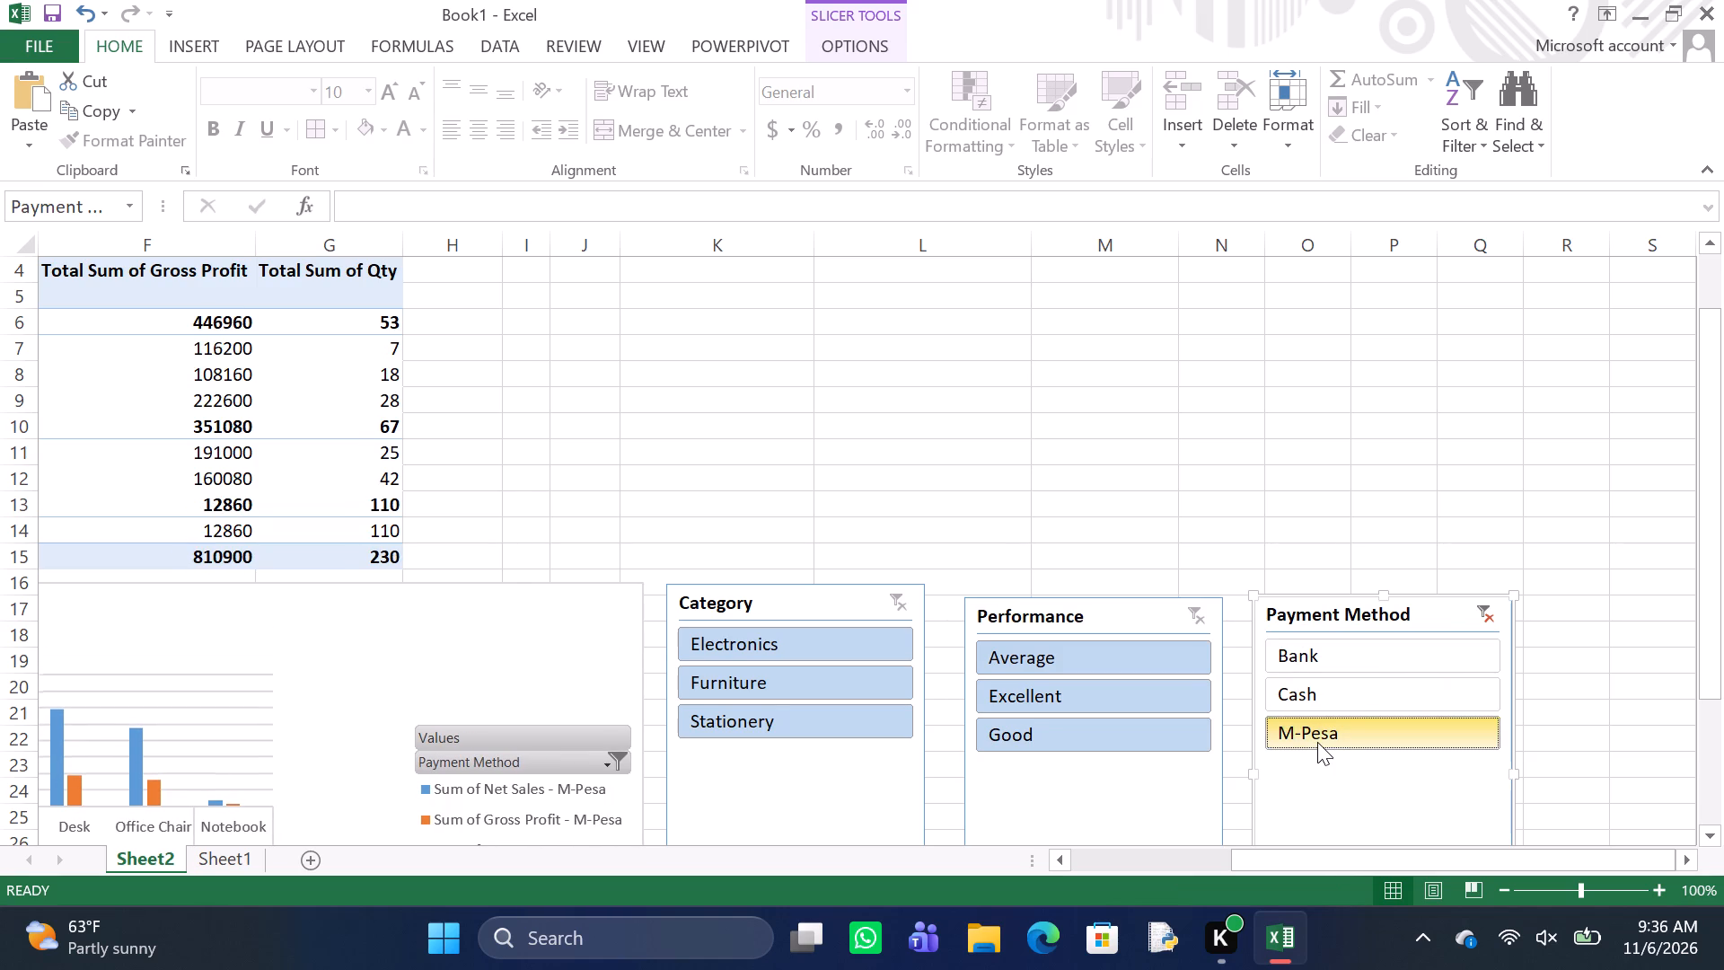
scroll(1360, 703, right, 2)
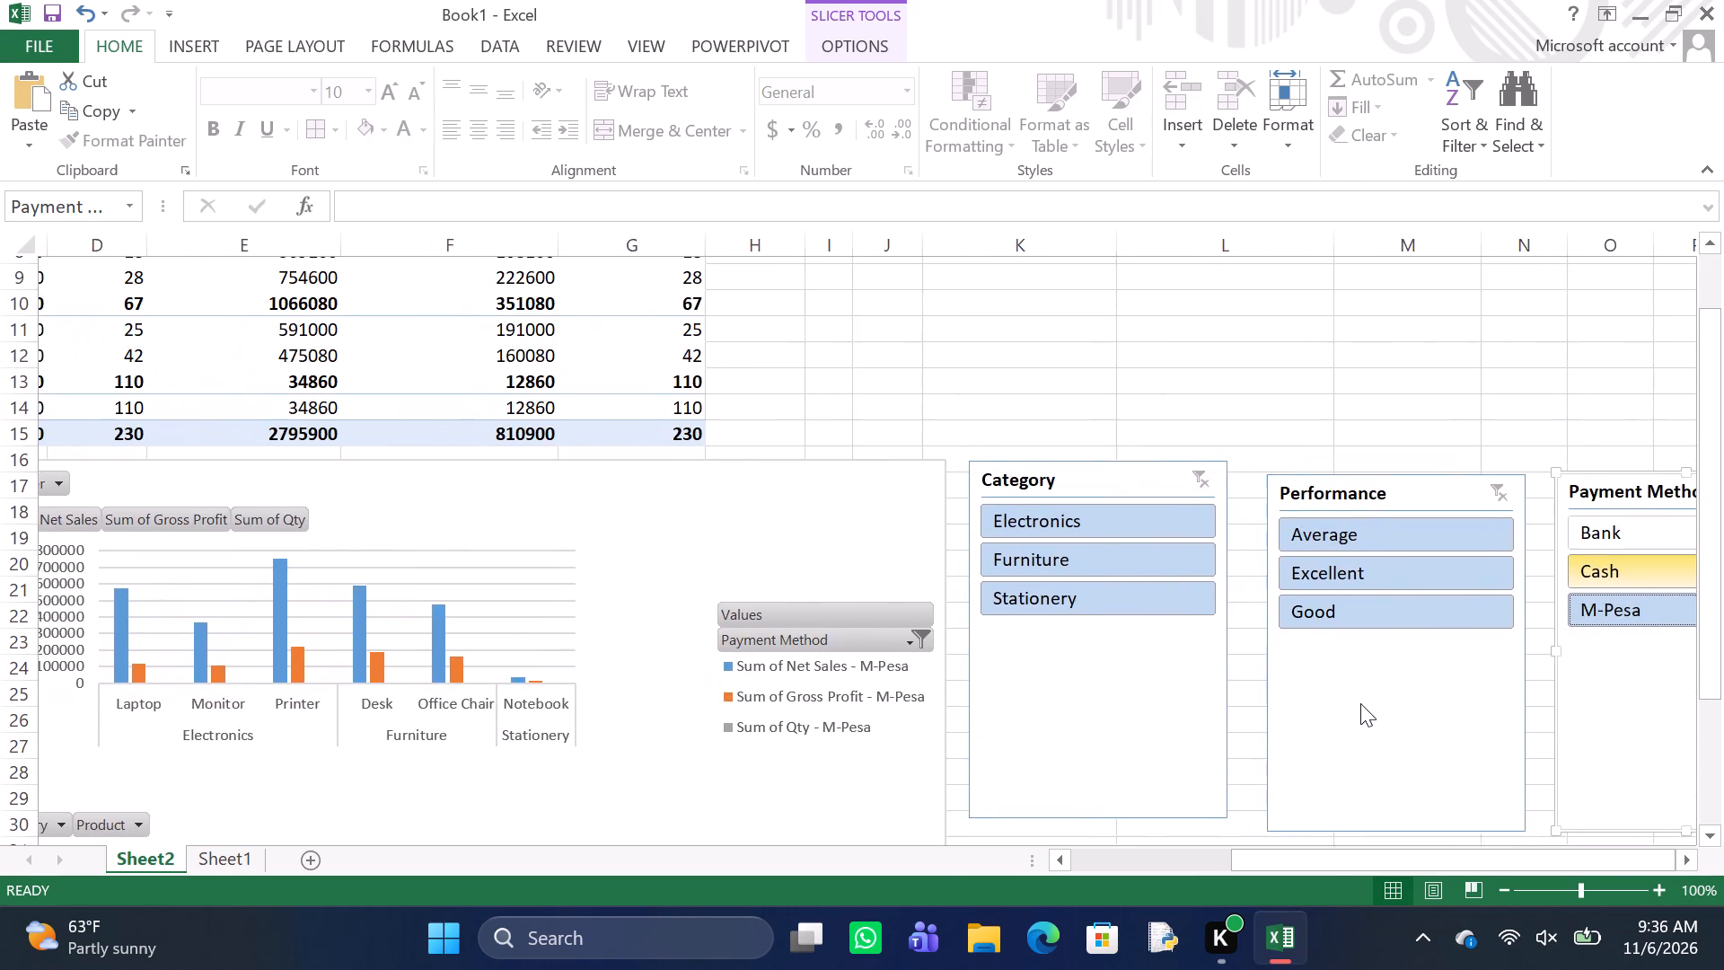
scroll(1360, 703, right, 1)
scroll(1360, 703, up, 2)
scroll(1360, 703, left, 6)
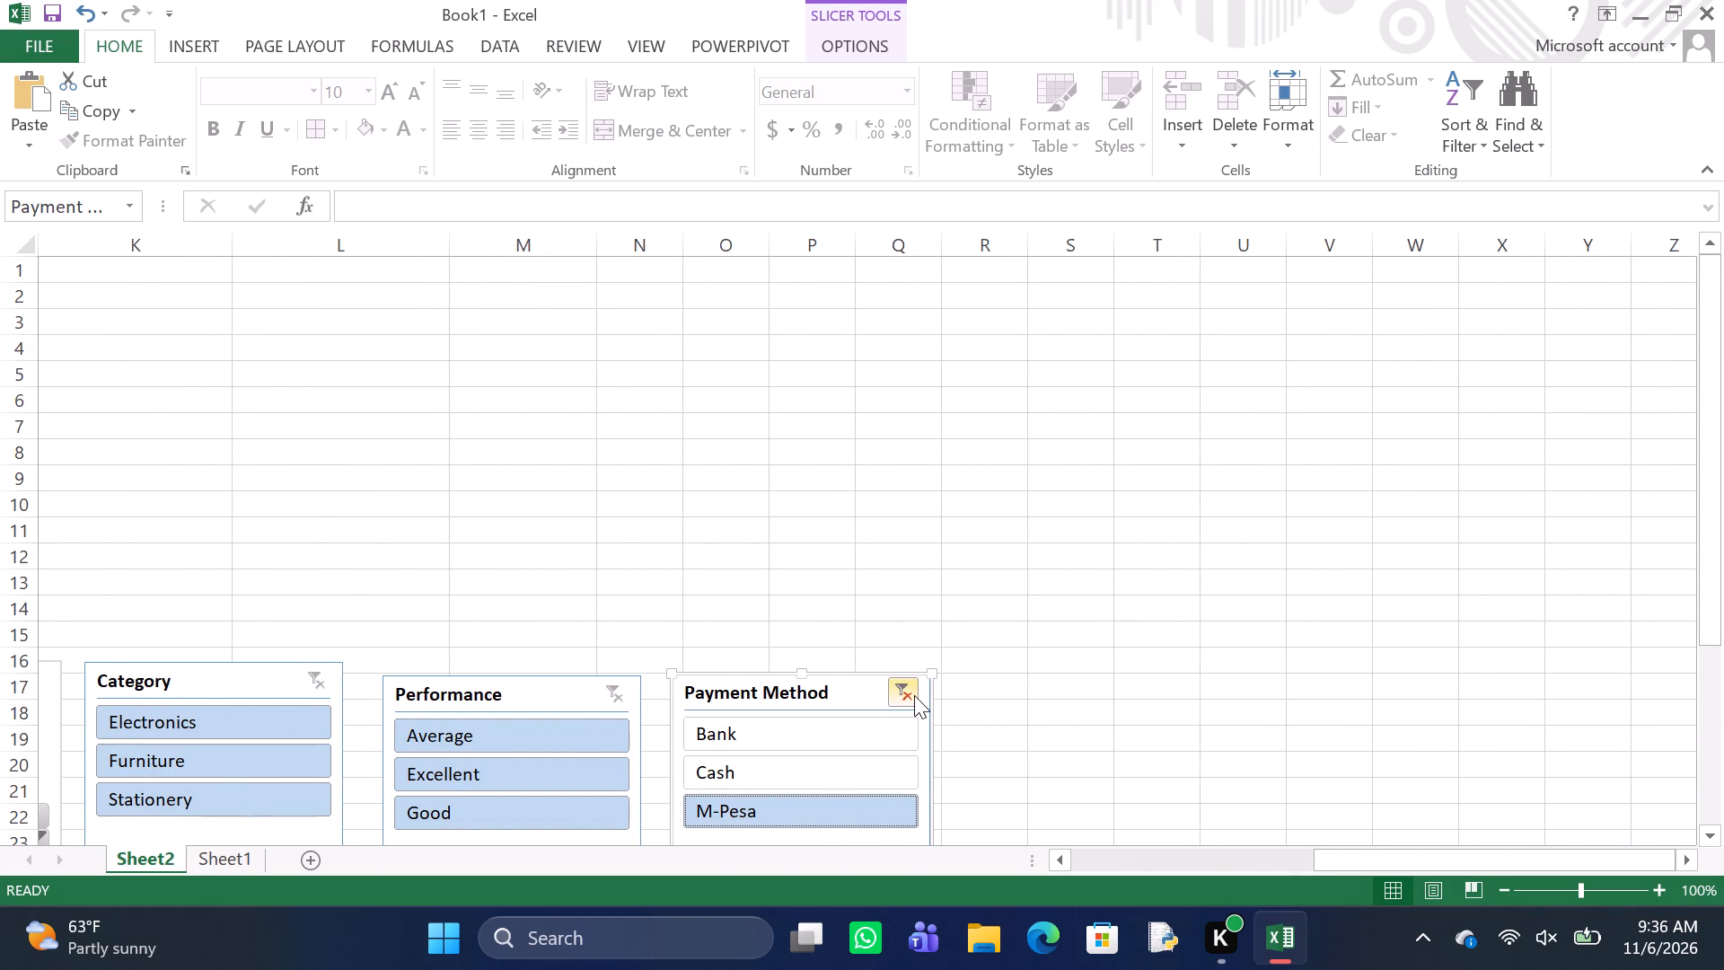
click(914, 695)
Move the PivotChart to the sheet's first columns, starting around row 17 below the PivotTable's Grand Total.
scroll(914, 695, right, 5)
scroll(914, 695, down, 2)
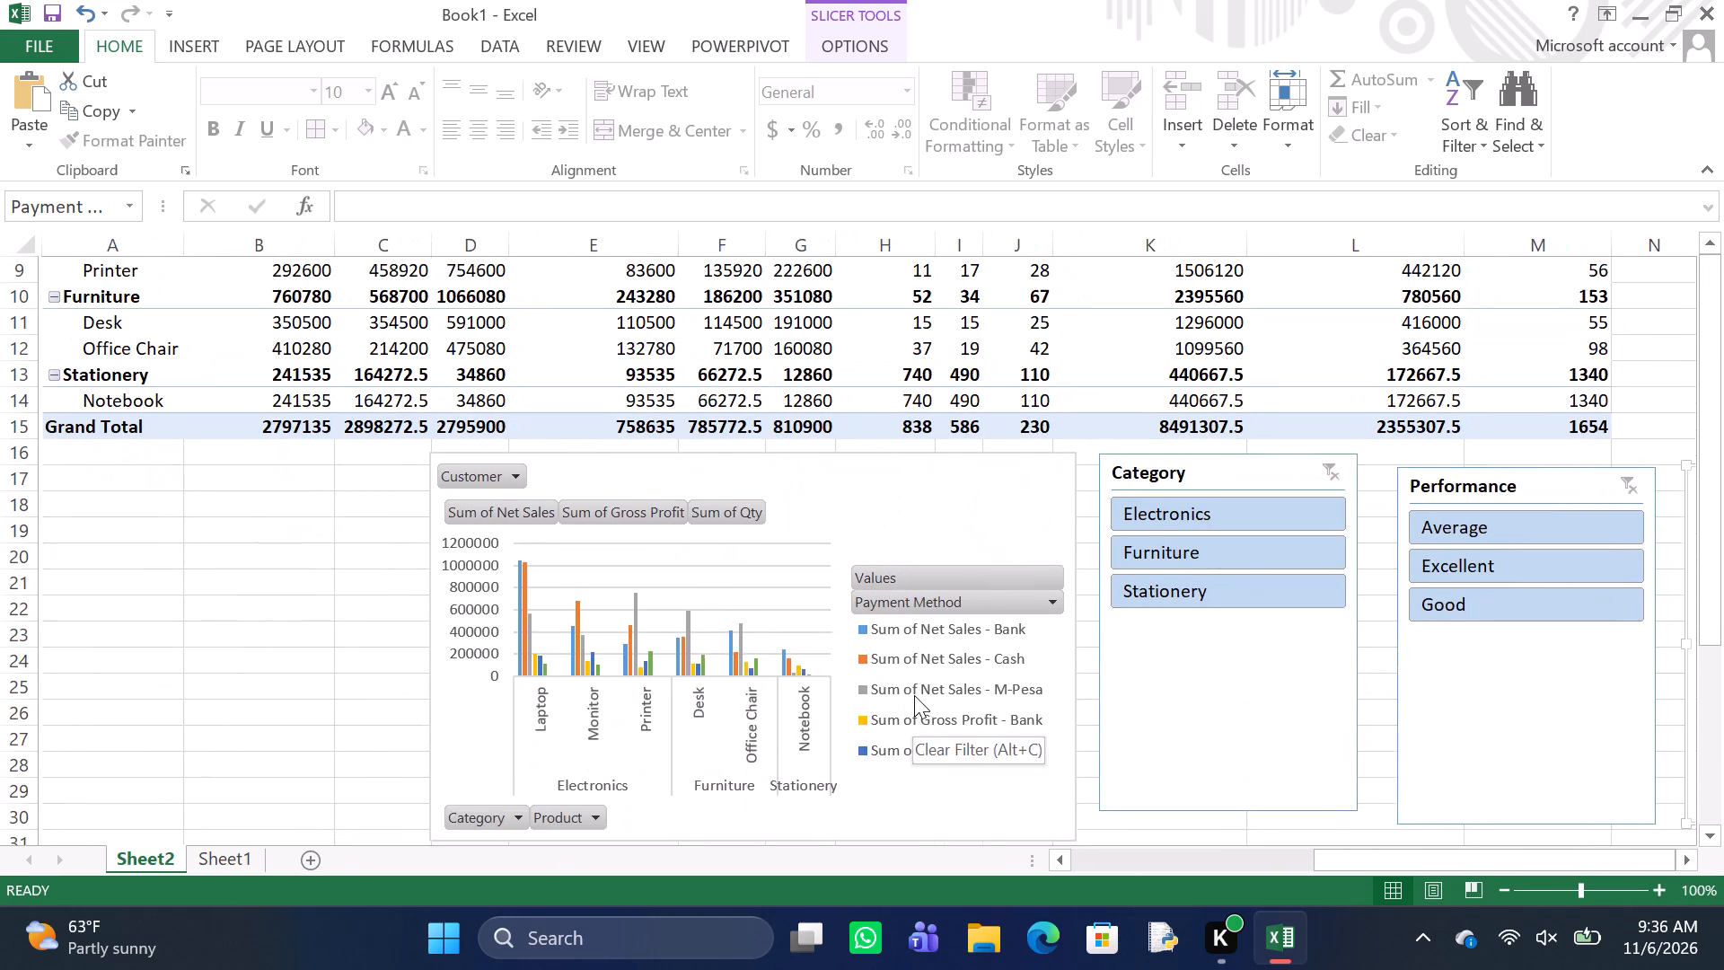
scroll(914, 695, down, 1)
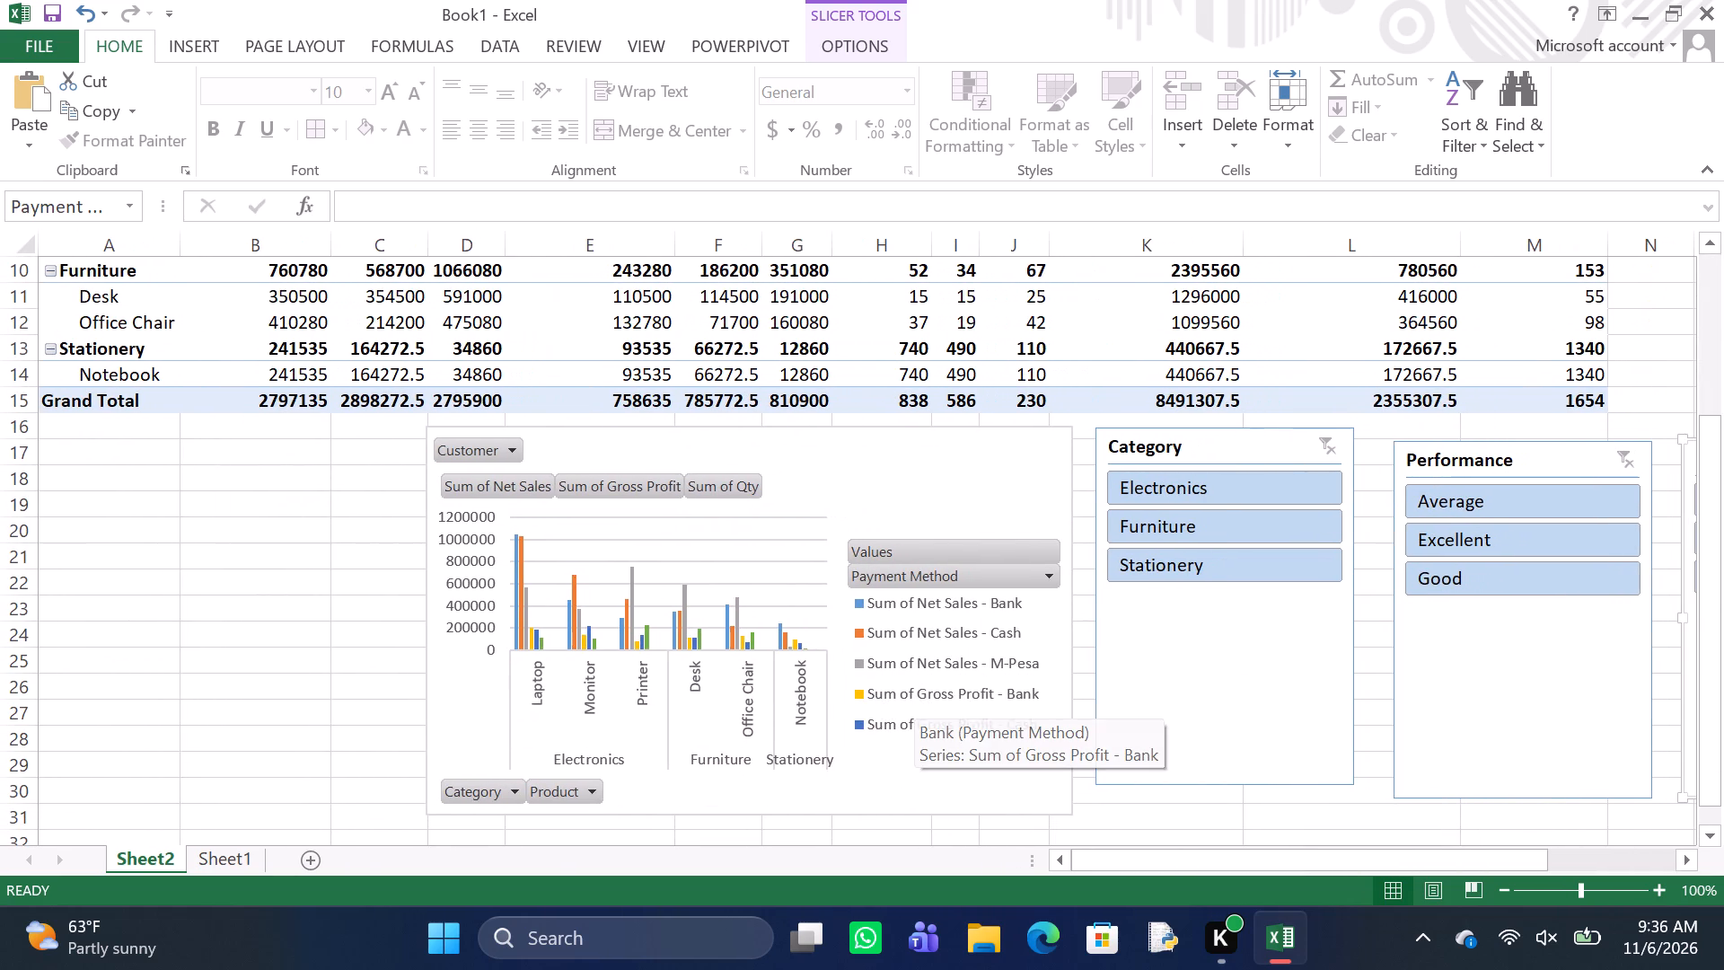
drag(467, 713, 121, 726)
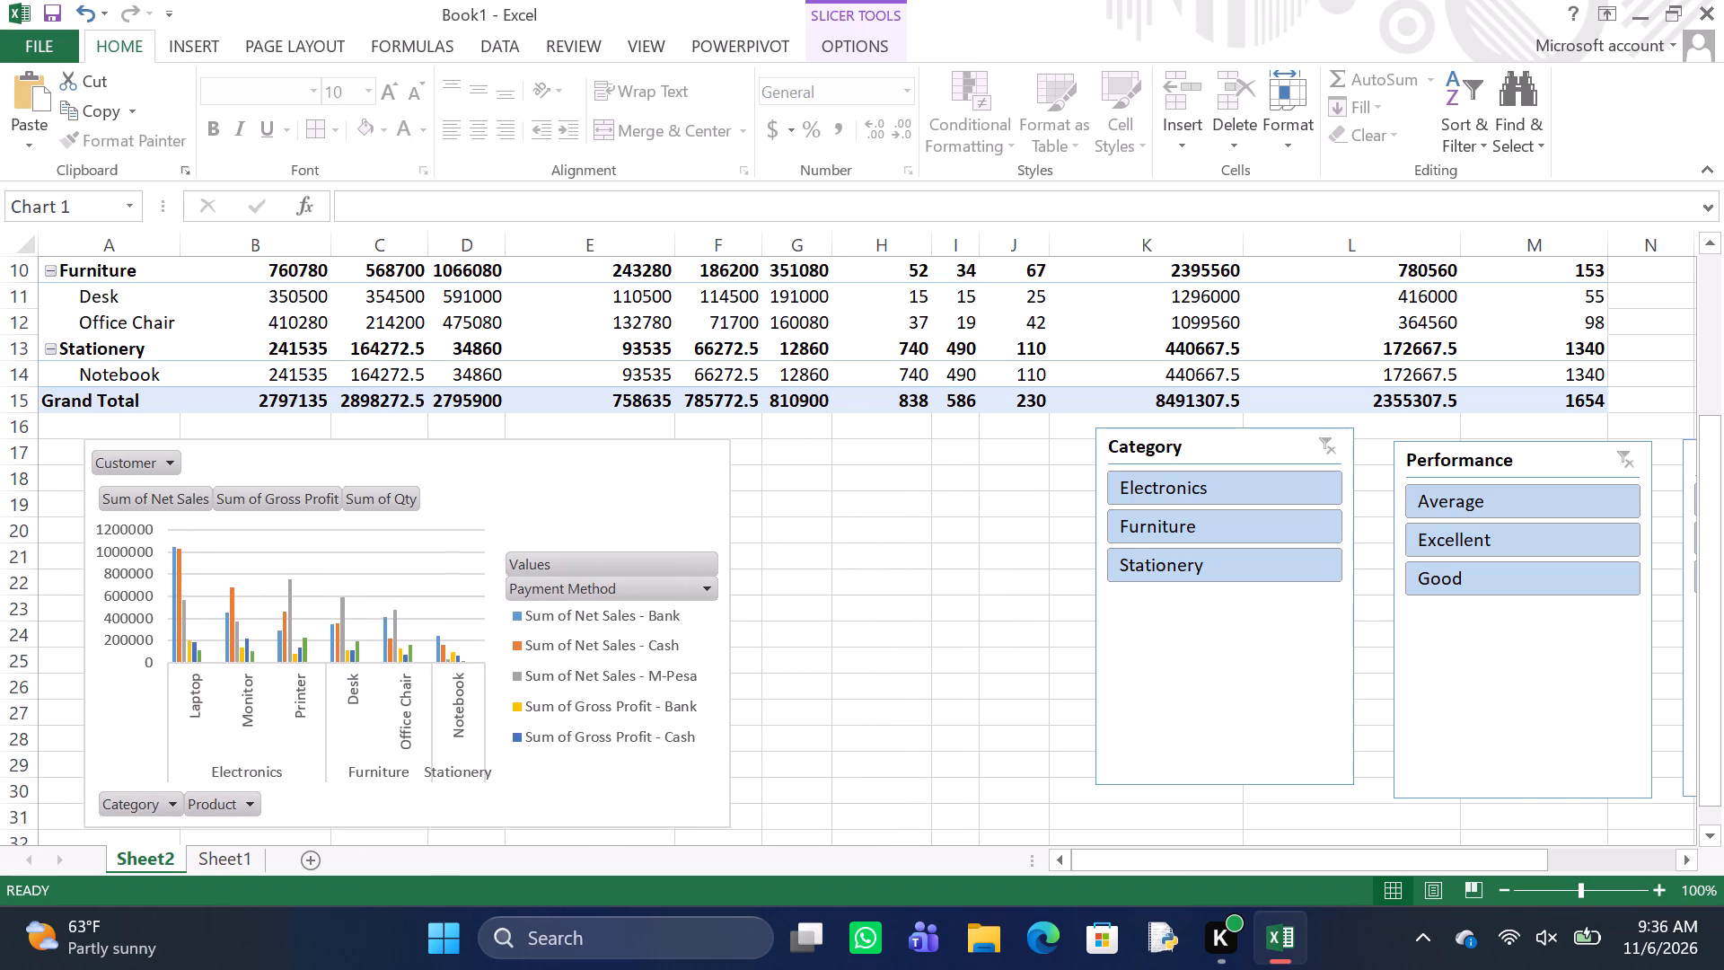
drag(121, 726, 102, 730)
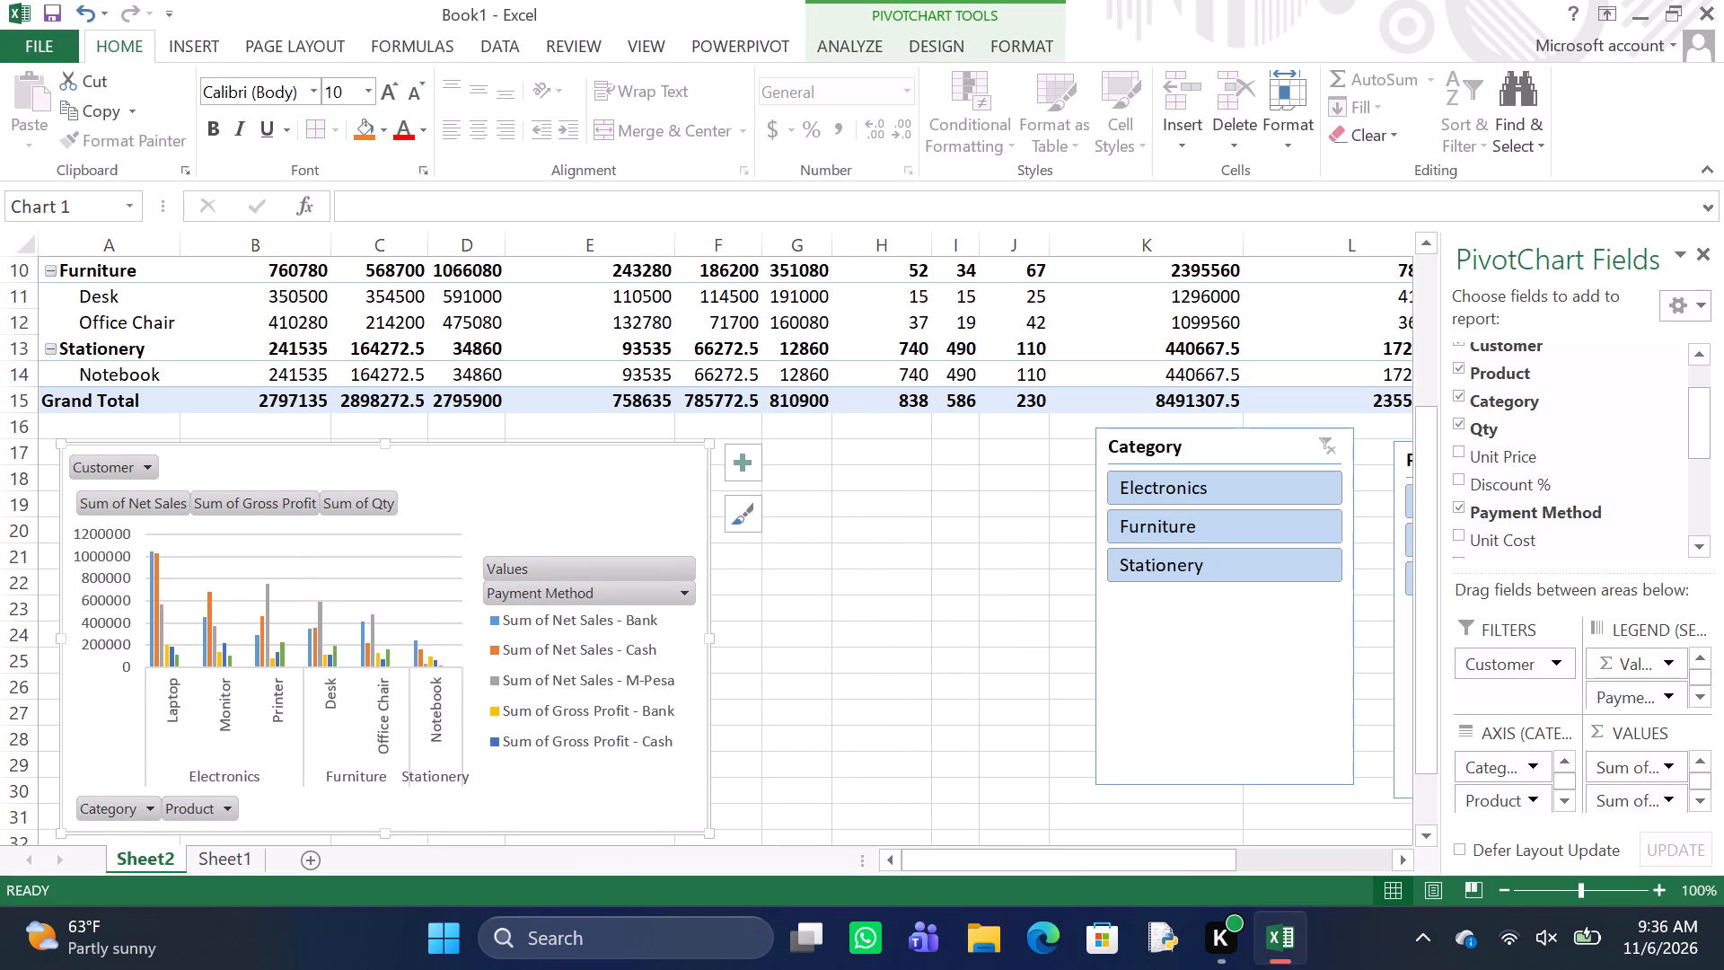
Line up the Category, Performance and Payment Method slicers in a closely spaced row beside the PivotChart.
drag(1126, 665, 984, 701)
drag(1059, 719, 837, 705)
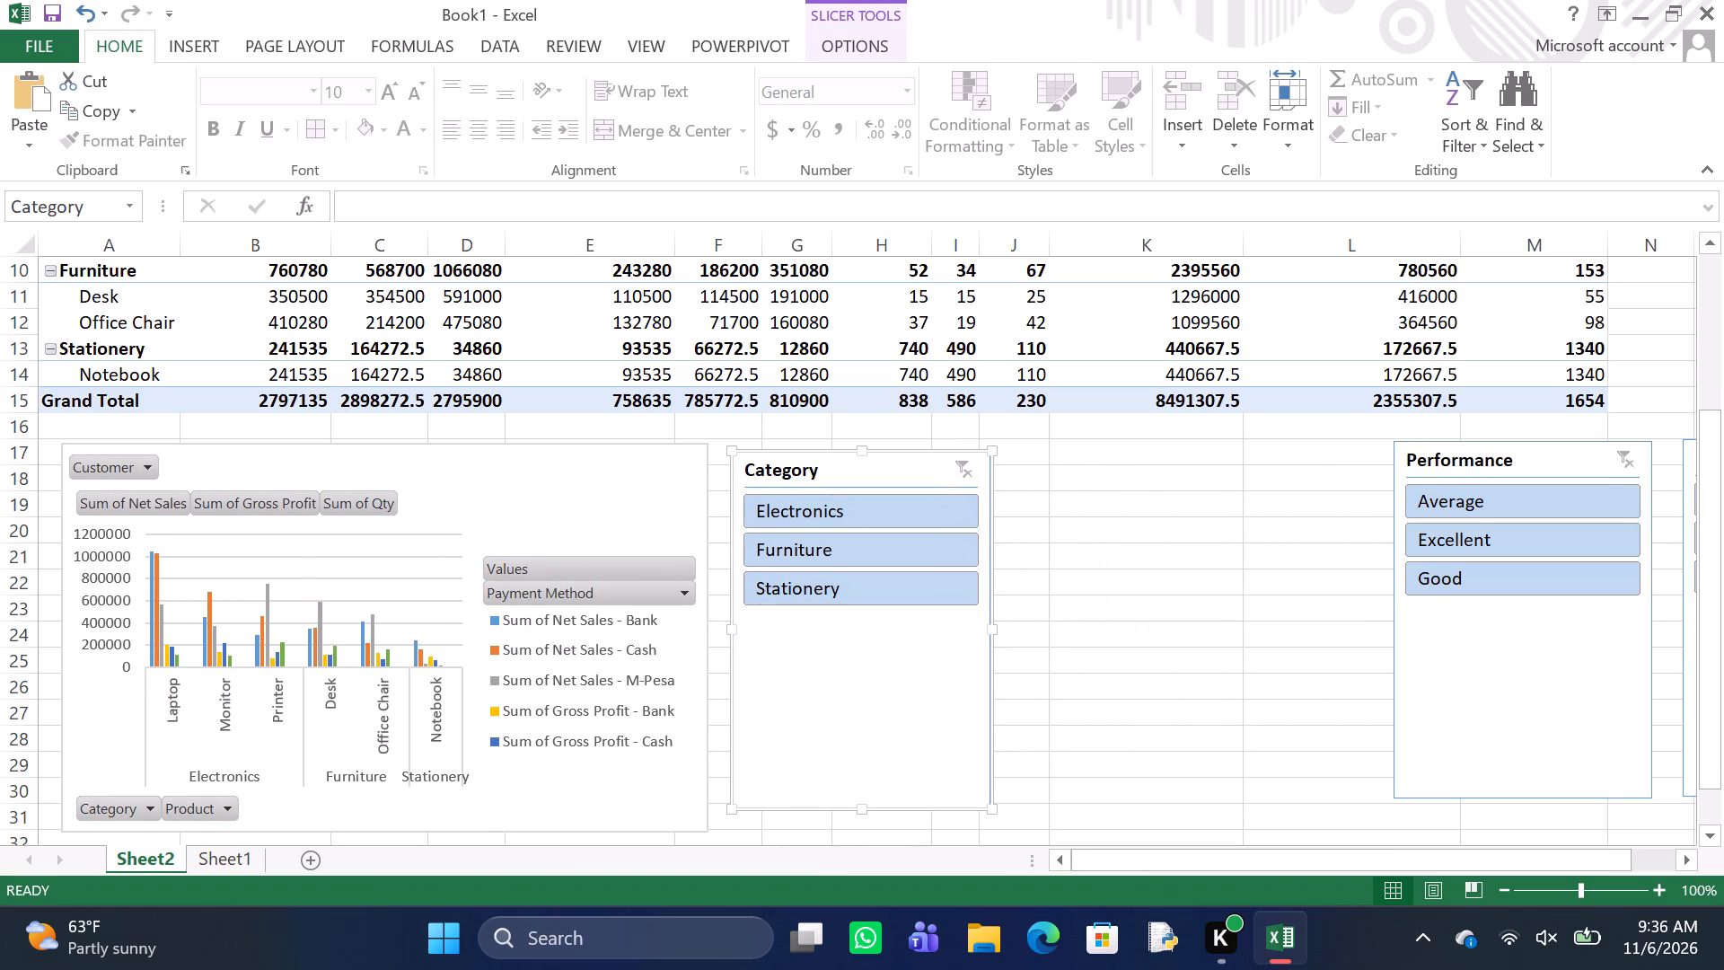
drag(1473, 676, 1129, 699)
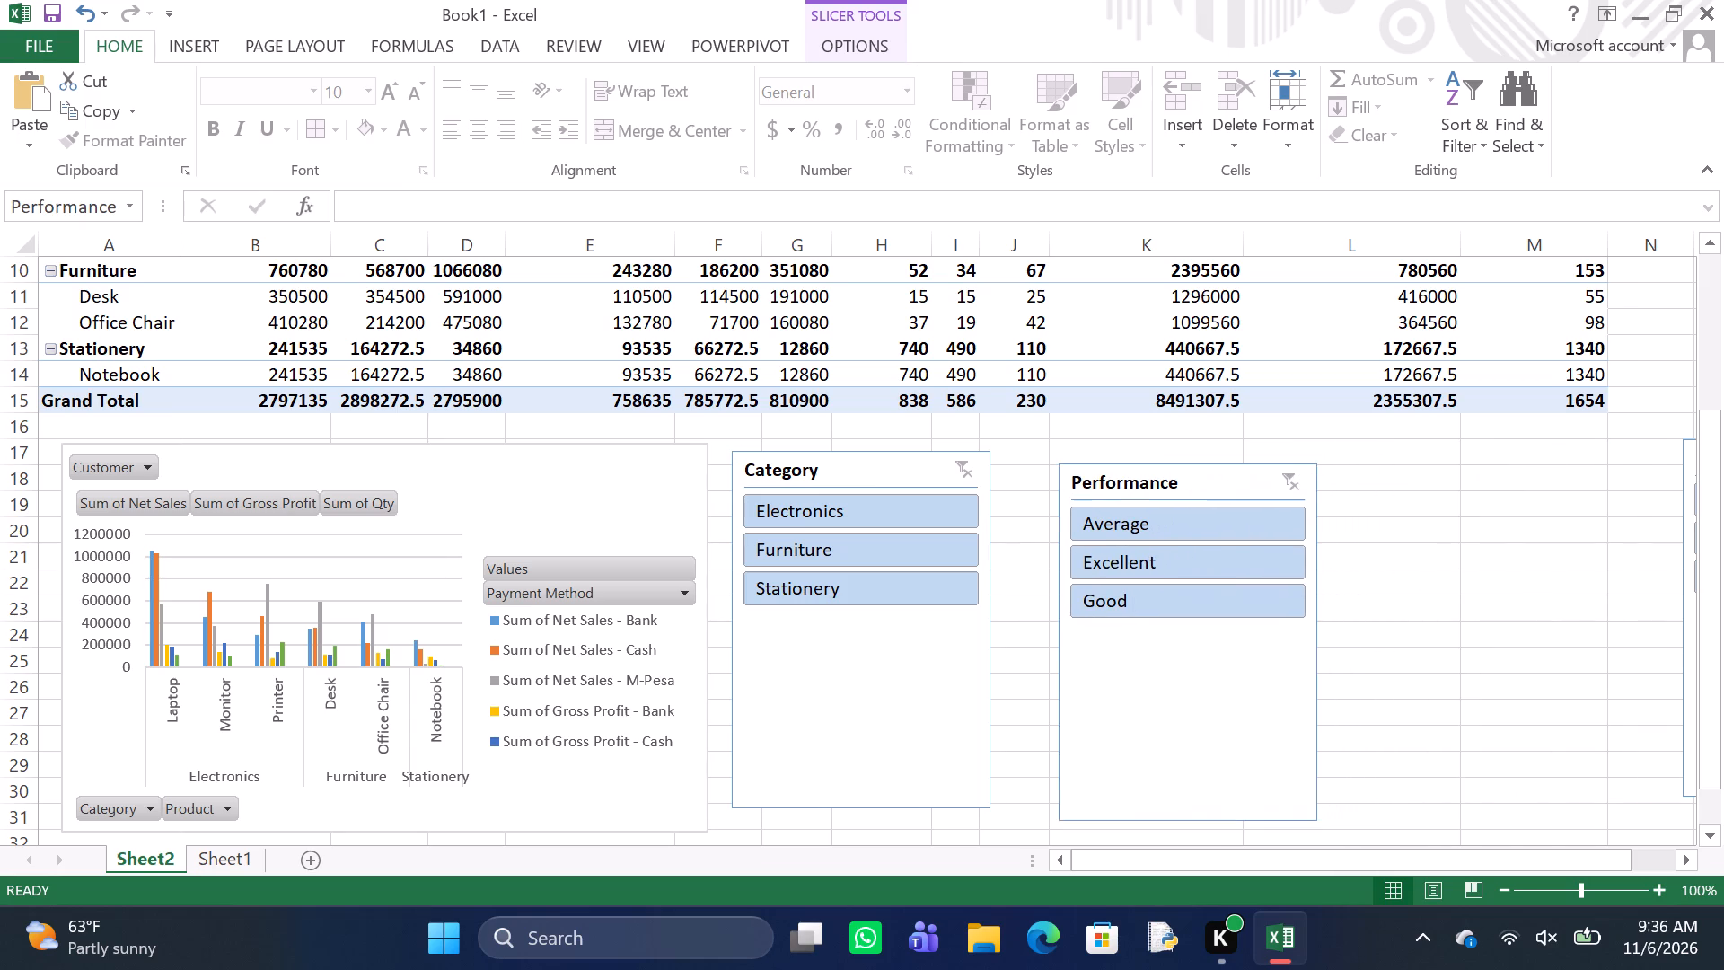
drag(1129, 699, 1114, 697)
scroll(1114, 697, left, 1)
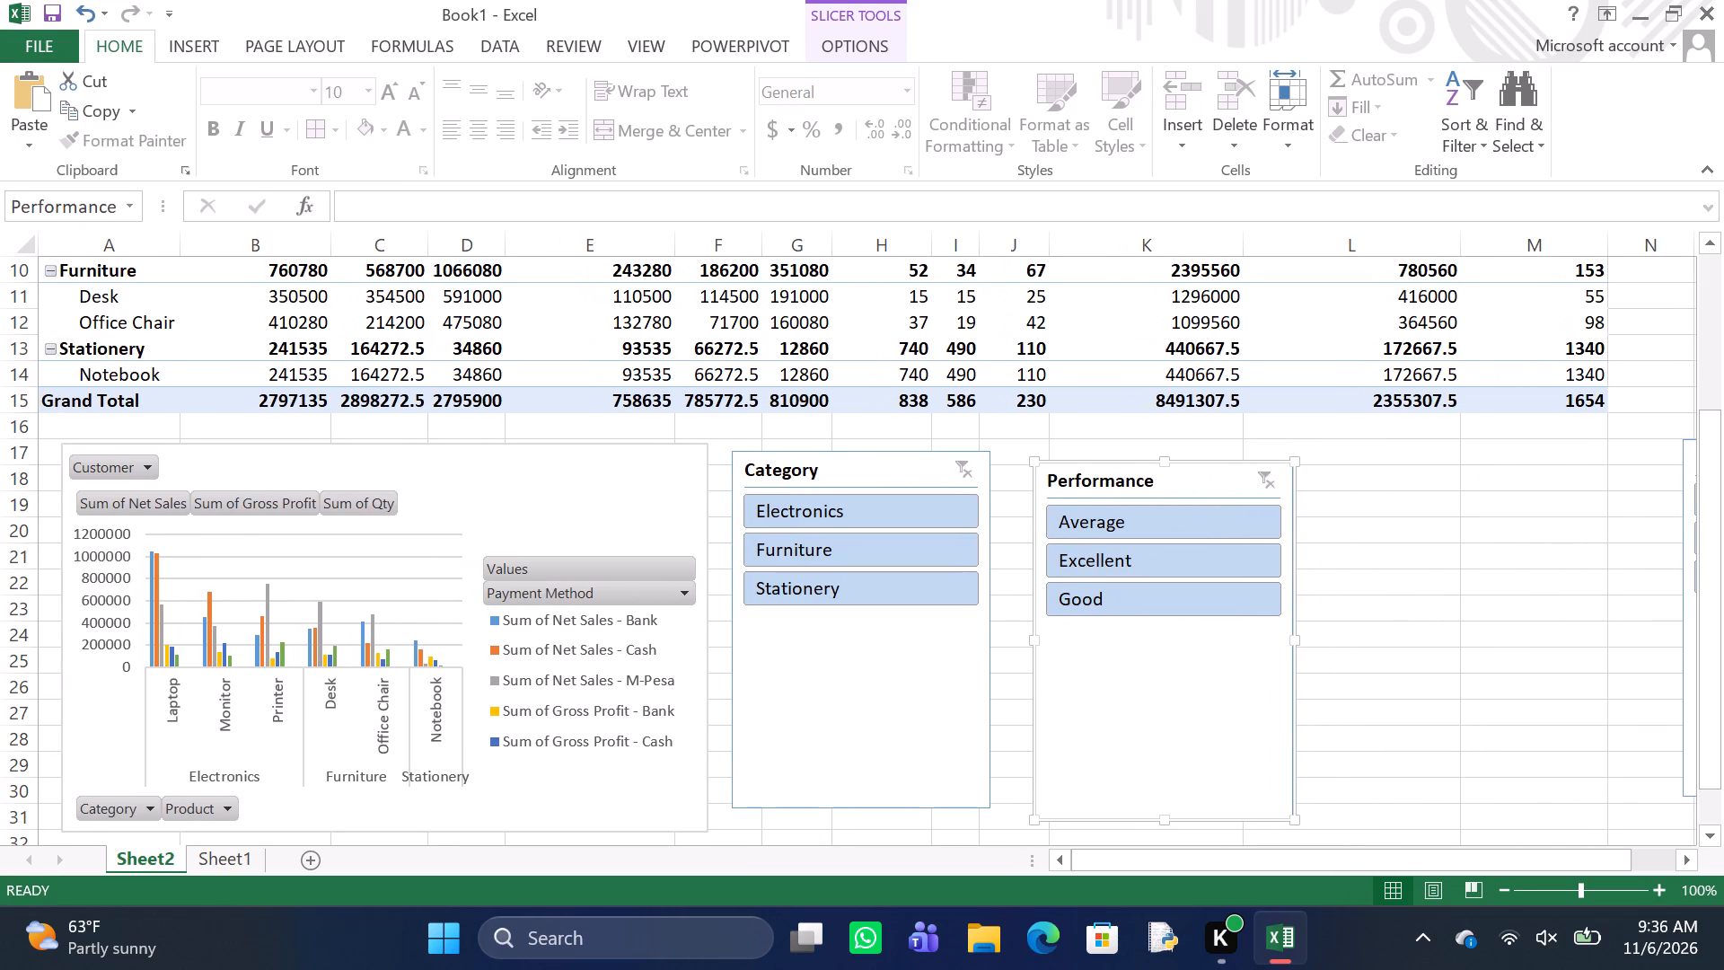
scroll(1564, 683, left, 2)
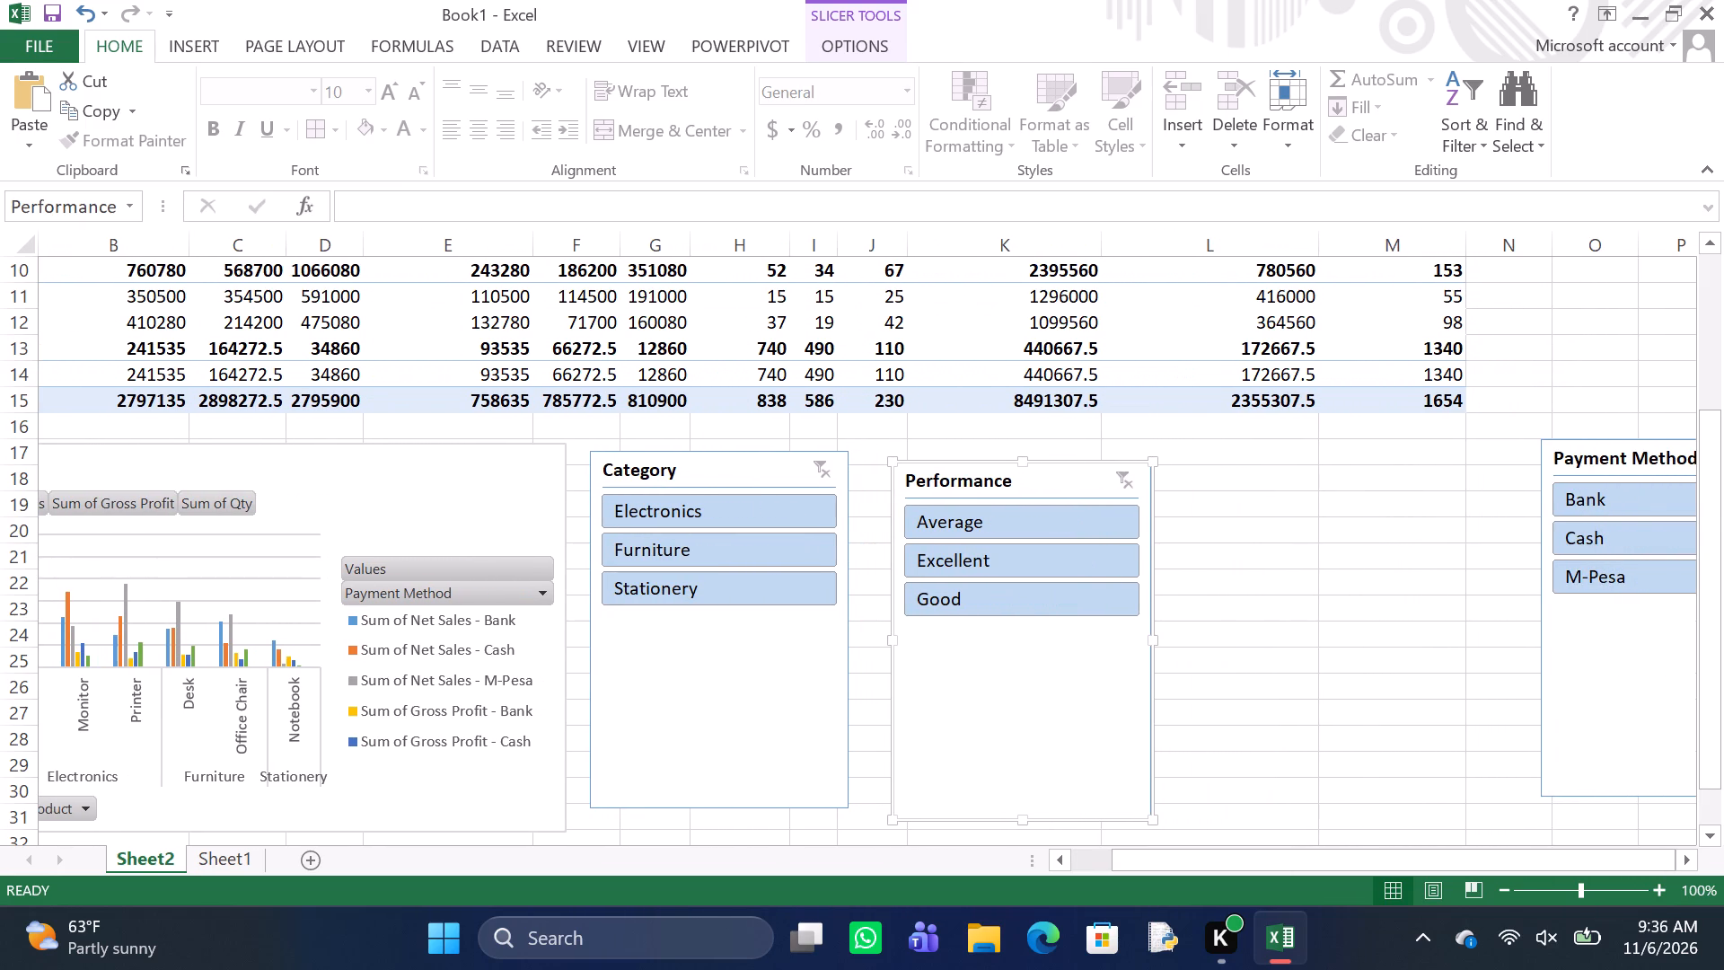
drag(1637, 689, 1298, 710)
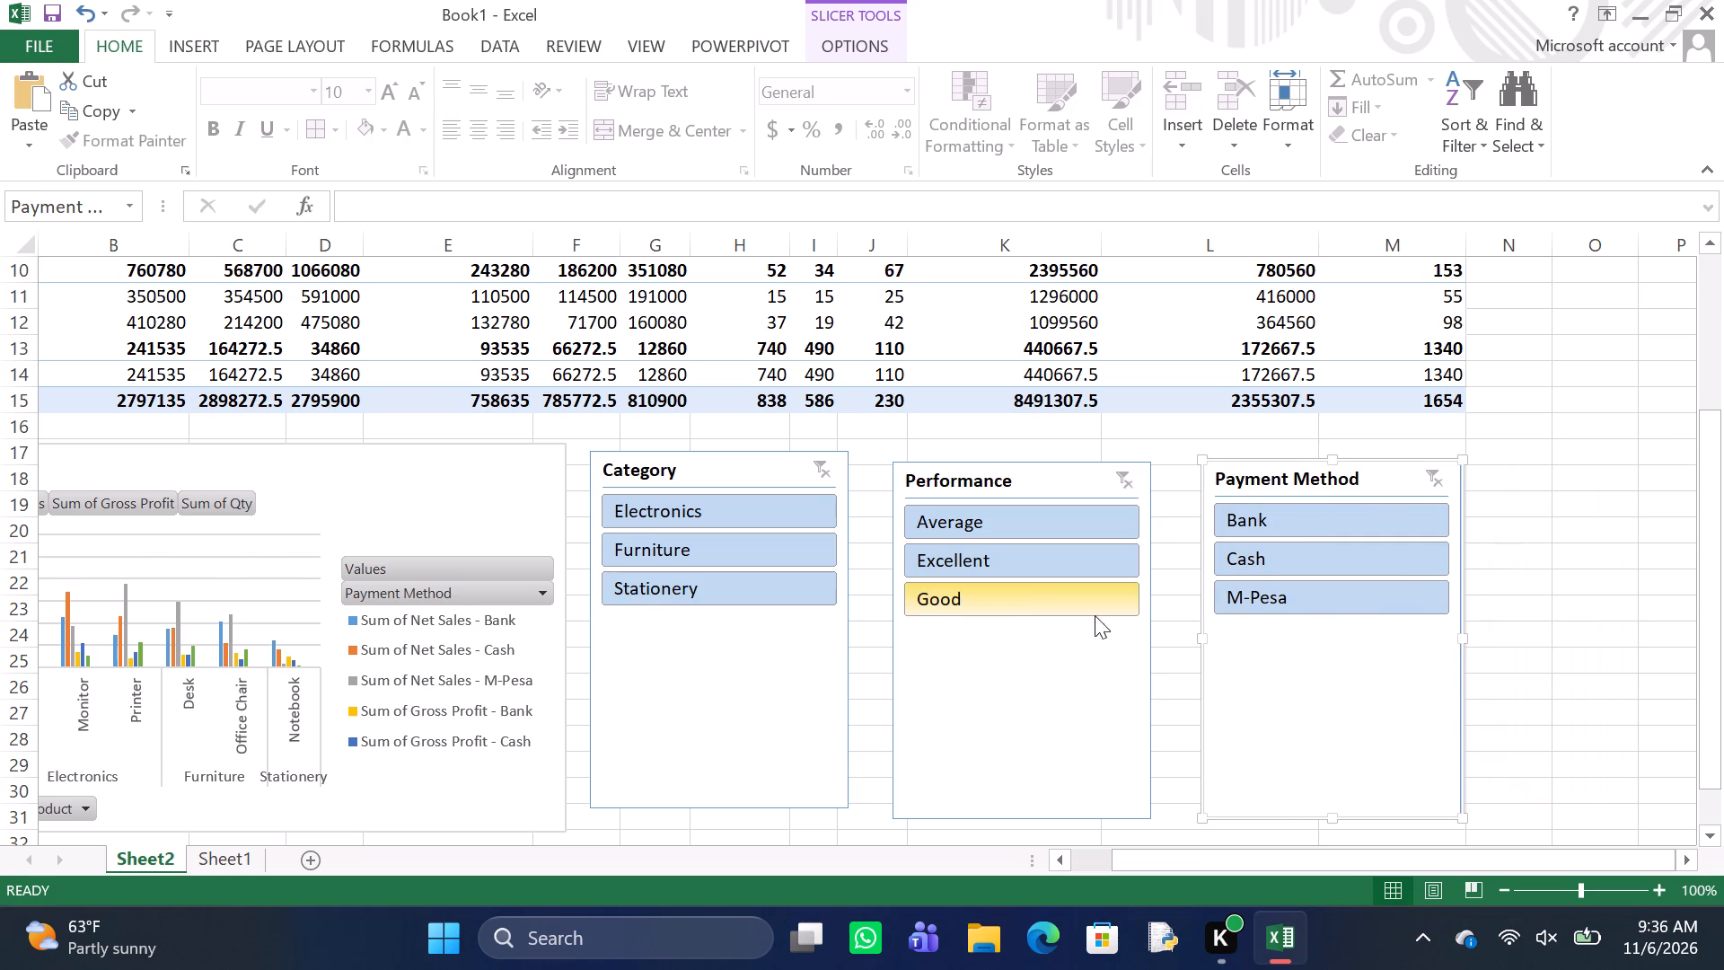
Show the PivotTable's Sum of Net Sales values as % of Grand Total.
scroll(1078, 613, up, 3)
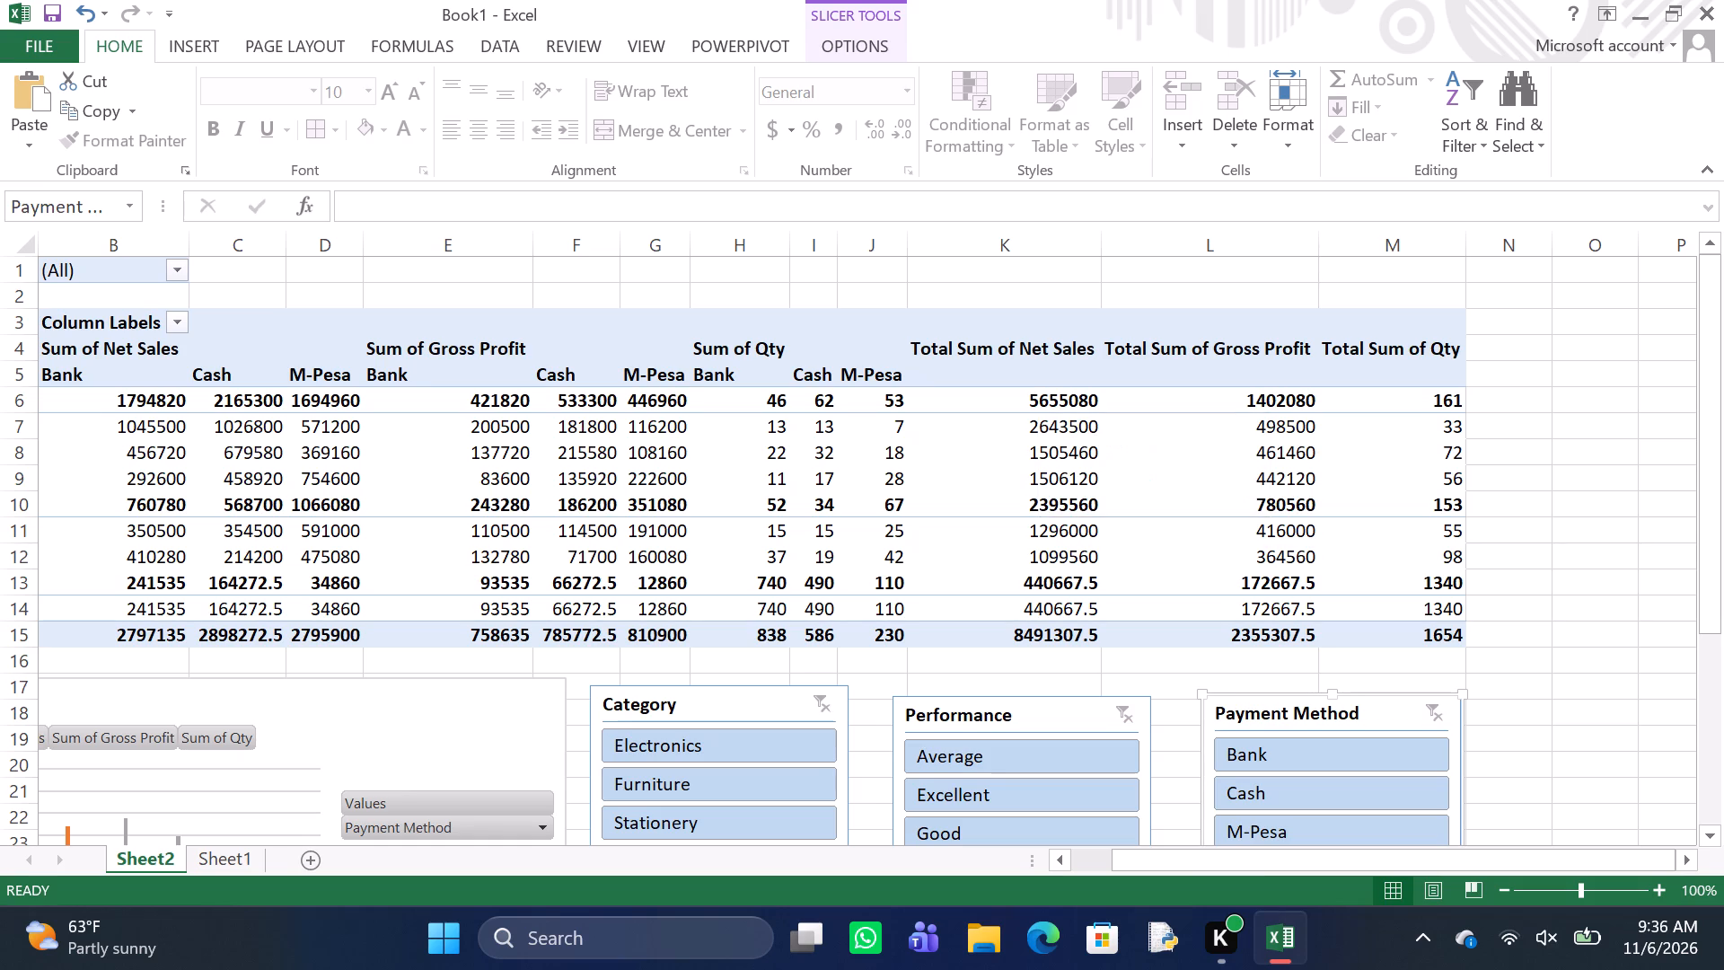
click(1063, 465)
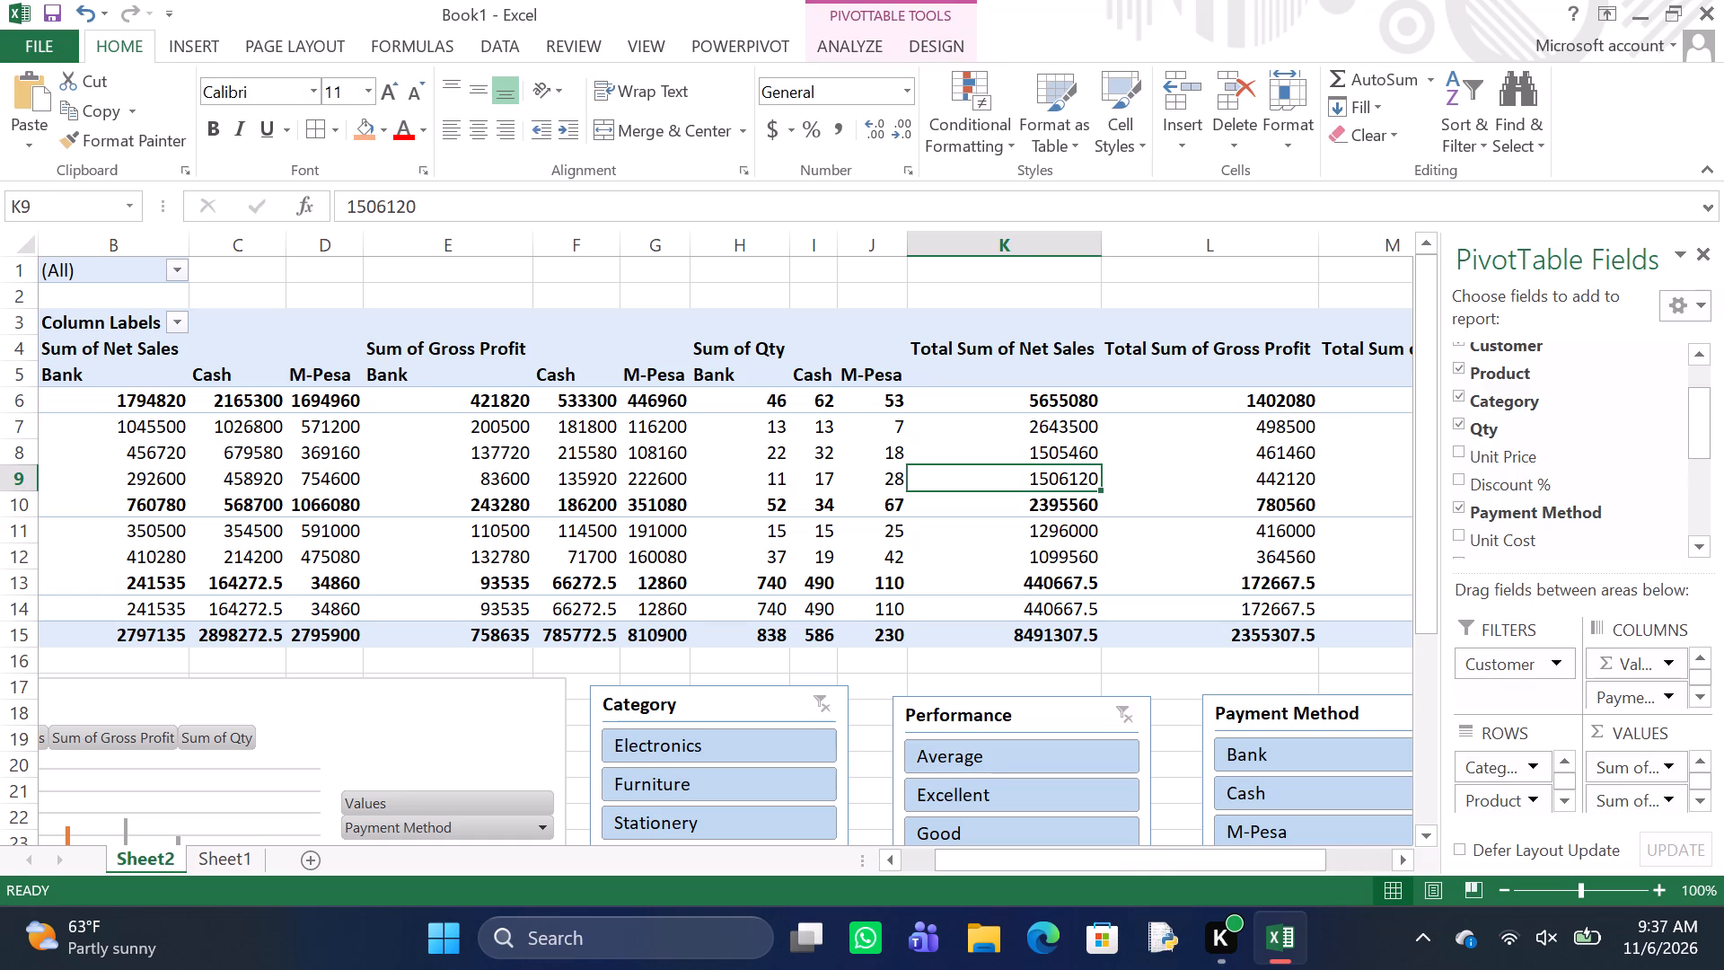
right_click(1063, 465)
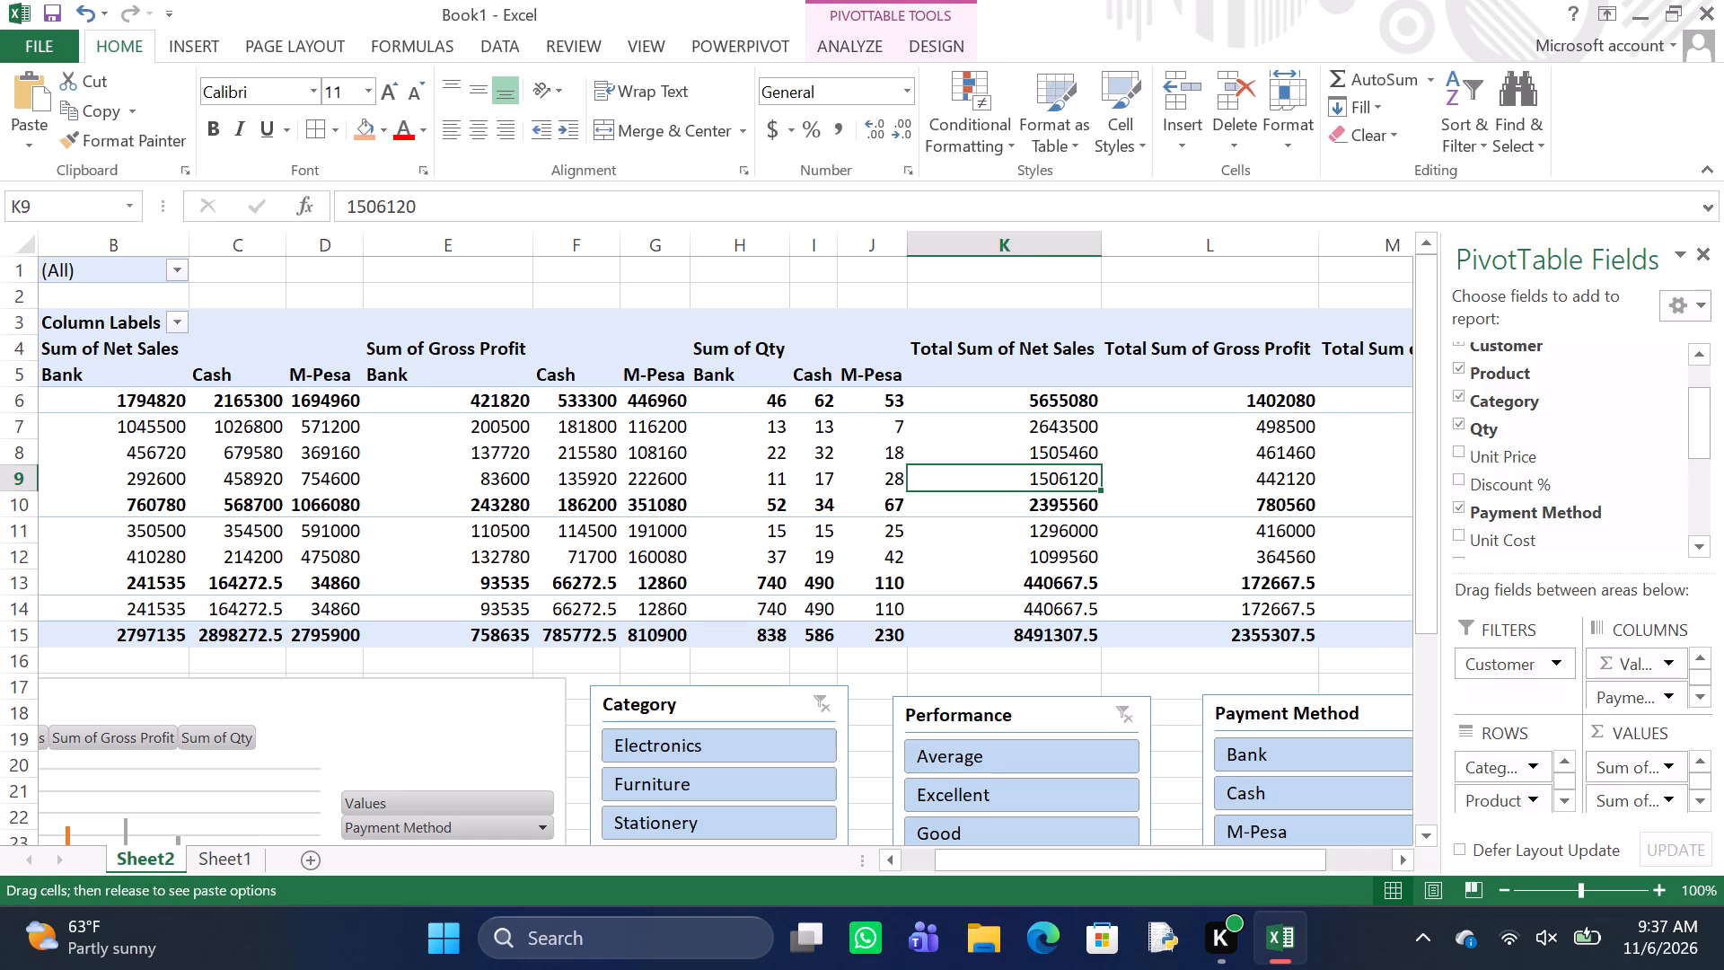
right_click(1056, 440)
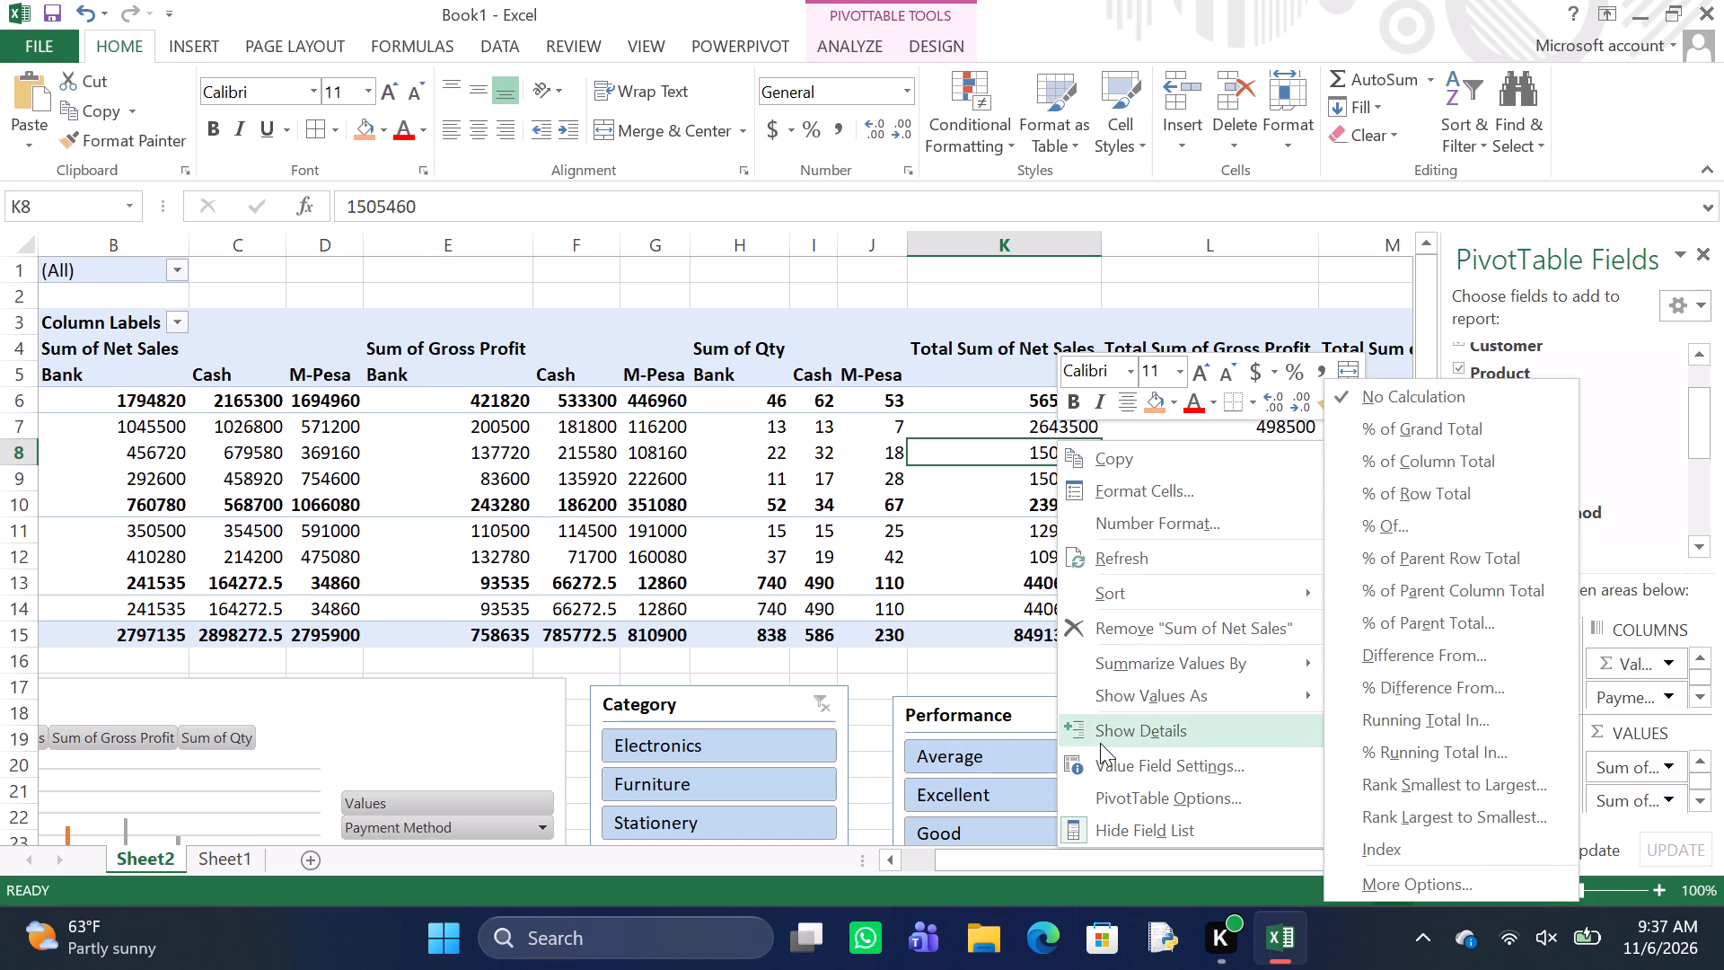
click(1103, 702)
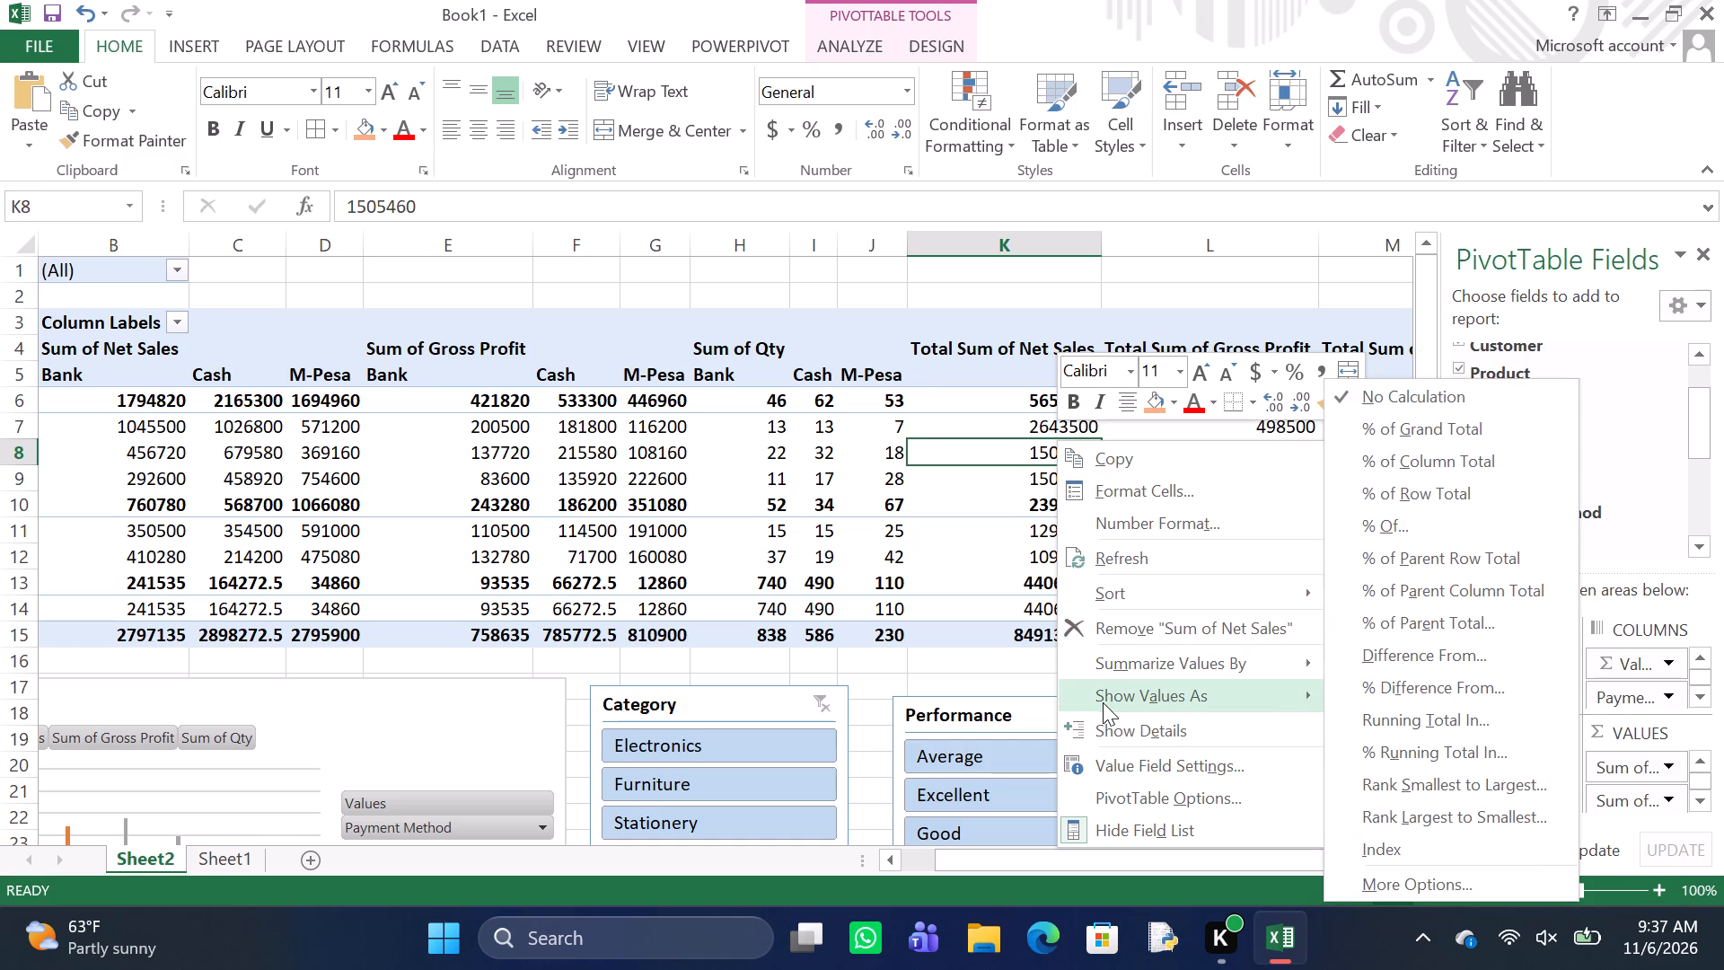
click(1440, 435)
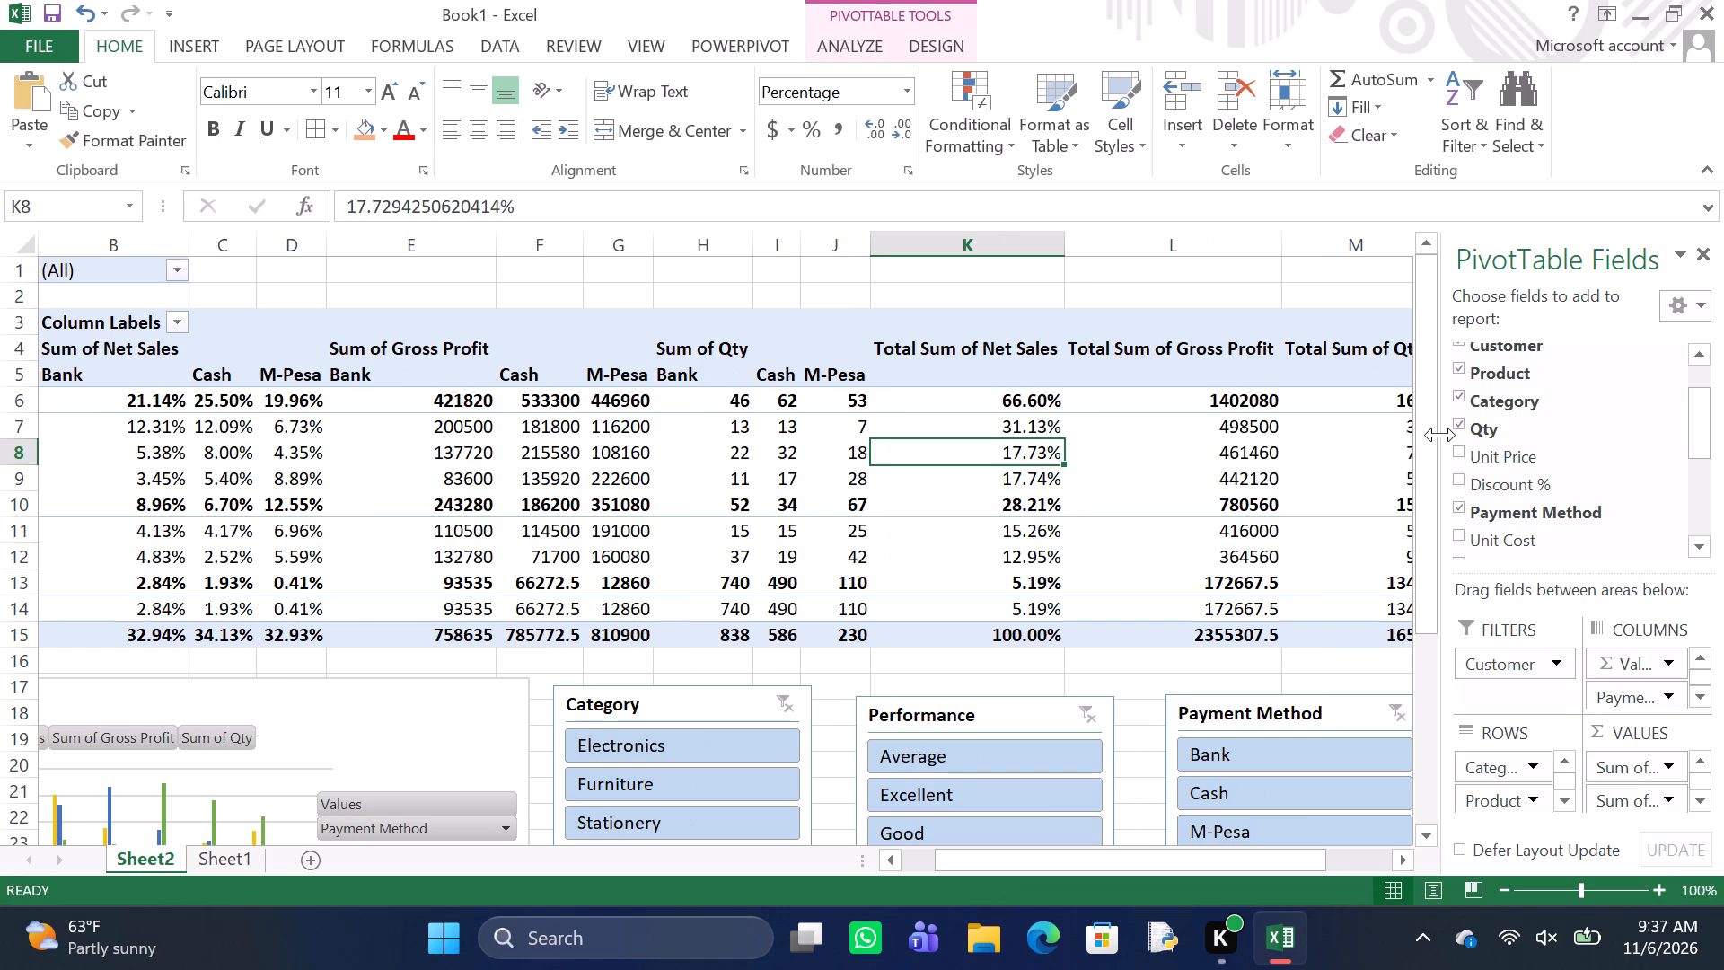
Review the Net Sales percentages across the PivotTable, the PivotChart and the slicers below it.
scroll(1340, 578, down, 1)
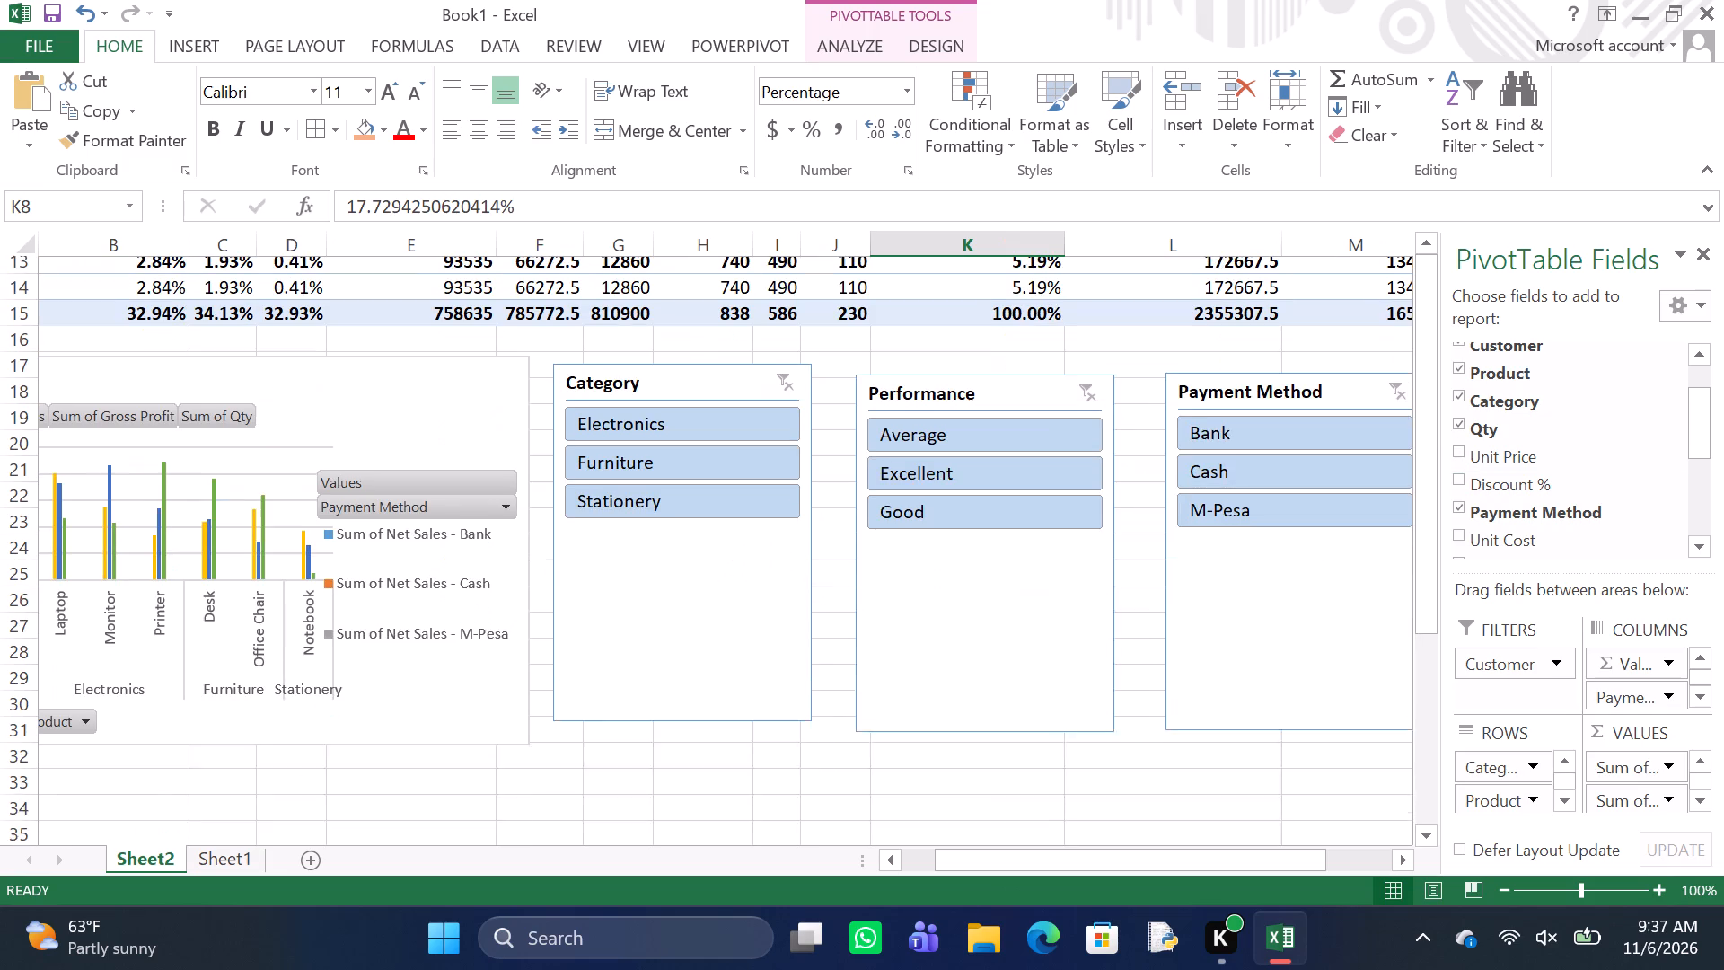
scroll(1340, 578, down, 1)
scroll(1340, 578, up, 4)
scroll(1340, 578, left, 3)
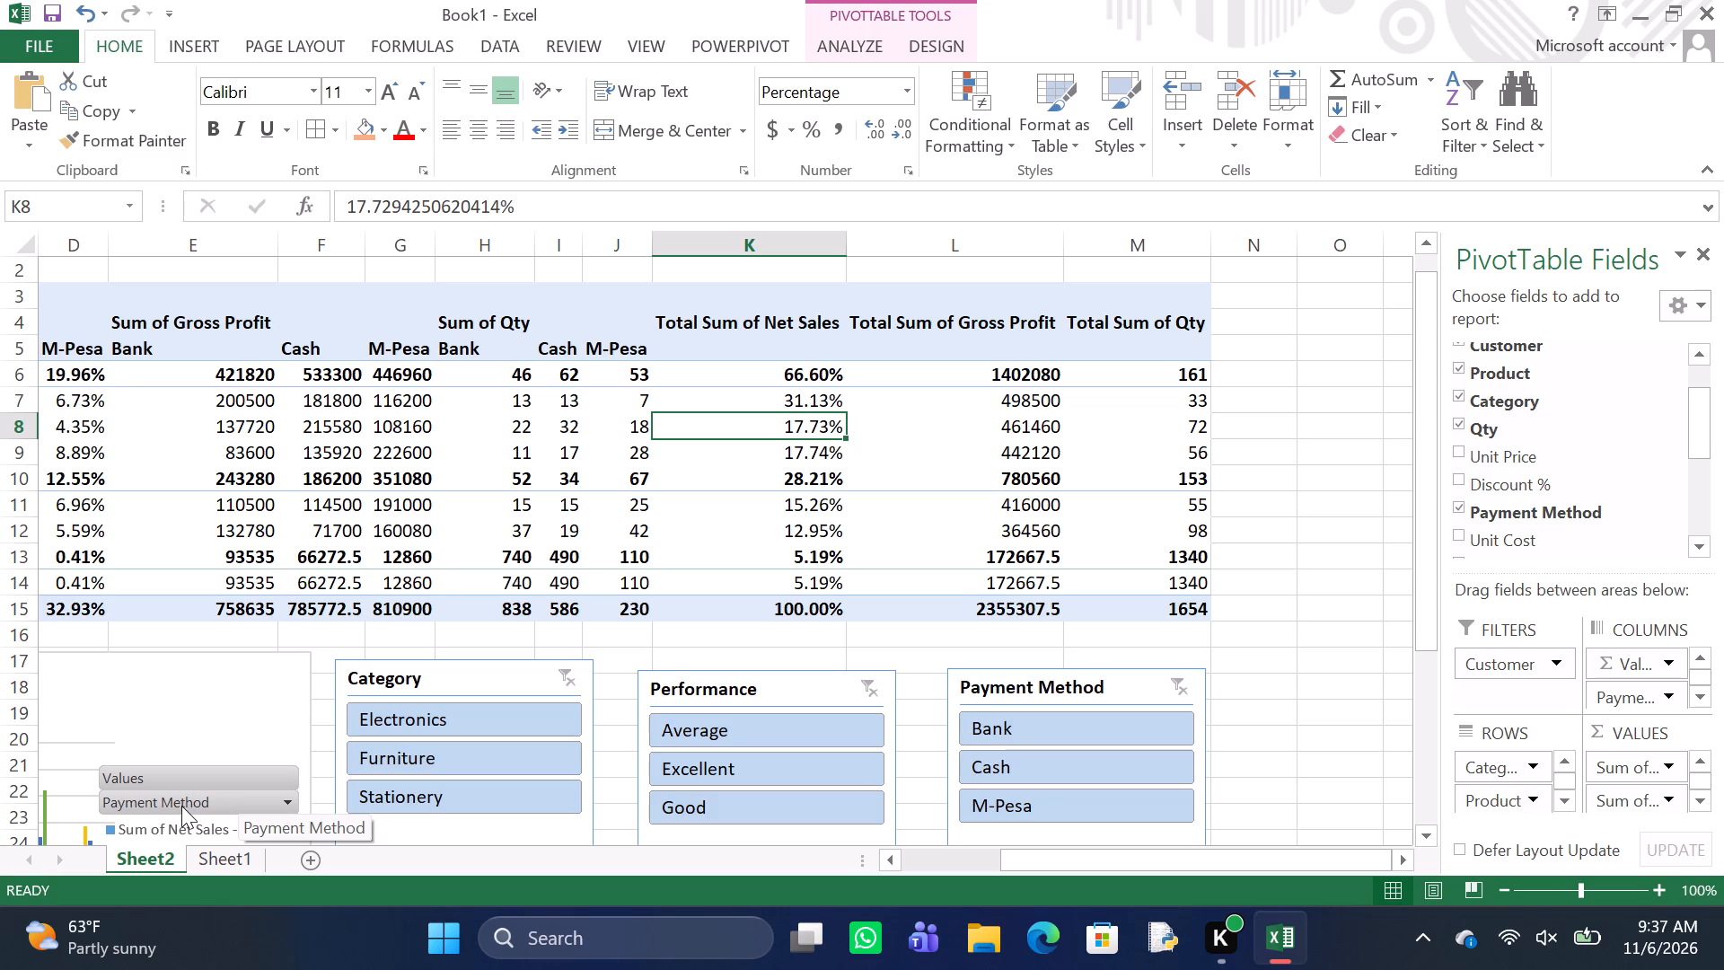
Create a second PivotTable from Table1 on Sheet1, placed on a new worksheet.
click(237, 860)
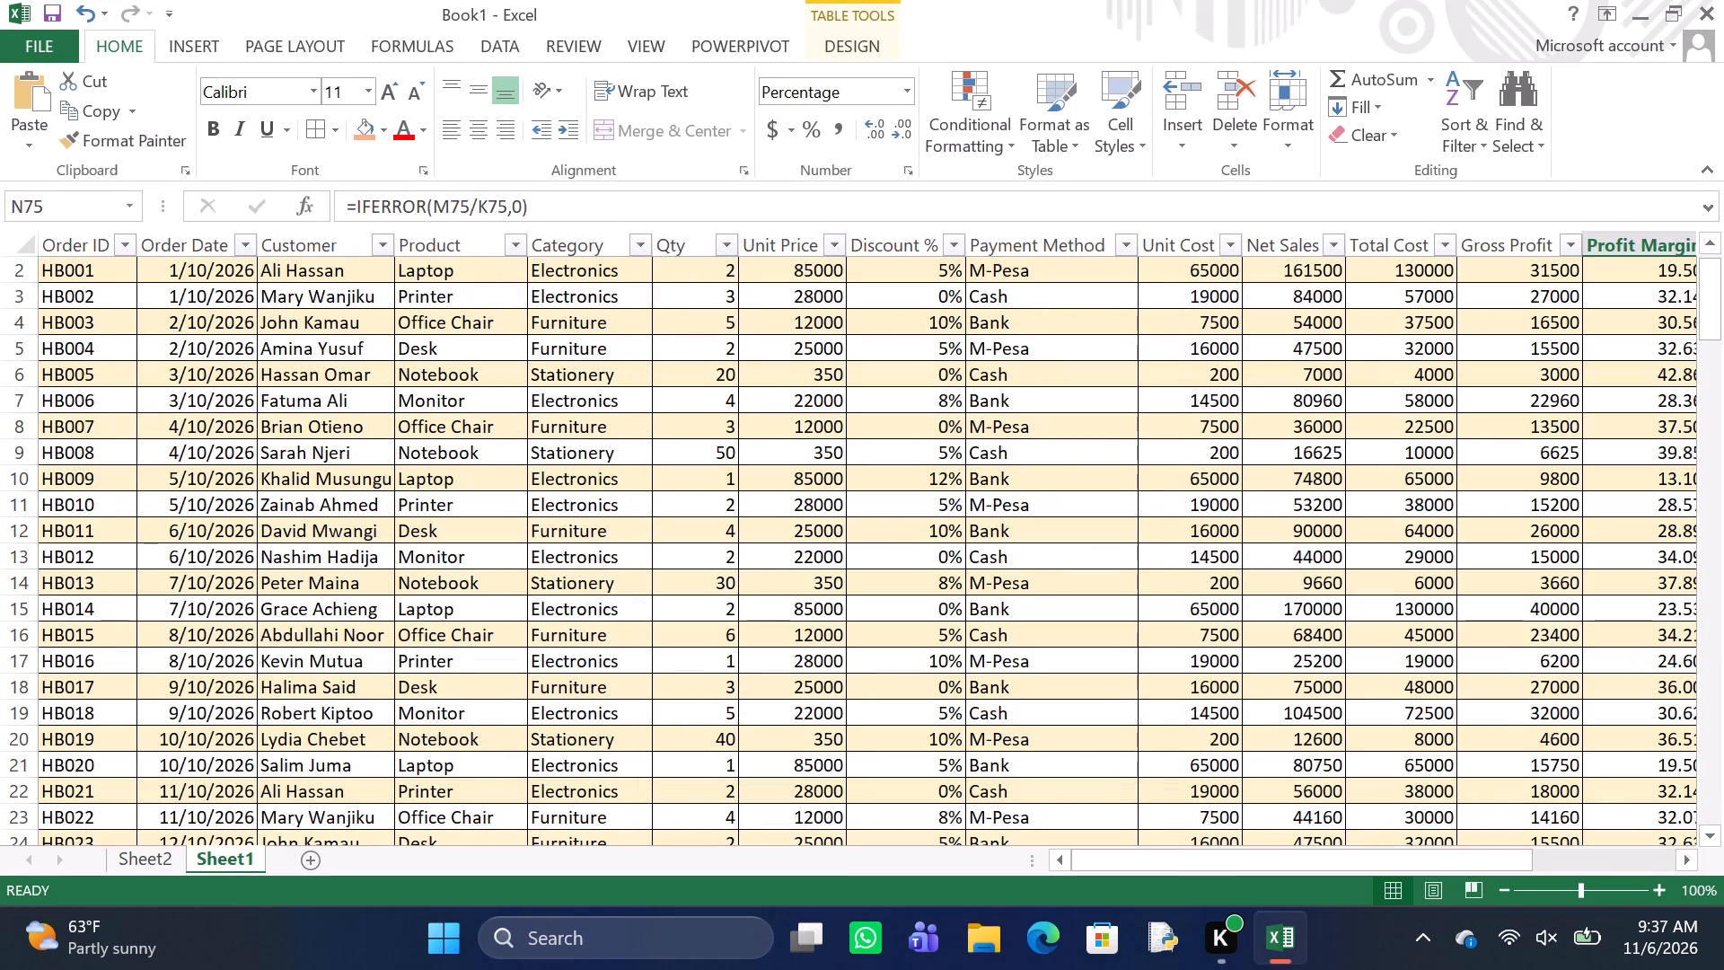
click(487, 618)
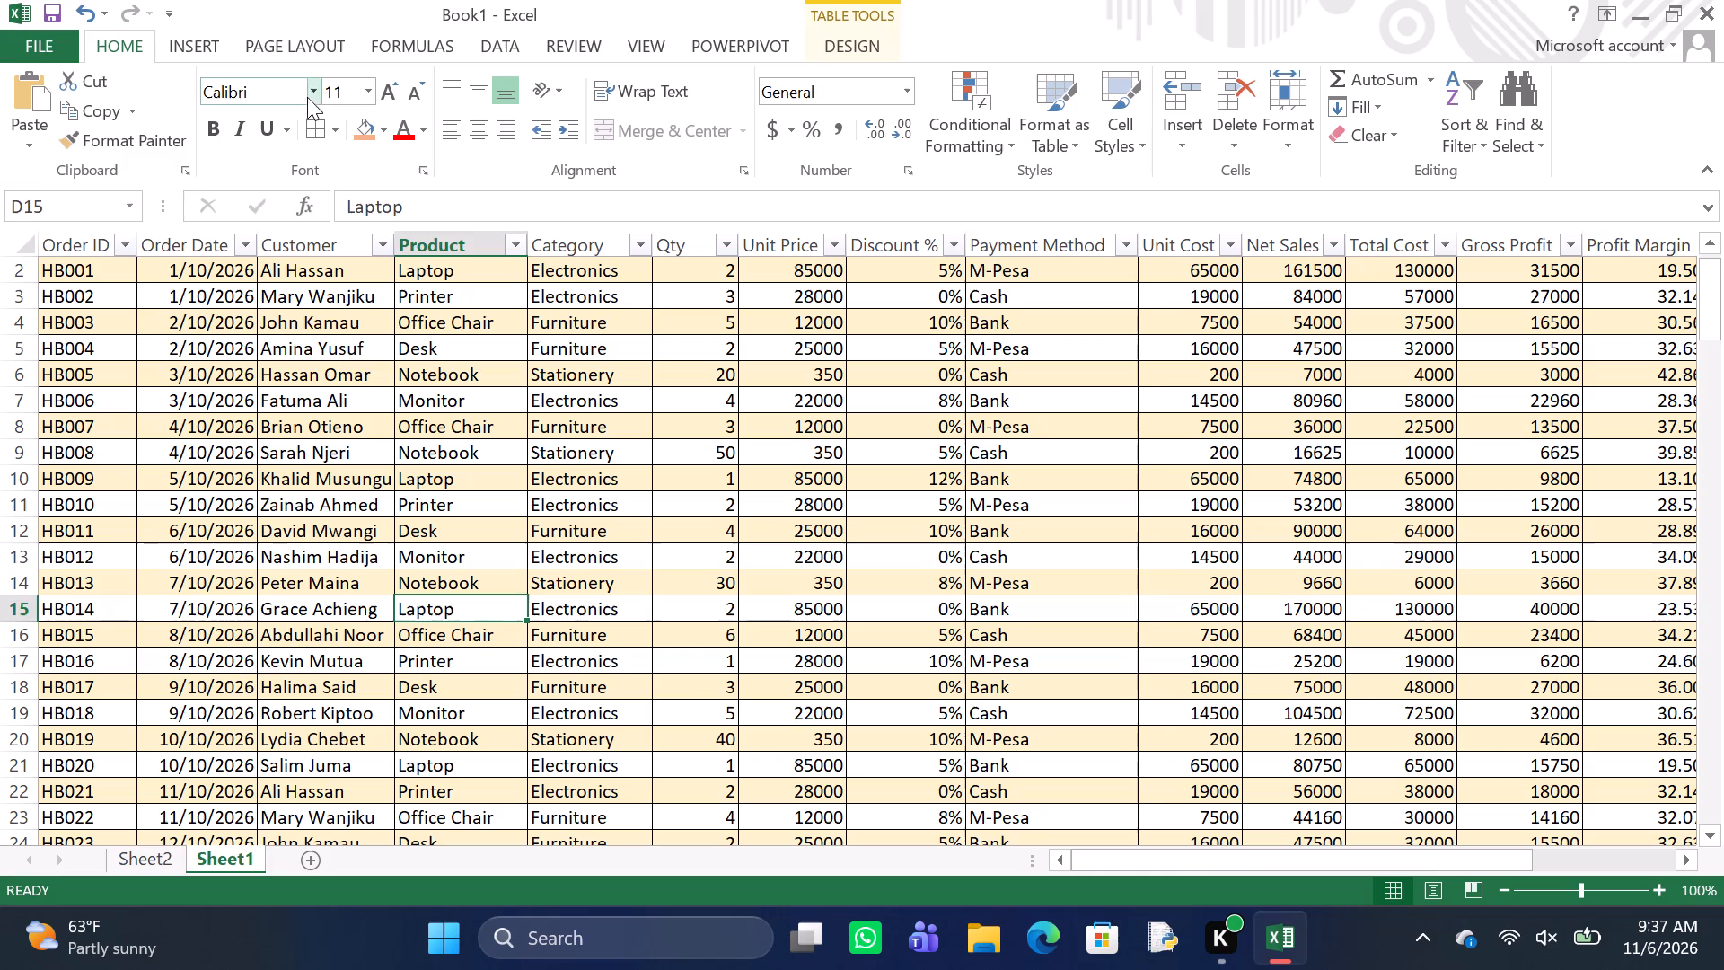
click(204, 33)
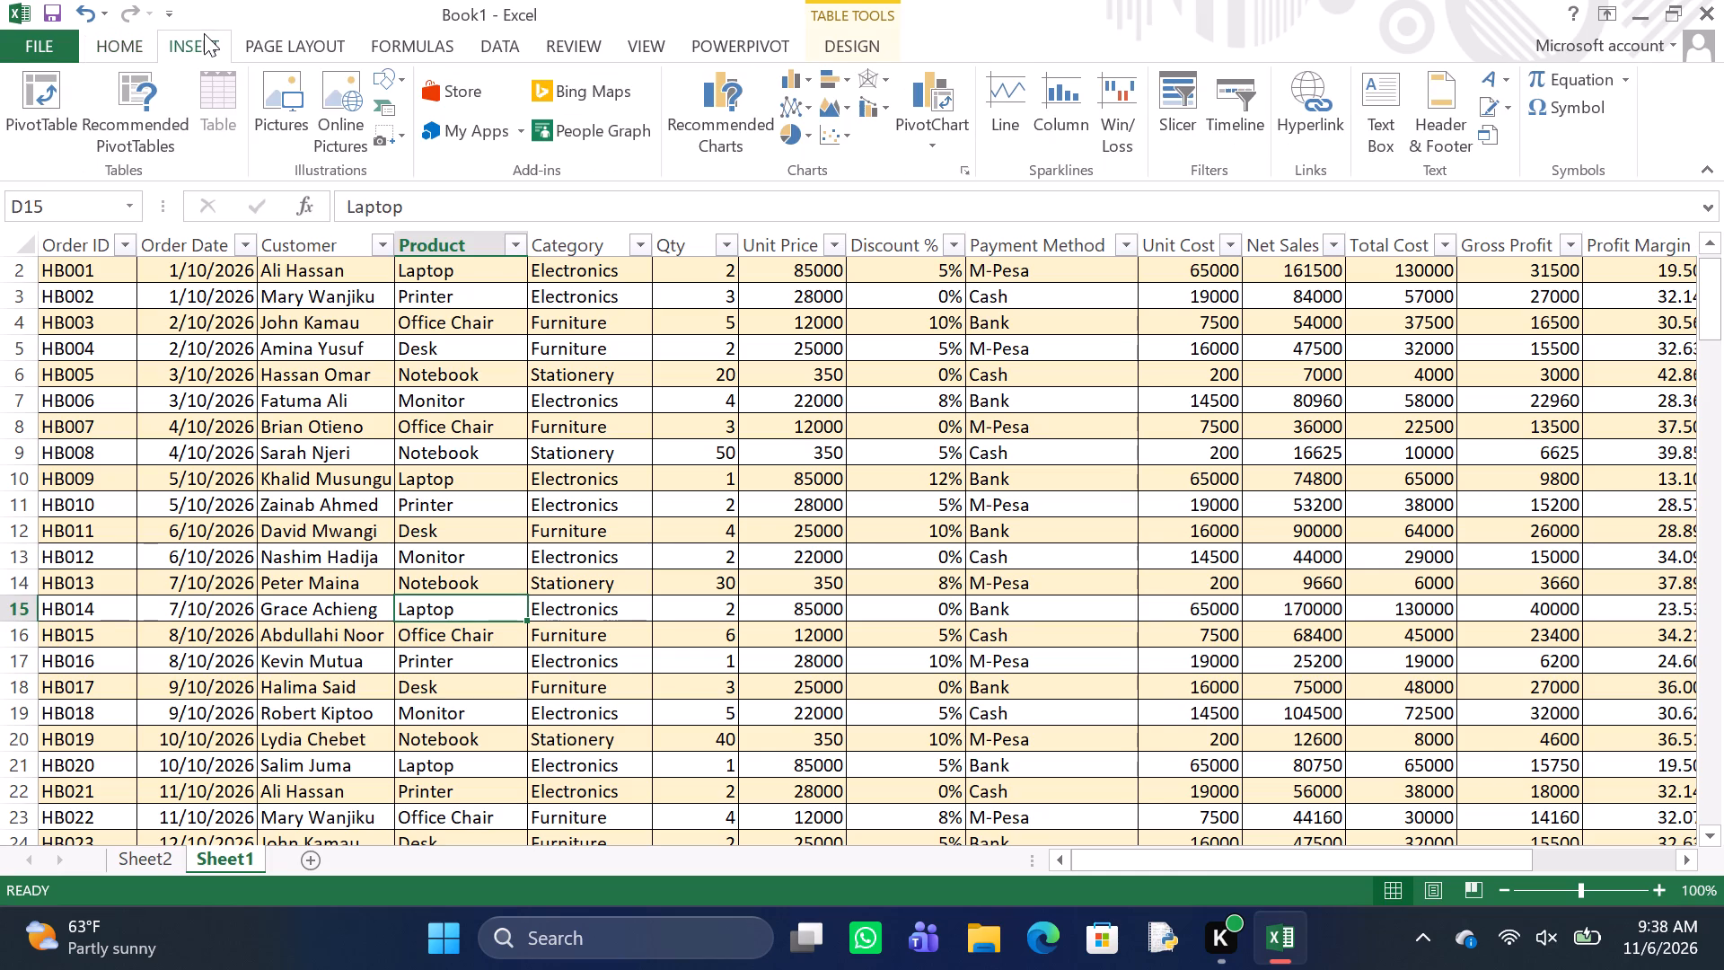
click(27, 107)
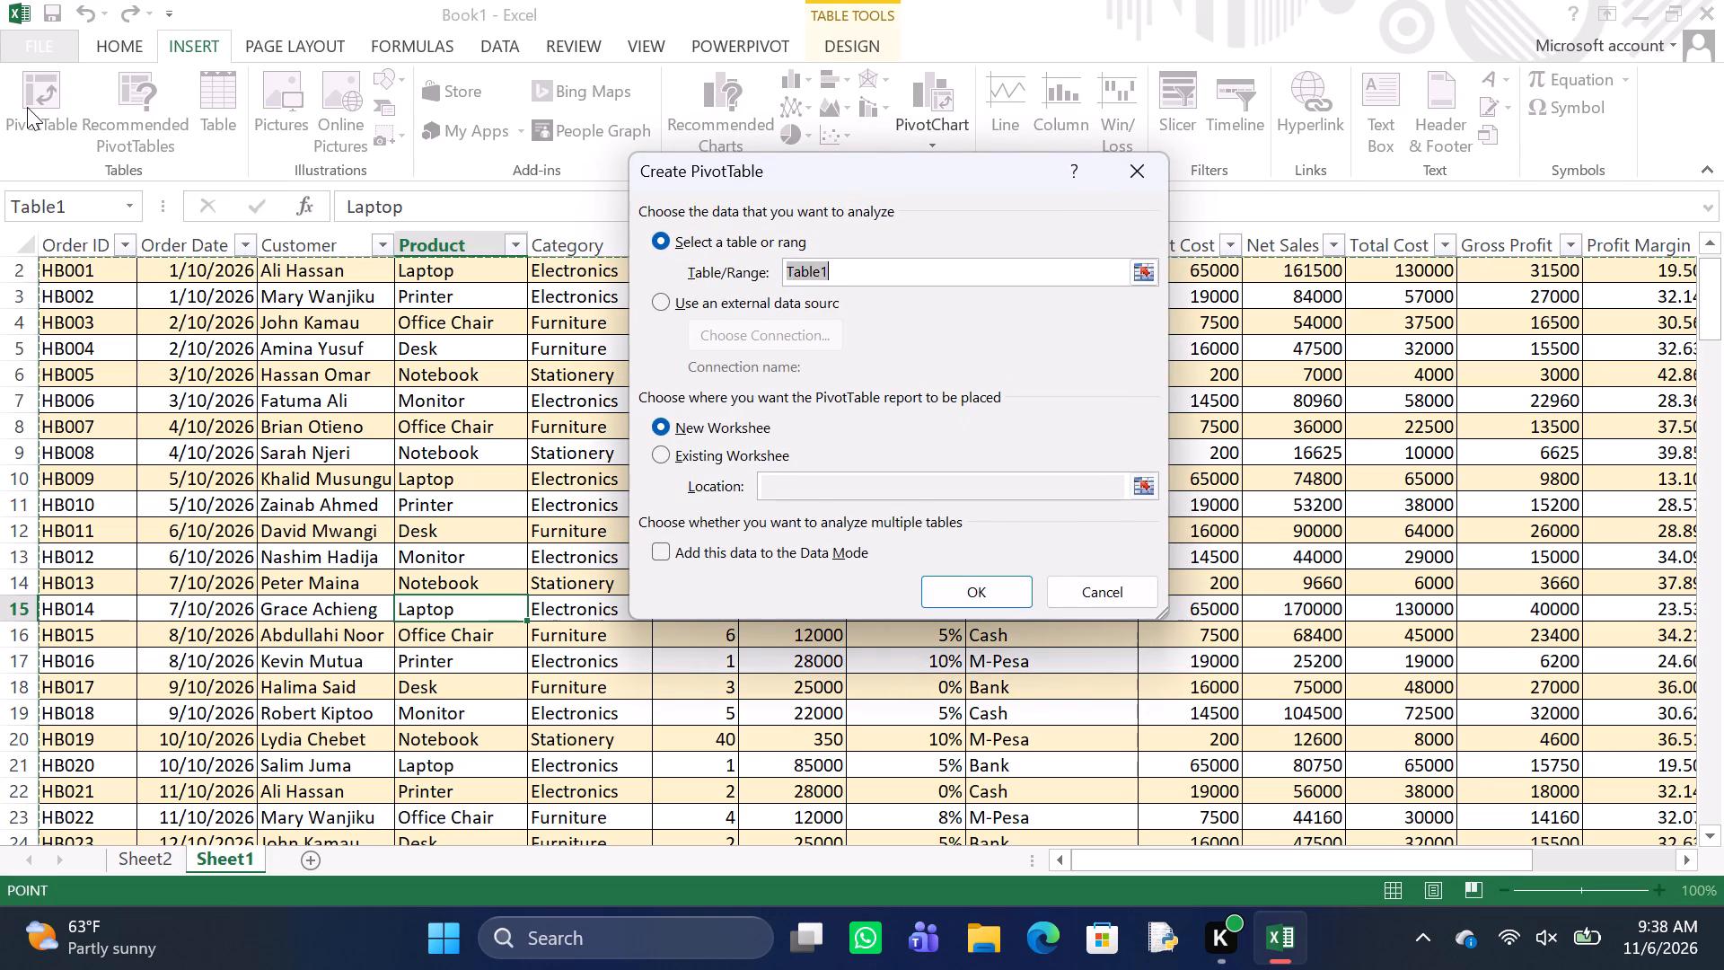
click(971, 603)
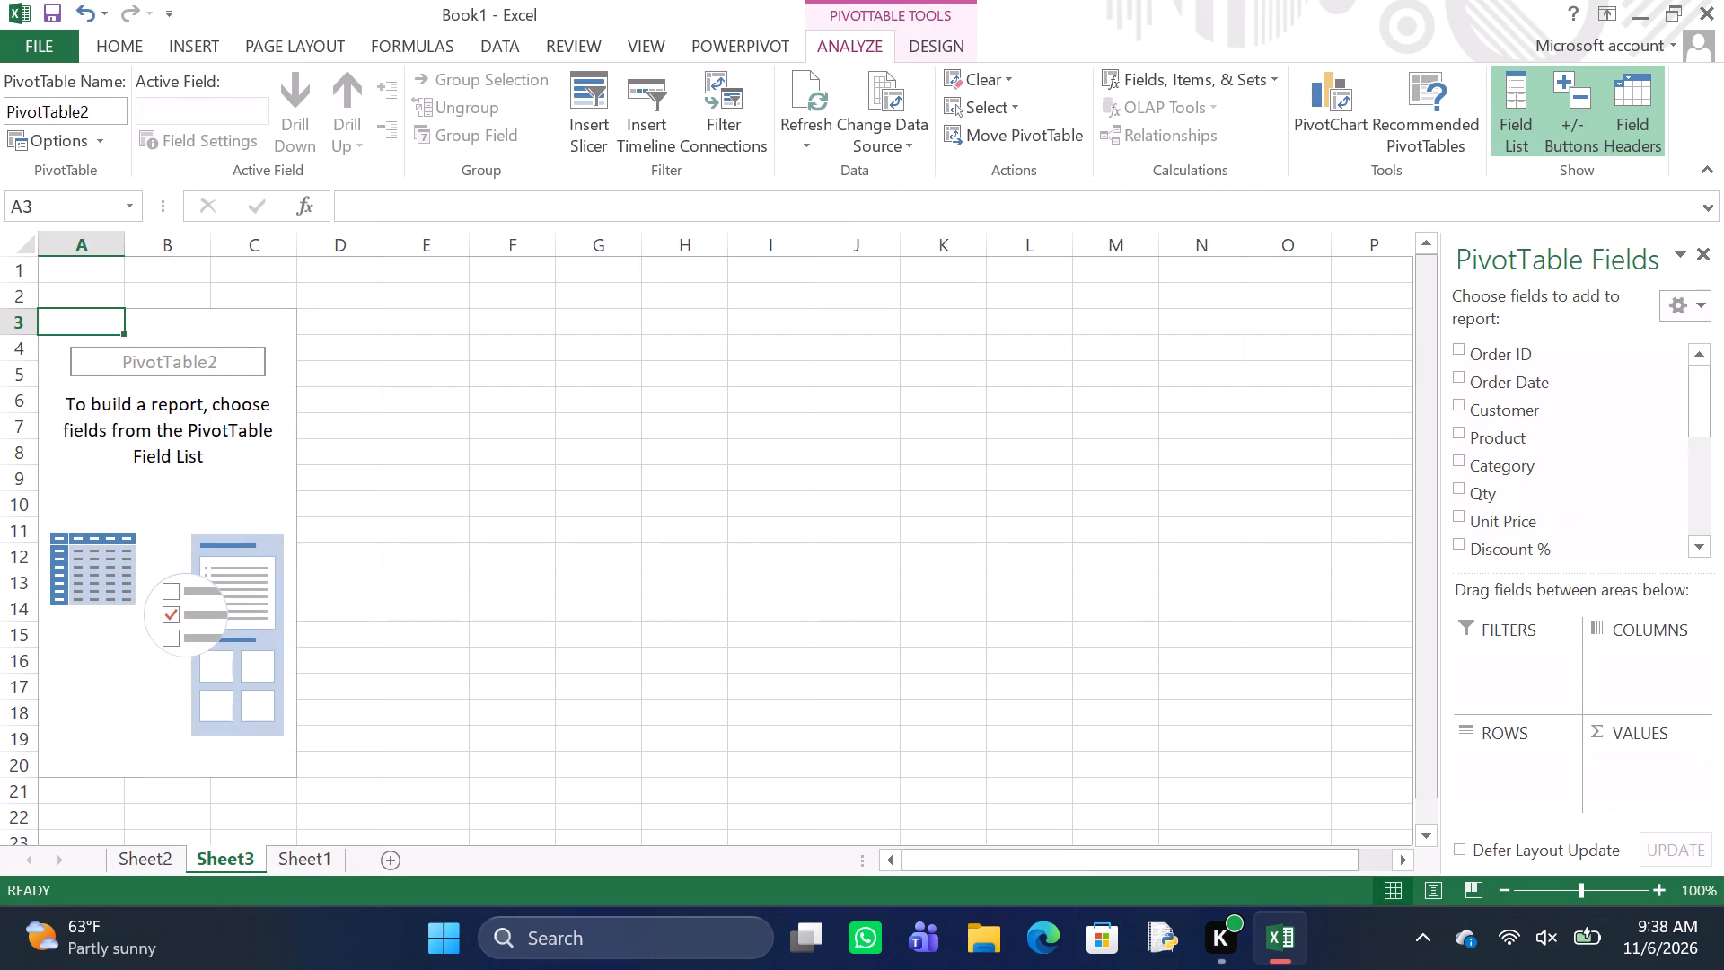
Add Order Date to the new PivotTable's row labels and Net Sales to its values.
right_click(1561, 392)
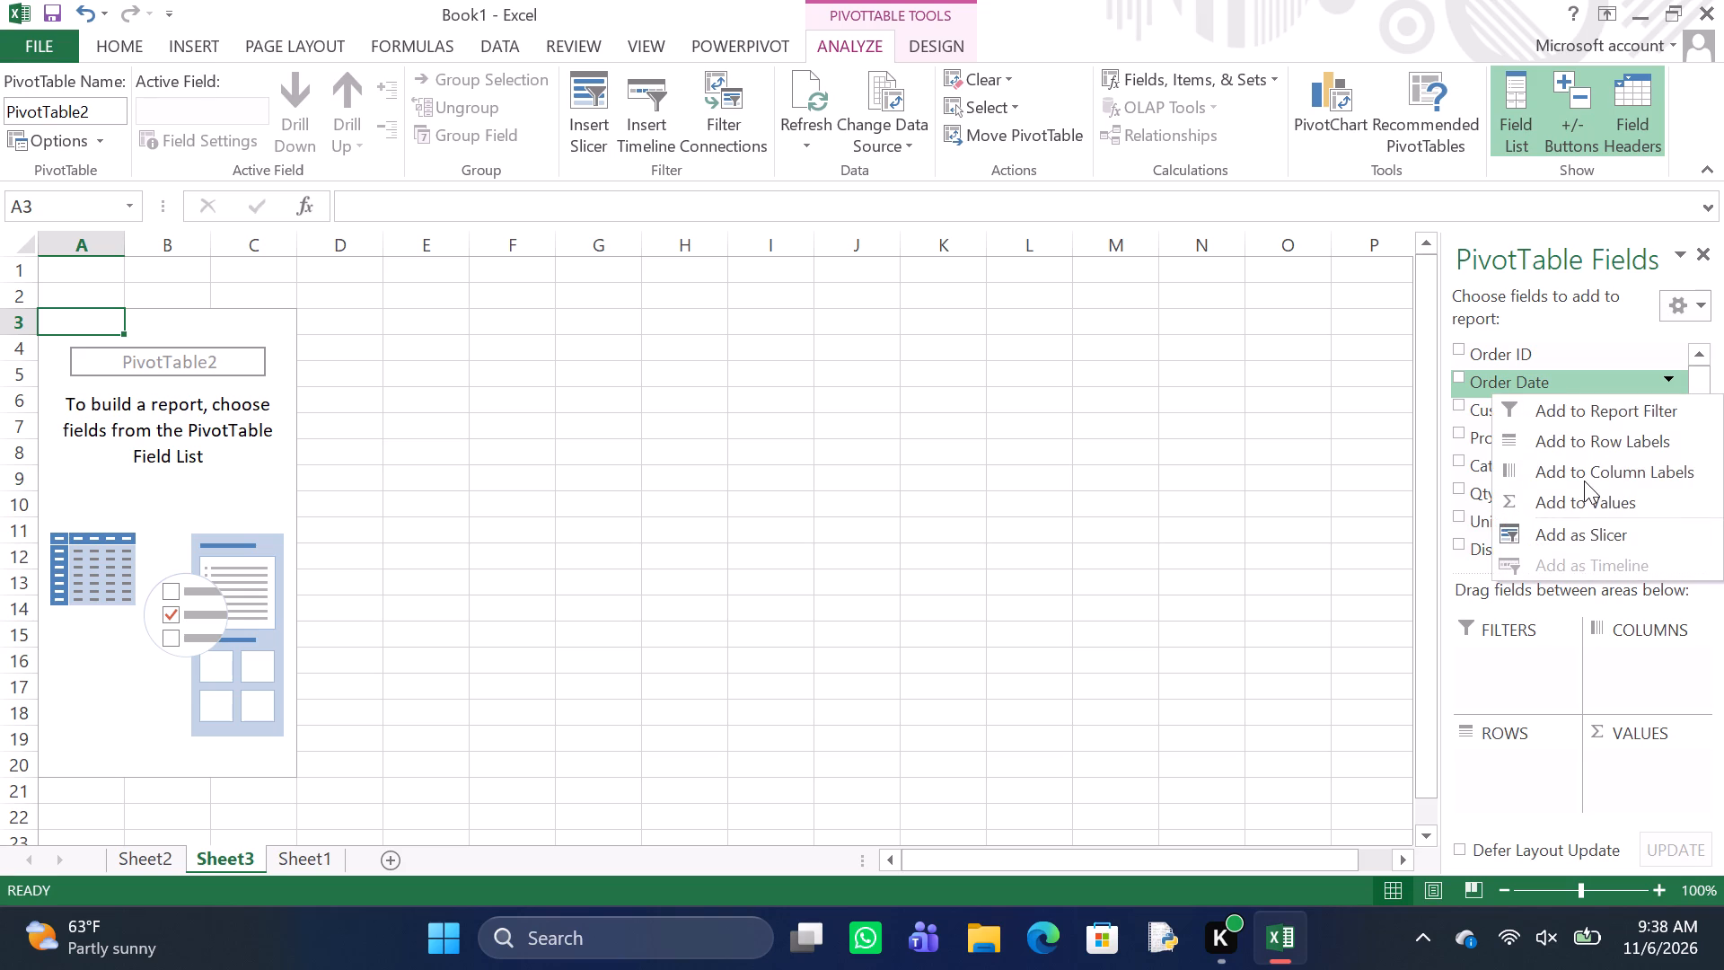
click(1577, 443)
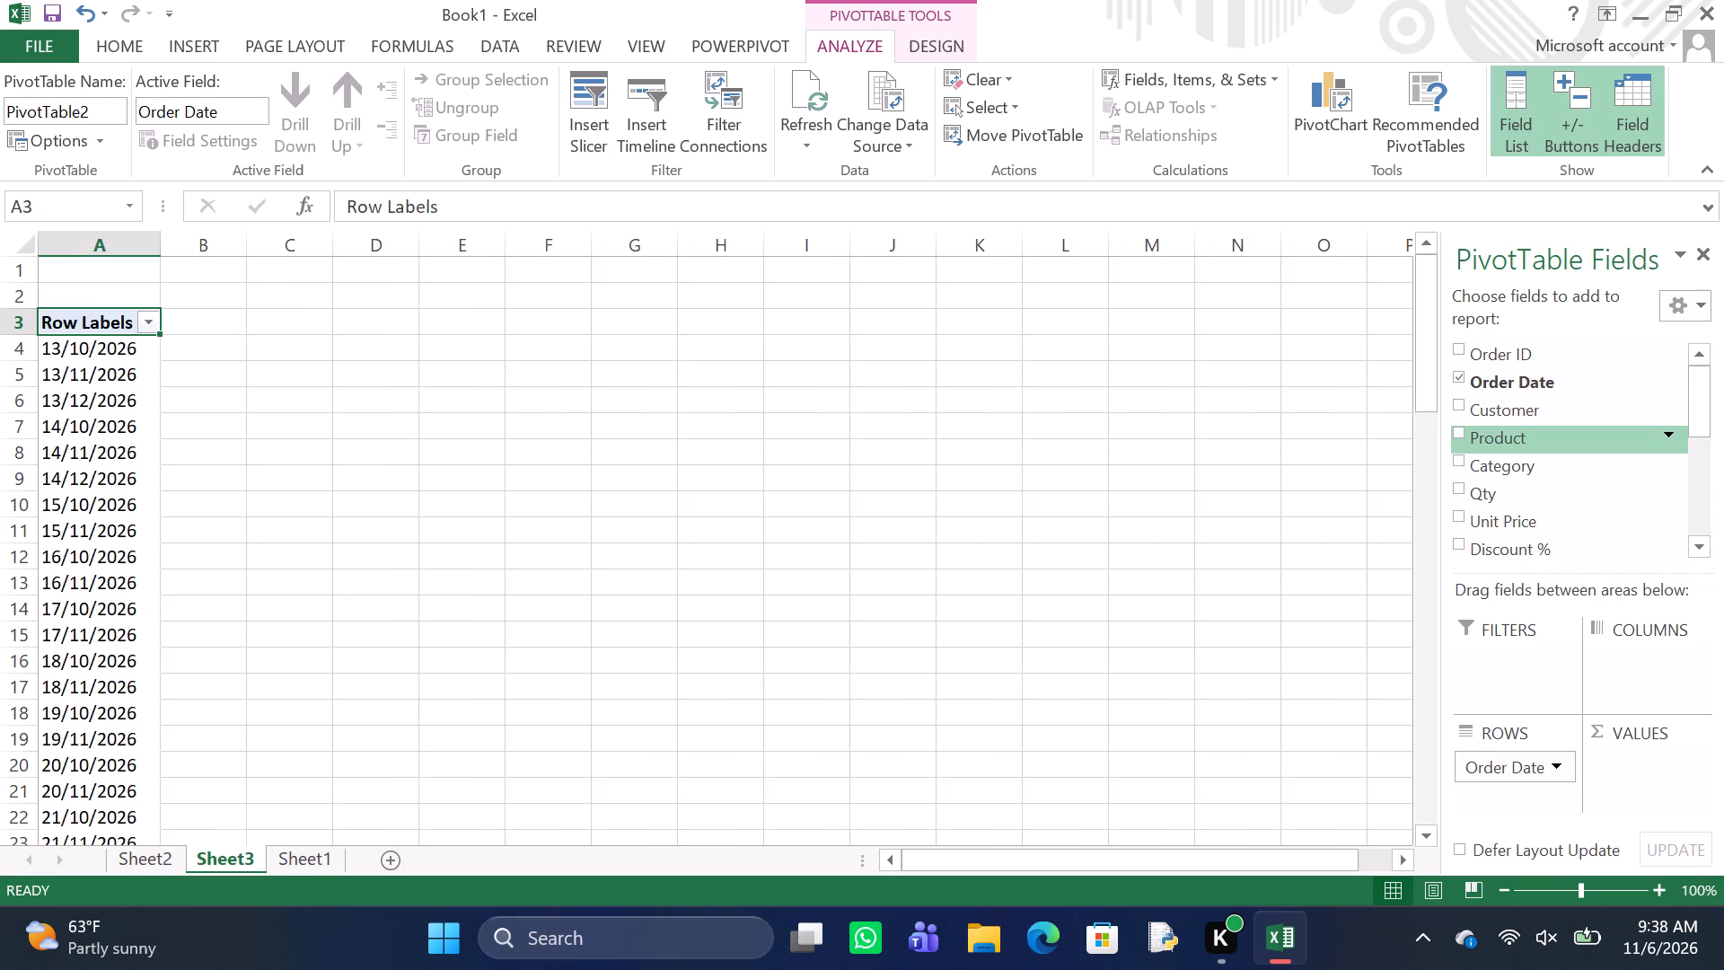
scroll(1549, 504, down, 1)
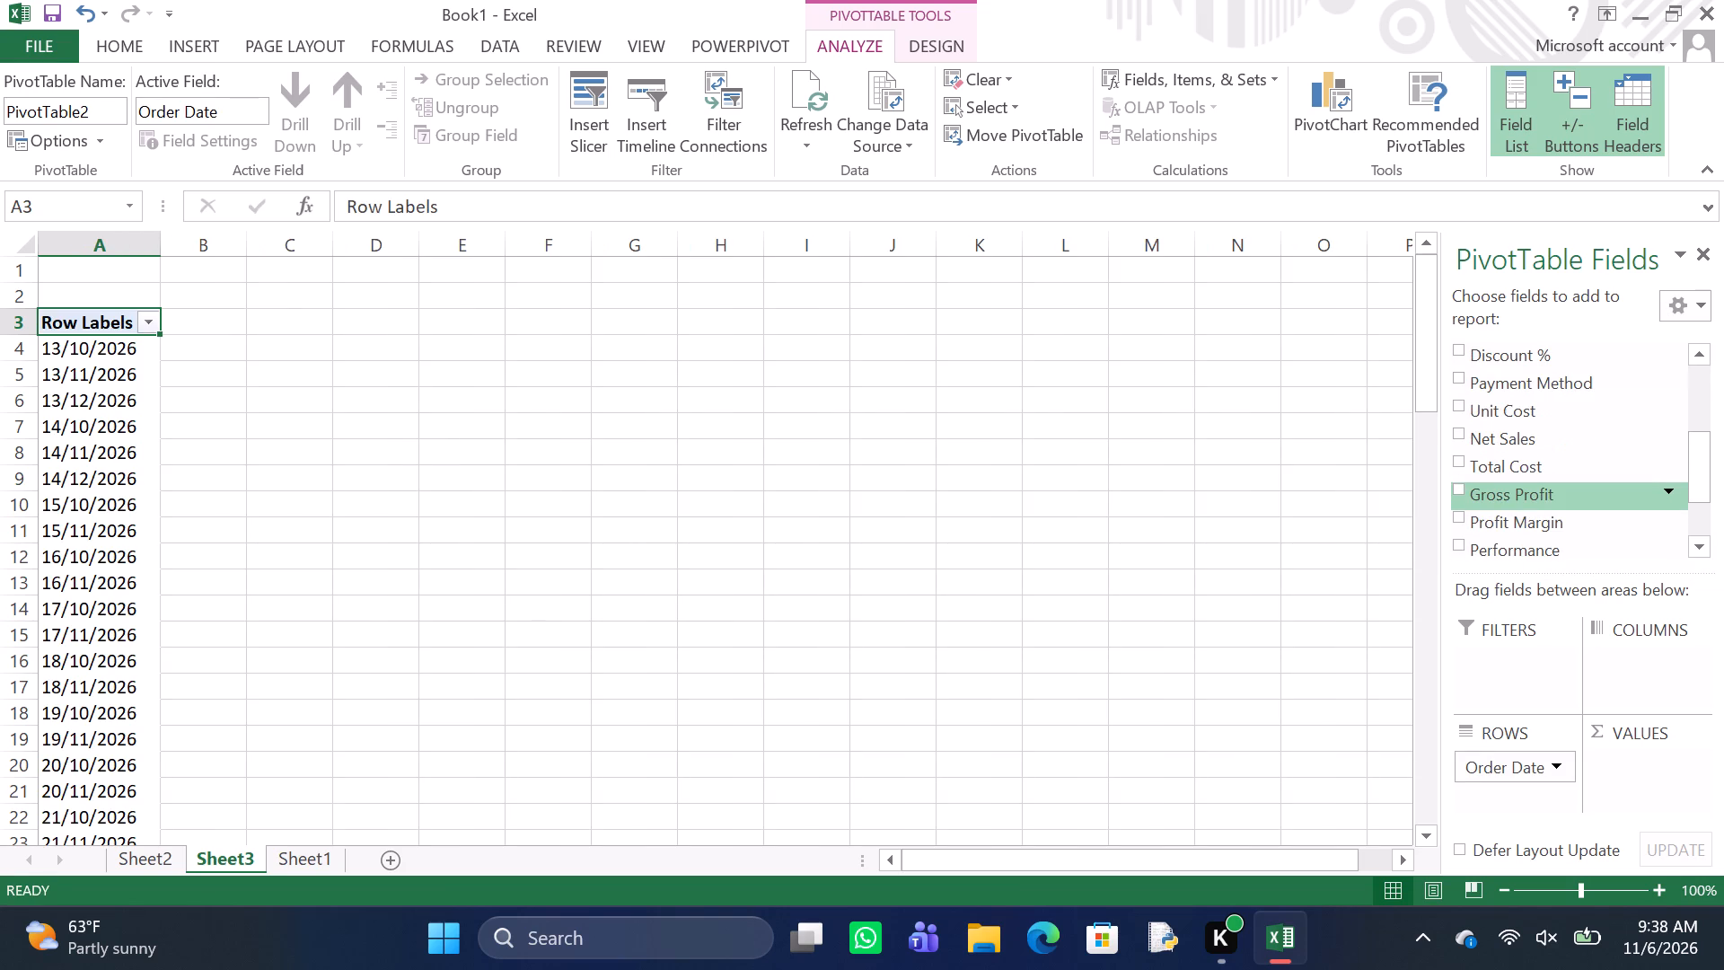
right_click(1520, 440)
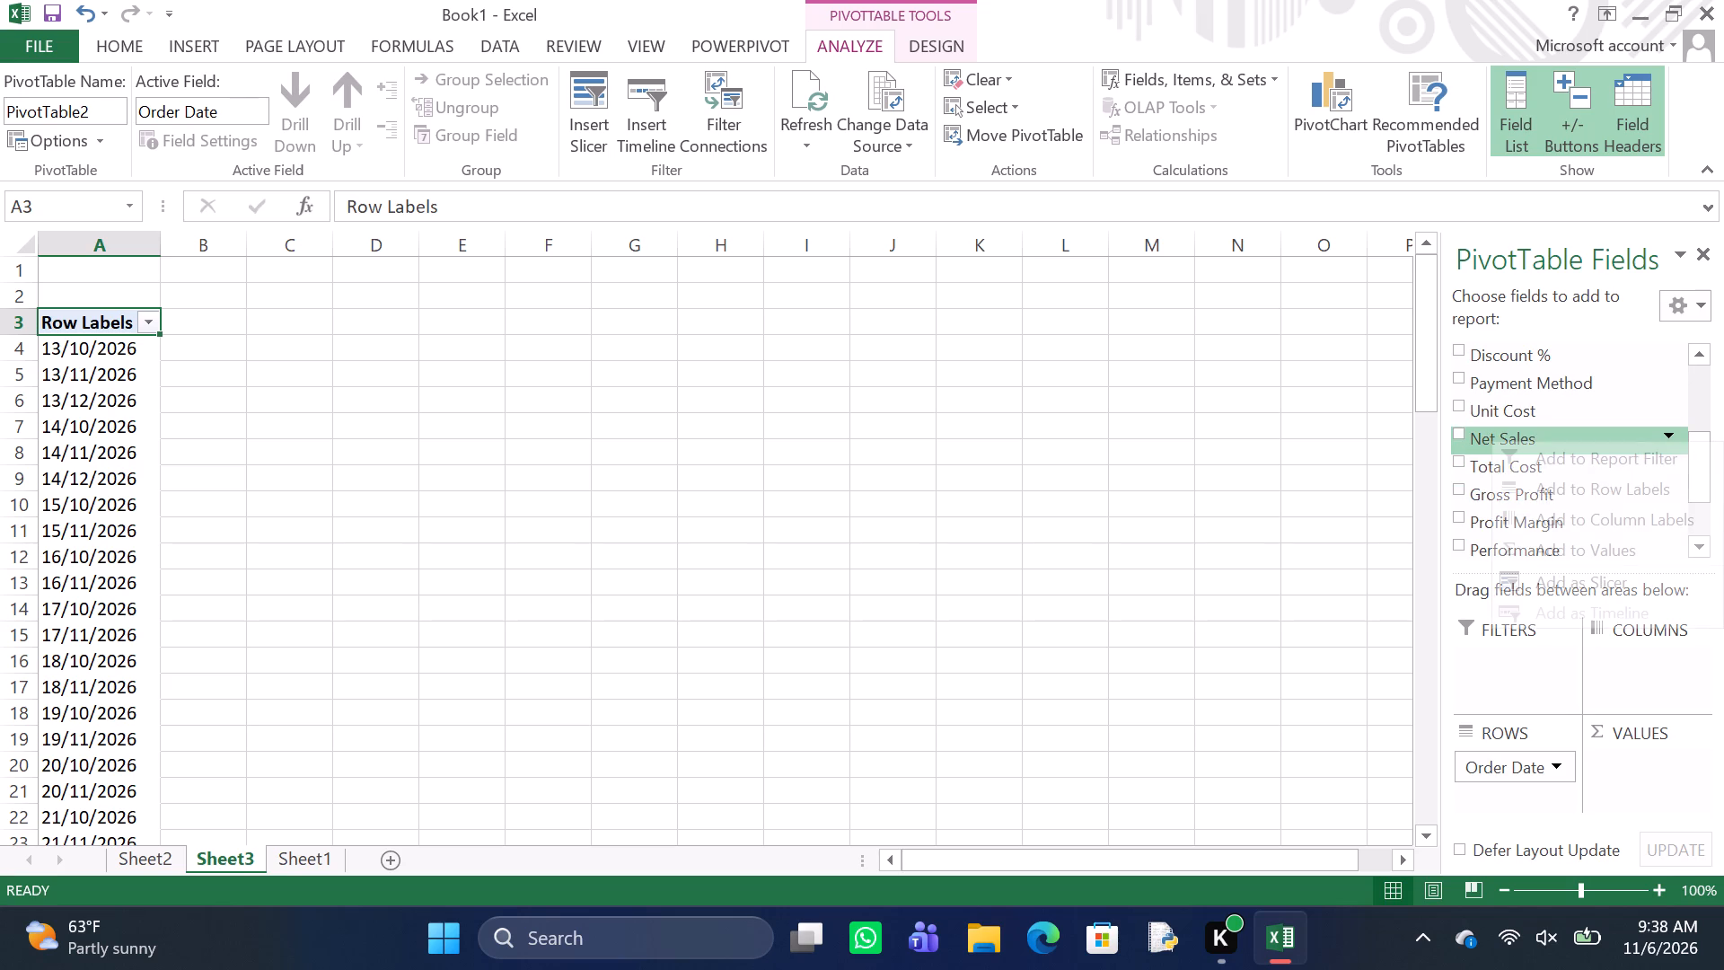
click(1519, 549)
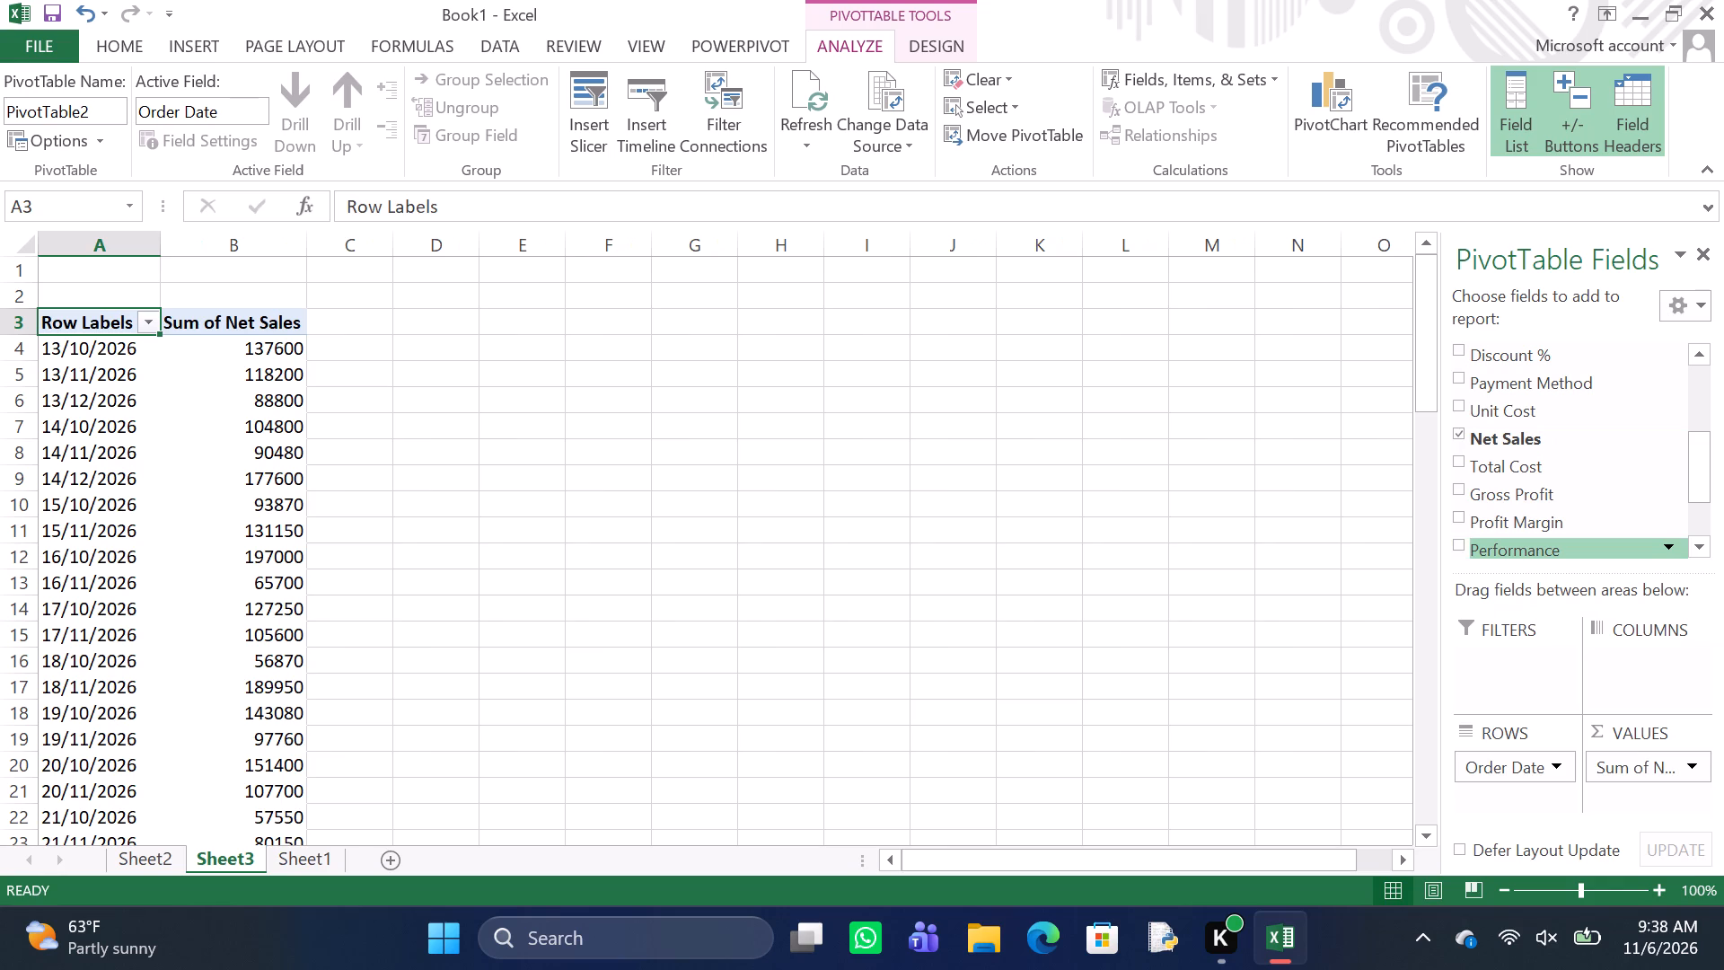
Examine the Net Sales listed per order date down to the Grand Total row.
scroll(520, 598, right, 3)
scroll(520, 598, down, 2)
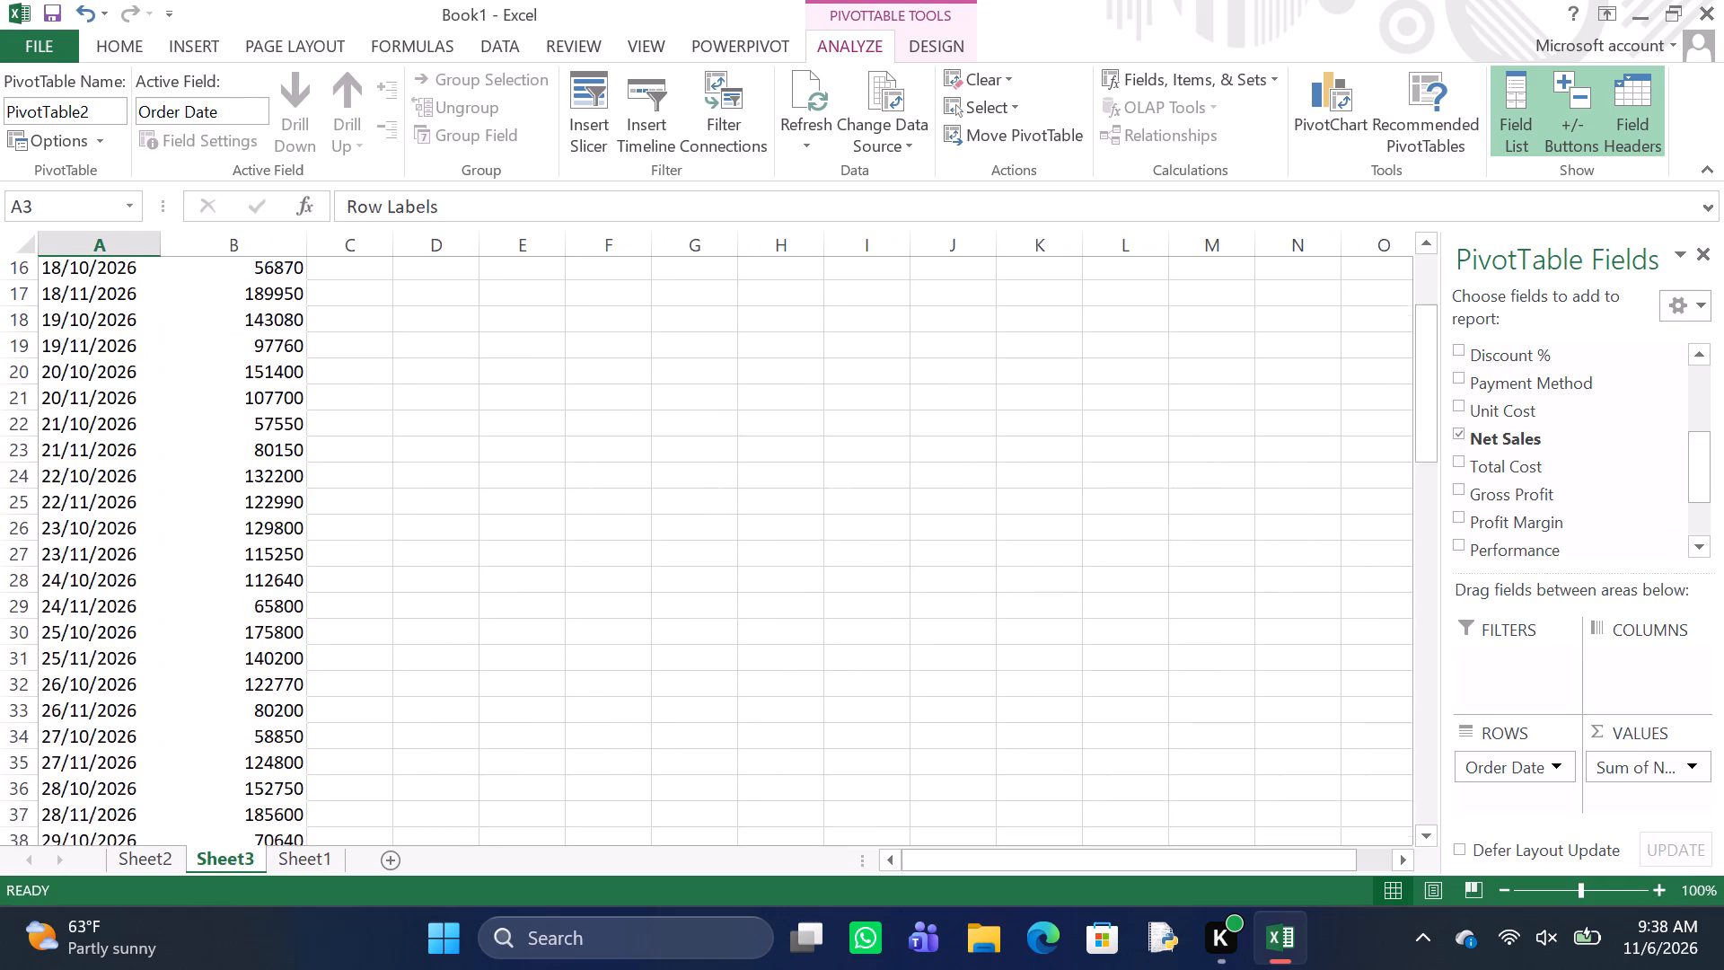
scroll(520, 598, down, 12)
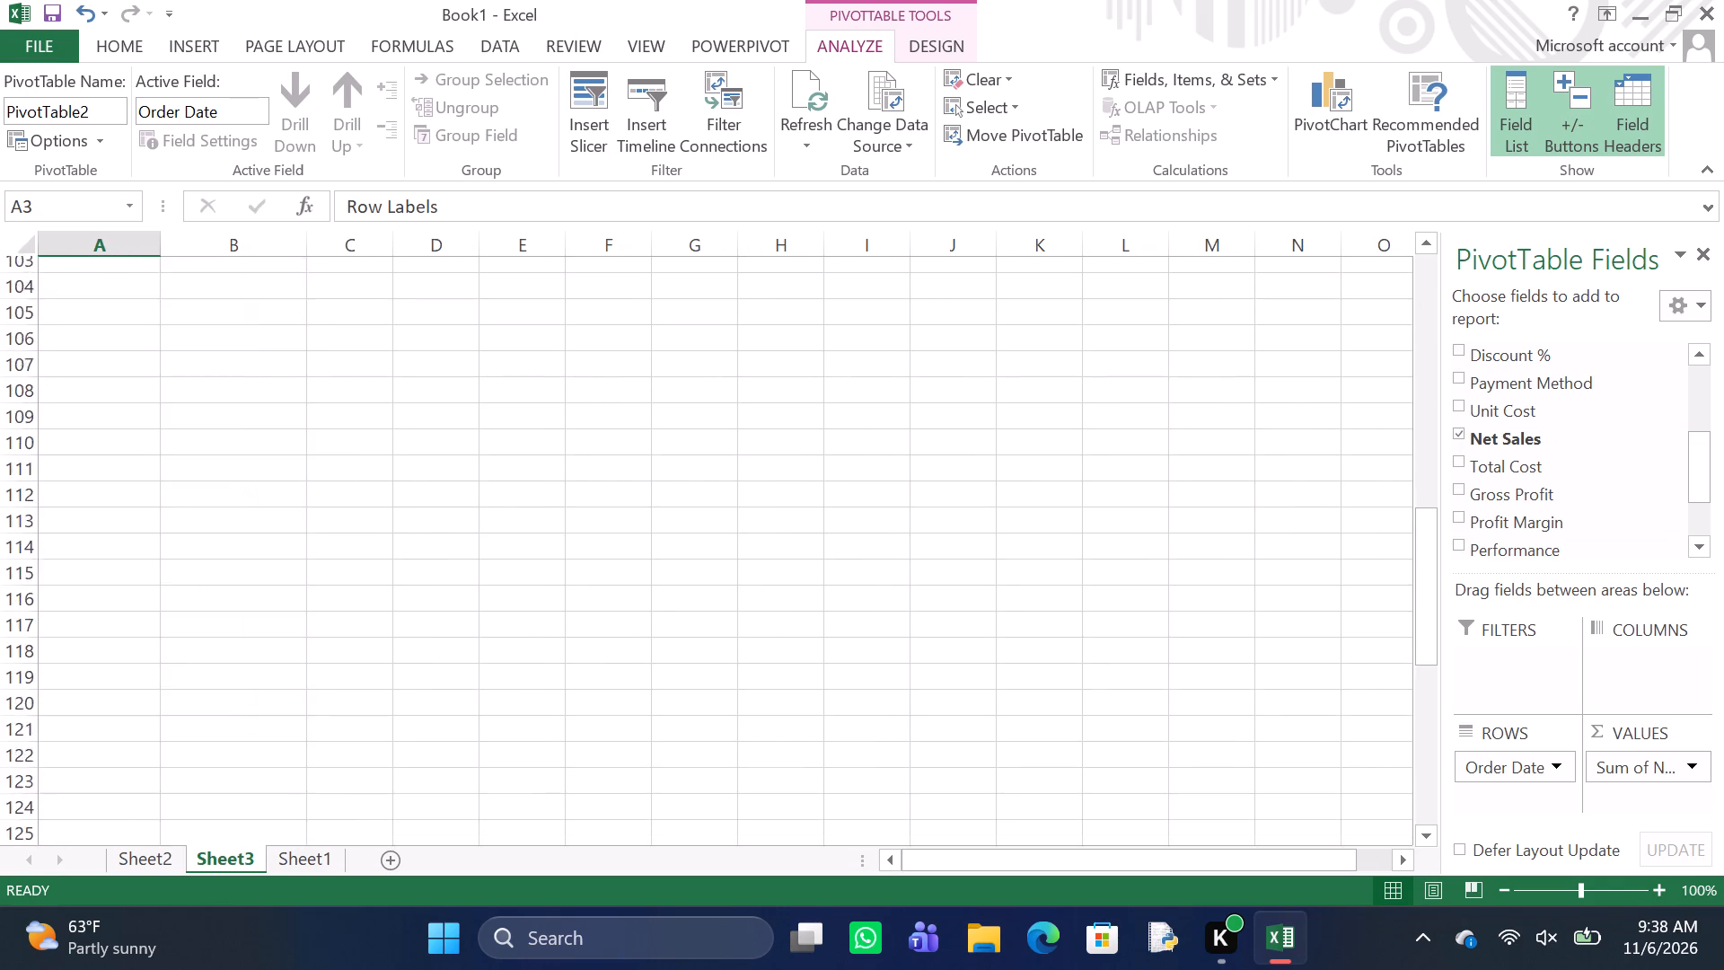
scroll(520, 598, up, 3)
scroll(520, 598, down, 1)
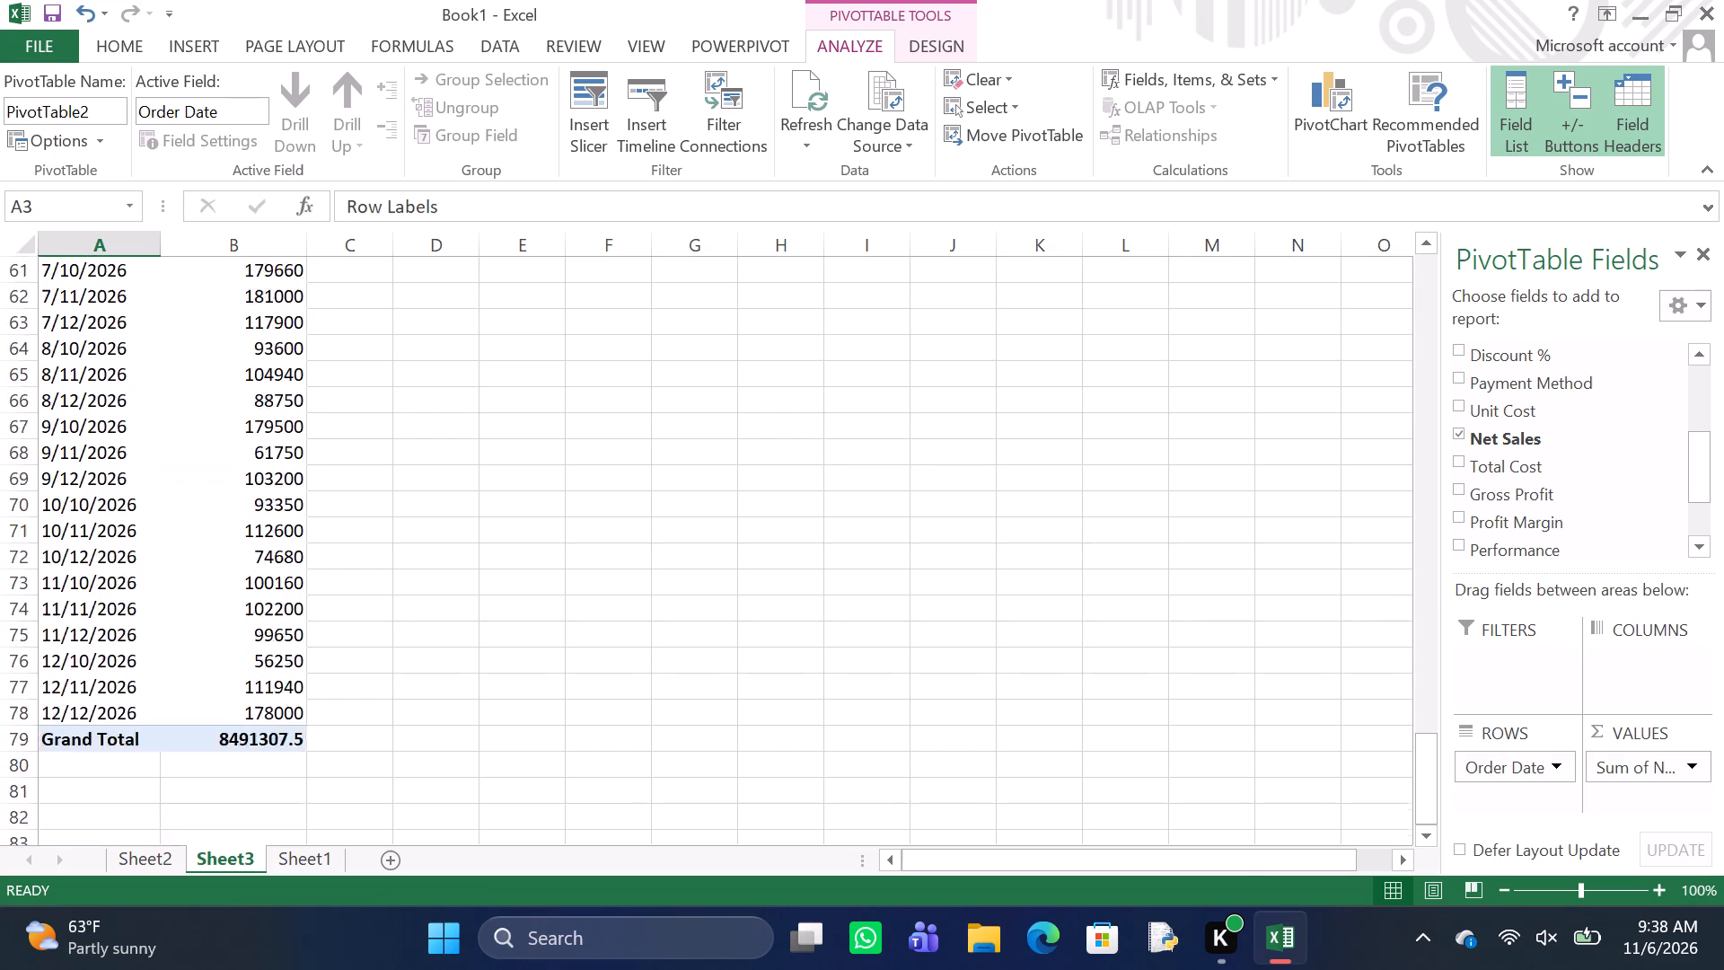
scroll(520, 598, down, 2)
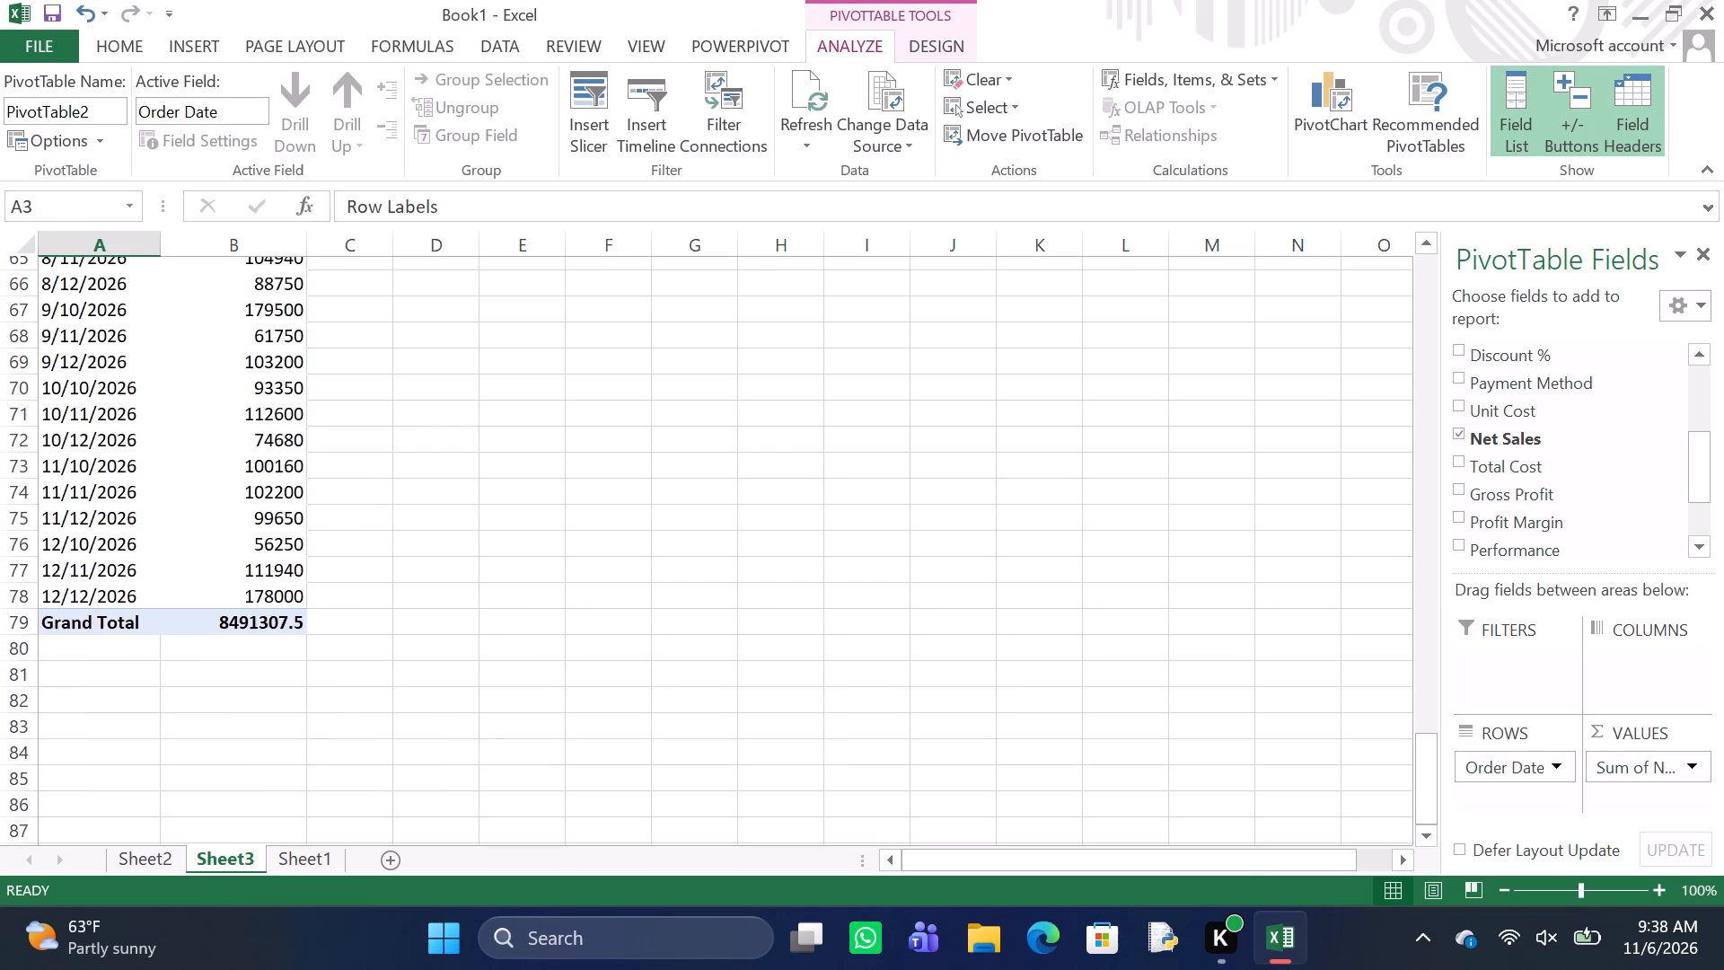
scroll(520, 598, down, 1)
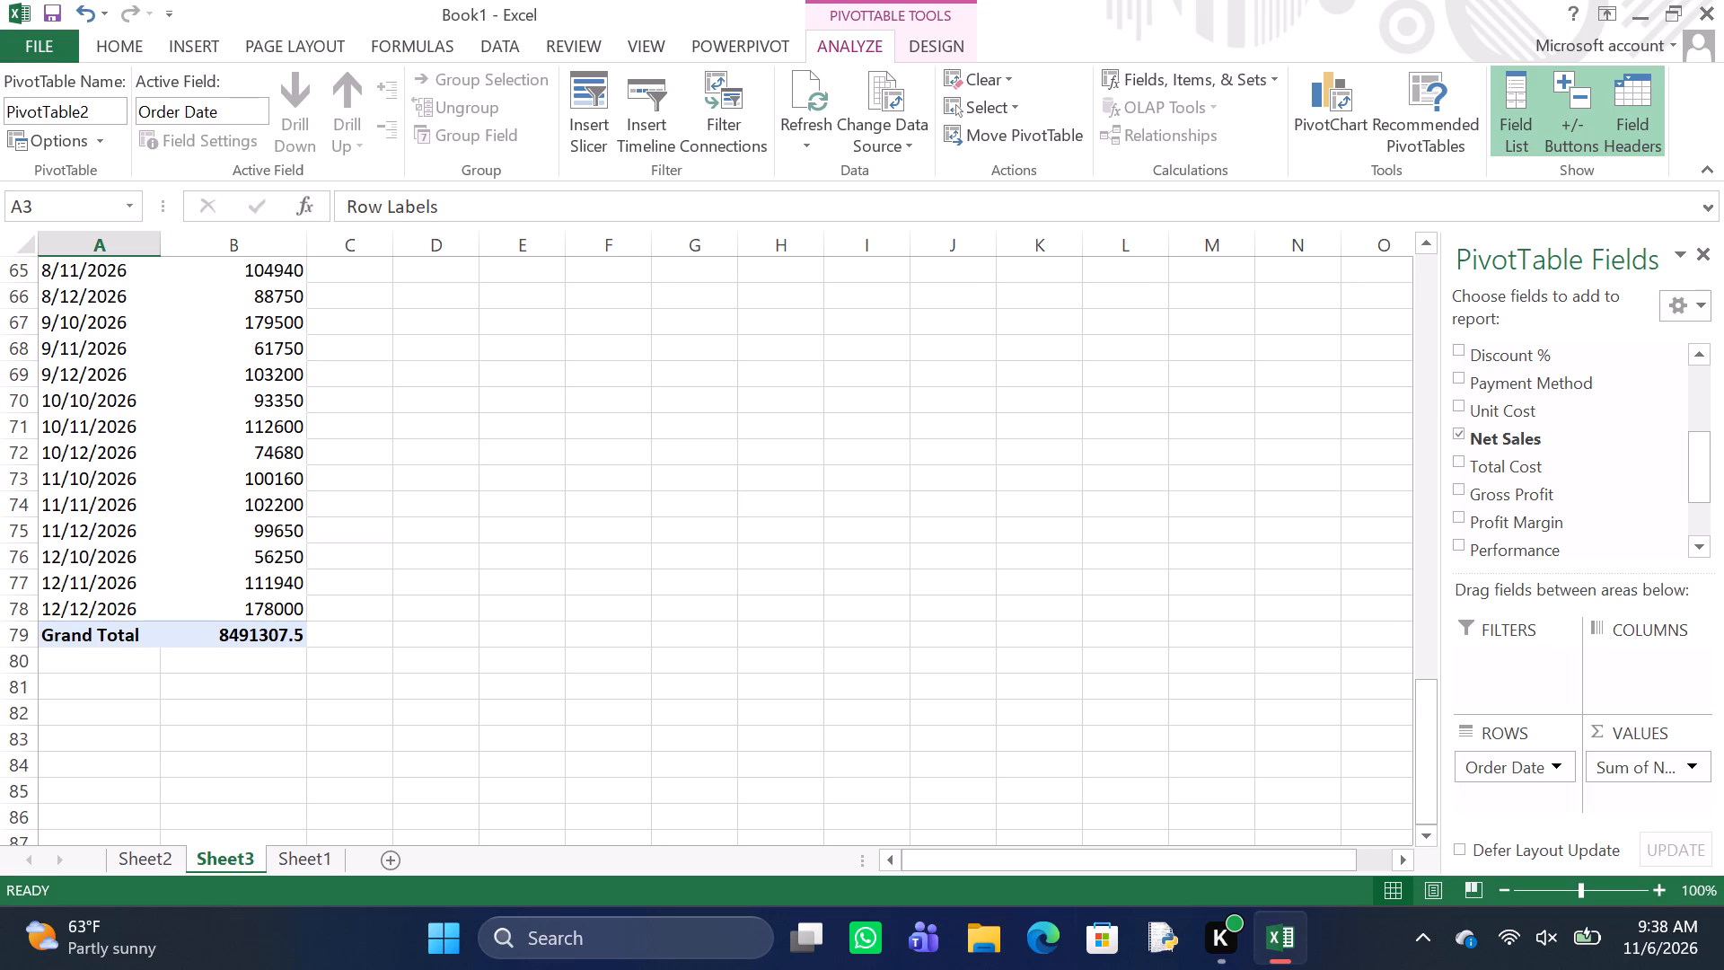
Show the Sum of Net Sales values as Running Total In, with Order Date as the base field.
click(261, 494)
scroll(261, 494, up, 2)
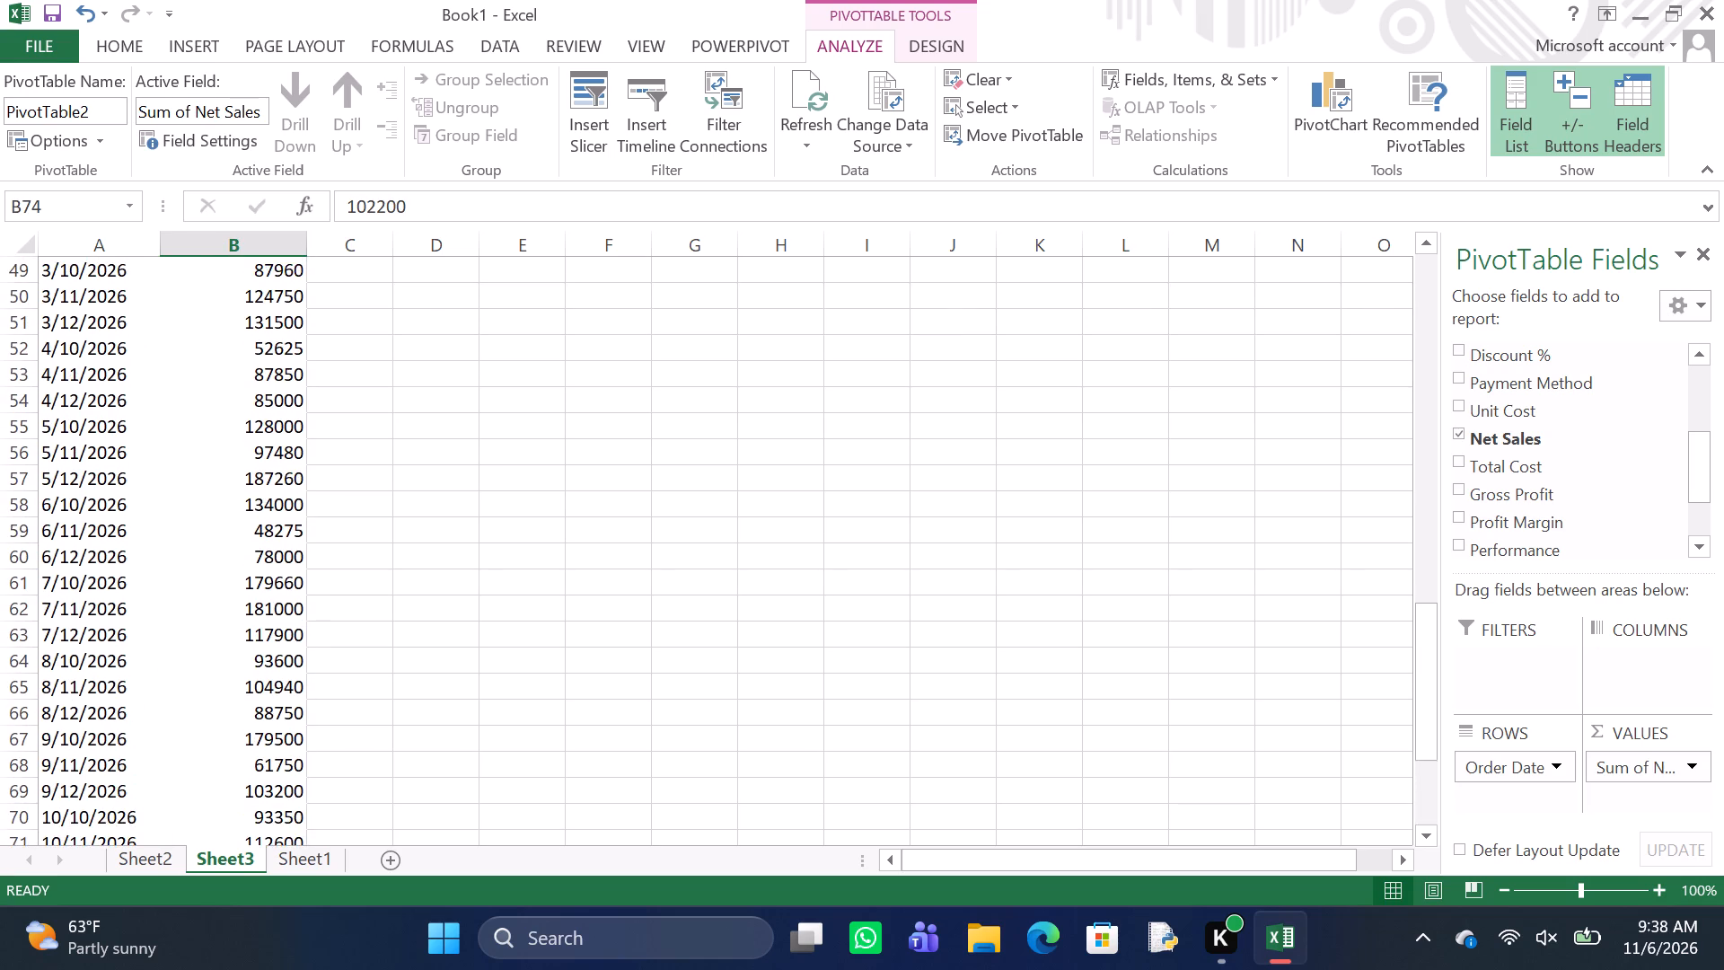
scroll(261, 494, up, 4)
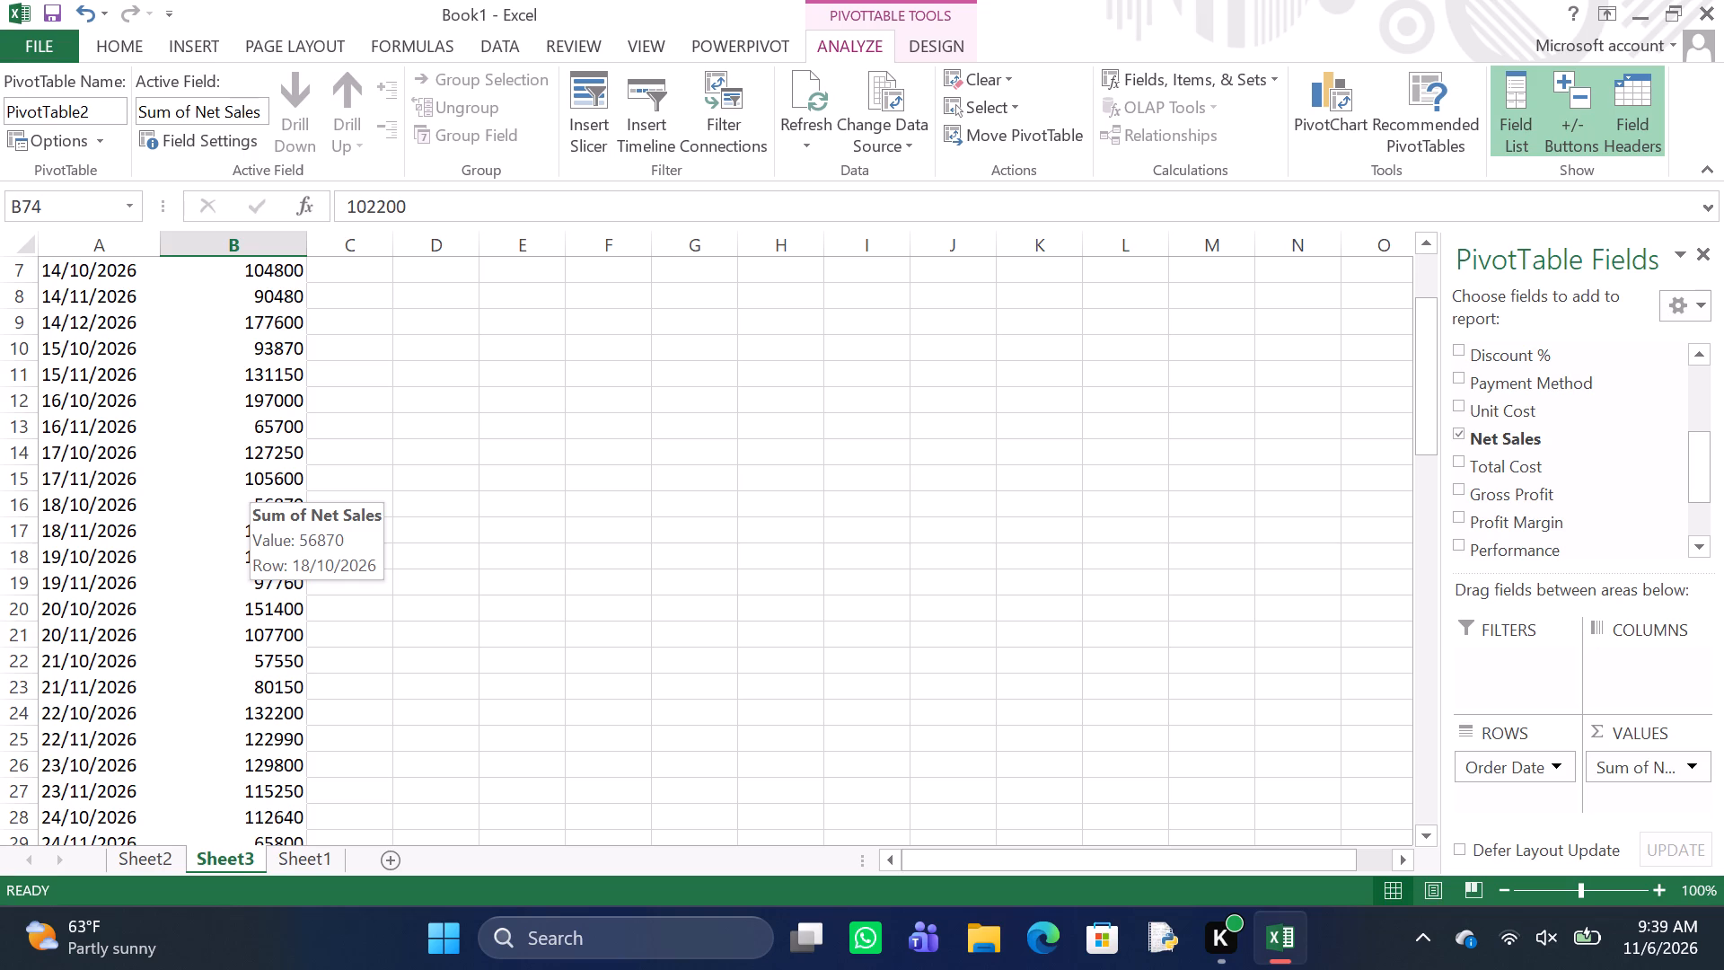
right_click(261, 494)
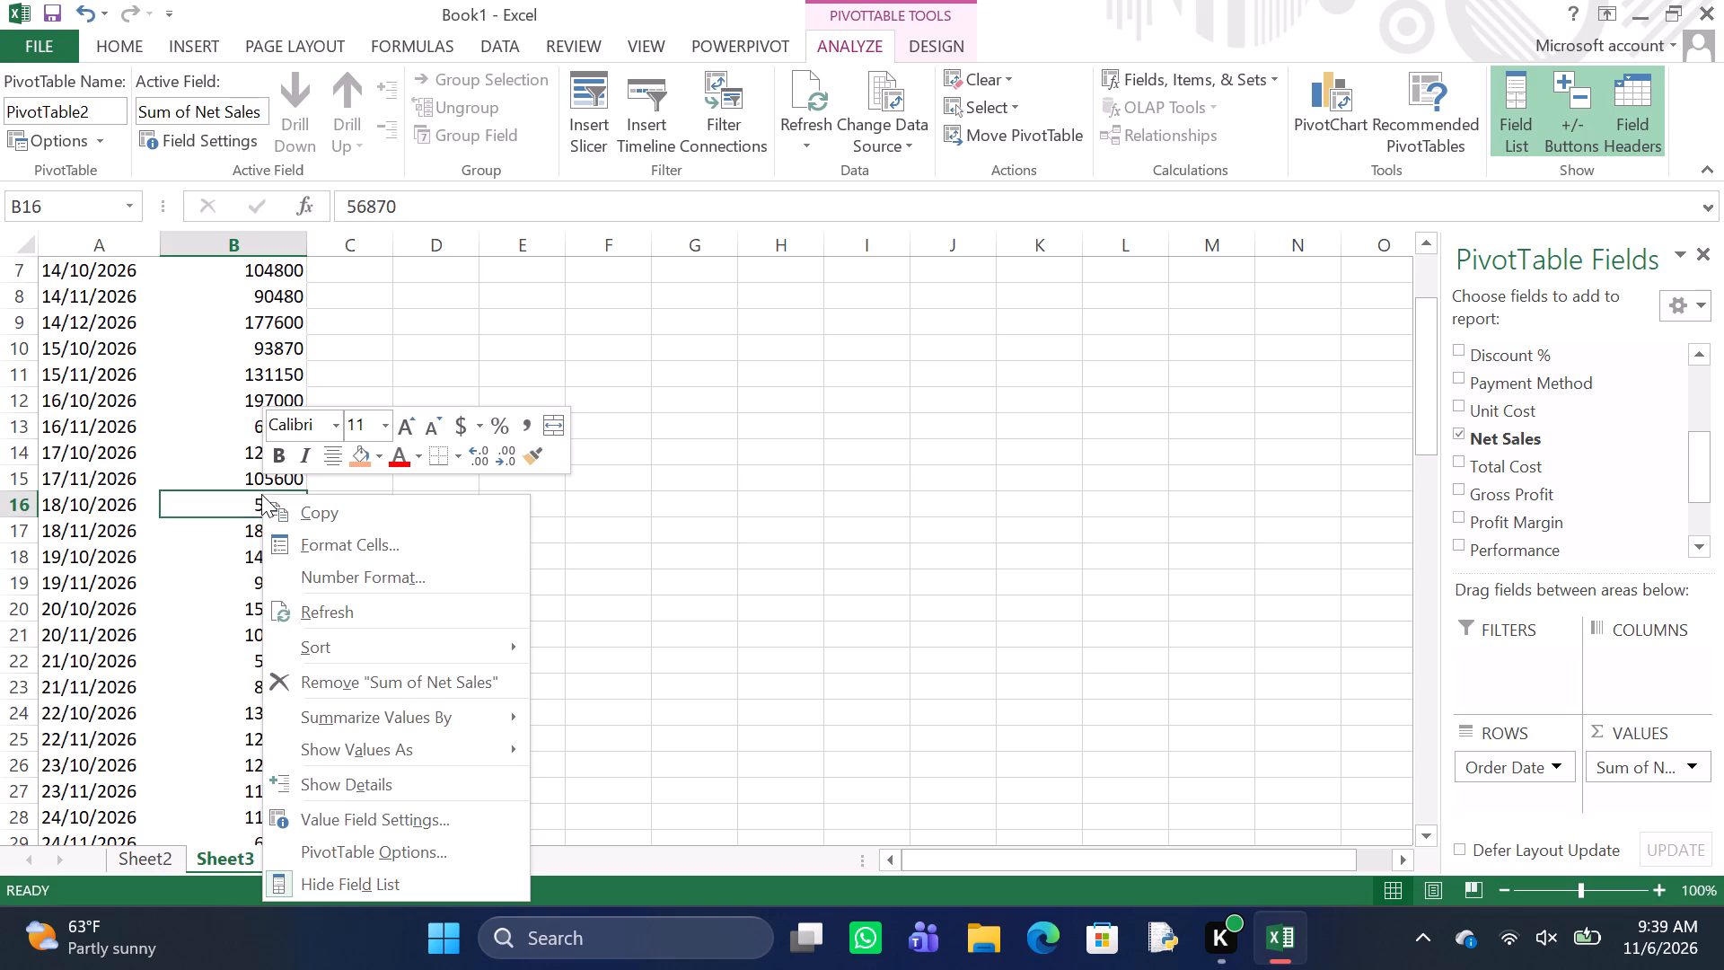
click(353, 761)
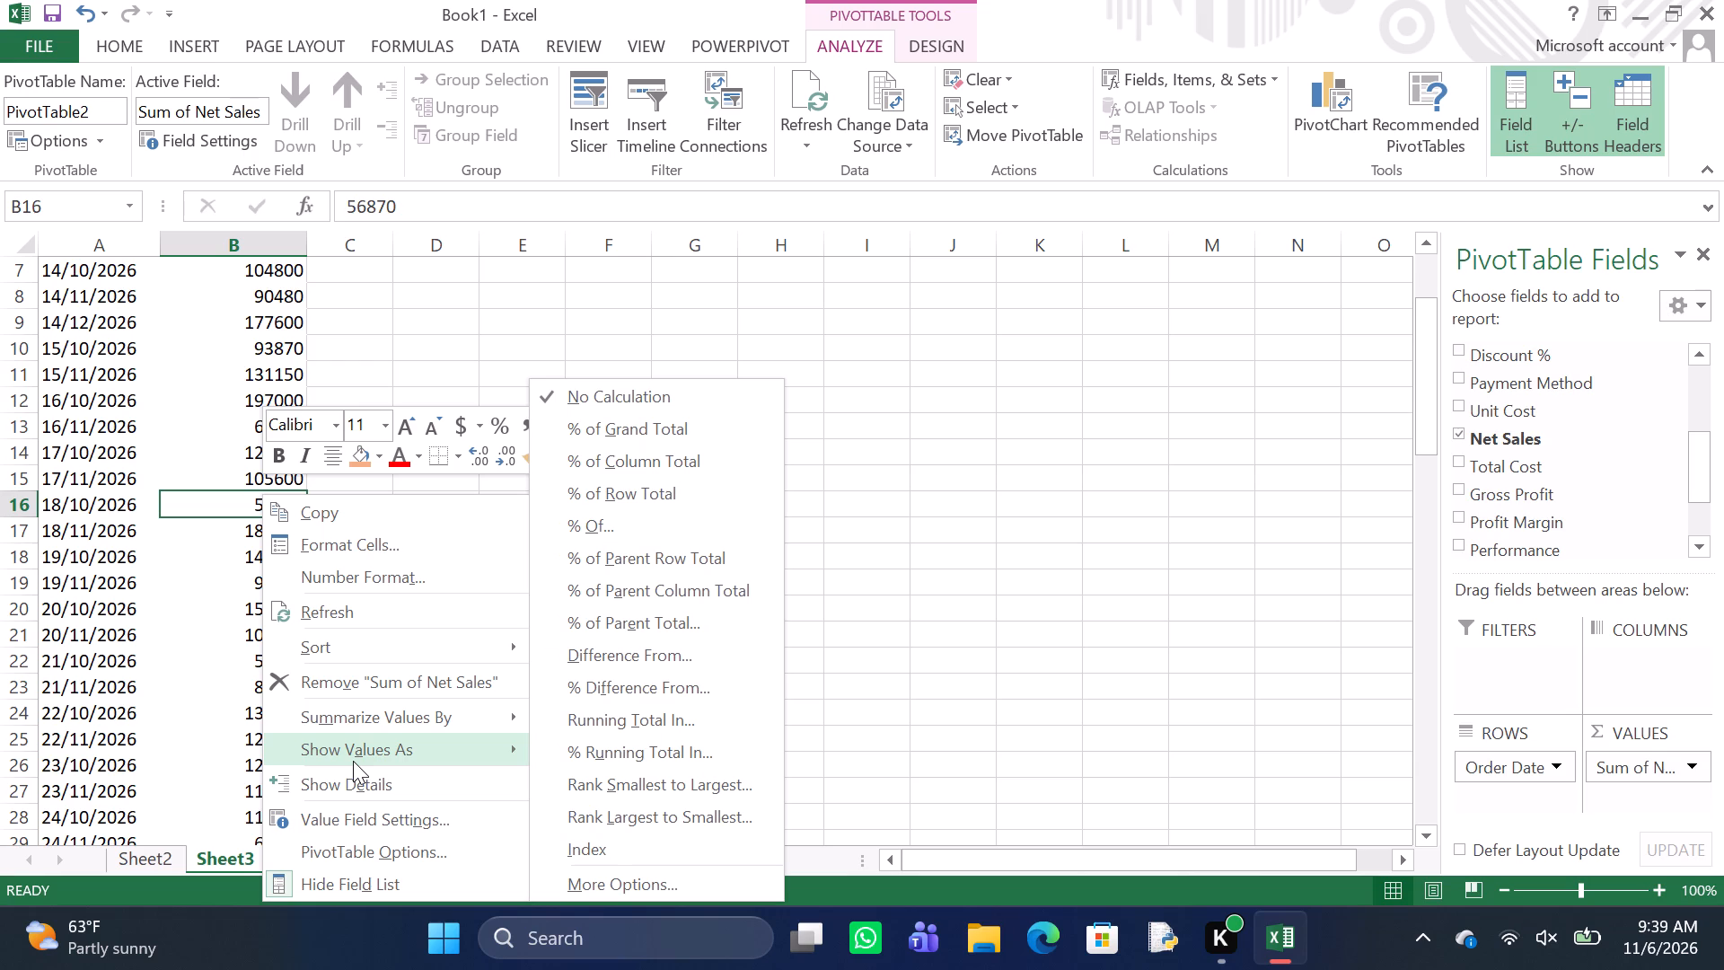
click(613, 710)
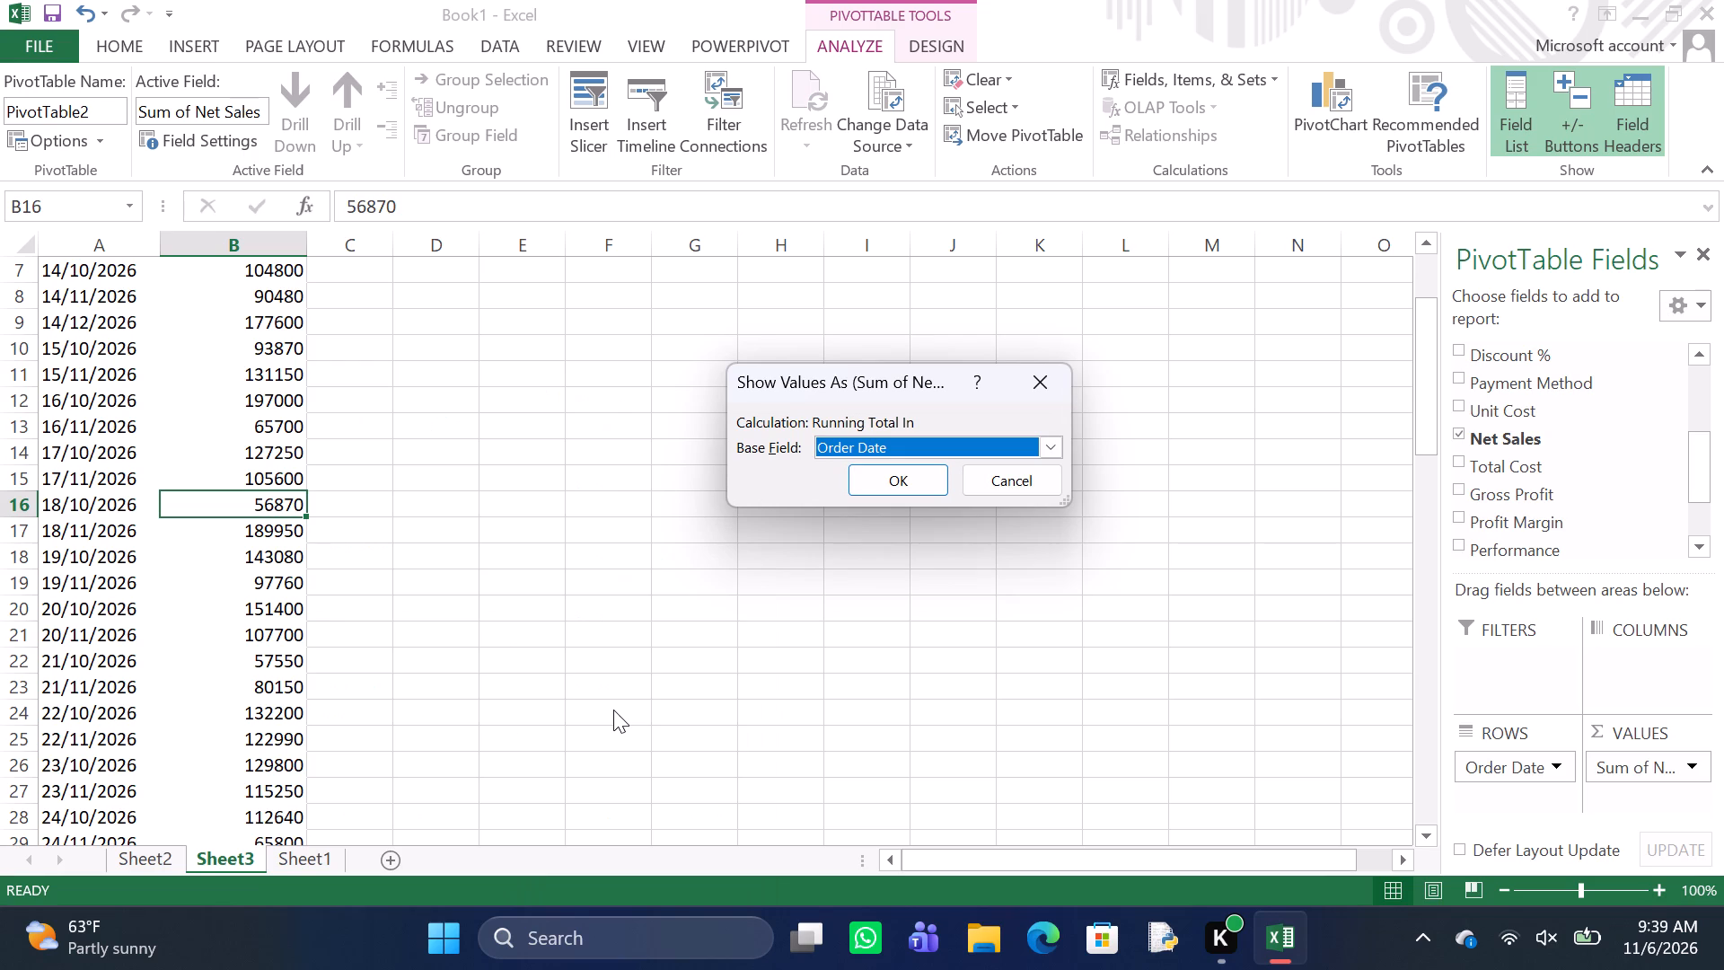
click(887, 482)
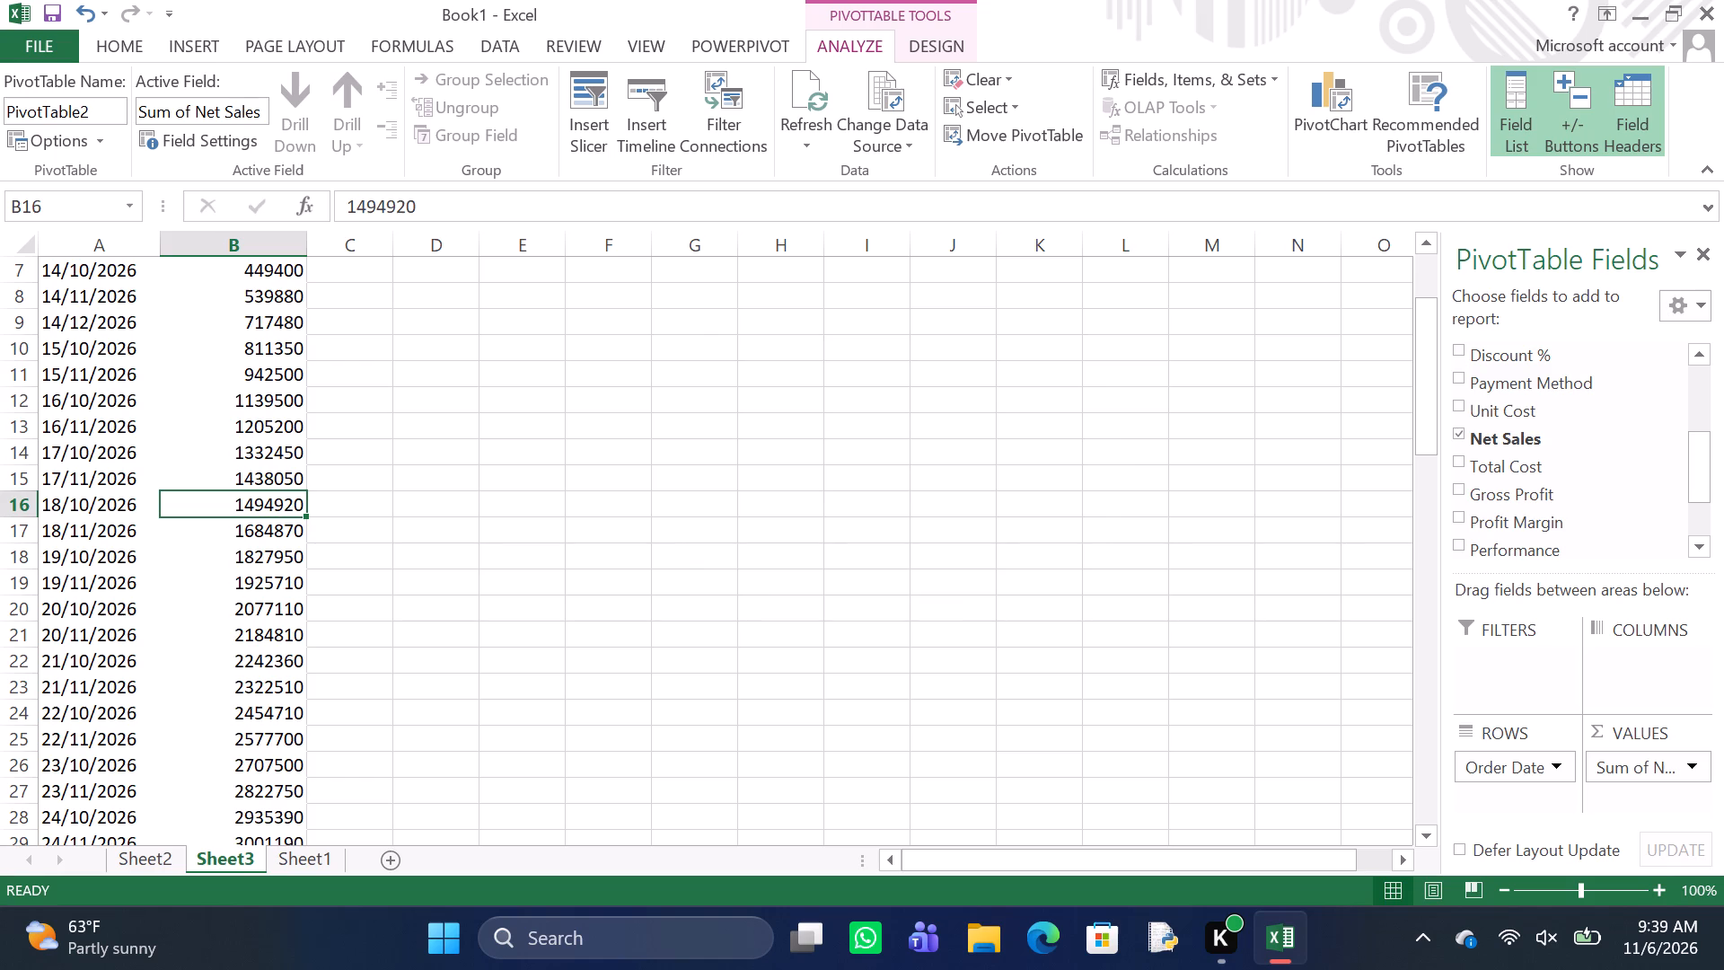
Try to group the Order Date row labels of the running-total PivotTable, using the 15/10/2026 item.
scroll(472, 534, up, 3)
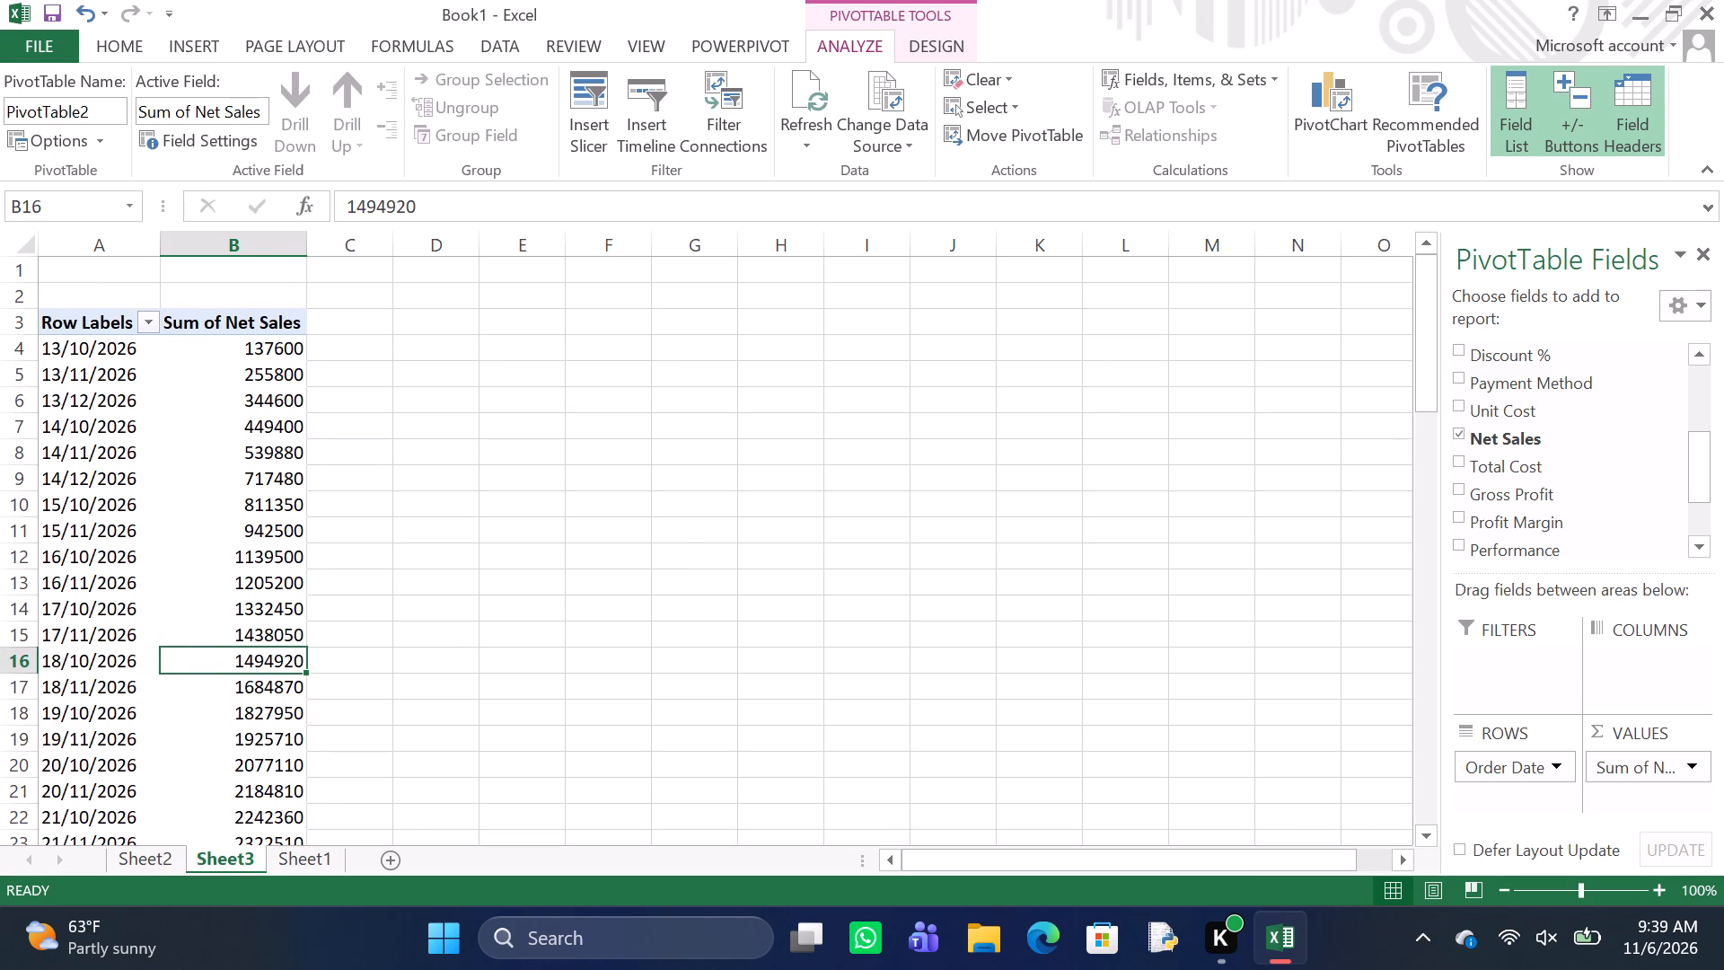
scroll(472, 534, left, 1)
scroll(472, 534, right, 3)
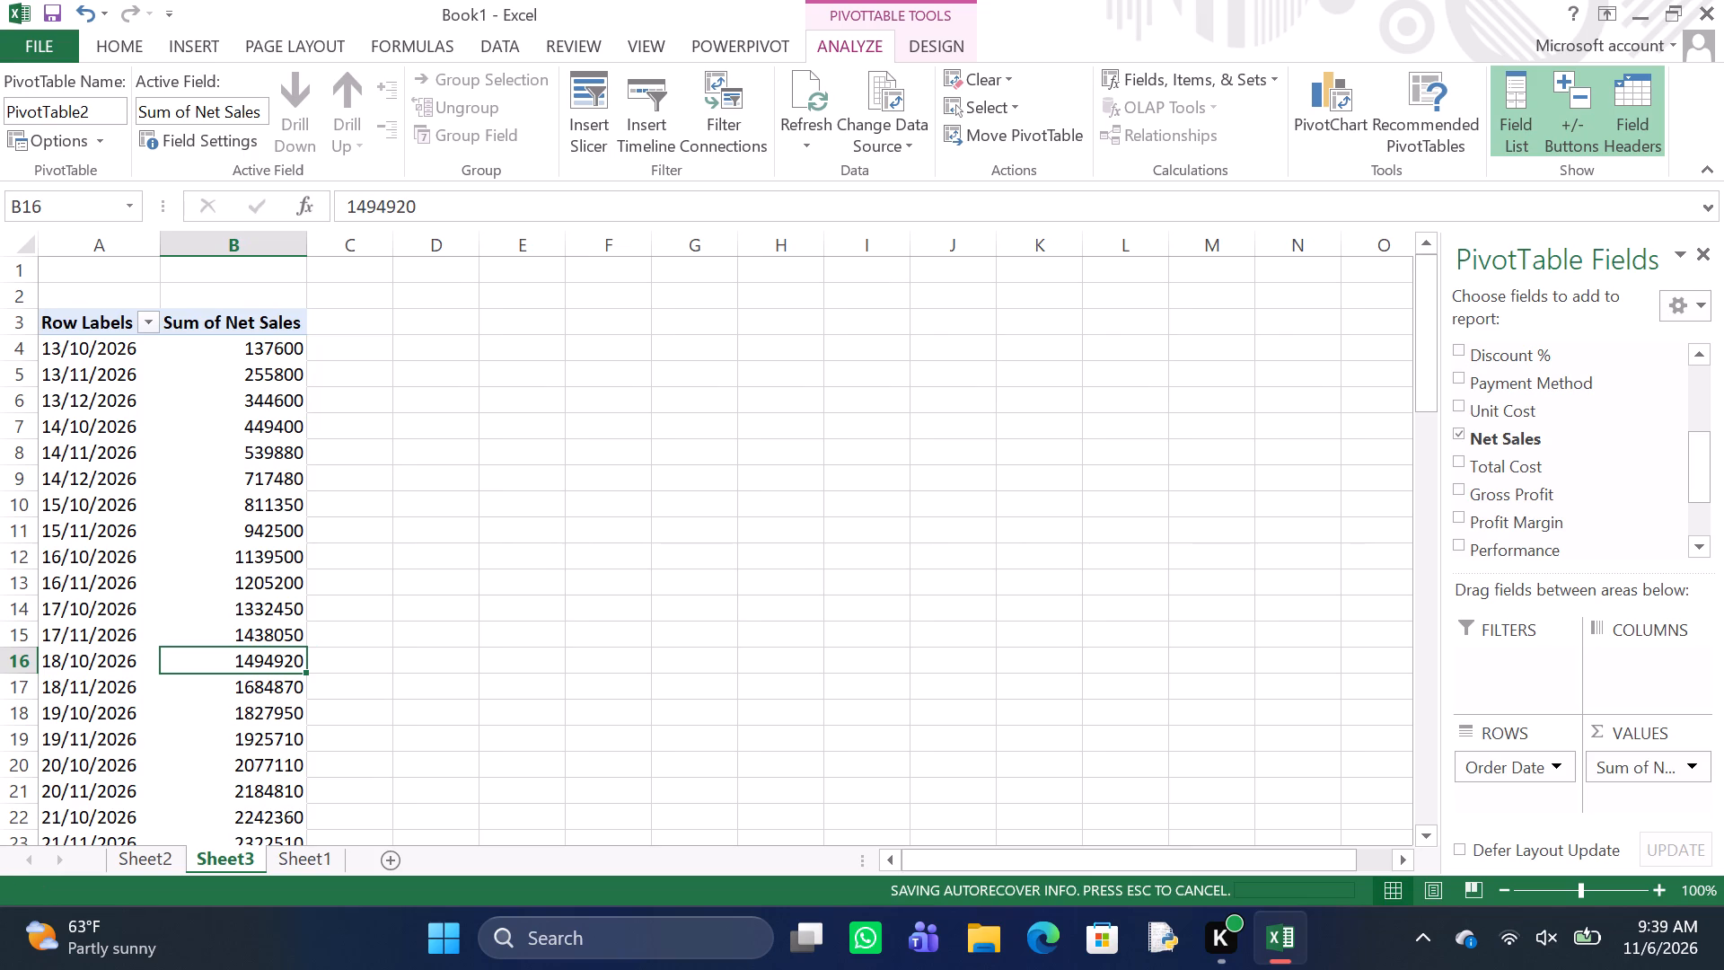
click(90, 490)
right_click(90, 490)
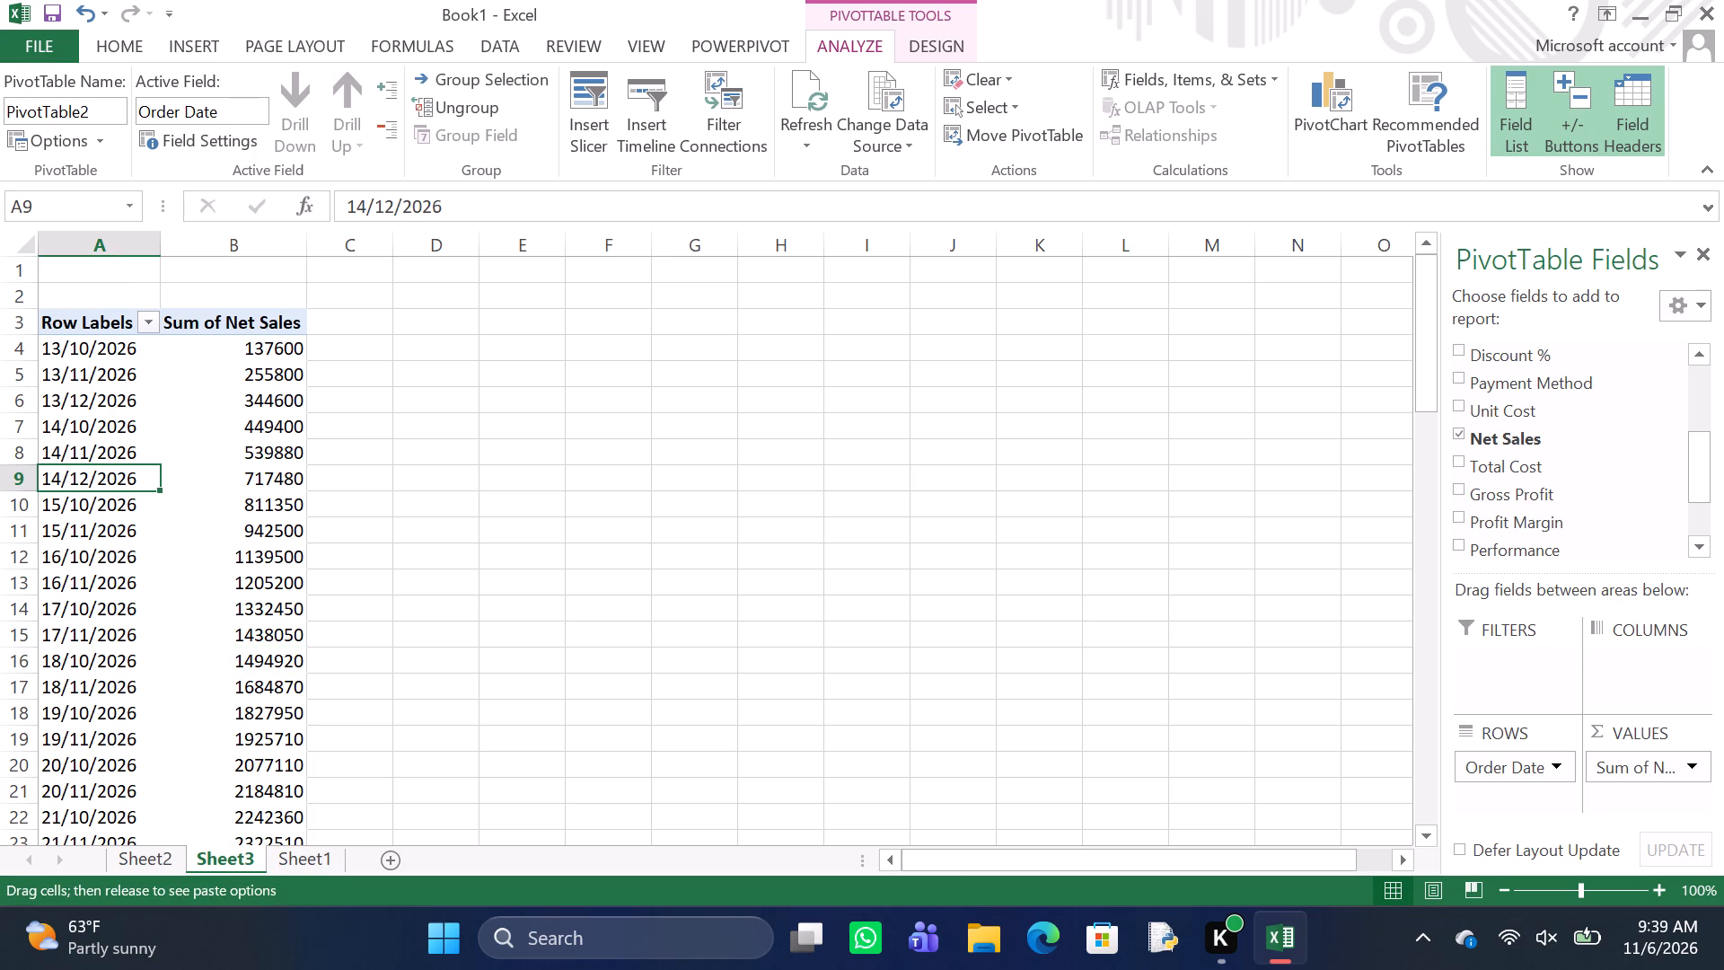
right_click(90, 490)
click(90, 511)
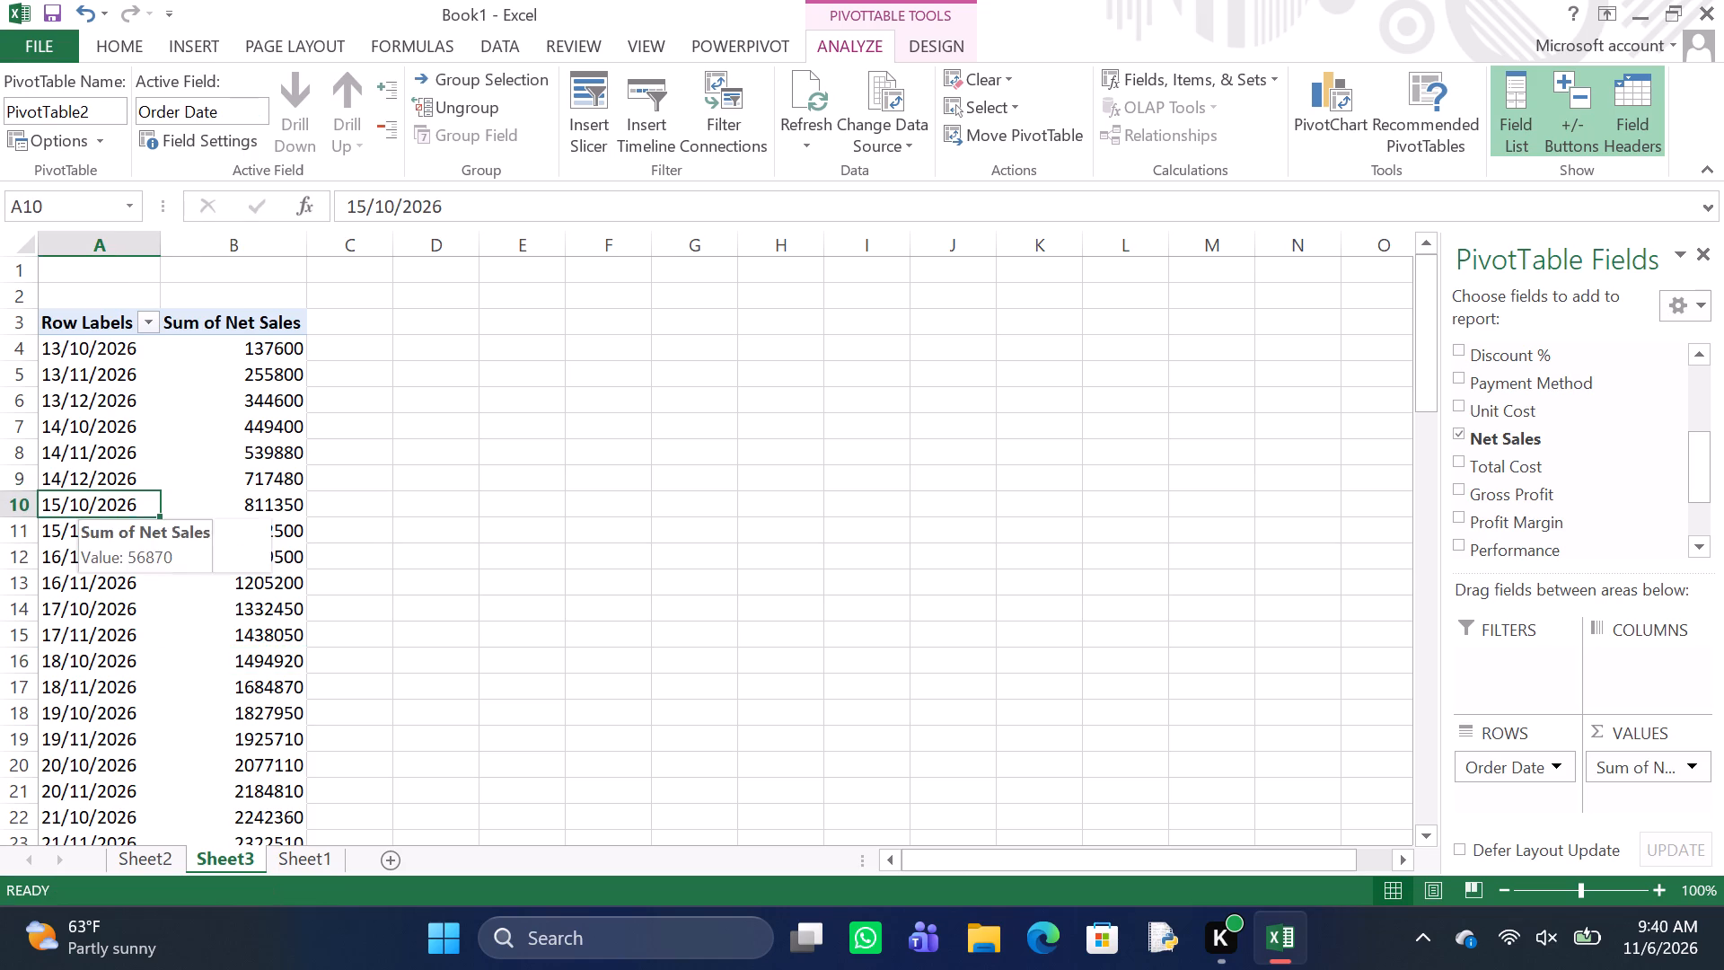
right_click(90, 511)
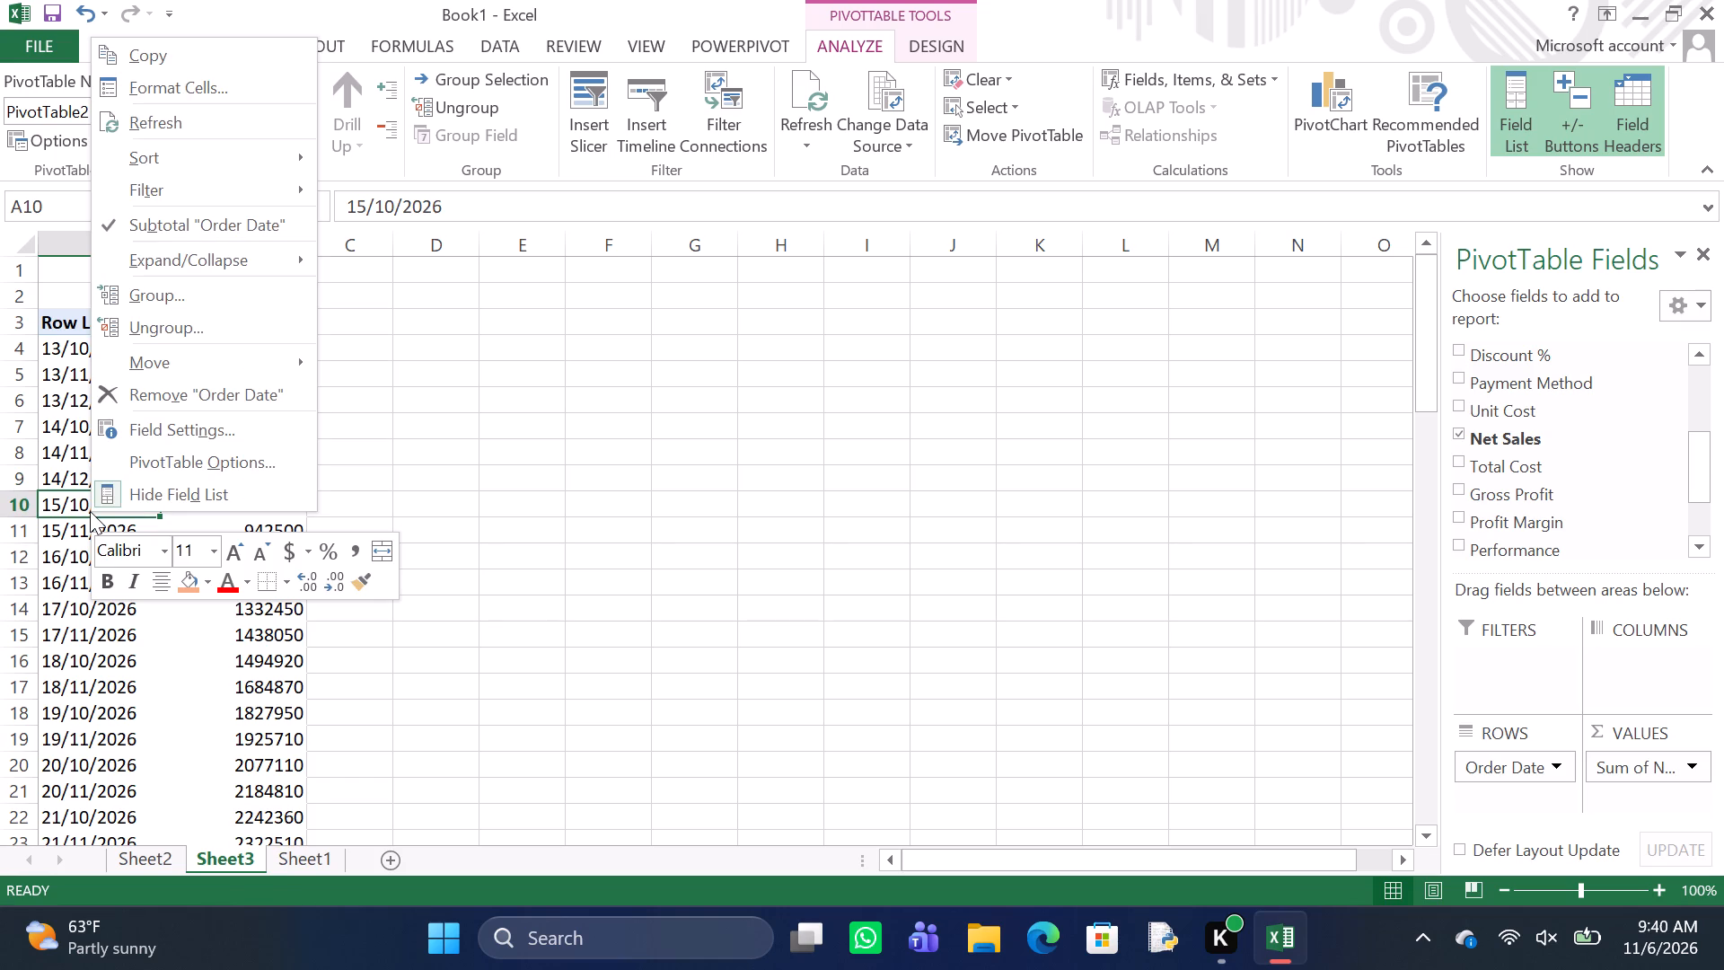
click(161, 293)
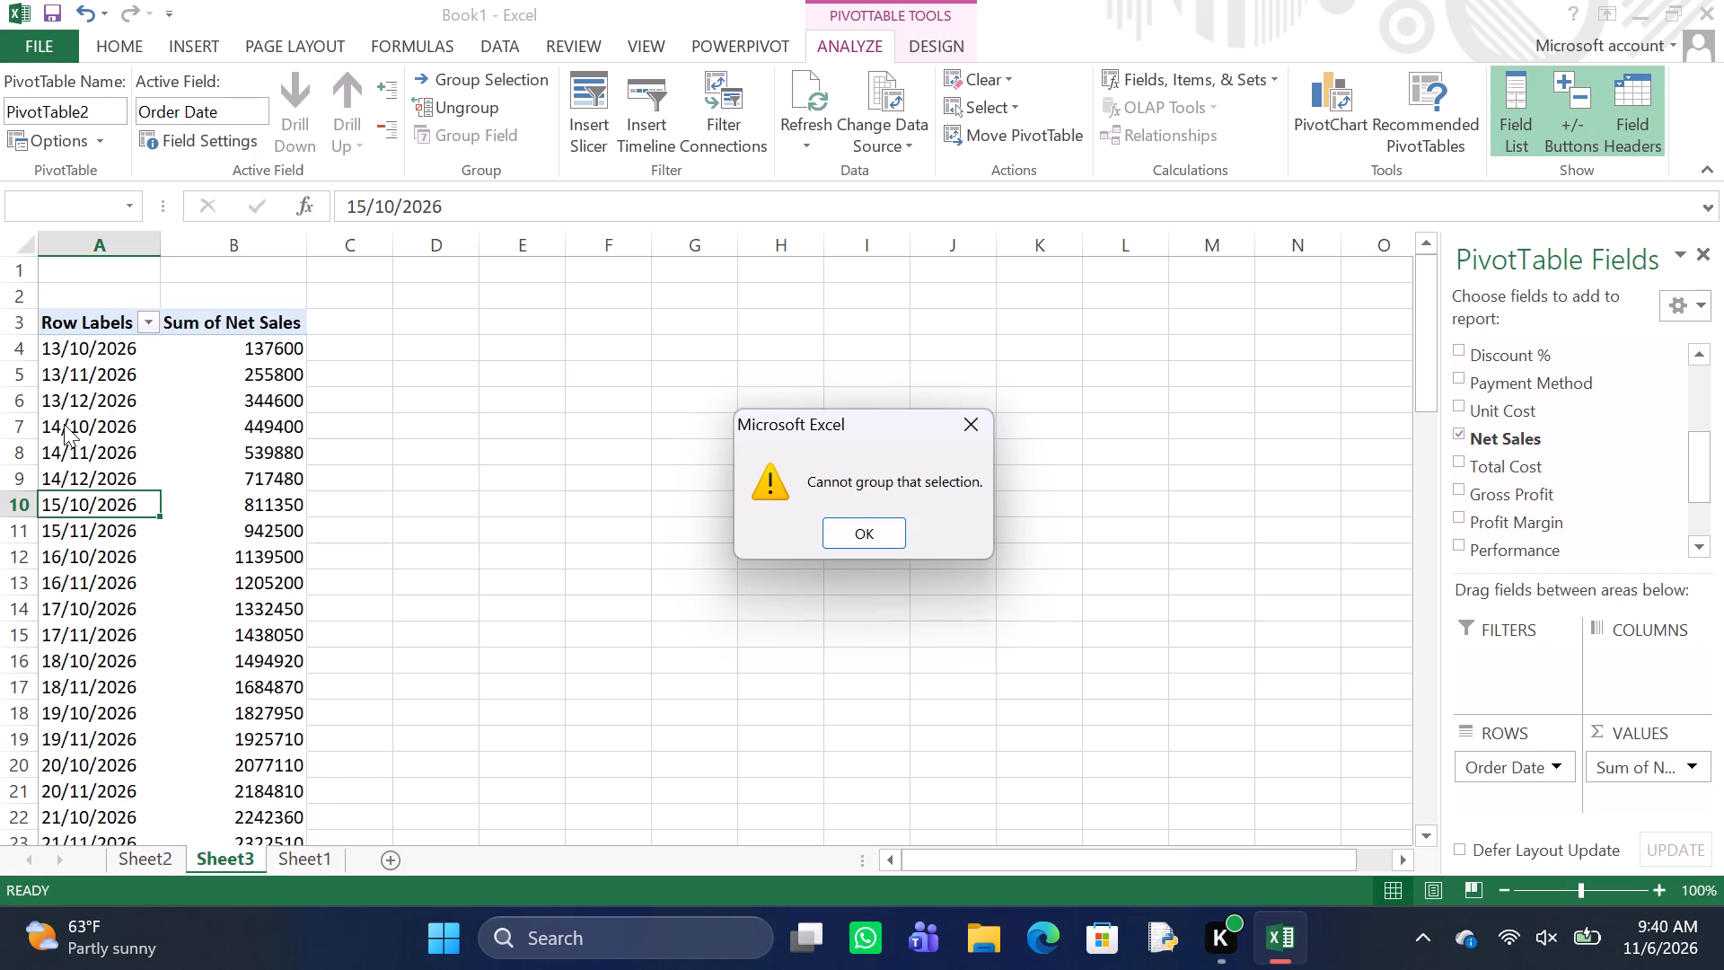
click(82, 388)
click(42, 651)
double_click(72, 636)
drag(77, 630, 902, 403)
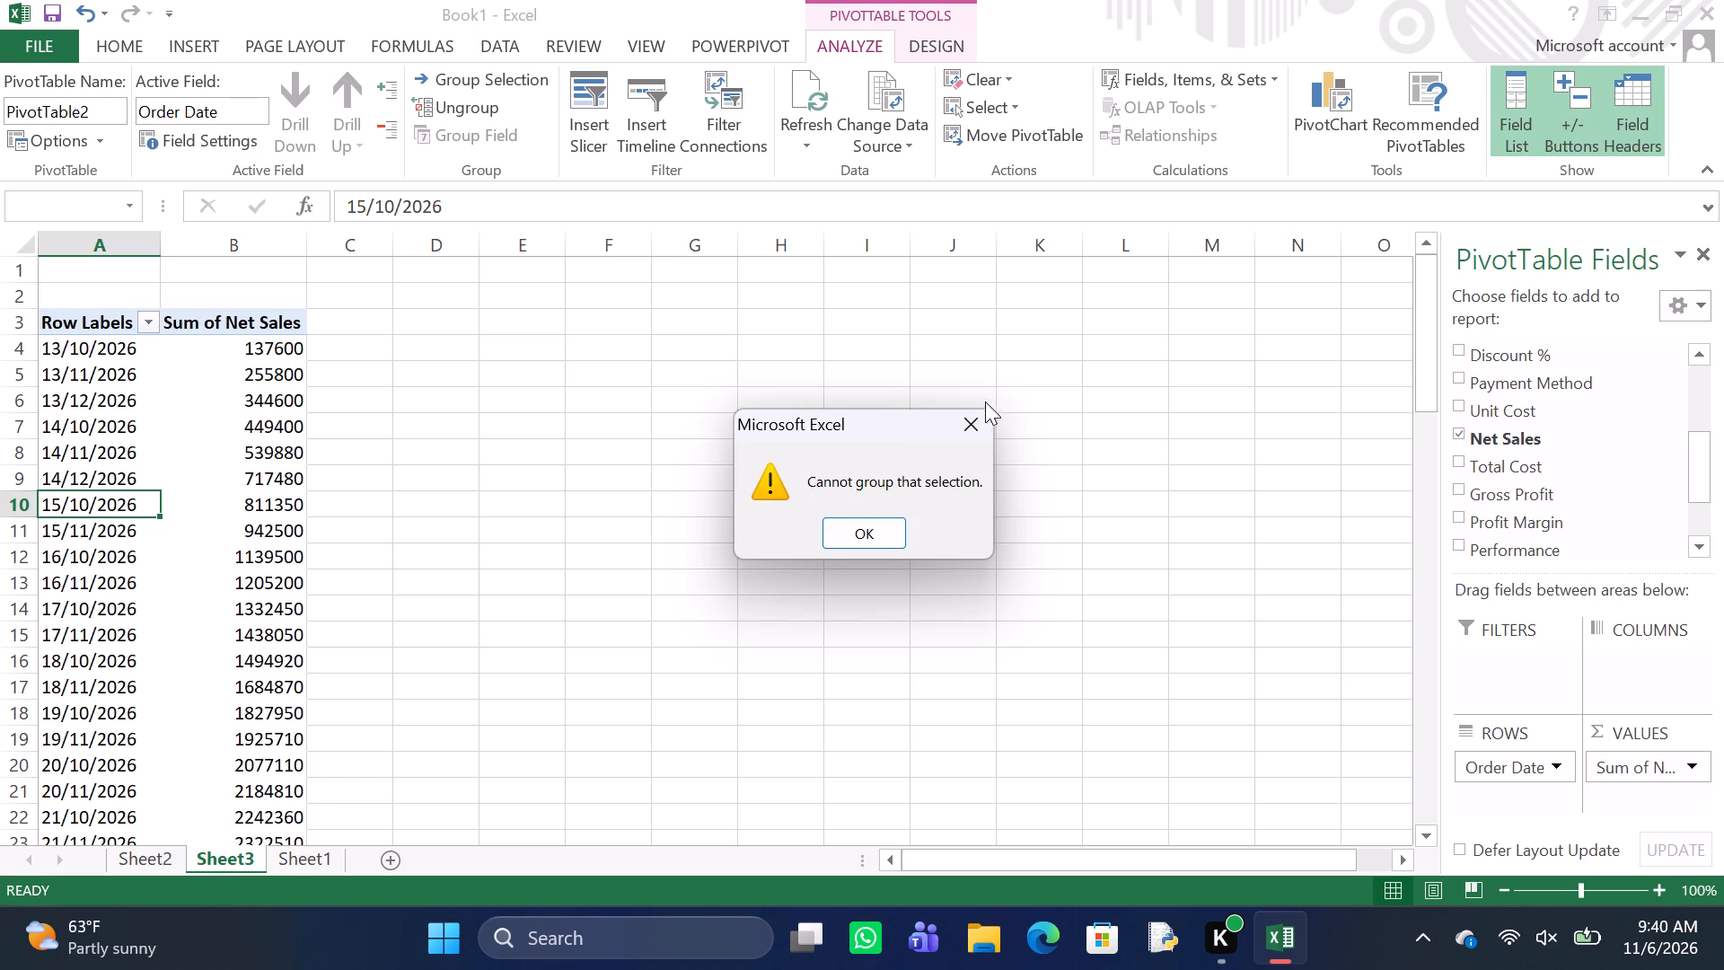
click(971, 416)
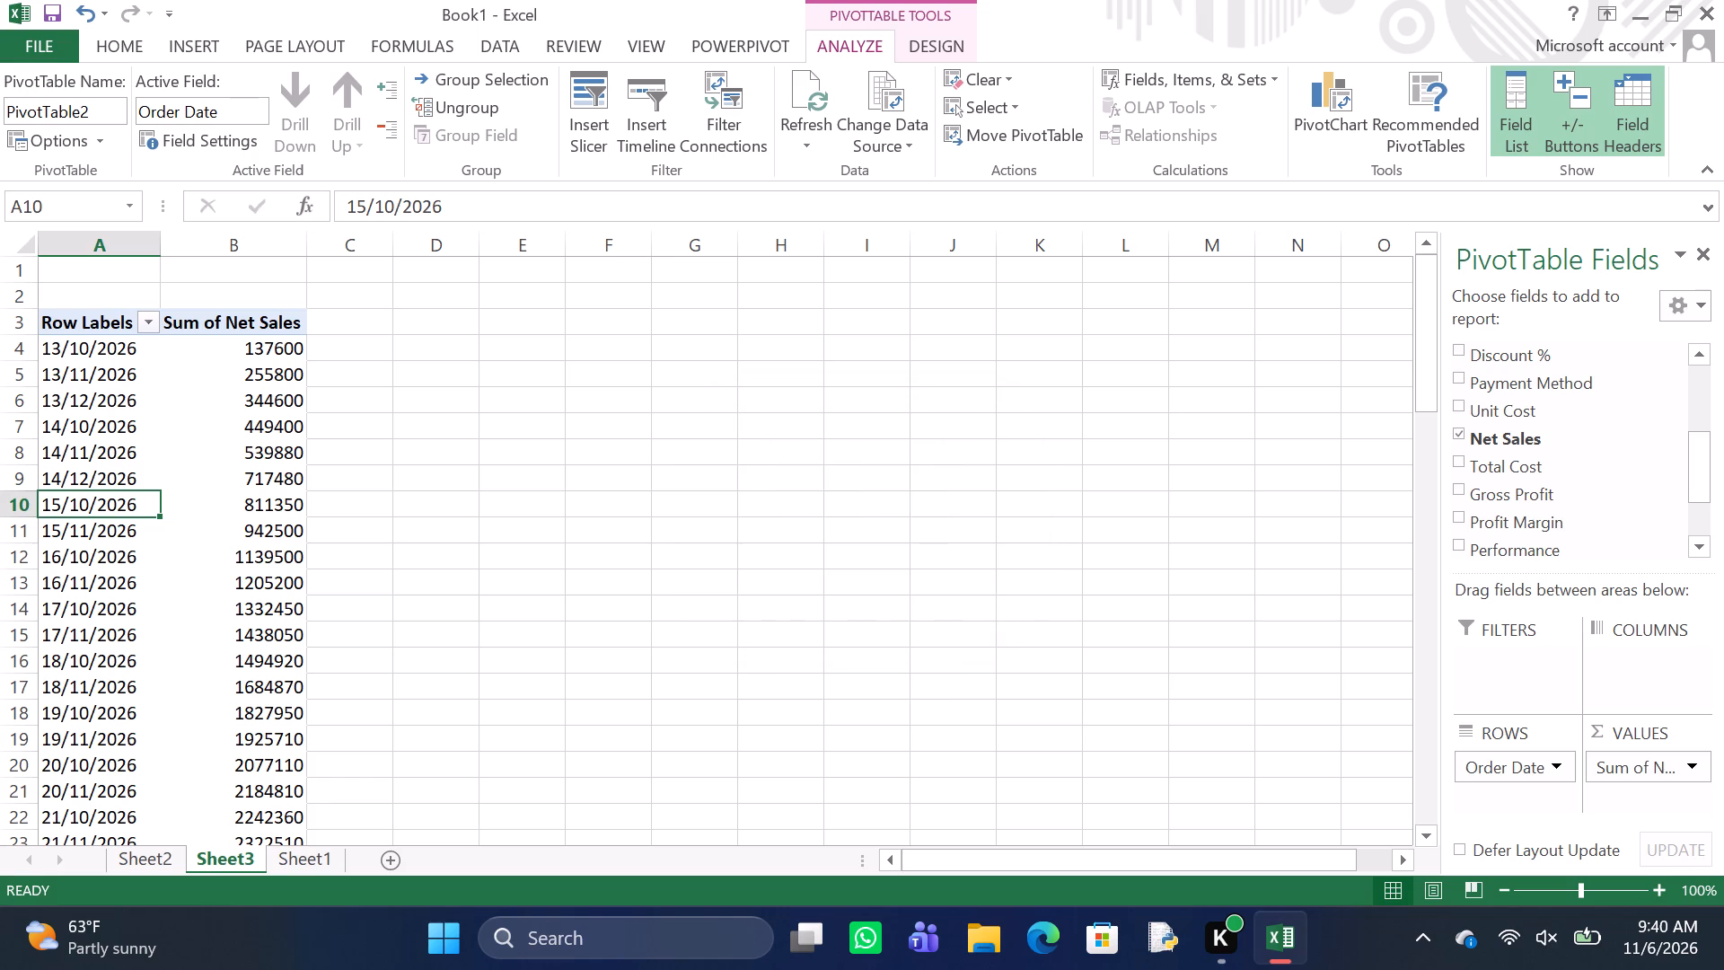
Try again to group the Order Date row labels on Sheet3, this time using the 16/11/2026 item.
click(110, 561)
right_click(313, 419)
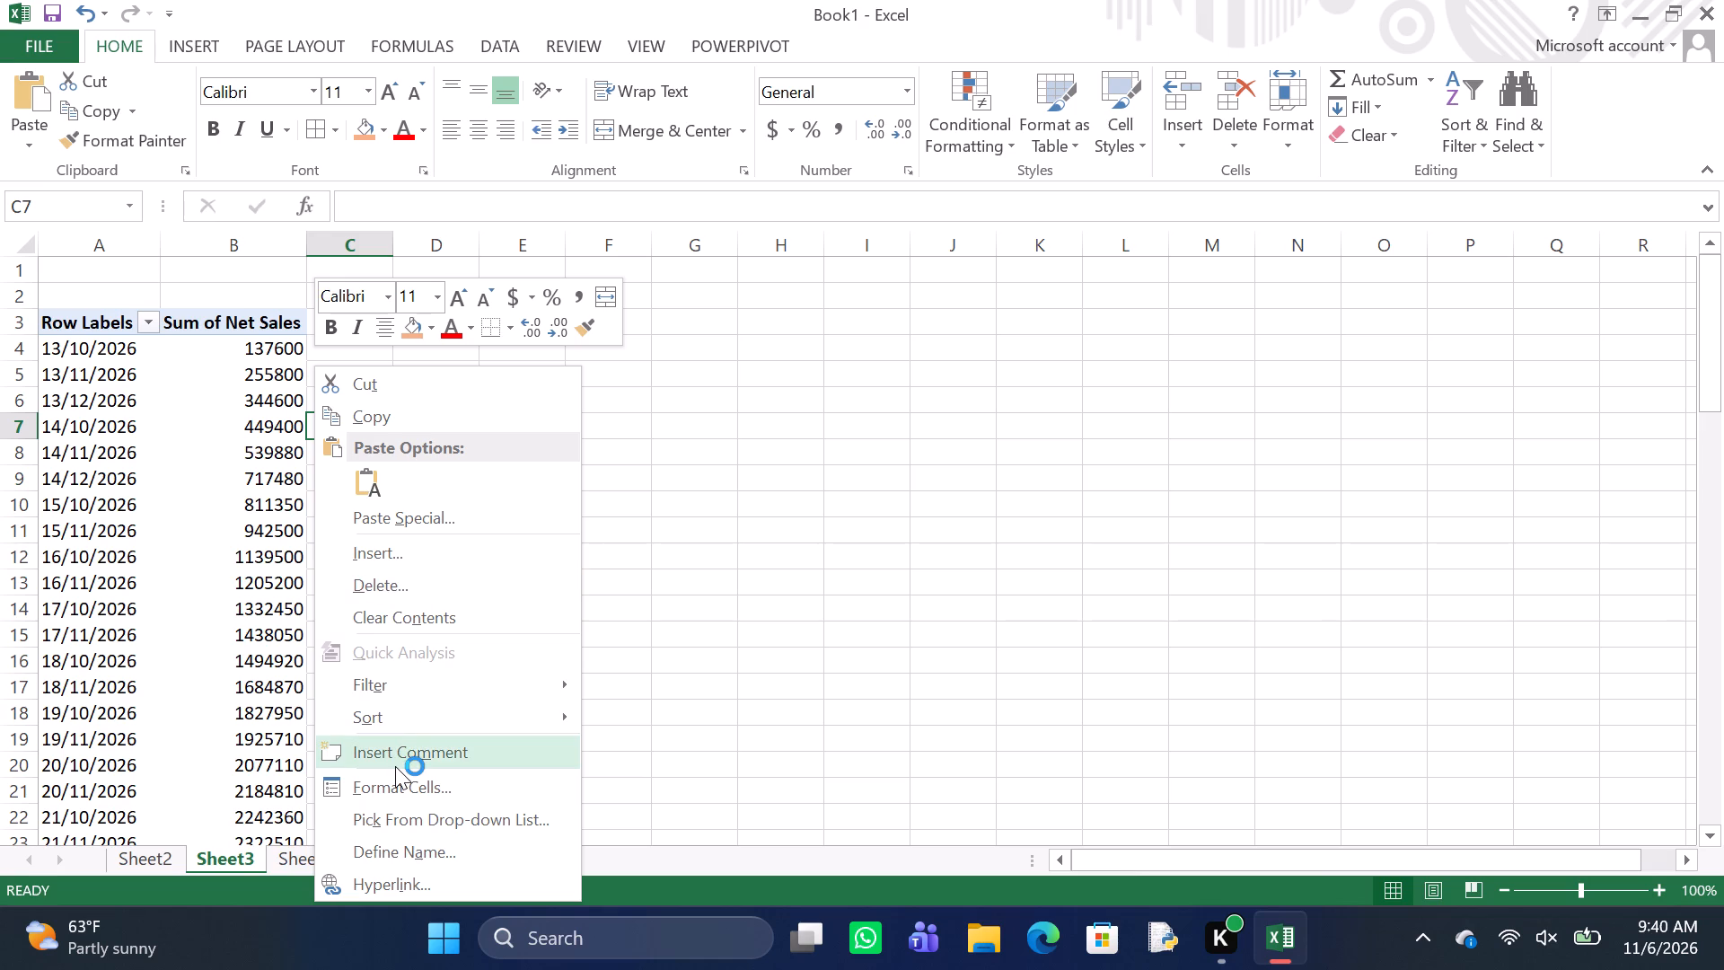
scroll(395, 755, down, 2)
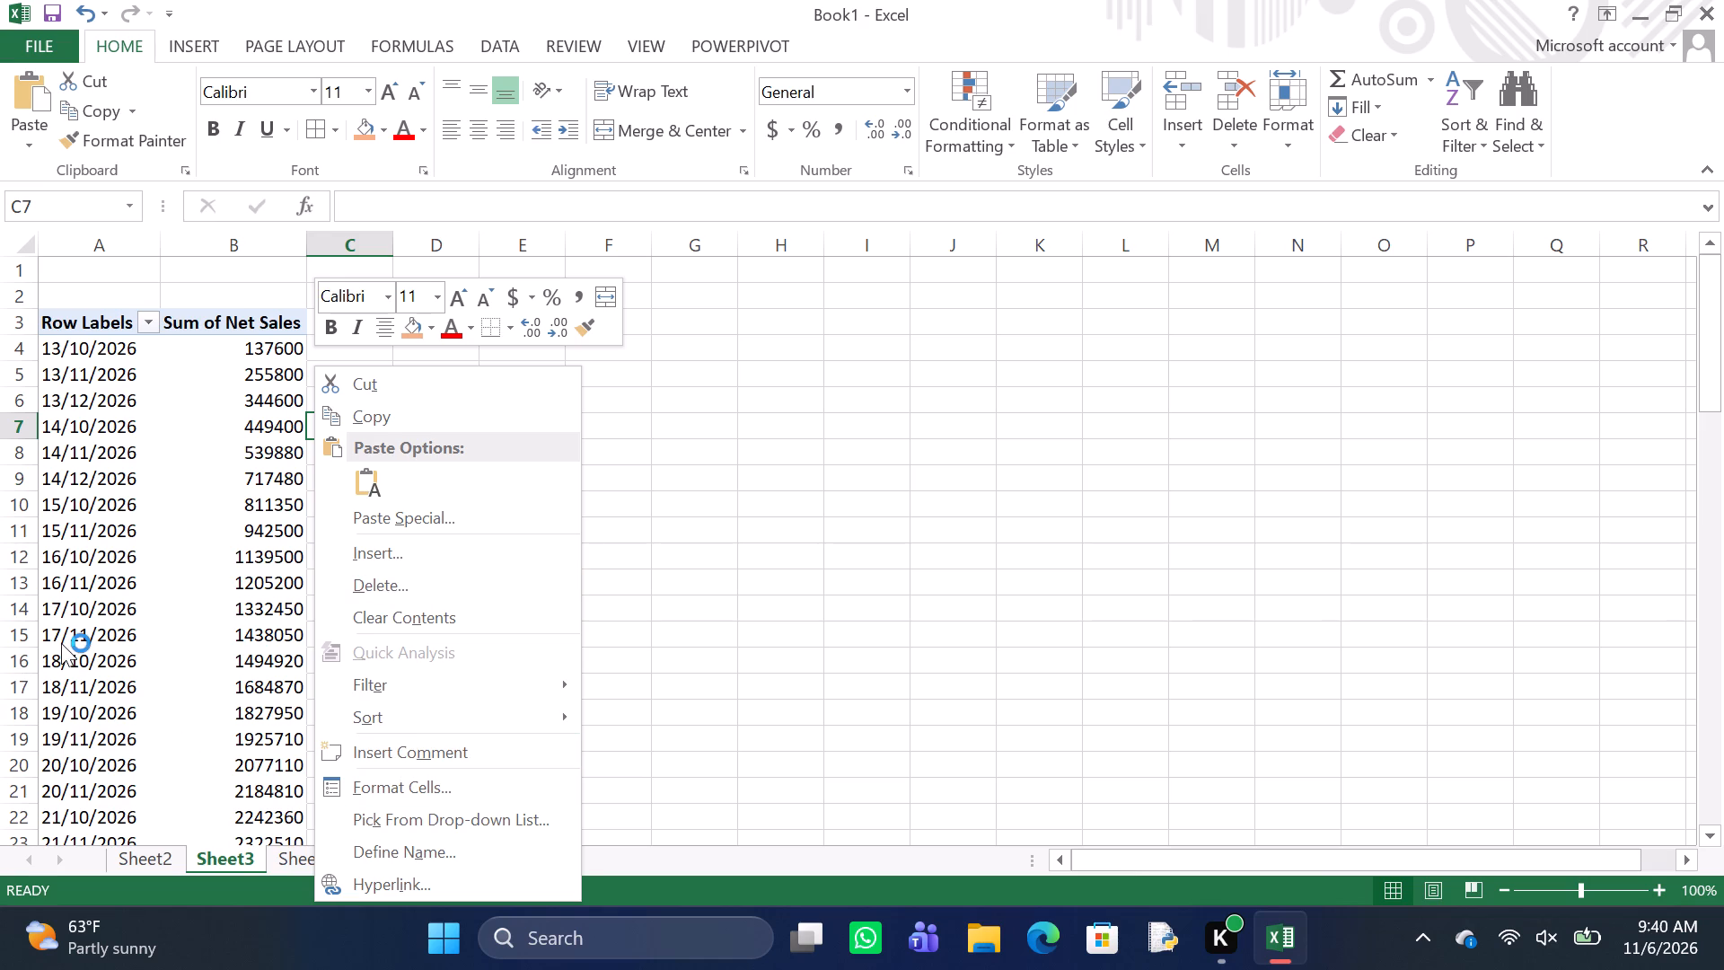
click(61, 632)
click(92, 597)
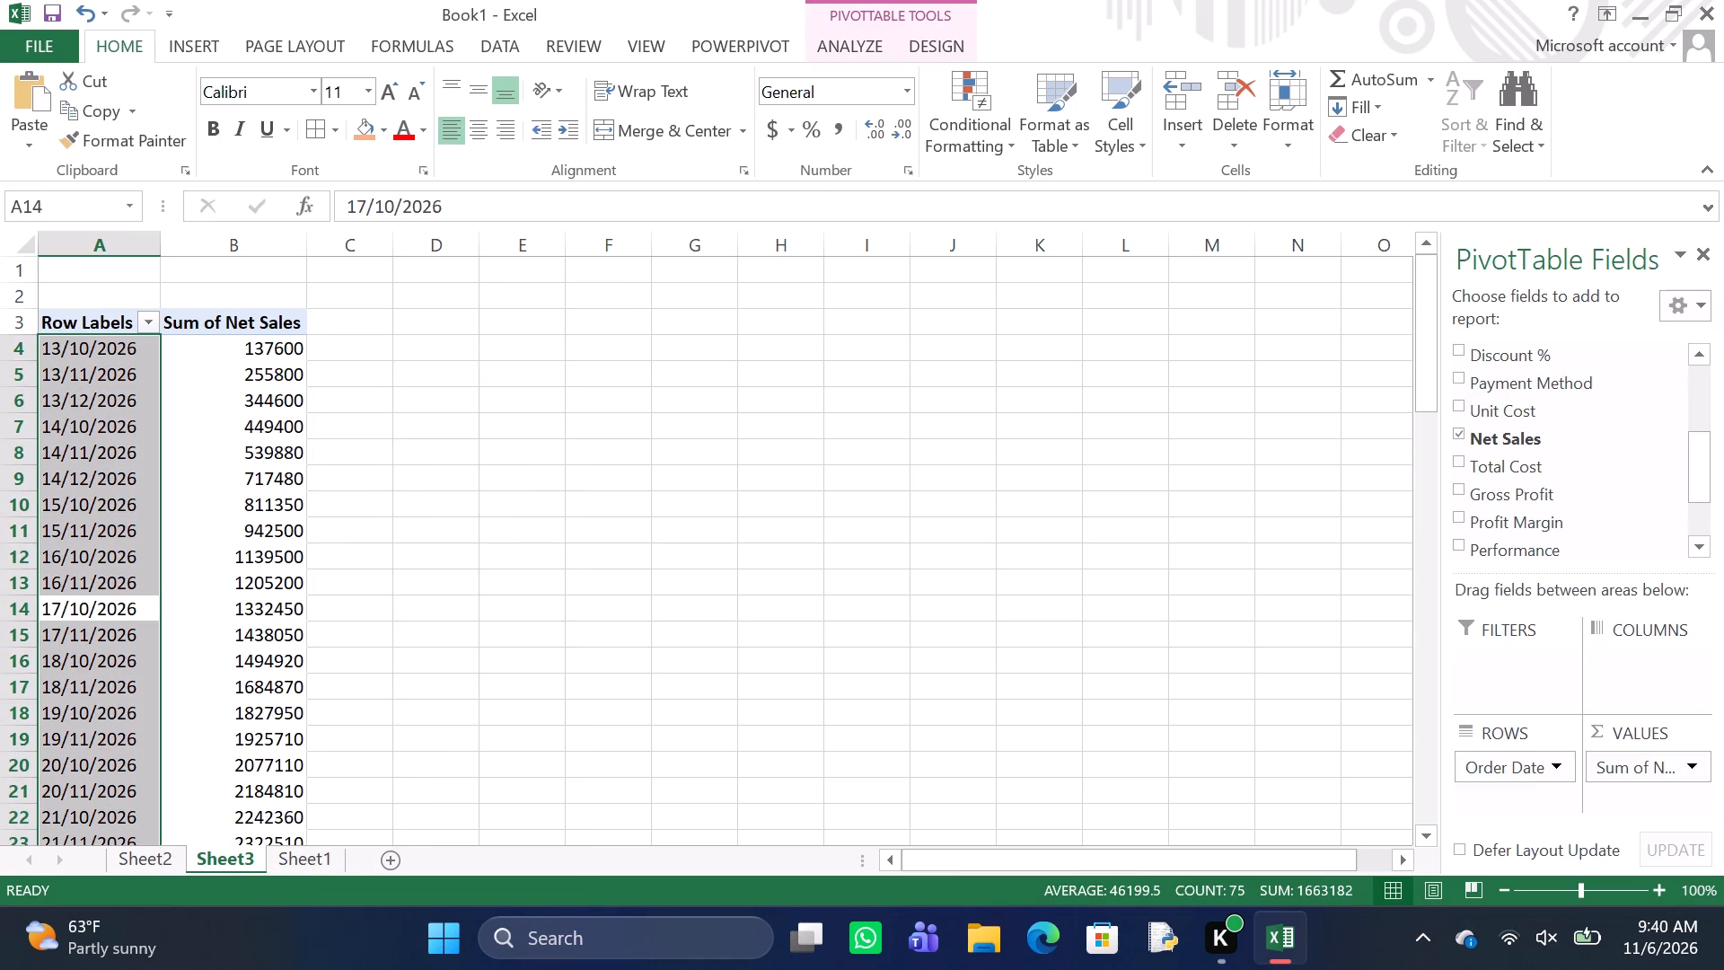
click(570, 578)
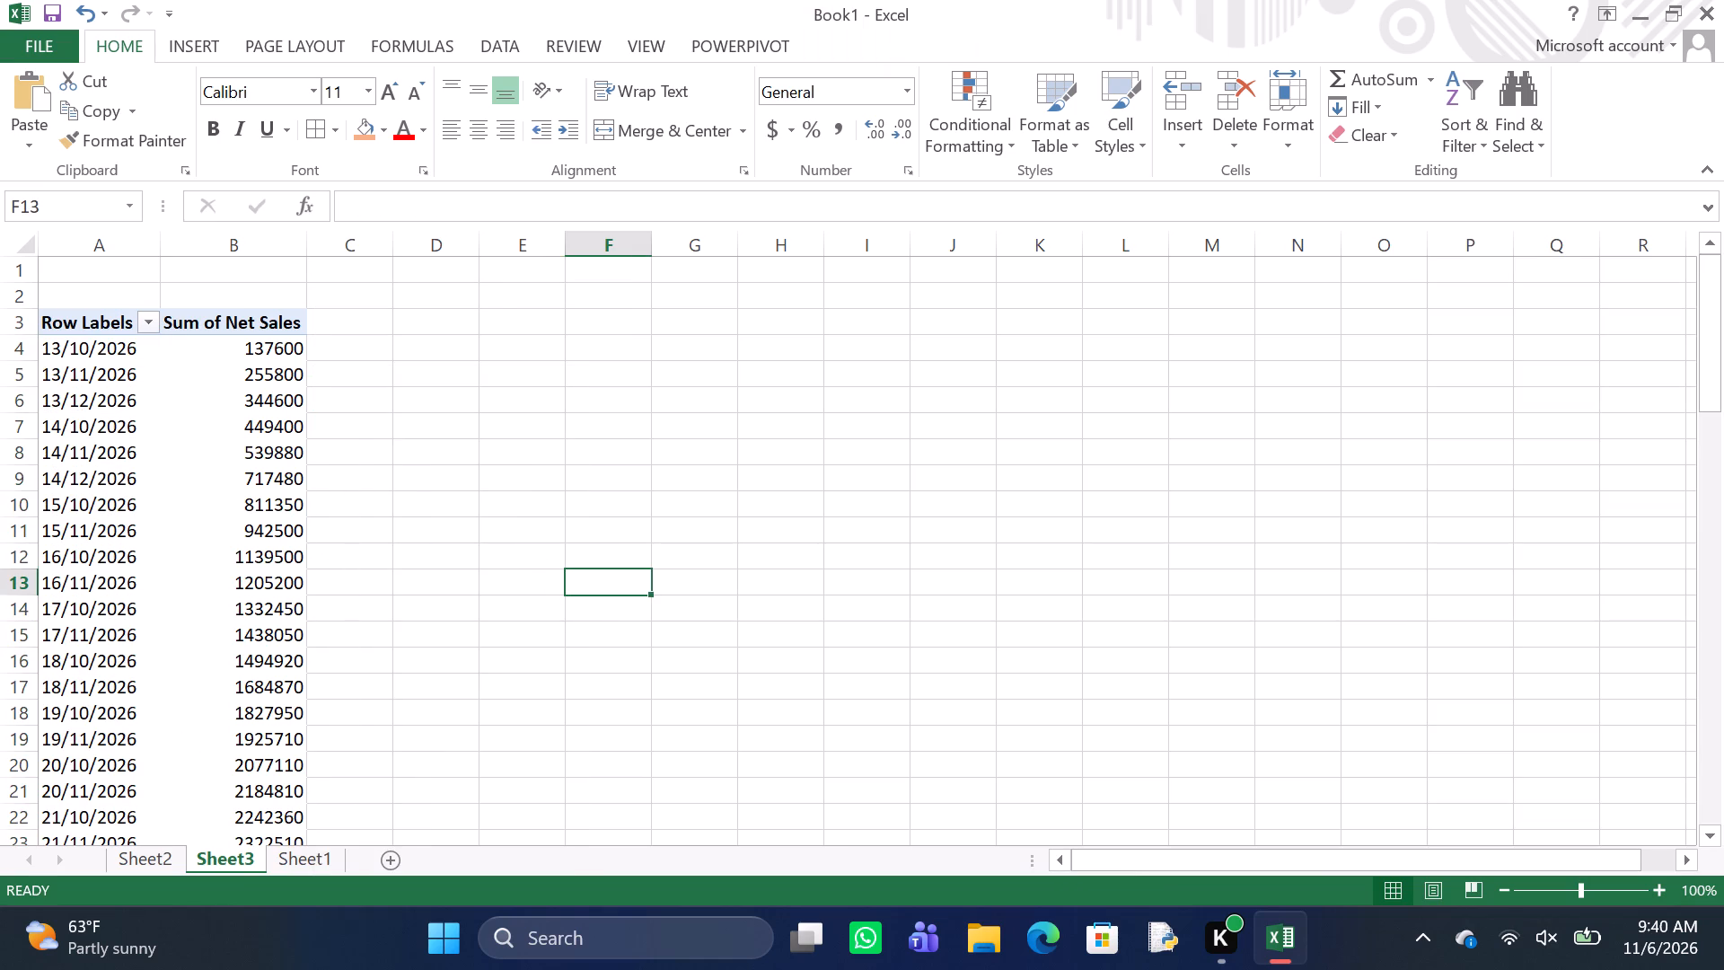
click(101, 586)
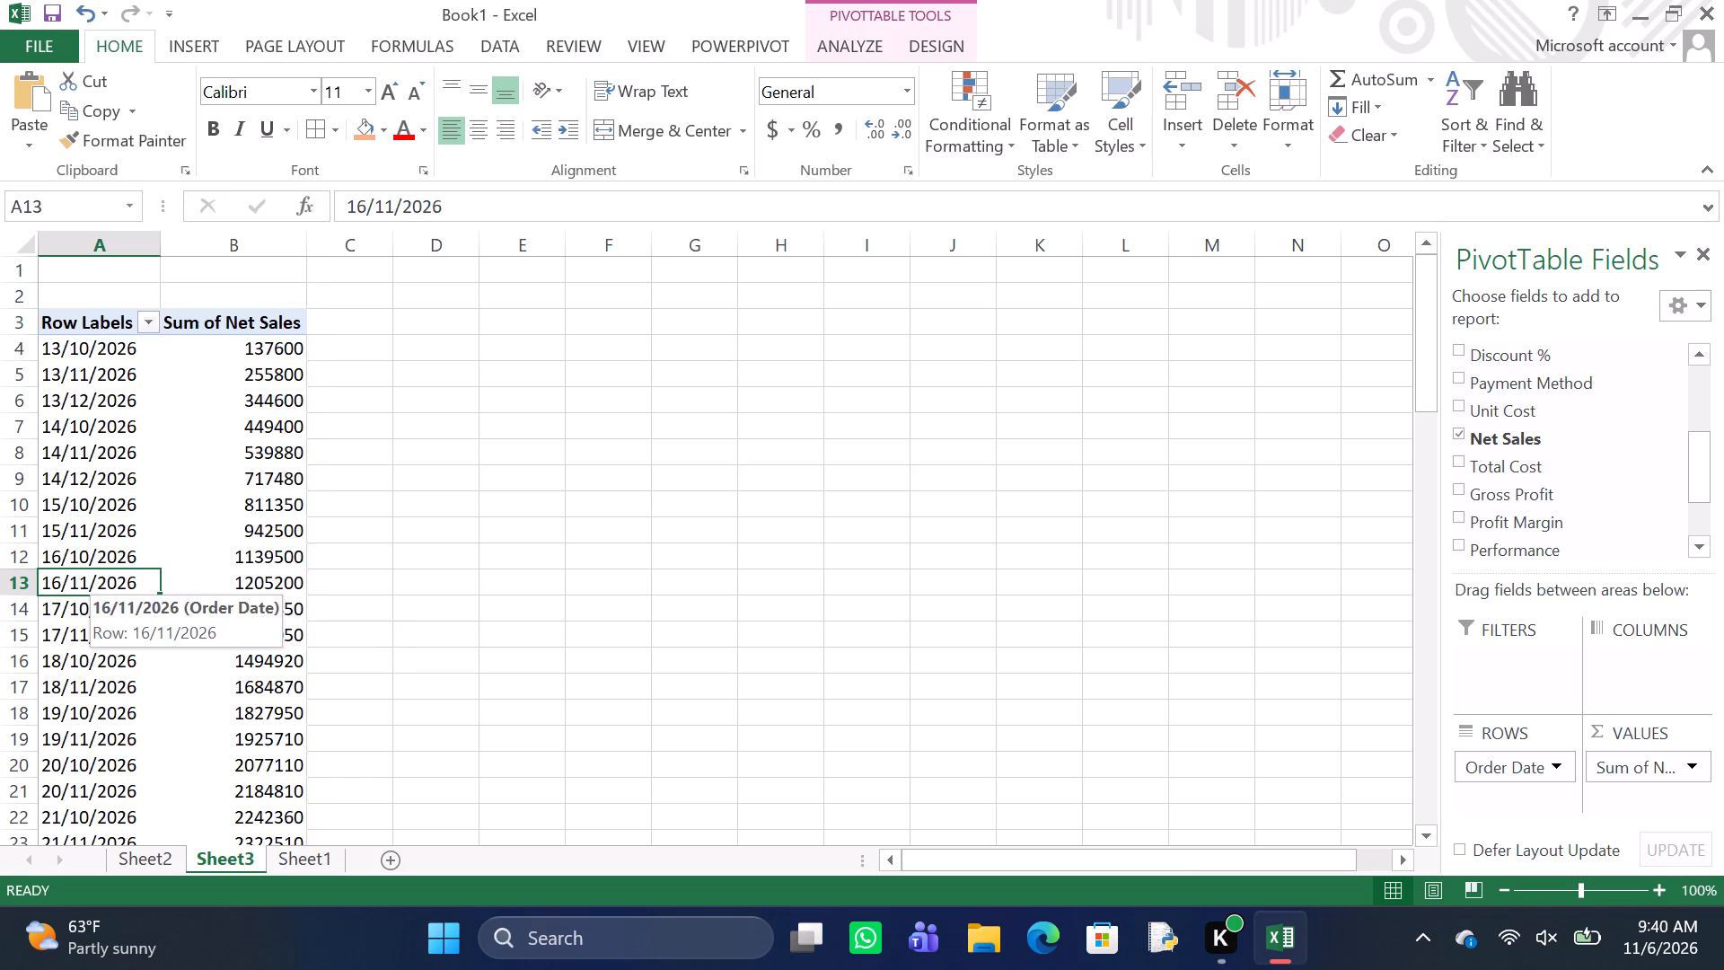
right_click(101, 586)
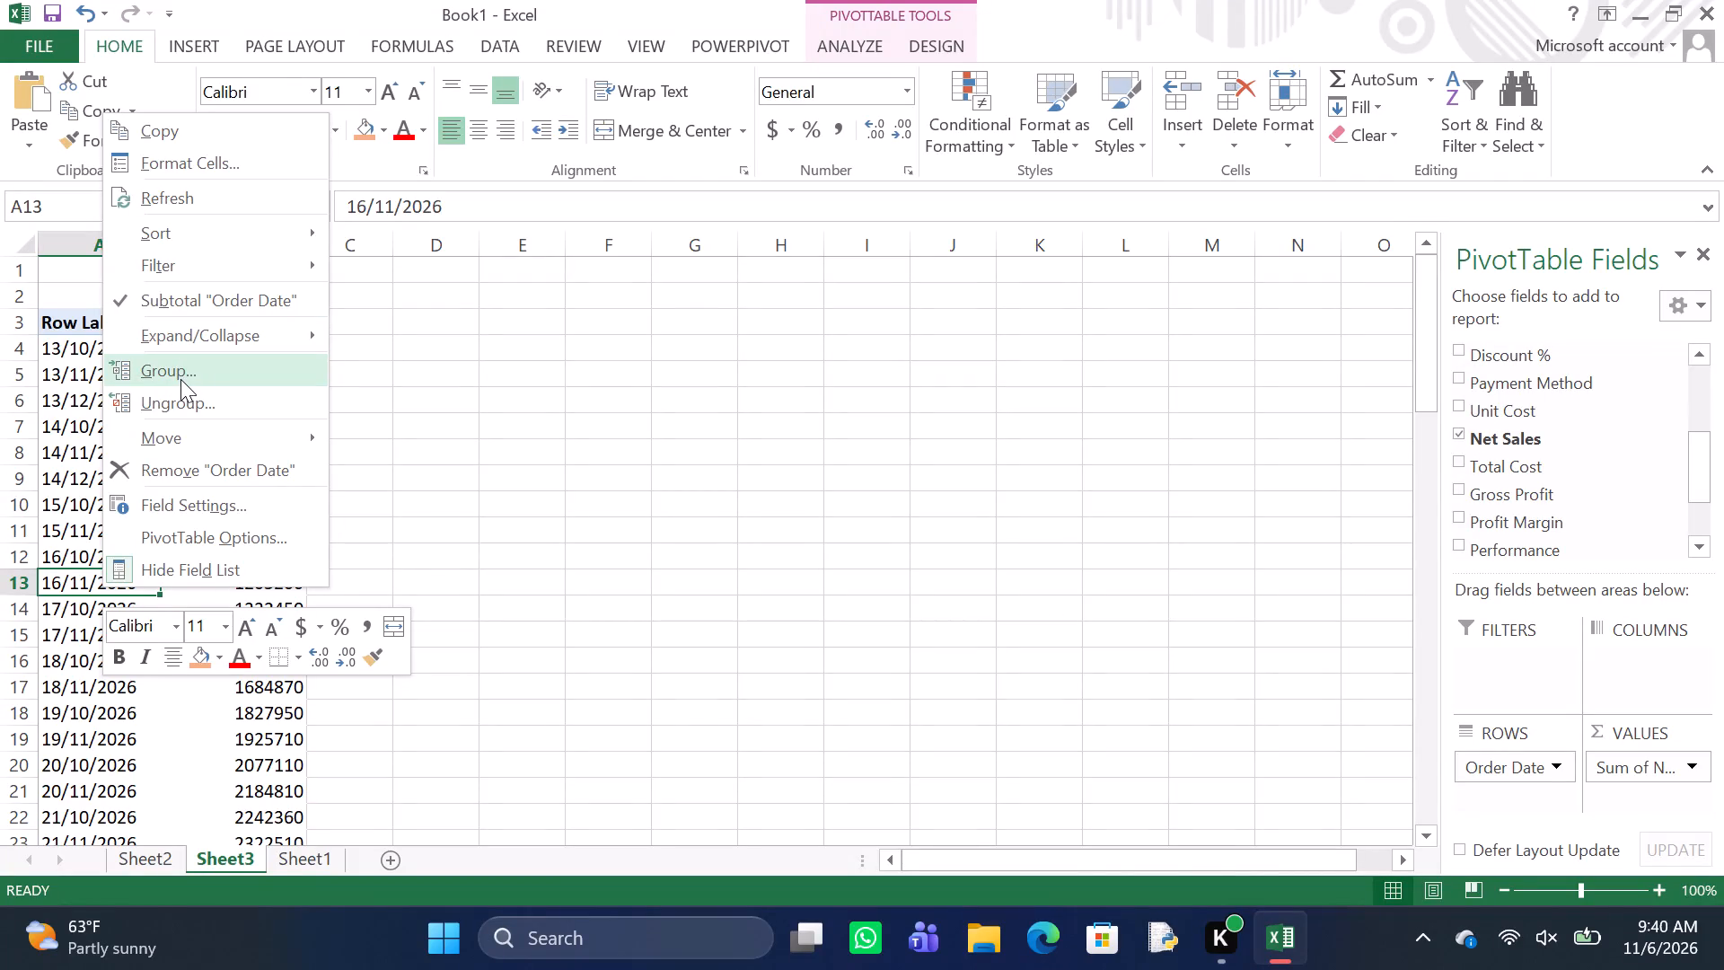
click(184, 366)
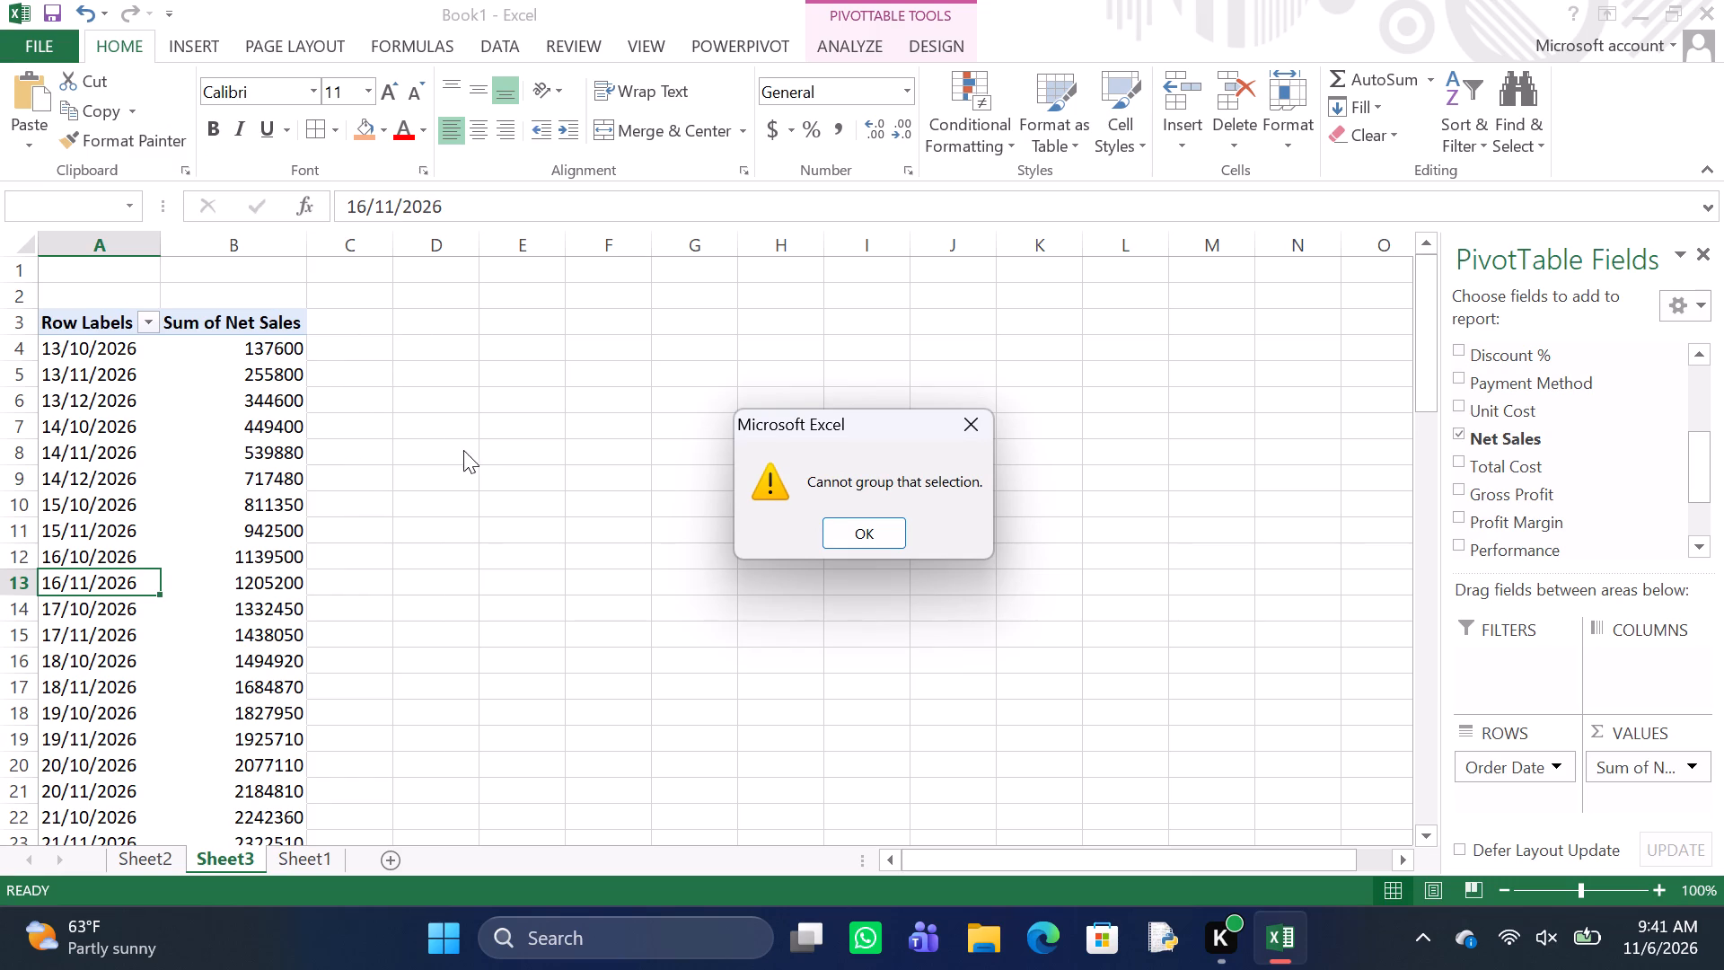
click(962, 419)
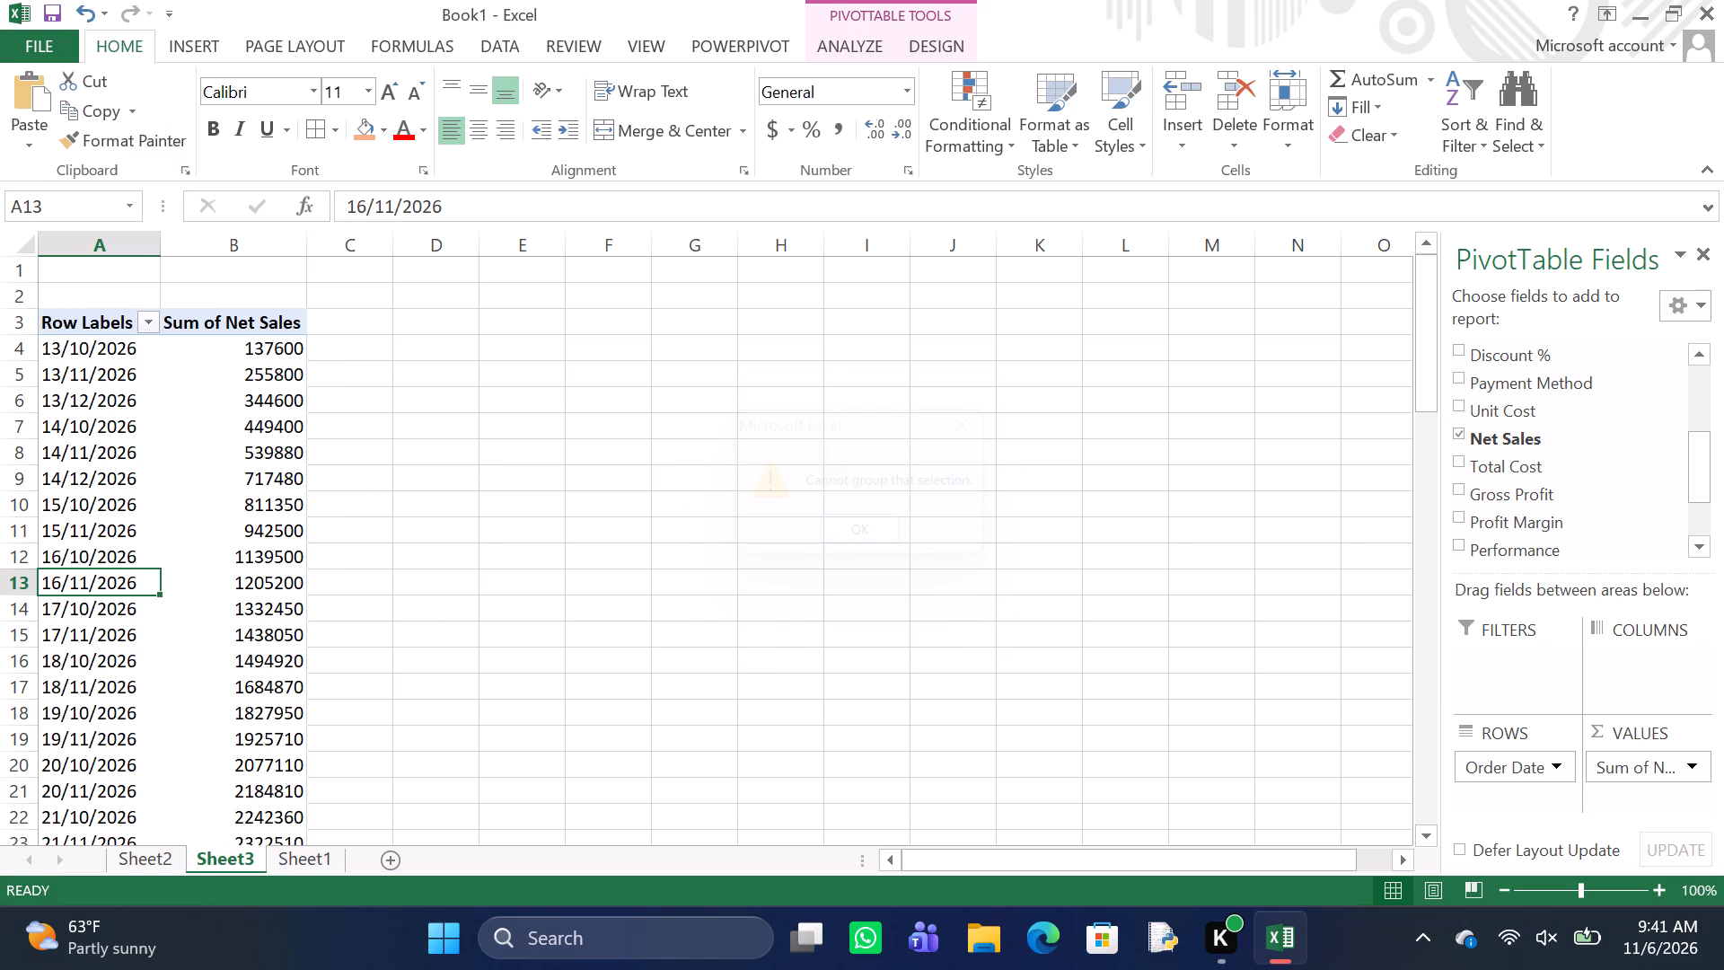
Go back to Sheet2 and review the category and product PivotTable across its Net Sales, Gross Profit and Qty columns.
click(145, 861)
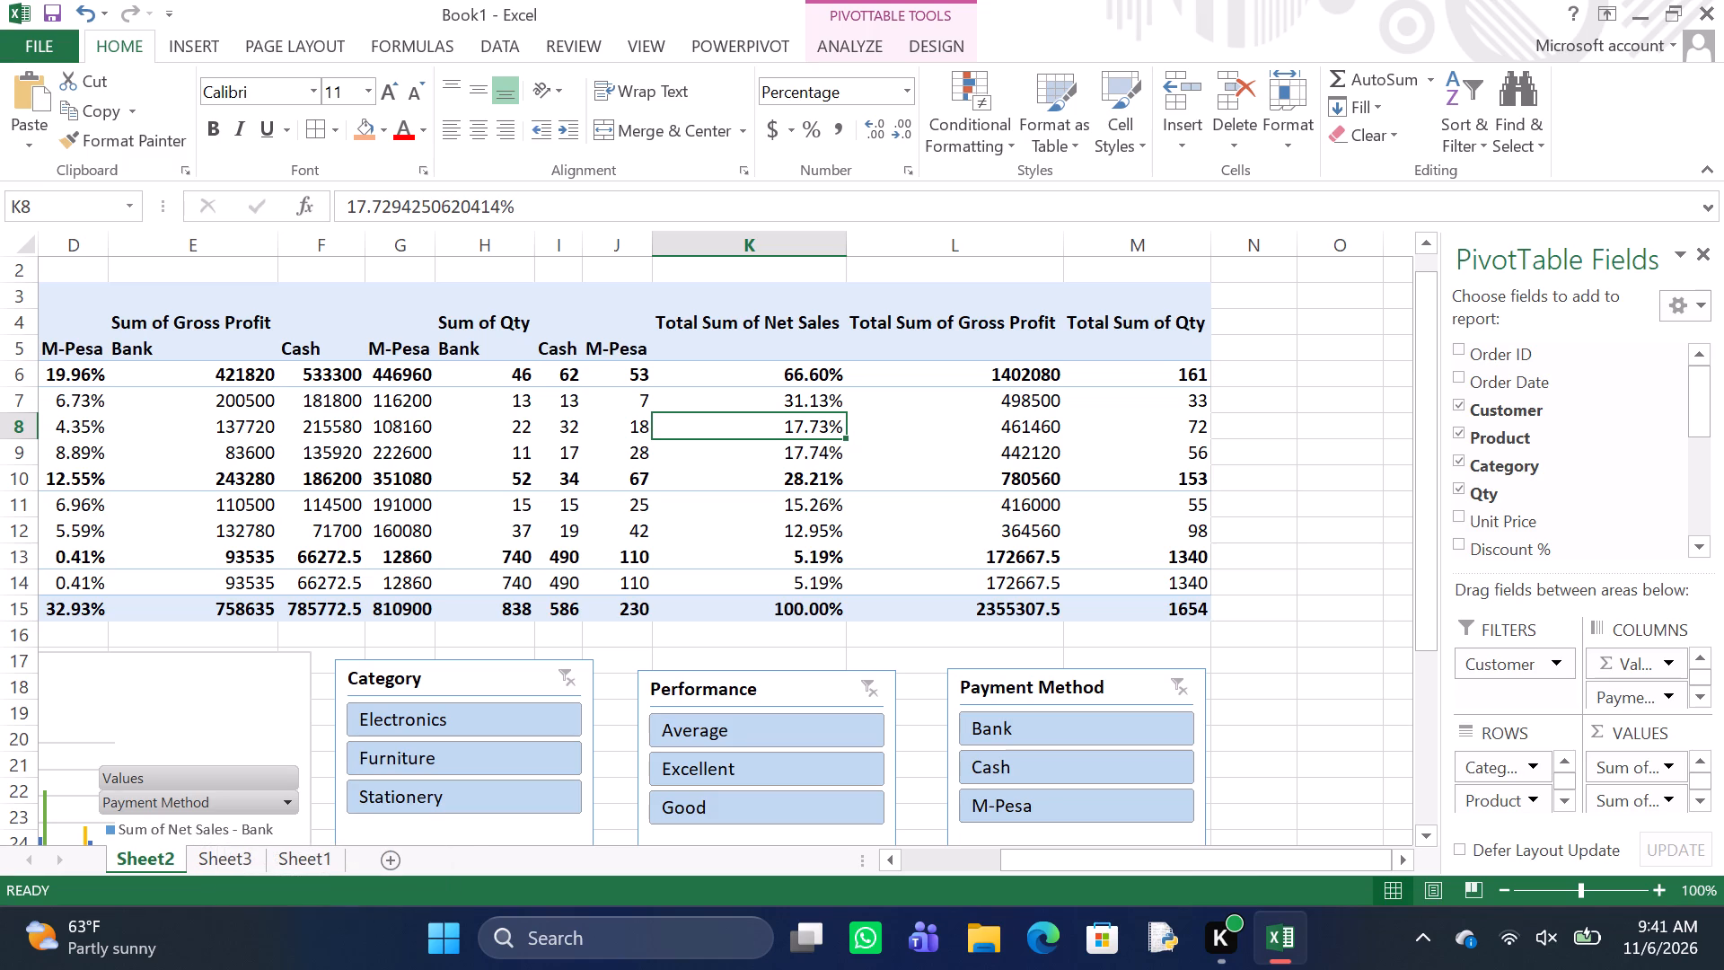
scroll(147, 506, right, 5)
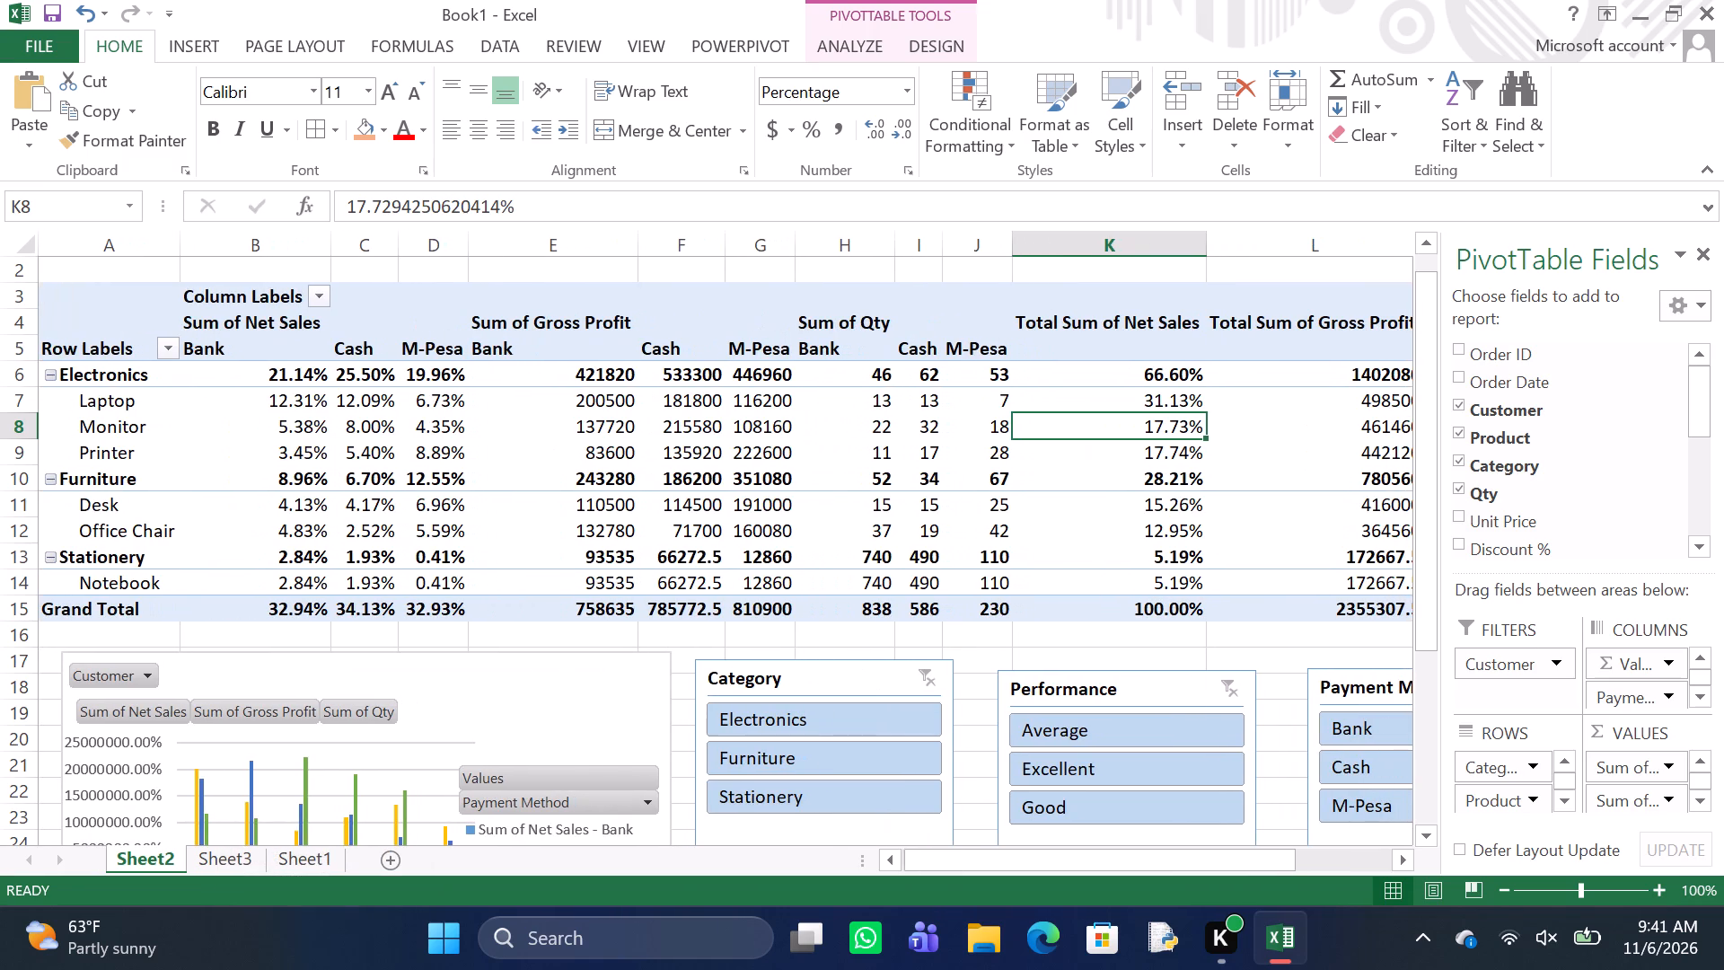
scroll(364, 521, left, 2)
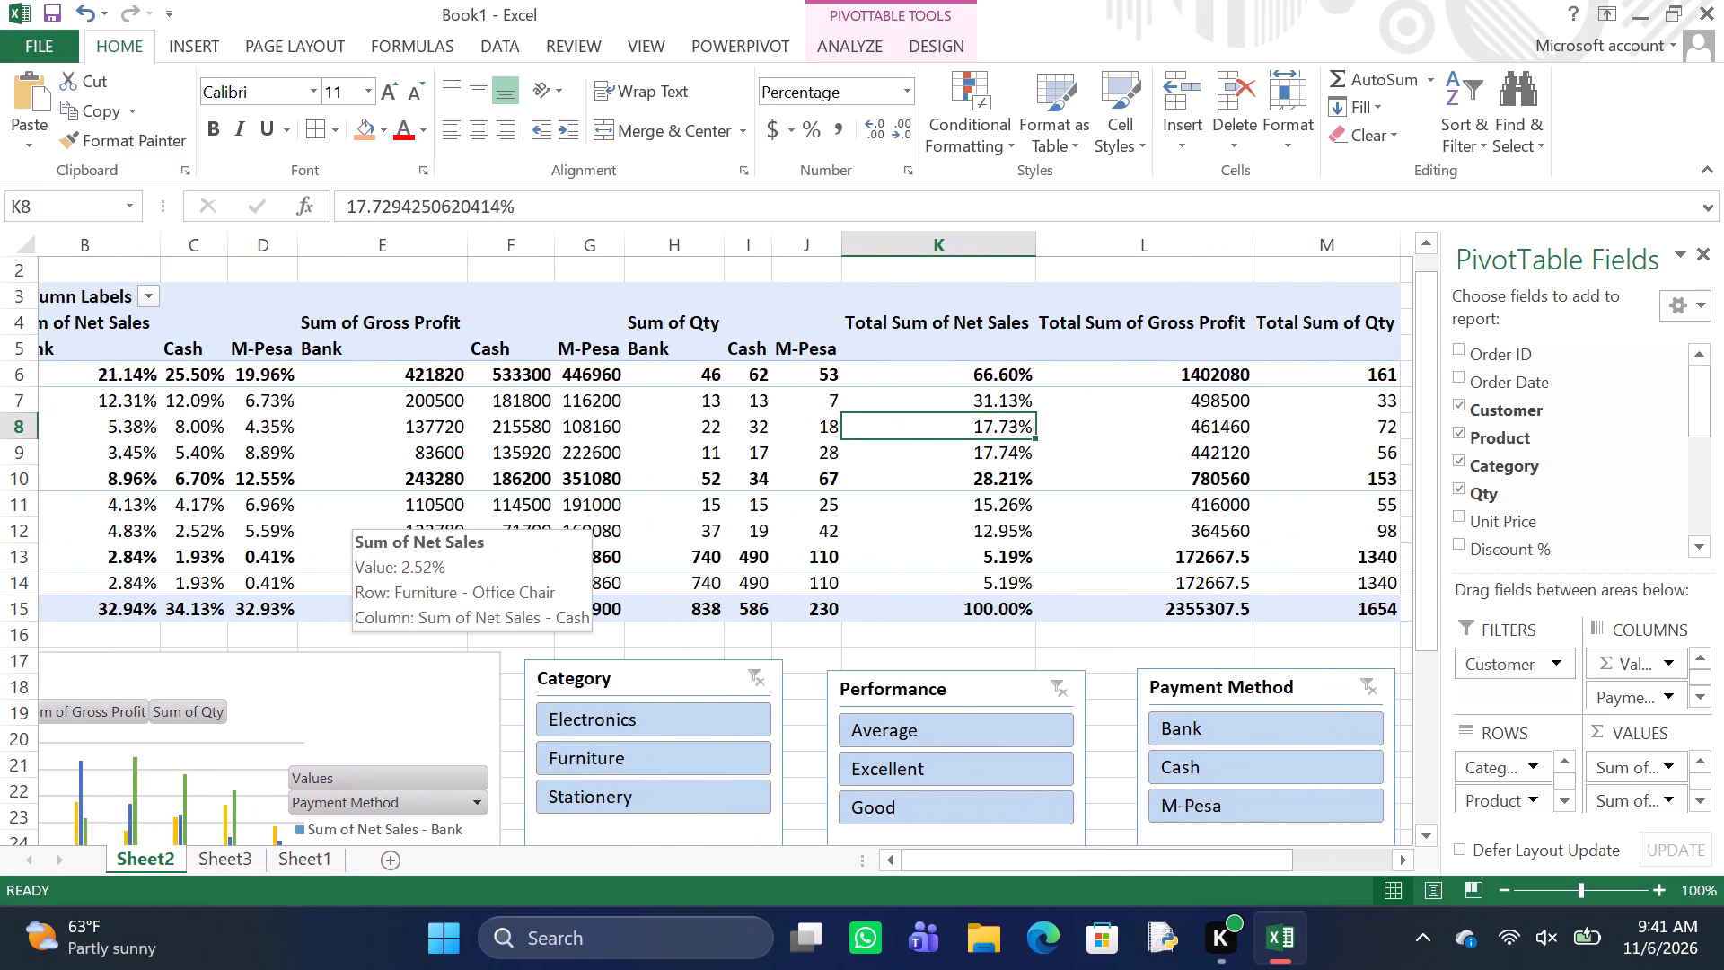
scroll(364, 521, left, 5)
scroll(364, 521, right, 6)
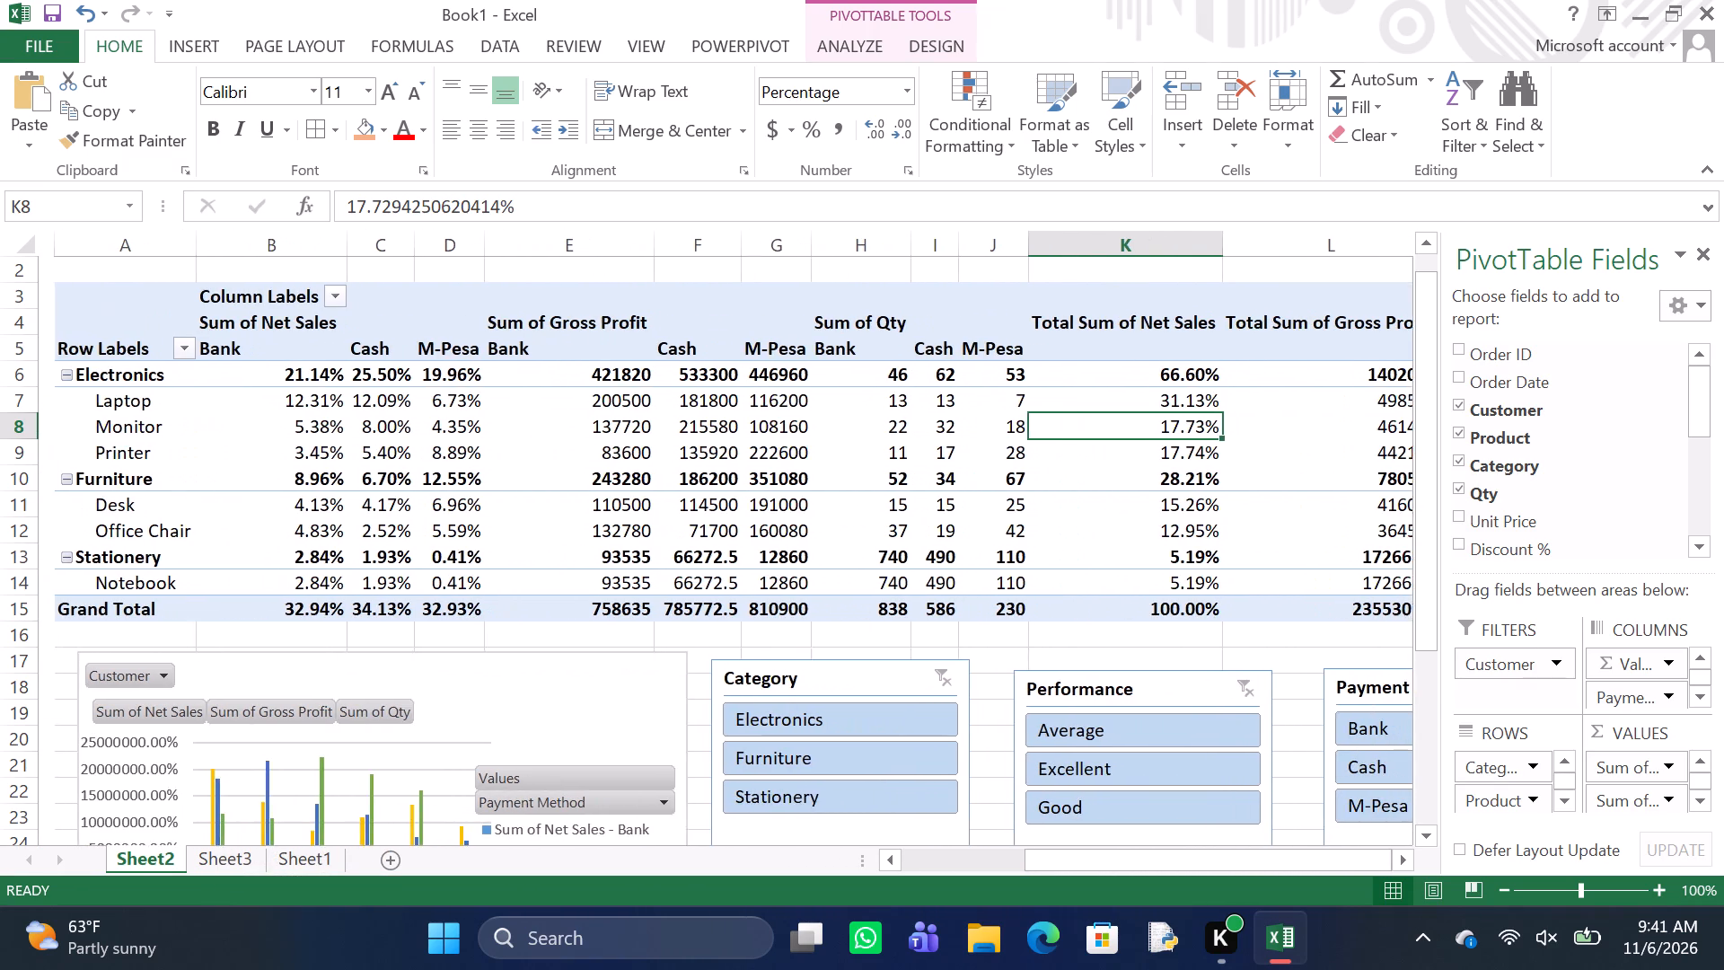
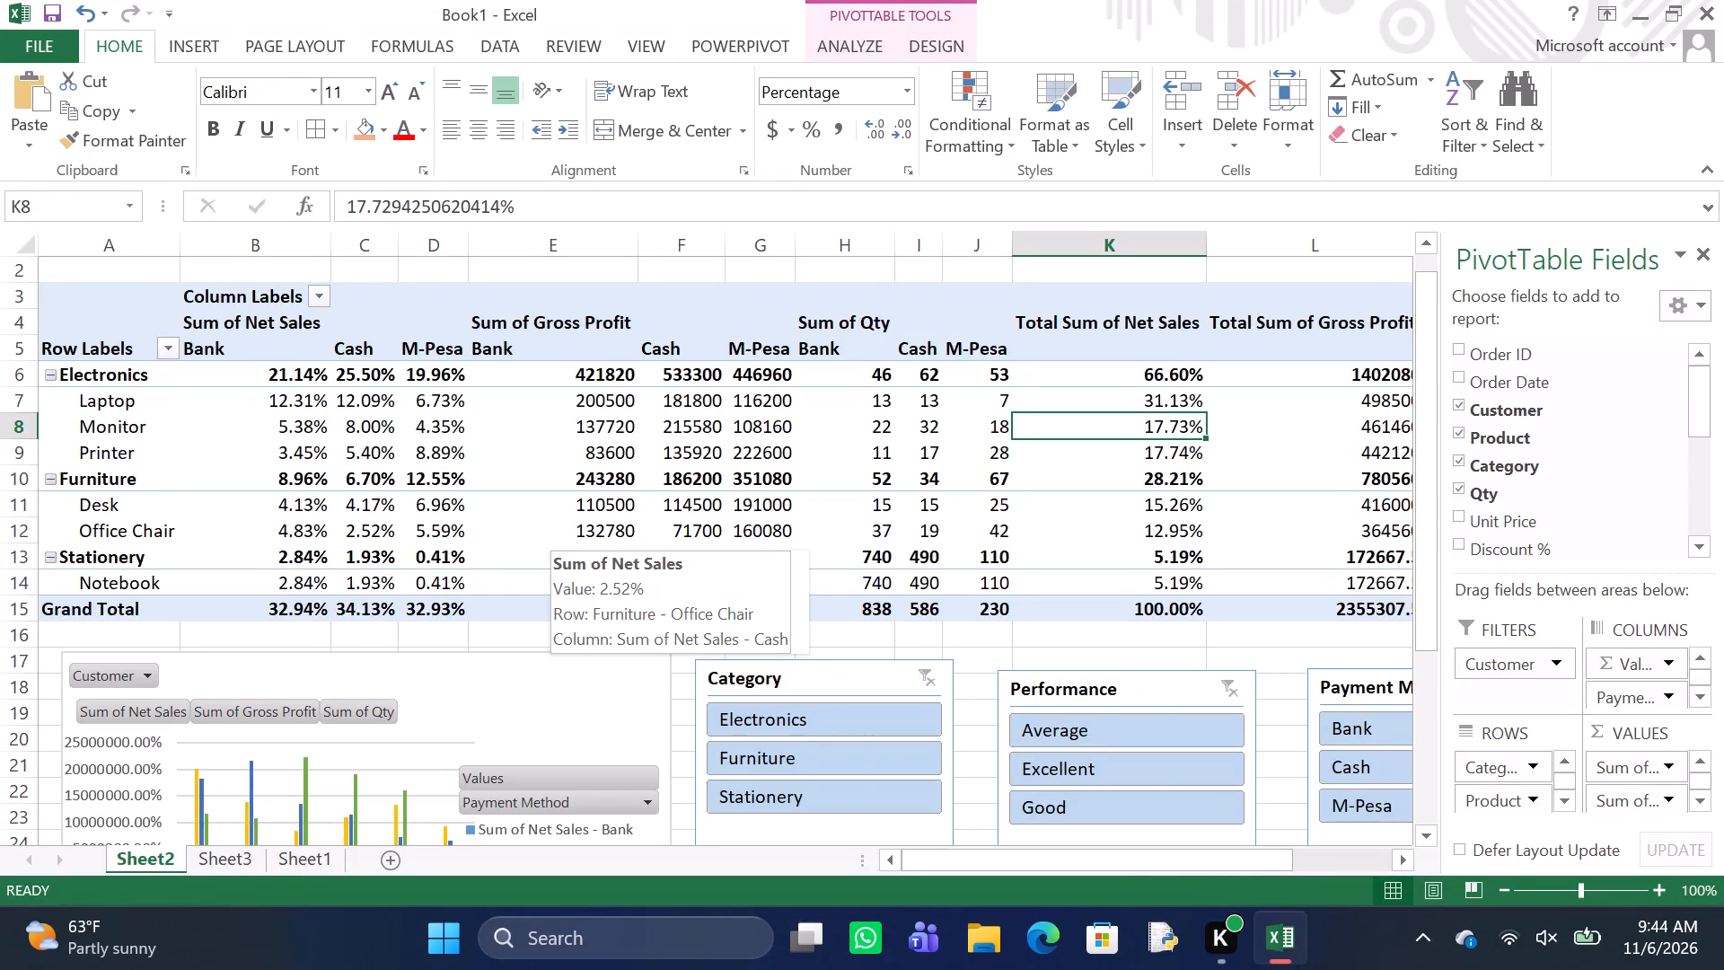
Examine the PivotChart and the slicers placed below the category and product PivotTable on Sheet2.
scroll(562, 542, left, 5)
scroll(562, 542, right, 5)
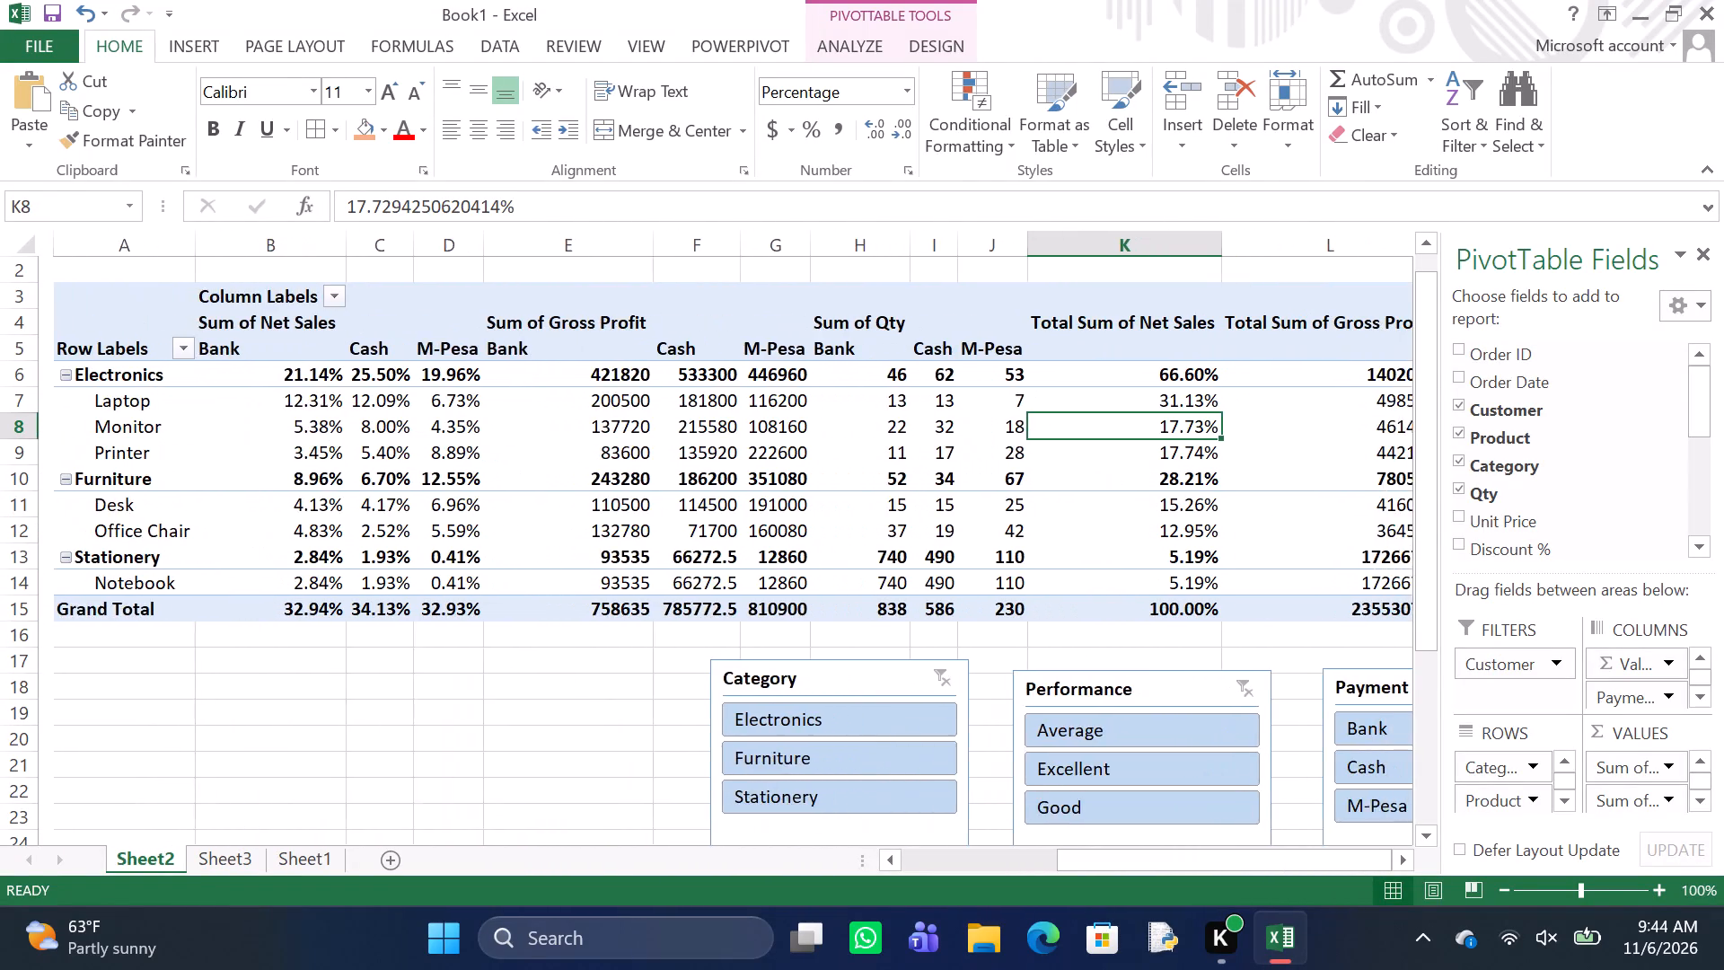
scroll(562, 542, right, 2)
scroll(562, 542, down, 3)
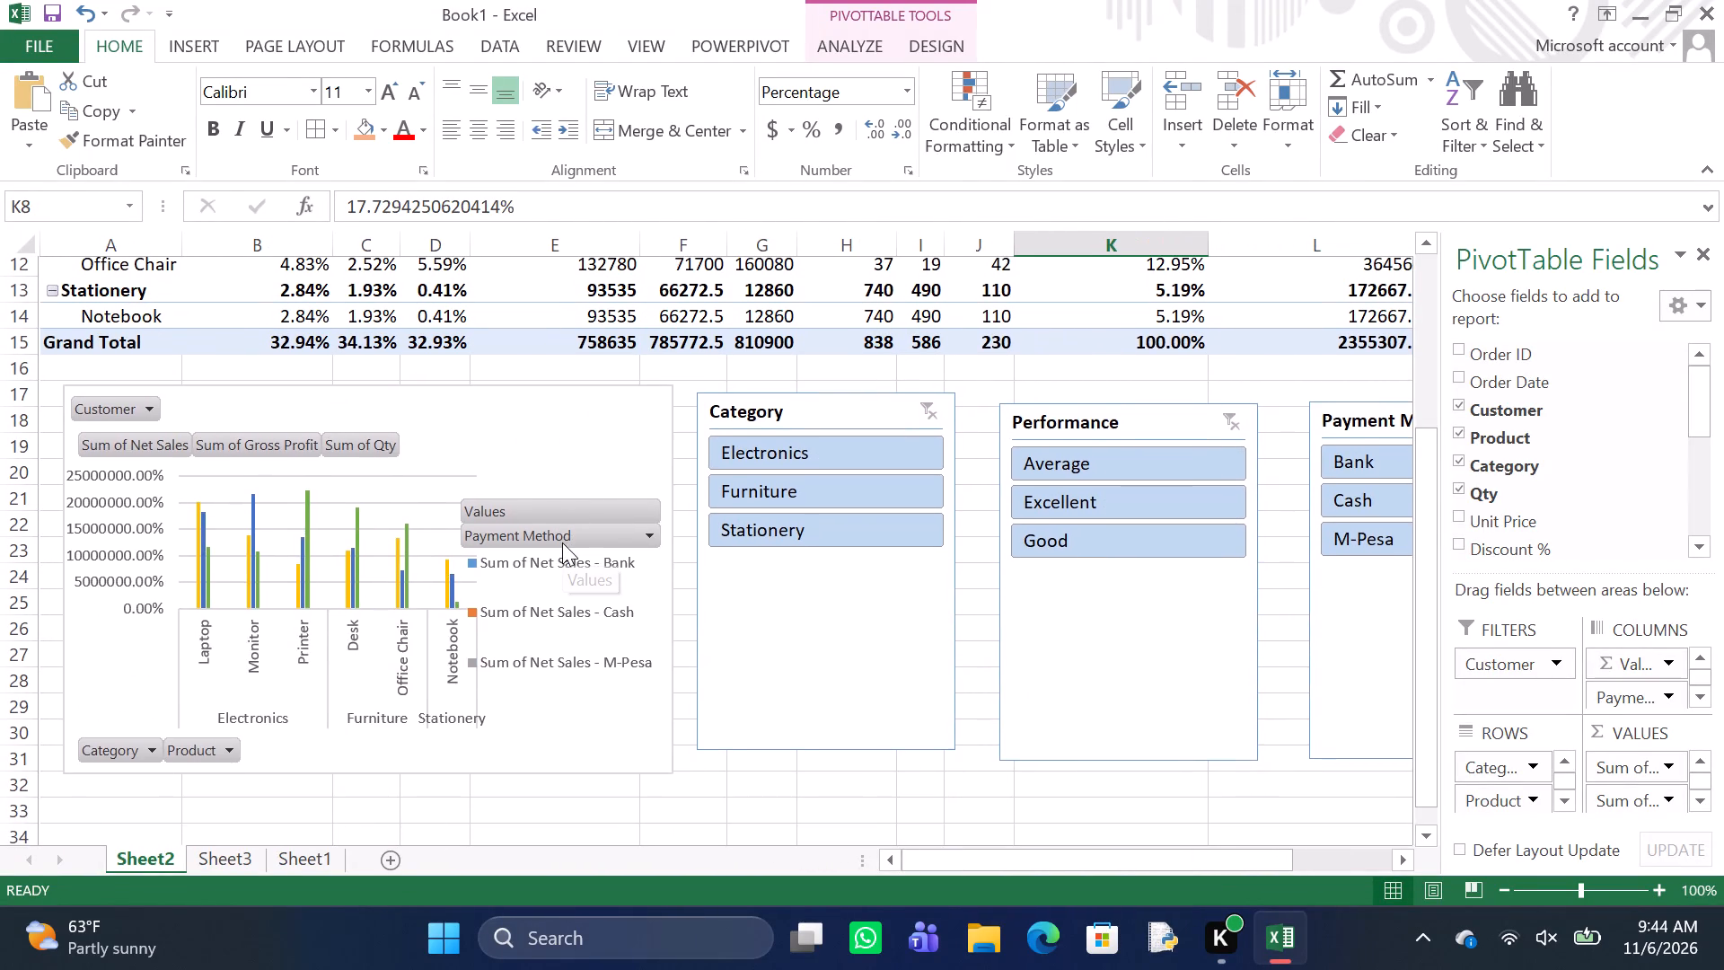
scroll(562, 542, down, 1)
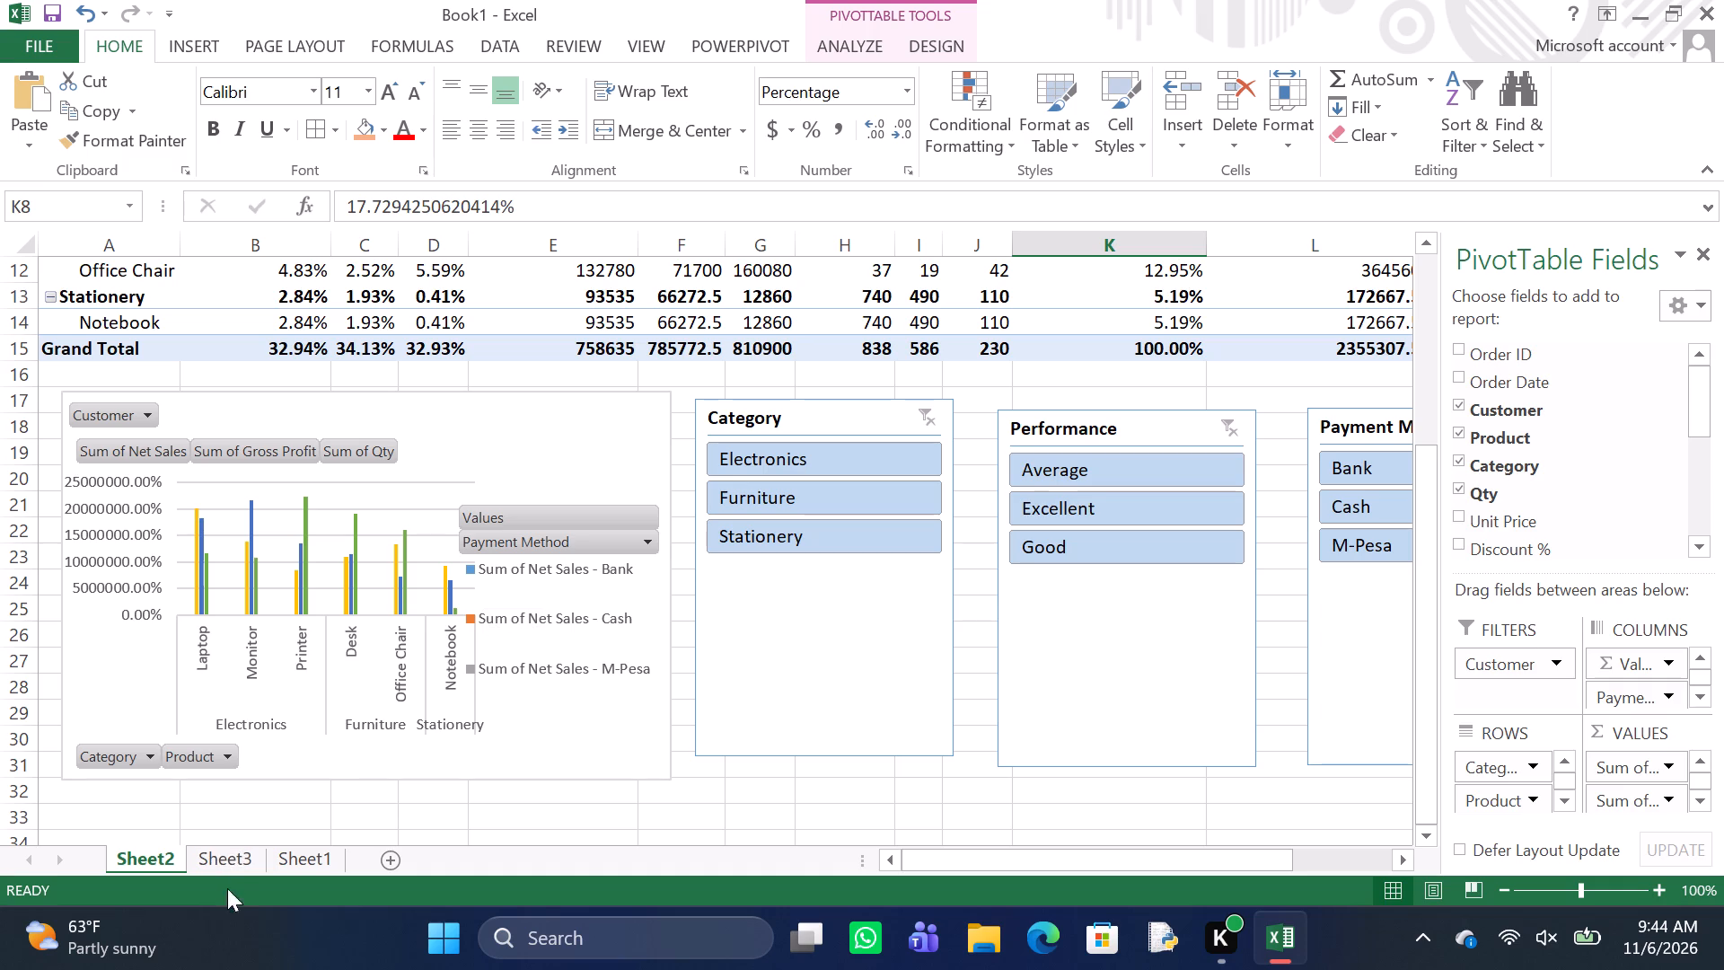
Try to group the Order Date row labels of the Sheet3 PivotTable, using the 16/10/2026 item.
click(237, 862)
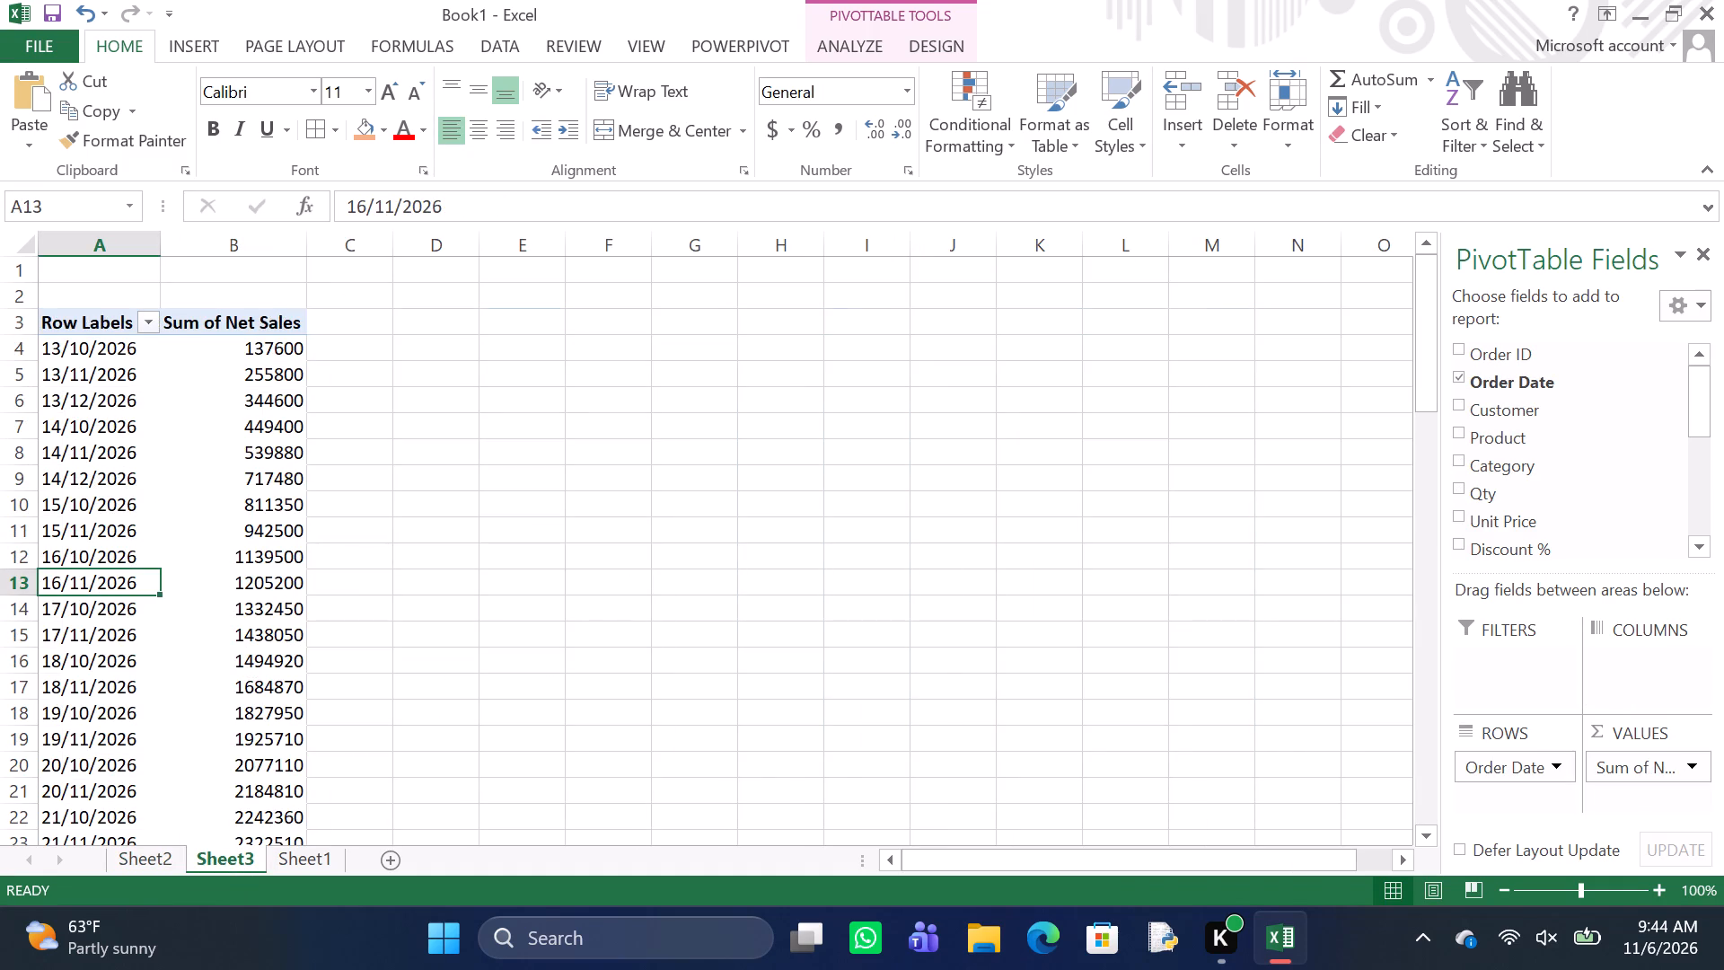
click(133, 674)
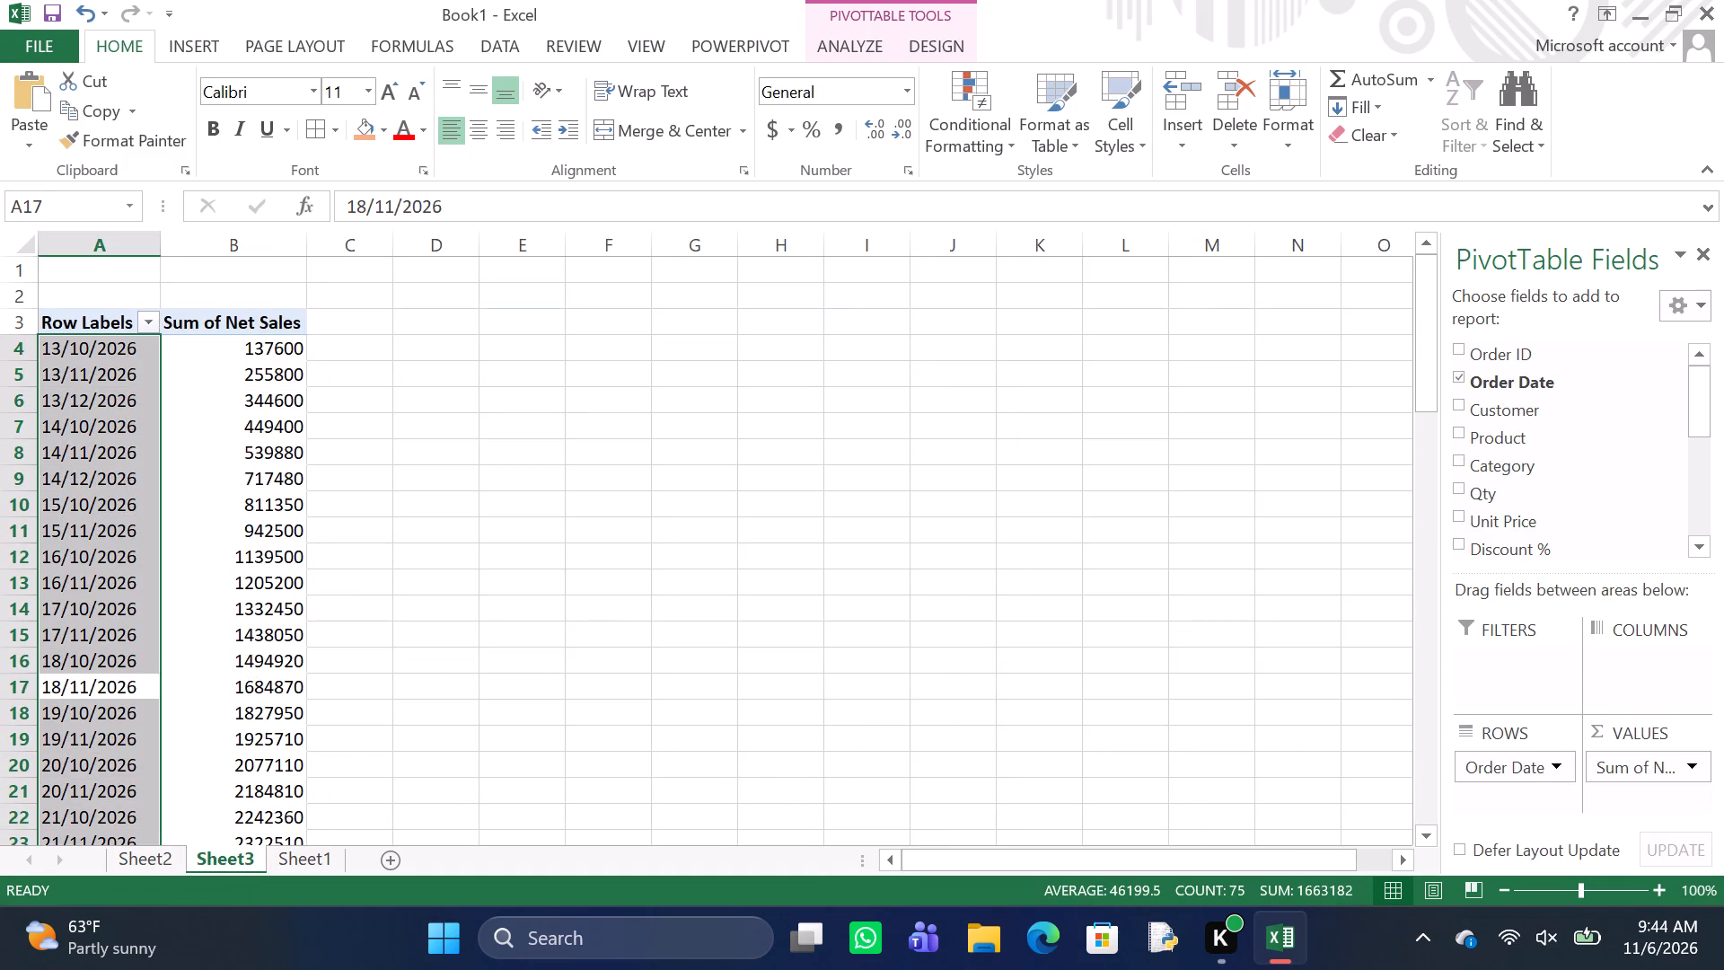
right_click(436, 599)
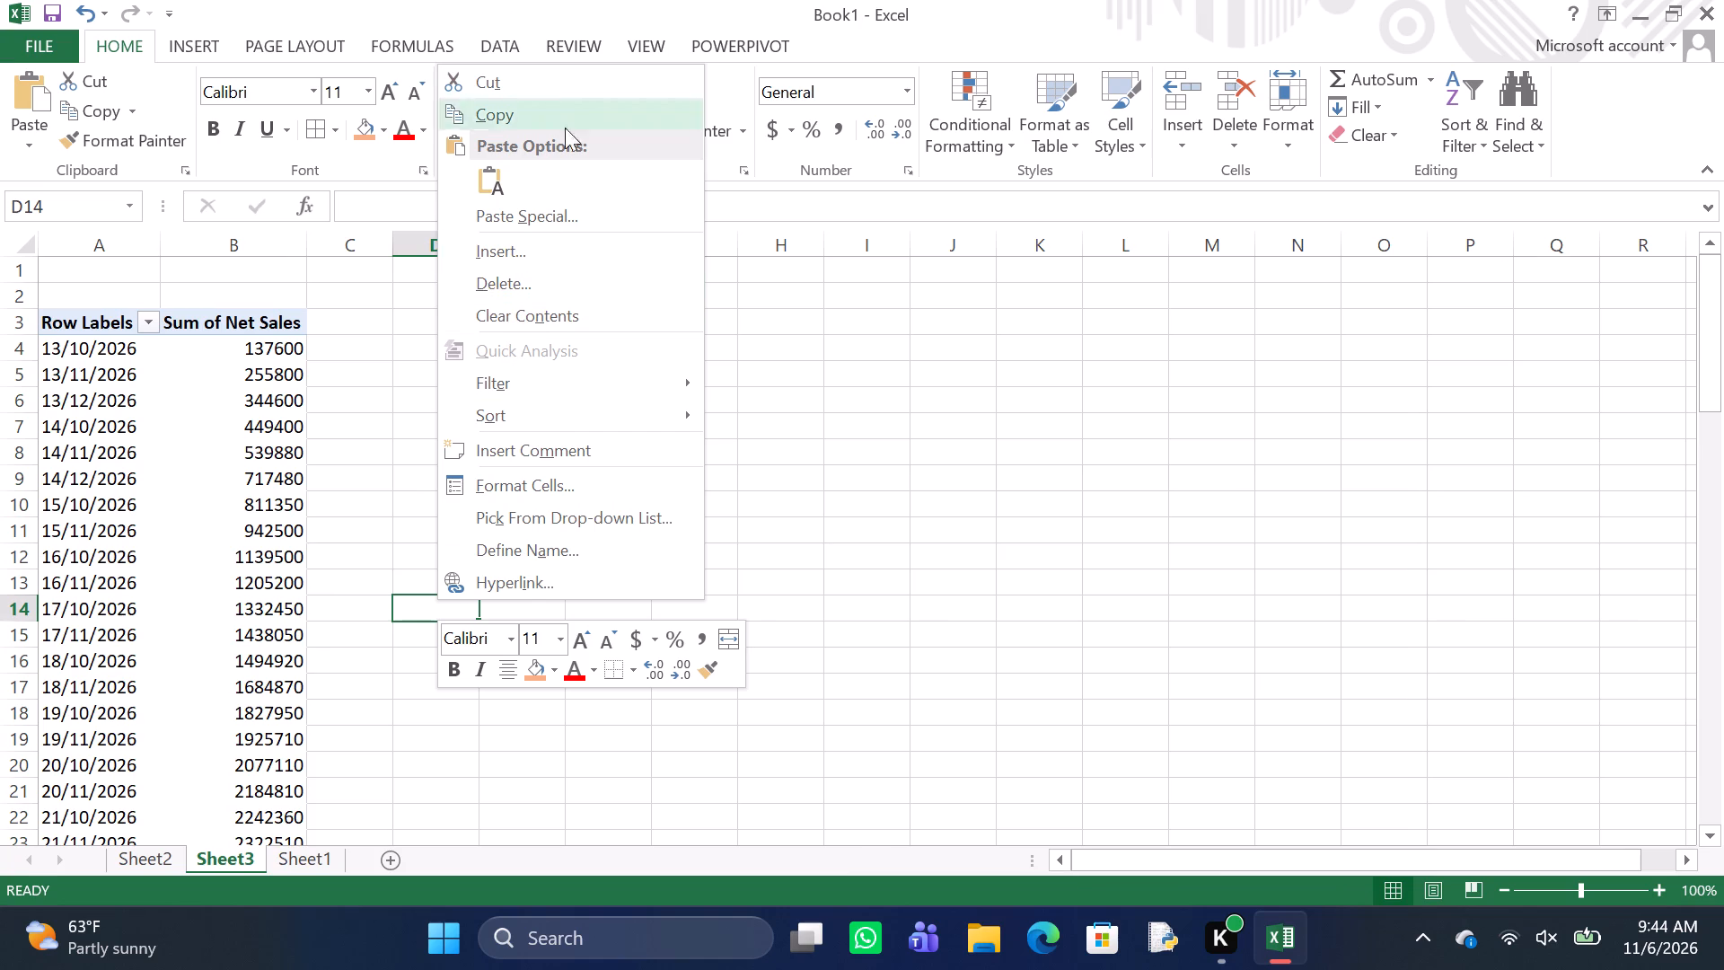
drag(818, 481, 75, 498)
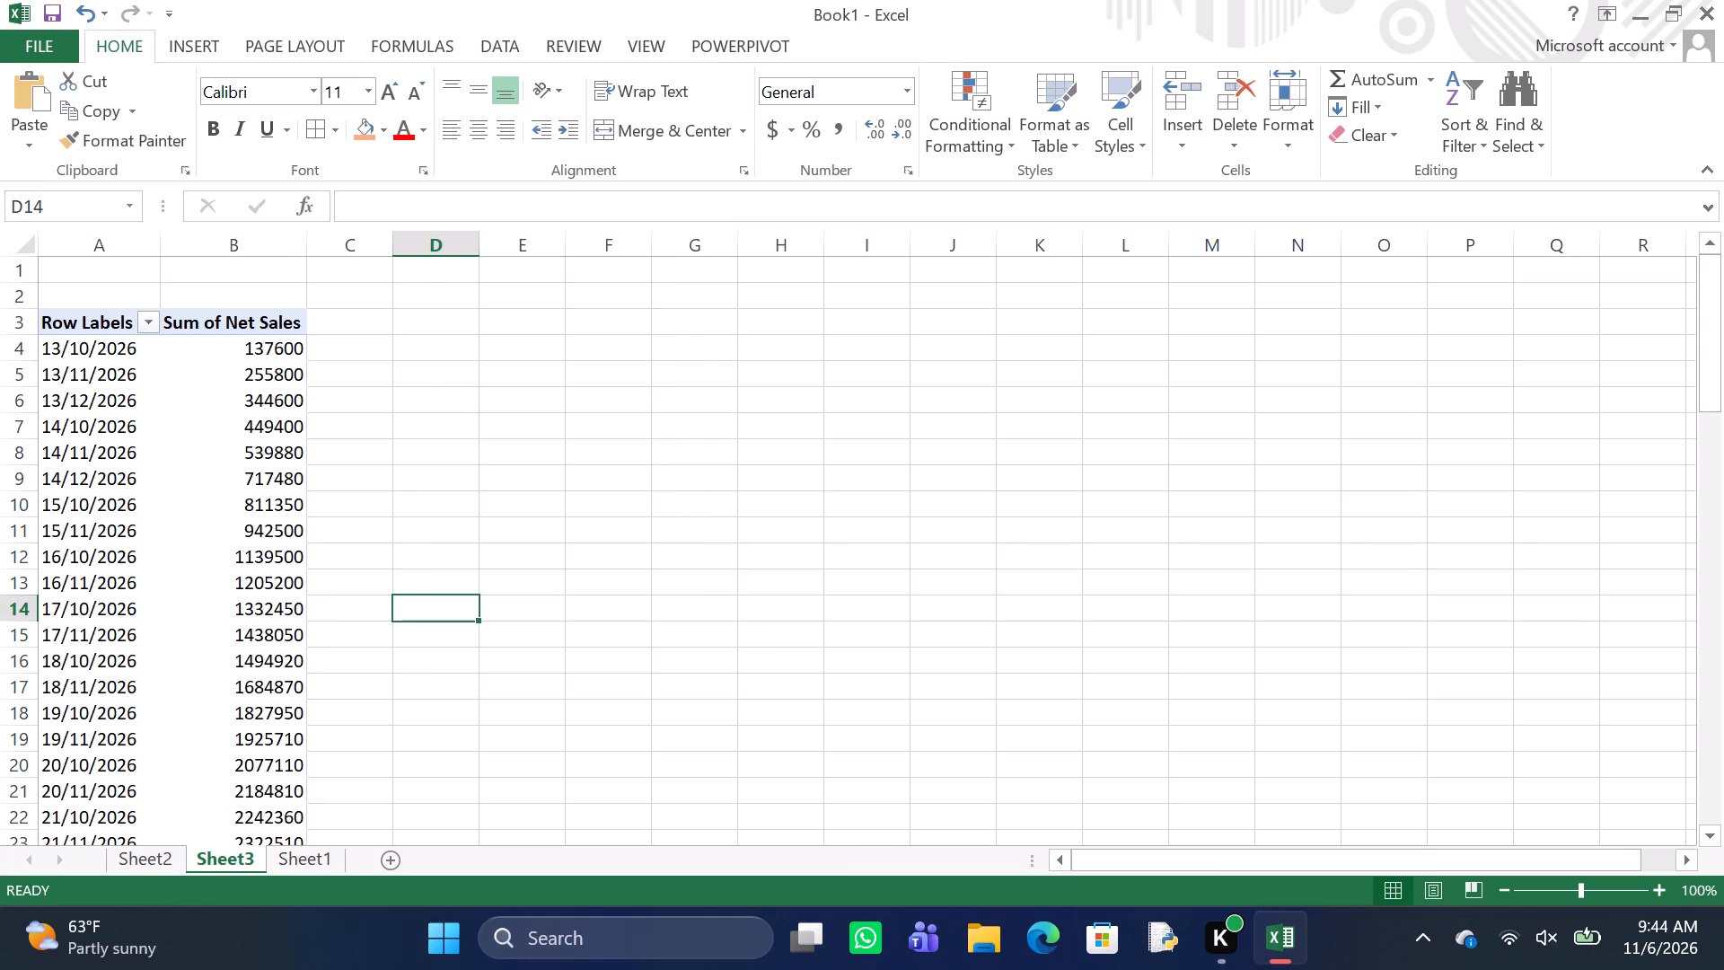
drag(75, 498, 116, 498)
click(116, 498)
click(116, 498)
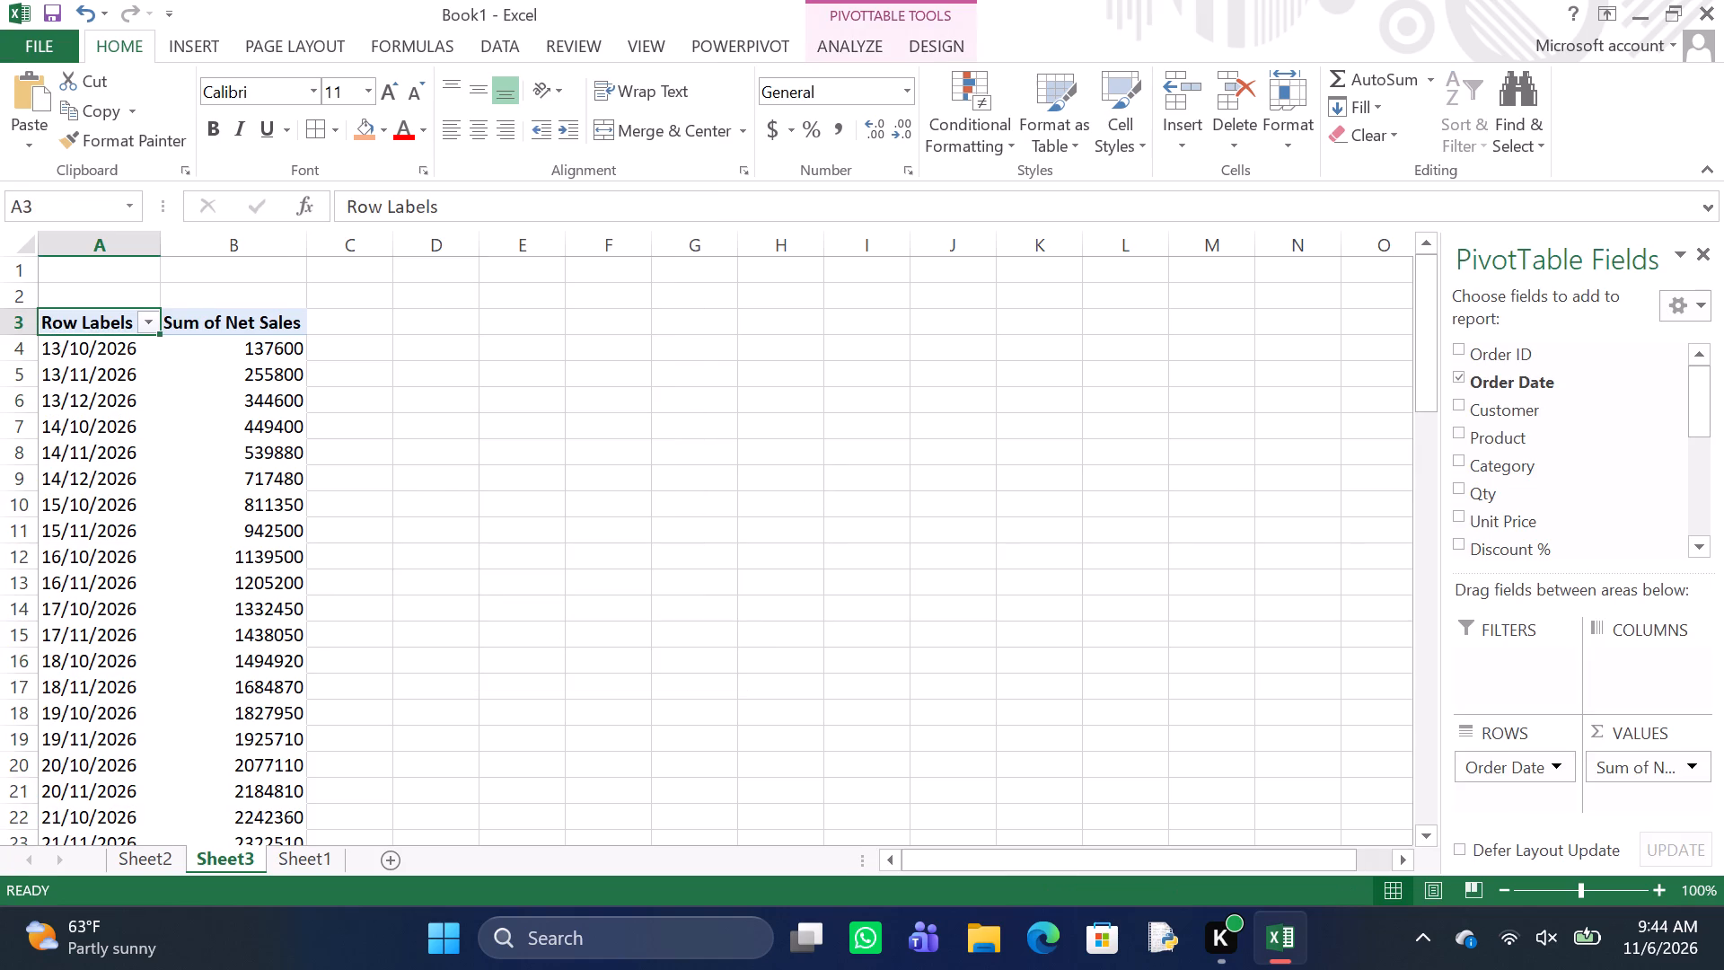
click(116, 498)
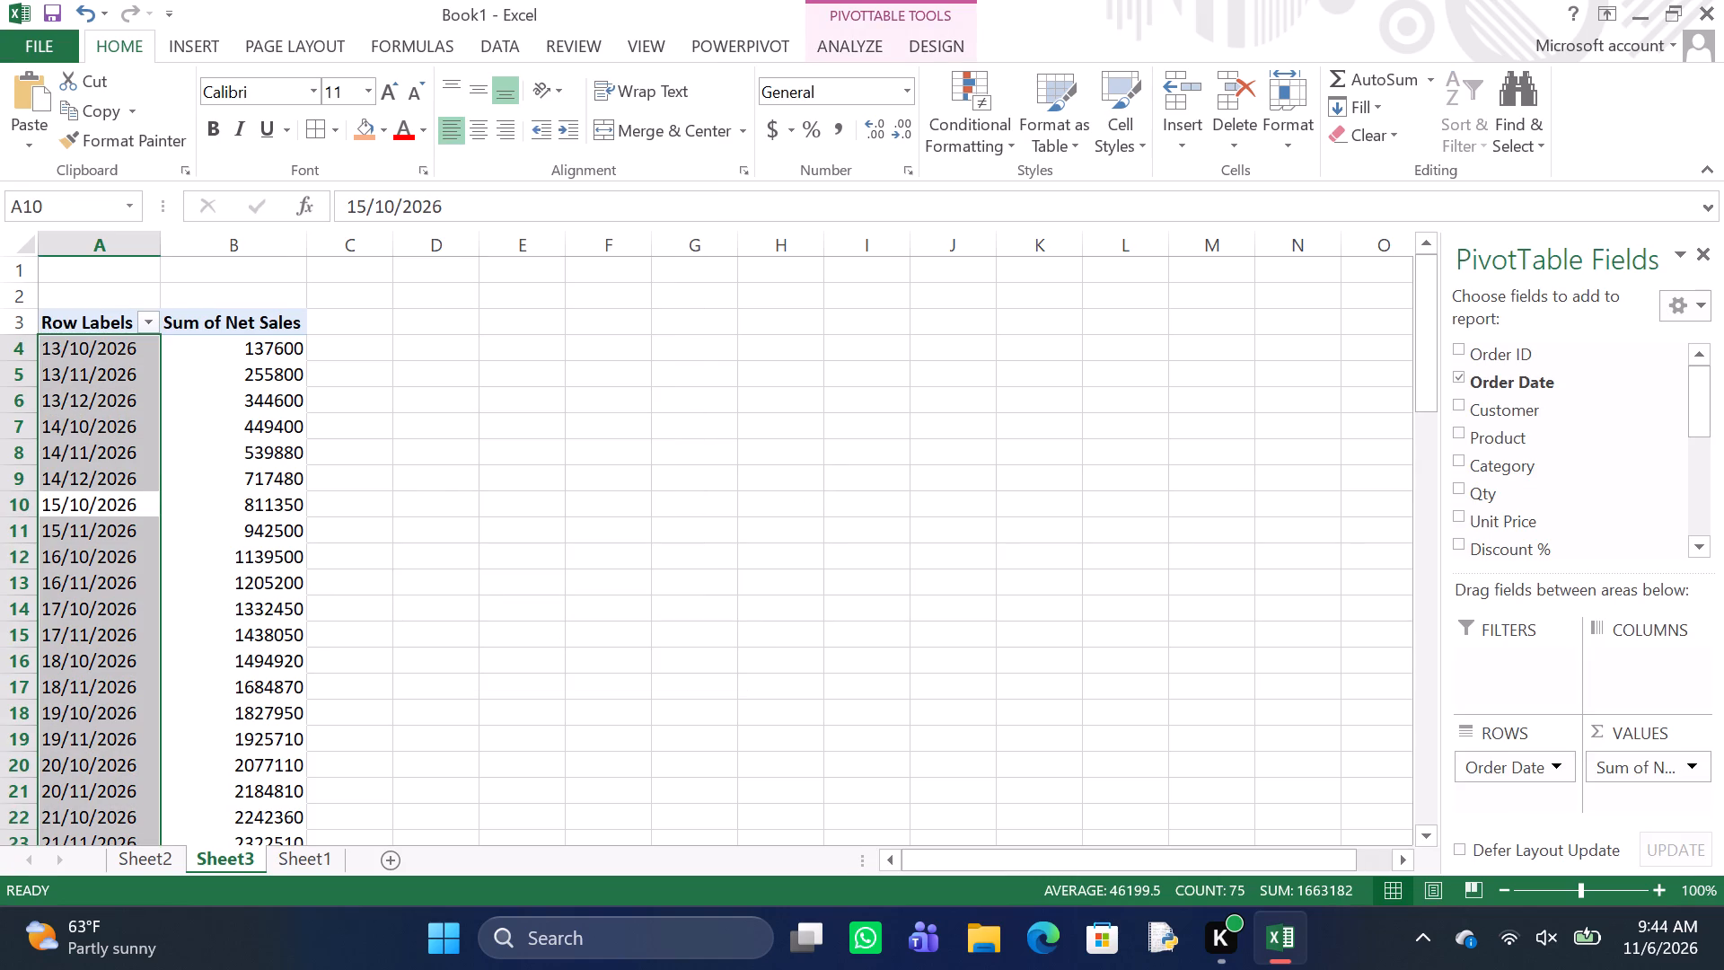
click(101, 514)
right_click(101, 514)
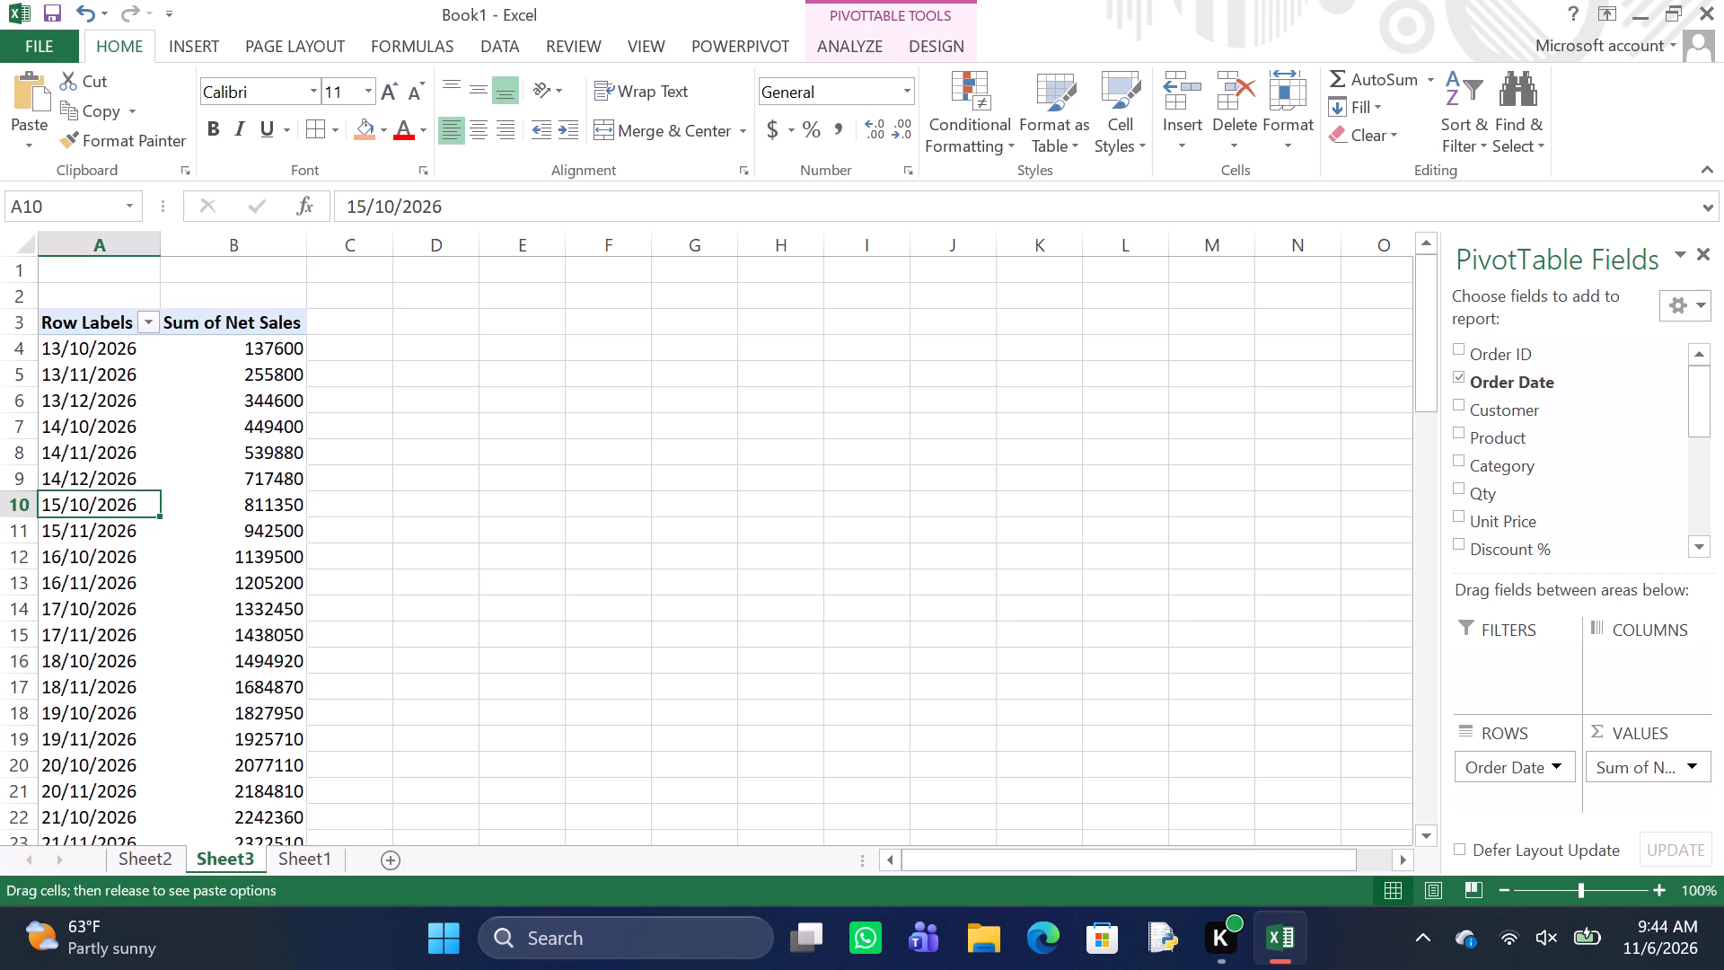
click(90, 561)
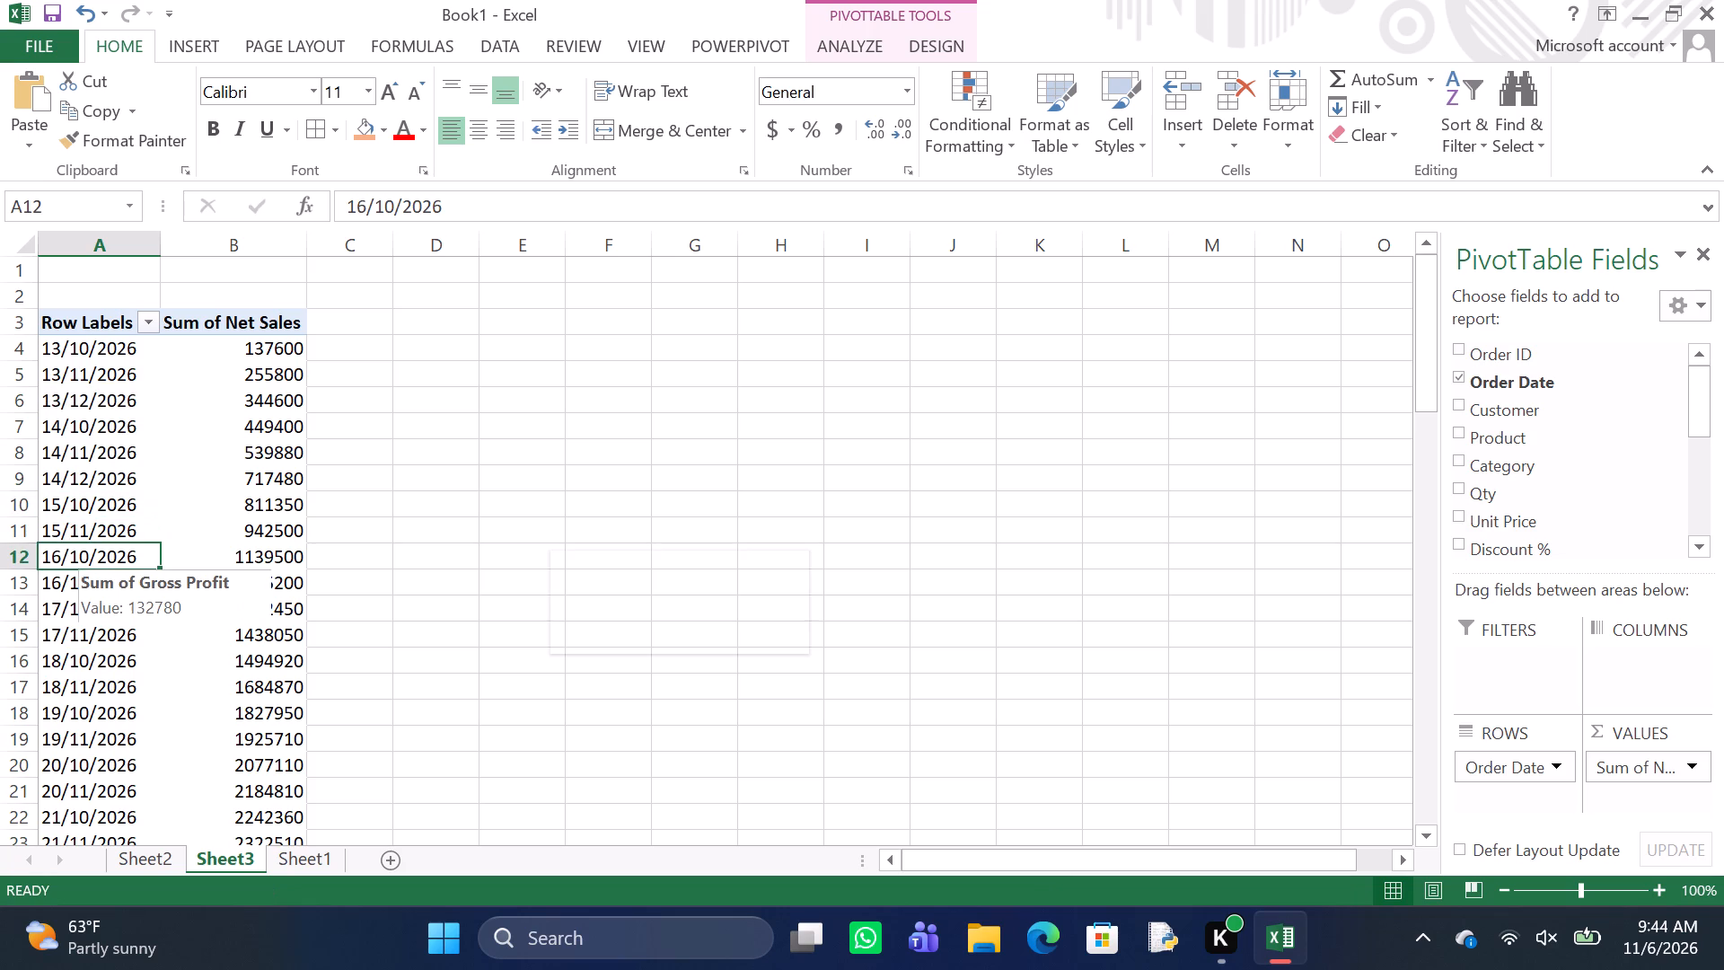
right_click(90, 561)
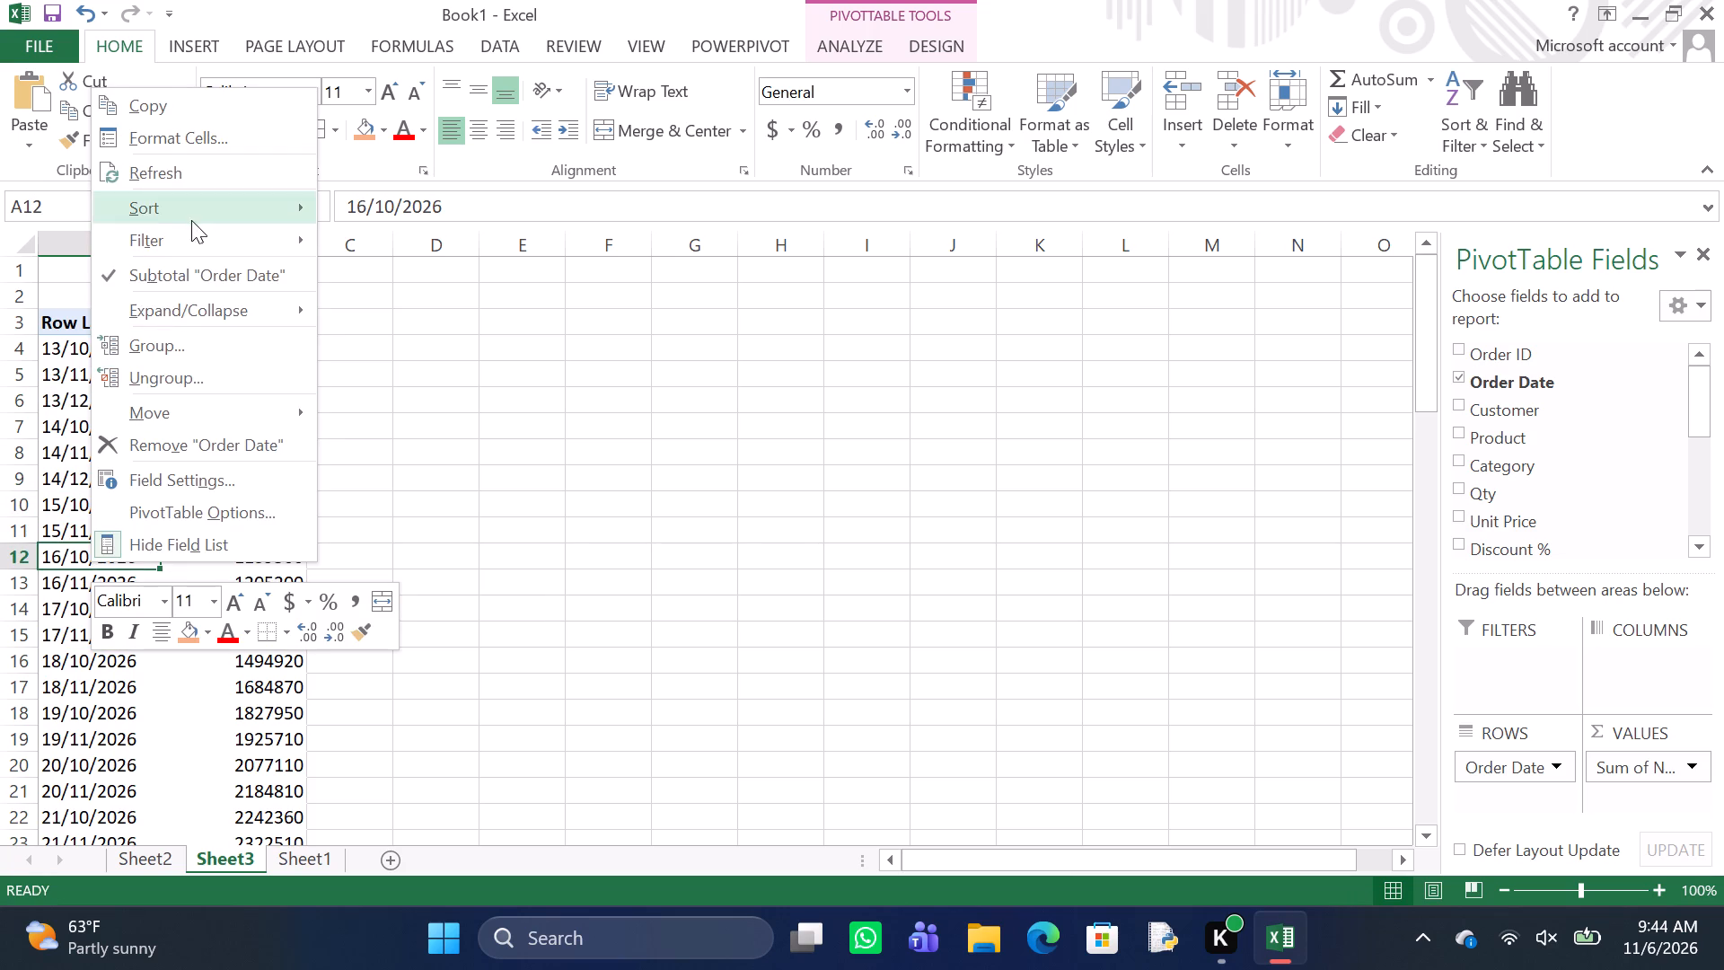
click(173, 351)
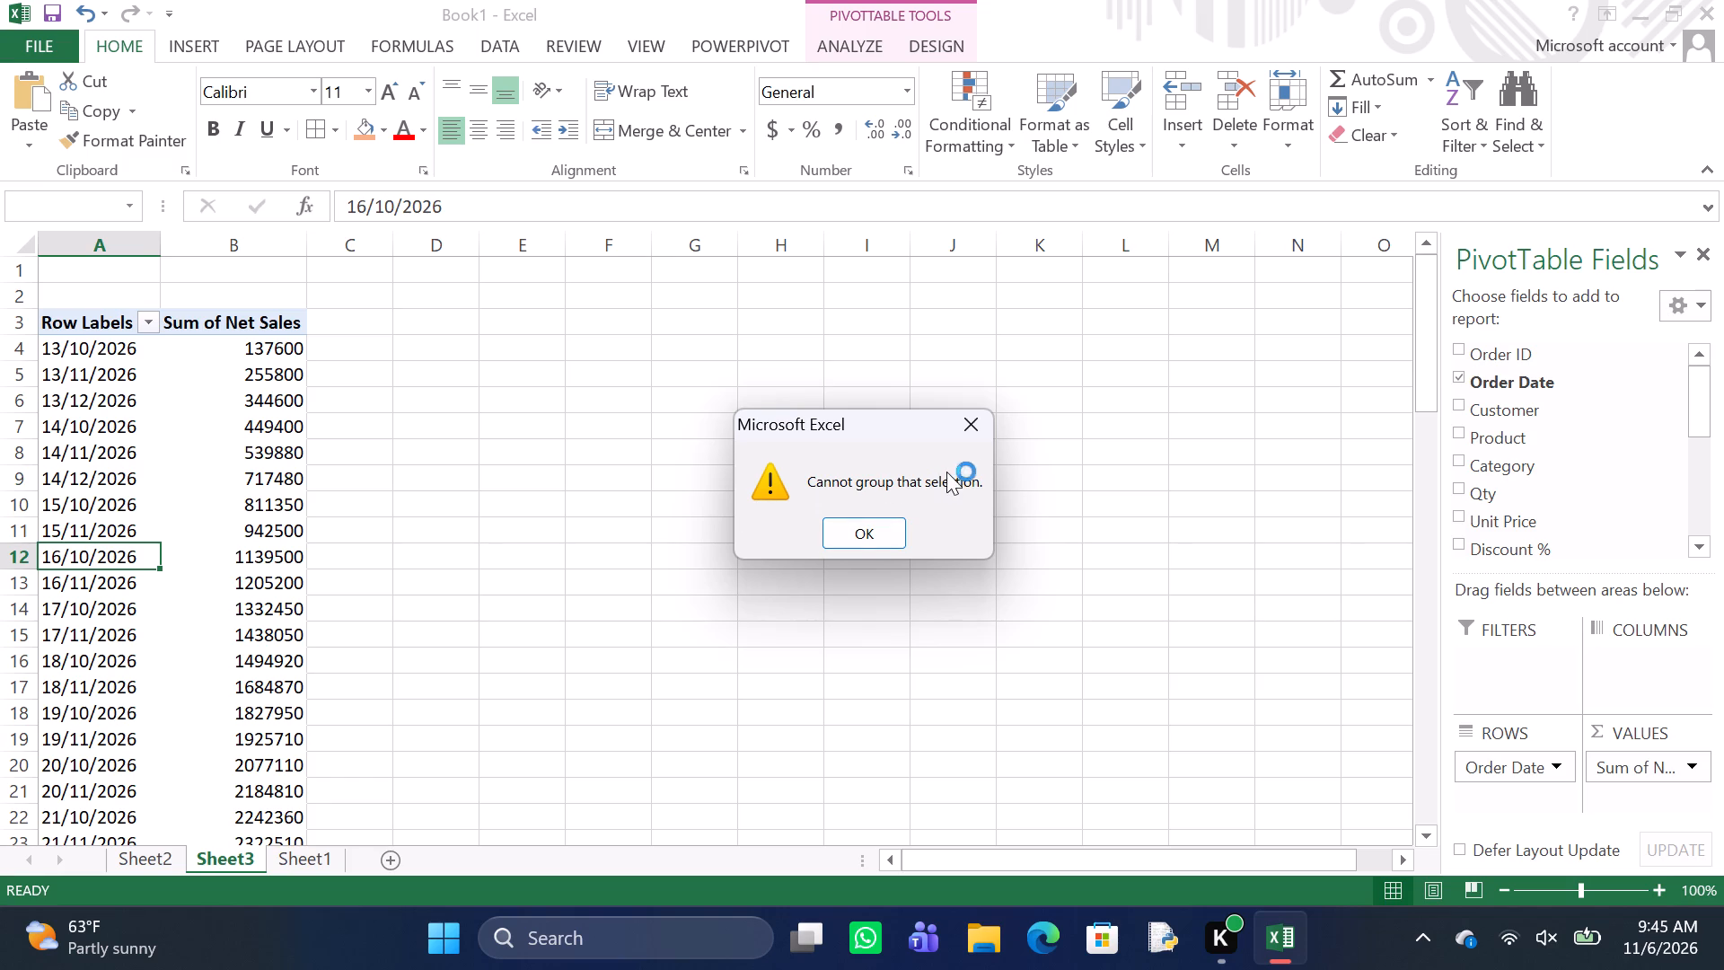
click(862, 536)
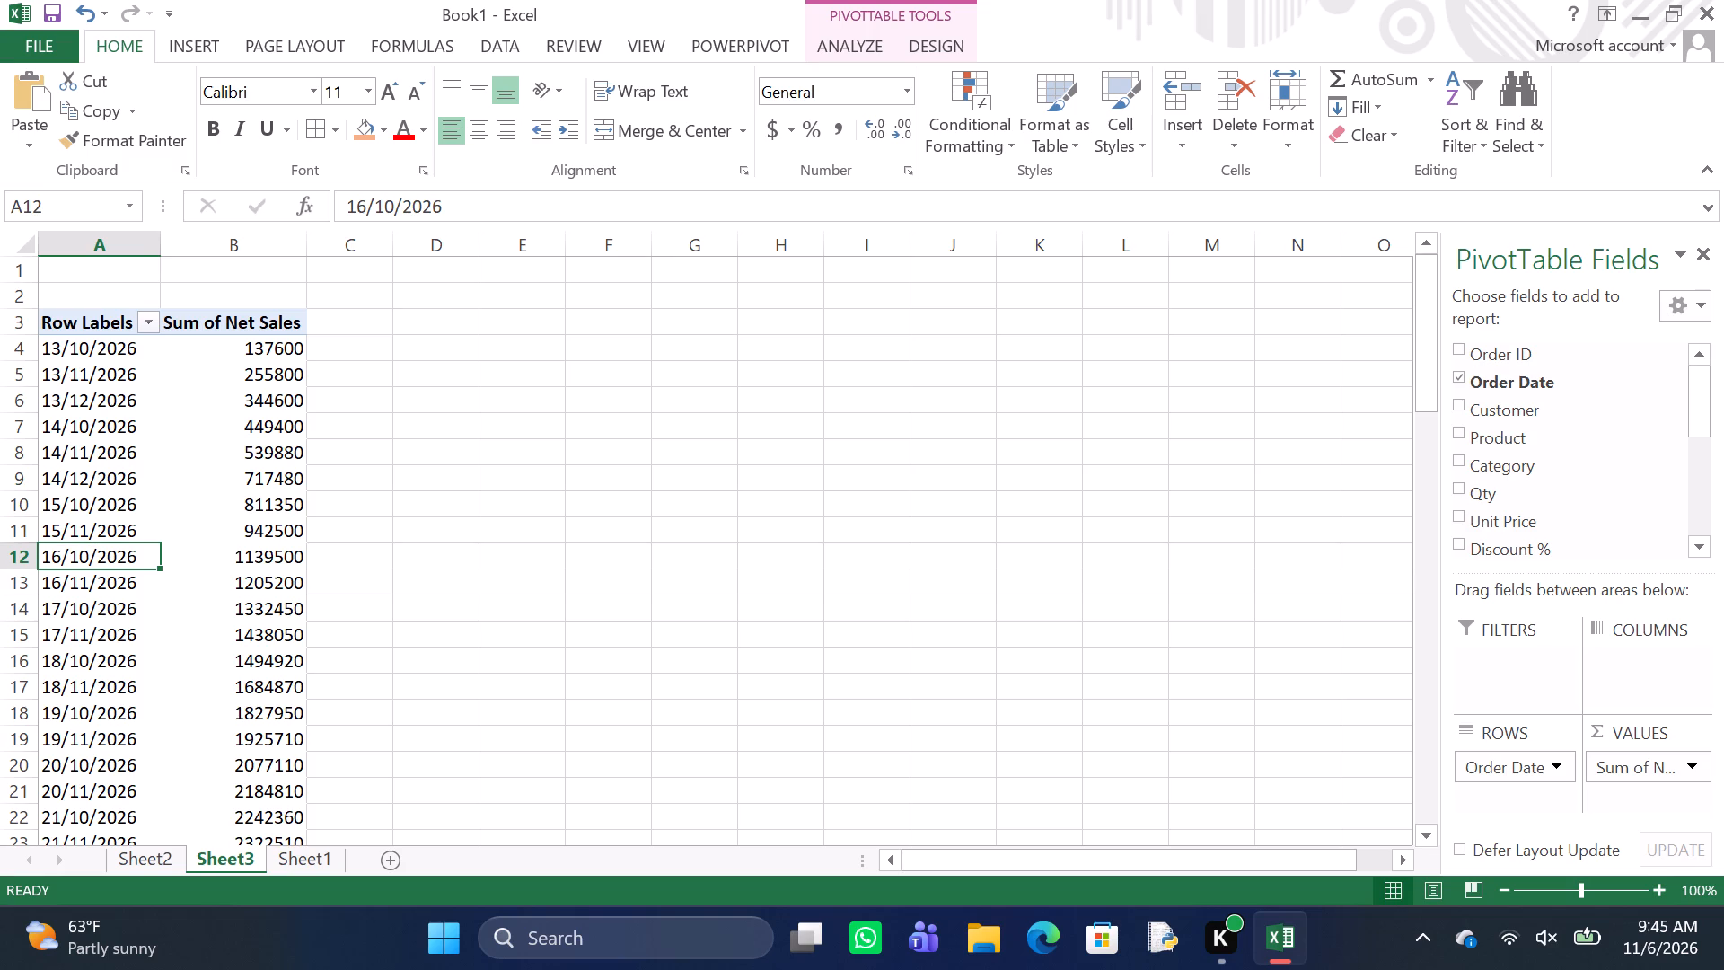
Examine the Order Date column of the source table on Sheet1 for how its date entries are stored.
click(304, 853)
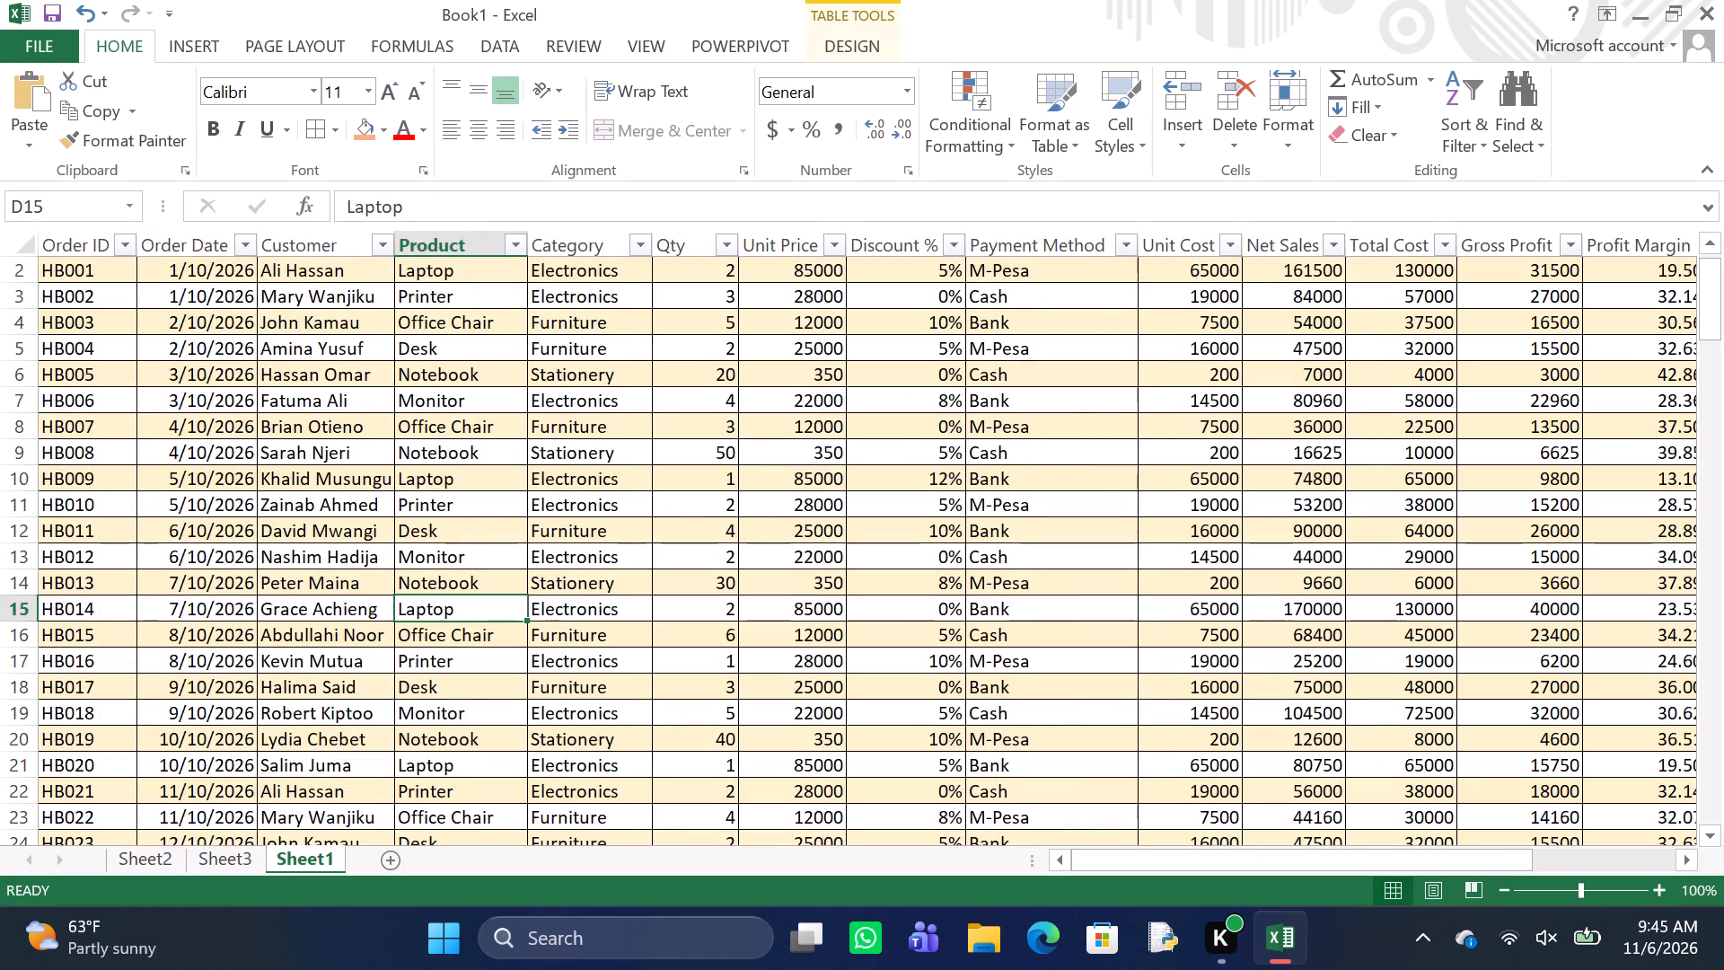
click(233, 612)
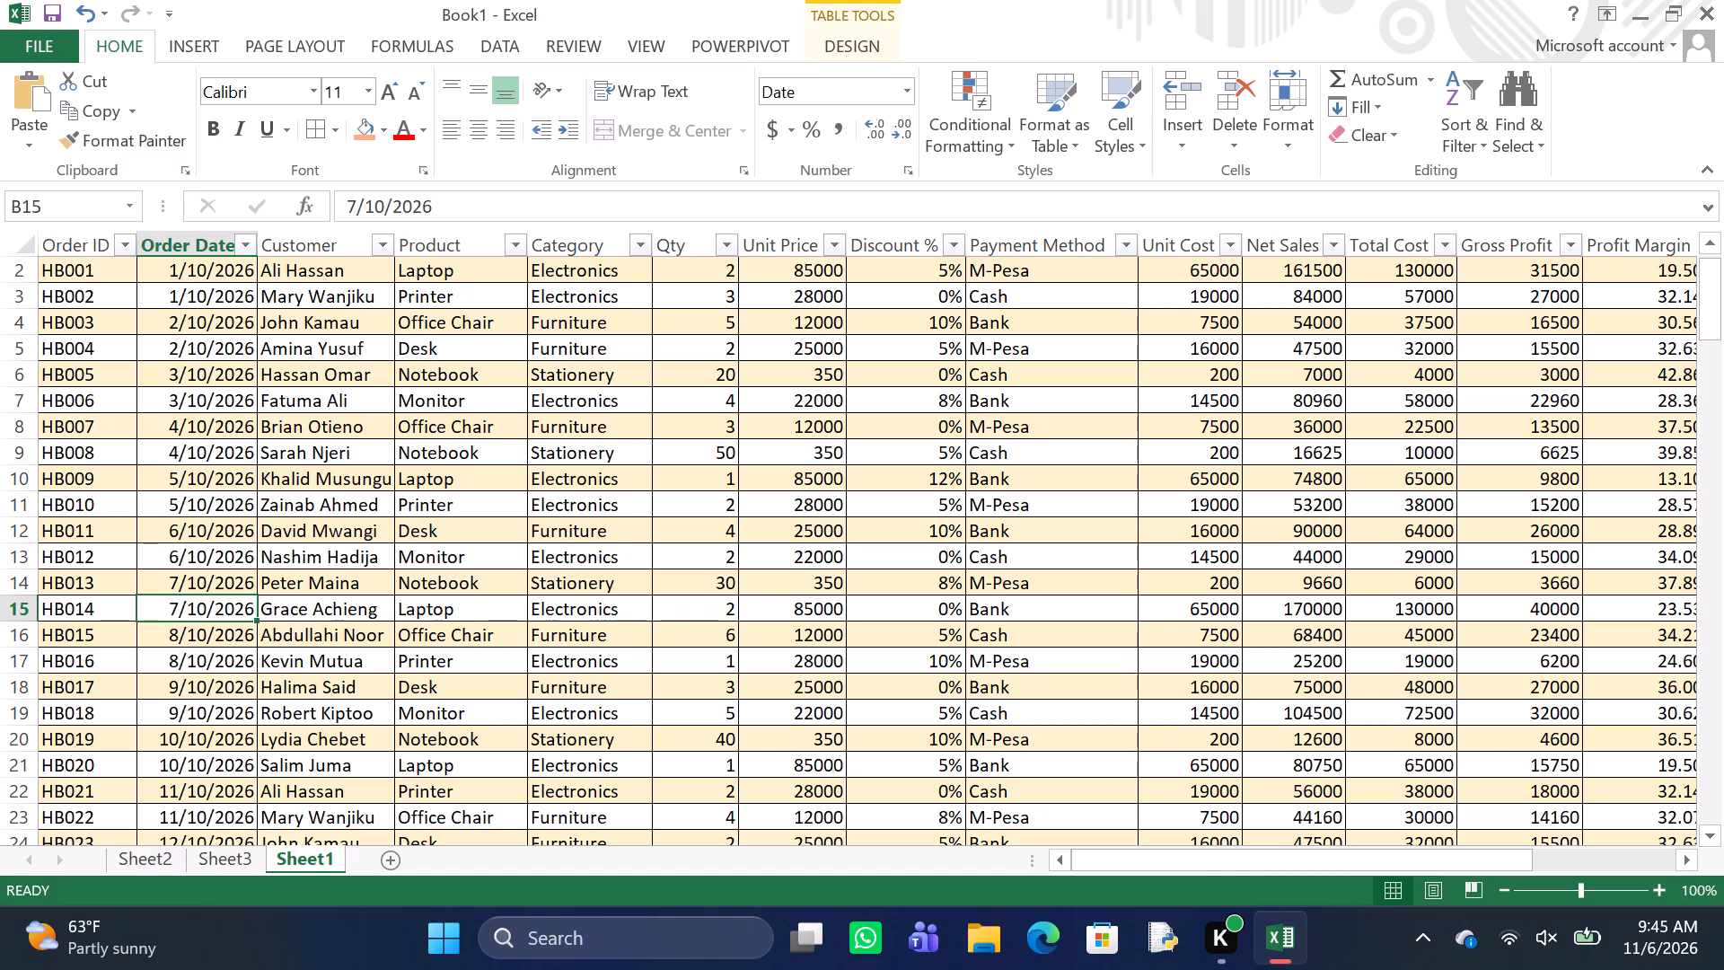
scroll(212, 605, down, 2)
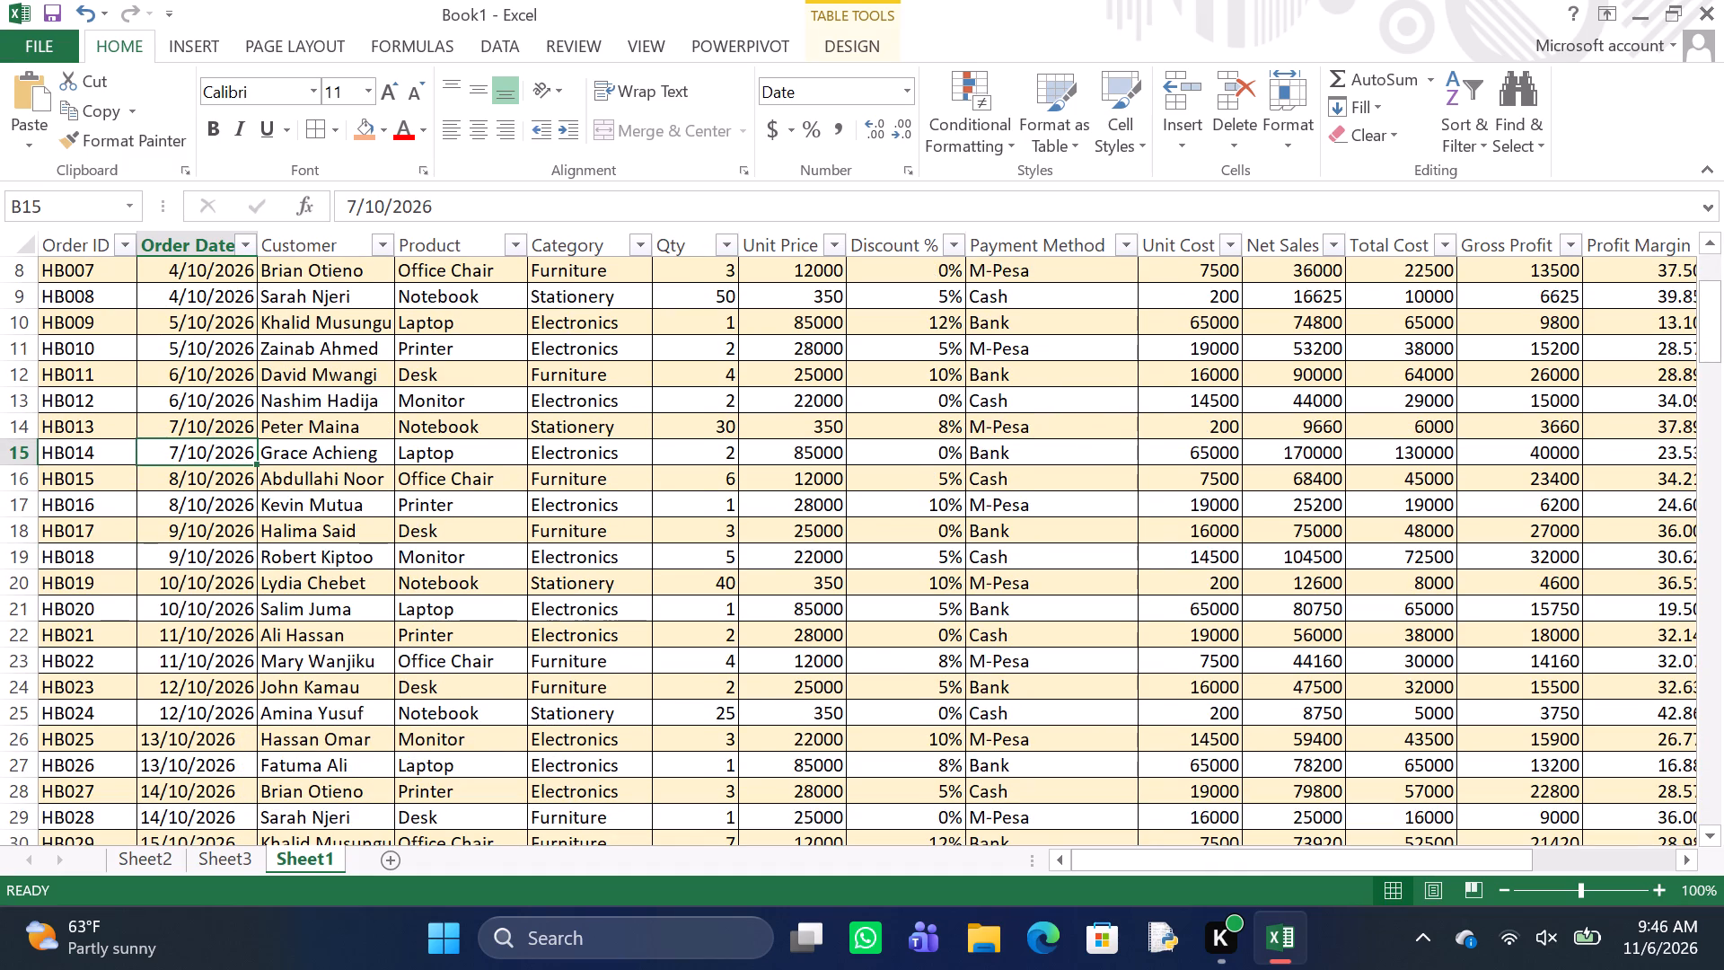
scroll(214, 641, down, 3)
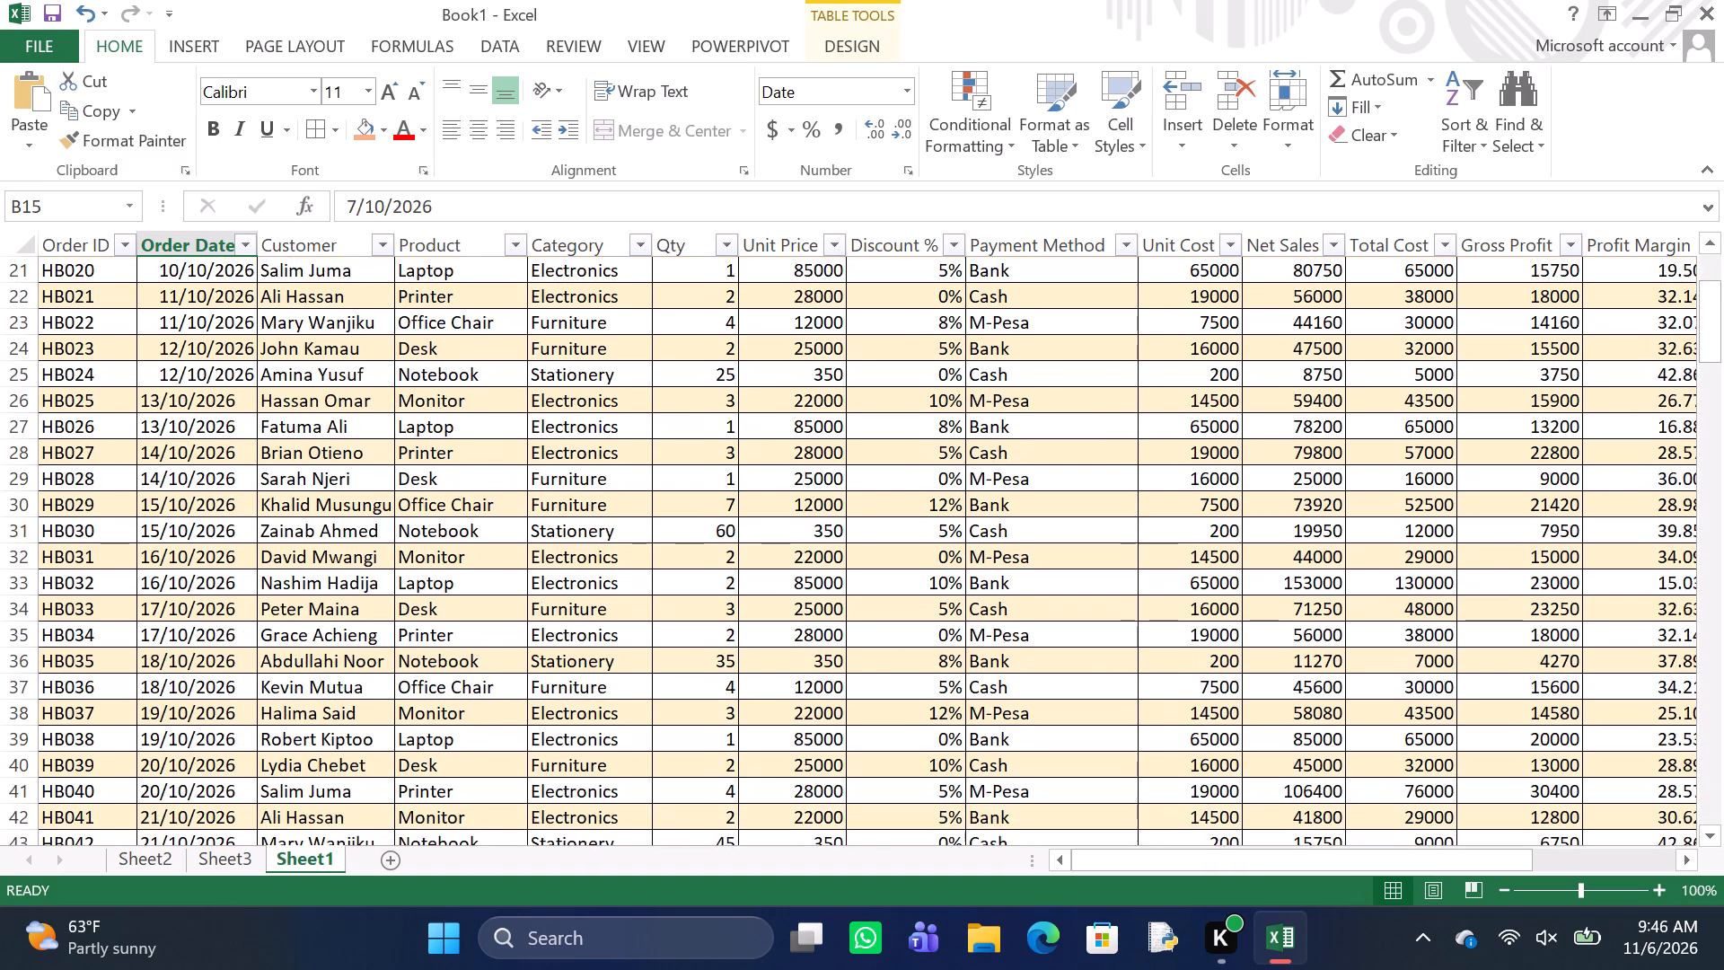
scroll(214, 641, down, 1)
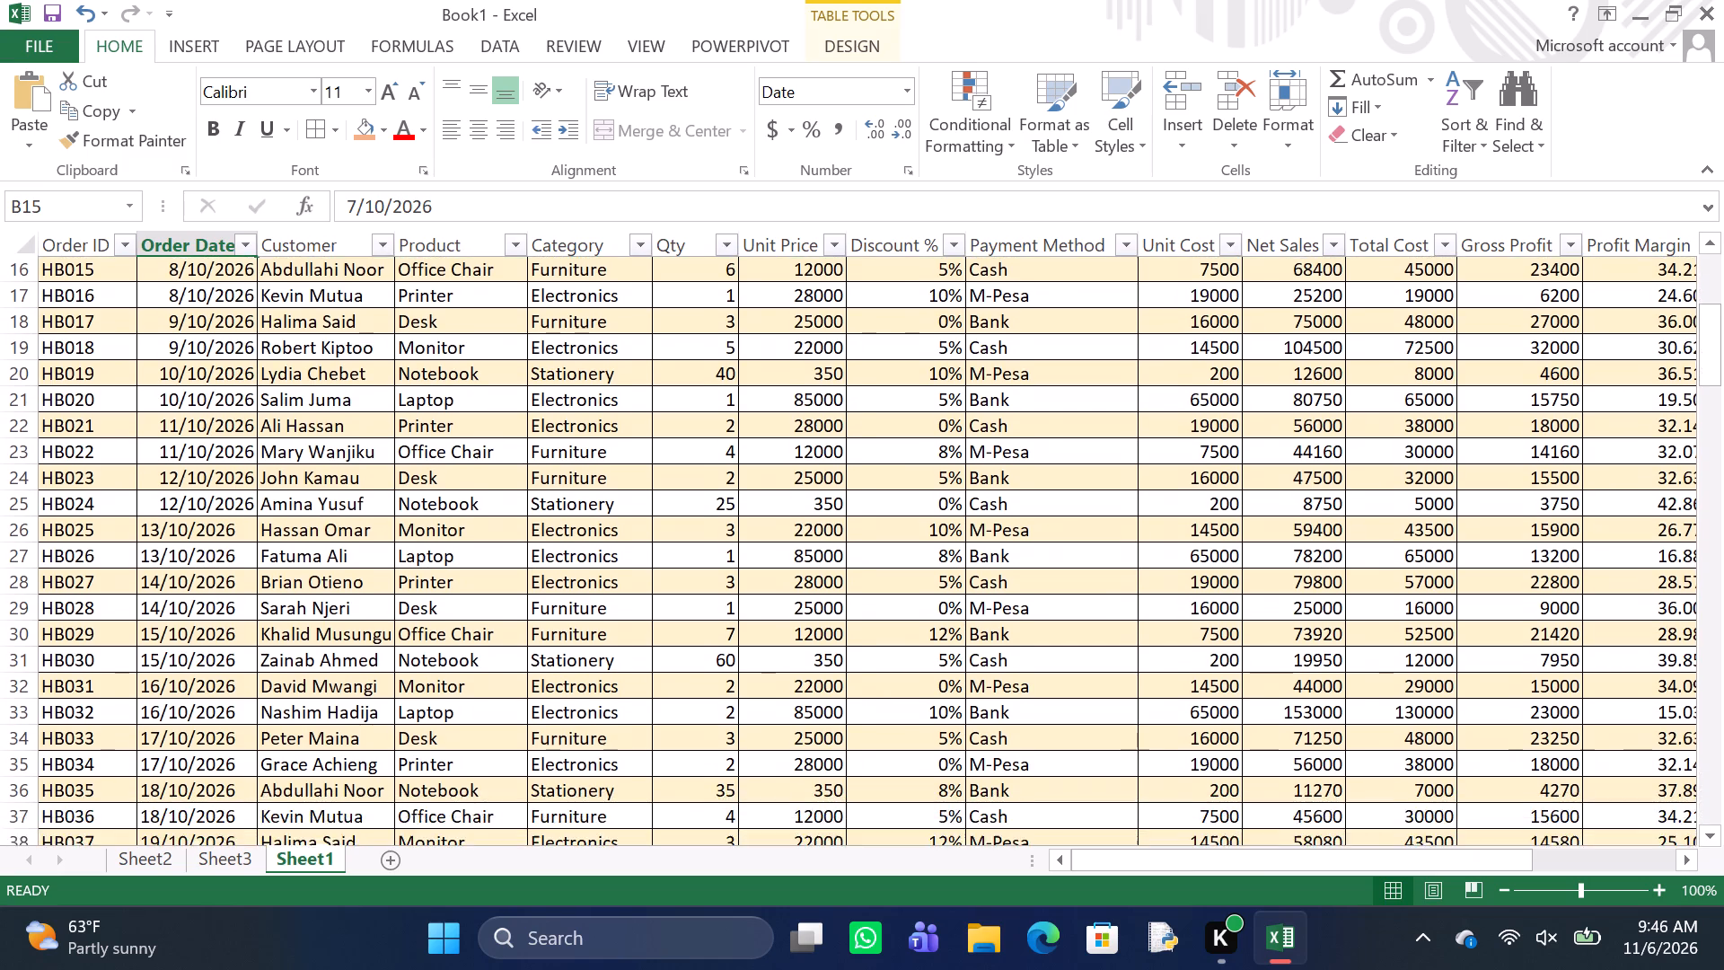
scroll(203, 290, up, 2)
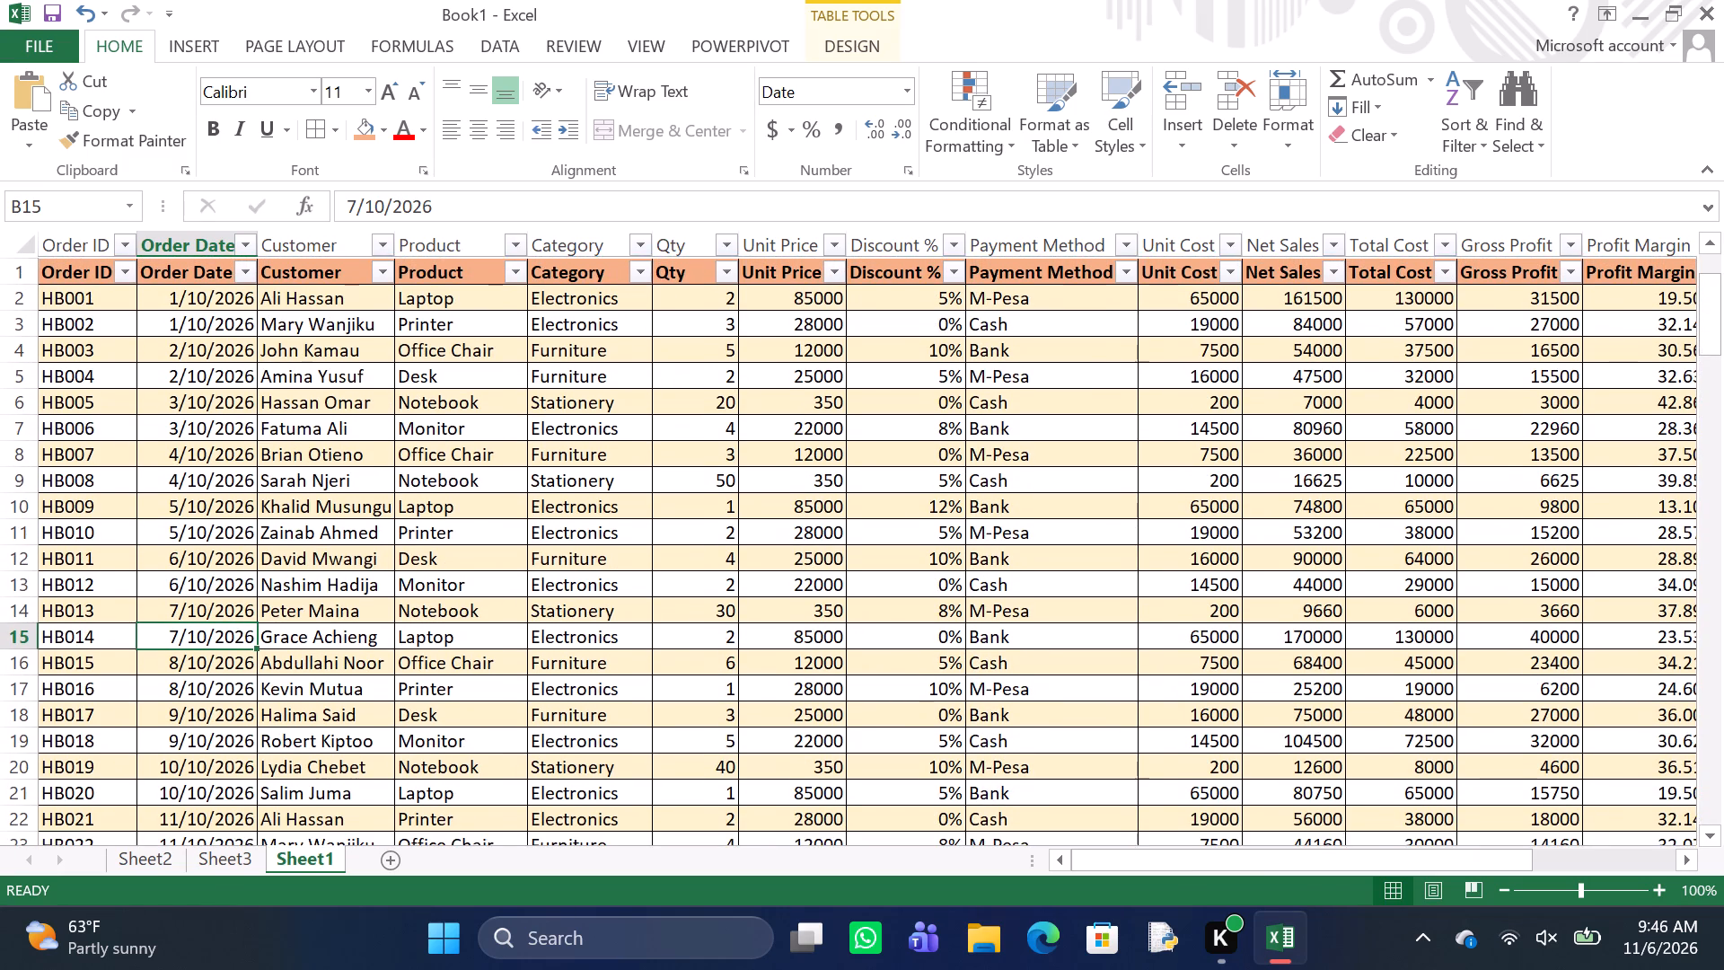
Convert the Order Date values in B2:B151 on Sheet1 to DMY dates with Text to Columns, treating them as delimited data.
drag(194, 298, 172, 533)
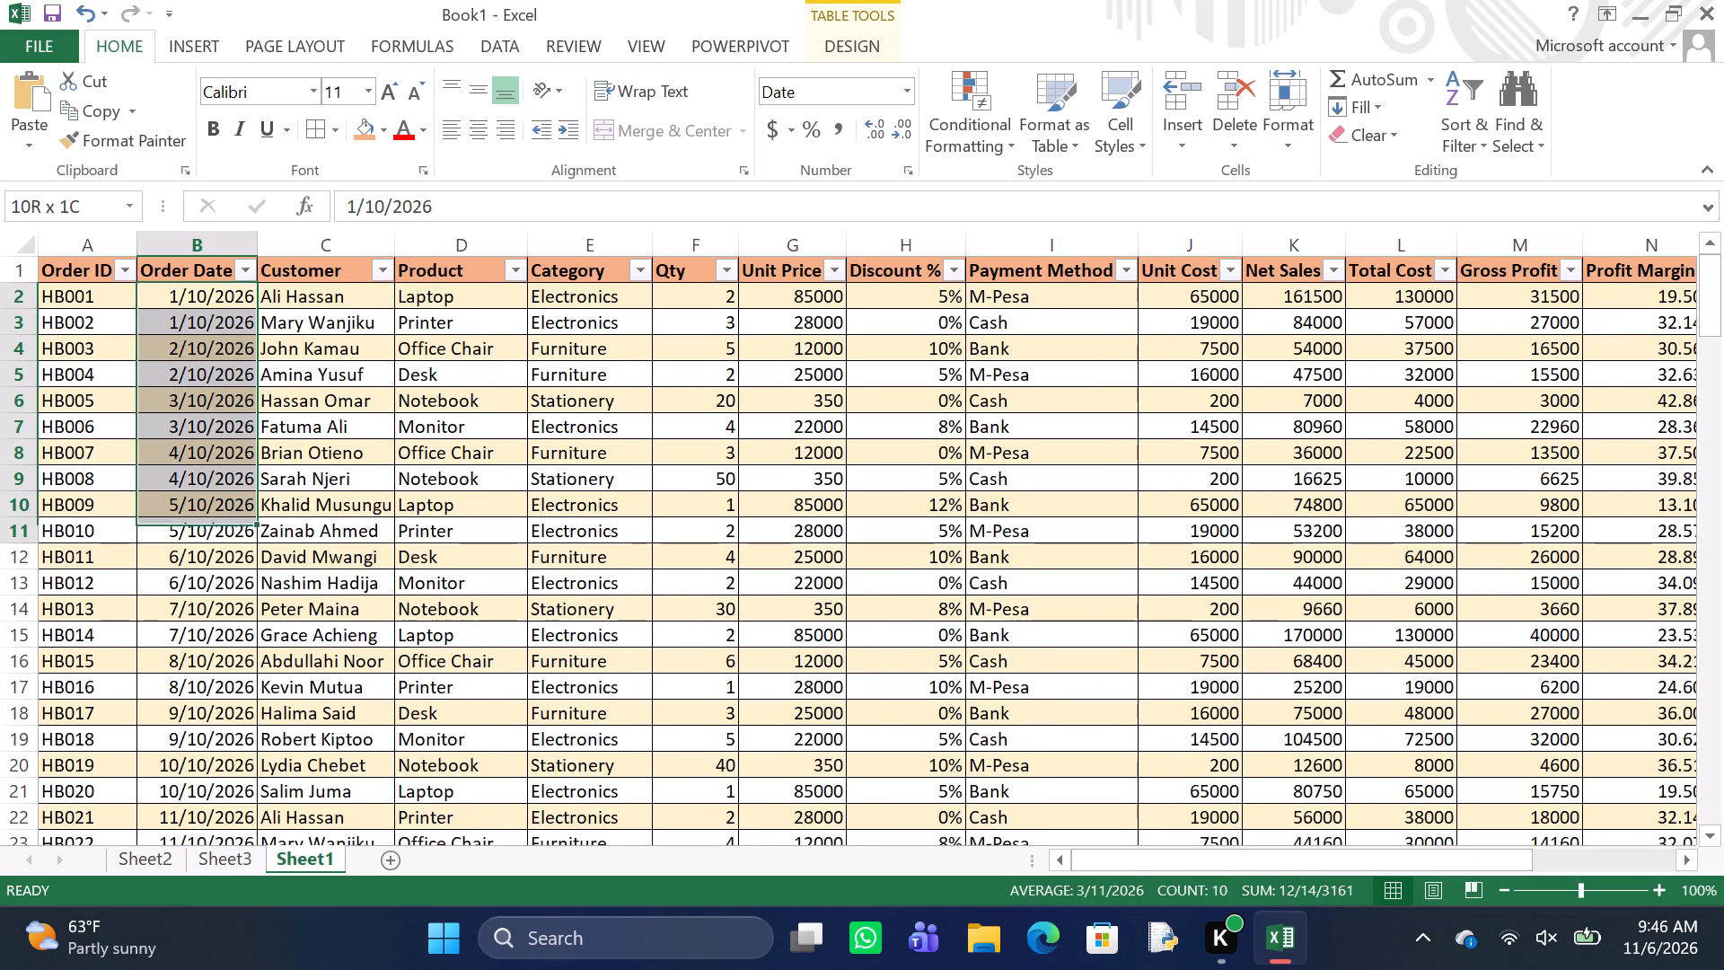
drag(172, 533, 164, 969)
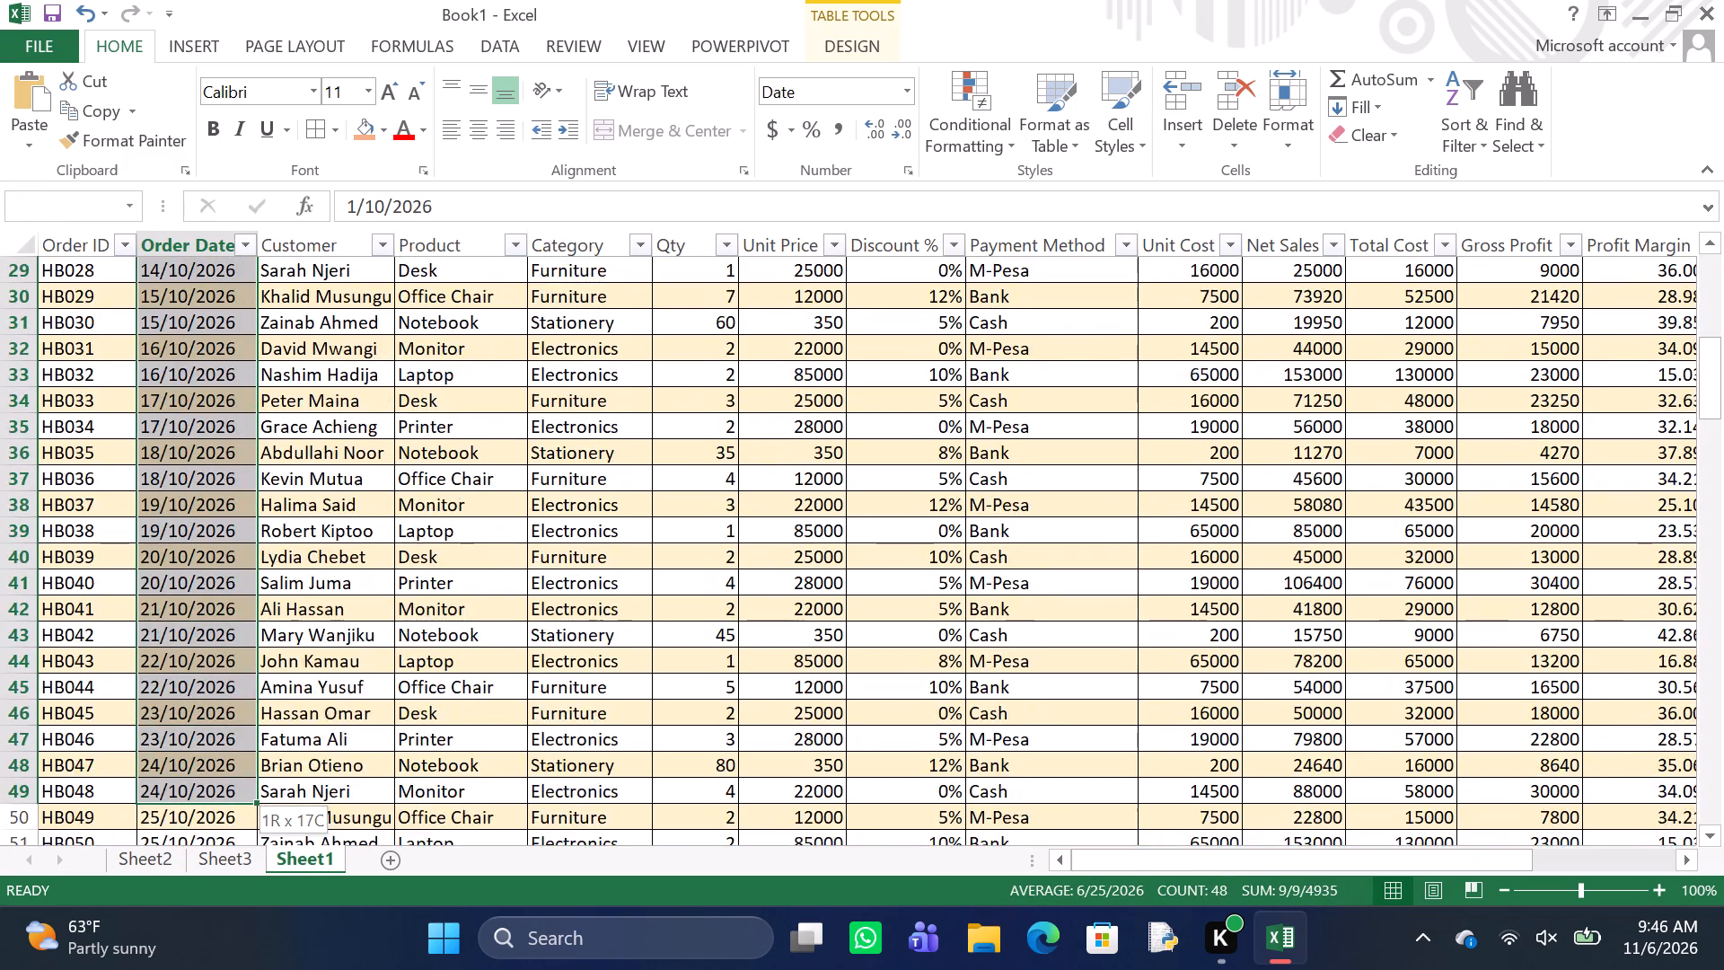
drag(164, 969, 175, 905)
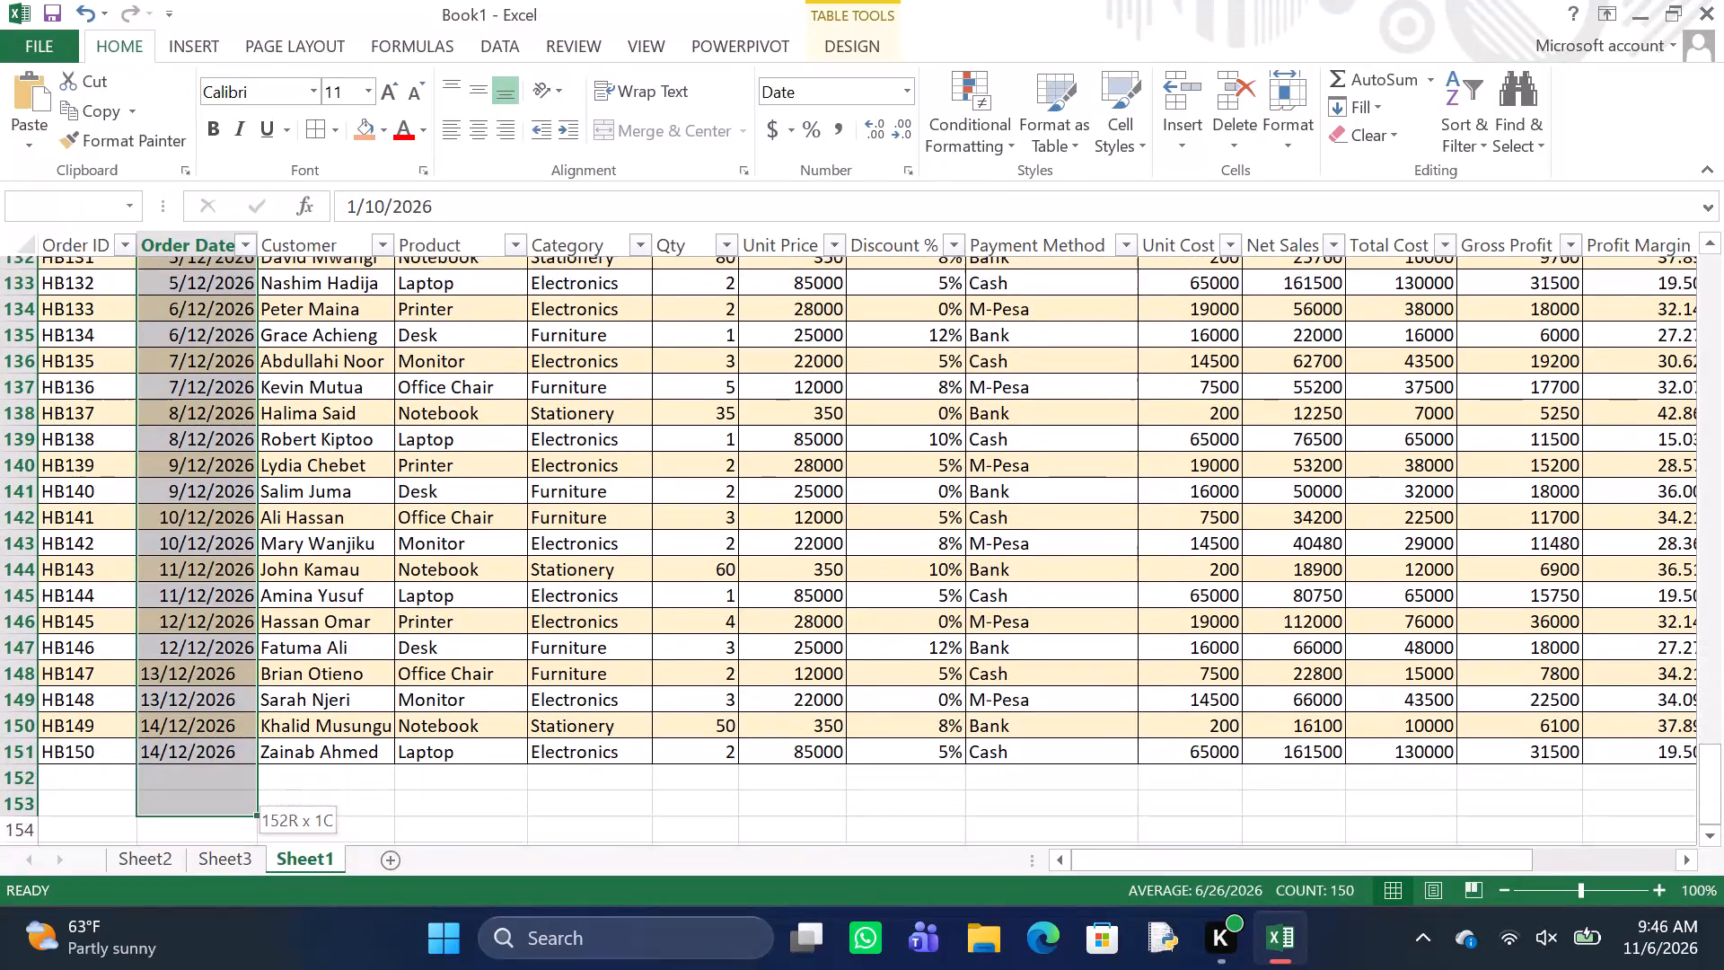
drag(175, 905, 198, 720)
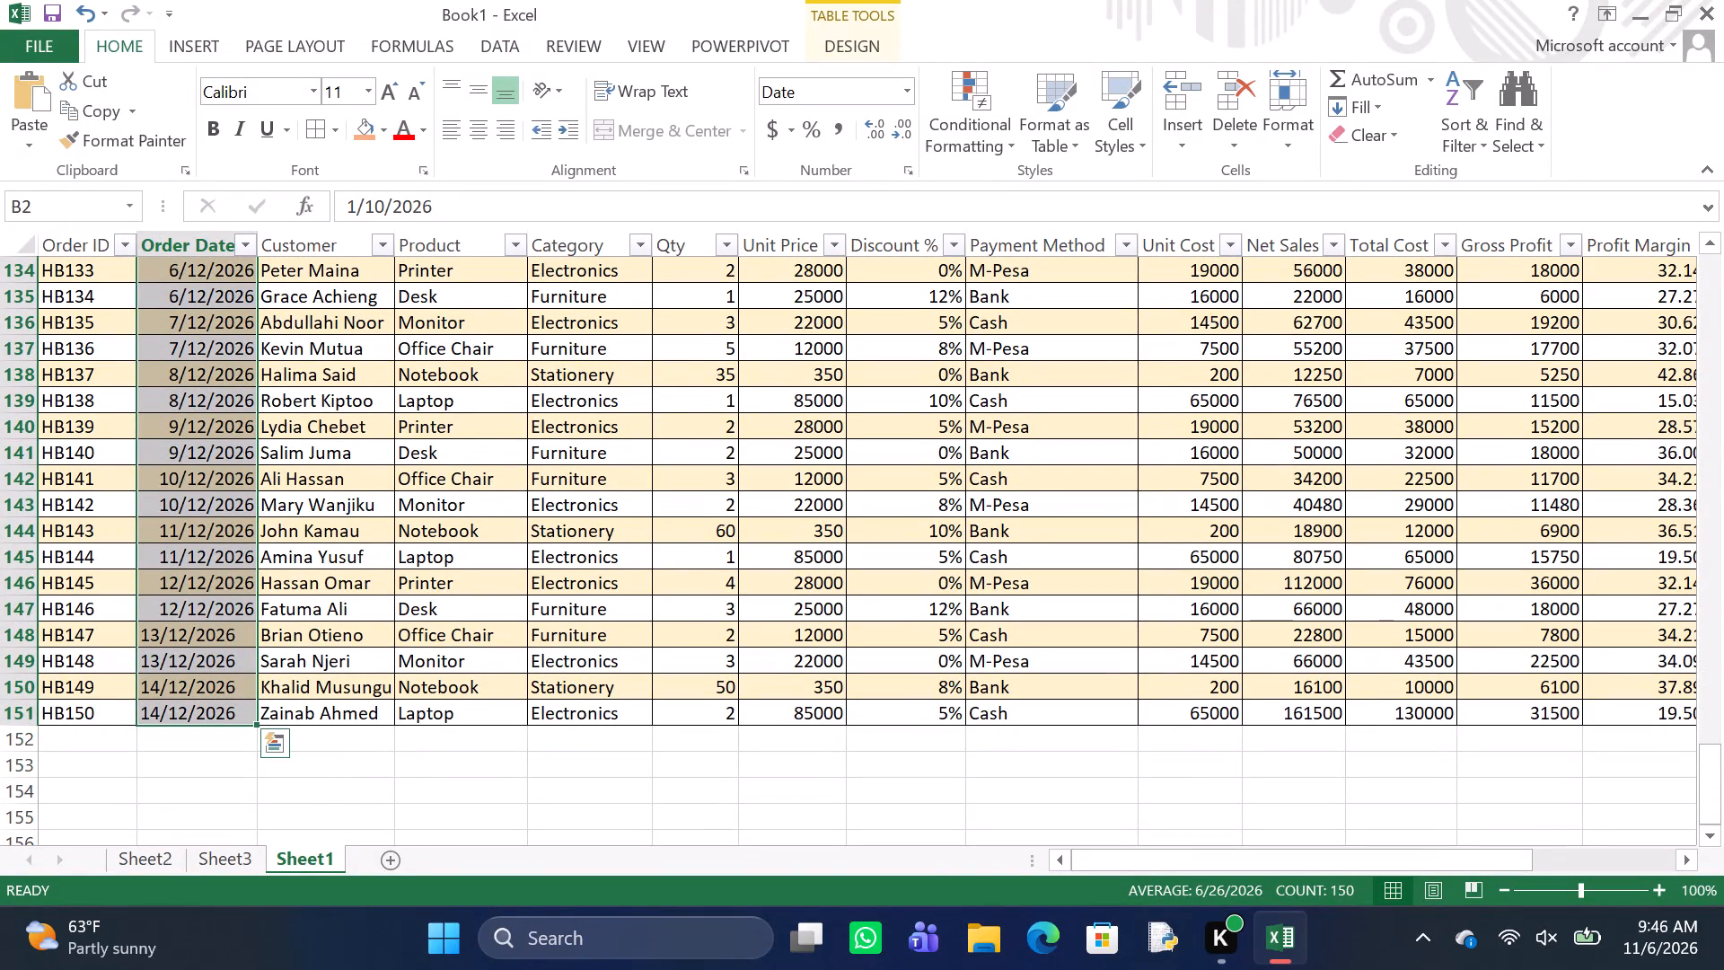
click(494, 39)
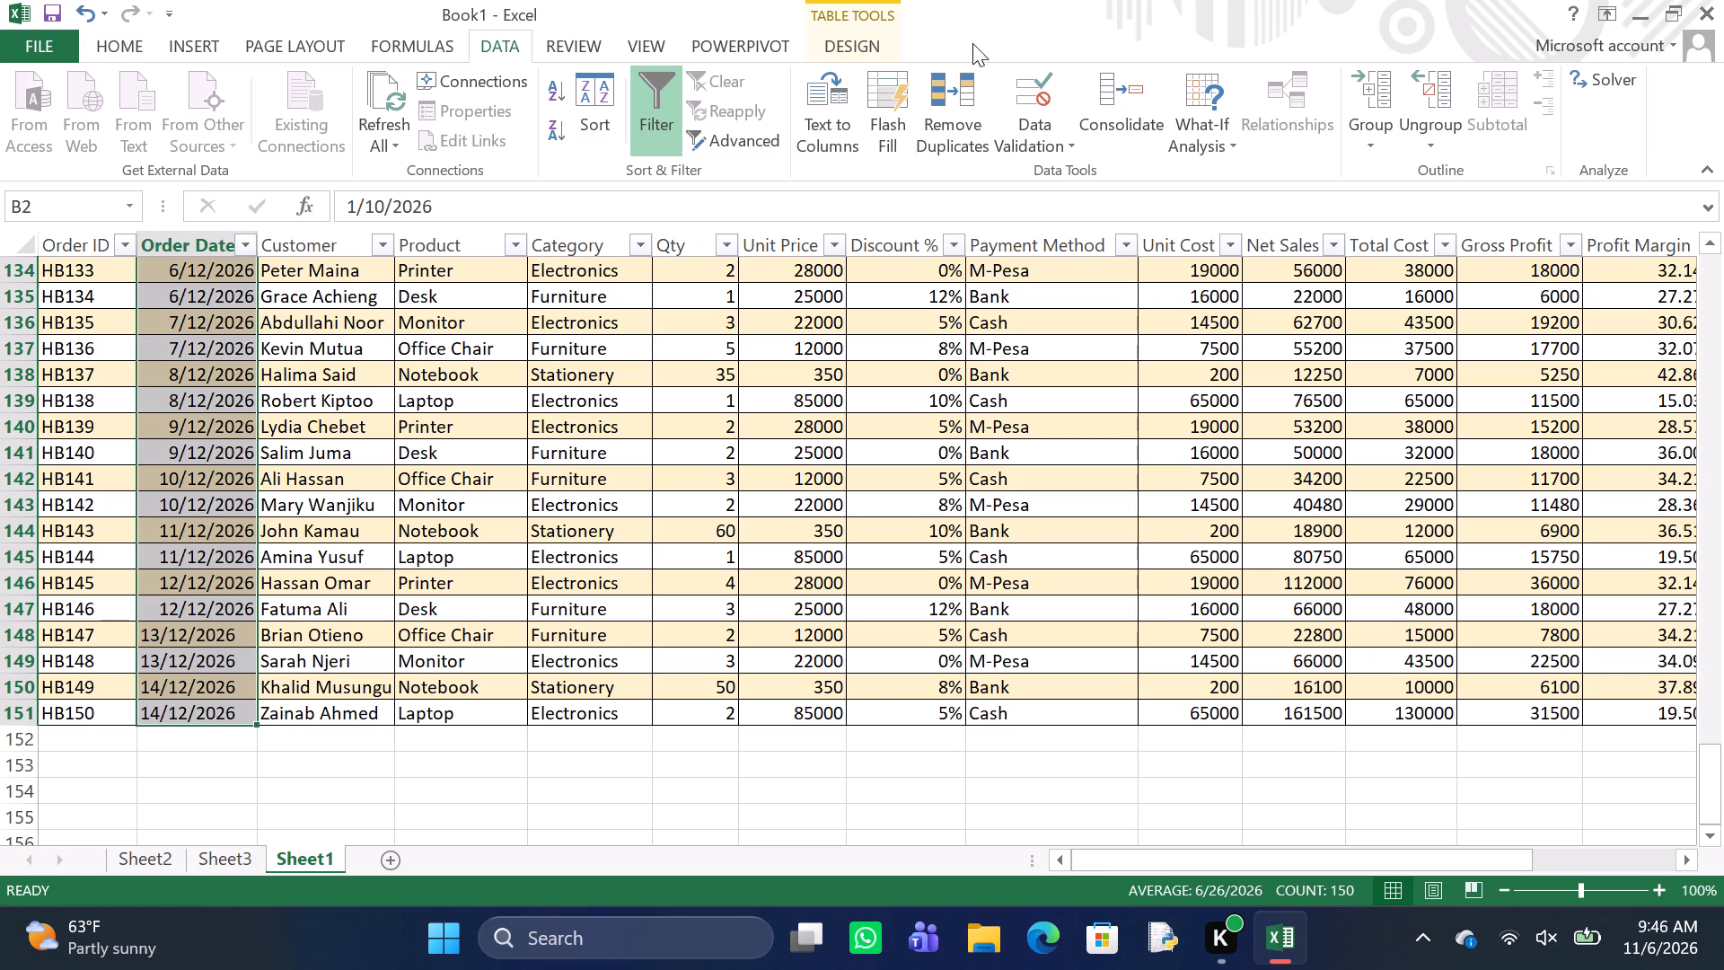
click(837, 119)
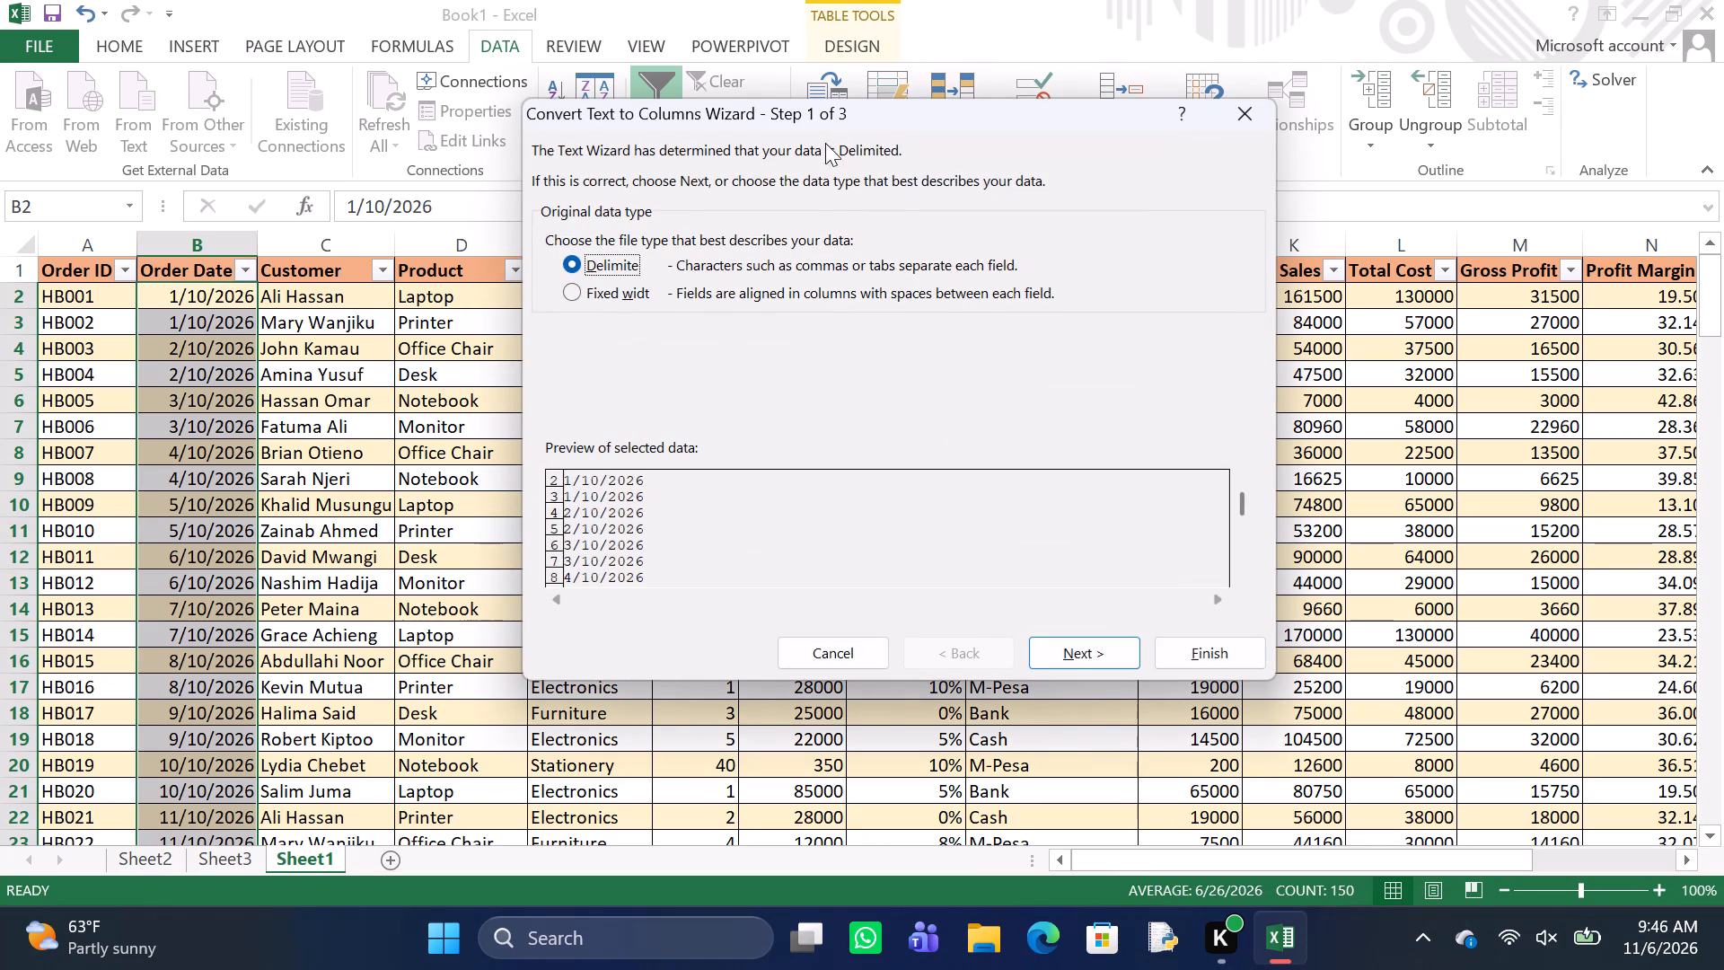
click(1072, 662)
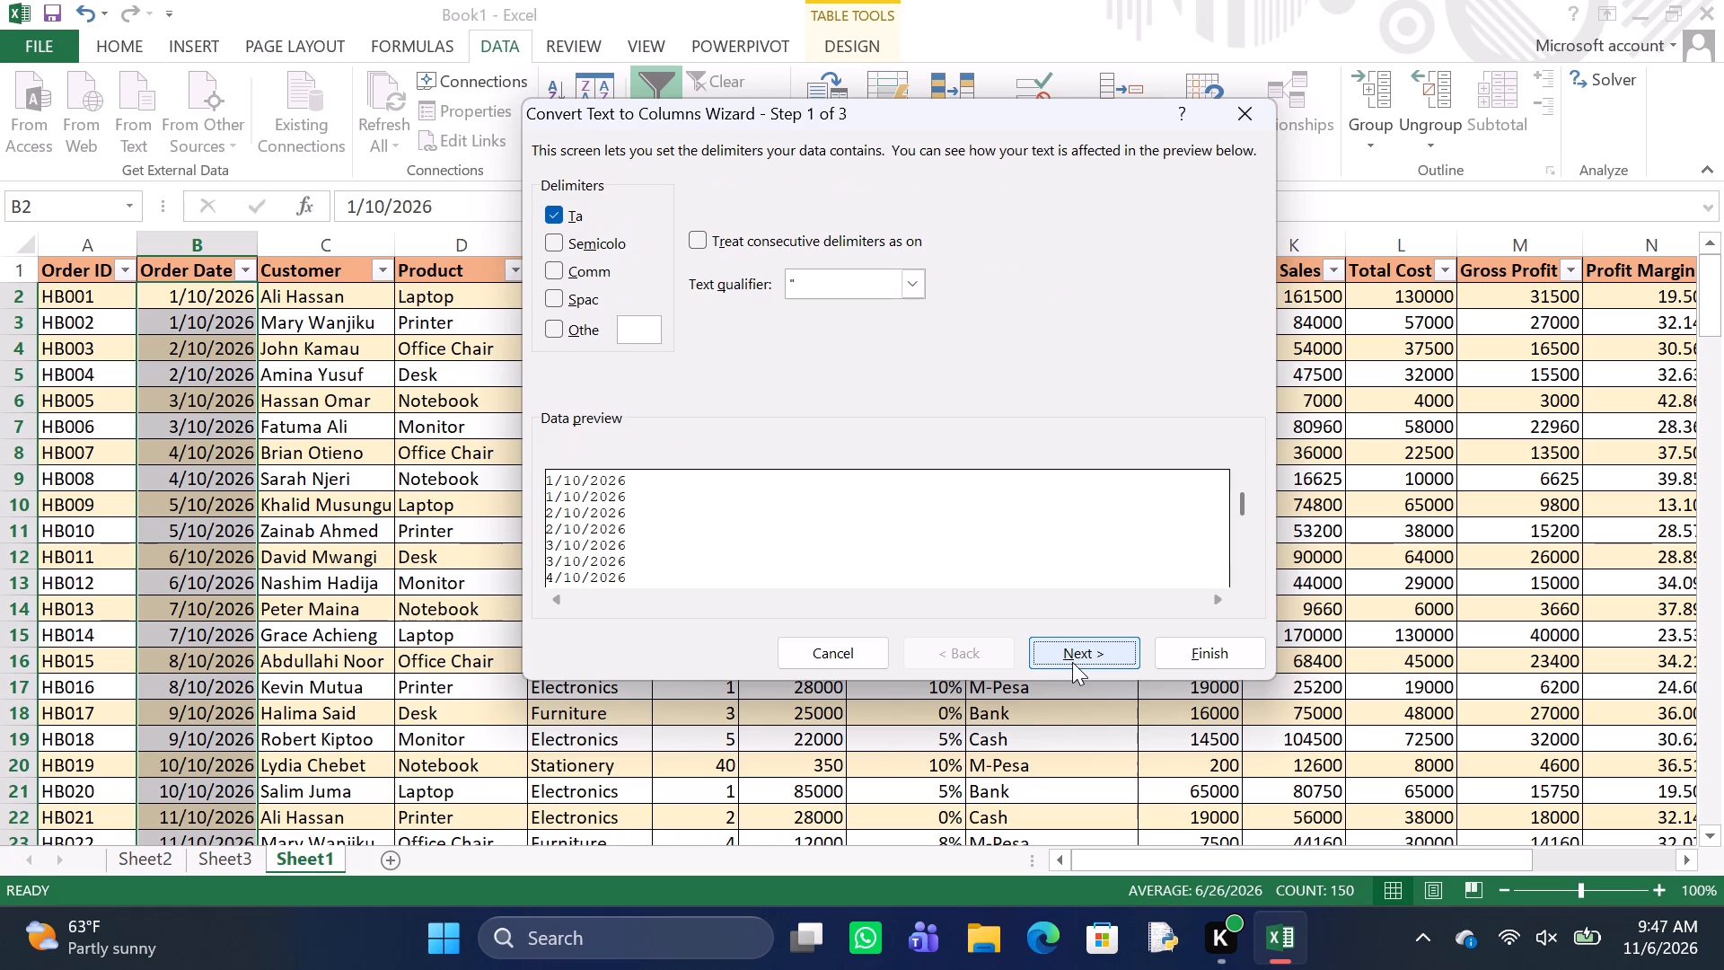
click(1072, 662)
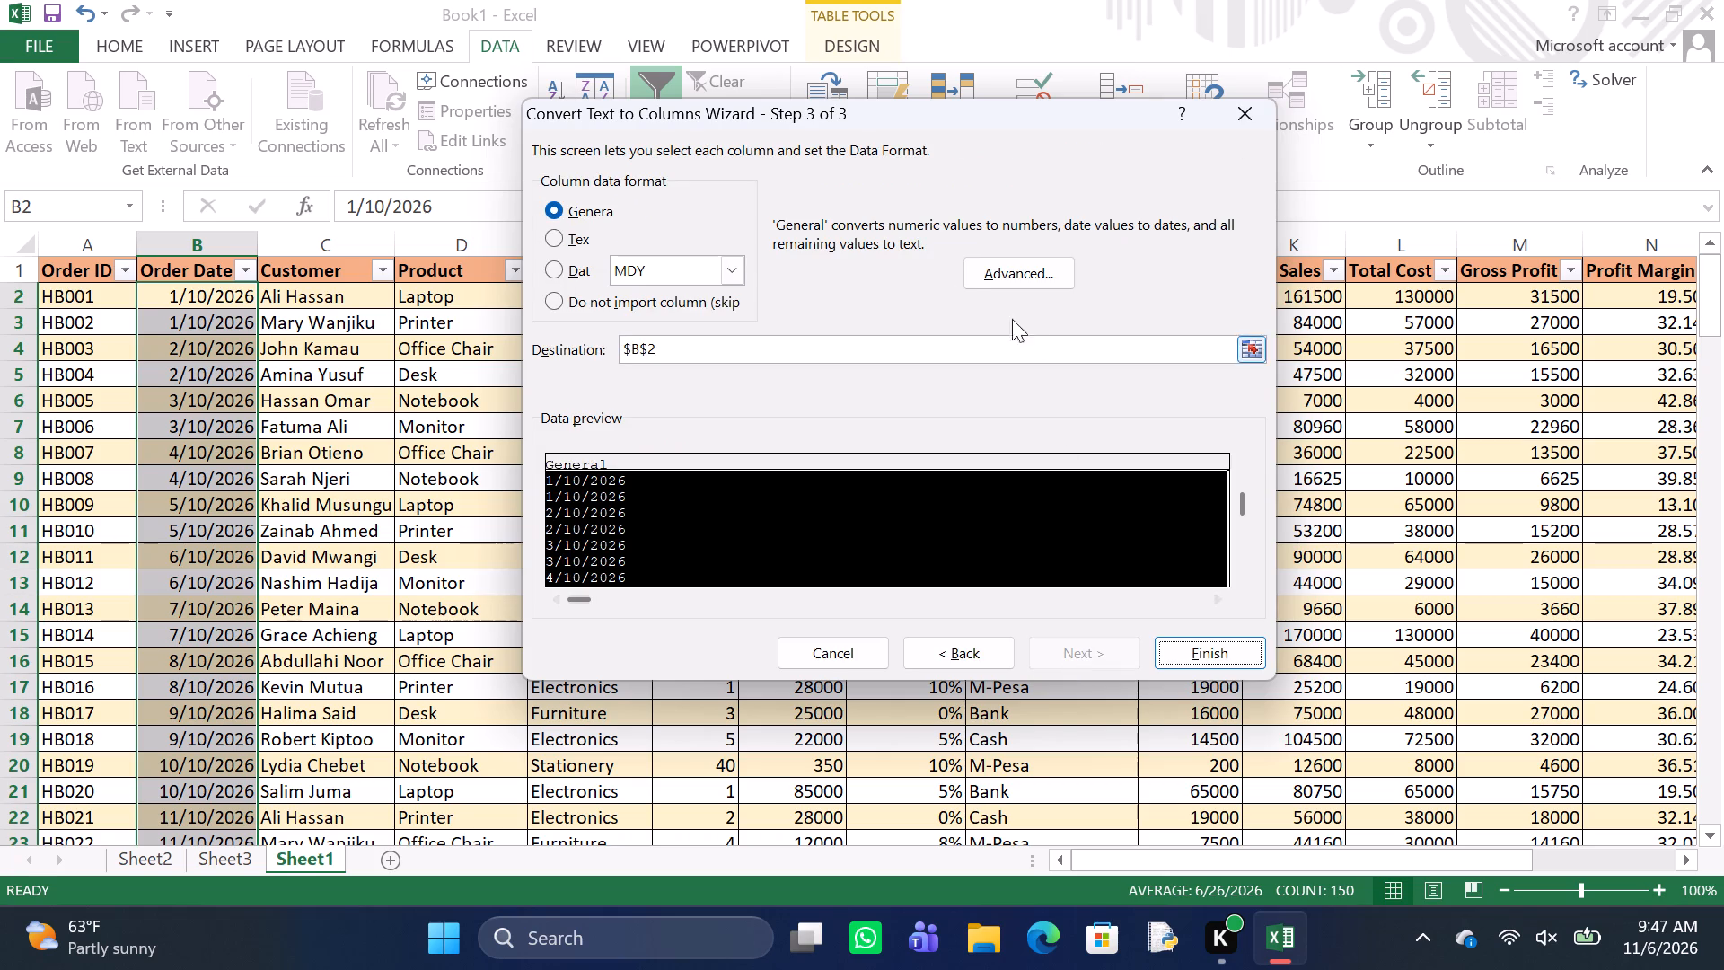
click(728, 271)
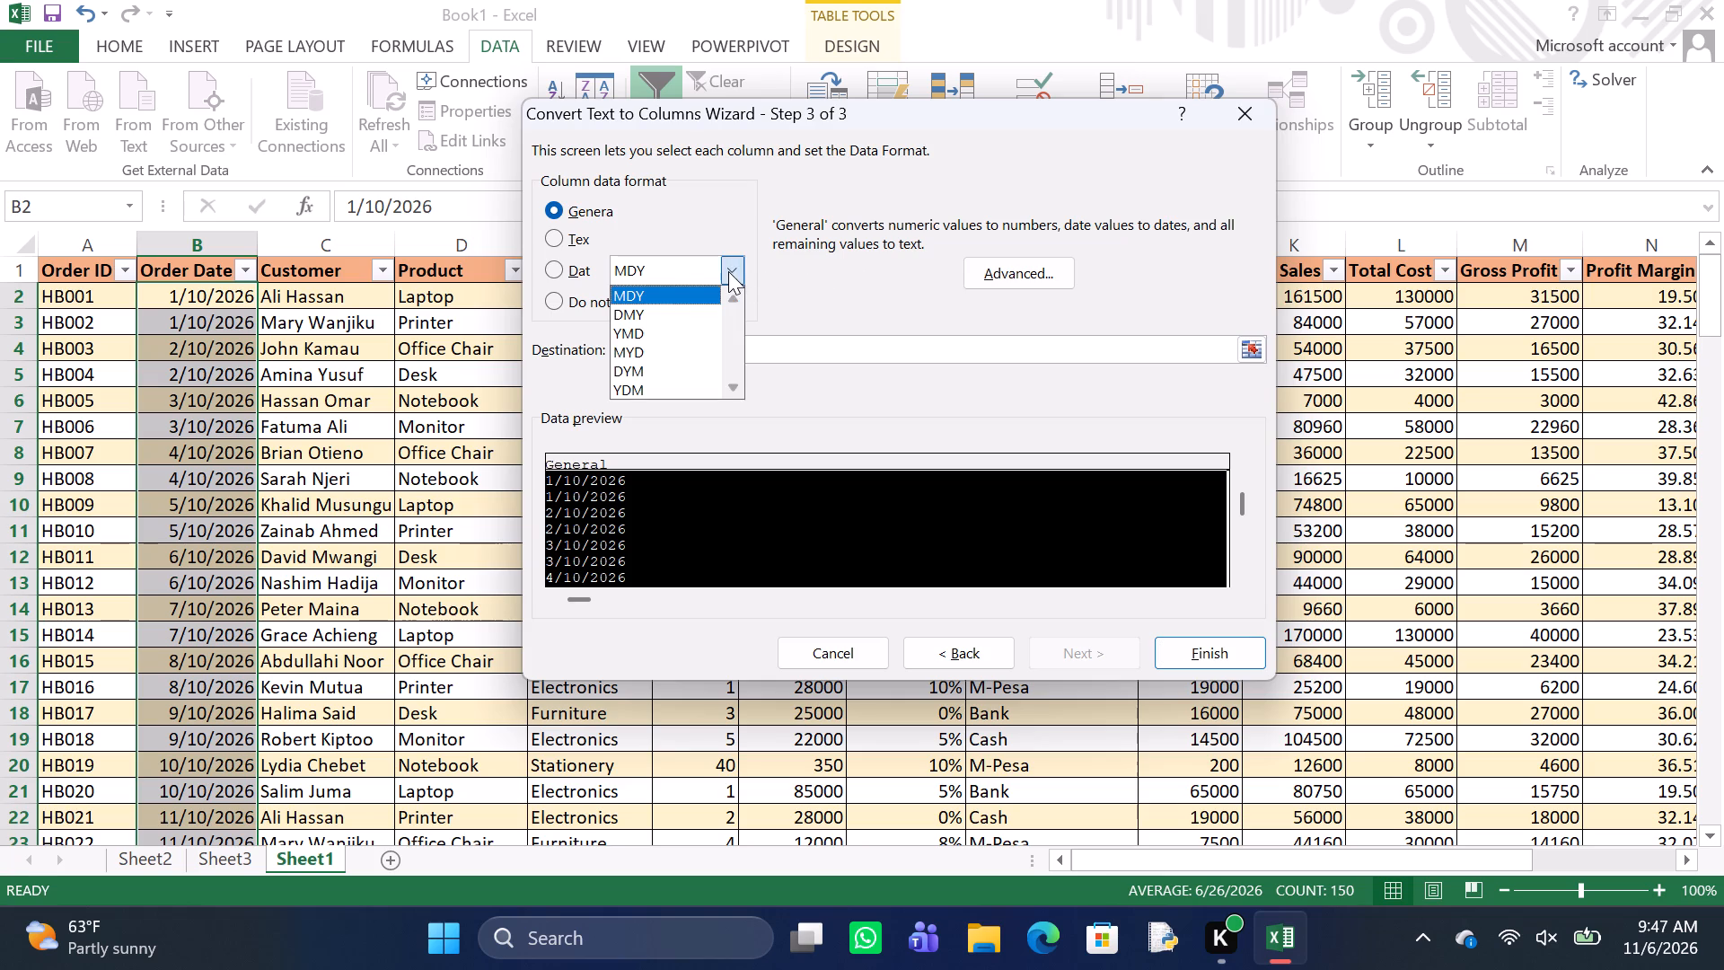
click(691, 315)
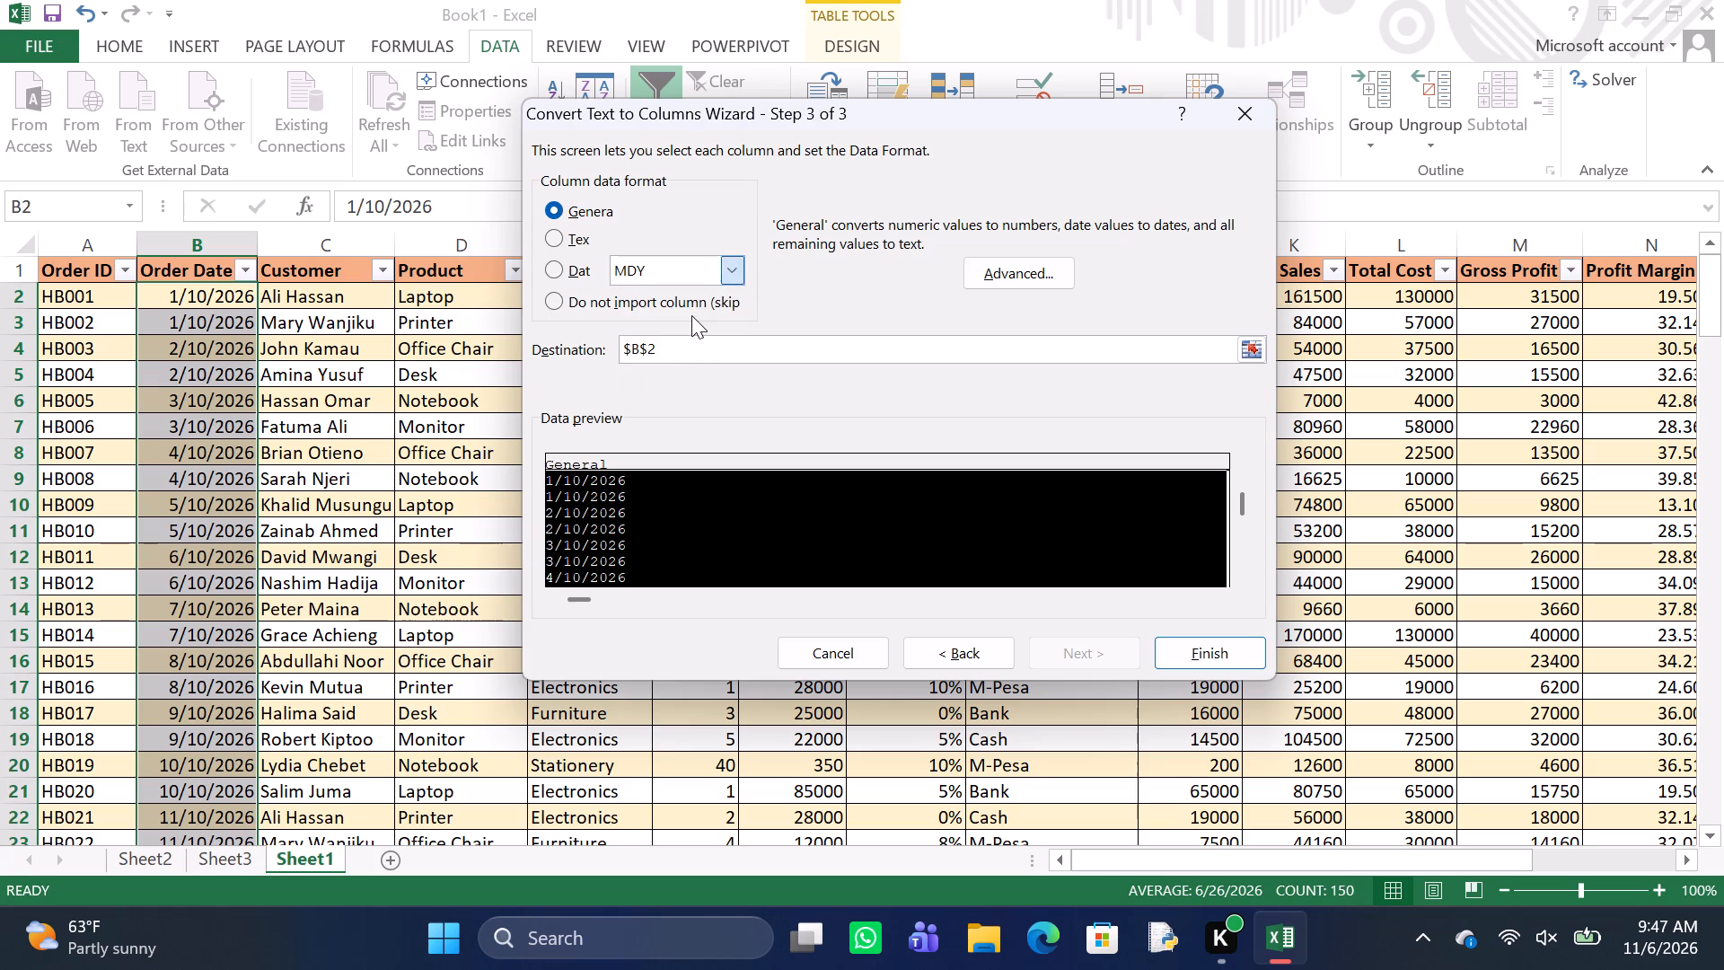
click(1212, 648)
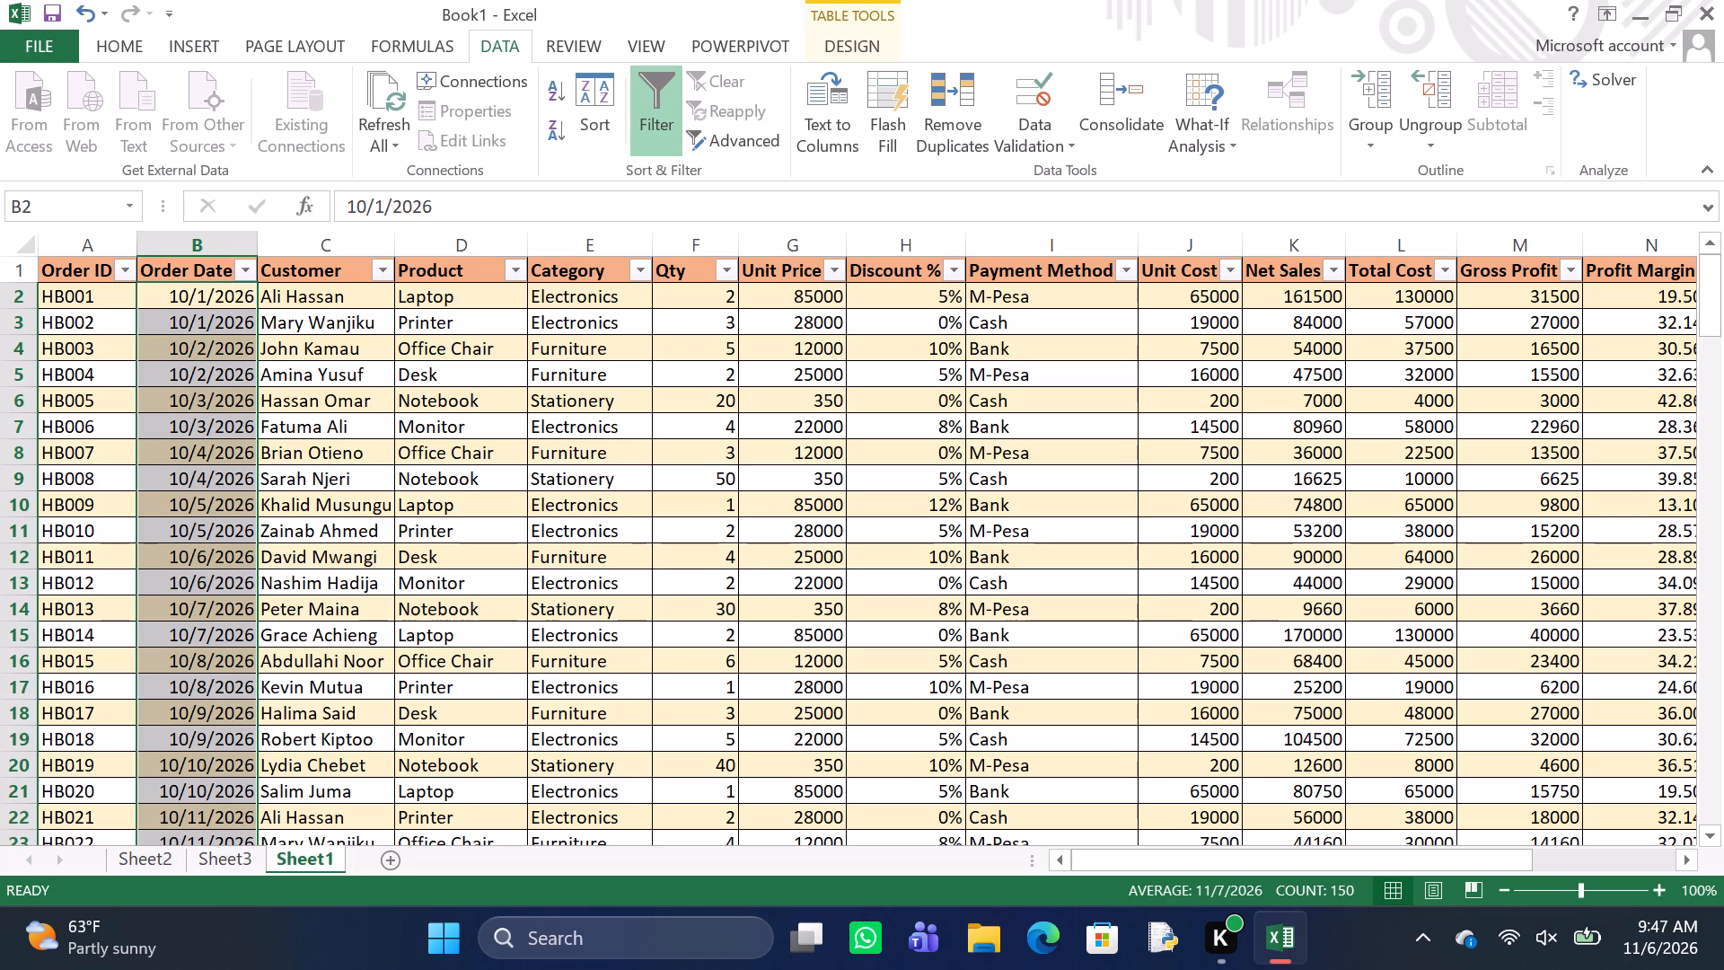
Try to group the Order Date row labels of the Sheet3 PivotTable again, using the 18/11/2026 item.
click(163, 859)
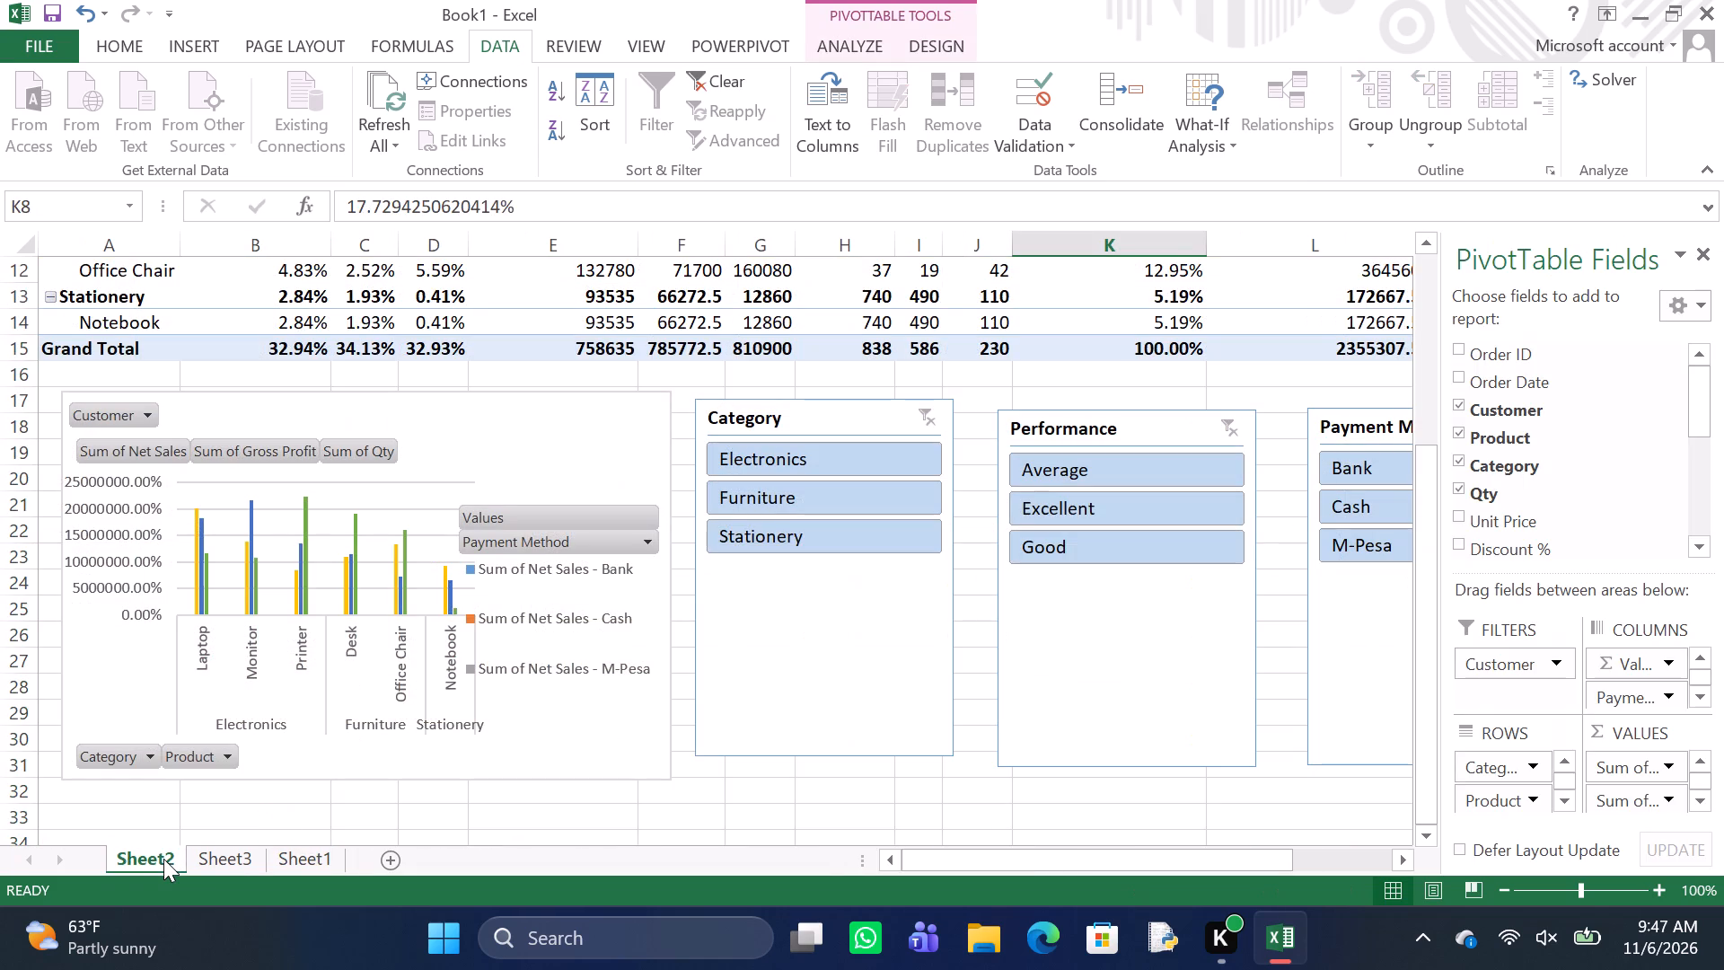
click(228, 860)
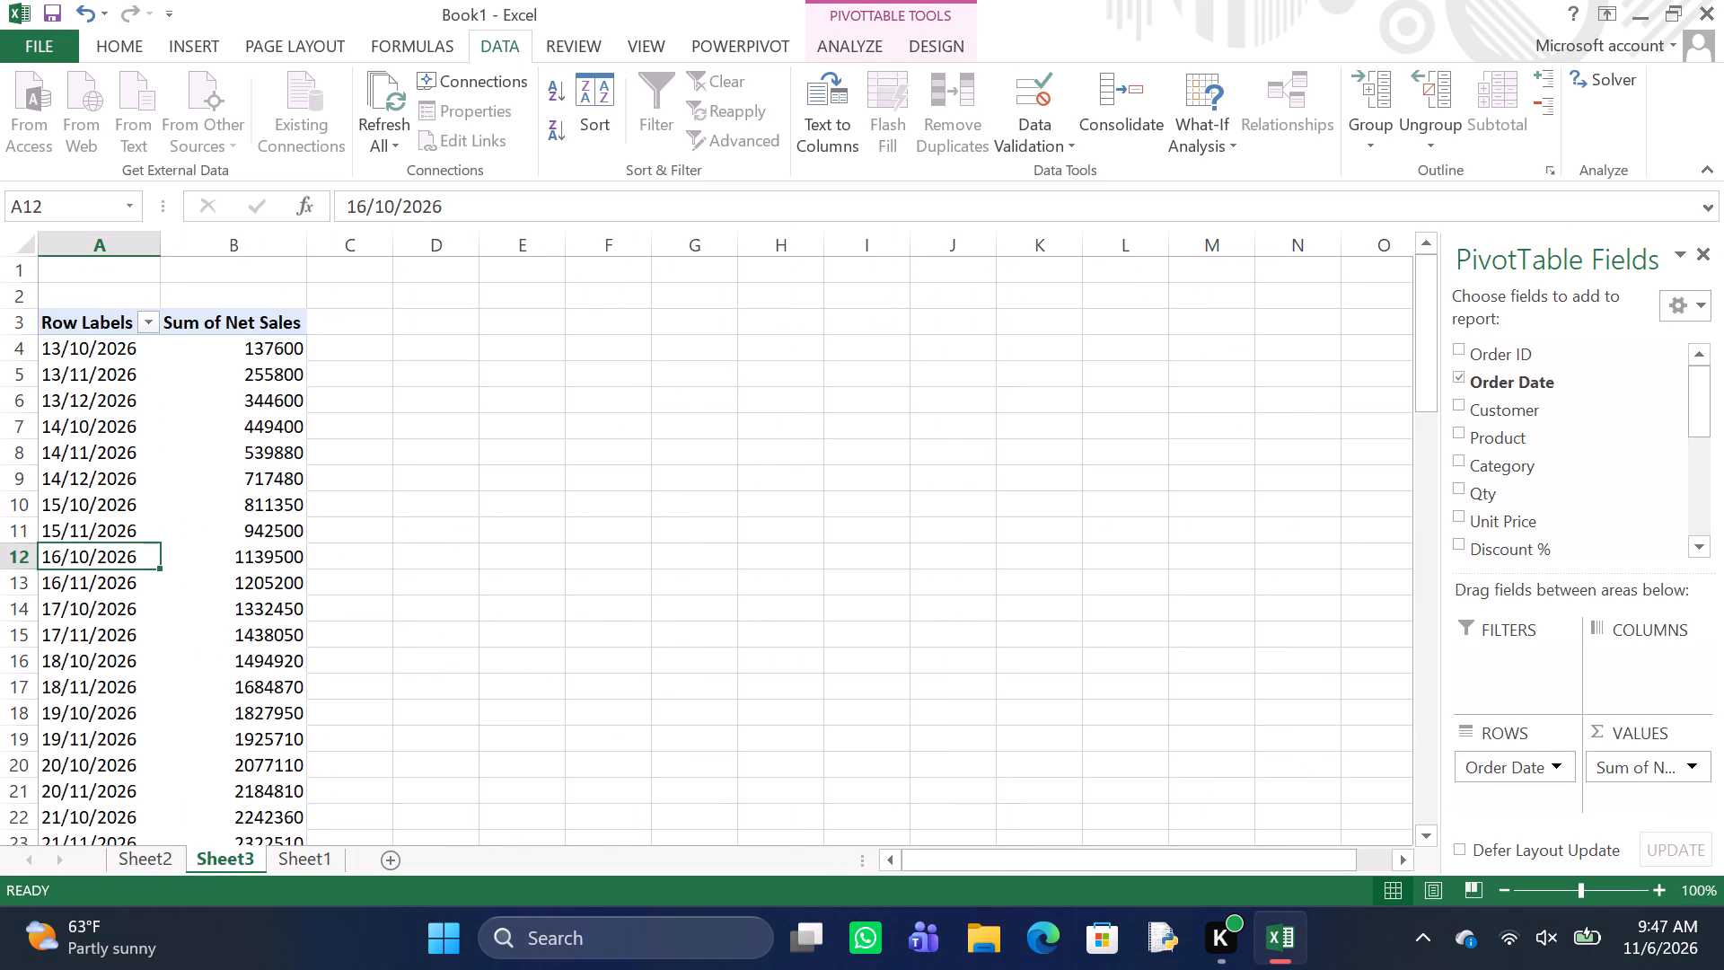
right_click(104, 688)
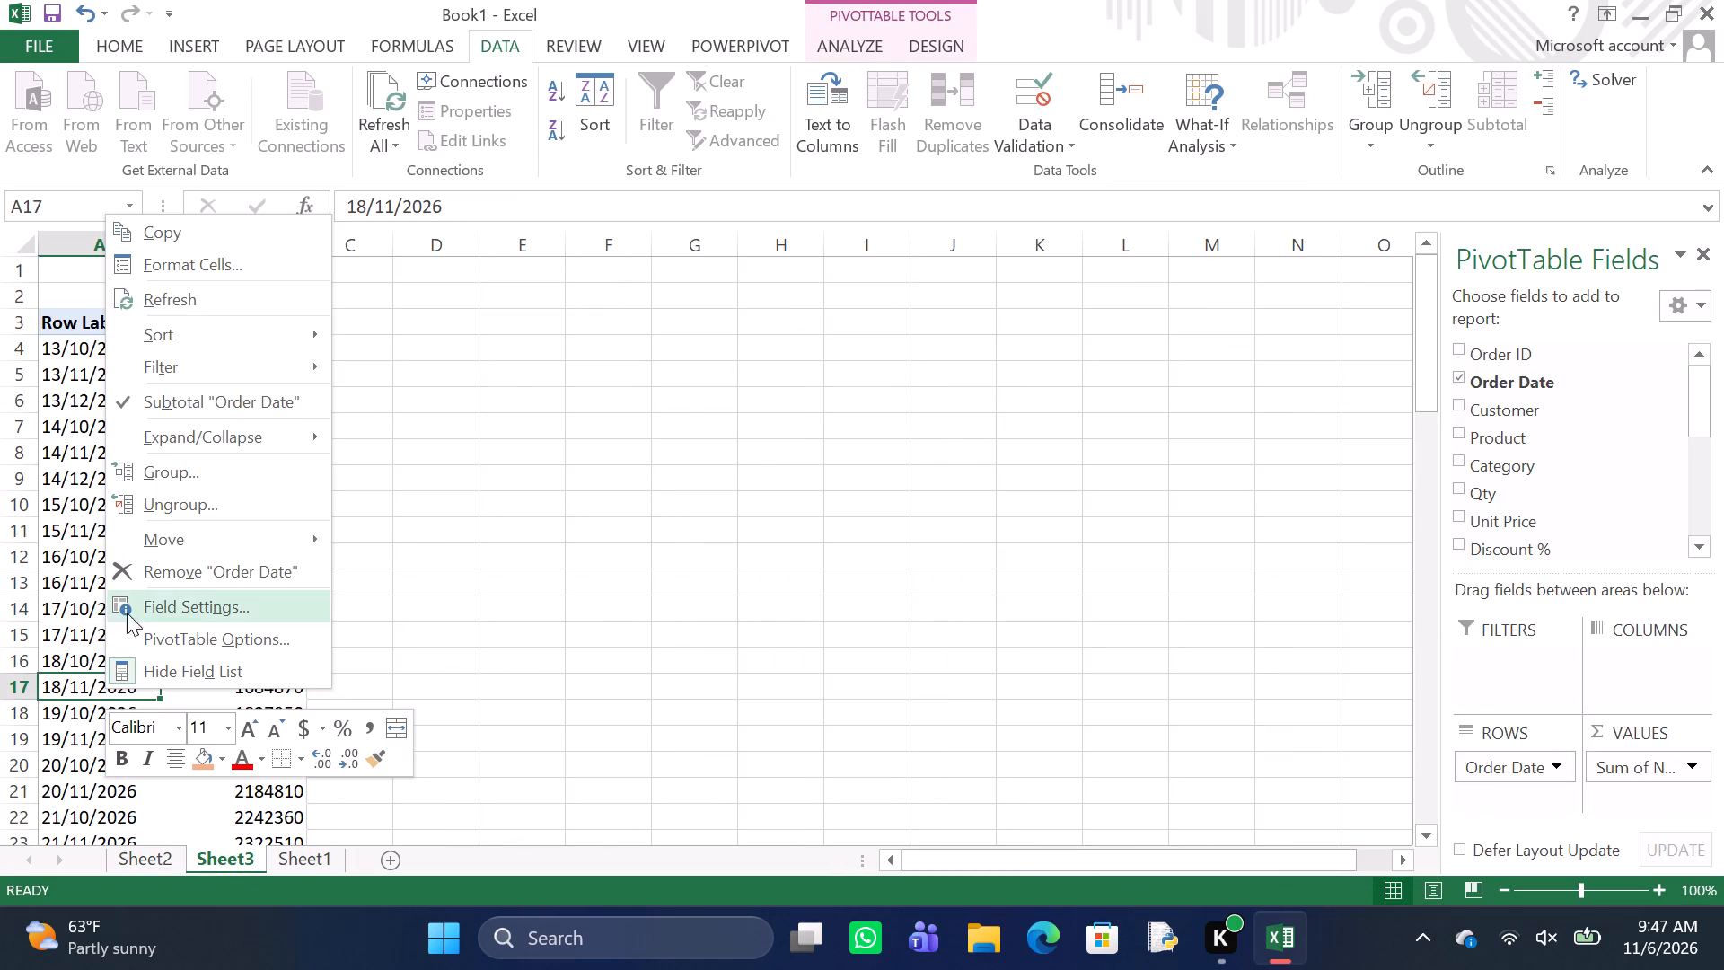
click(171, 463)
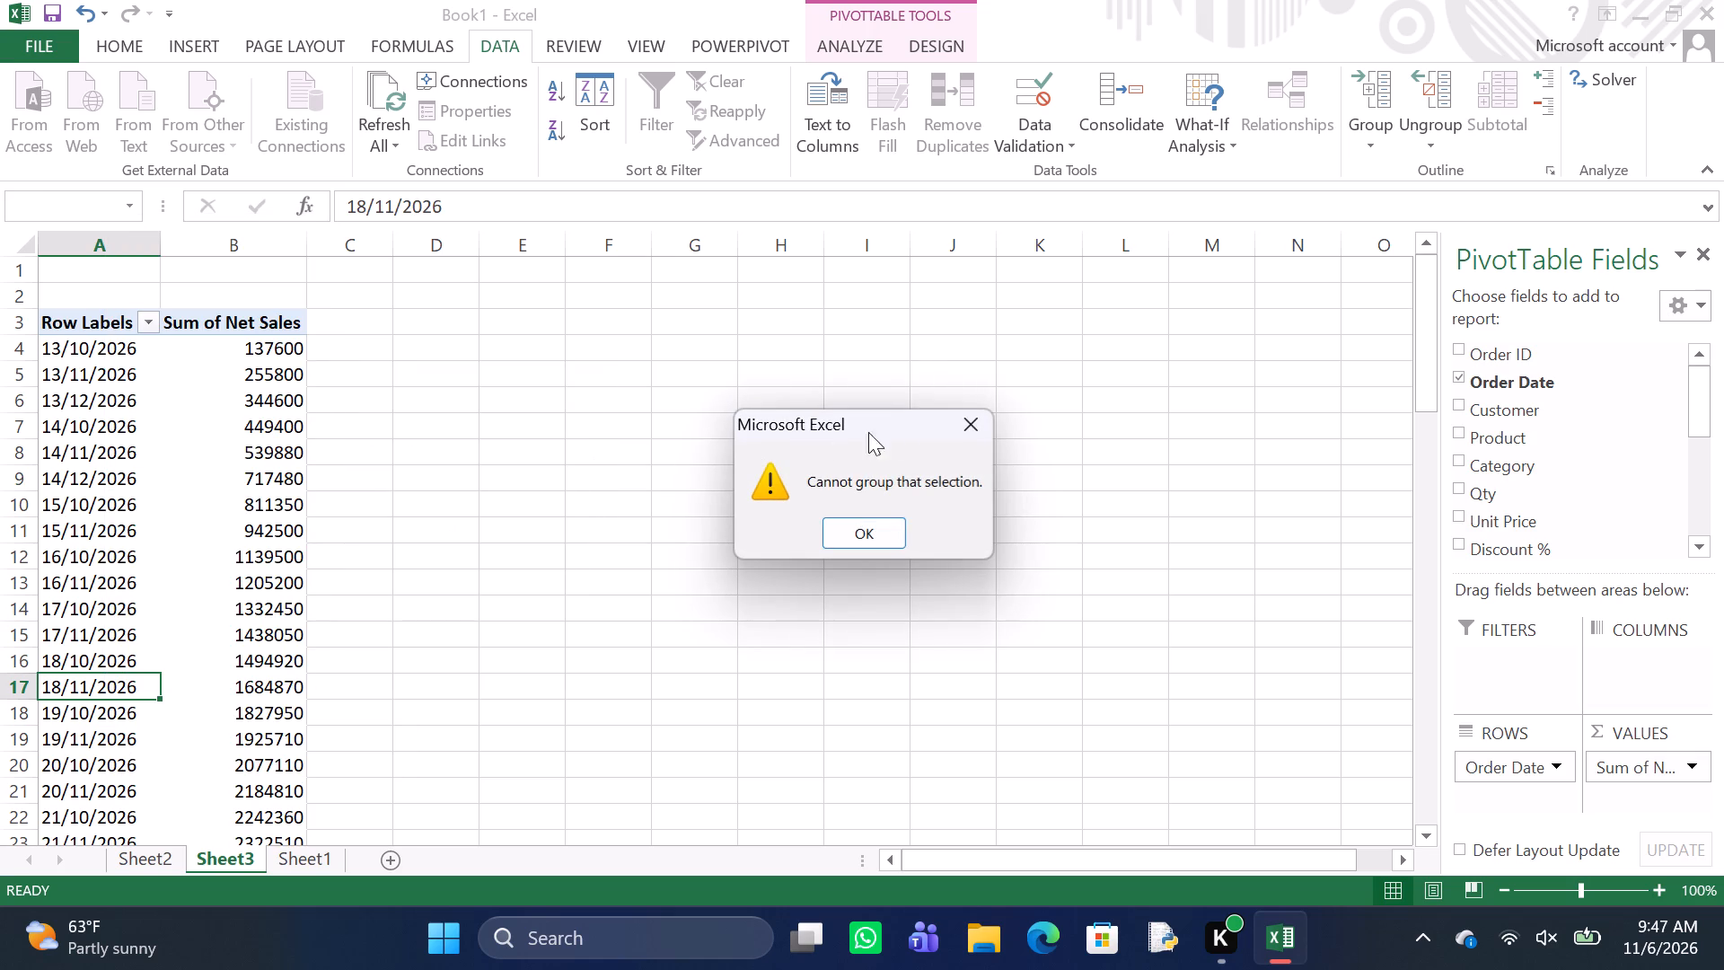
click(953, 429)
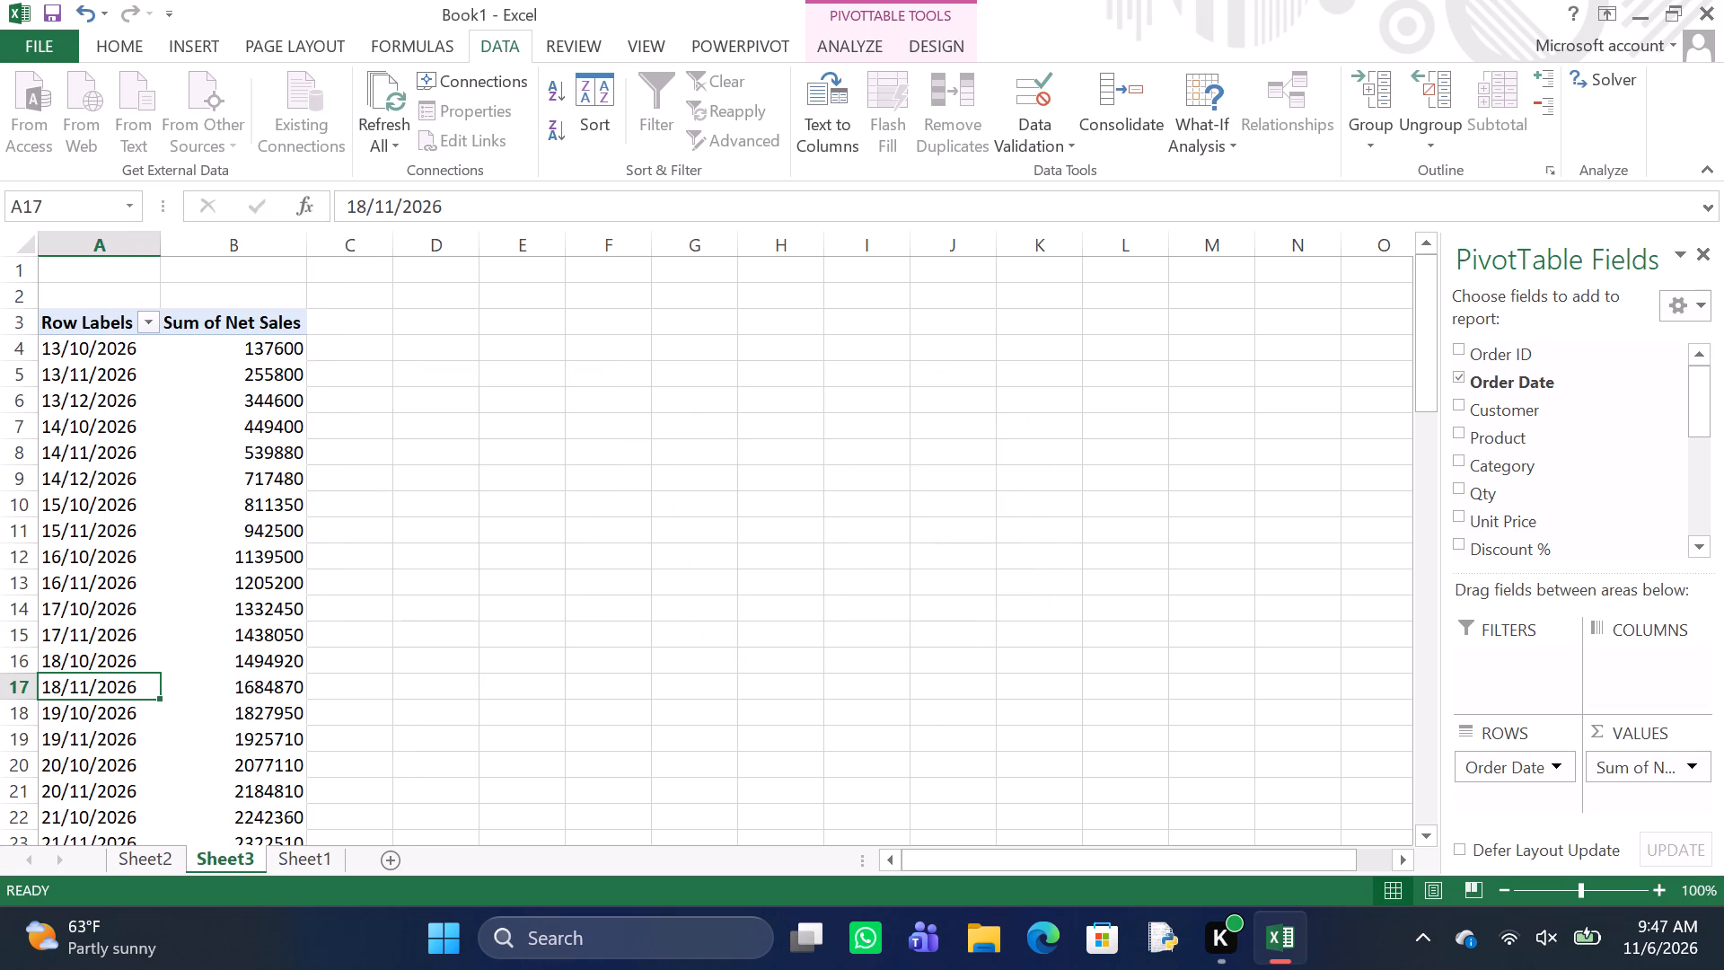
Examine the converted Order Date column on Sheet1 down to the end of the table for consistent date entries.
click(328, 855)
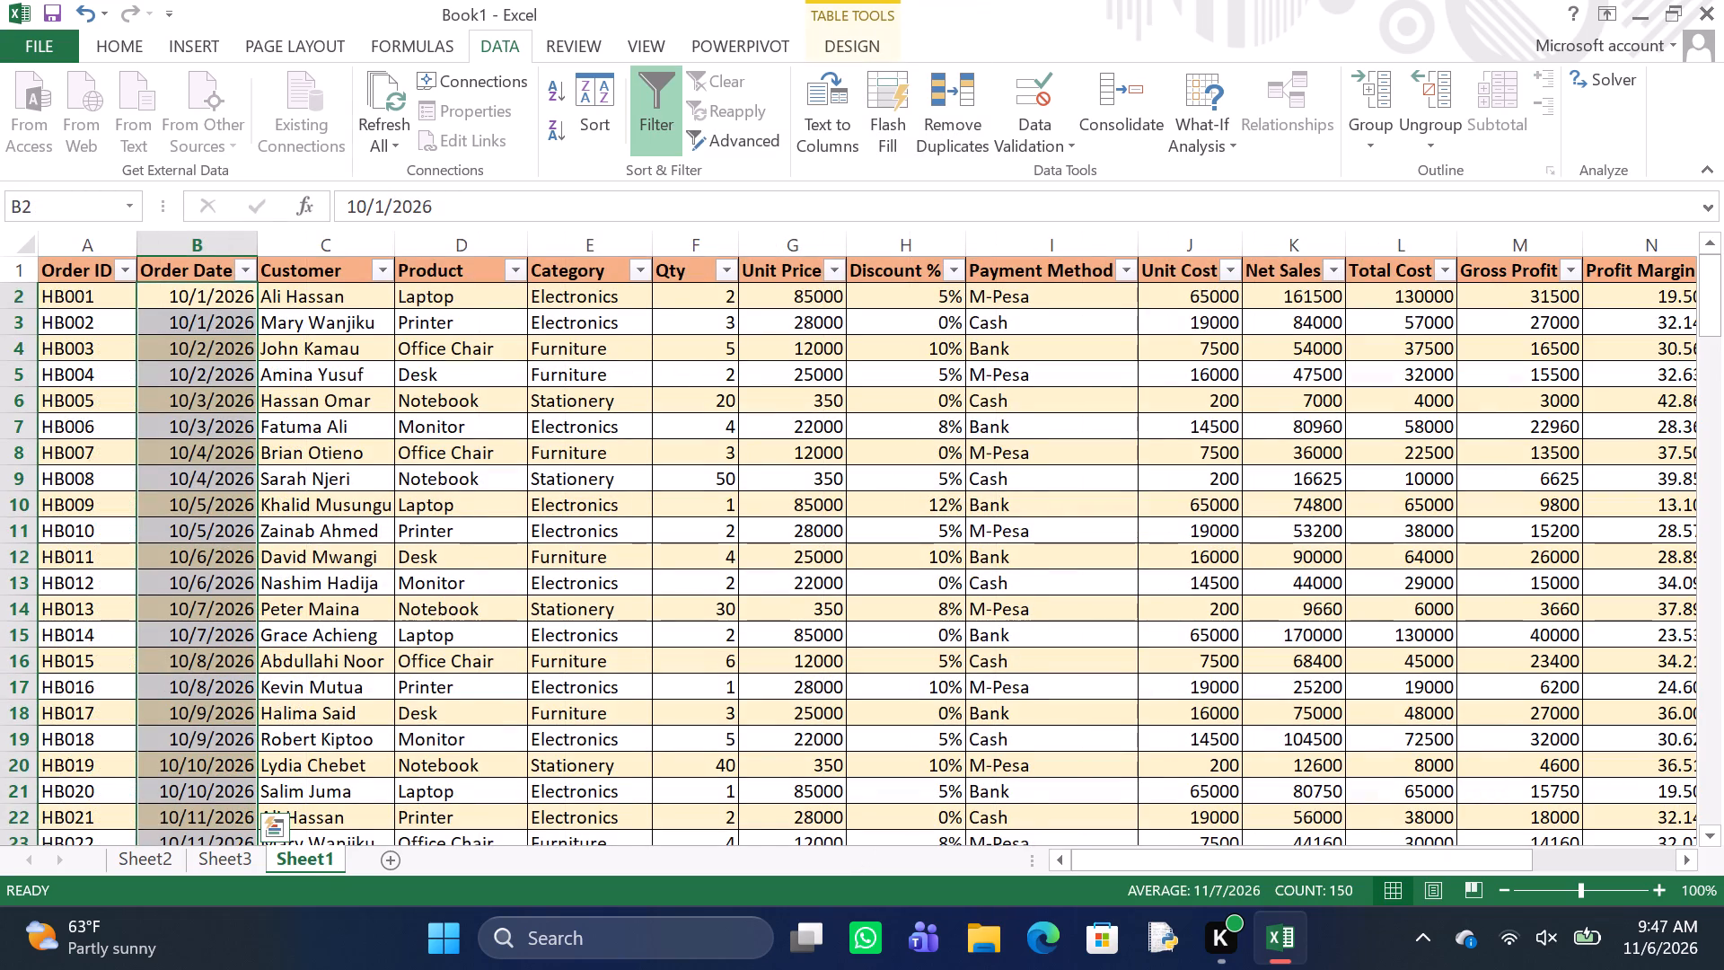
scroll(298, 787, down, 9)
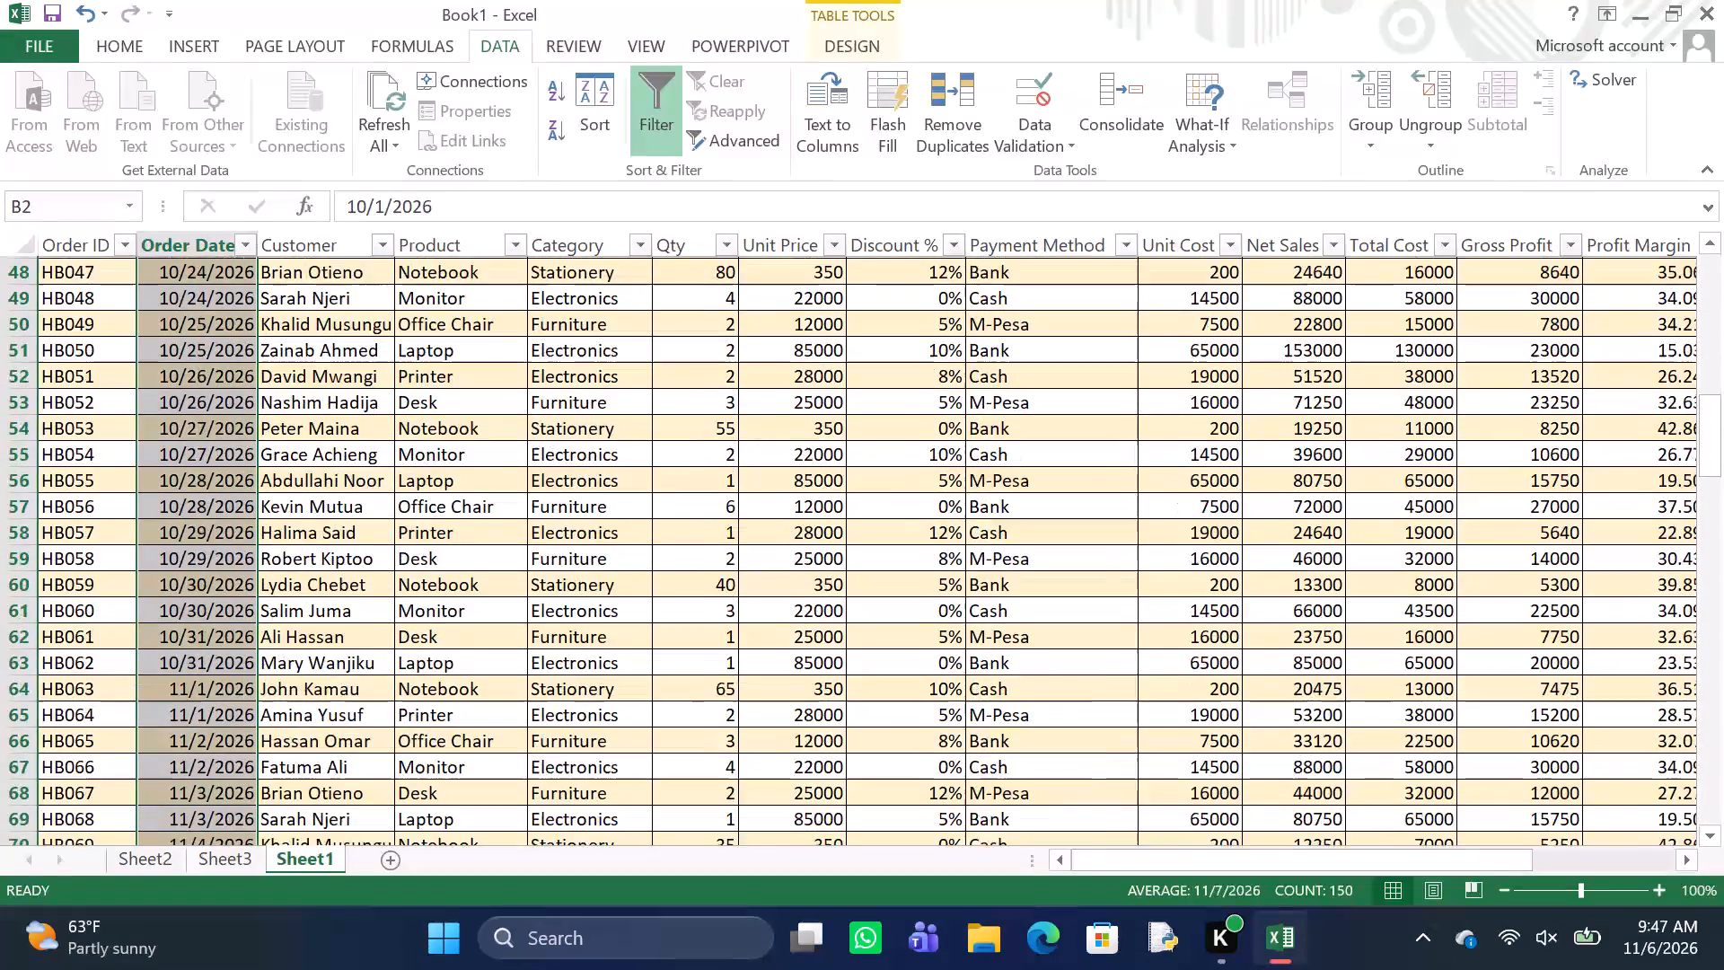
scroll(298, 787, down, 9)
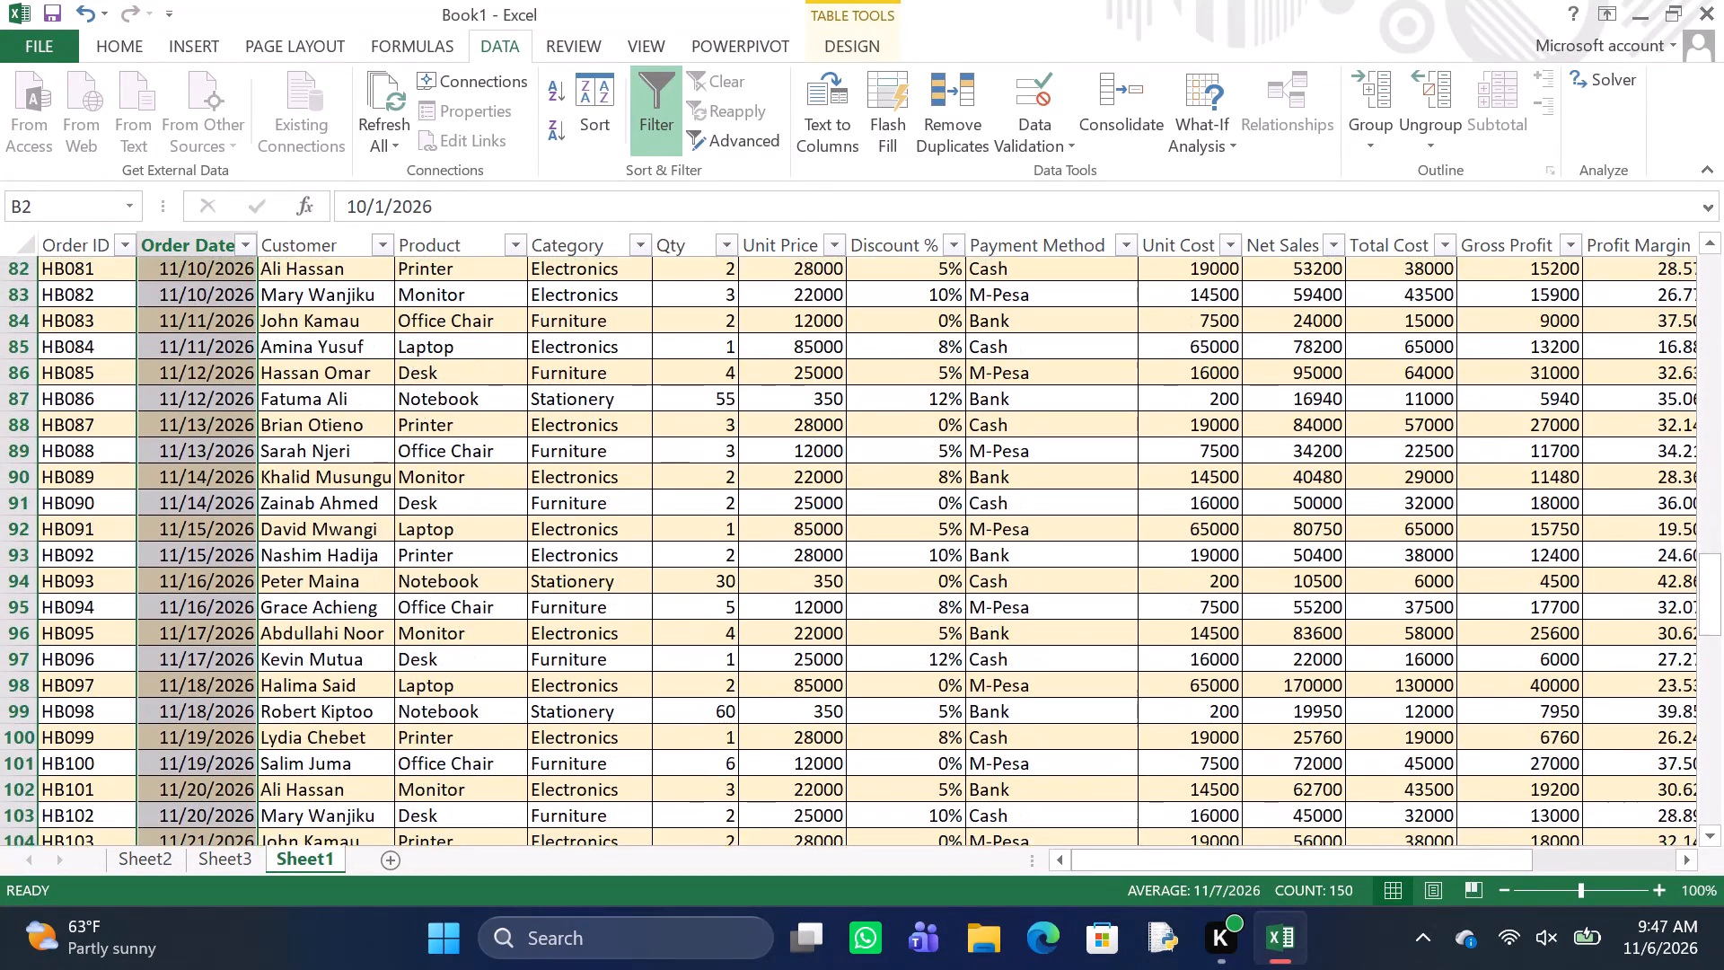
scroll(298, 787, down, 5)
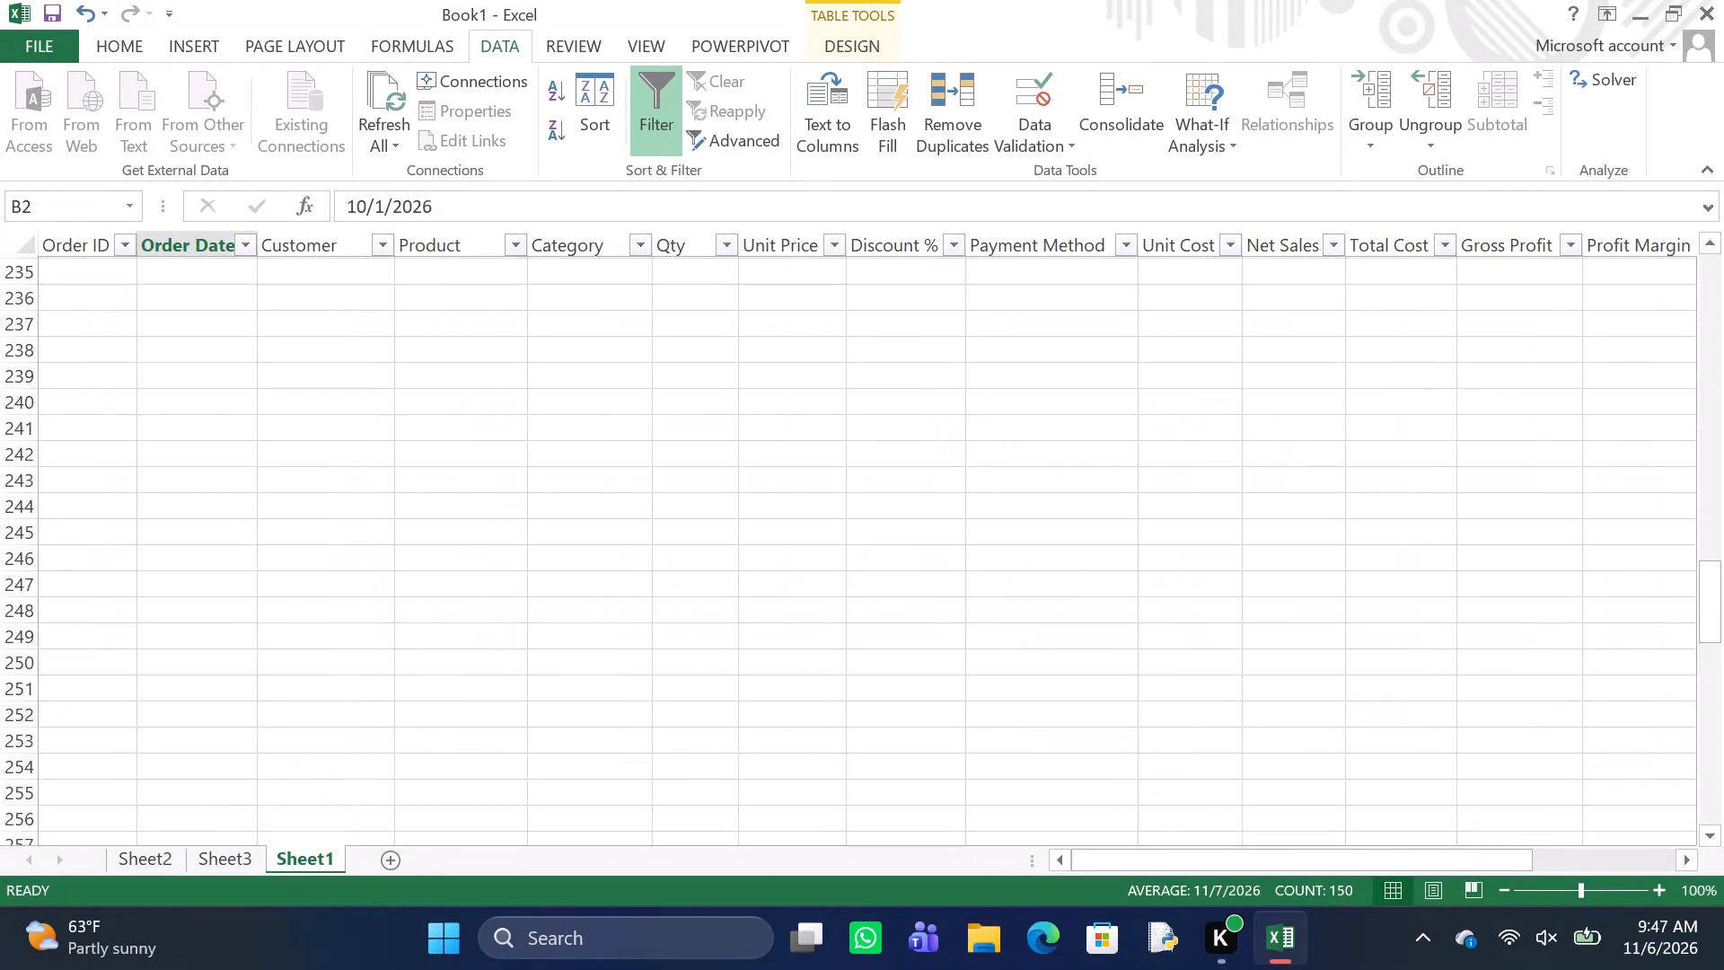
scroll(298, 787, up, 3)
scroll(298, 787, down, 1)
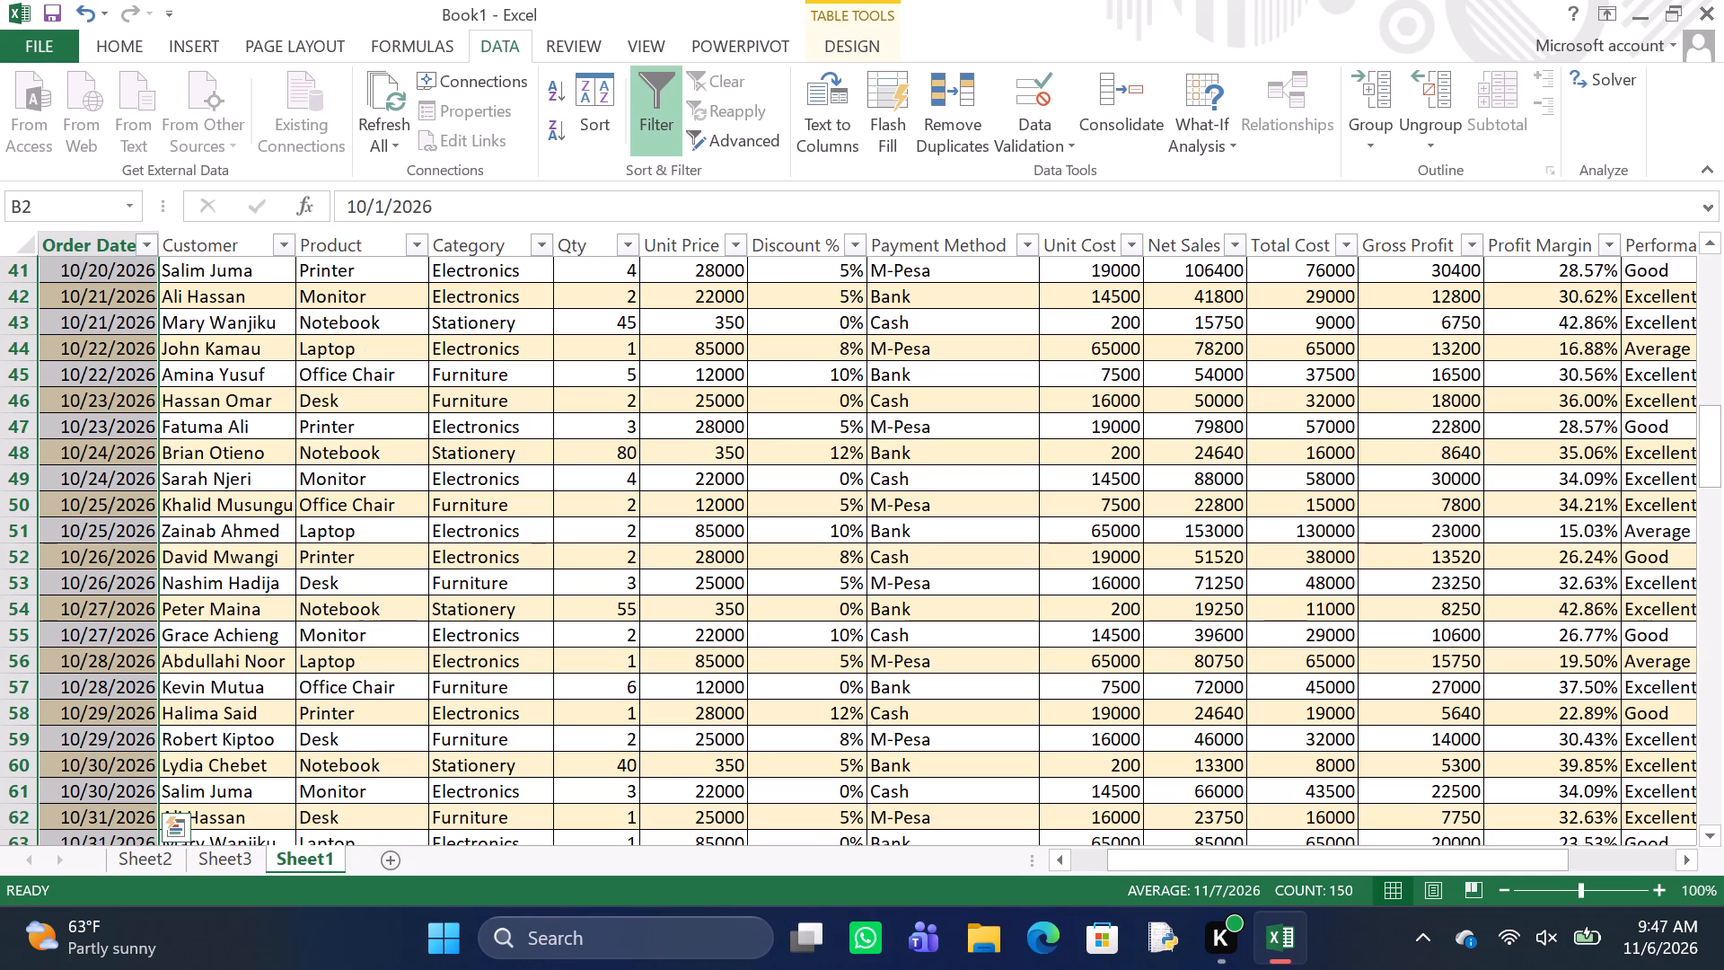
Examine the date format types available for the selected Order Date cells in Format Cells, choosing the English (United States) locale.
key(ctrl+1)
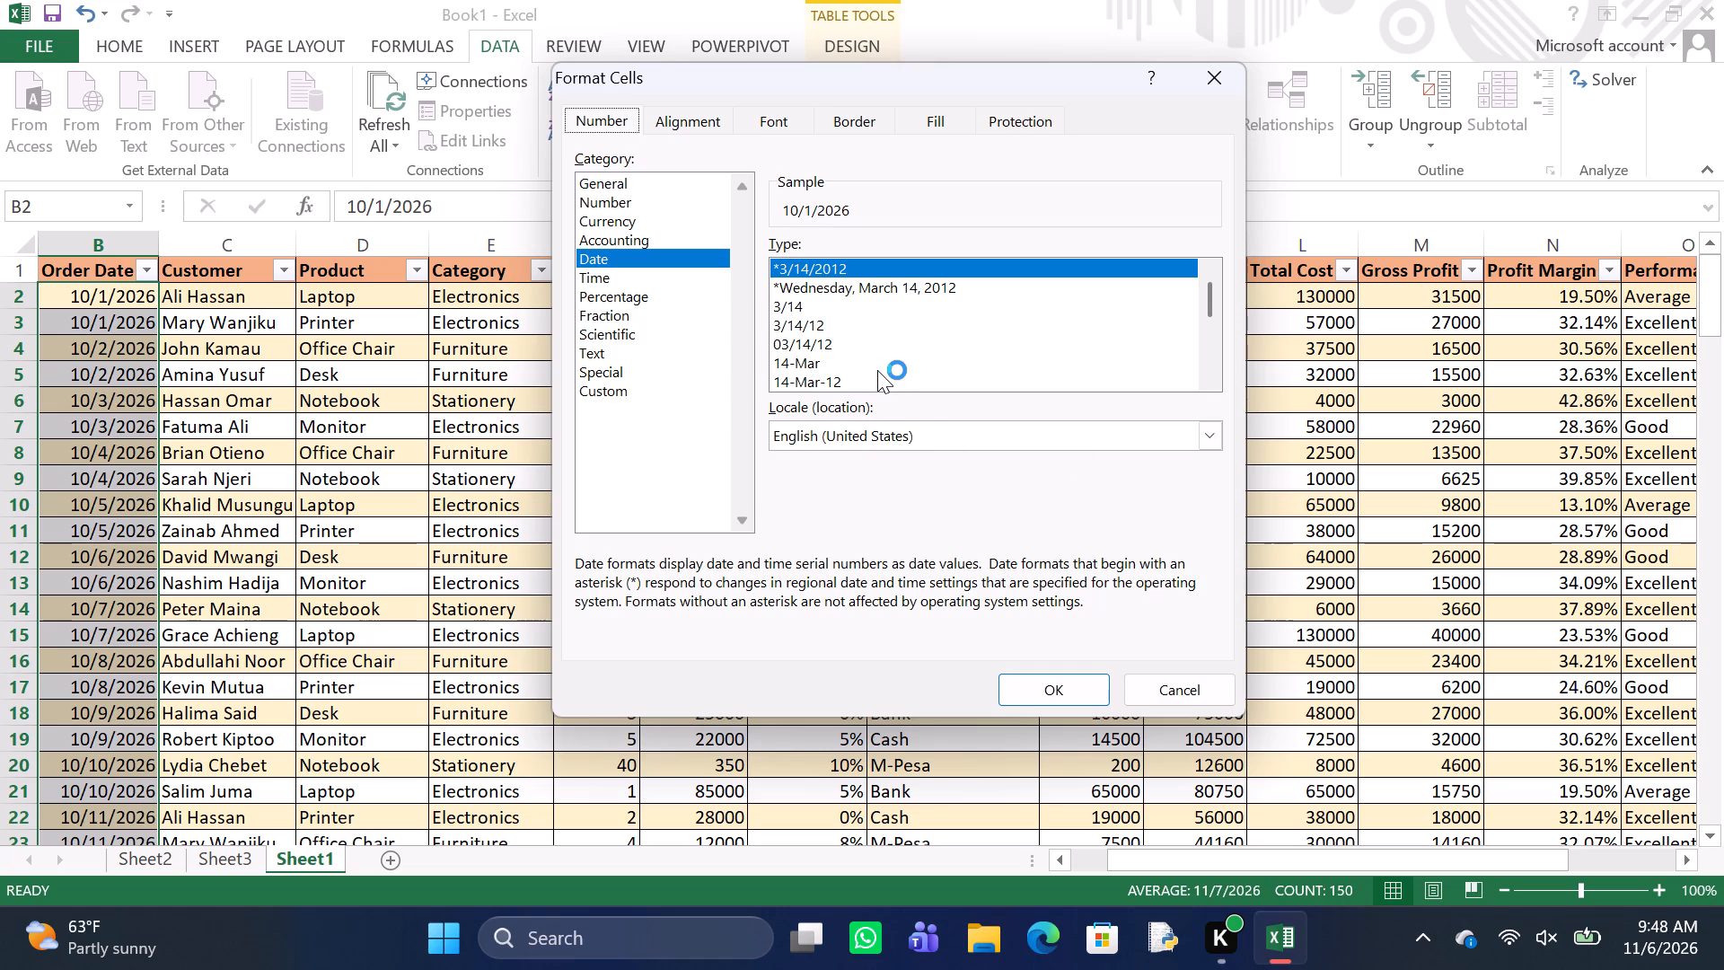
scroll(879, 358, down, 3)
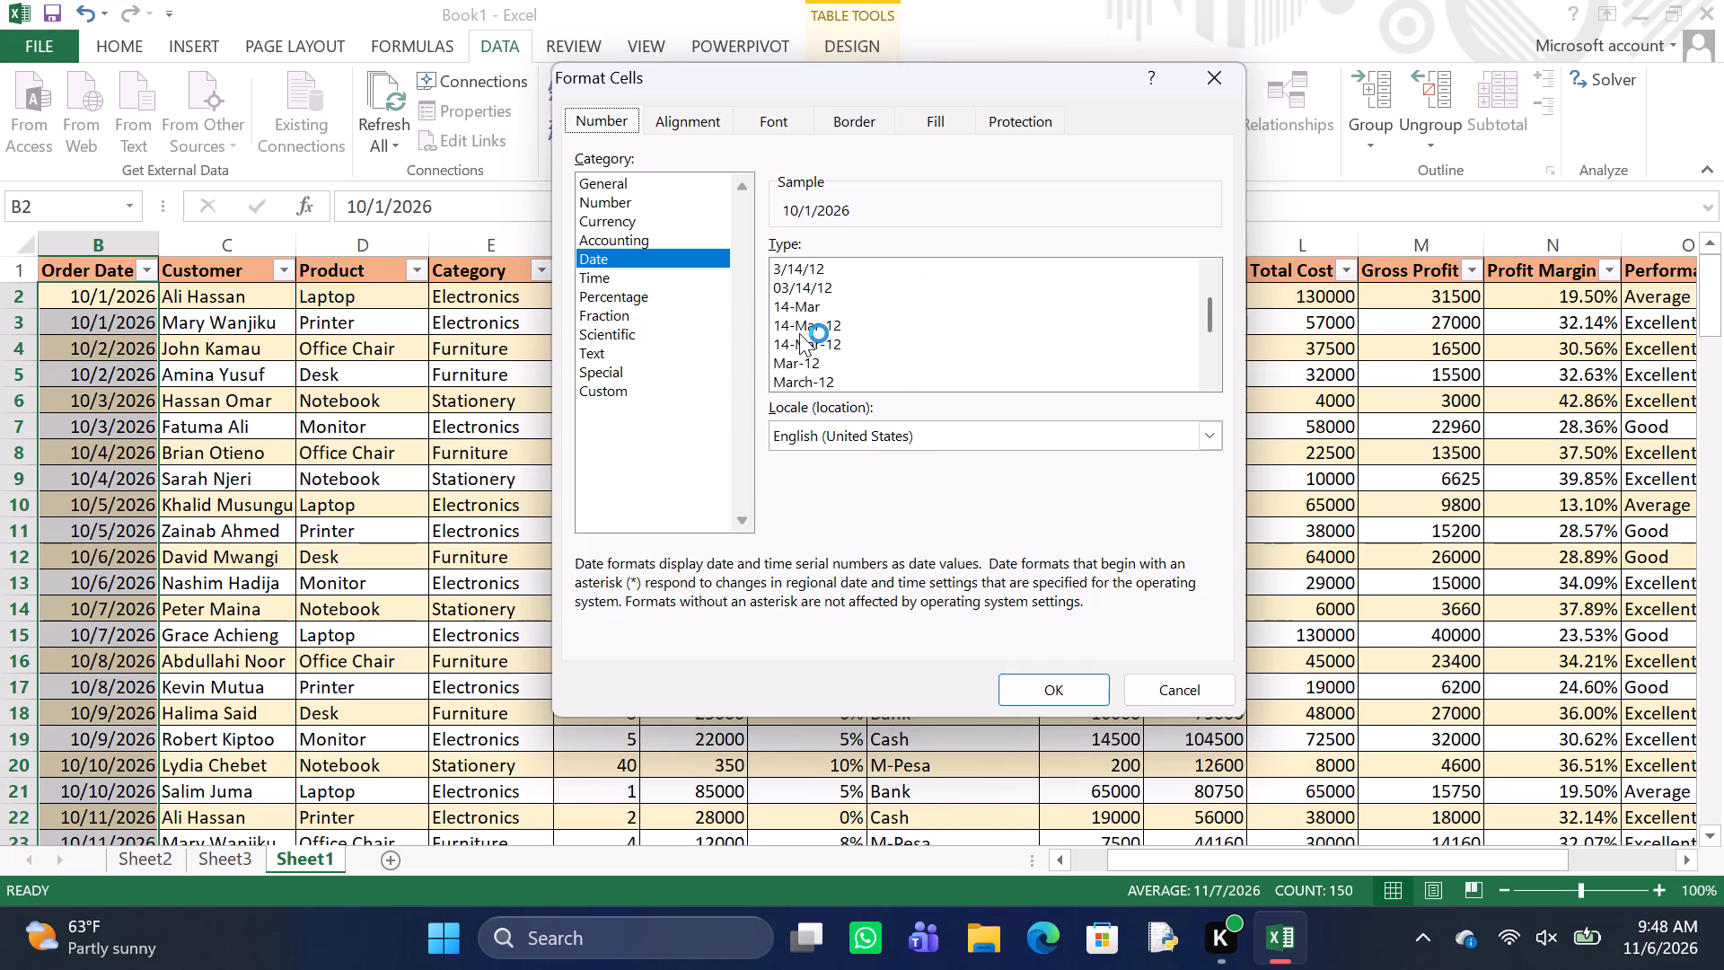
scroll(822, 334, up, 5)
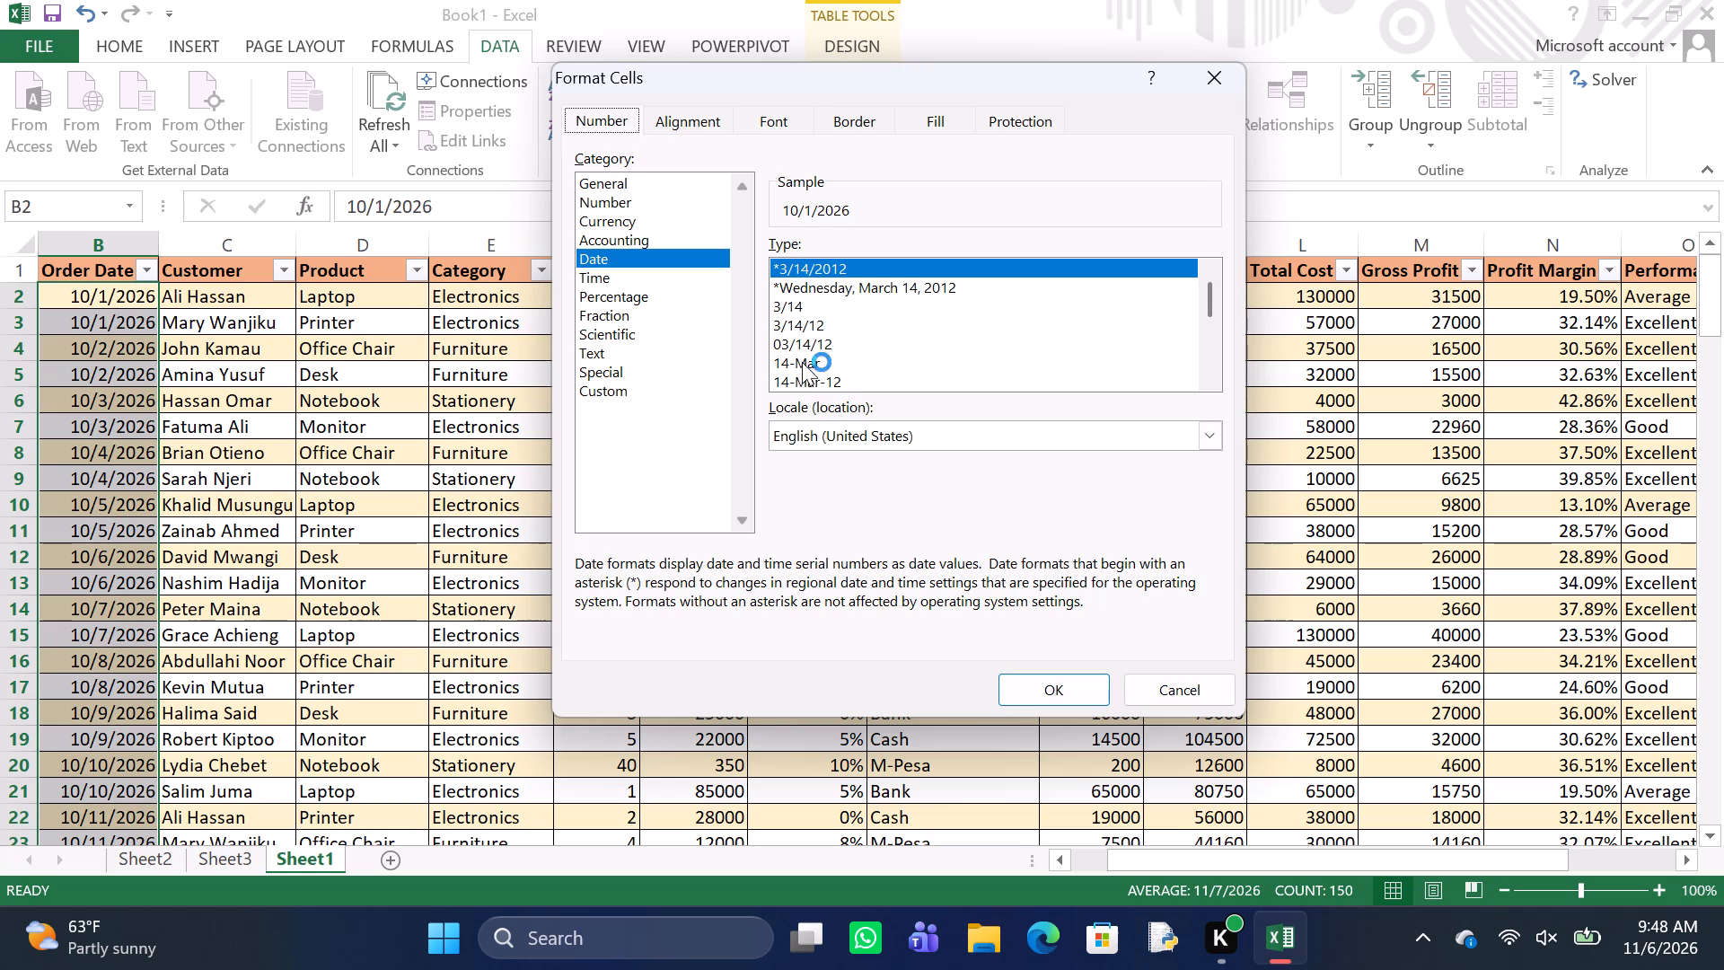
scroll(815, 371, down, 2)
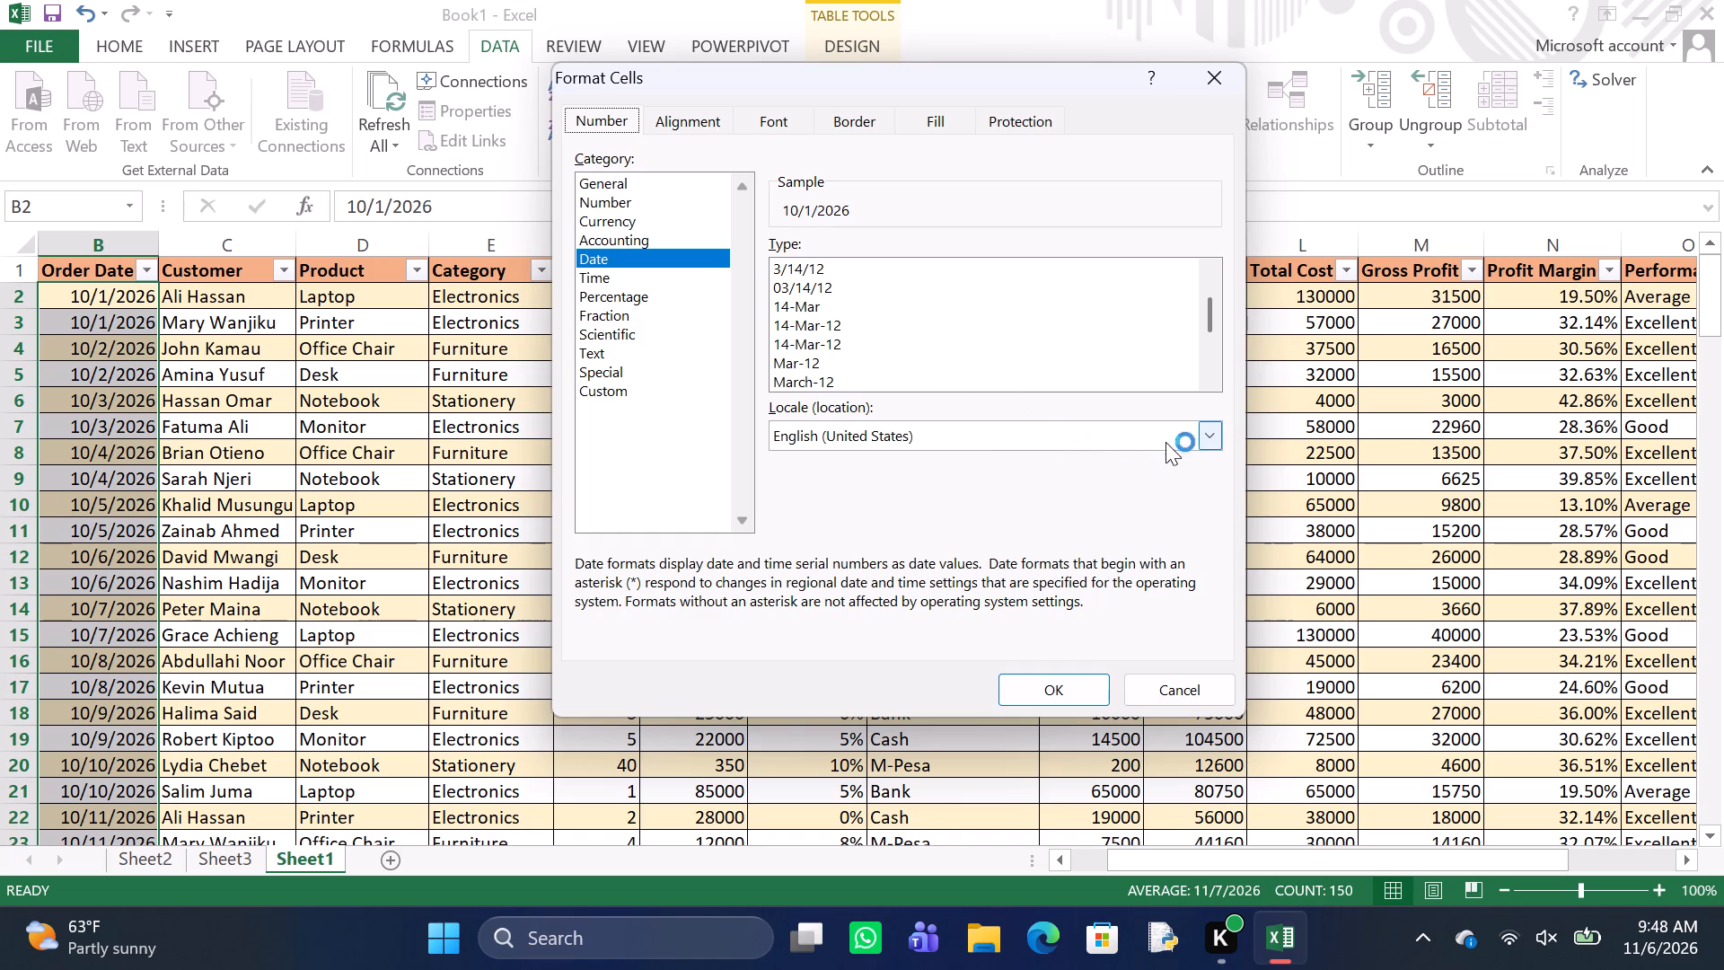
click(1214, 423)
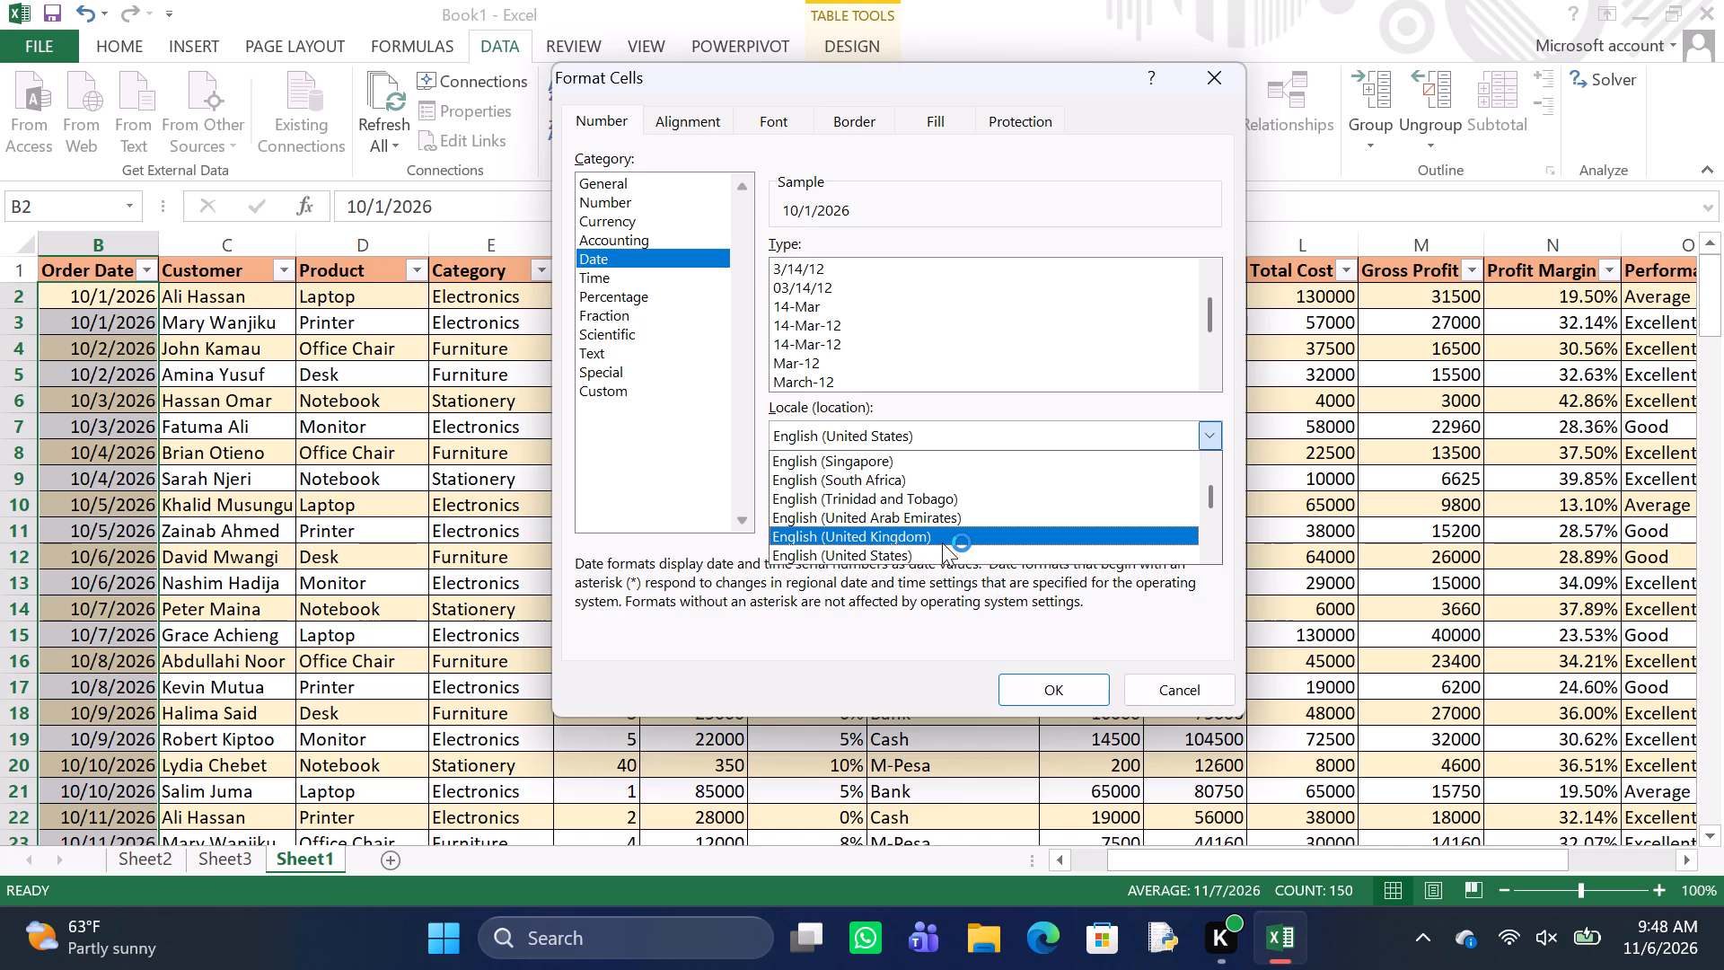
click(932, 565)
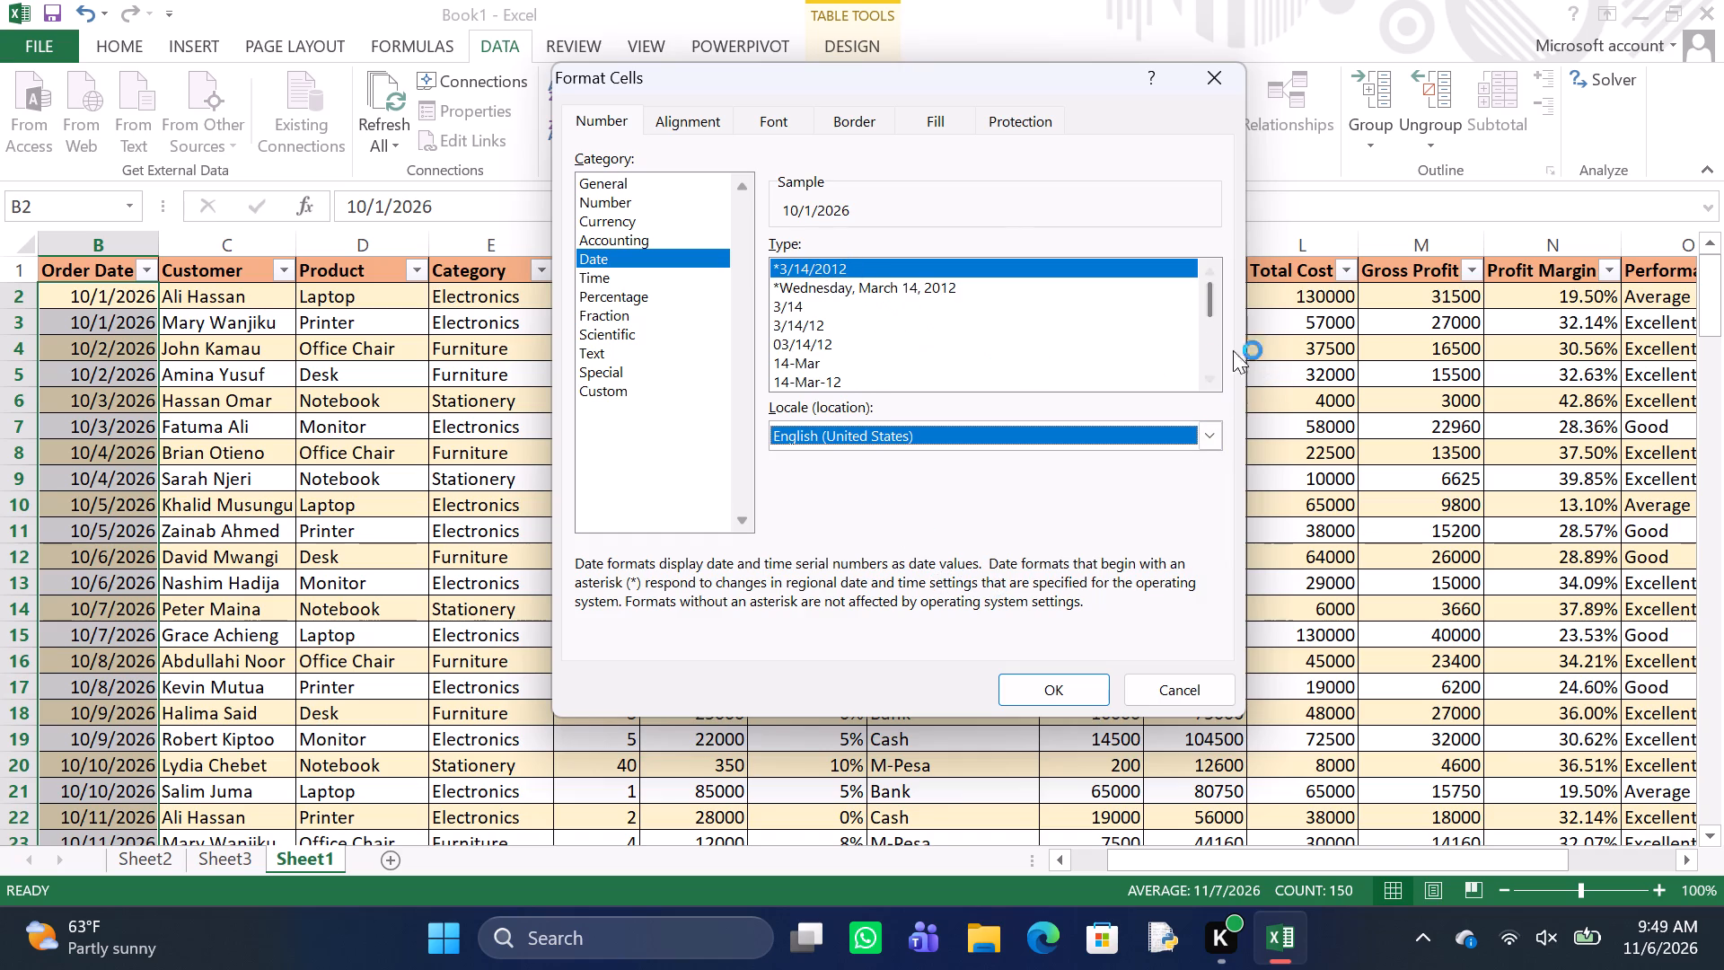
scroll(1156, 321, down, 1)
scroll(1166, 274, up, 1)
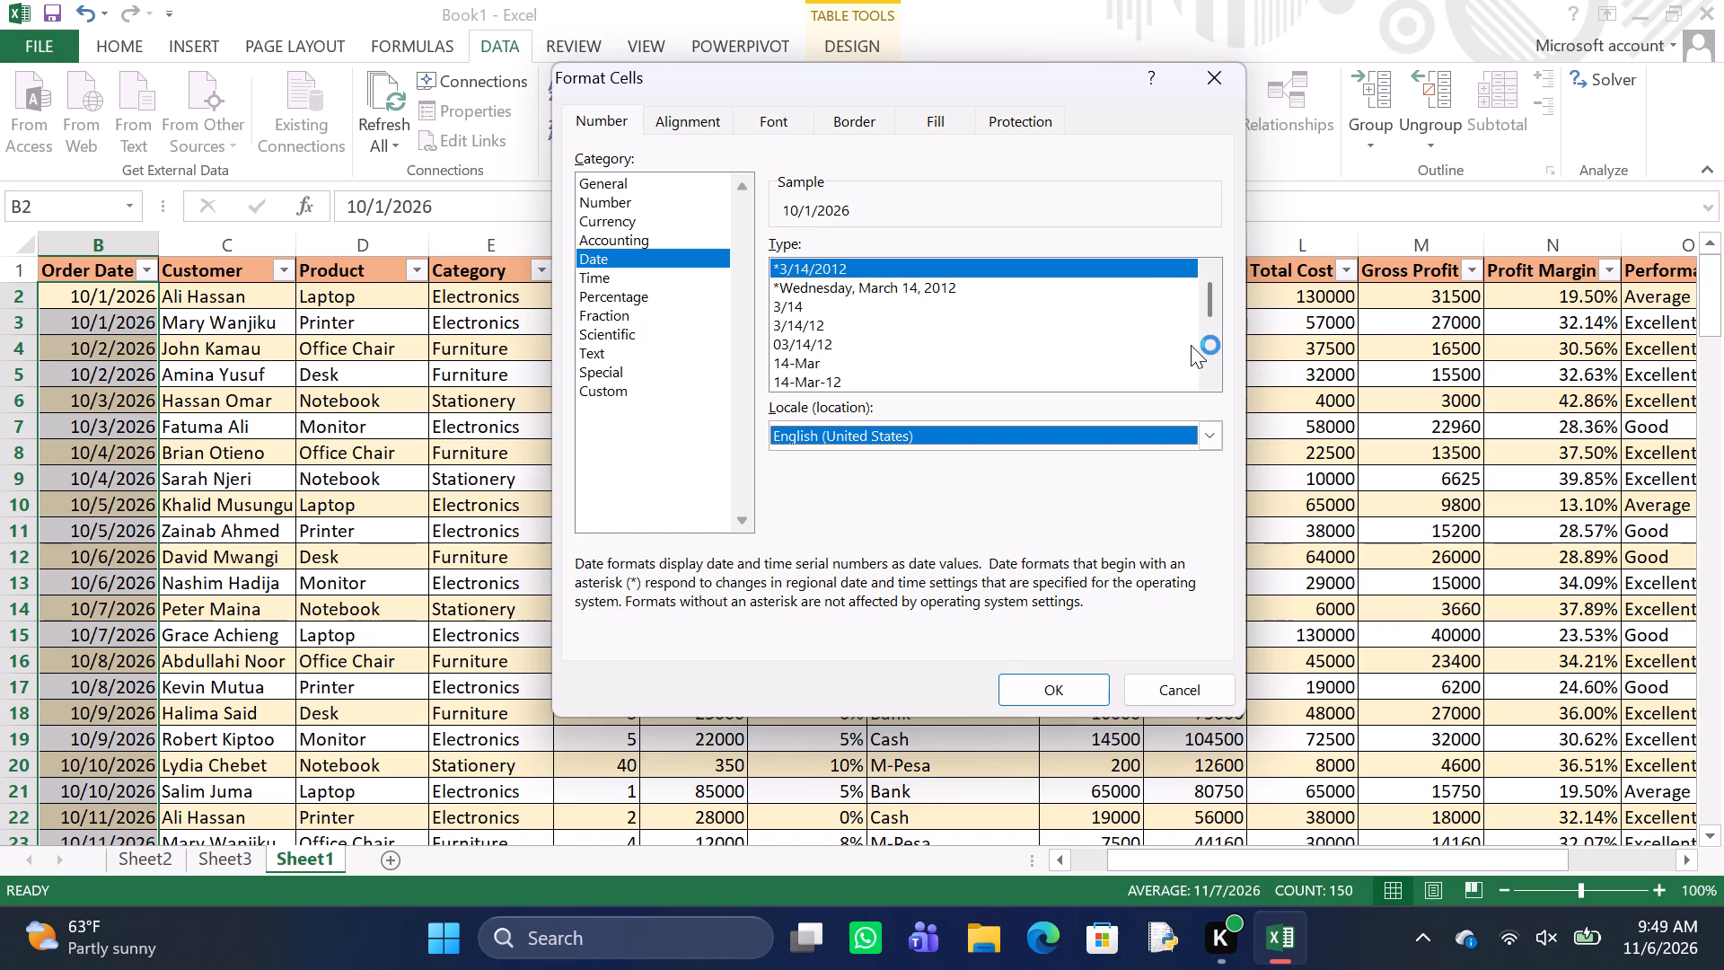
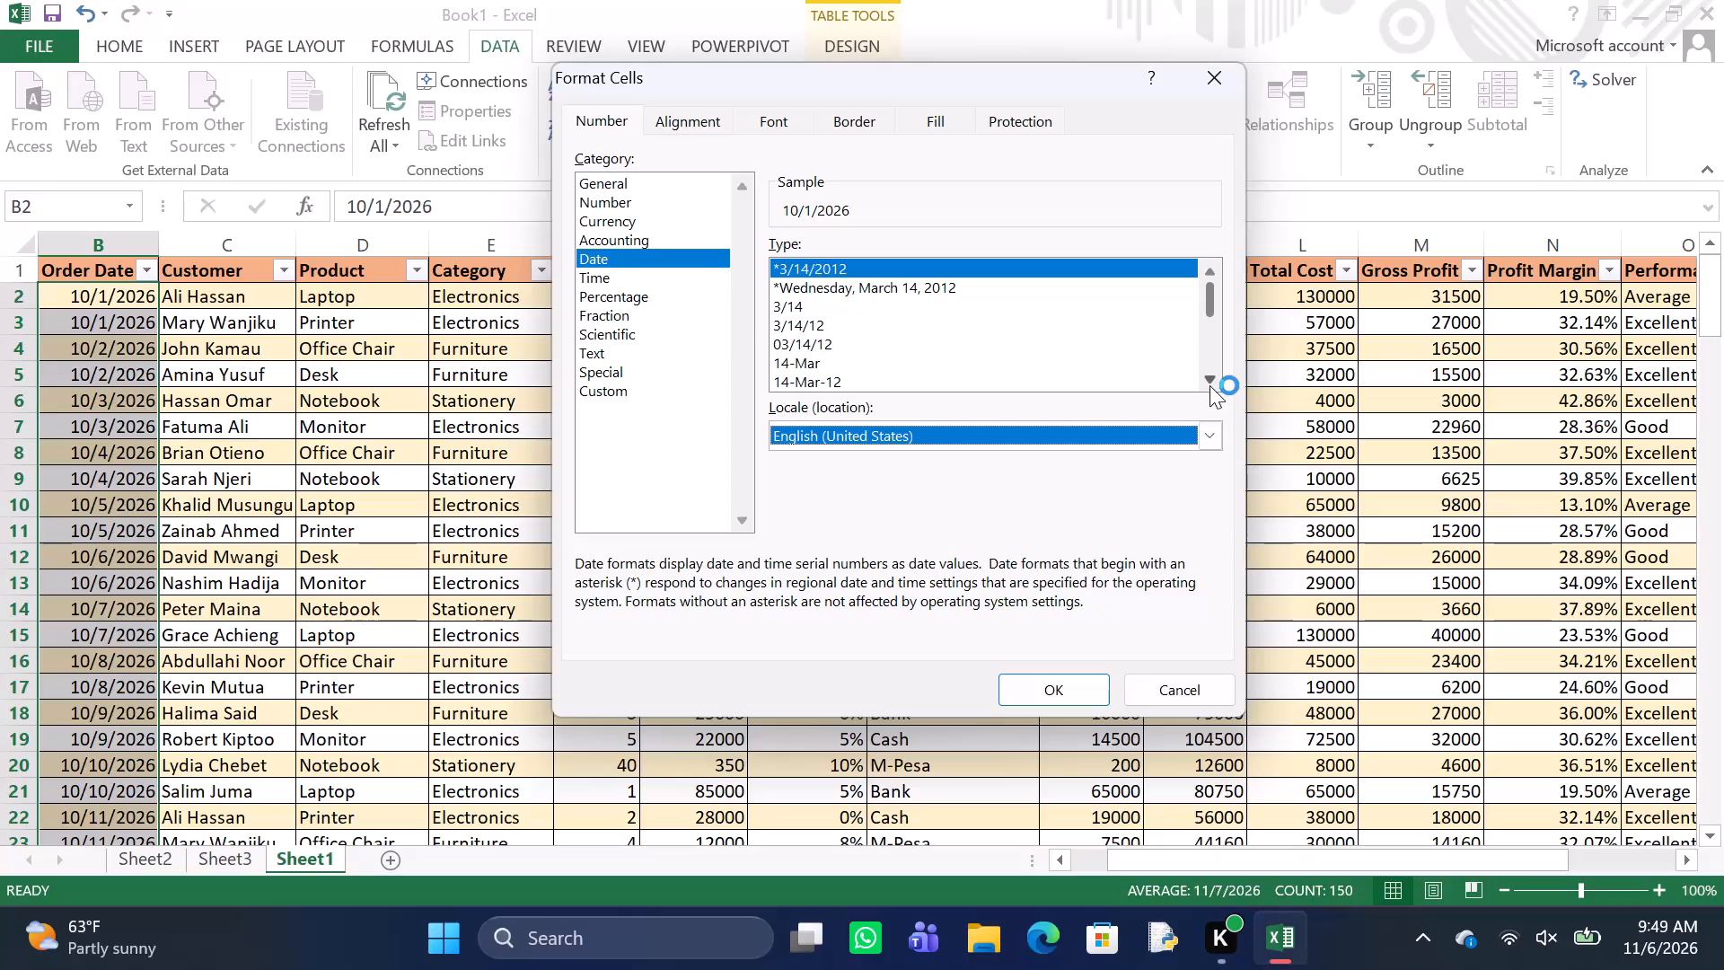
Examine the English (United States) date types for the Order Date cells, previewing a day-month-year type, and close Format Cells without applying it.
triple_click(1209, 375)
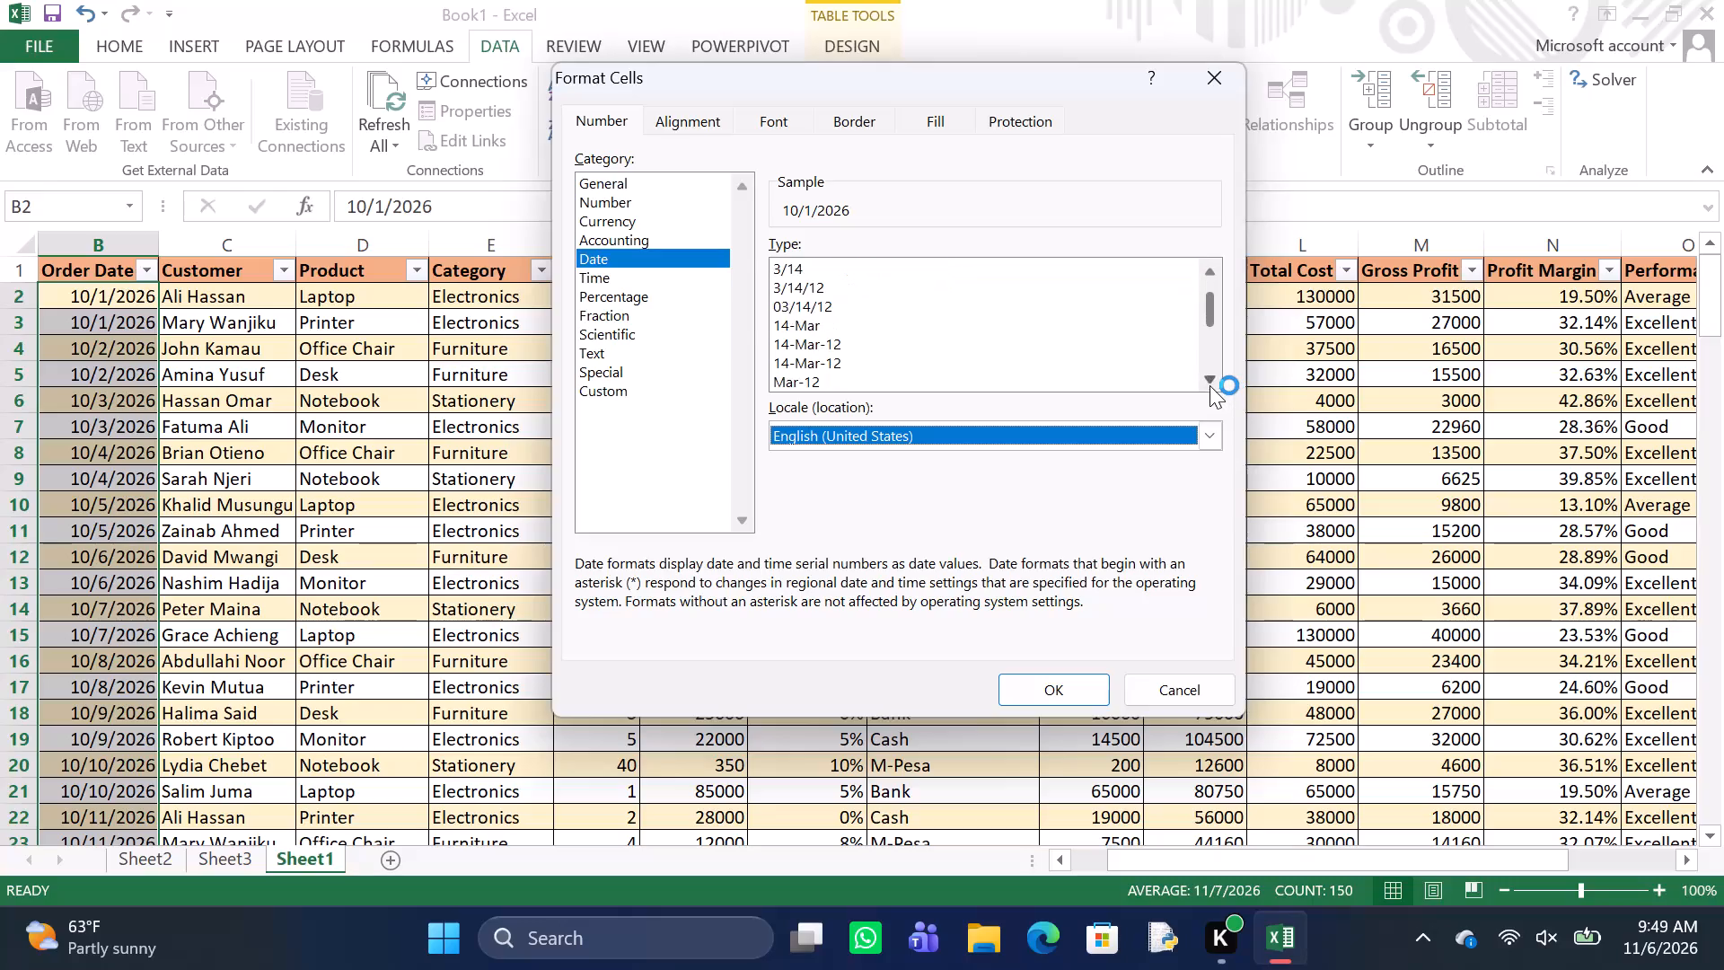
triple_click(1209, 375)
triple_click(1209, 375)
click(1209, 375)
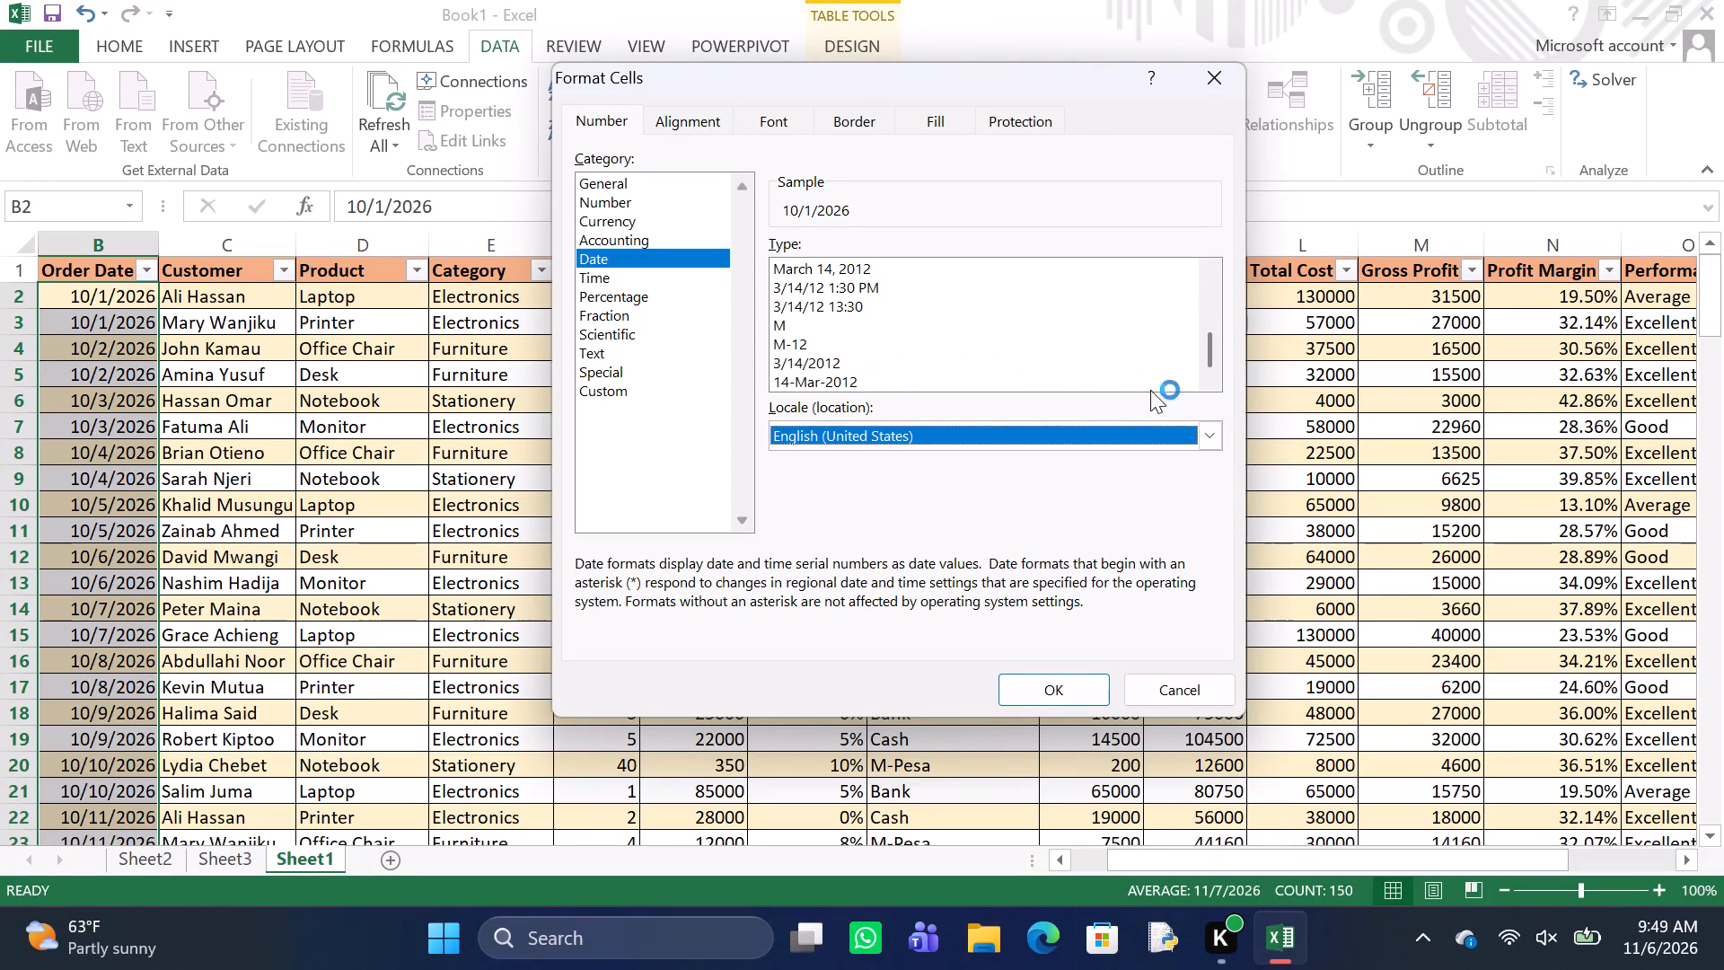
double_click(1209, 265)
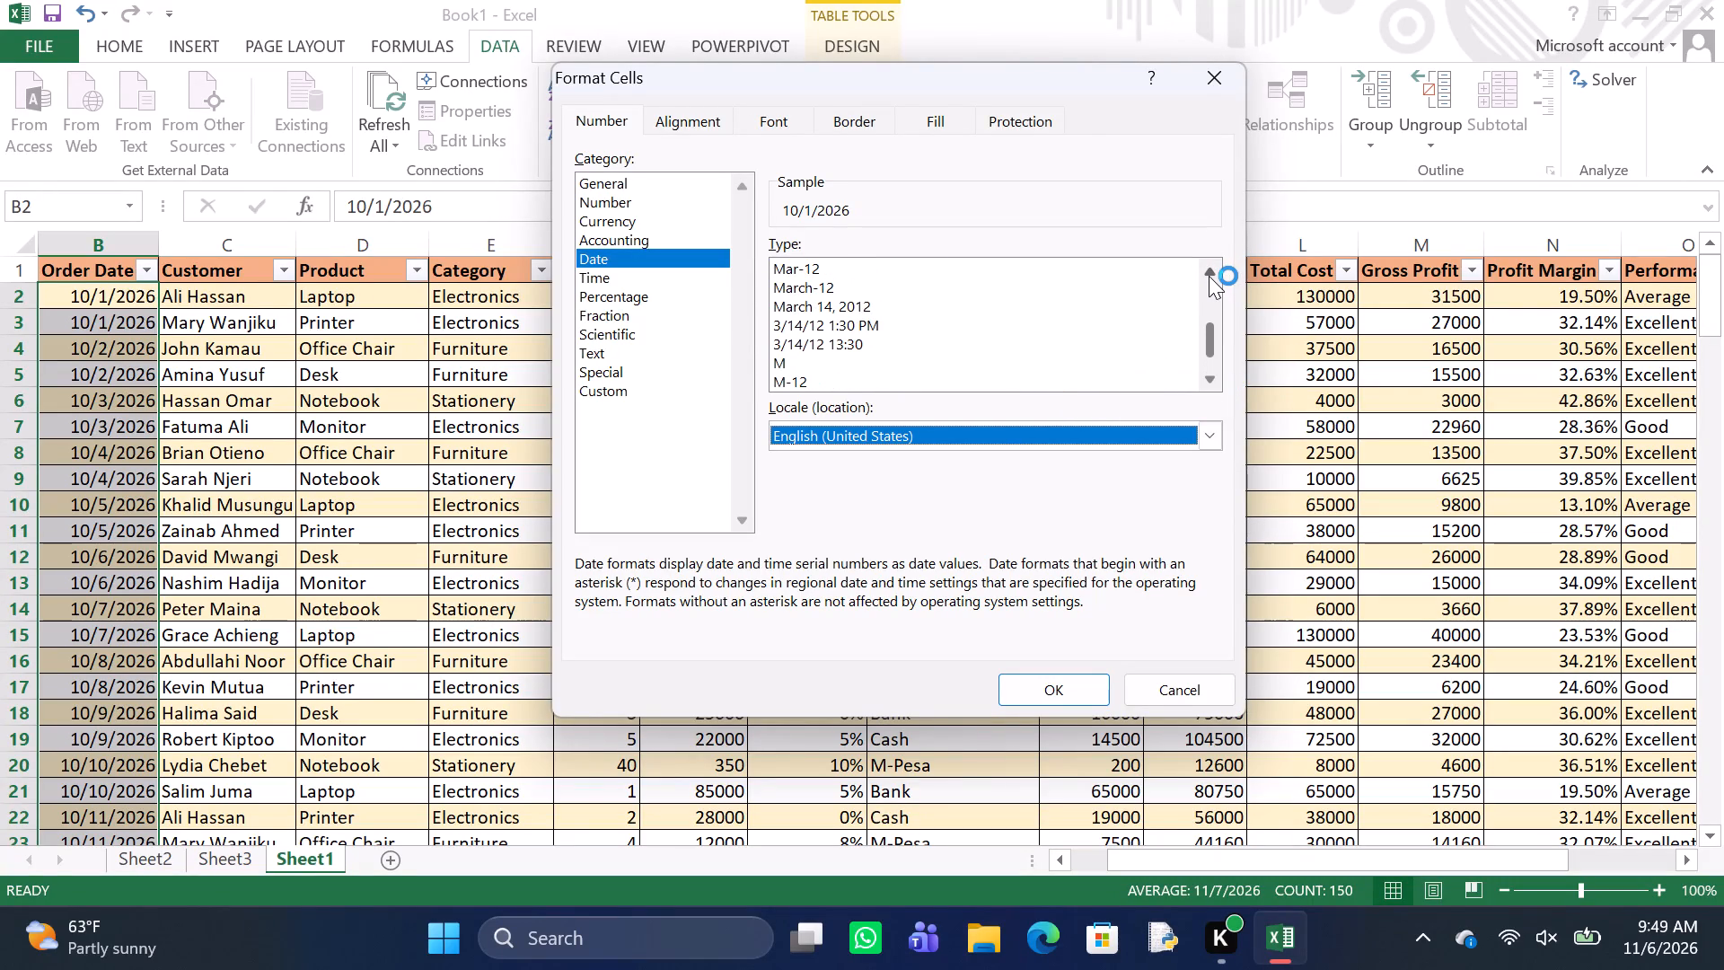
triple_click(1207, 378)
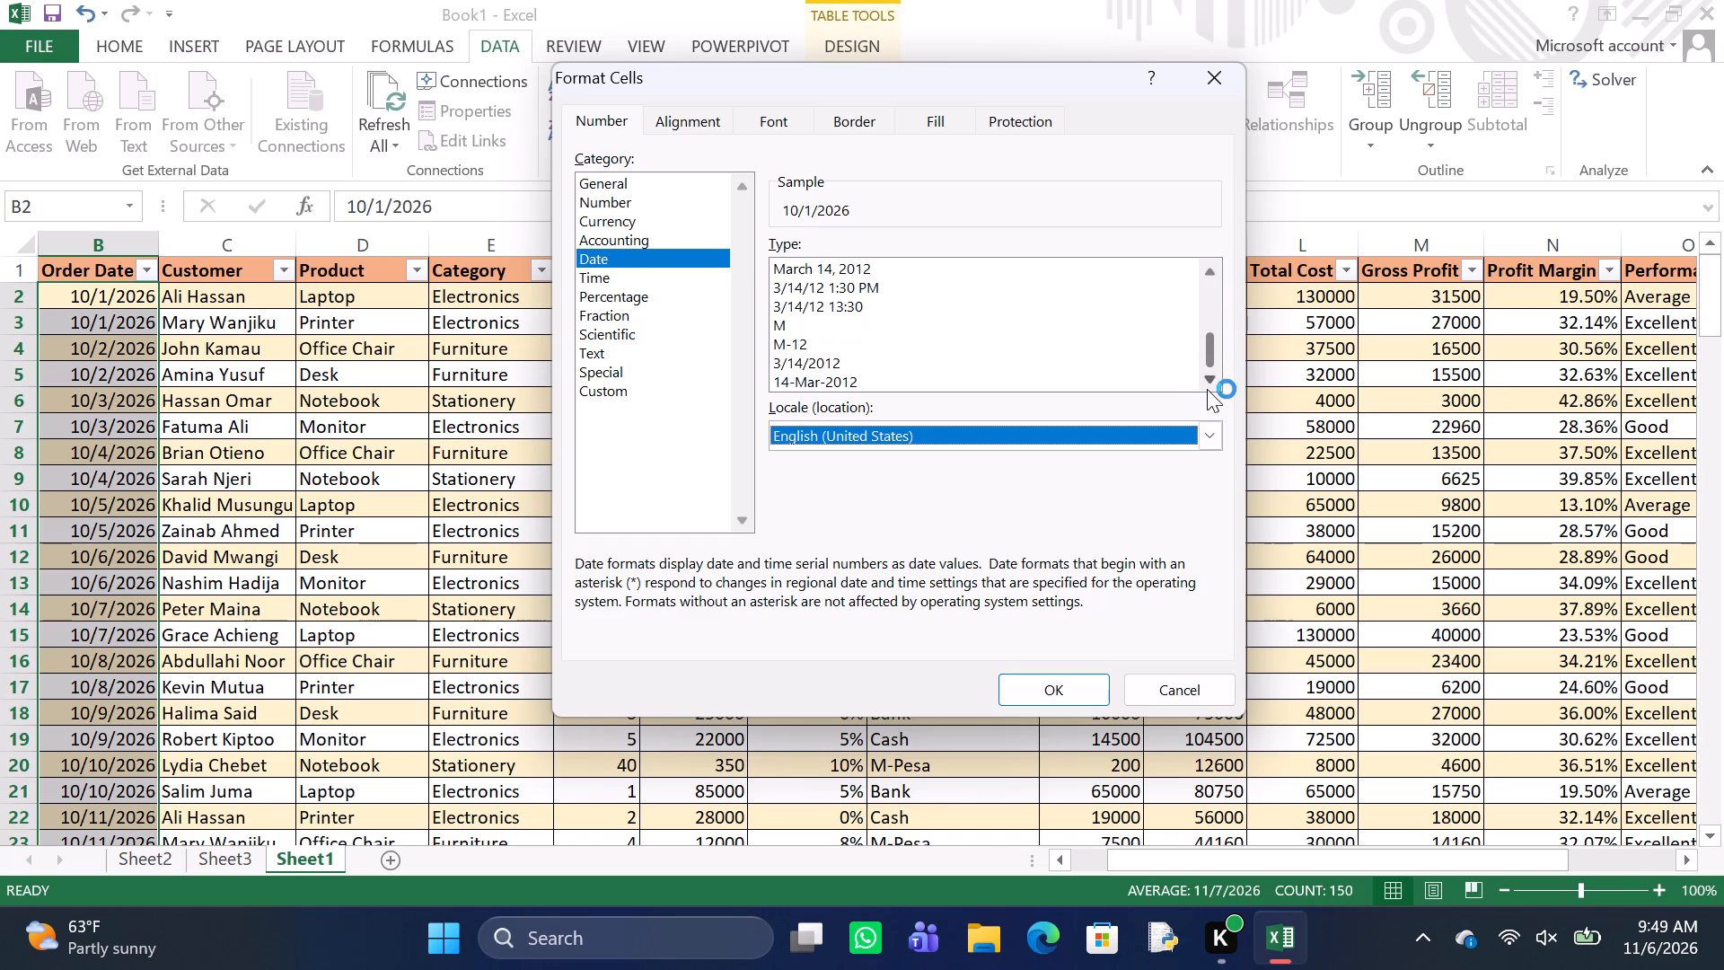
triple_click(1207, 378)
click(1207, 378)
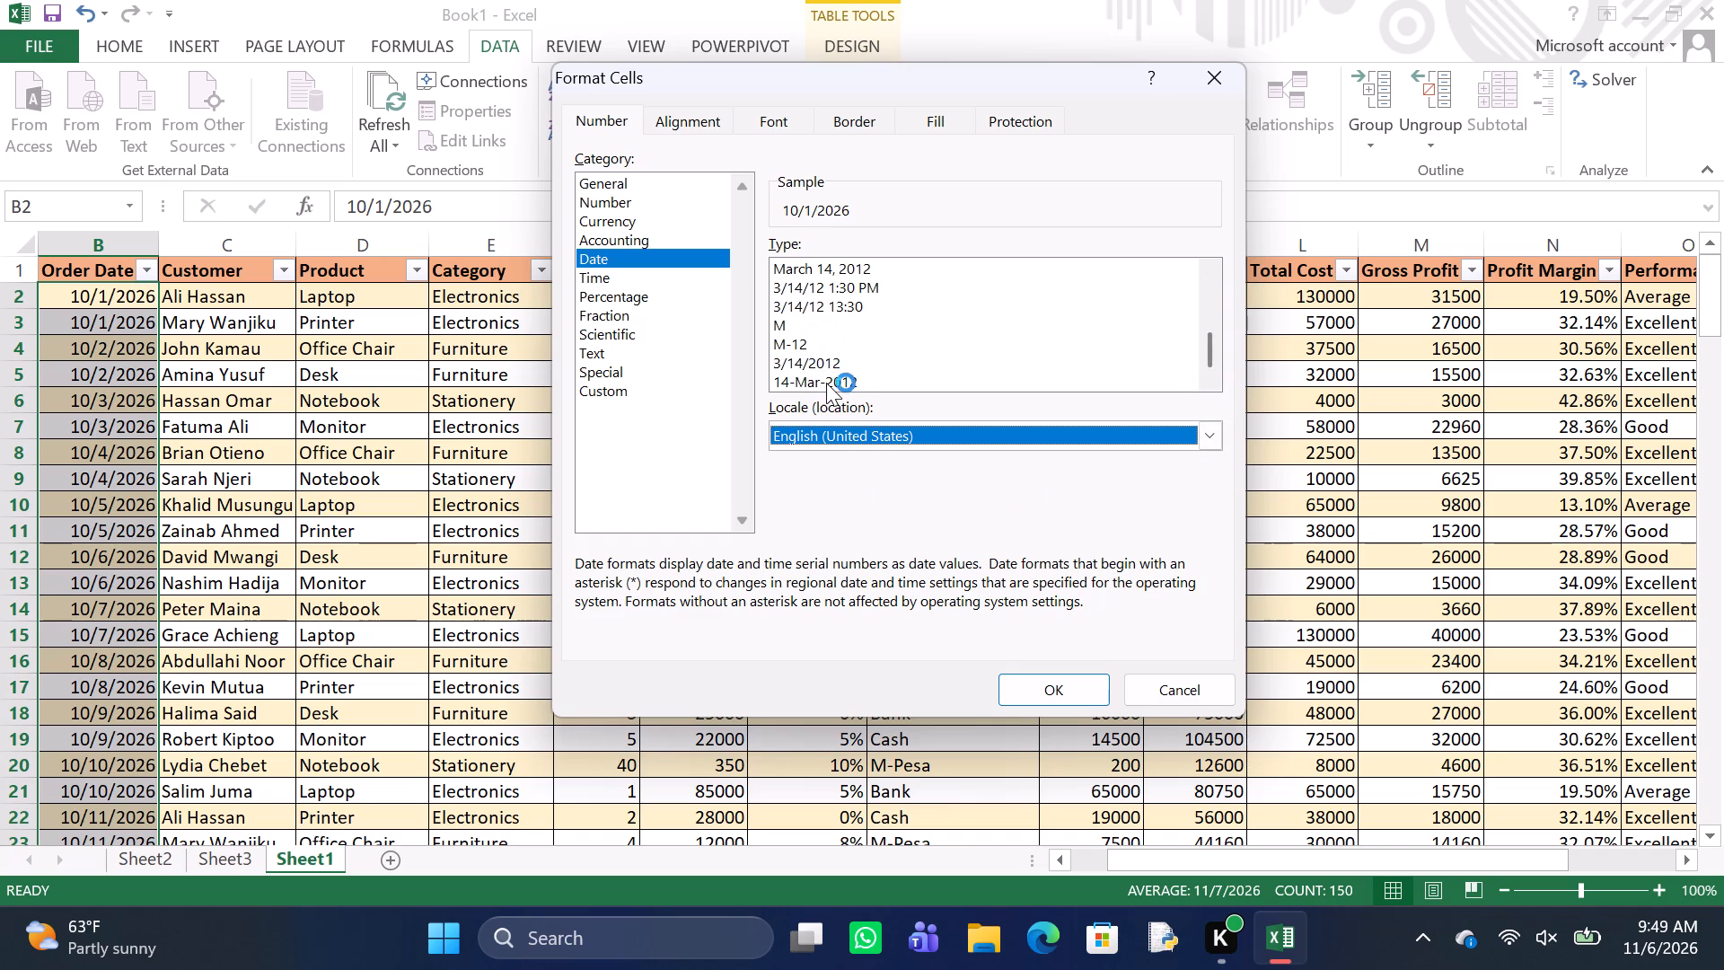
click(835, 379)
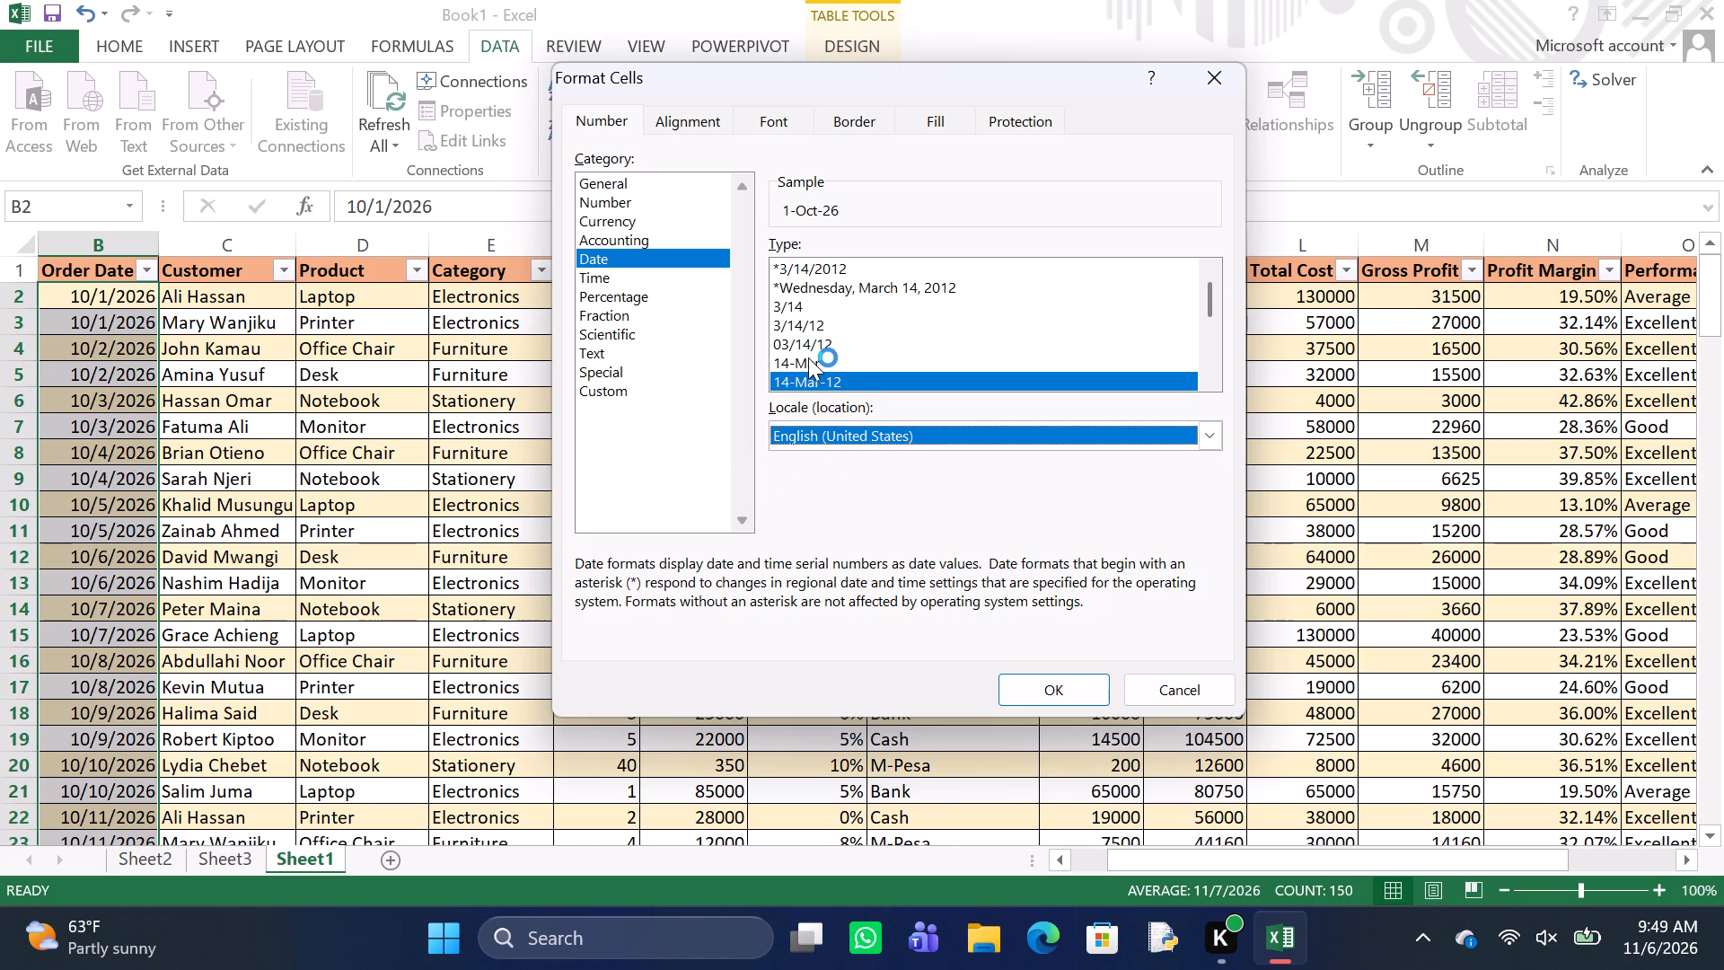
scroll(808, 347, up, 2)
scroll(843, 282, up, 3)
scroll(912, 306, up, 1)
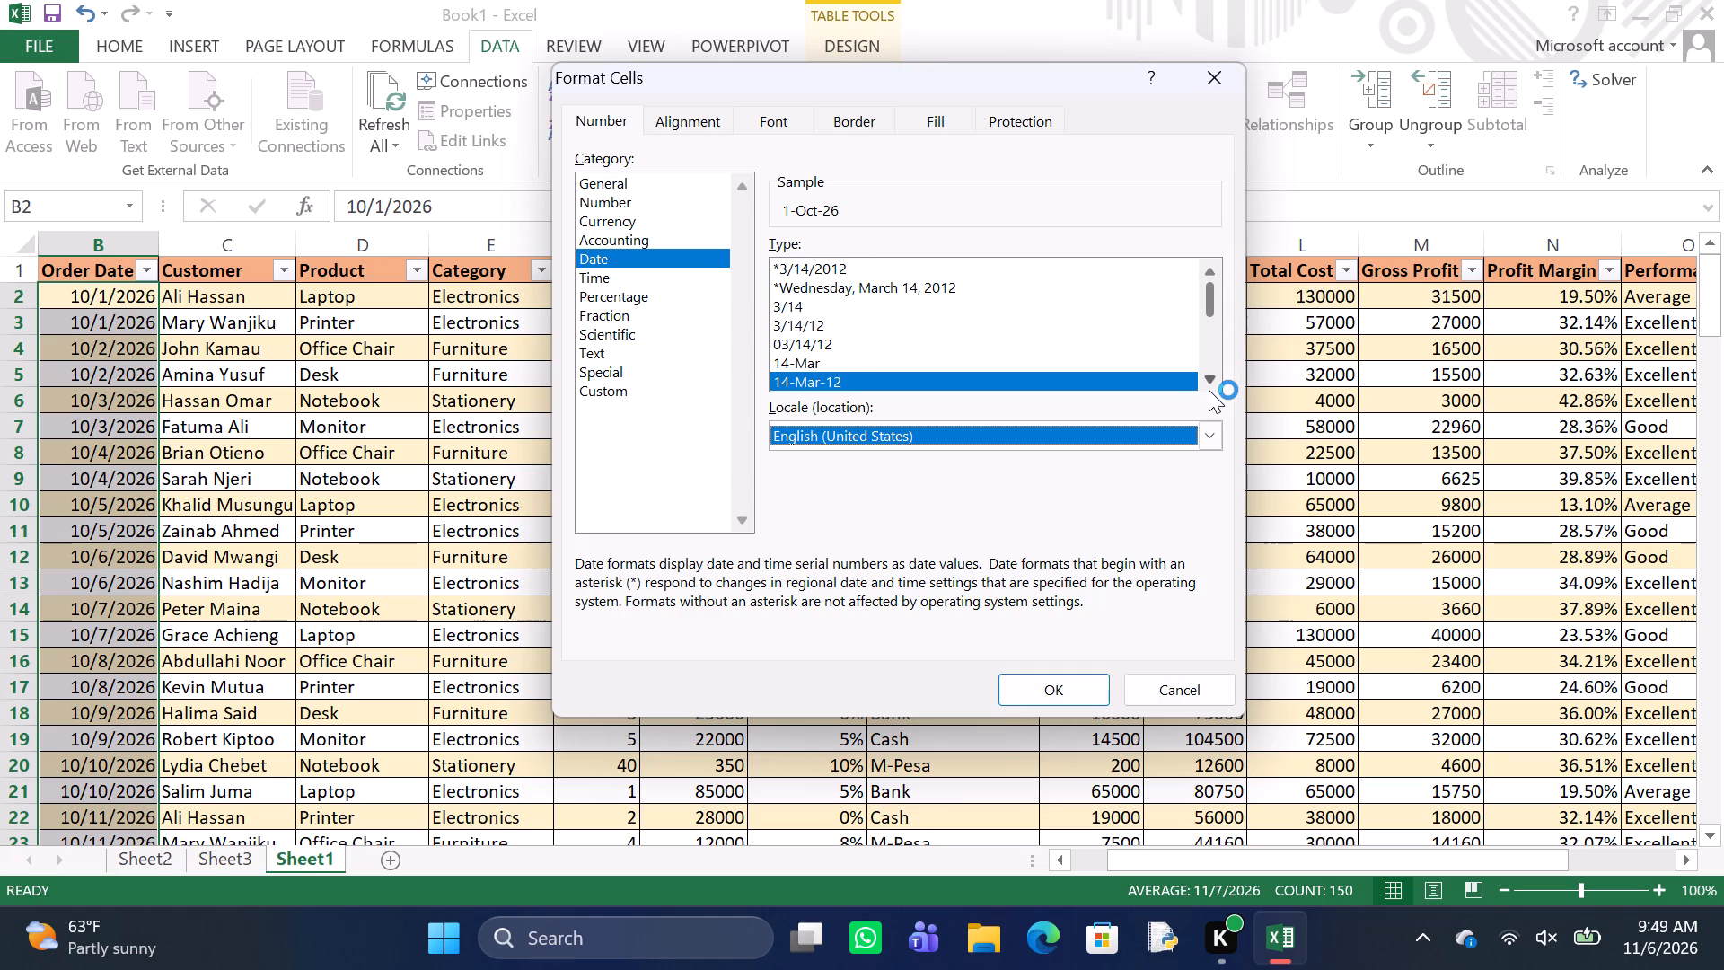
click(1209, 379)
click(1209, 379)
click(1209, 379)
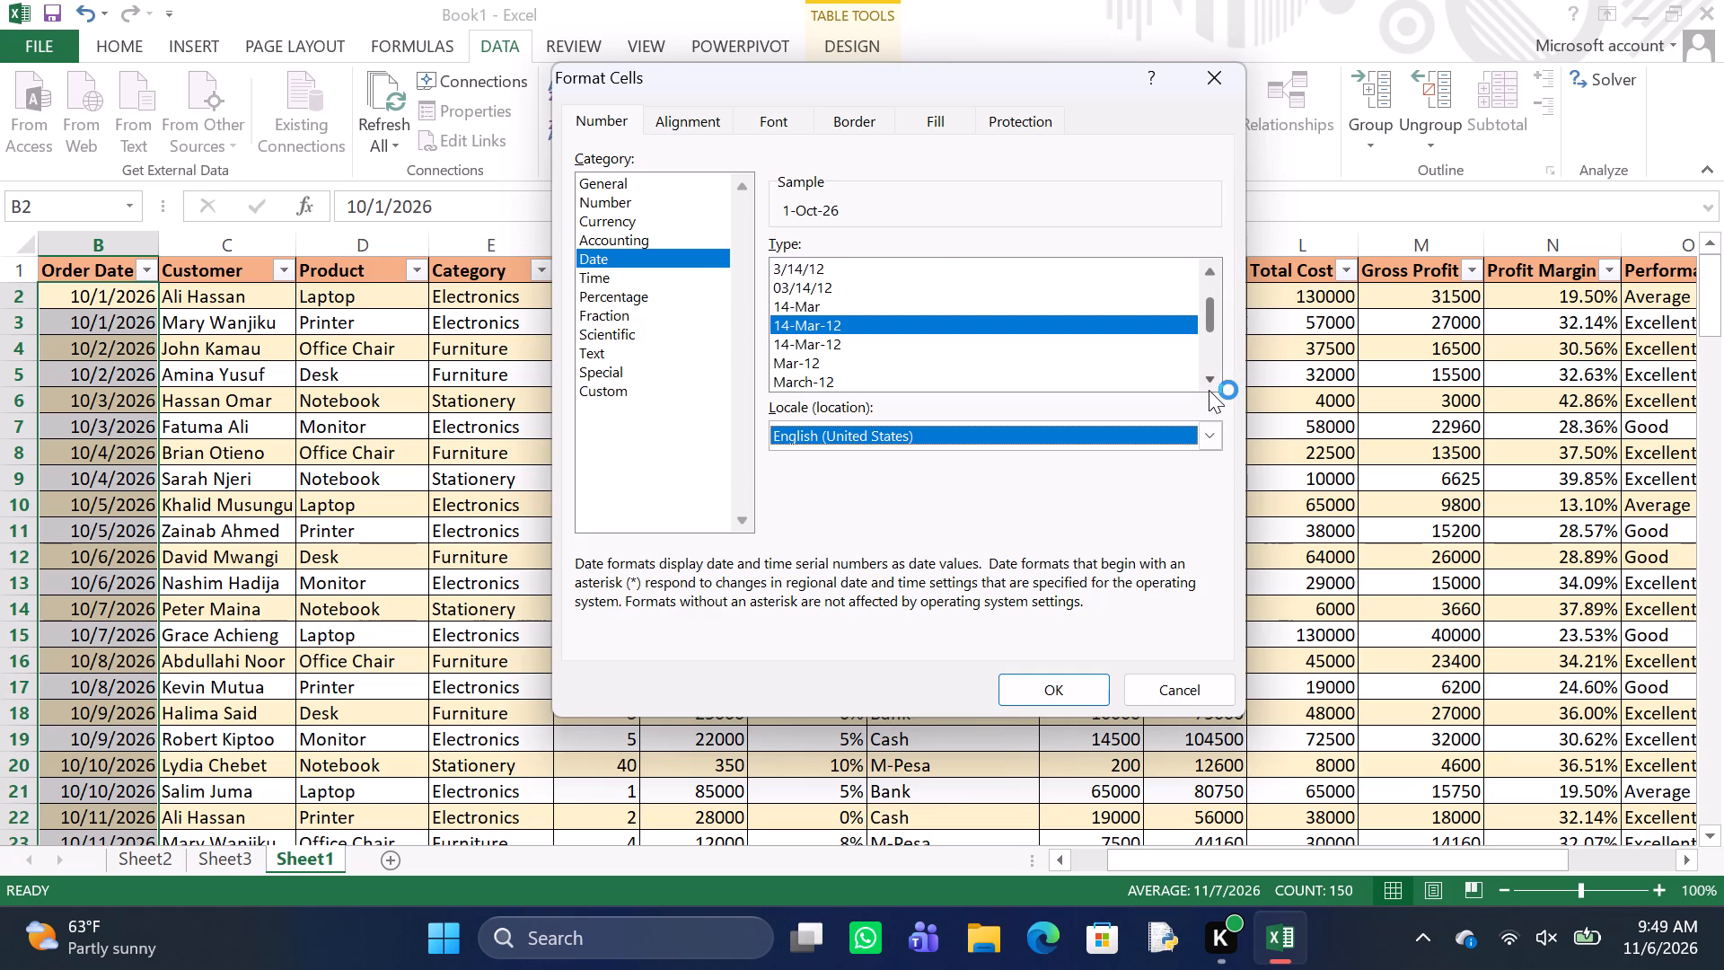
click(1209, 379)
click(1209, 379)
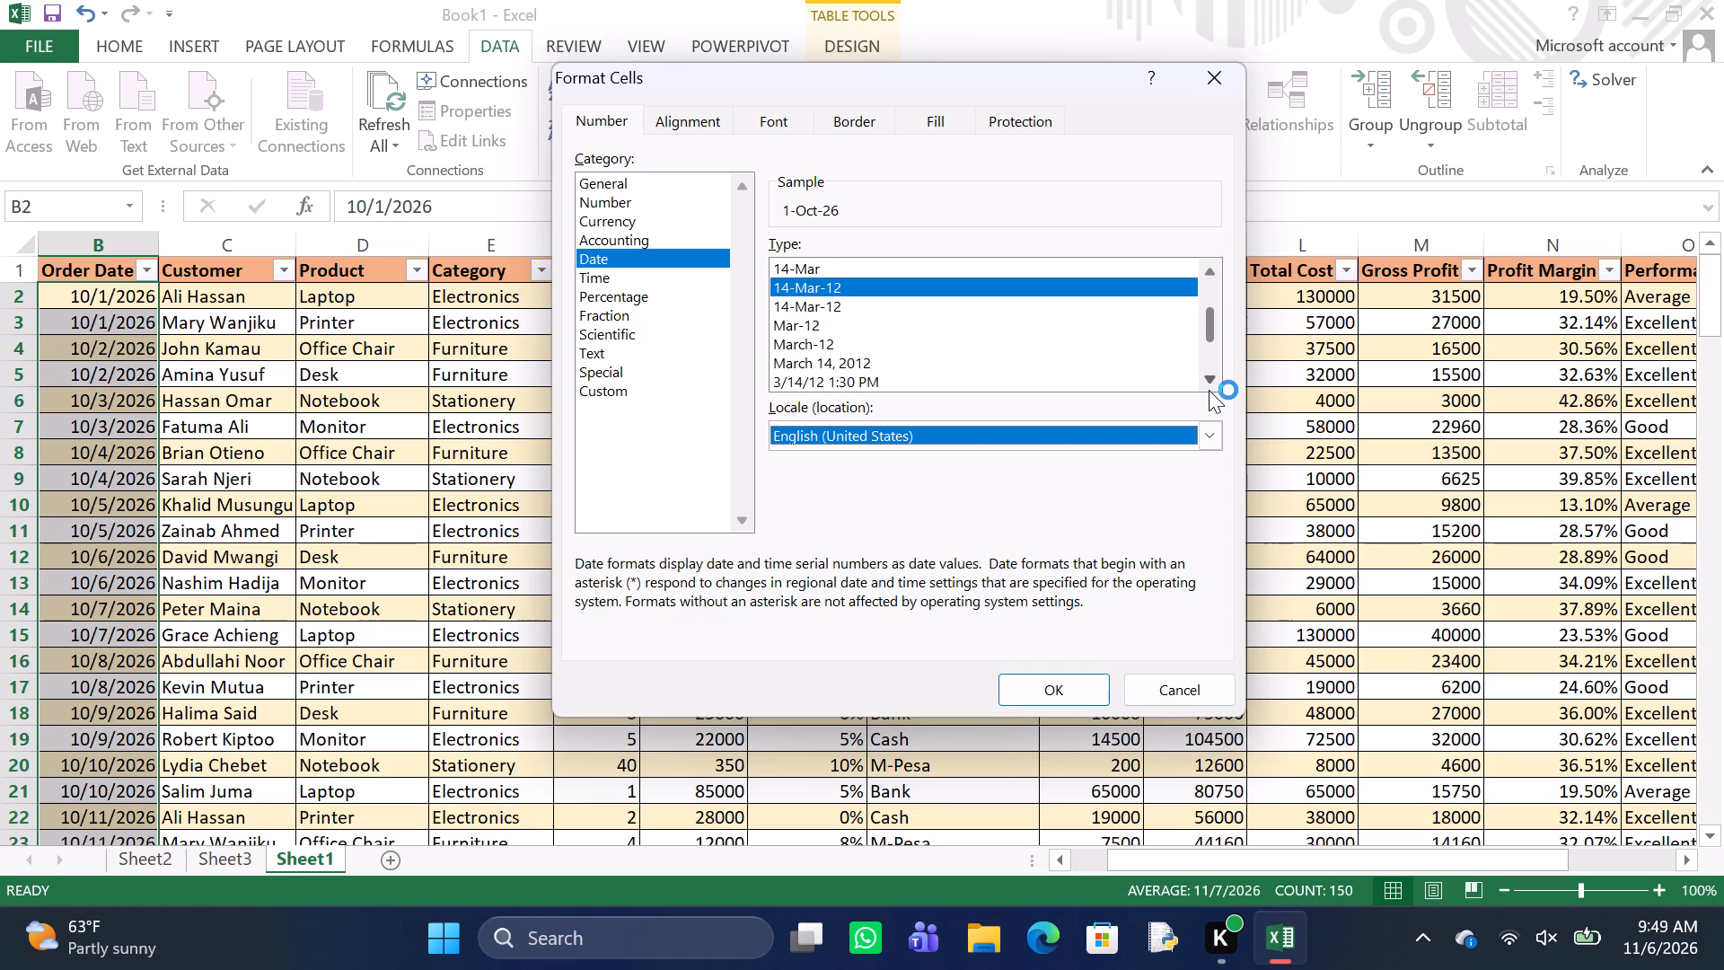
click(1209, 379)
click(1209, 379)
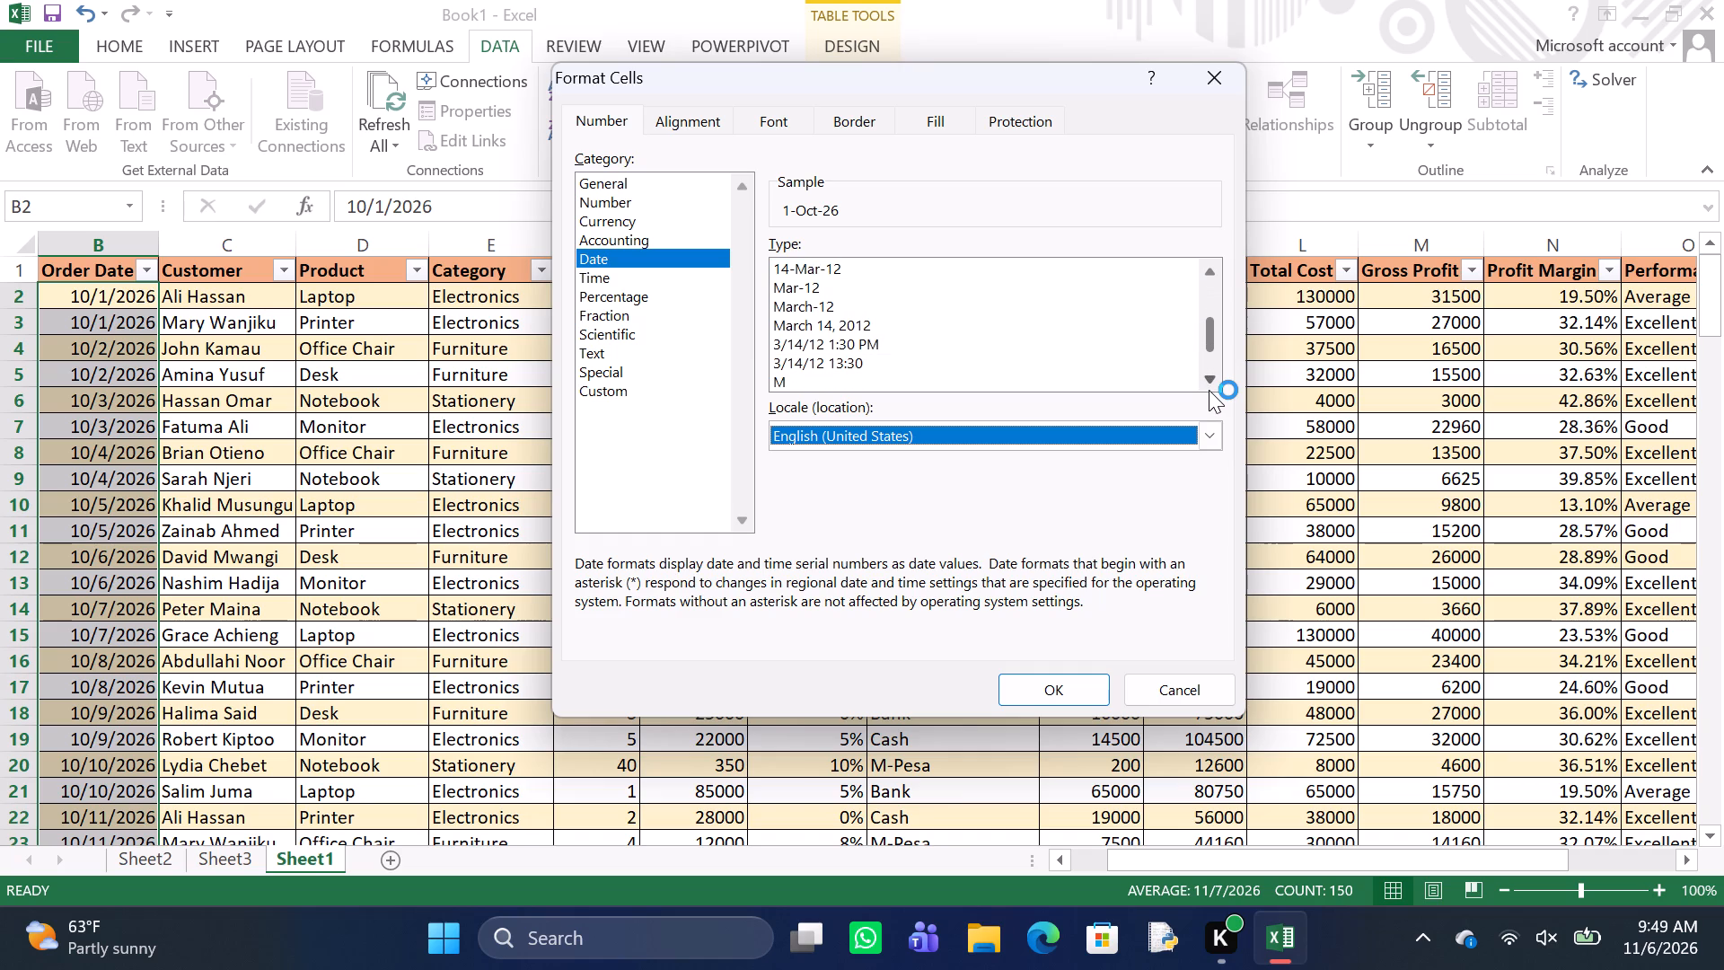
click(1209, 379)
click(1209, 379)
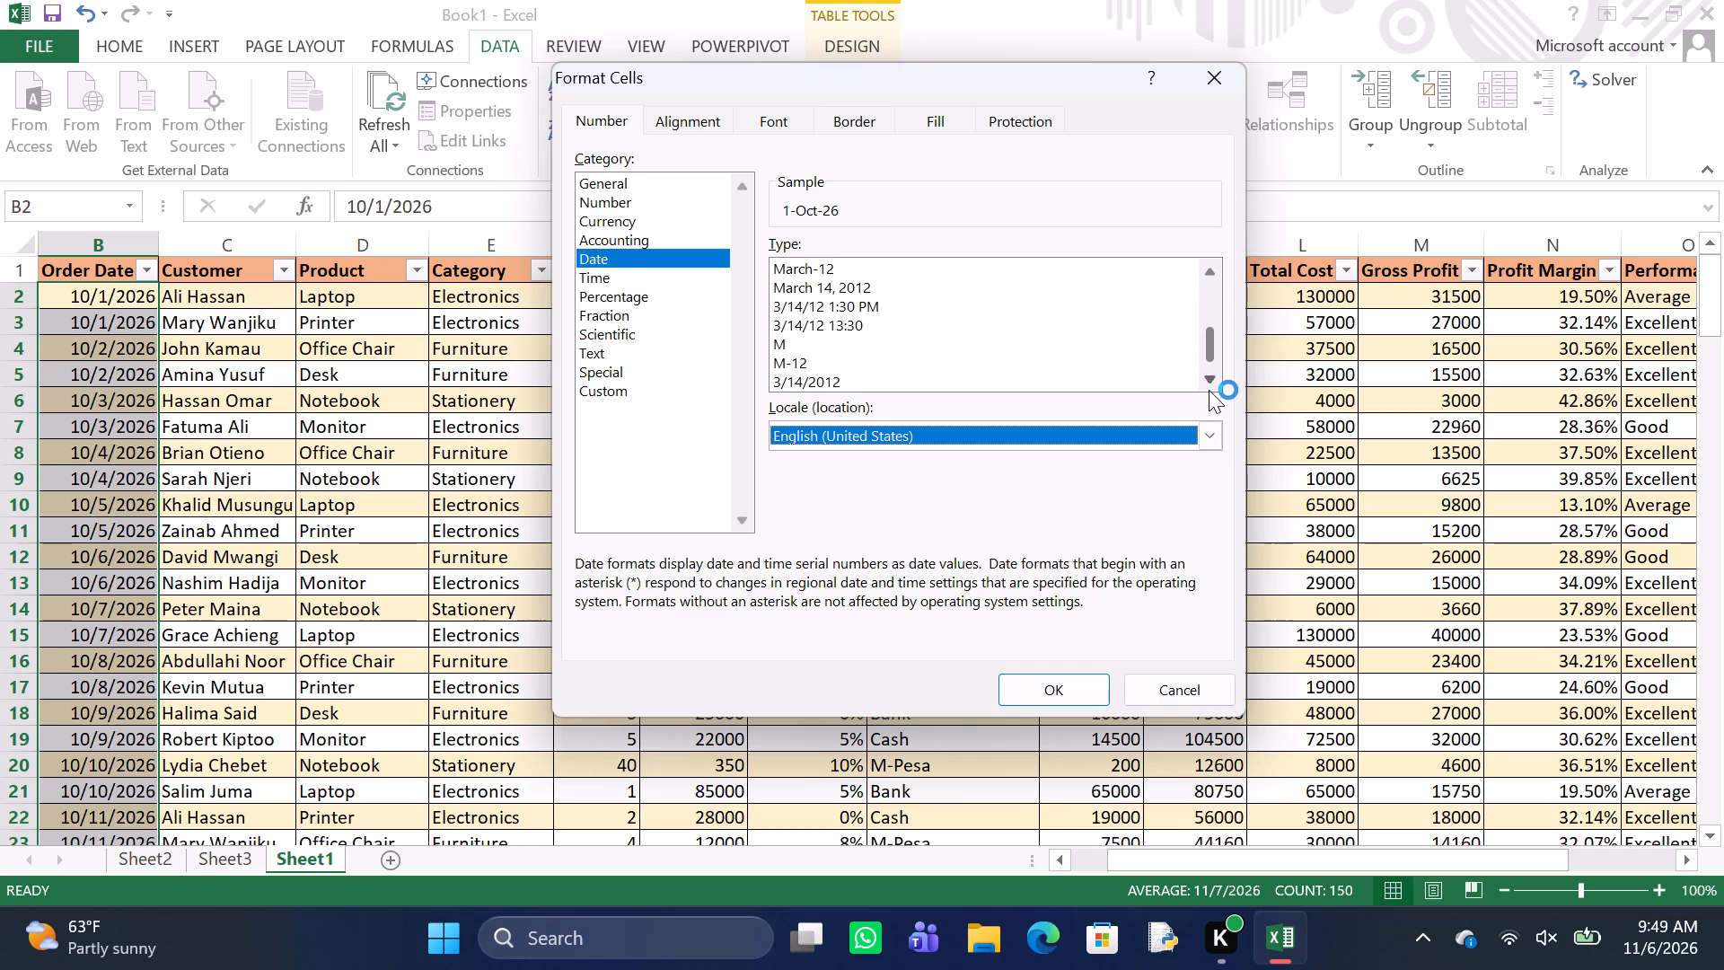
click(1209, 379)
click(1209, 379)
triple_click(1209, 379)
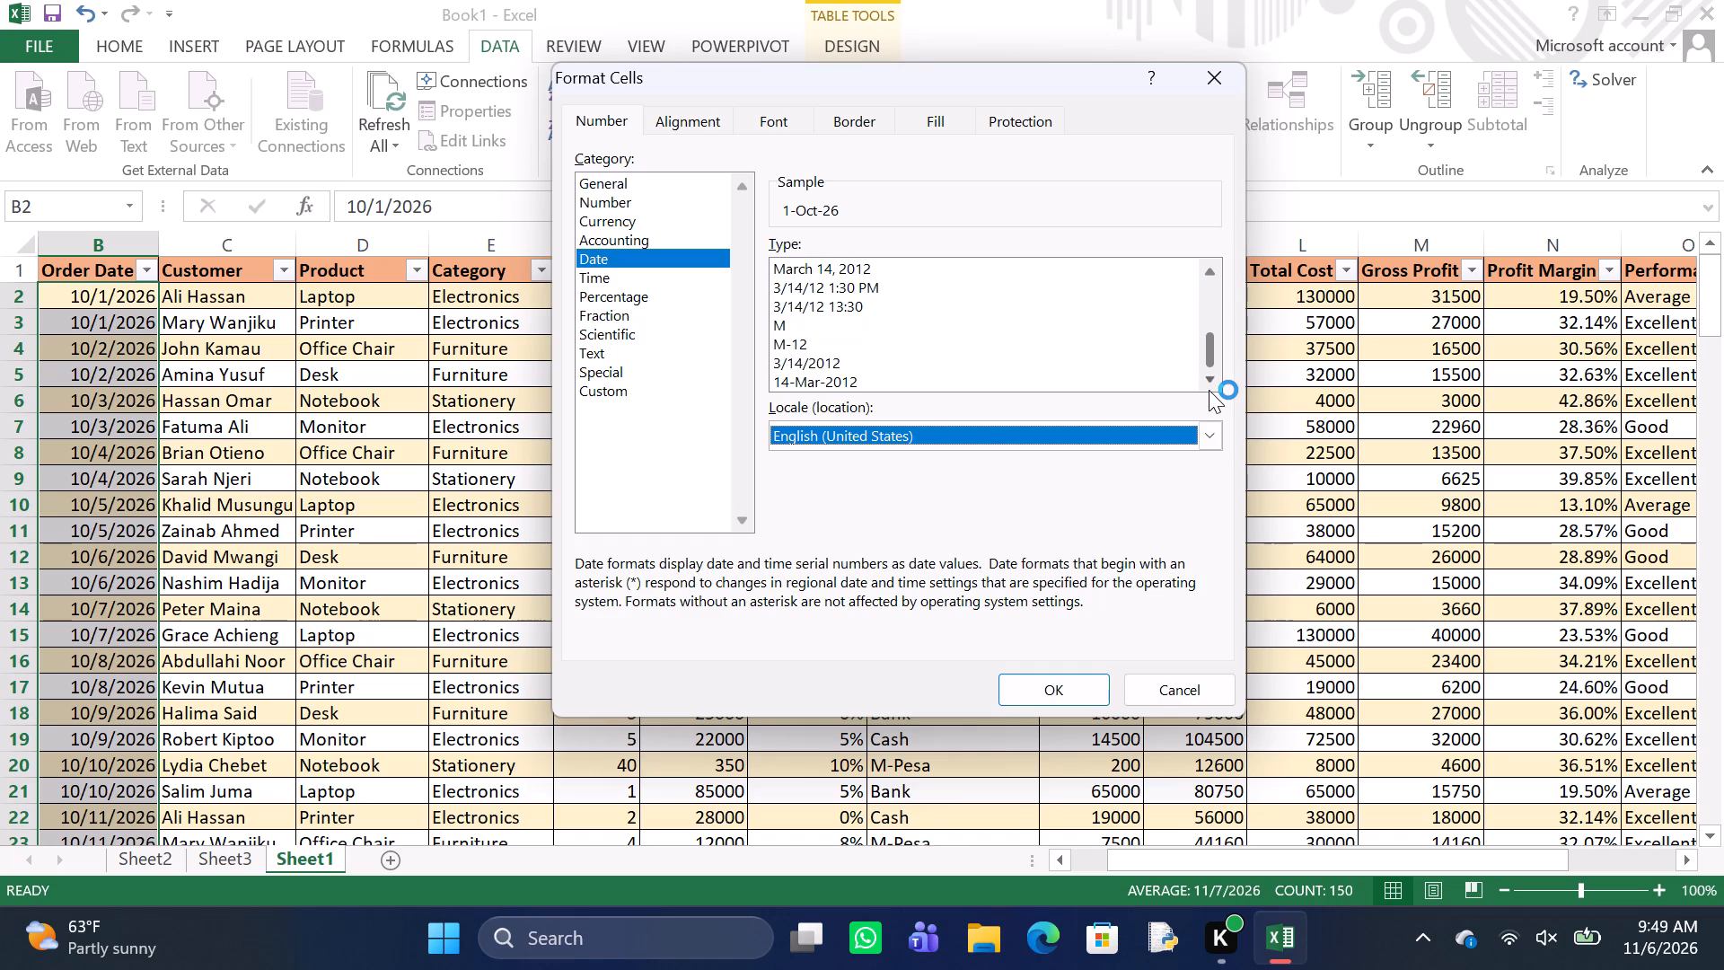
click(1206, 265)
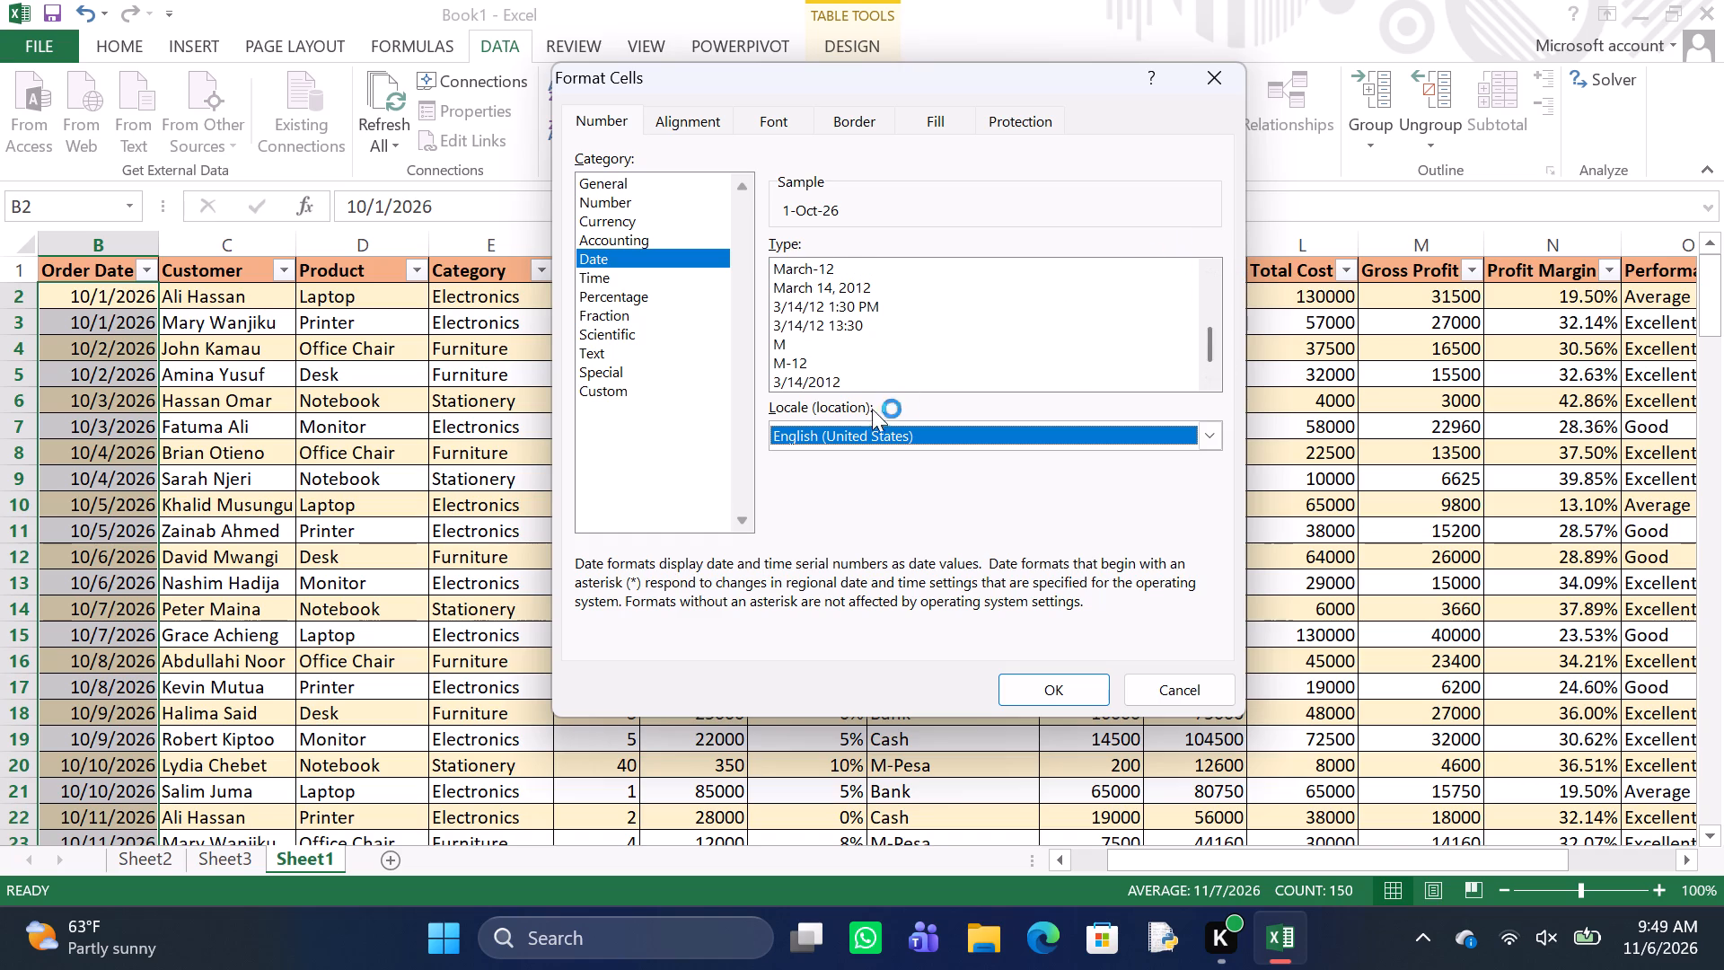
click(1216, 66)
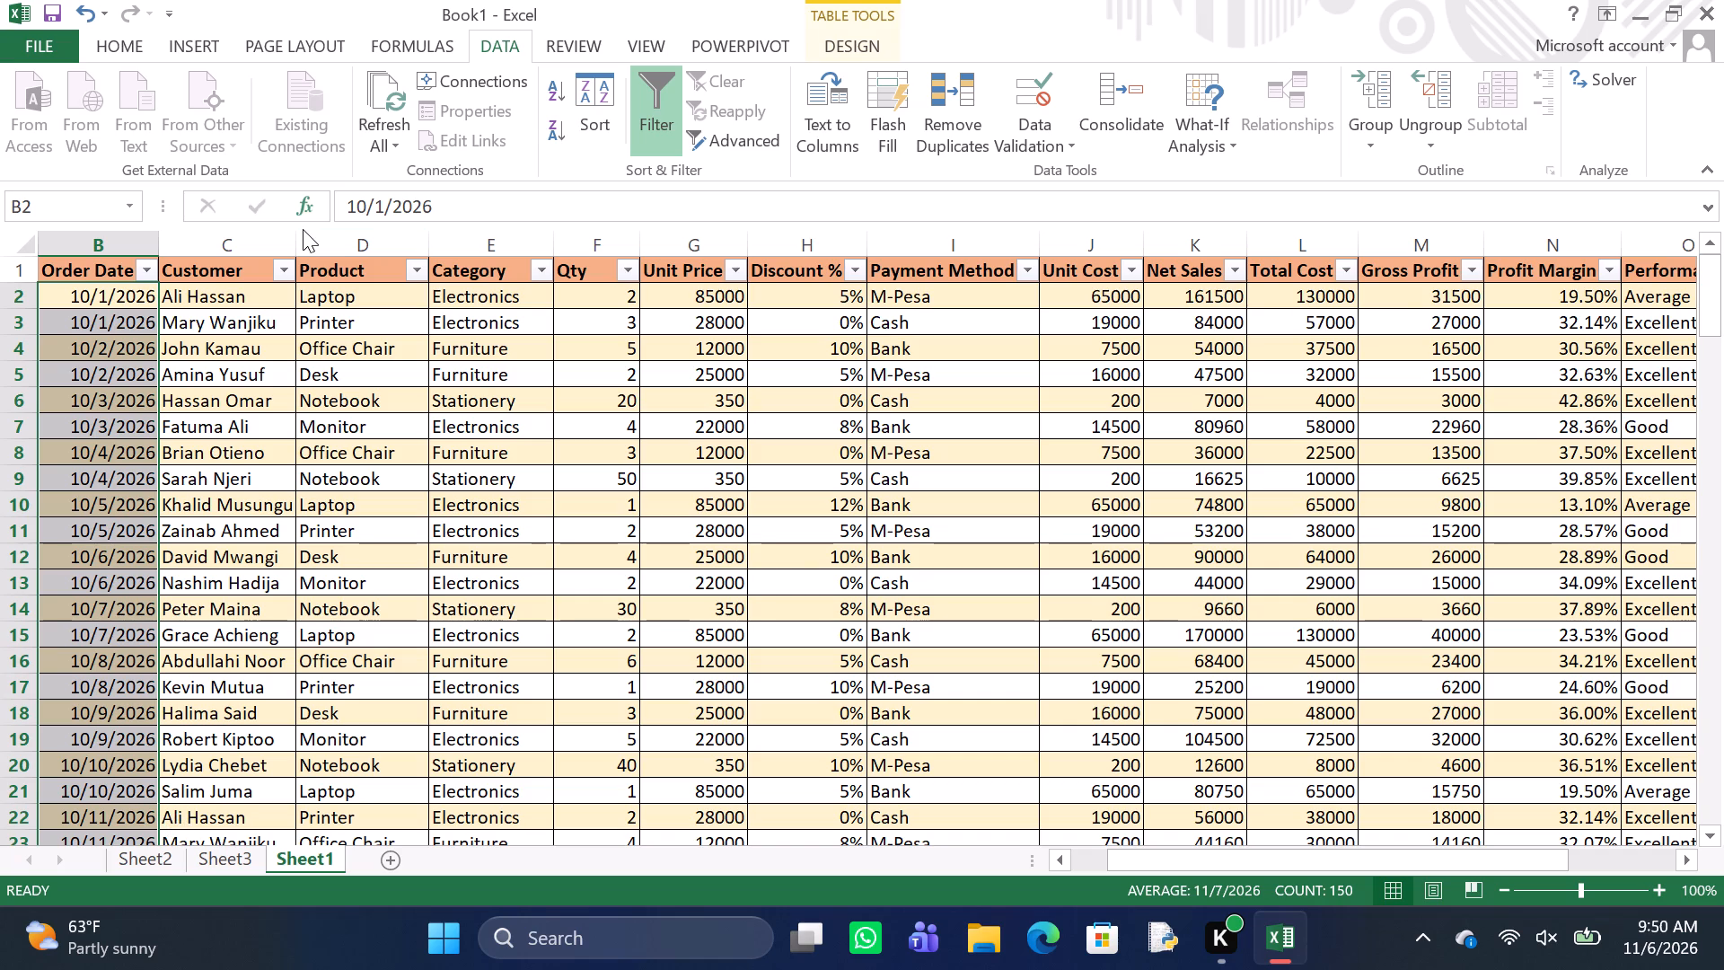
Reopen Format Cells for the selected Order Date cells and examine the date sample and its format type.
key(ctrl+1)
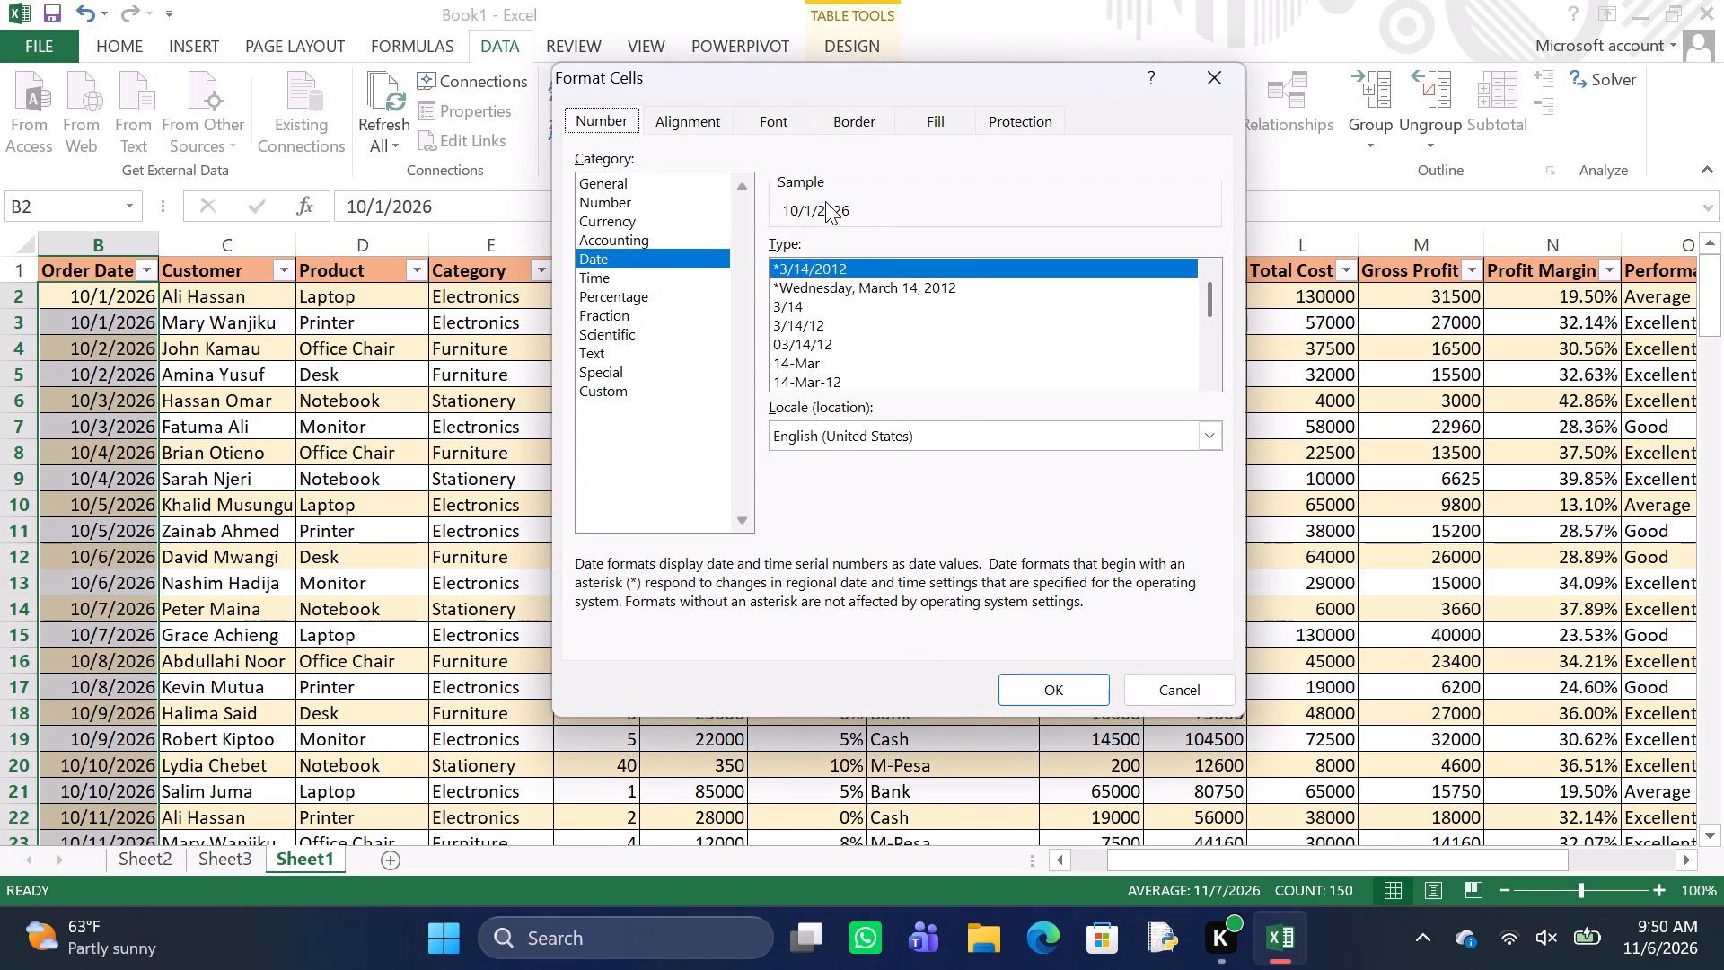
click(857, 191)
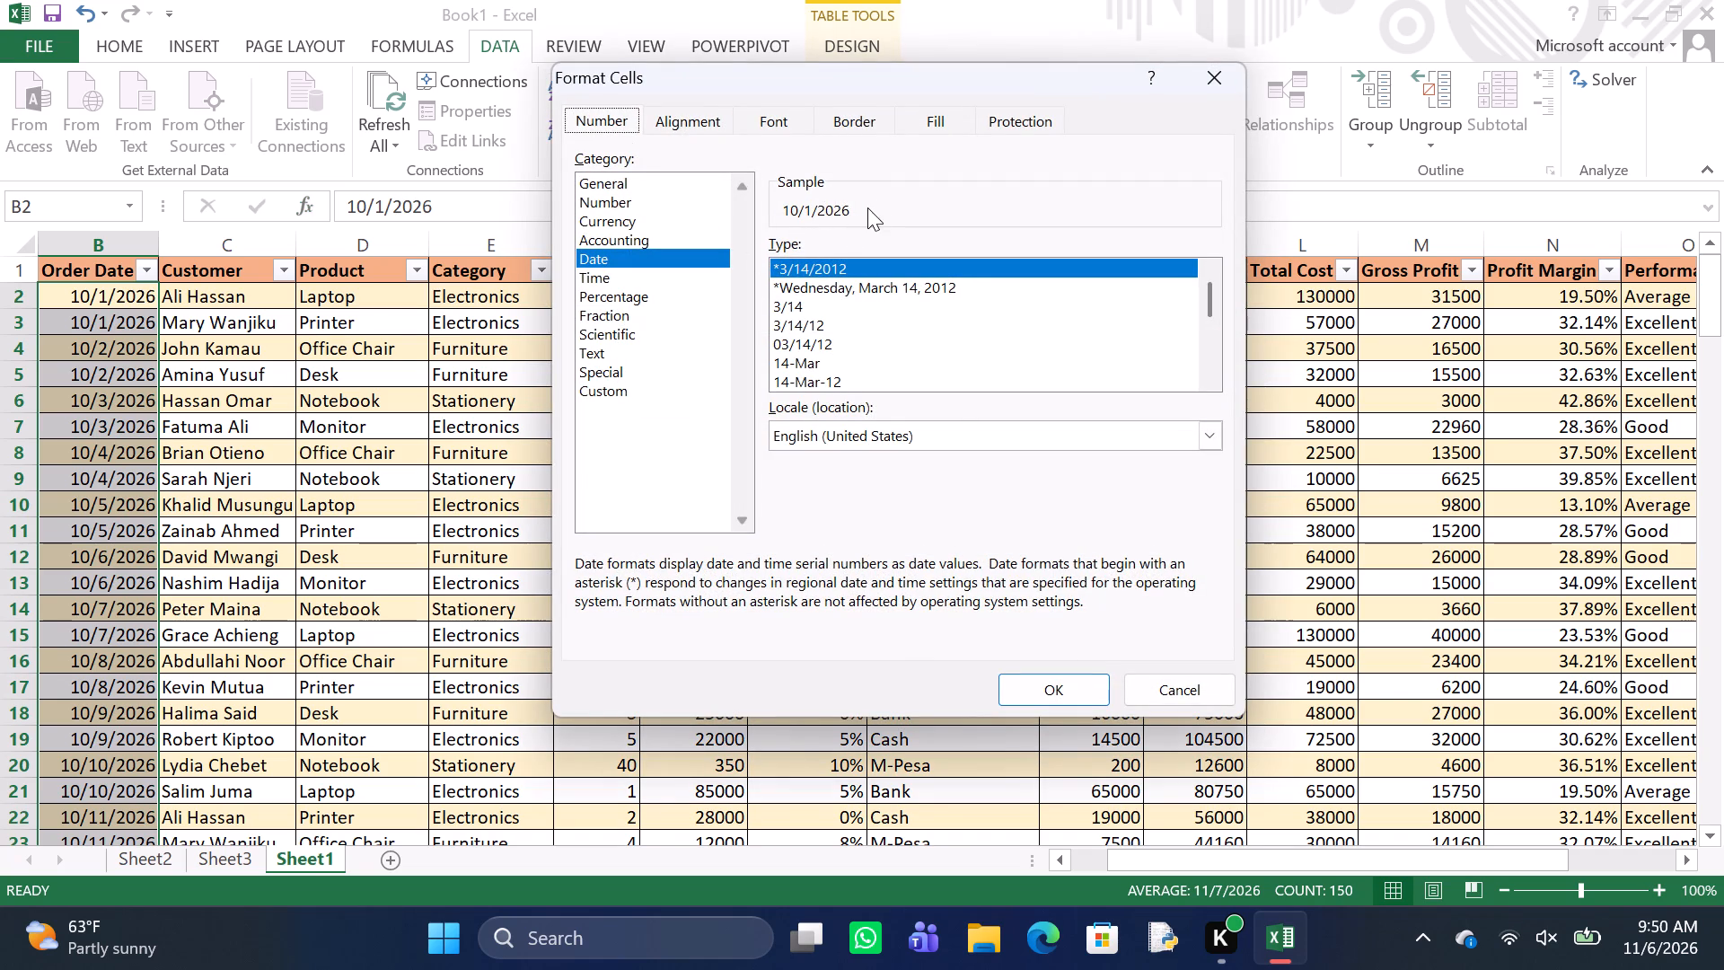
double_click(876, 204)
drag(876, 204, 796, 206)
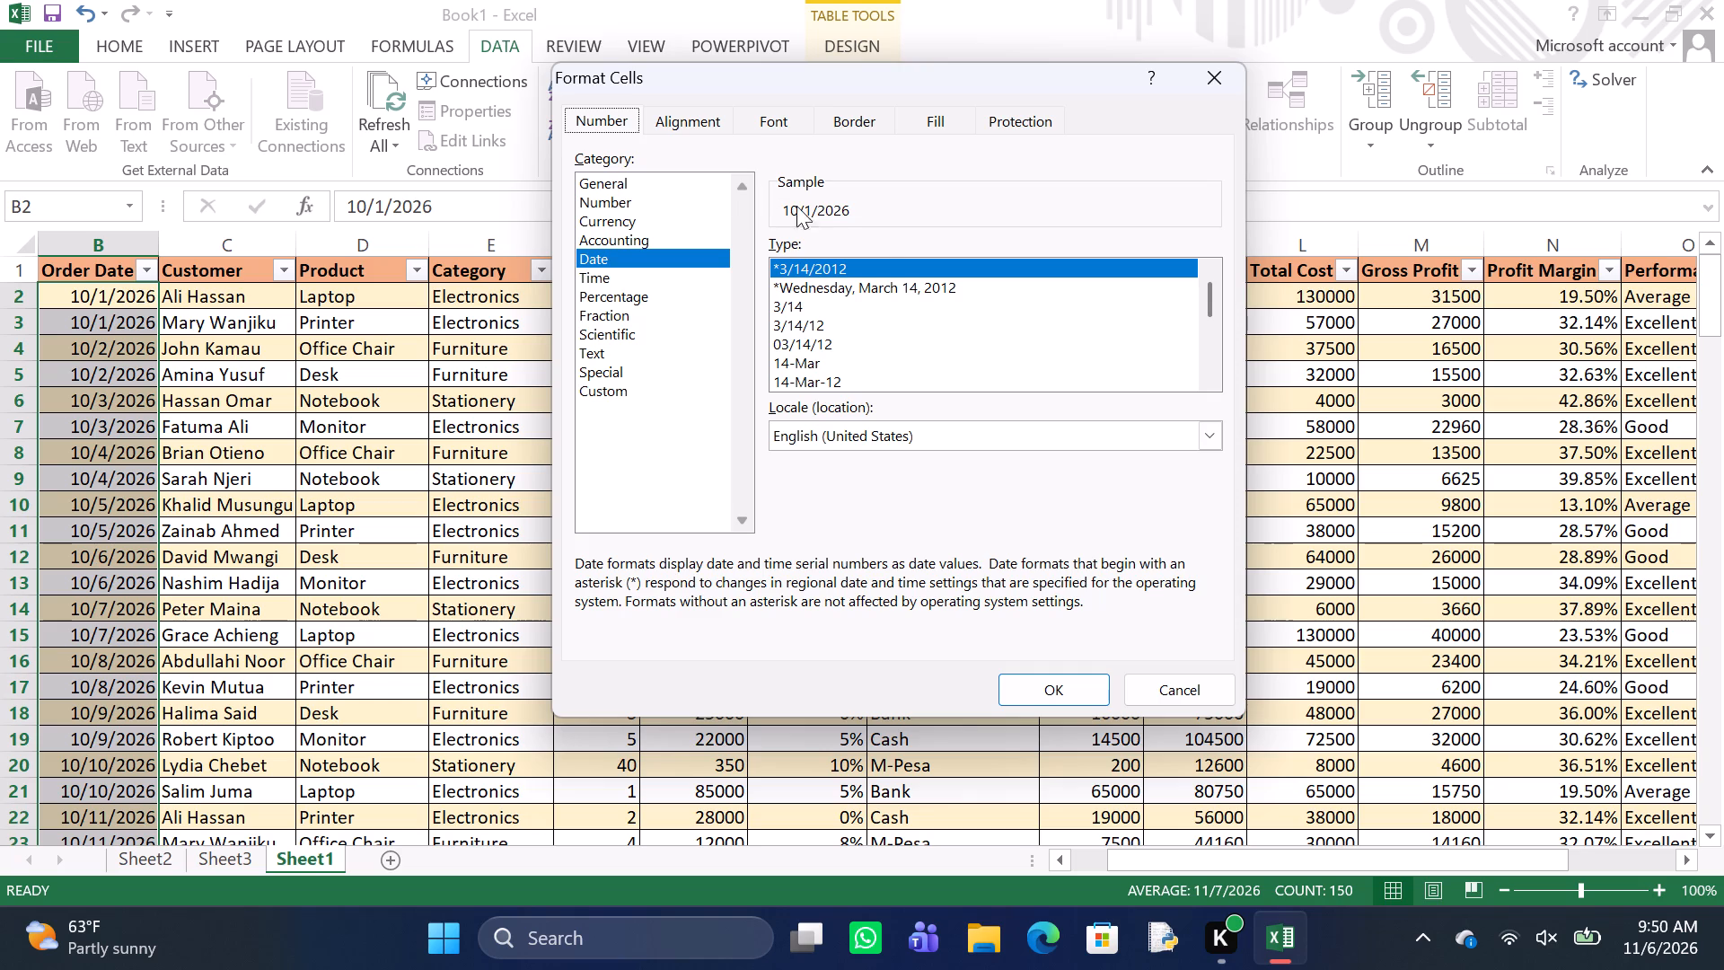
drag(796, 206, 814, 245)
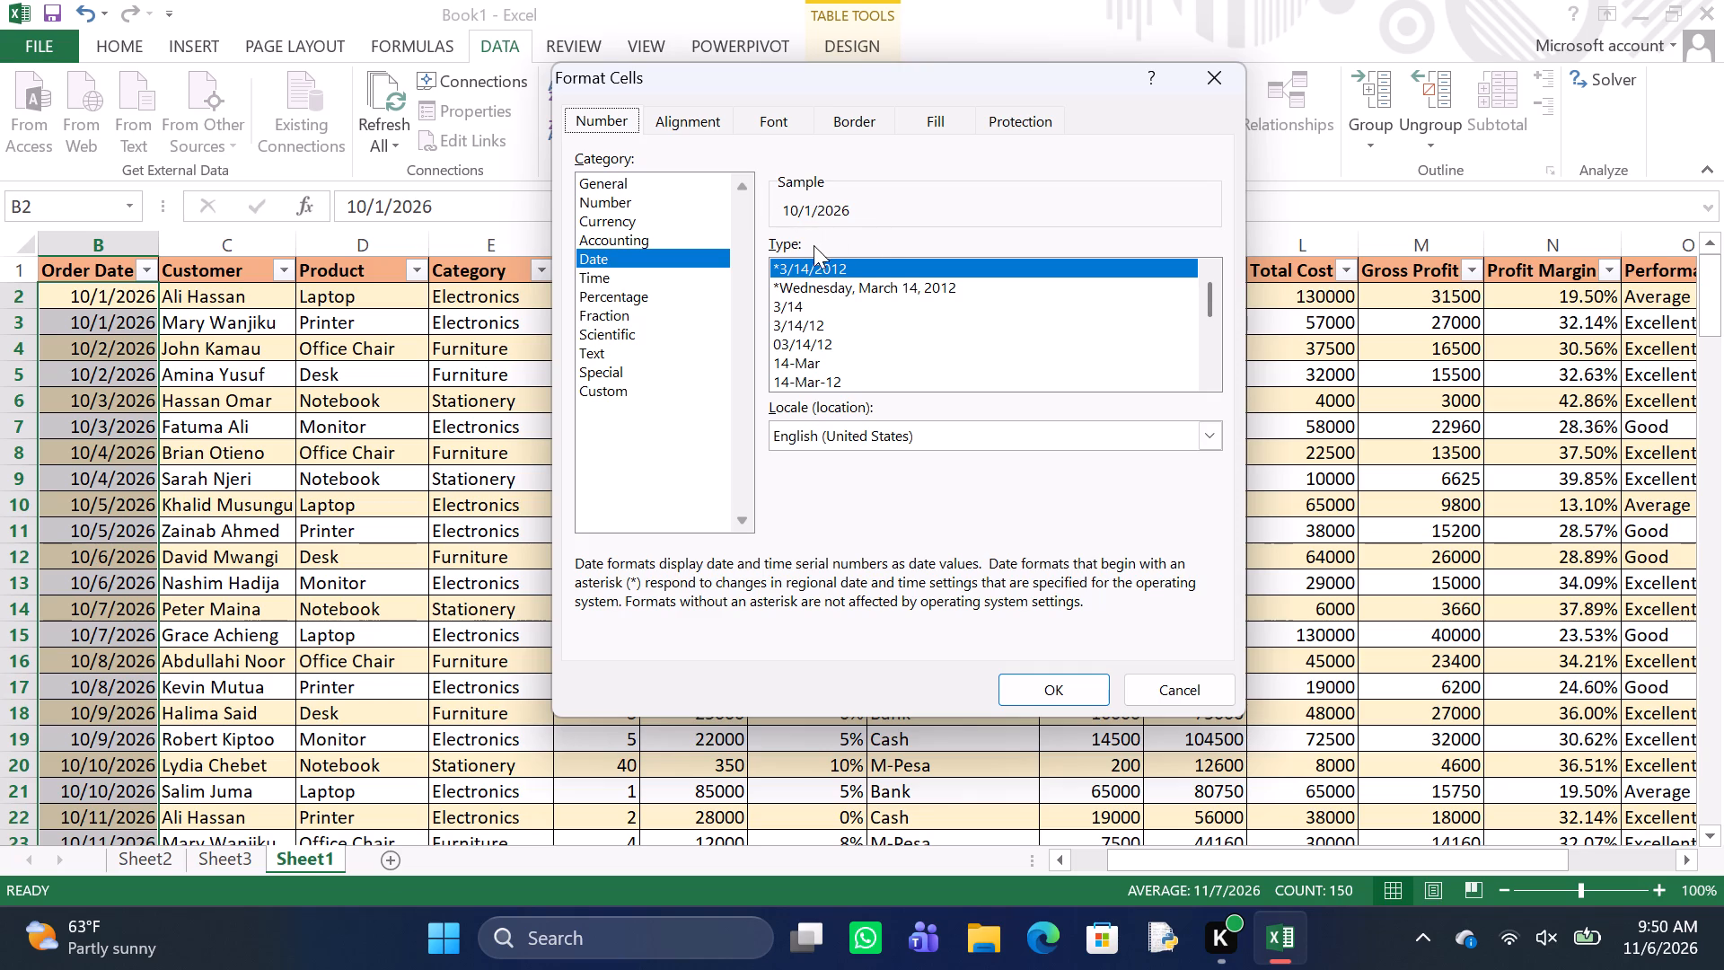
drag(814, 245, 797, 243)
click(797, 243)
triple_click(1046, 174)
click(1046, 174)
Search the Format Cells locale list for a suitable locale for the Order Date cells, examining the date types of locales starting with K.
drag(1046, 174, 1201, 444)
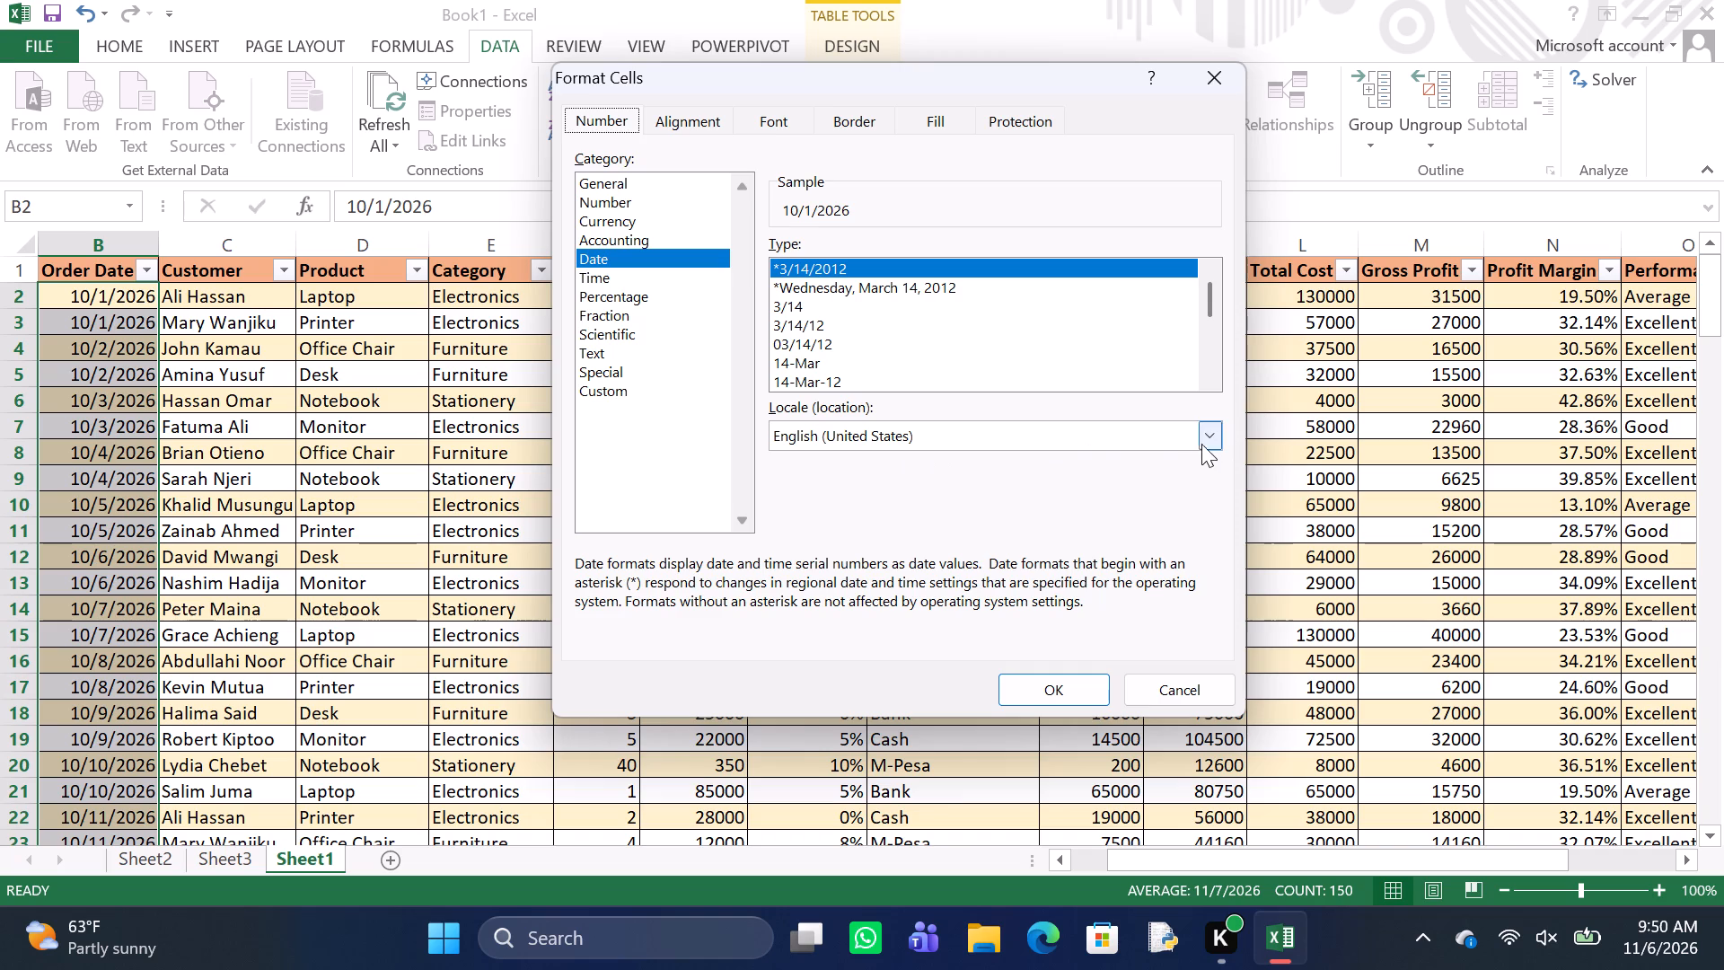
drag(1201, 444, 1214, 427)
click(1214, 426)
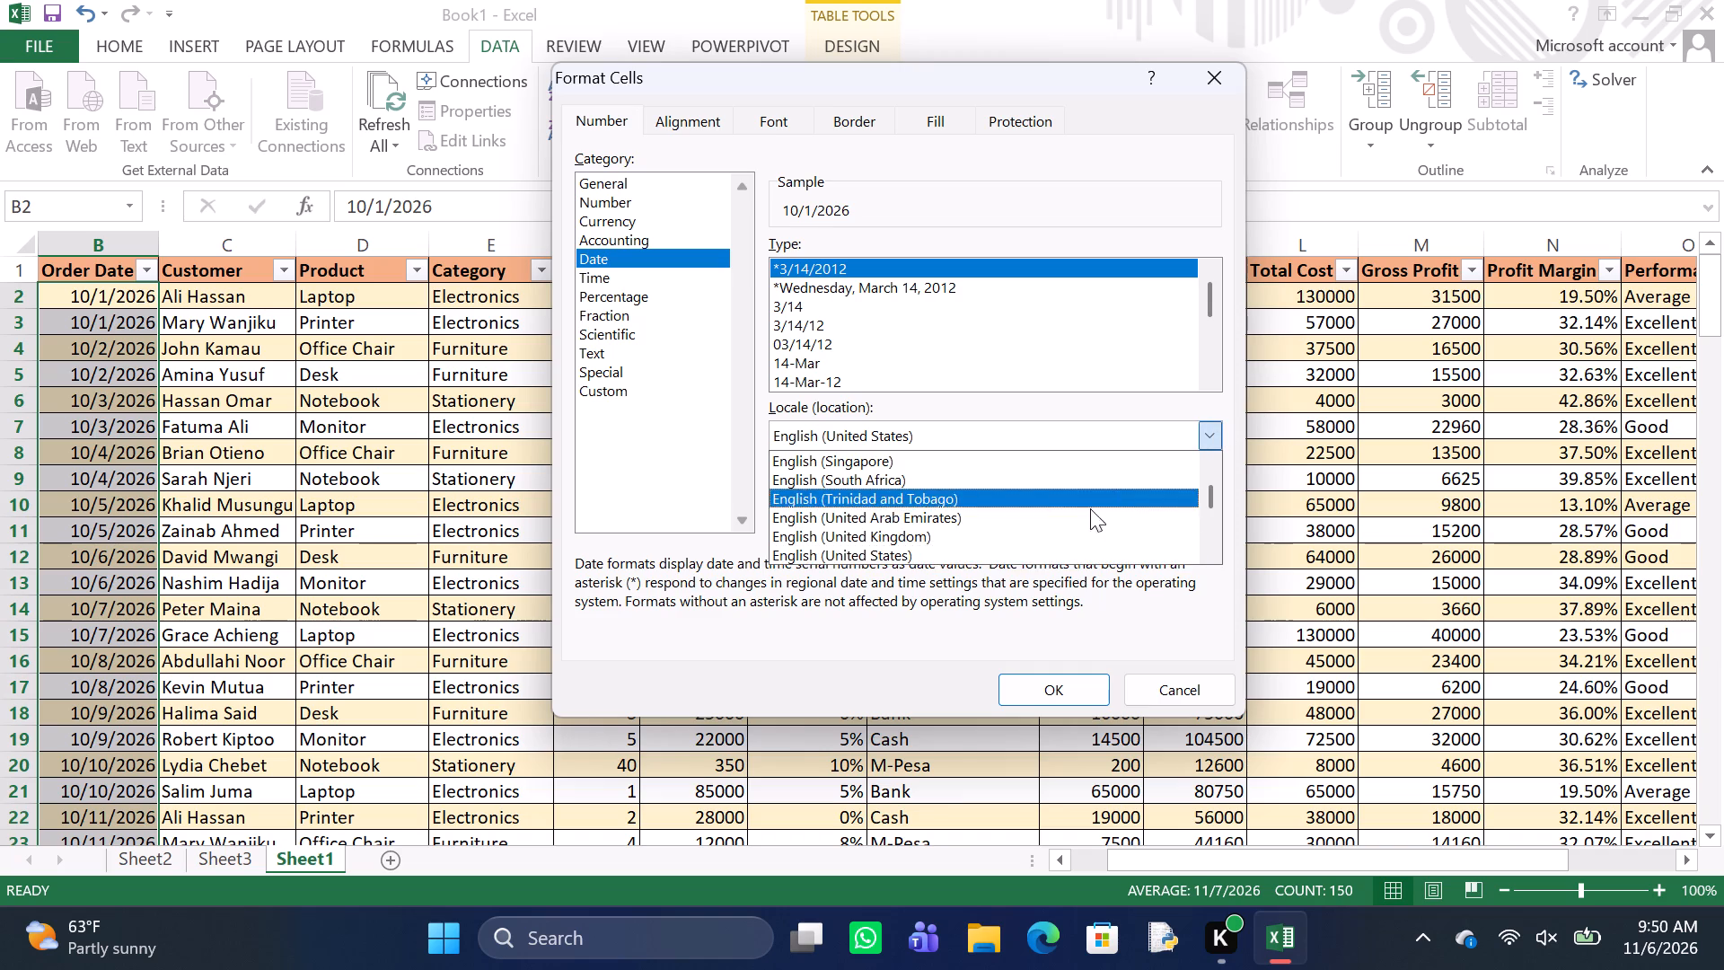
scroll(1015, 551, down, 2)
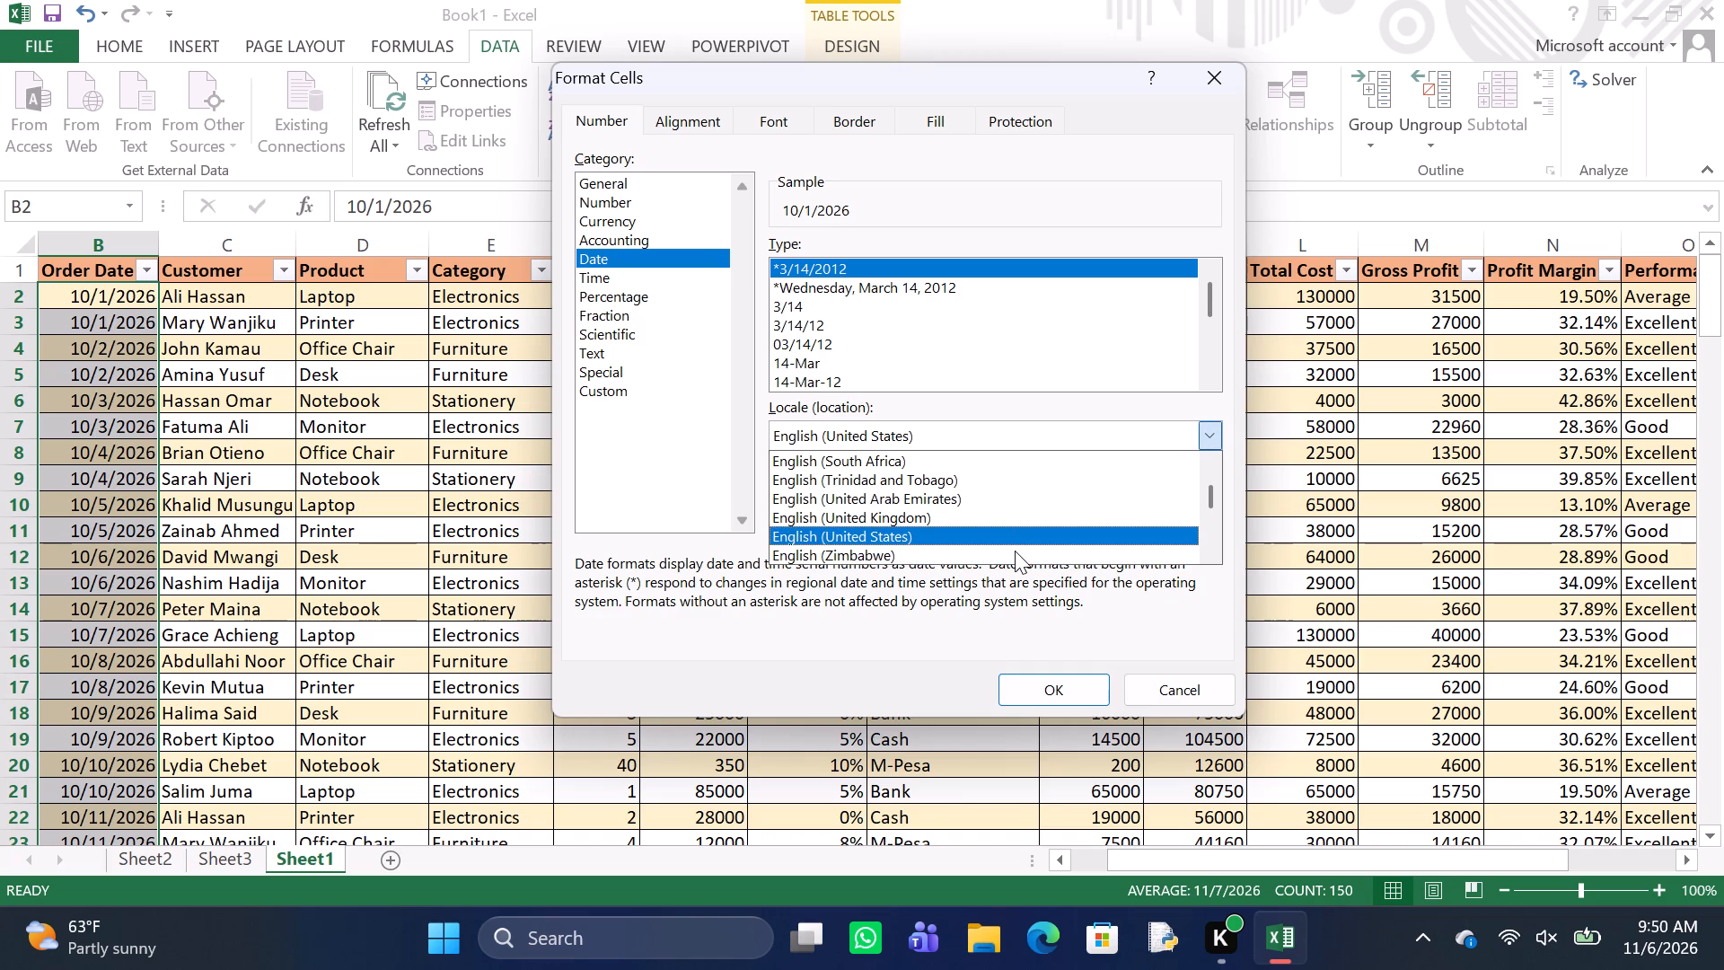
scroll(1015, 551, down, 3)
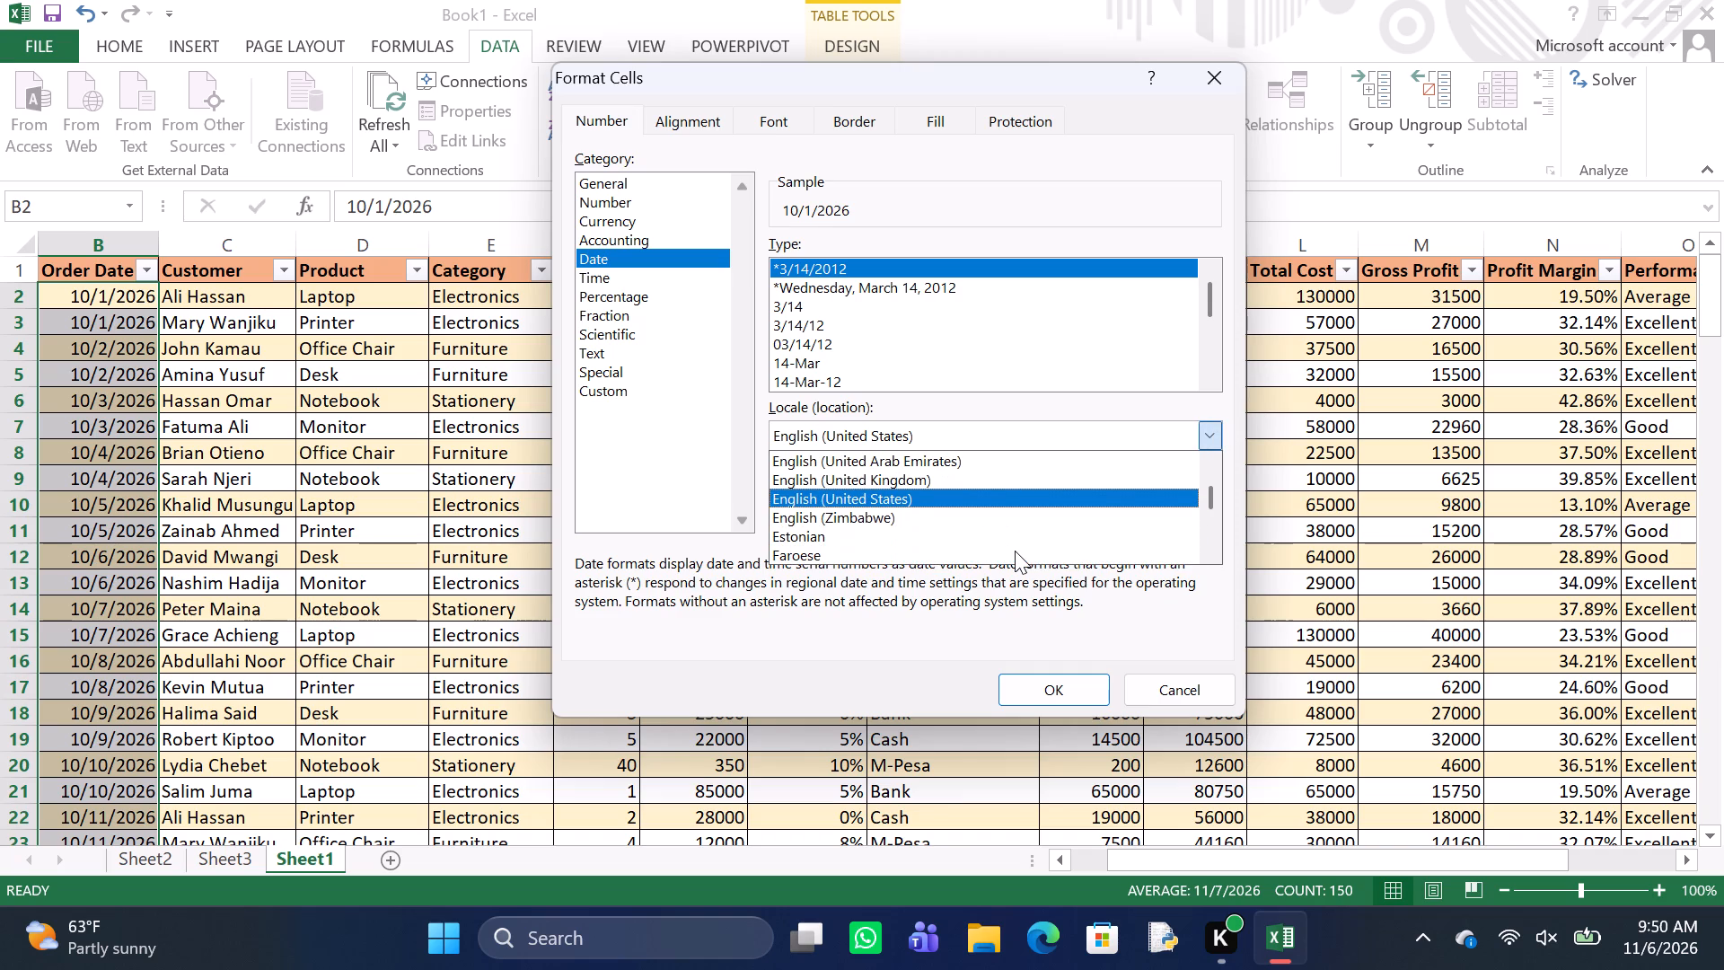
scroll(1015, 551, down, 6)
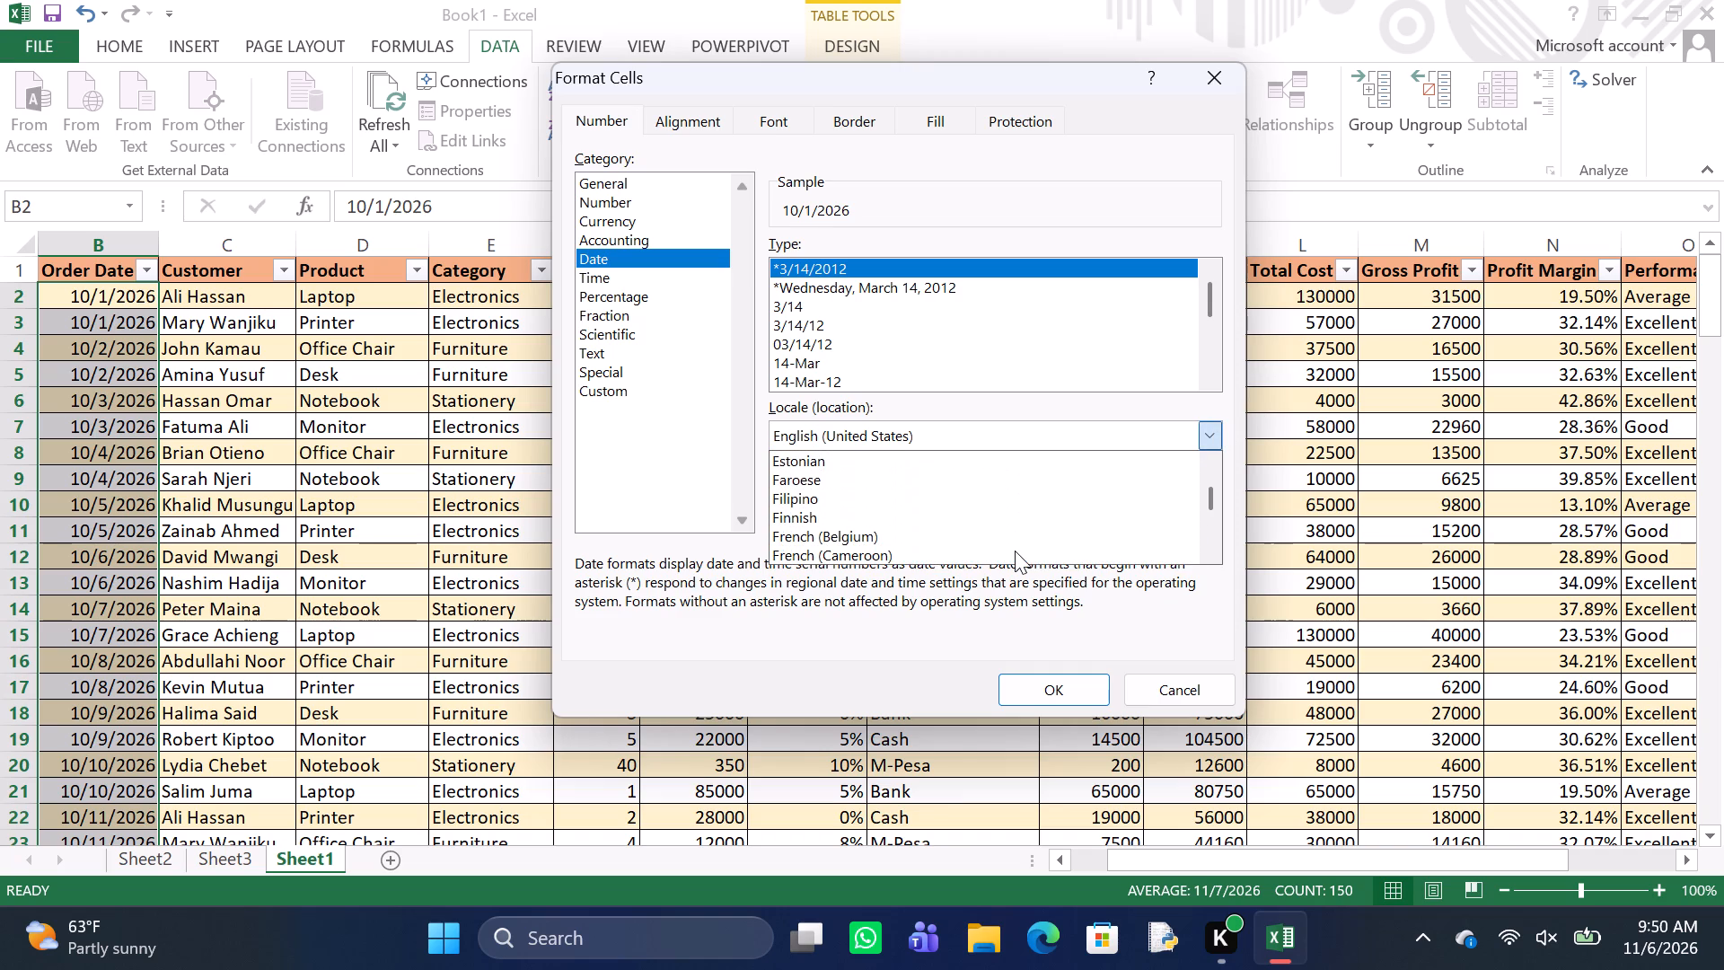
scroll(1015, 551, down, 7)
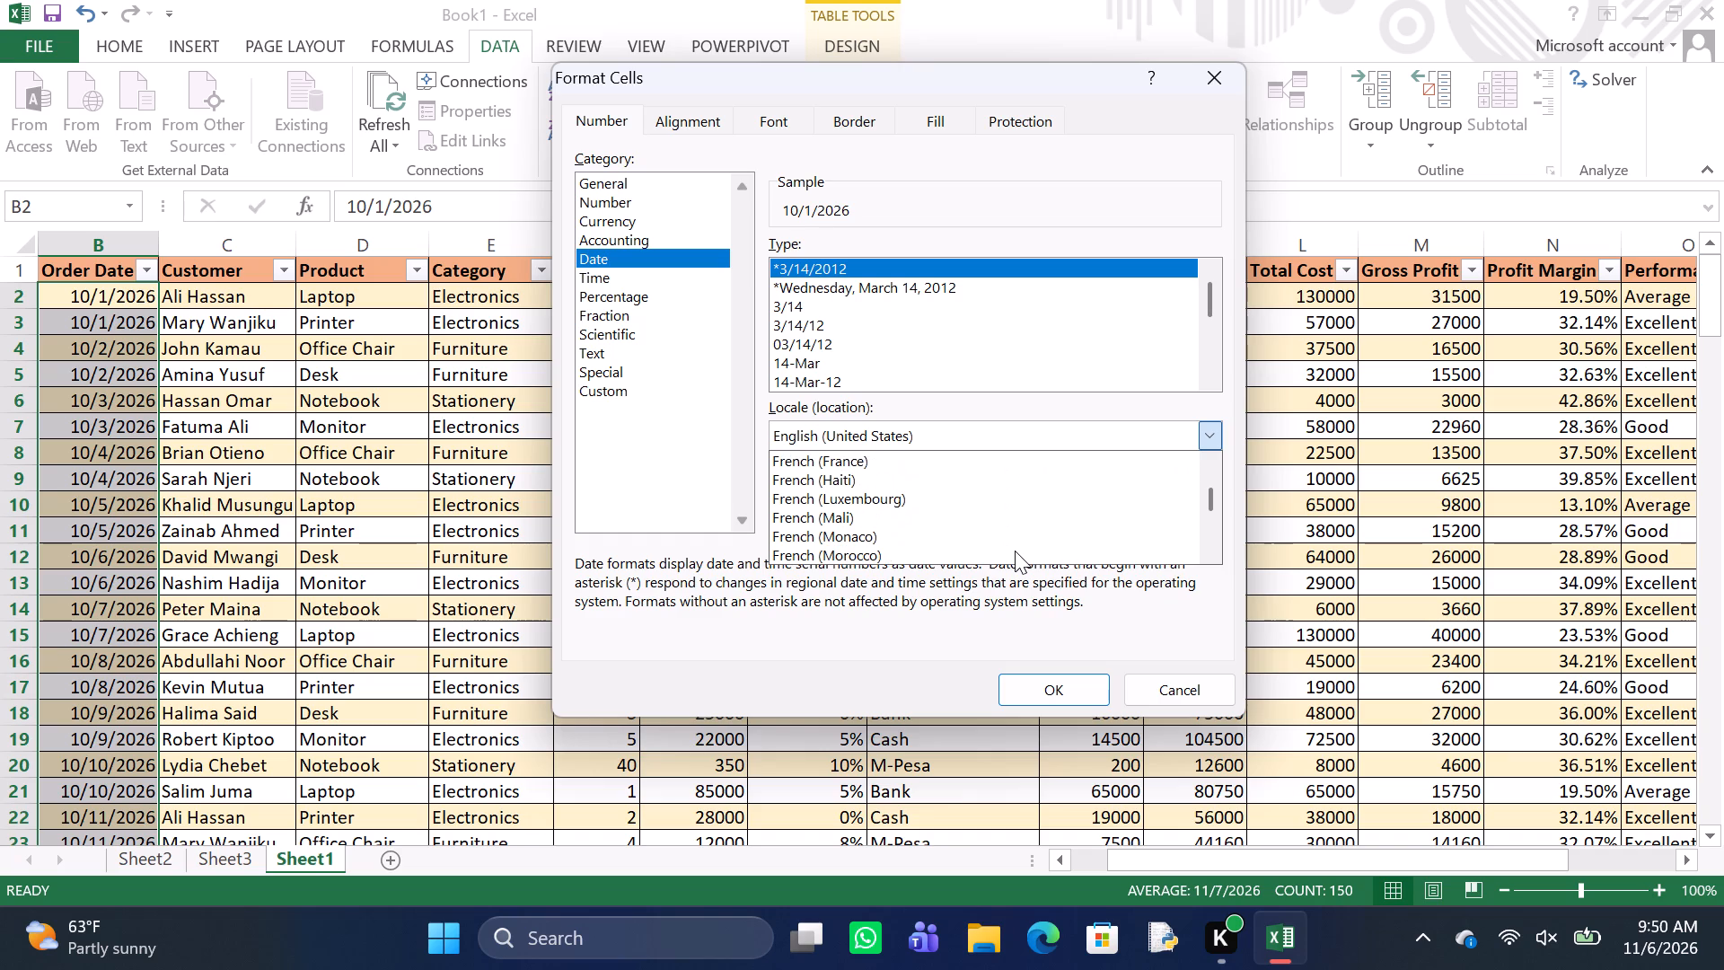
scroll(1015, 551, down, 7)
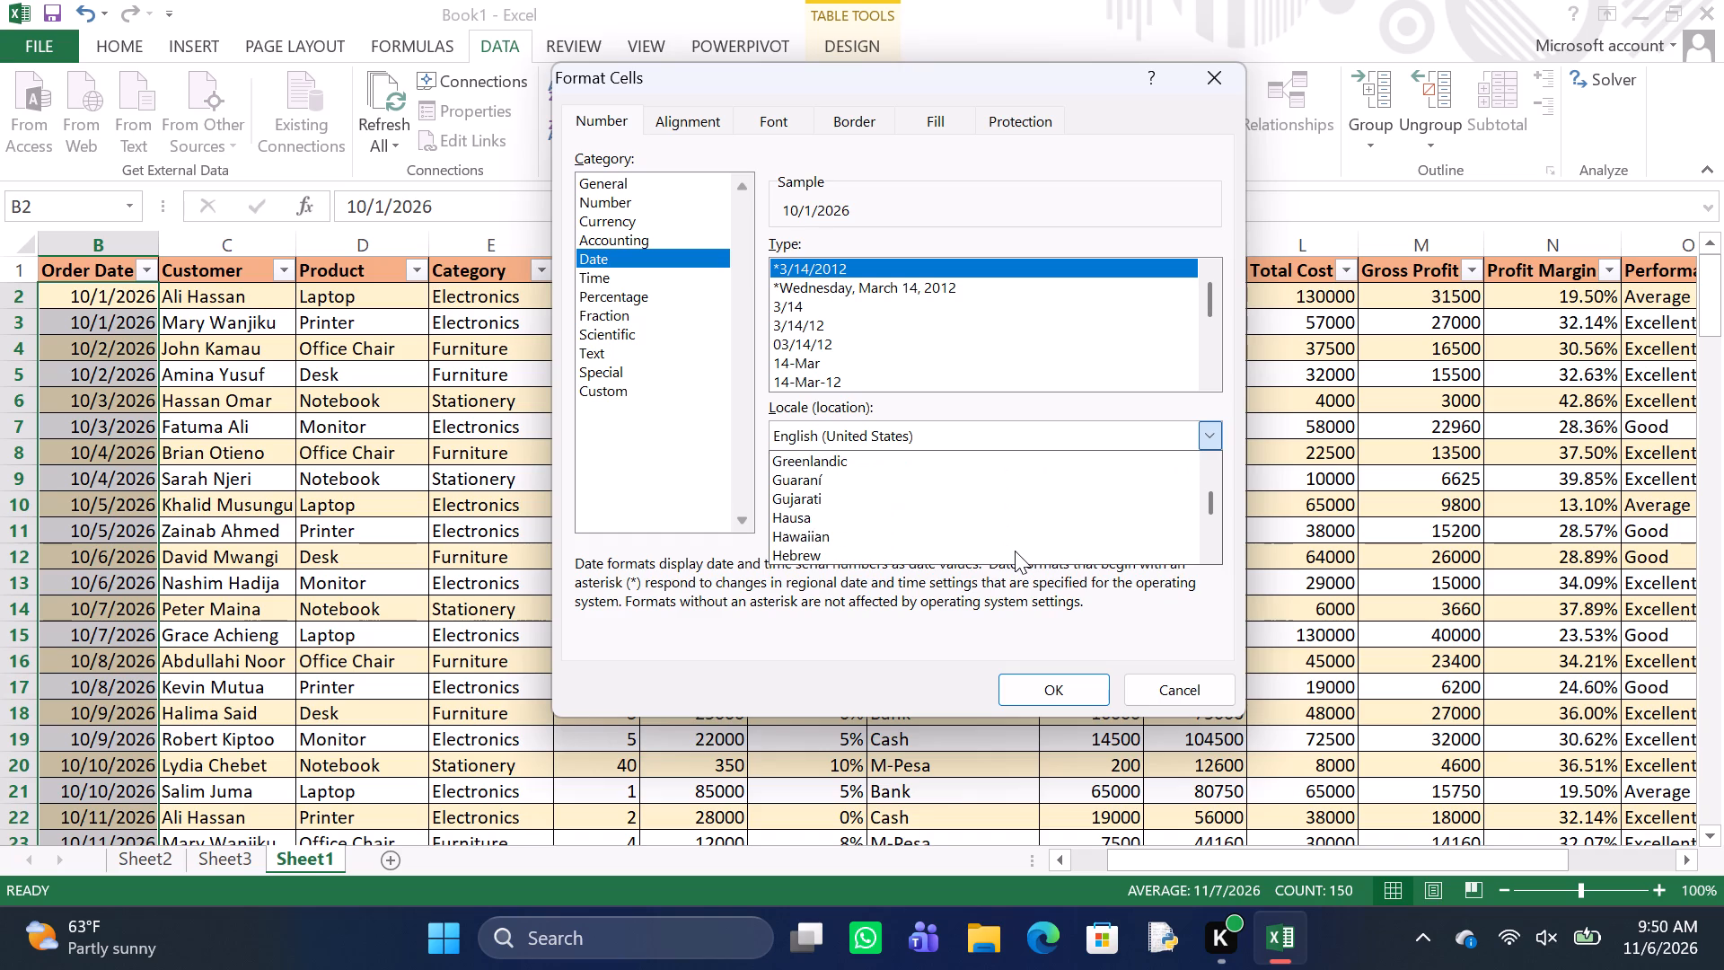
scroll(1015, 551, down, 5)
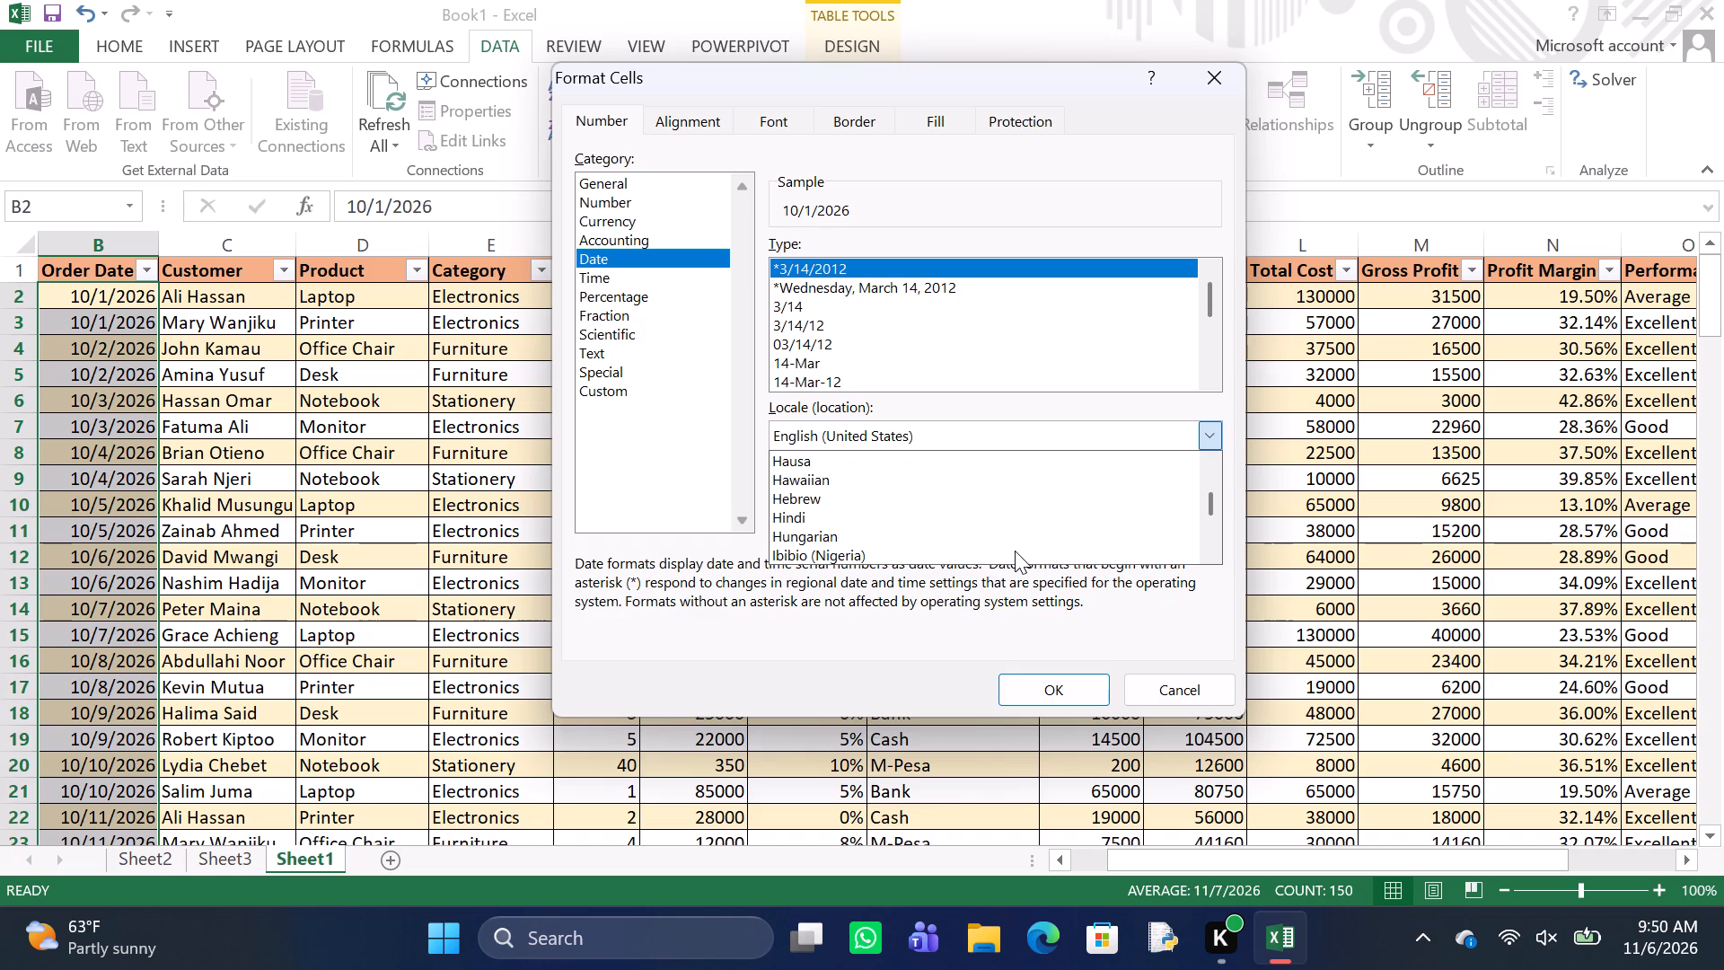
key(k)
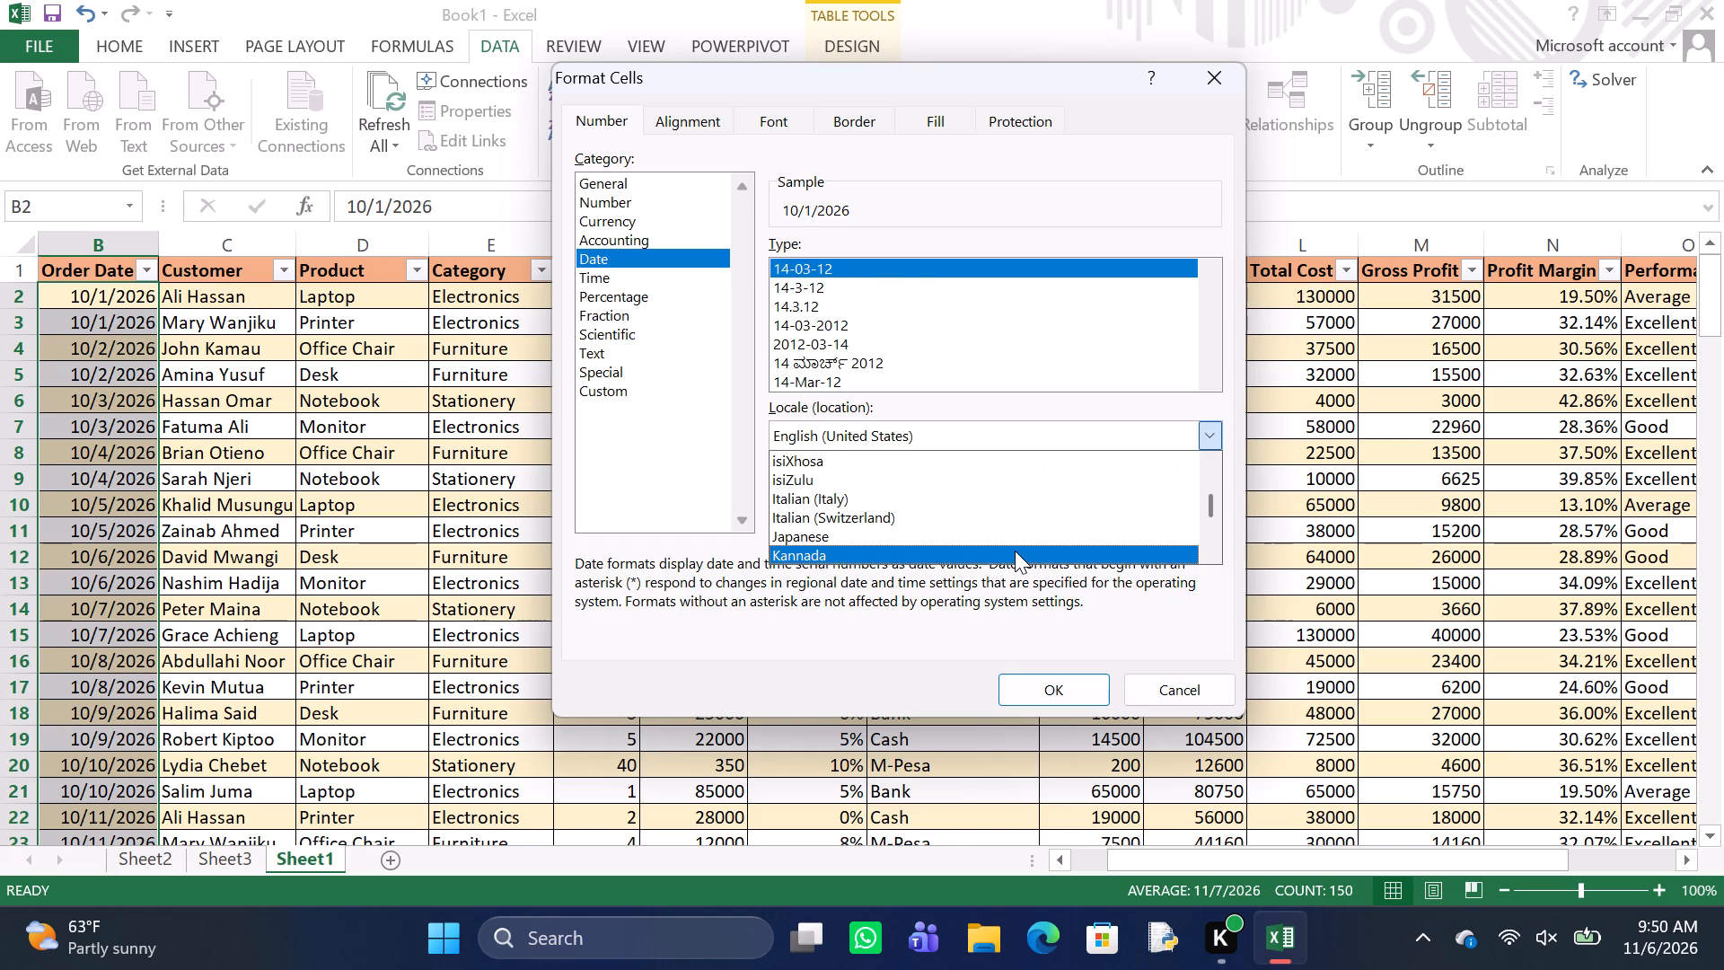
key(e)
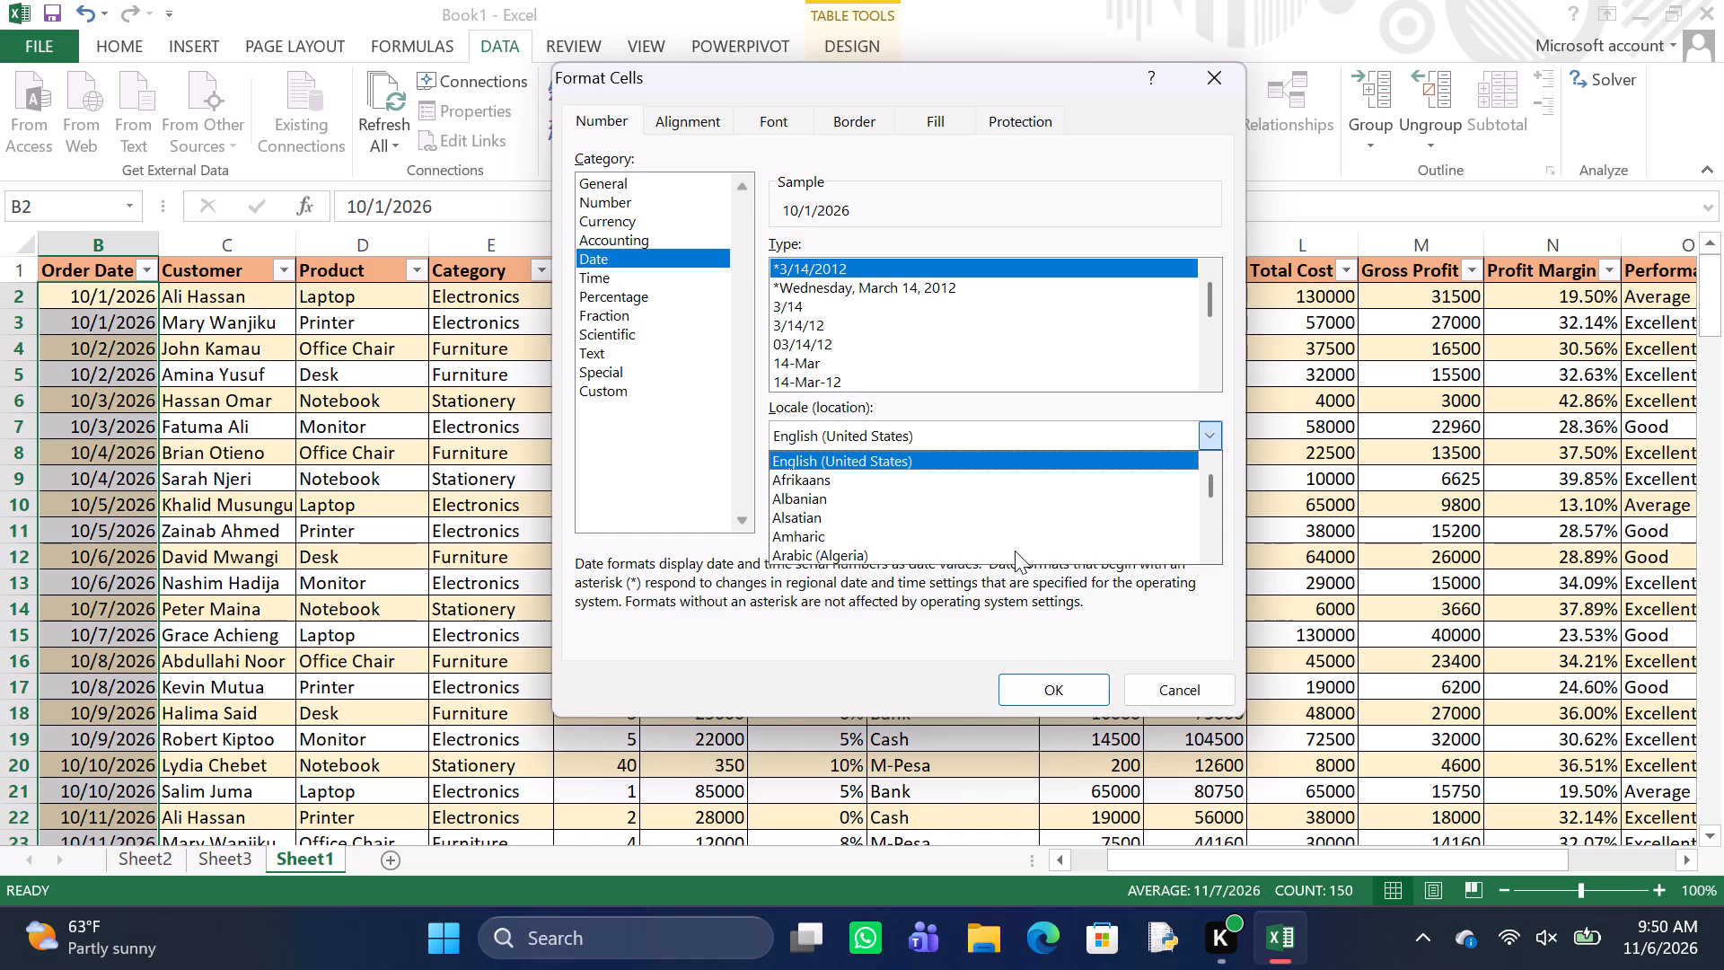
key(k)
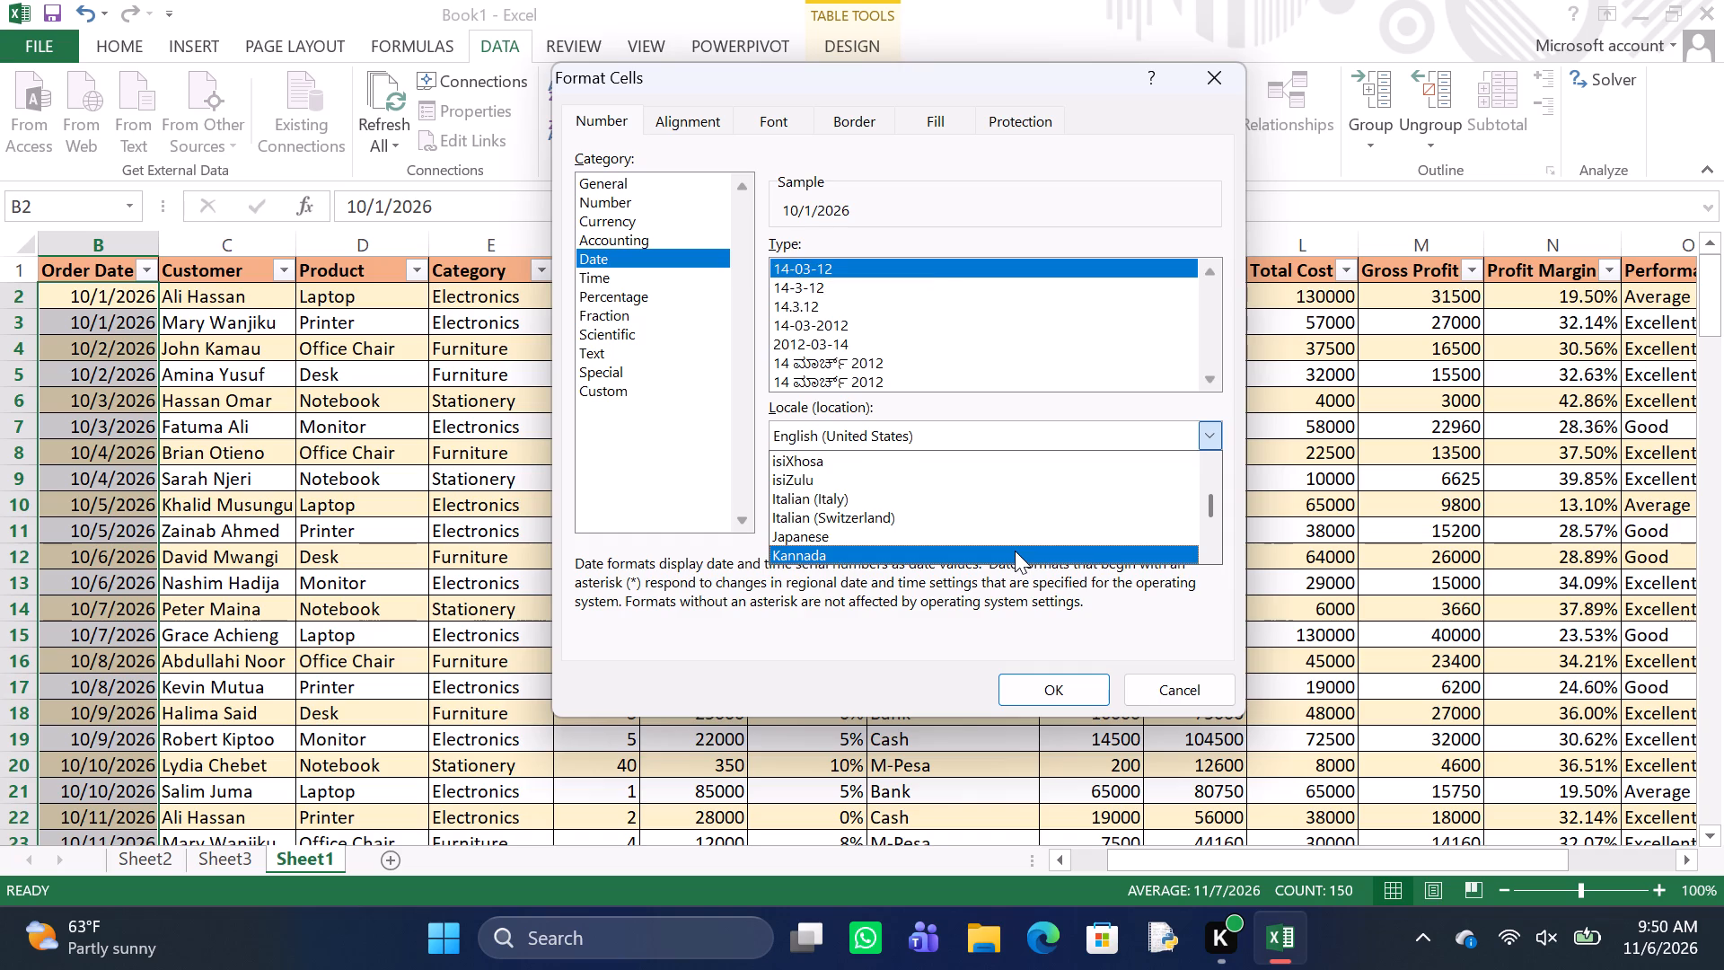
key(Down)
key(Down)
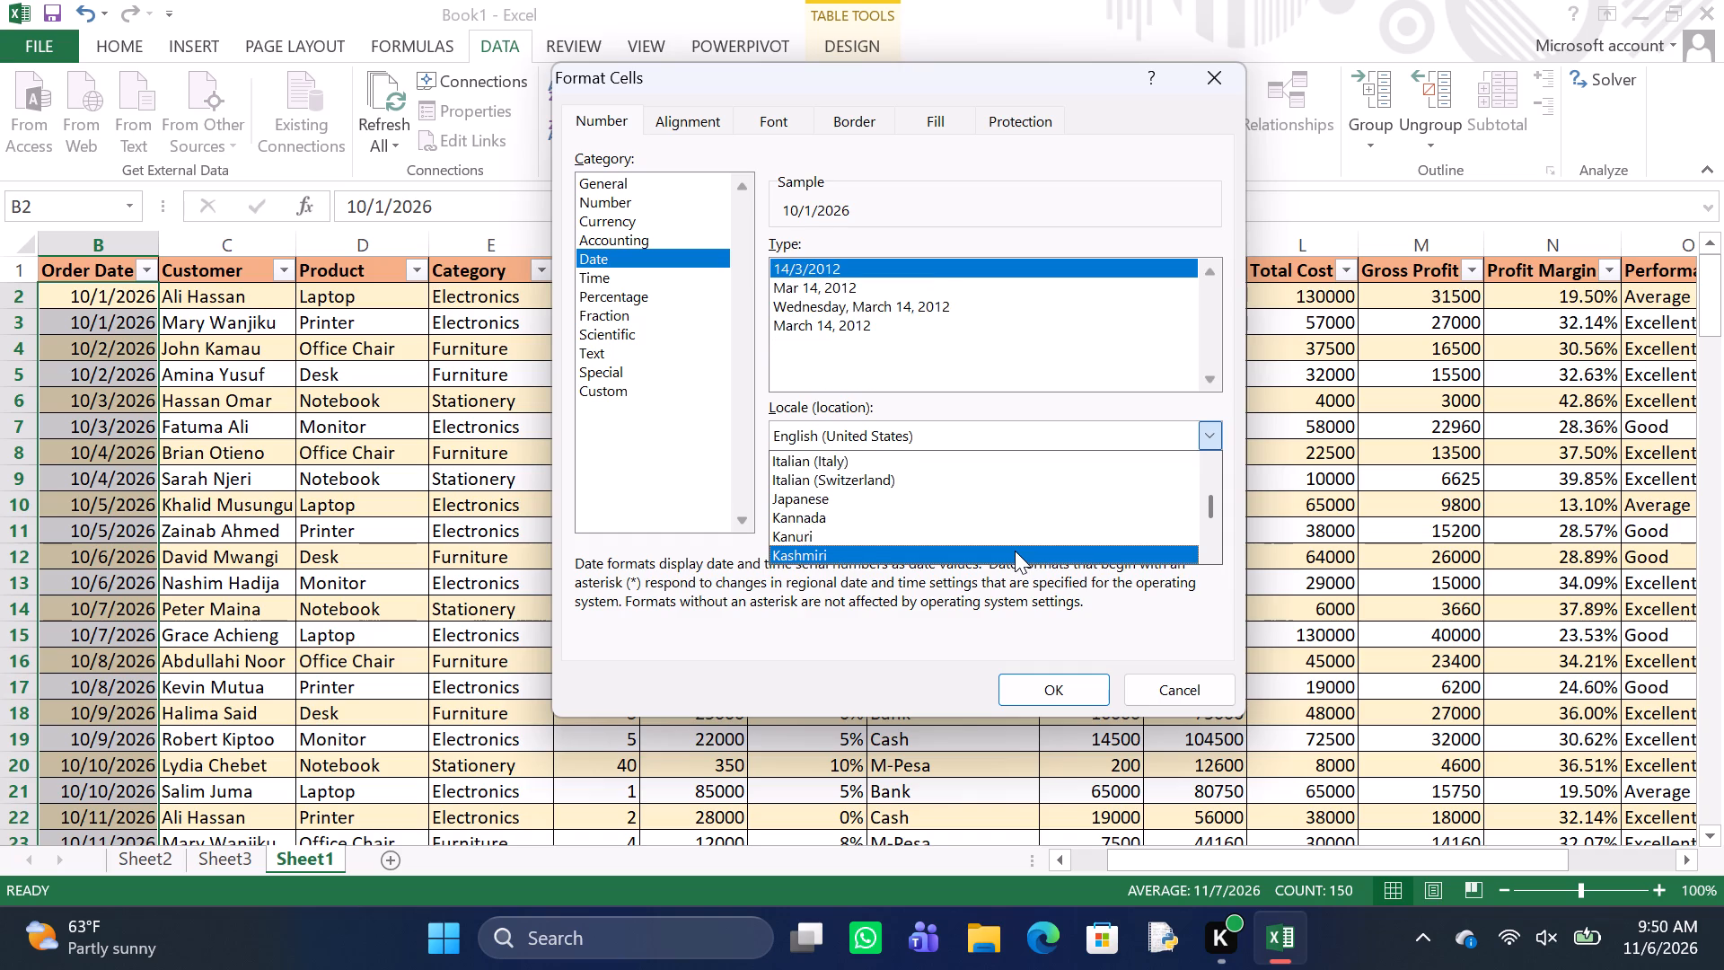
key(Down)
key(Down)
key(Down)
key(Down)
key(Down)
key(Down)
key(Down)
key(Down)
key(Down)
key(Down)
key(Down)
key(Down)
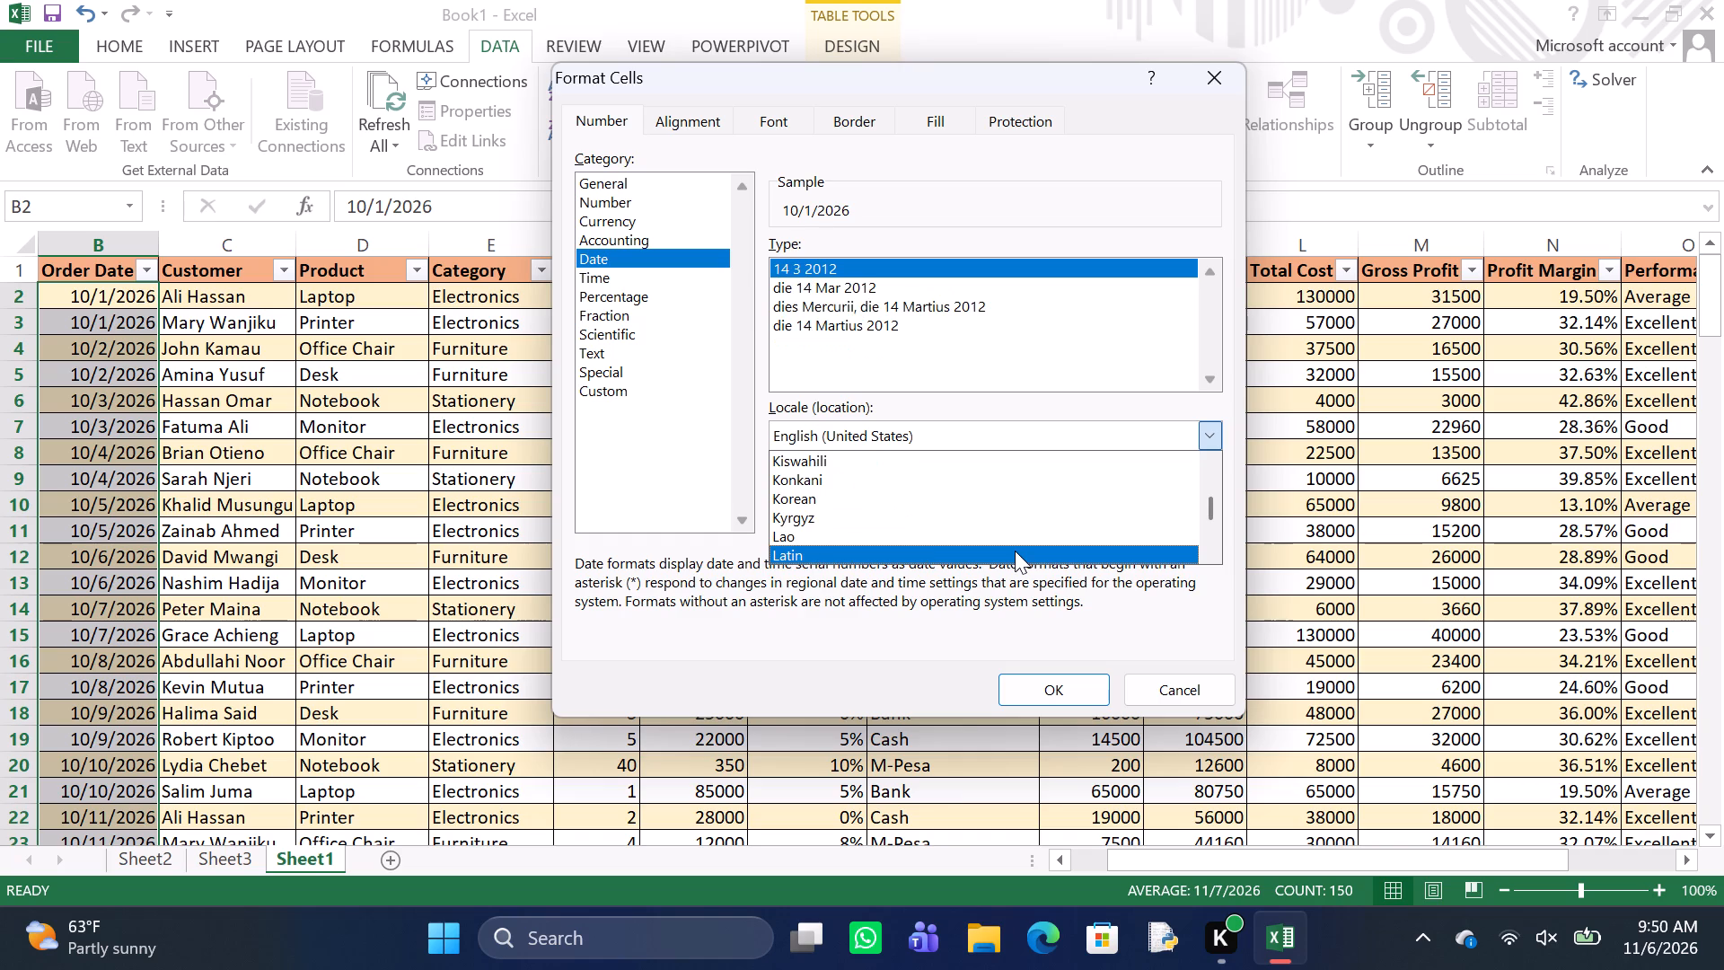
key(Up)
key(Up)
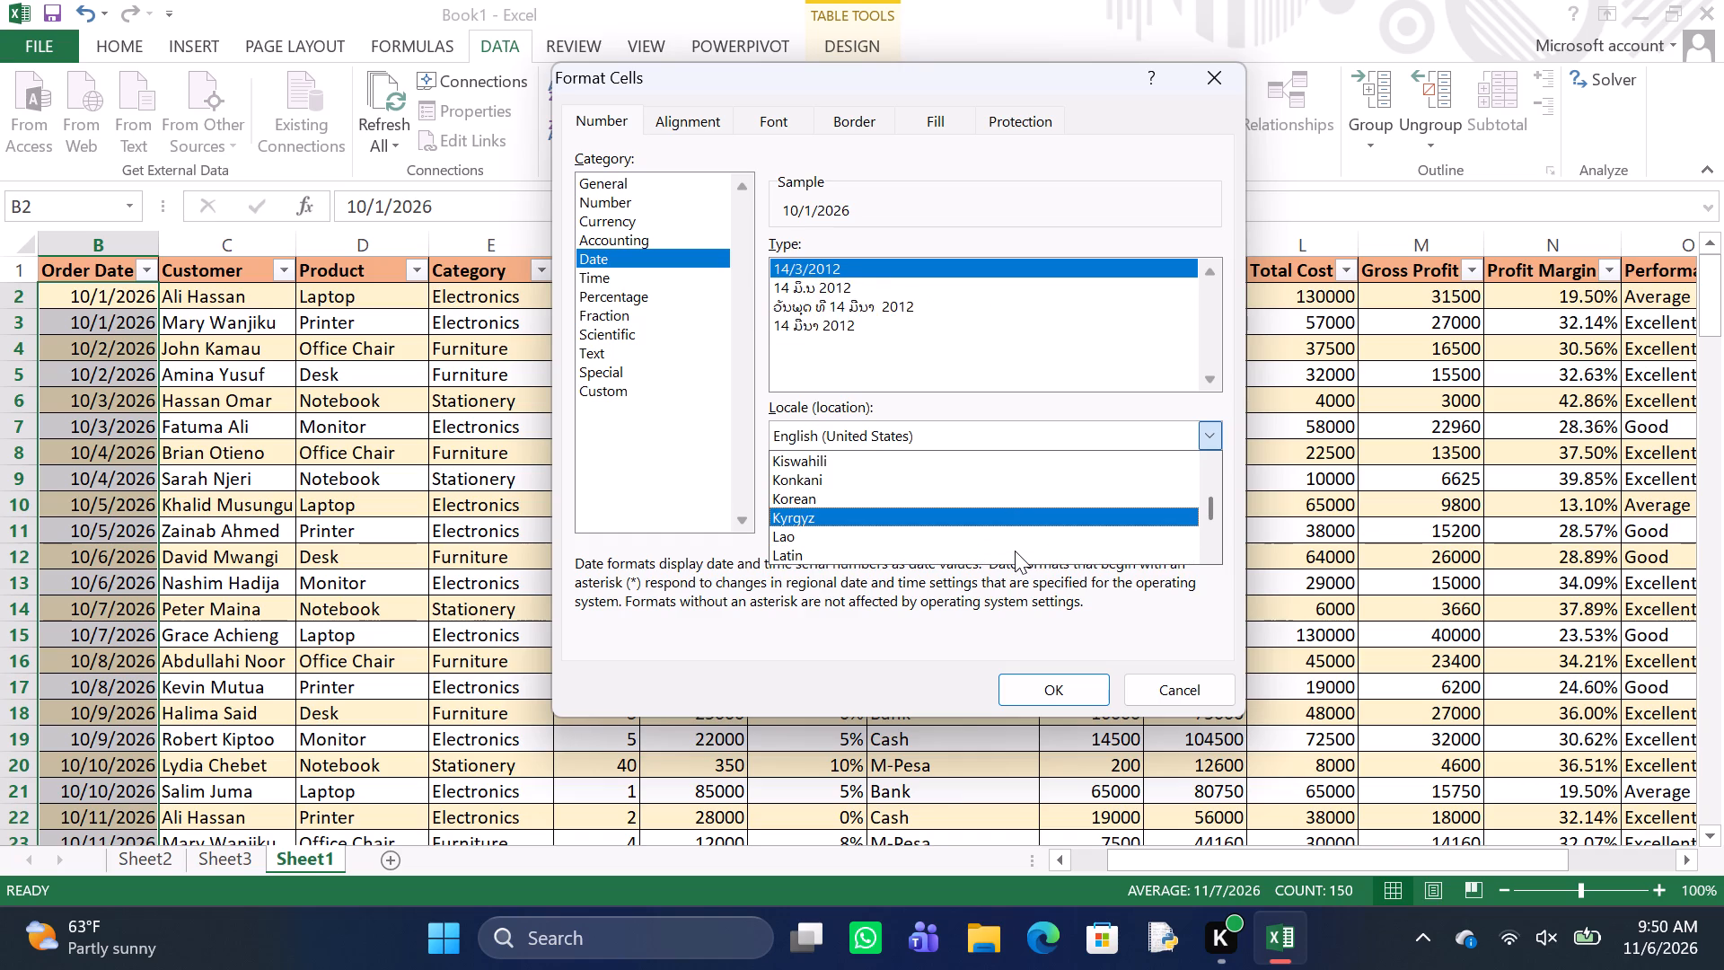
key(Up)
key(Up)
key(Up)
key(Up)
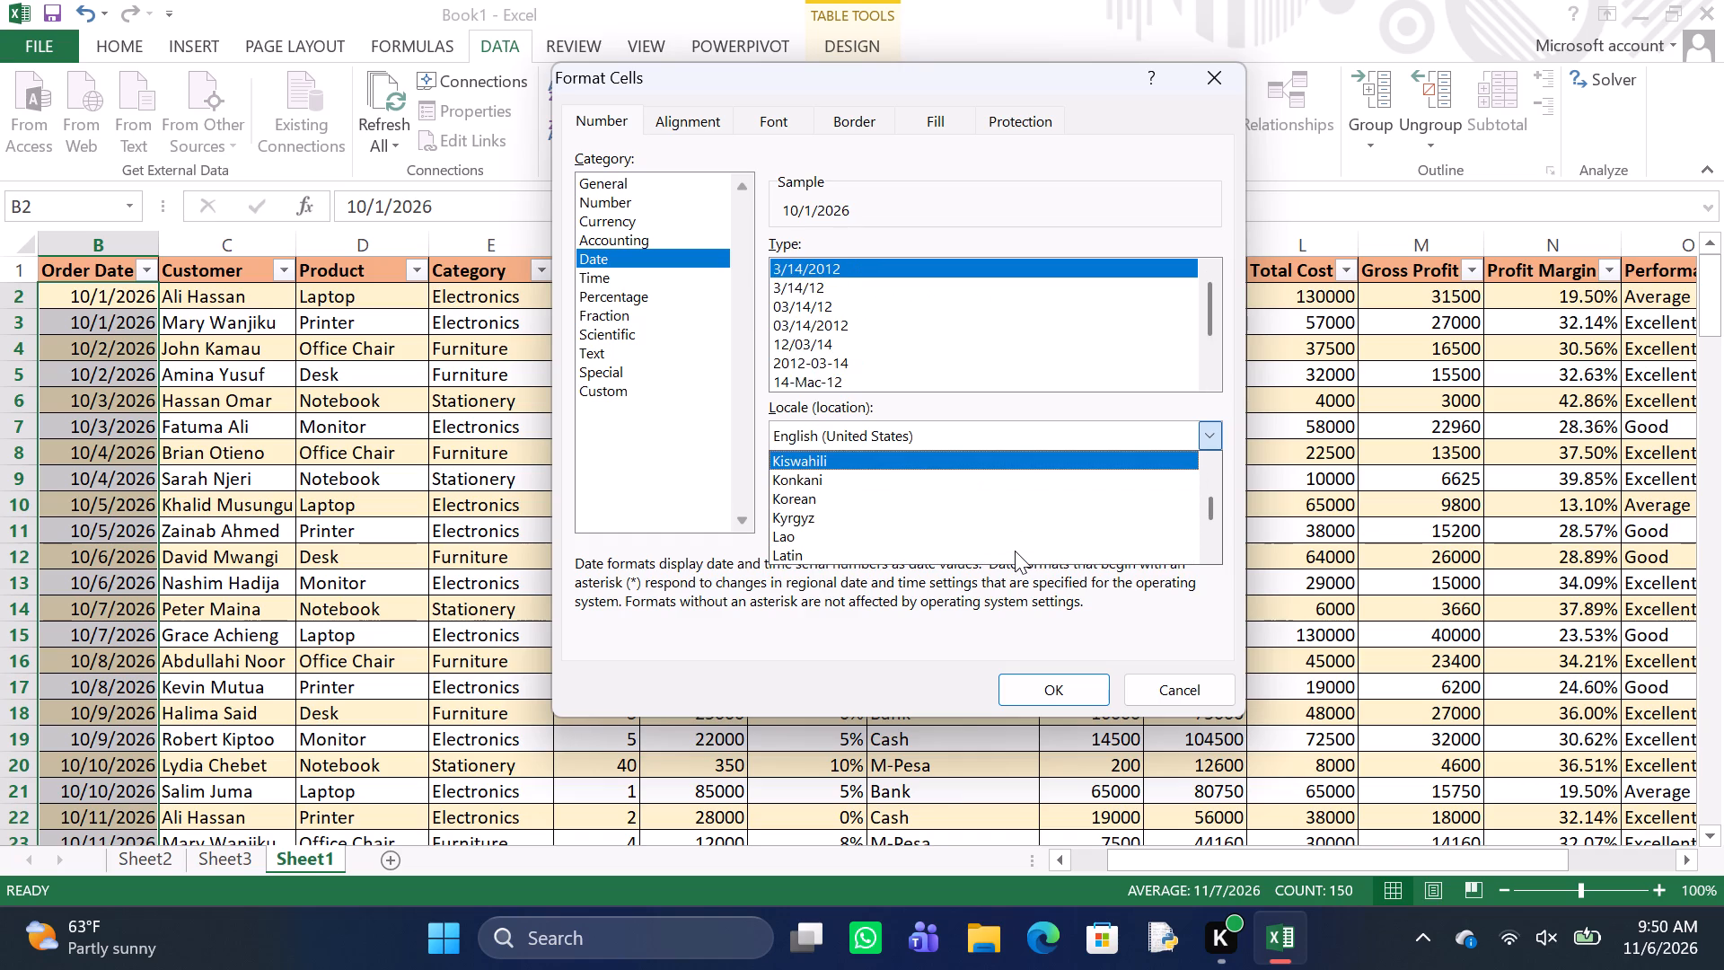
key(Up)
key(Up)
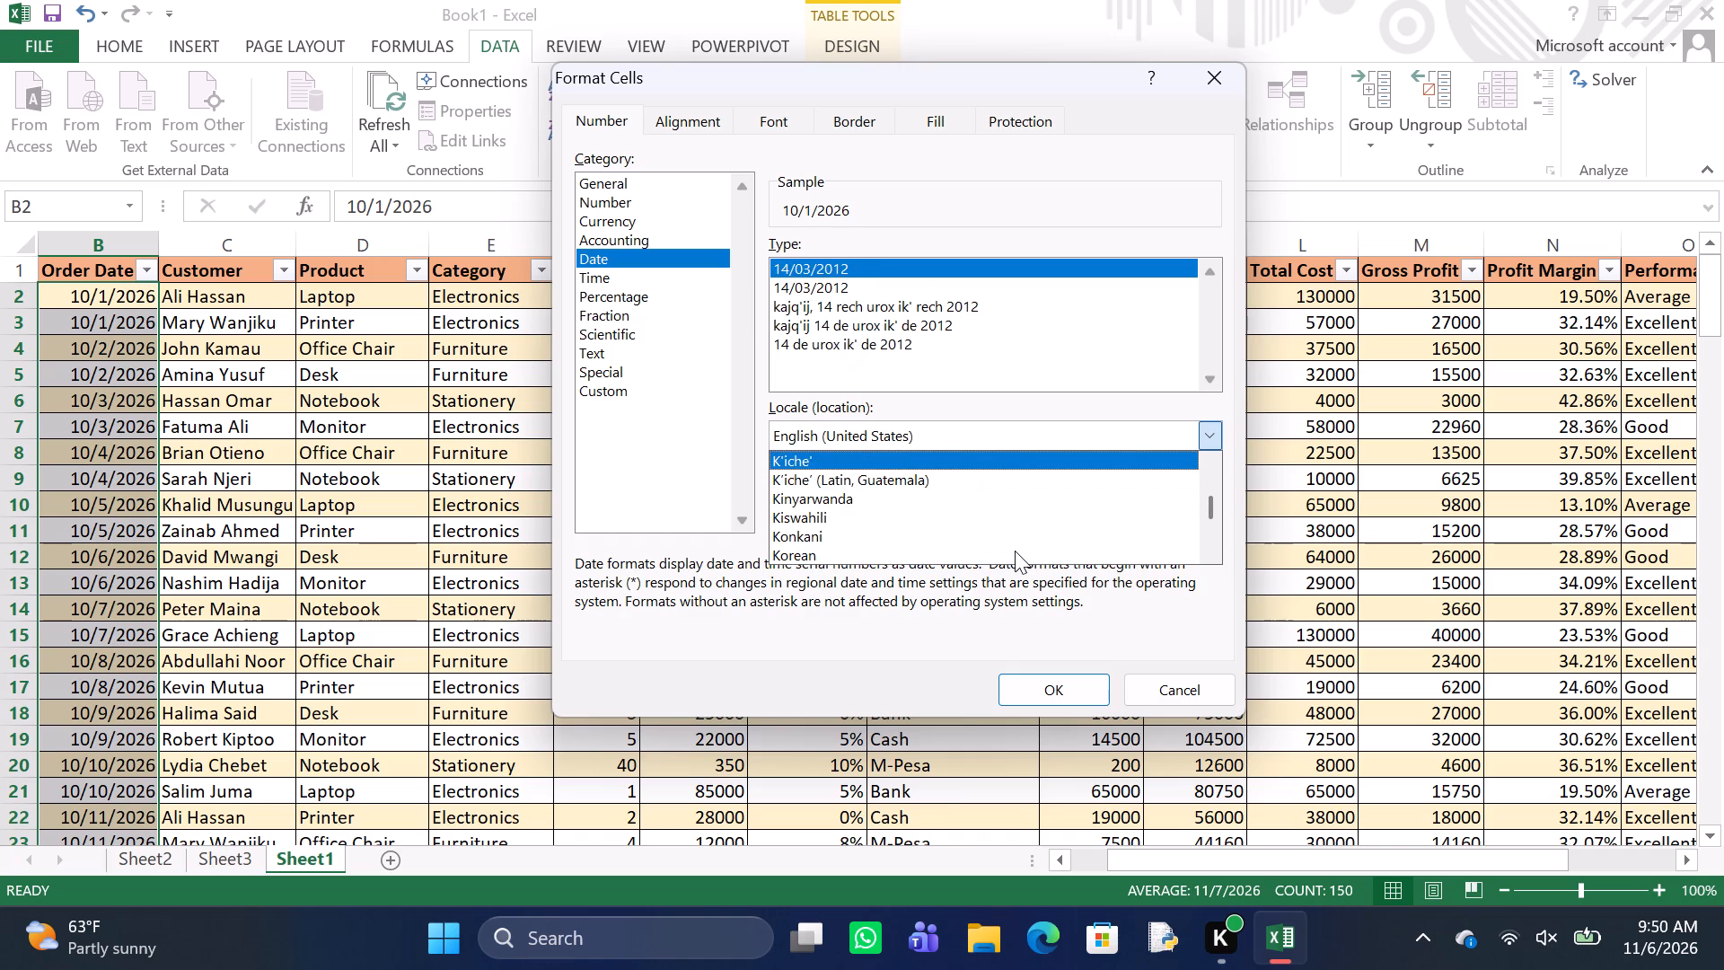
key(Up)
key(Up)
key(Up)
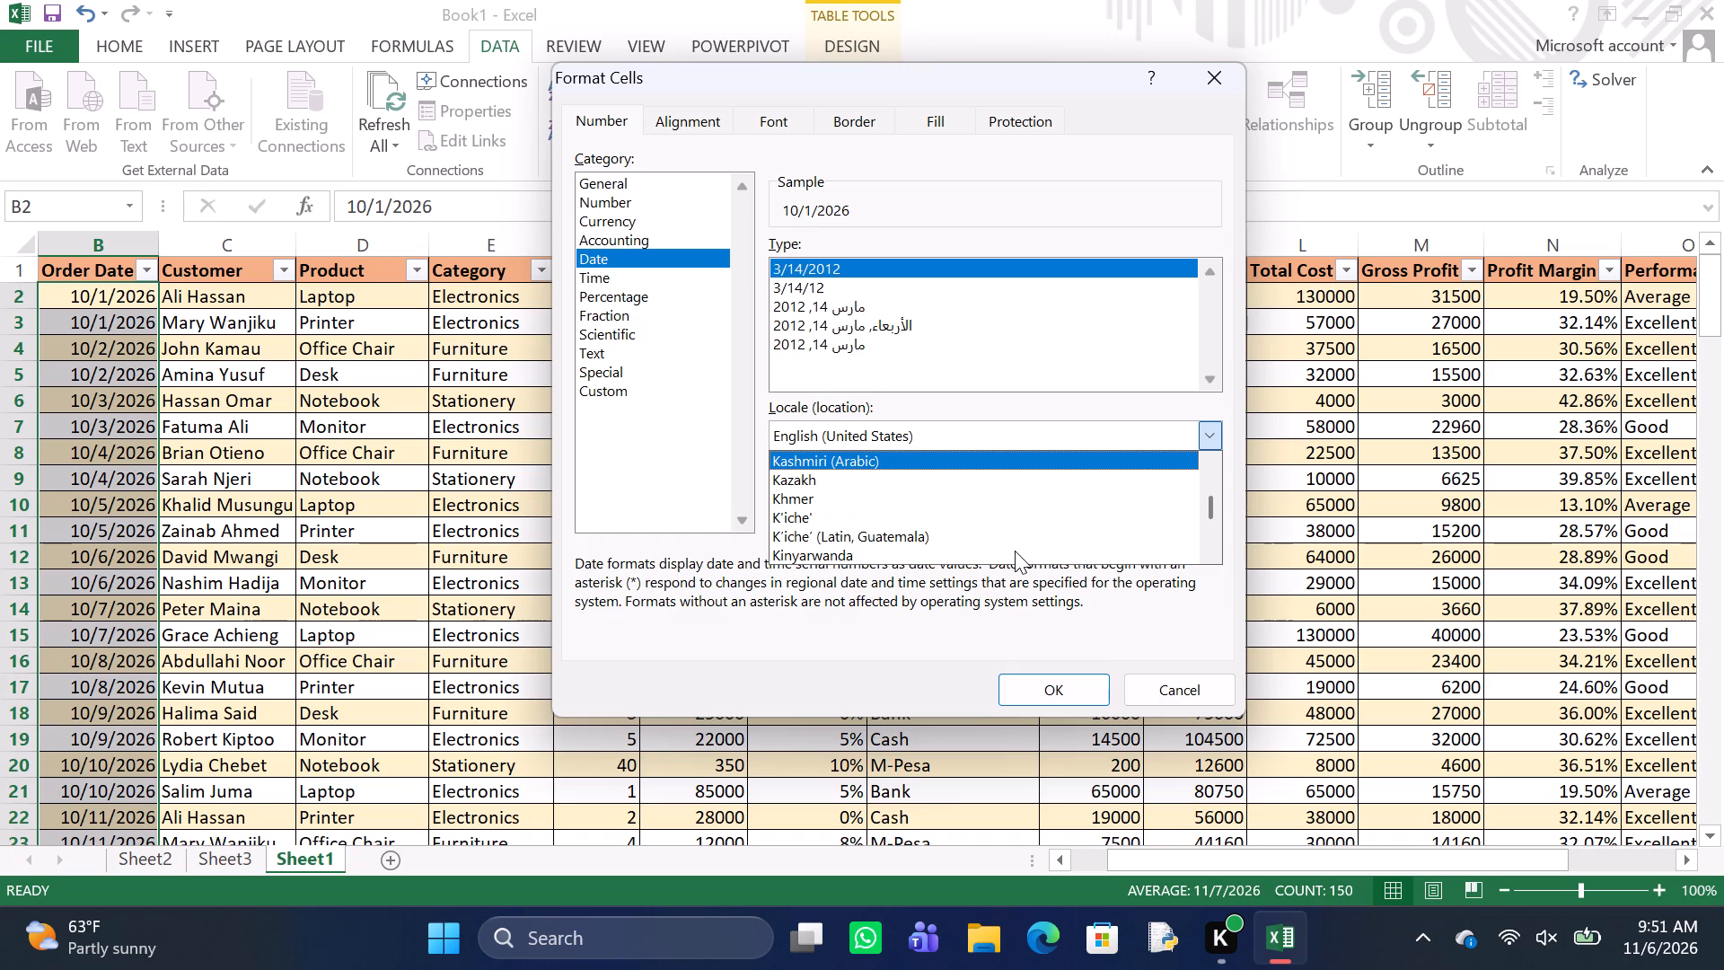
Search the rest of the locale list from Kashmiri (Arabic) onward to the Spanish locales for a suitable Order Date format.
key(Down)
key(Down)
key(Down)
key(Down)
key(Down)
key(Down)
key(Down)
key(Down)
key(Down)
key(Down)
key(Down)
key(Down)
key(Down)
key(Down)
key(Down)
key(Down)
key(Down)
key(Down)
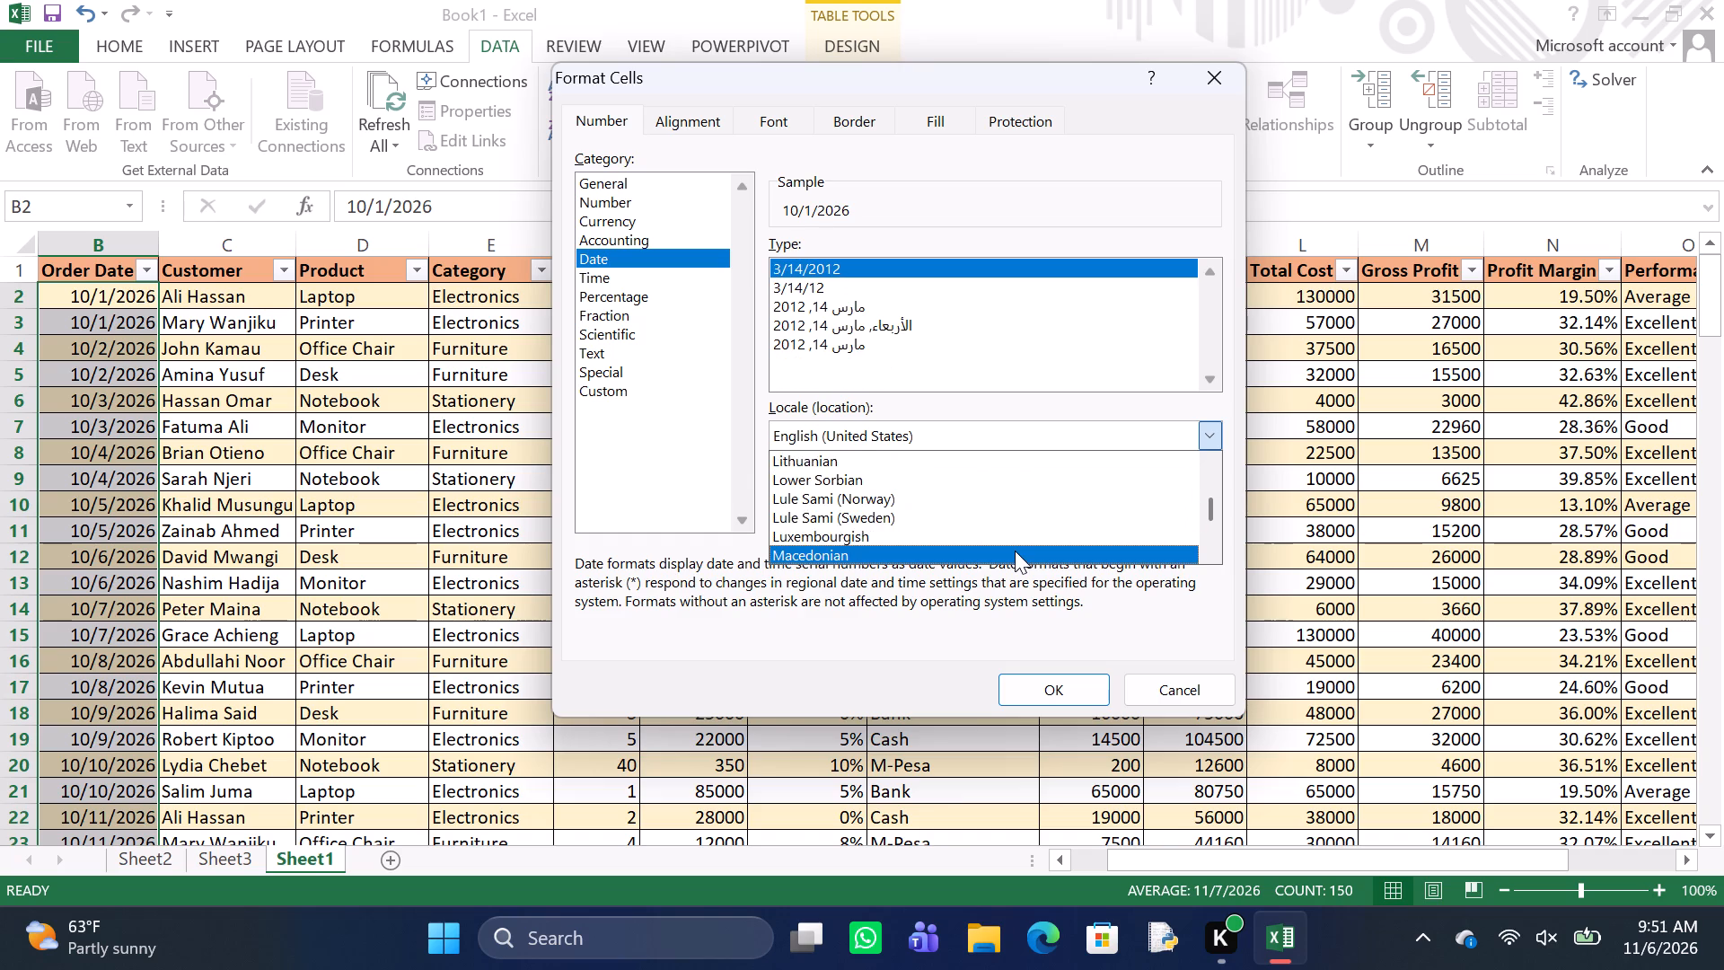
key(Down)
key(Down)
key(Down)
key(Down)
key(Down)
key(Down)
key(Down)
key(Down)
key(Down)
key(Down)
key(Down)
key(Down)
key(Down)
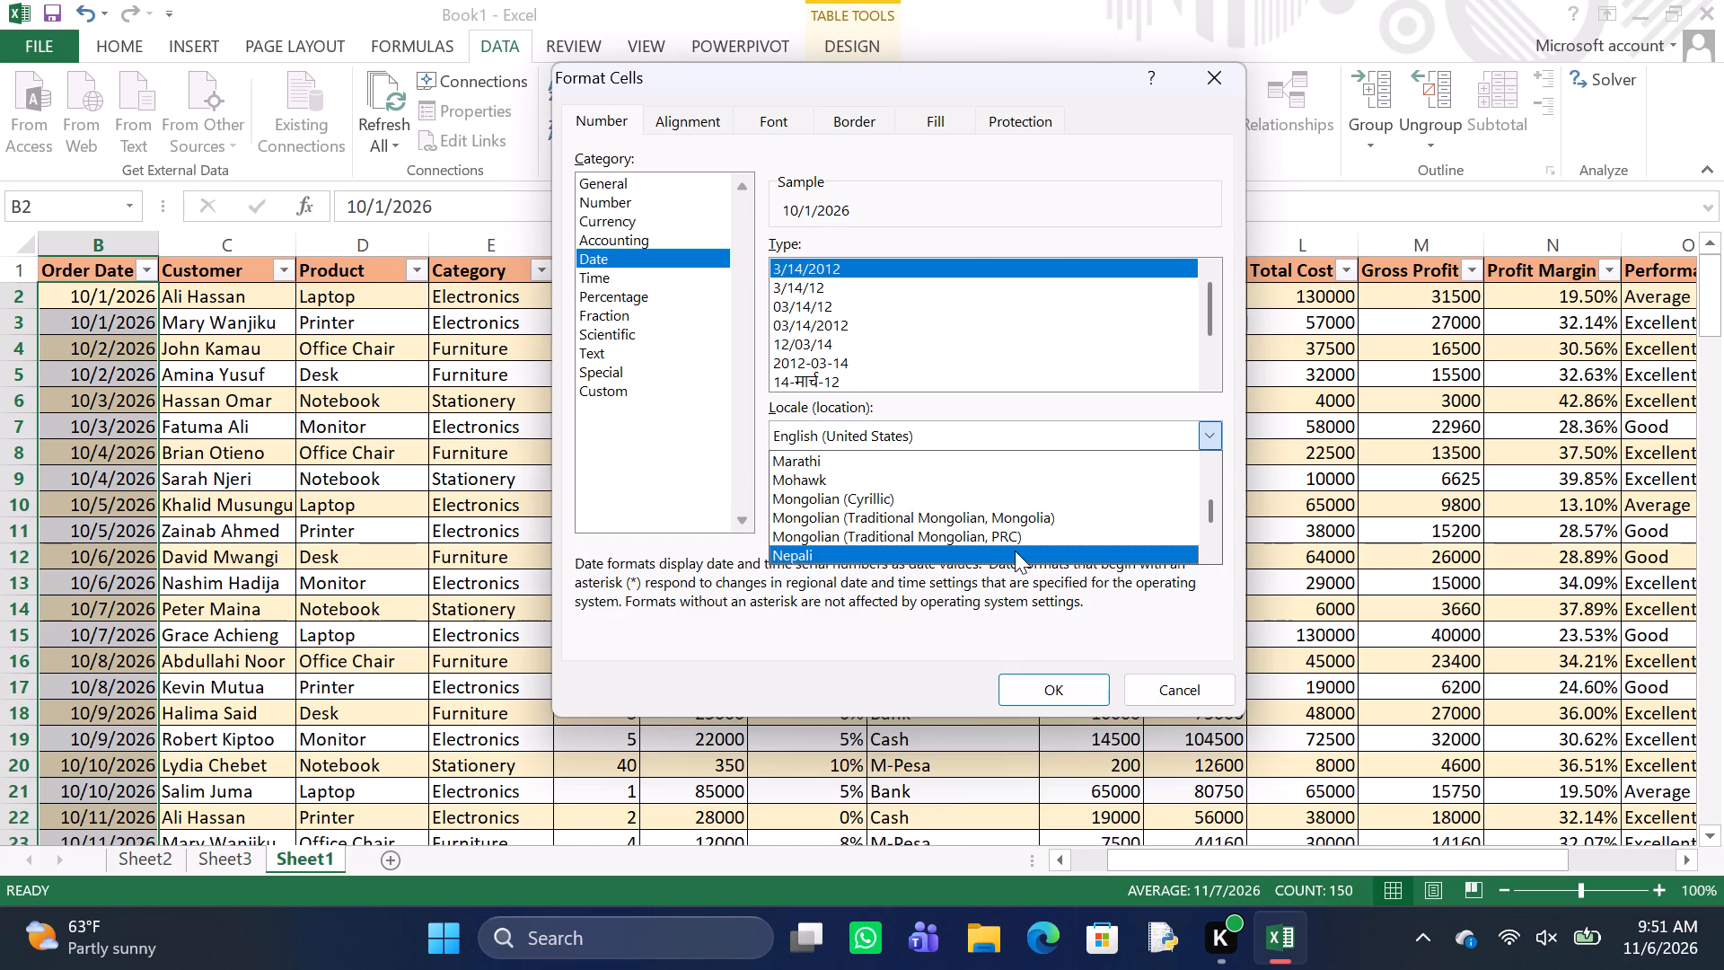
key(Down)
key(Down)
key(Down)
key(Down)
key(Down)
key(Down)
key(Down)
key(Down)
key(Down)
key(Down)
key(Down)
key(Down)
key(Down)
key(Down)
key(Down)
key(Down)
key(Down)
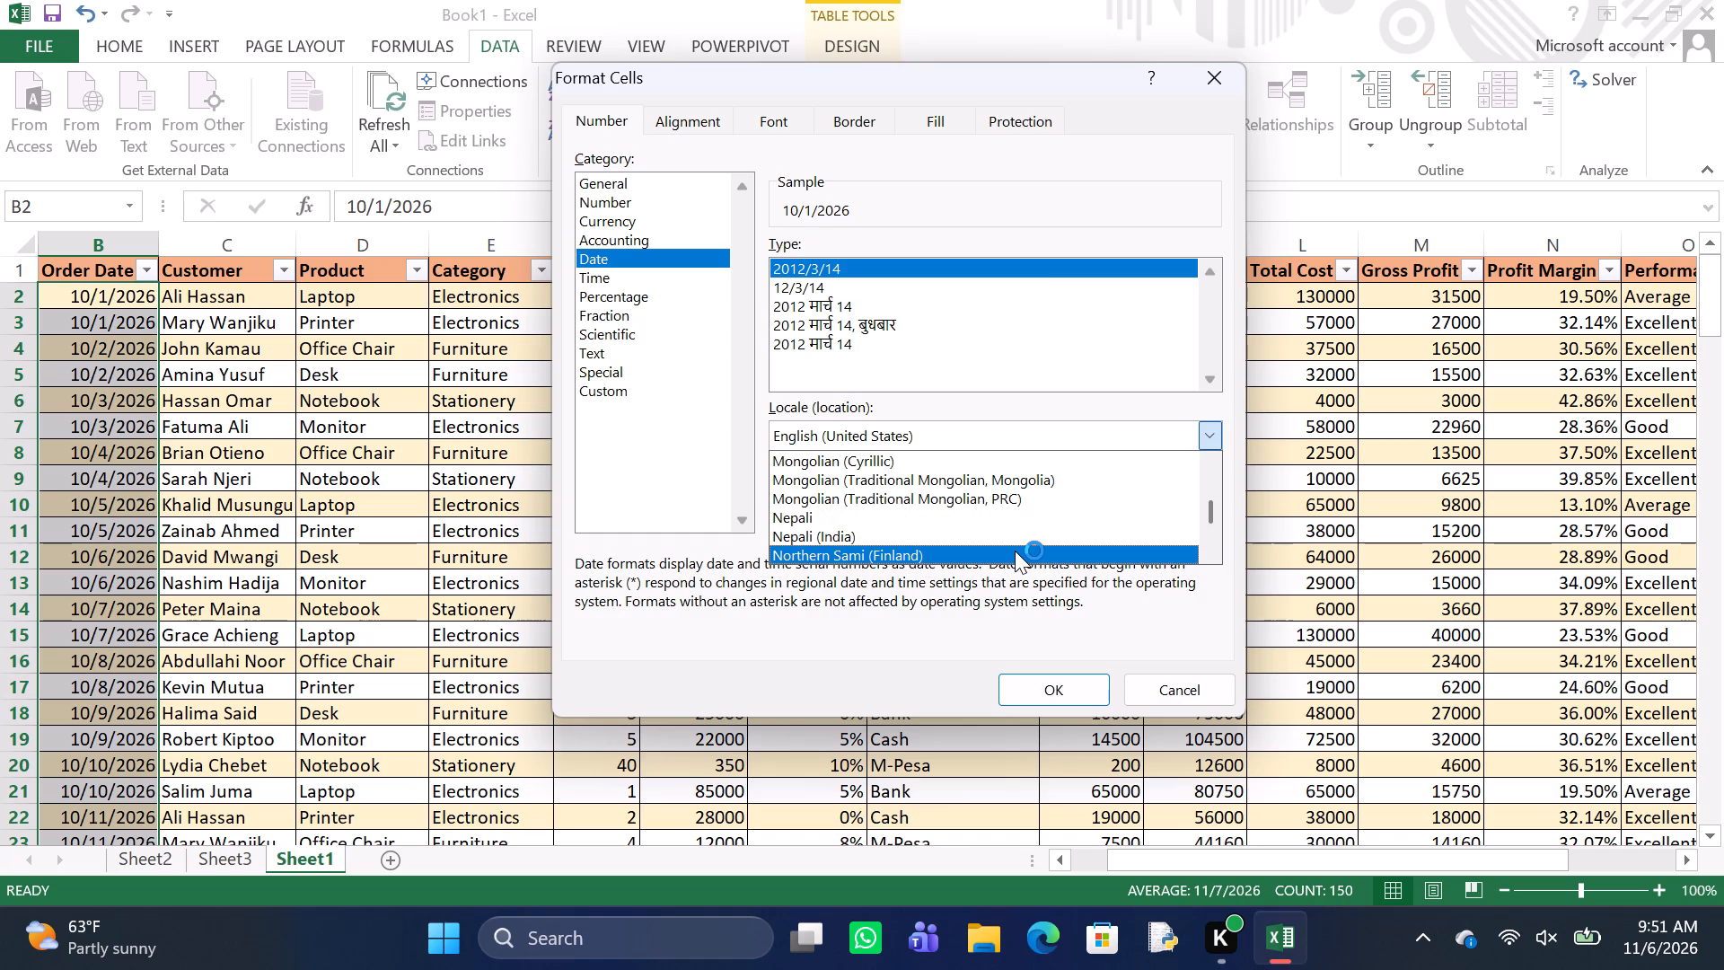
key(Down)
key(Down)
key(Down)
key(Down)
key(Down)
key(Down)
key(Down)
key(Down)
key(Down)
key(Down)
key(Down)
key(Down)
key(Down)
key(Down)
key(Down)
key(Down)
key(Down)
key(Down)
key(Down)
key(Down)
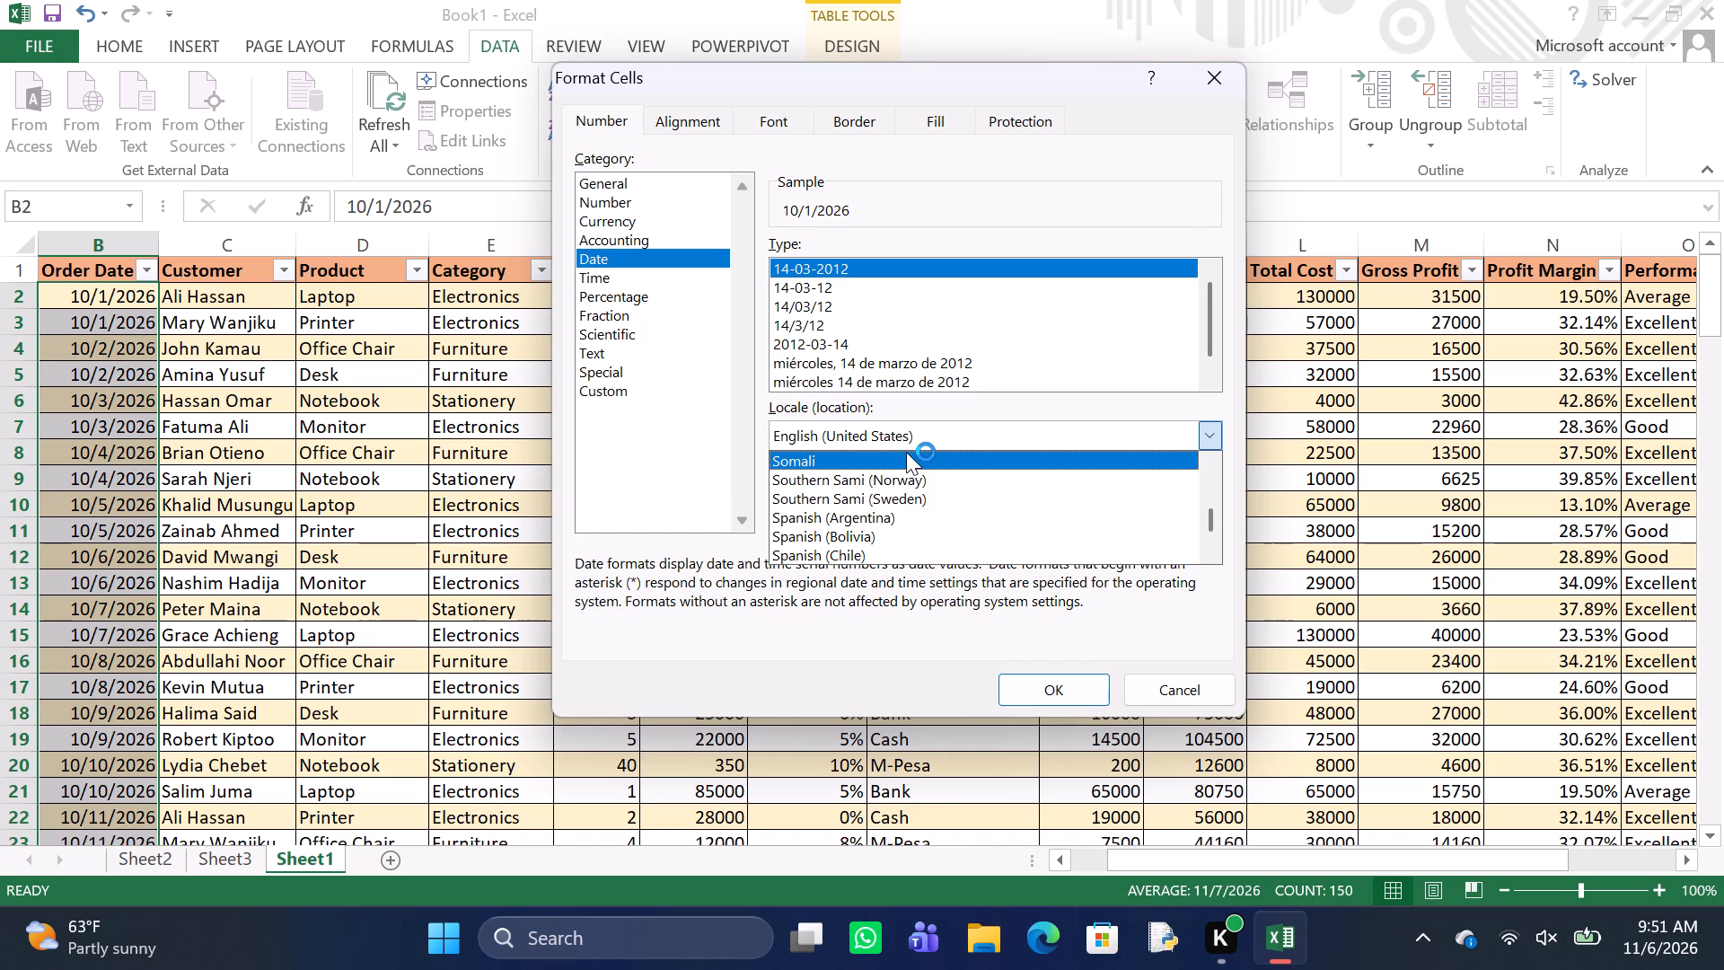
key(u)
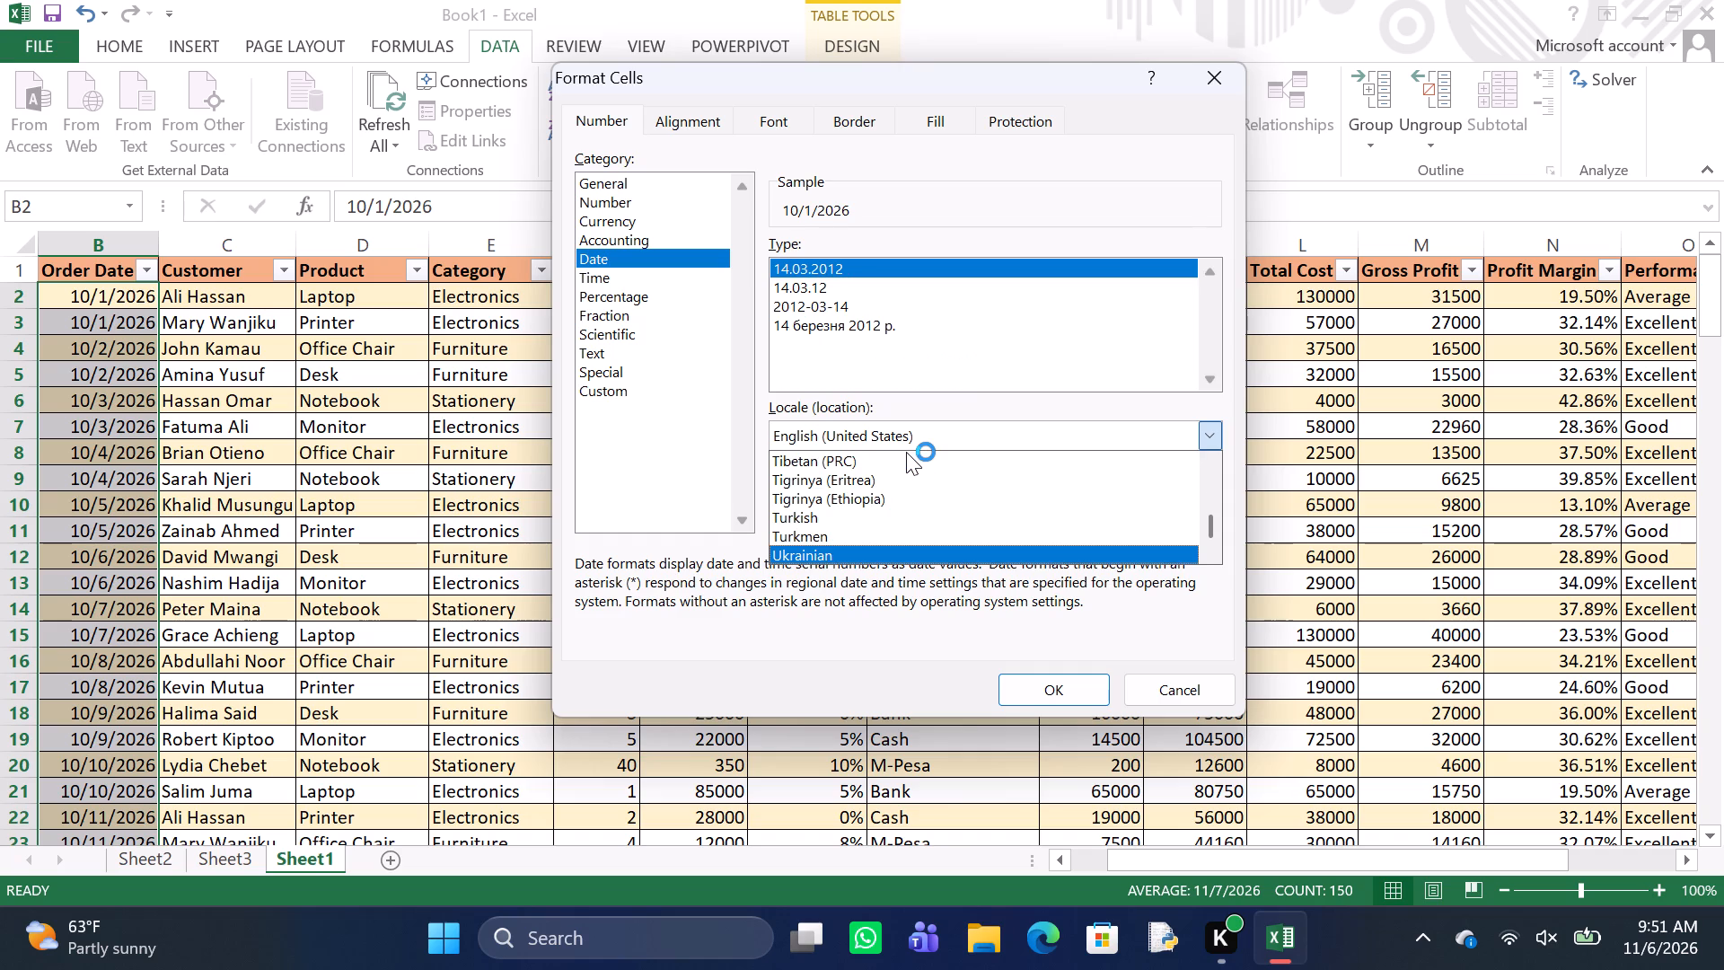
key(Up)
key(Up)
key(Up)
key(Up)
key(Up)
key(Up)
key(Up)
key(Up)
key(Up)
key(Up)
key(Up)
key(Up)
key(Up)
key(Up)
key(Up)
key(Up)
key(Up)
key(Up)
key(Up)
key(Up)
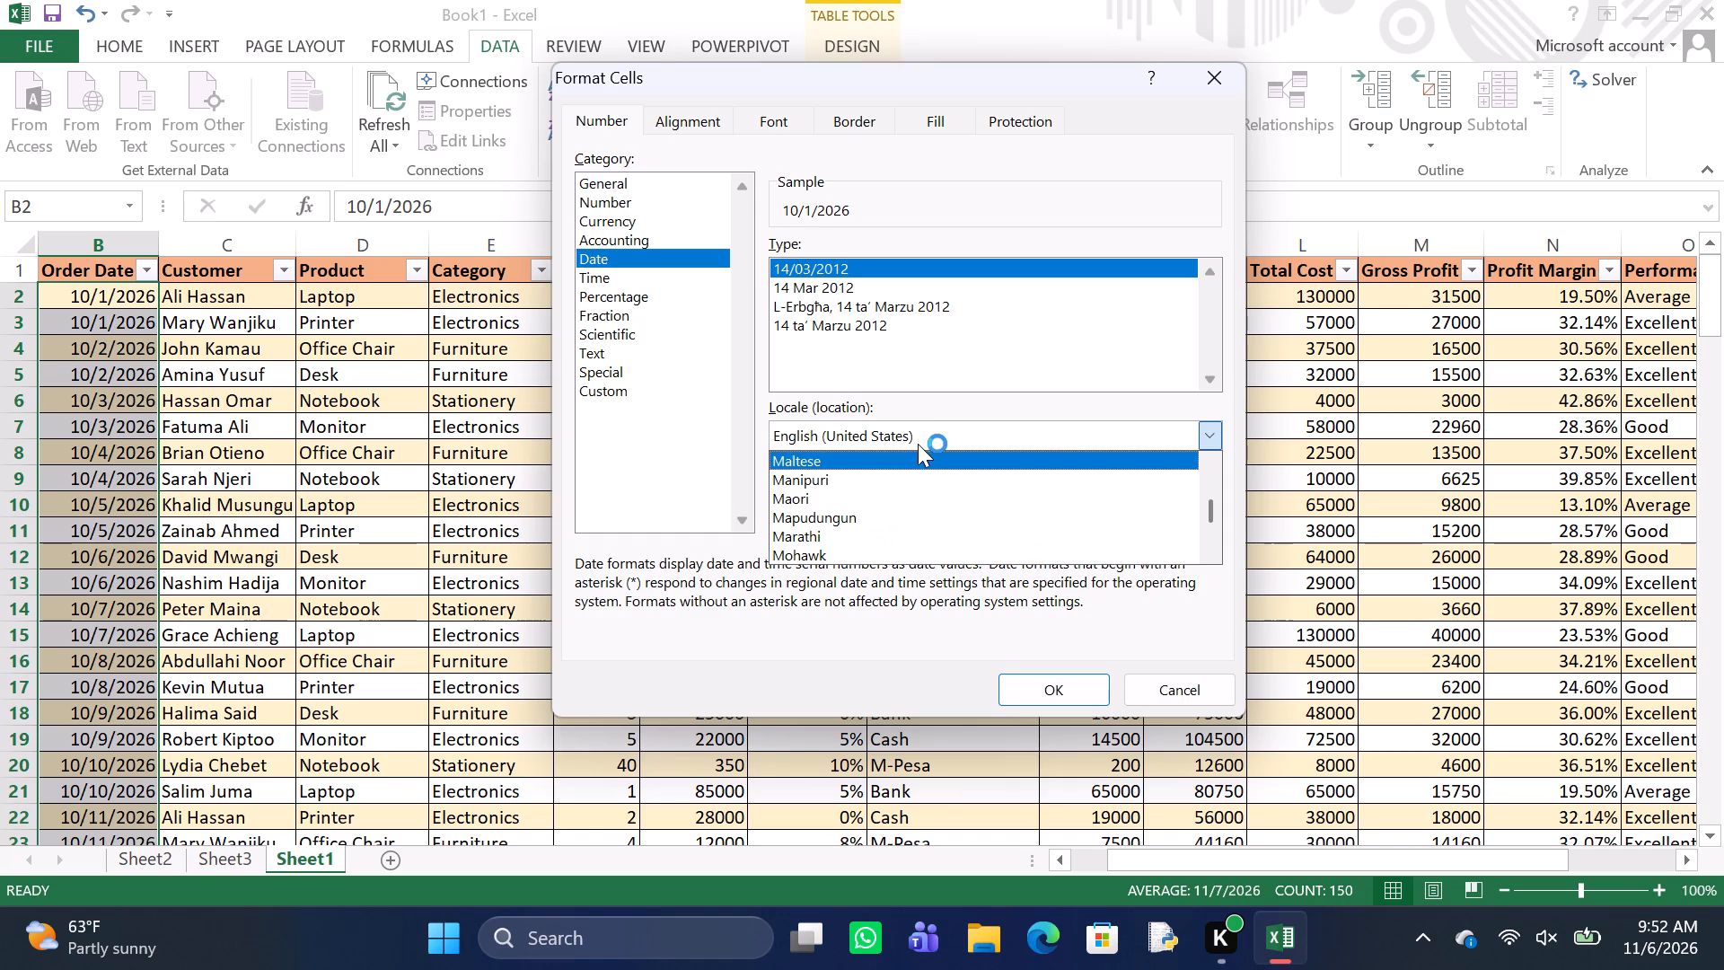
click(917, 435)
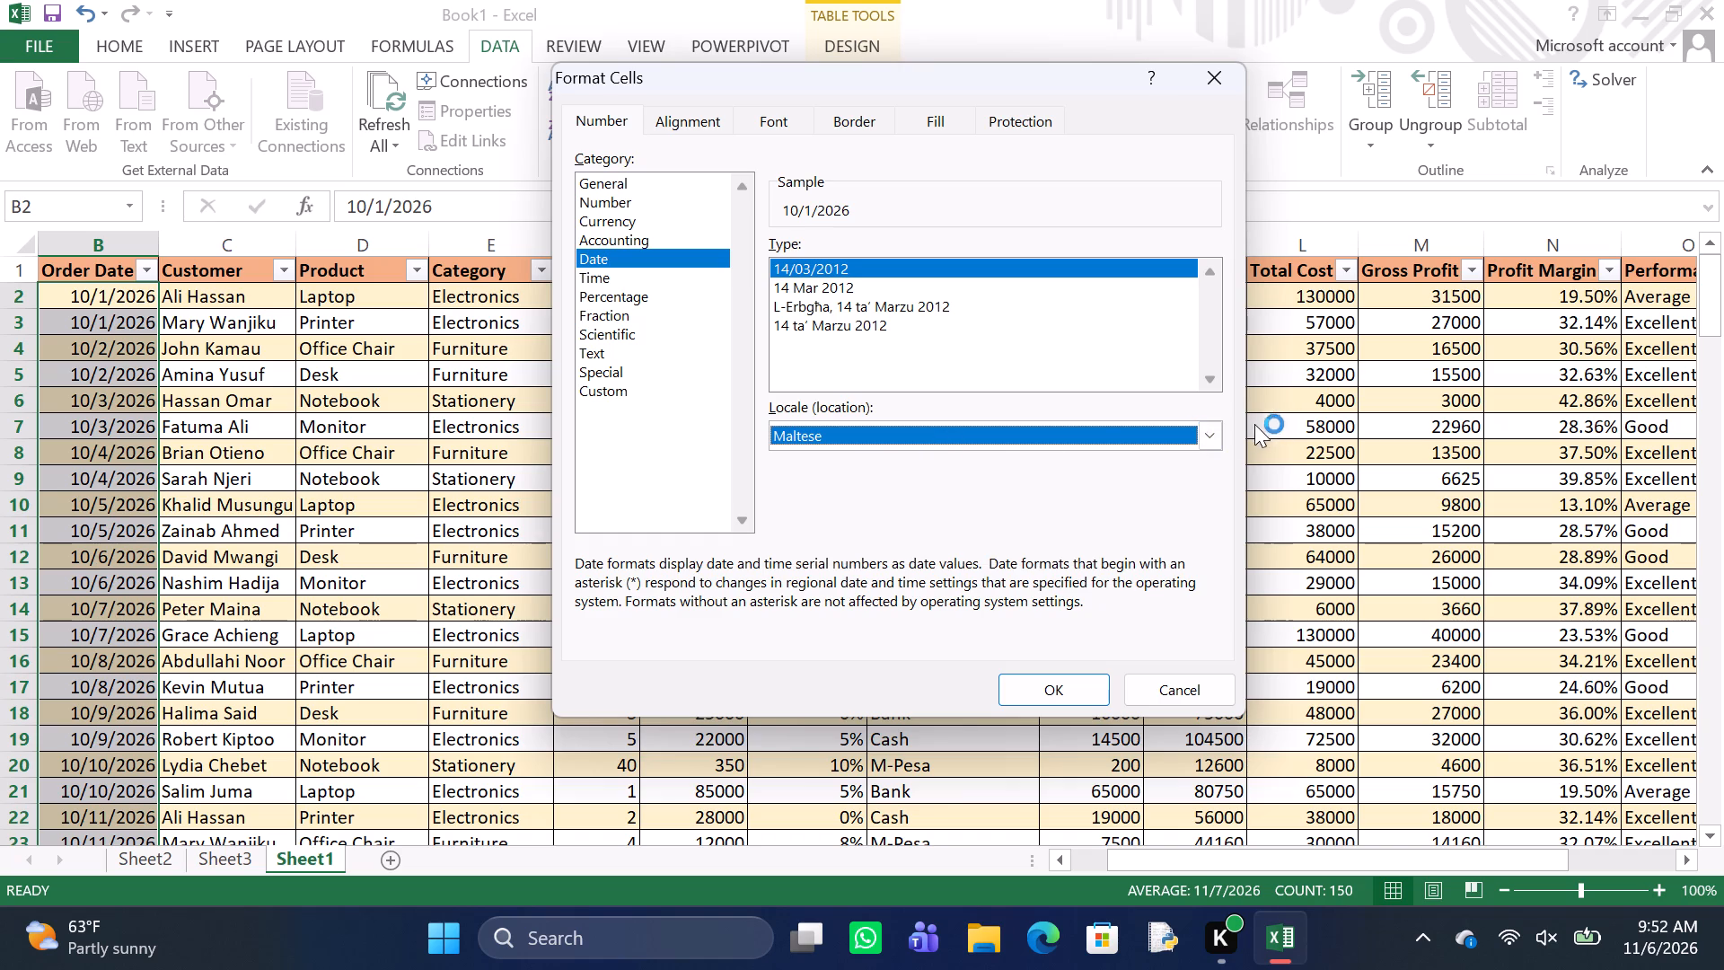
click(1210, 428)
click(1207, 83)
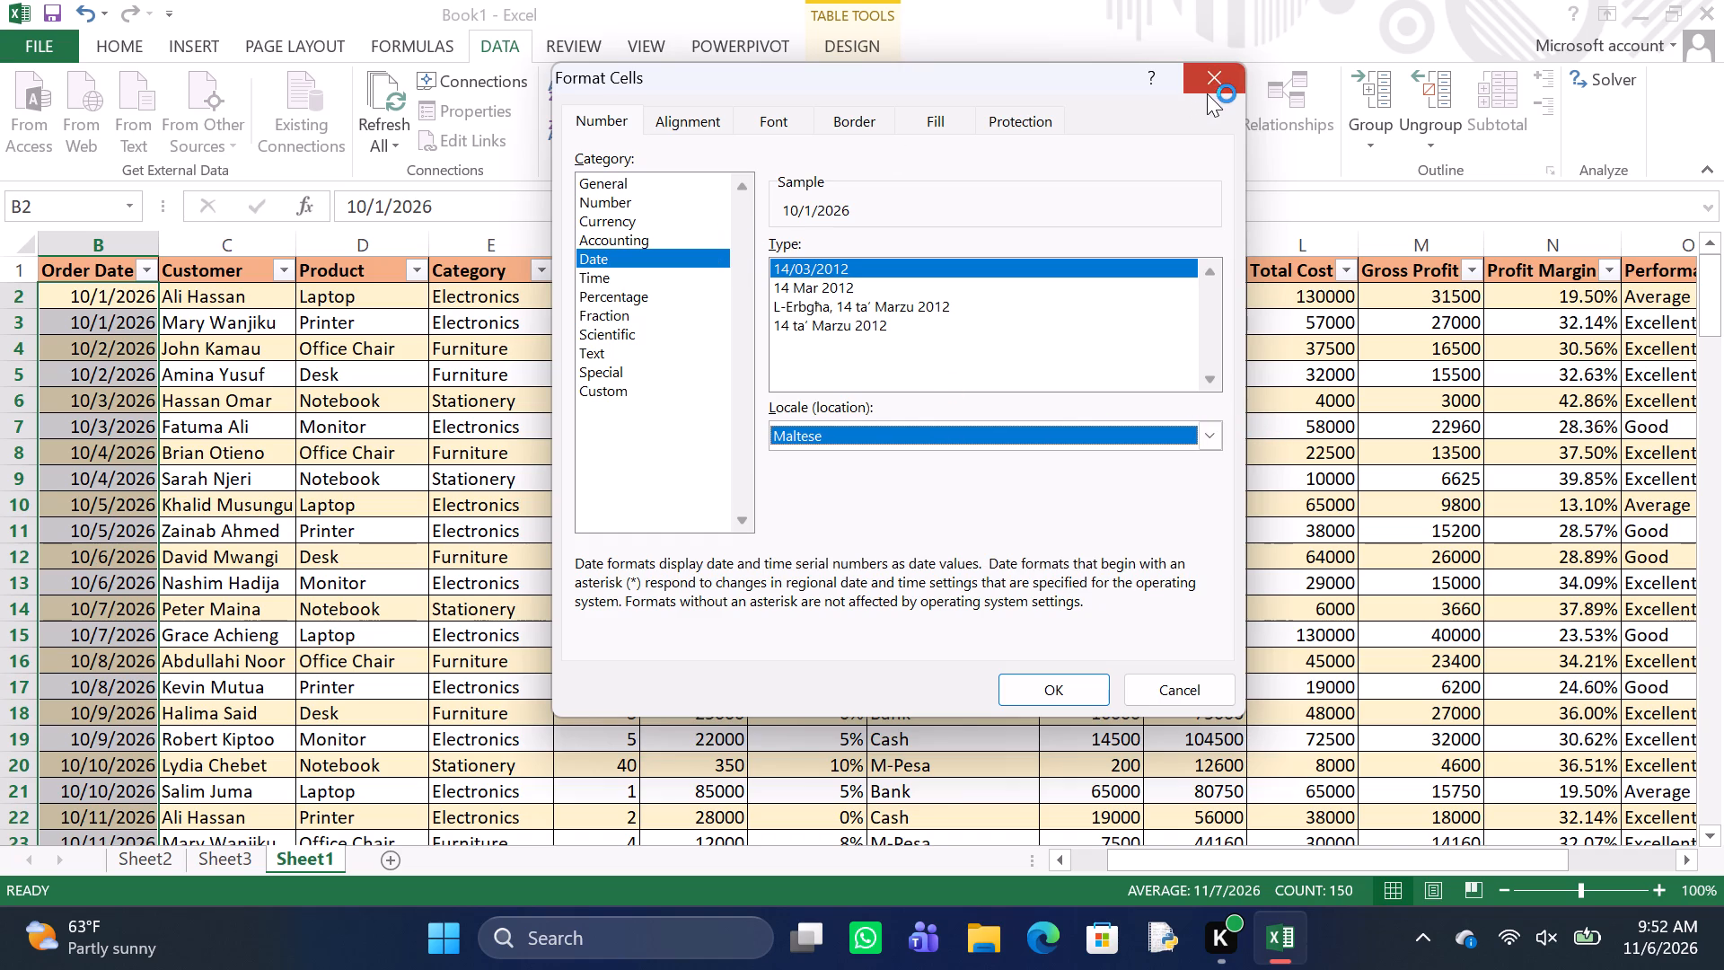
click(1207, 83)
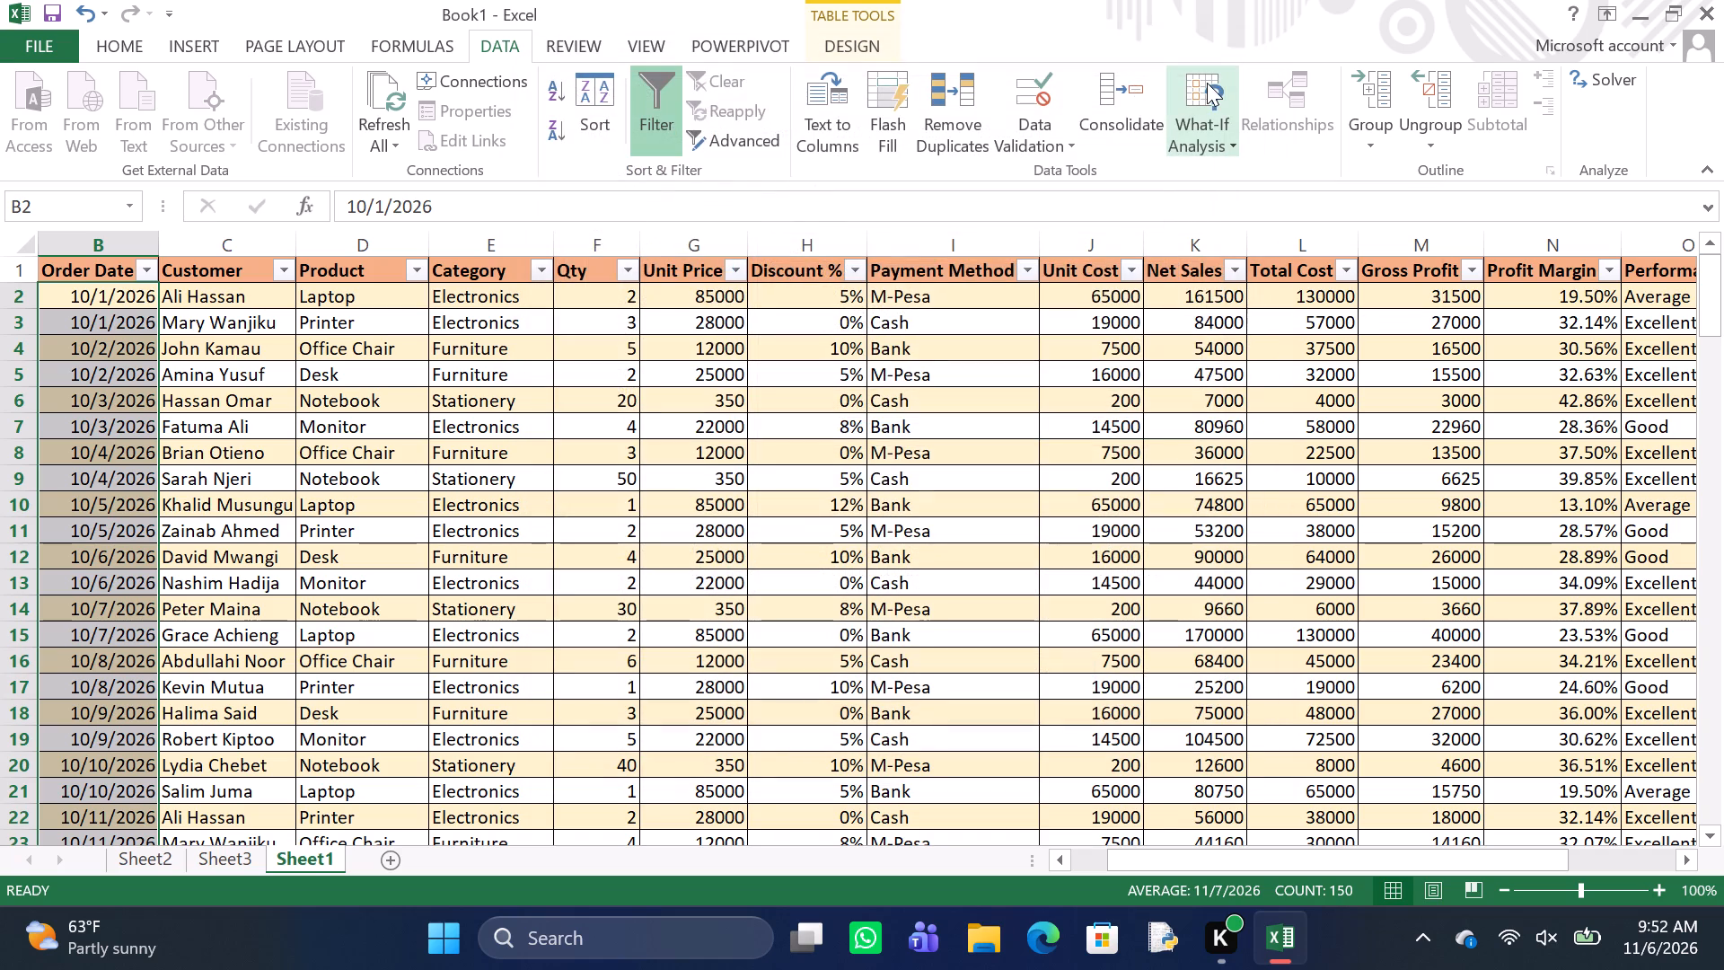
Format the selected Order Date cells with the English (United Kingdom) locale and the 14/03/2012 date type.
key(ctrl+1)
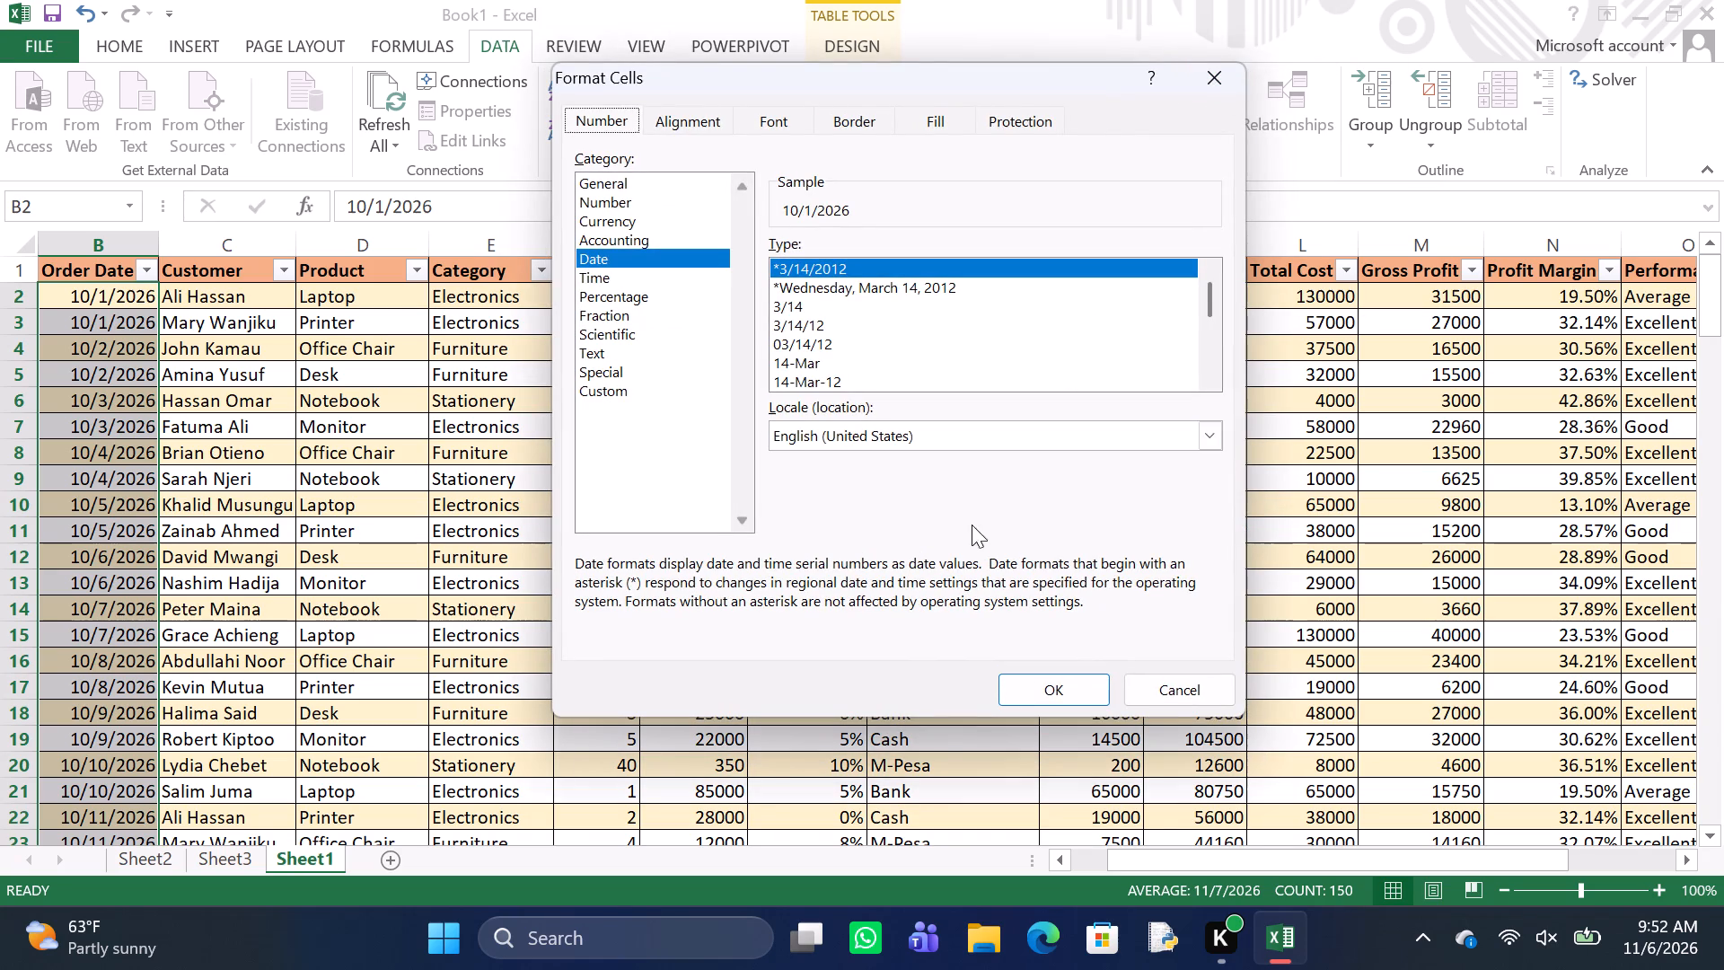
click(1205, 437)
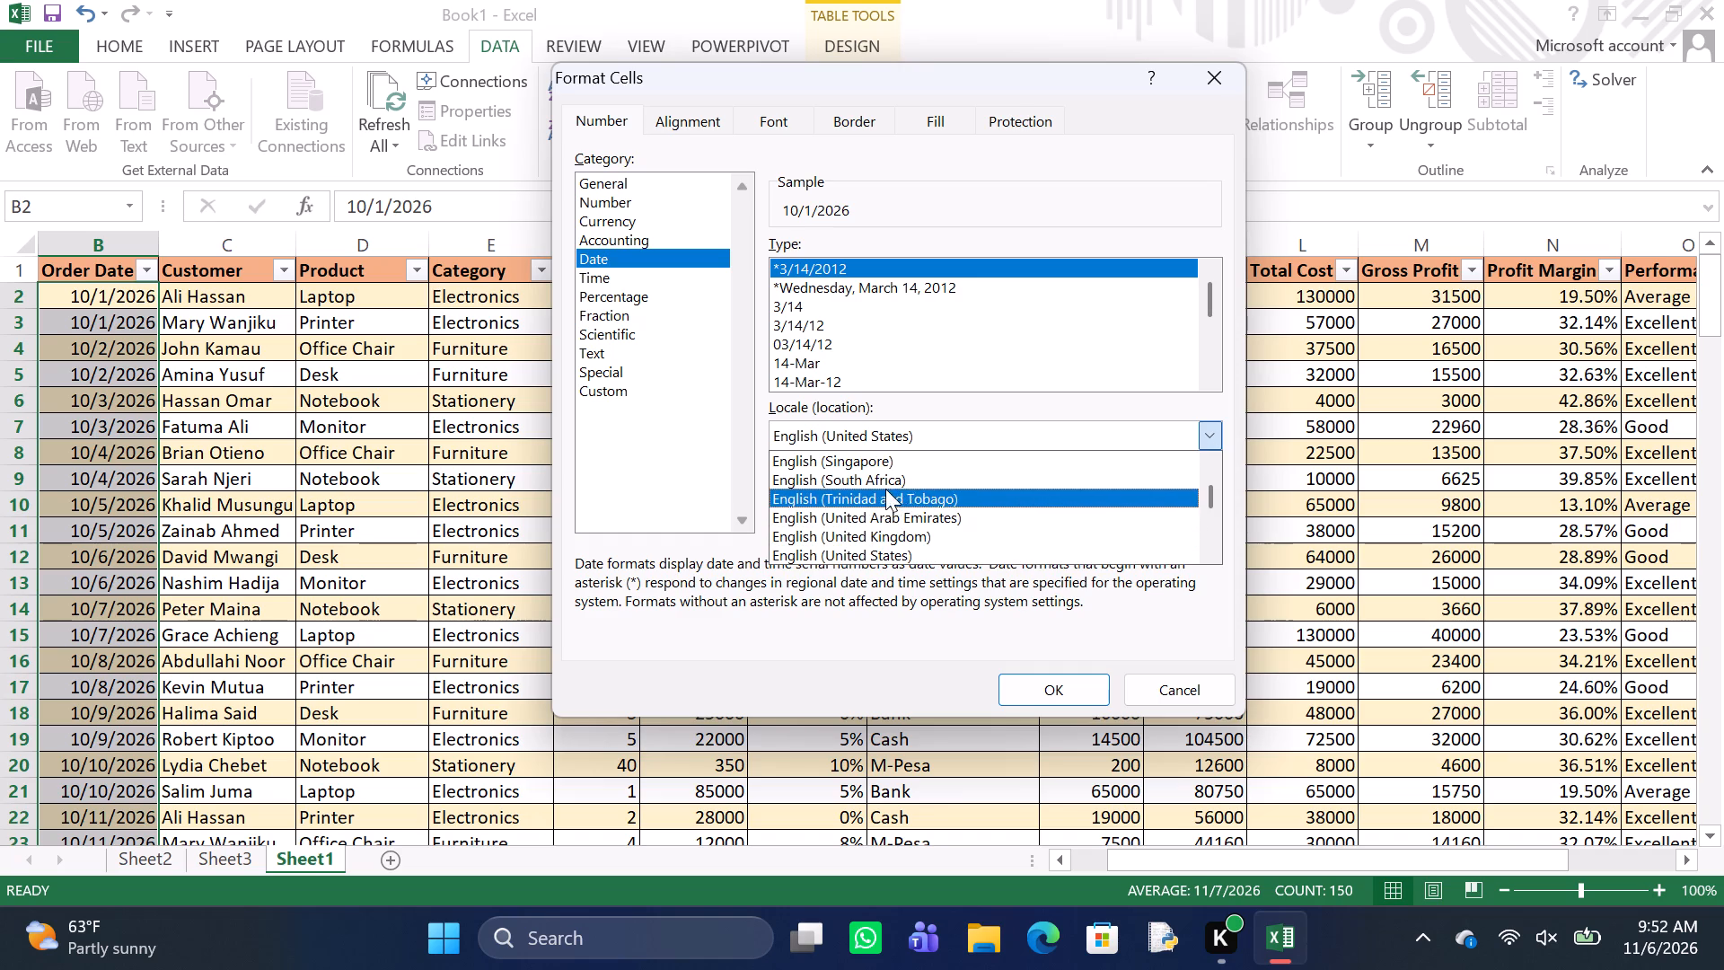
click(900, 533)
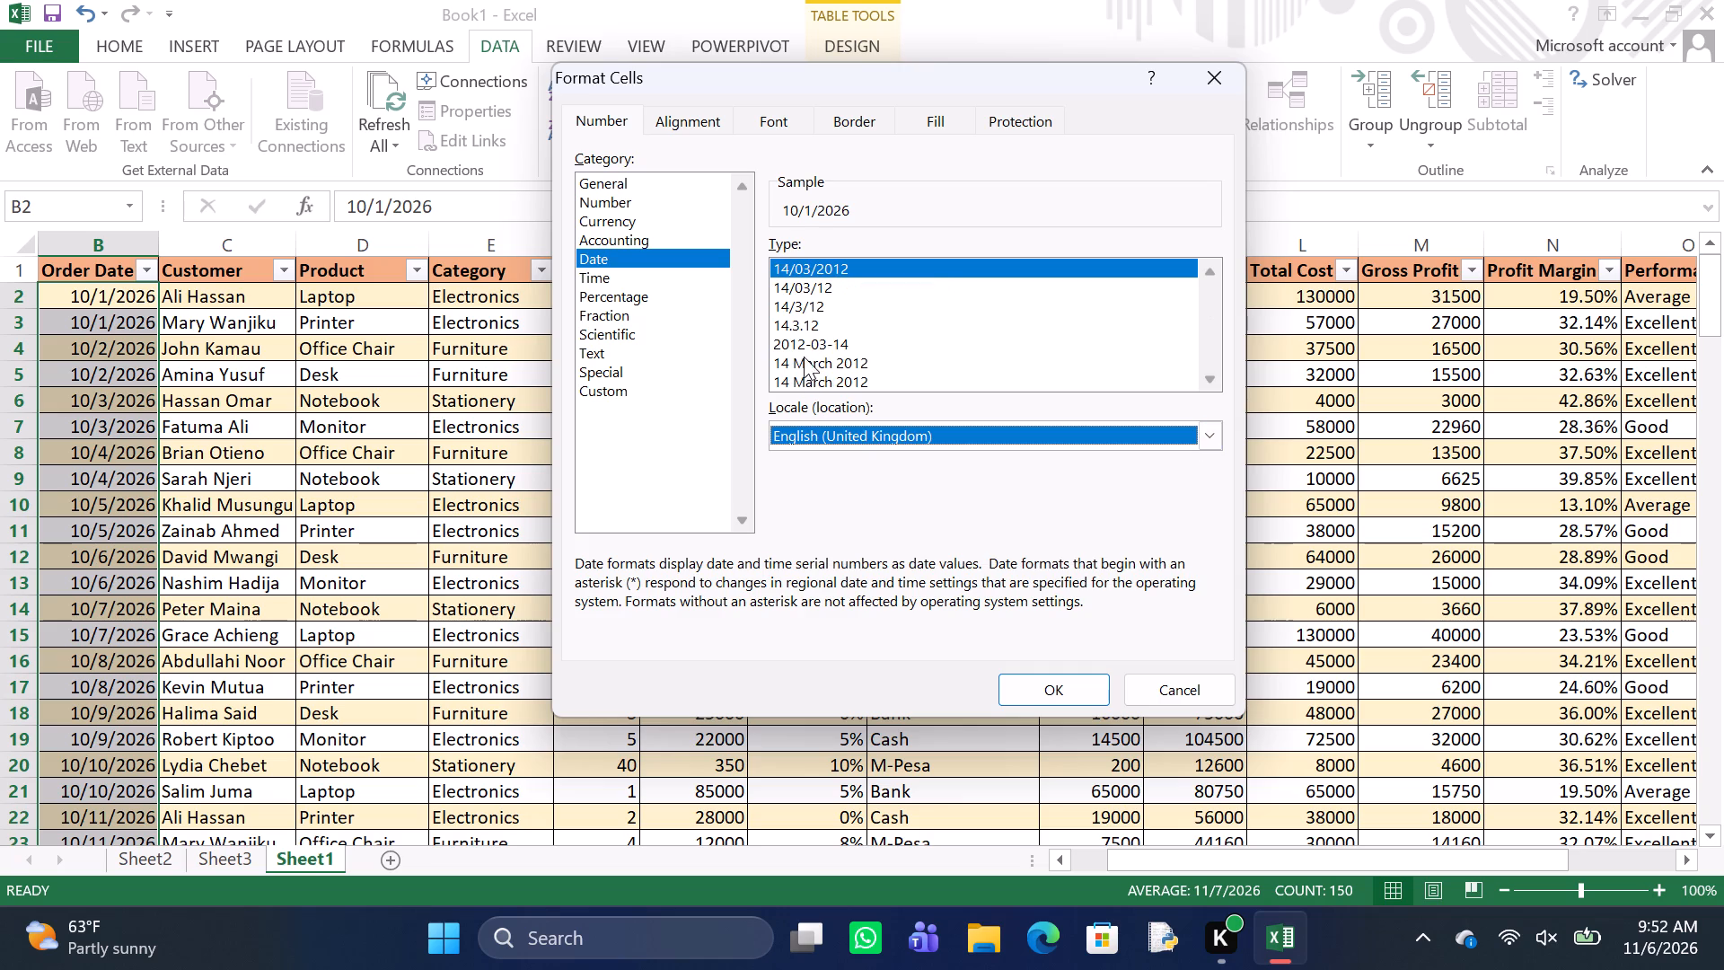
click(799, 304)
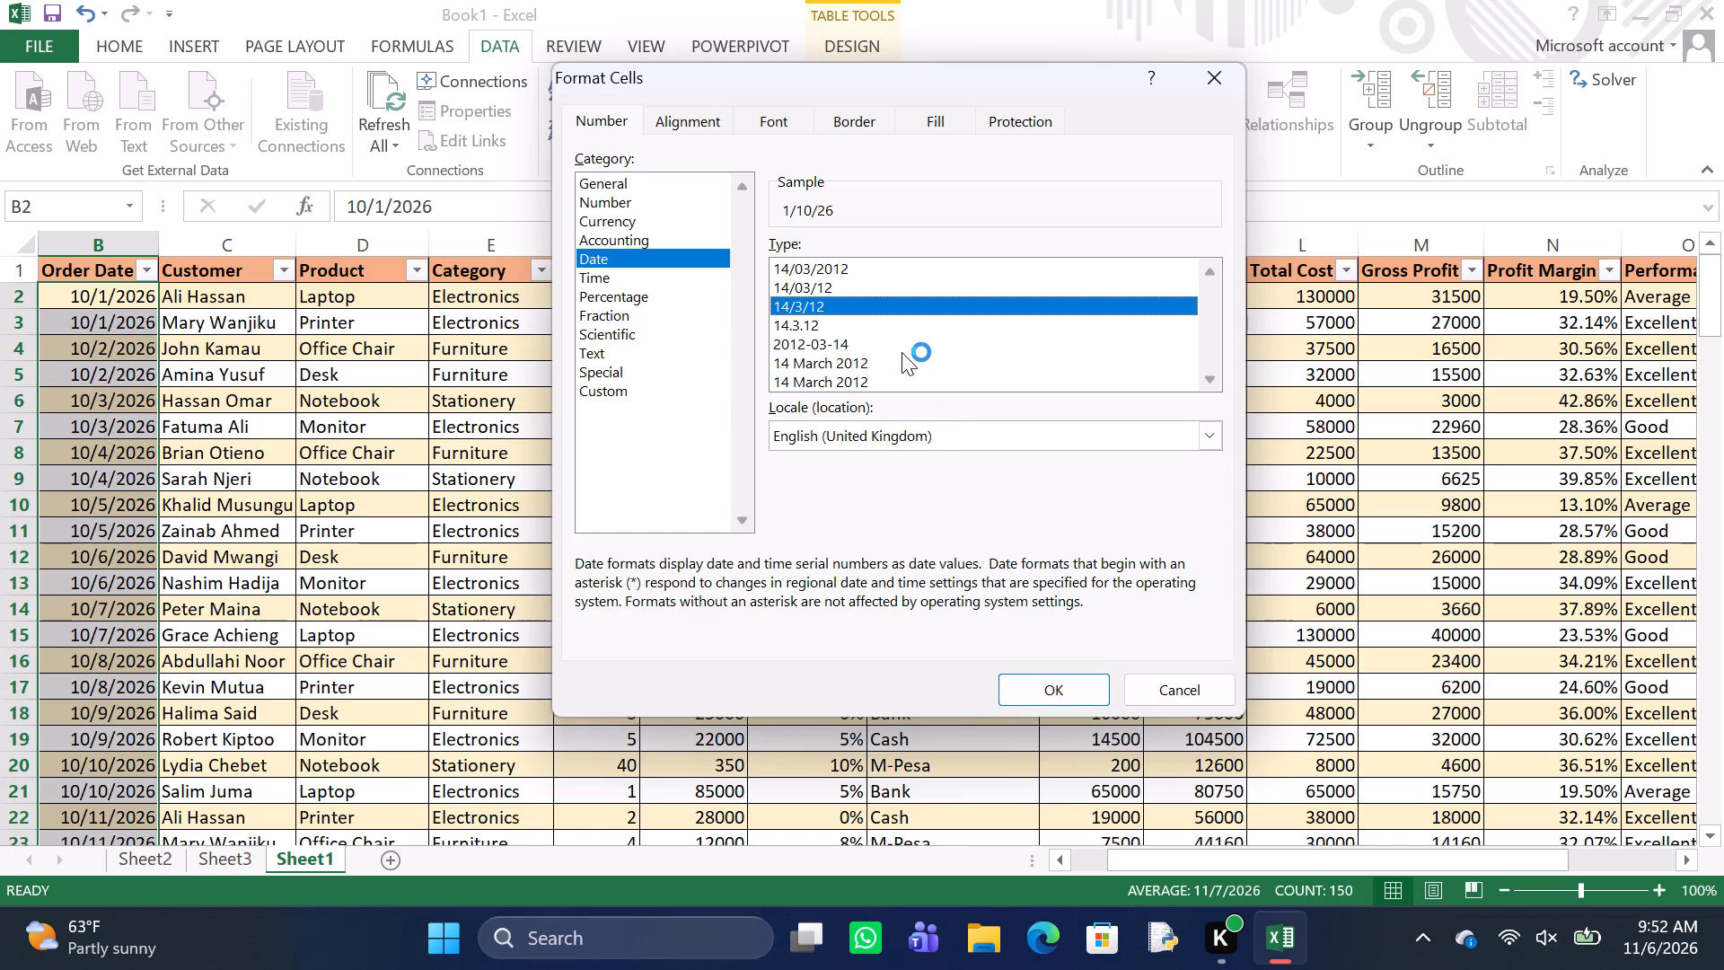
scroll(902, 341, up, 3)
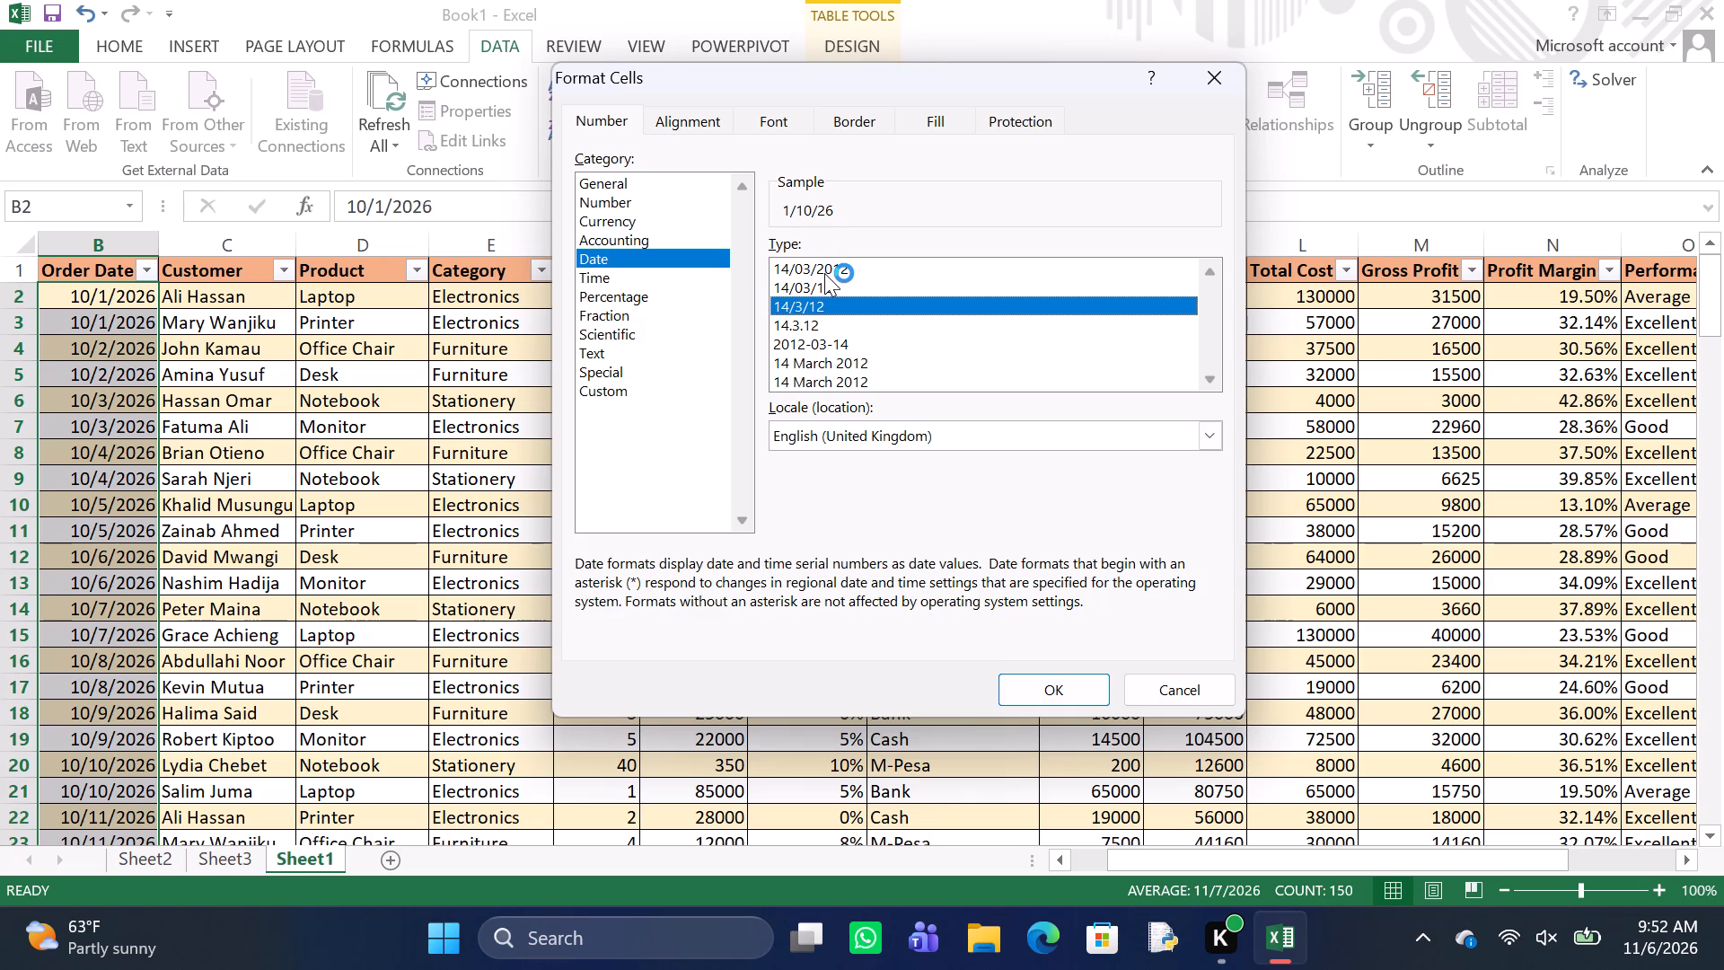
click(824, 262)
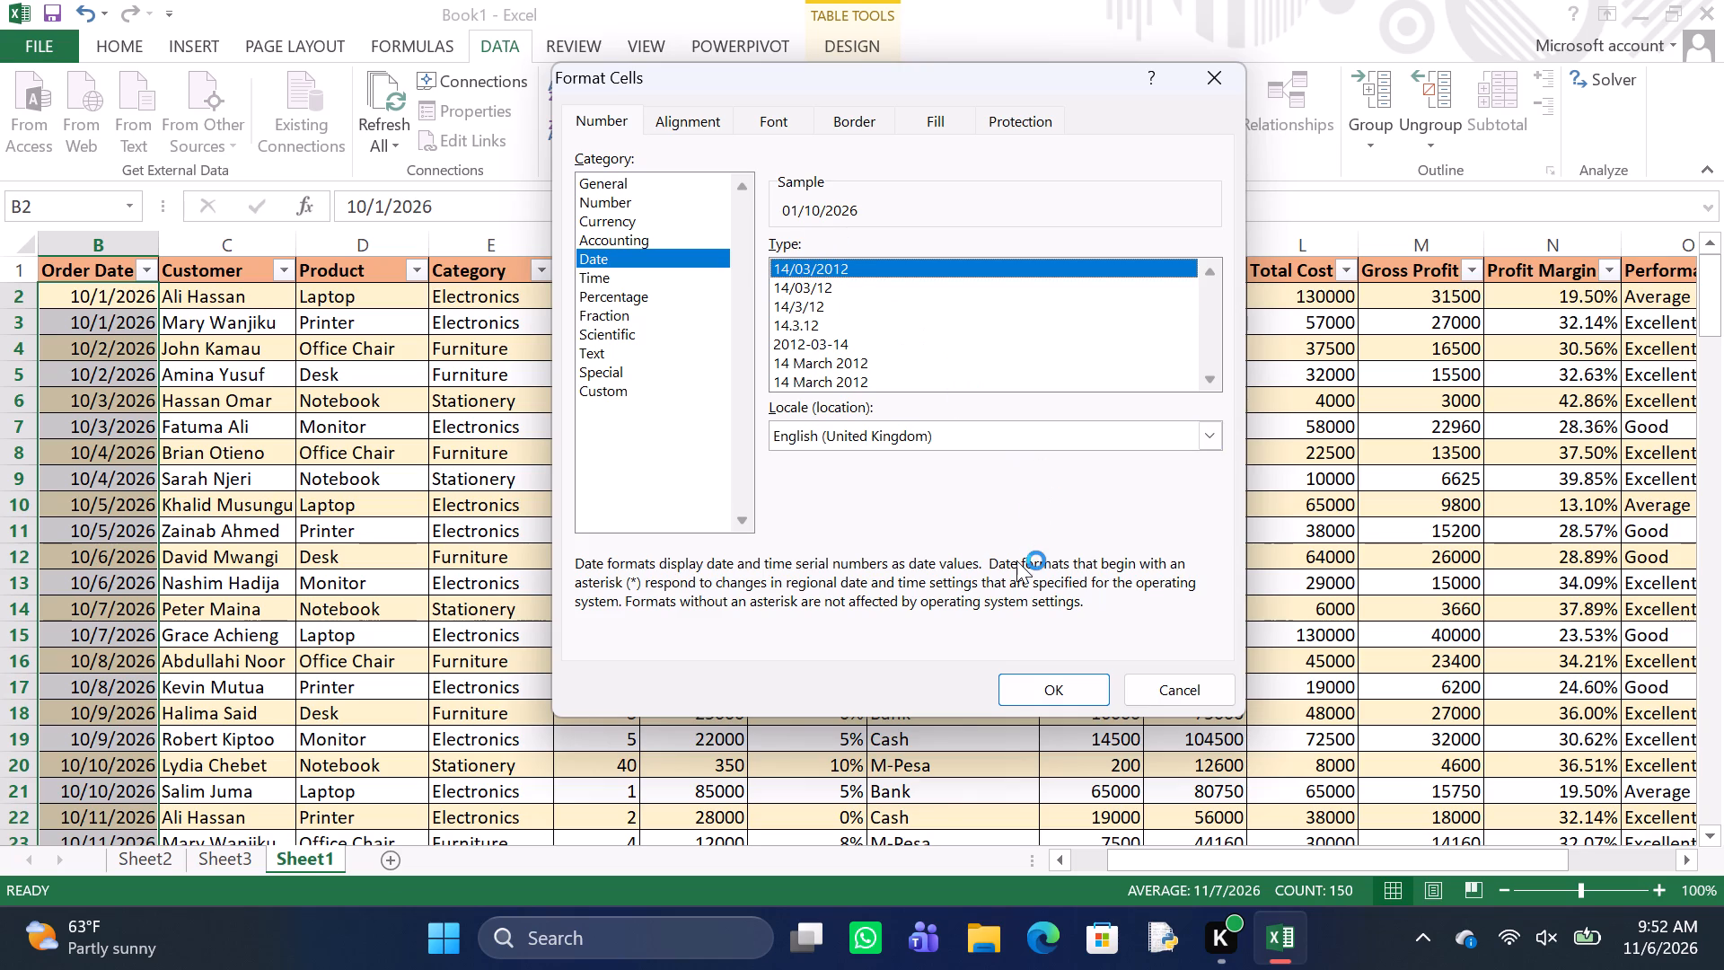
click(1055, 685)
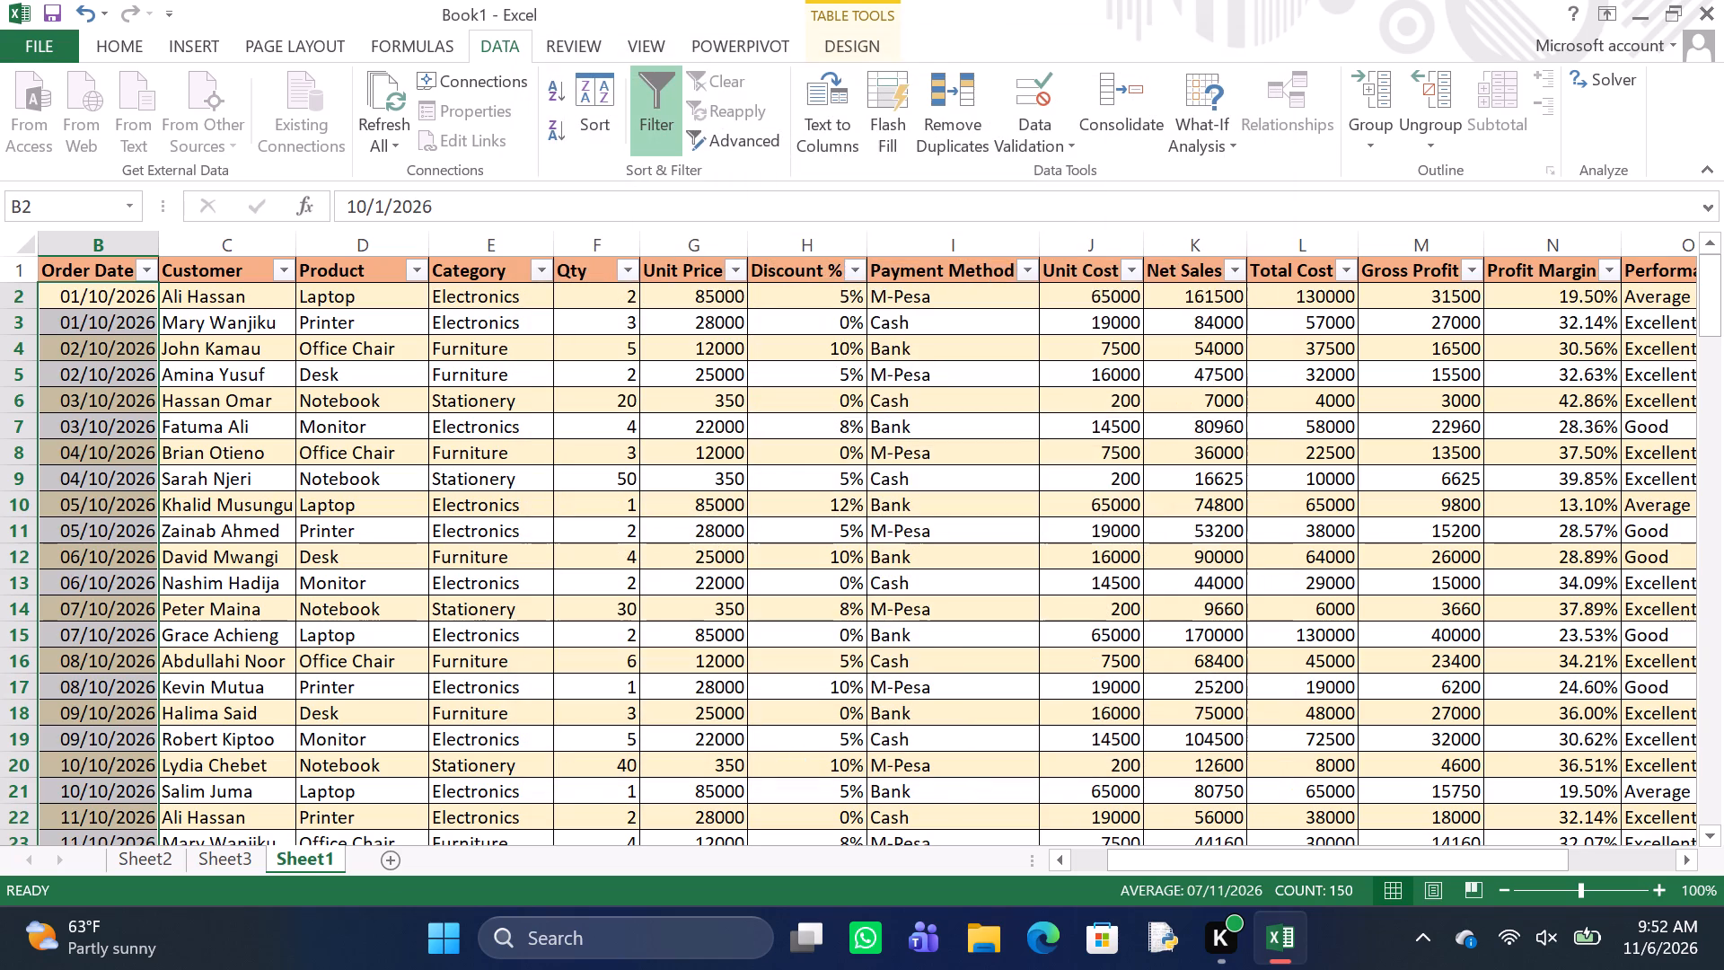
Examine the reformatted Order Date column down the sales table on Sheet1 for consistent day/month/year dates.
scroll(207, 726, down, 2)
scroll(207, 726, up, 2)
scroll(207, 726, down, 2)
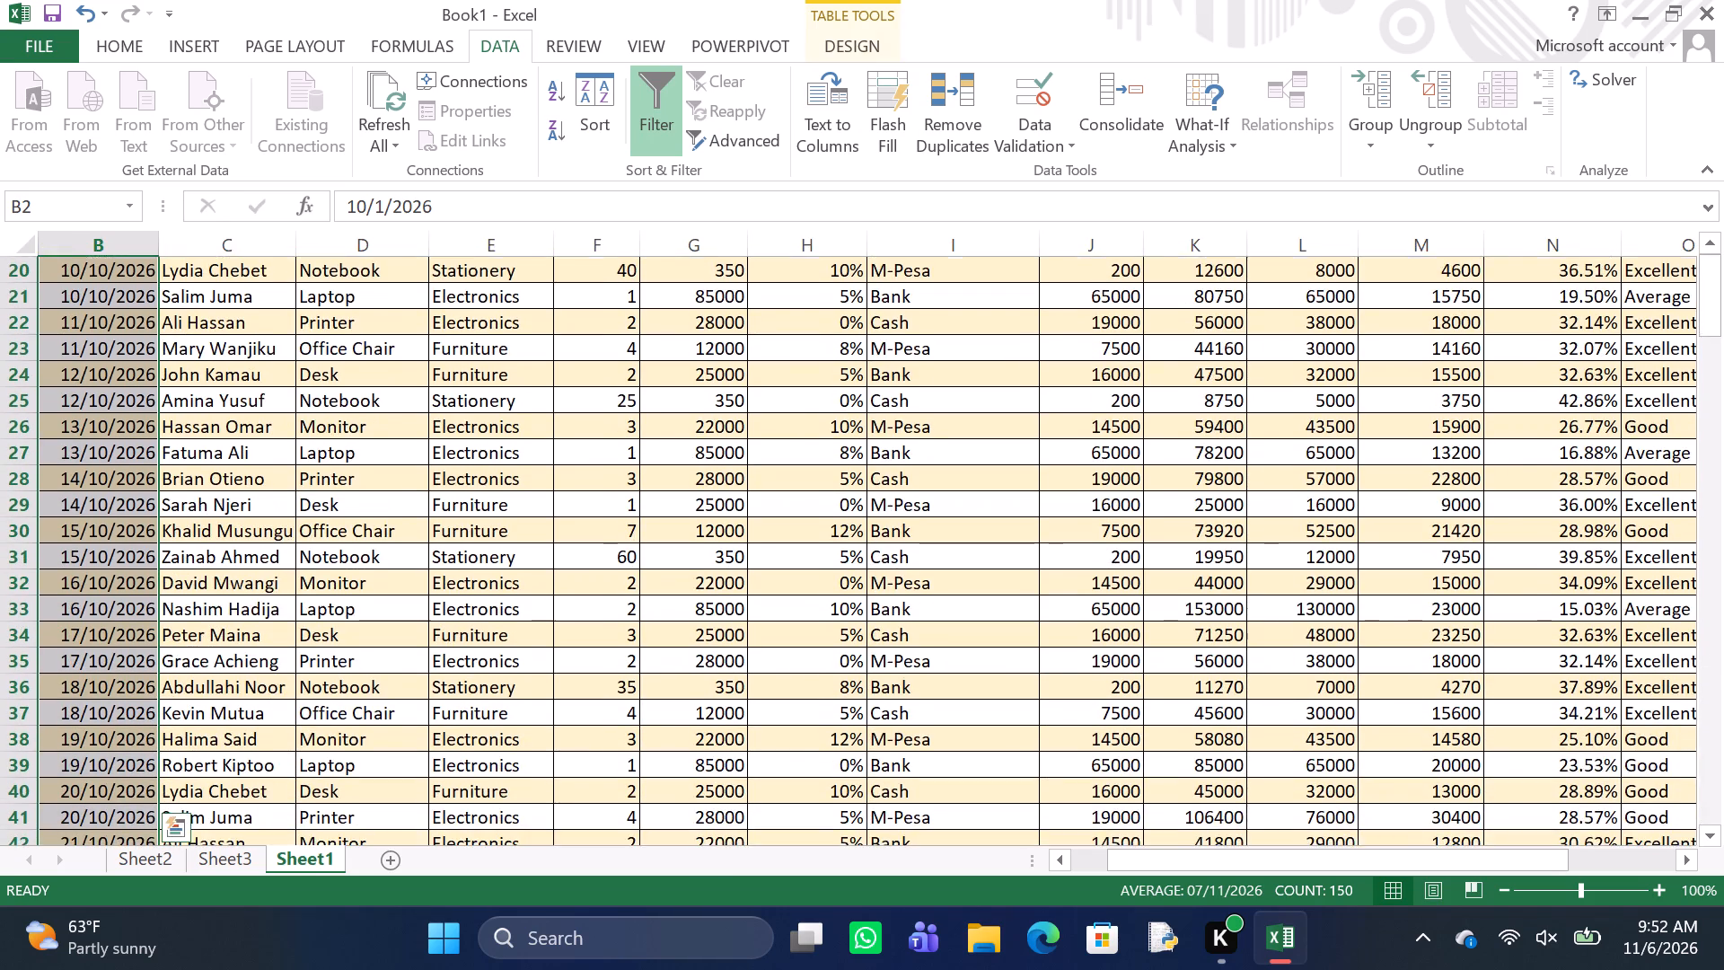
scroll(207, 726, down, 2)
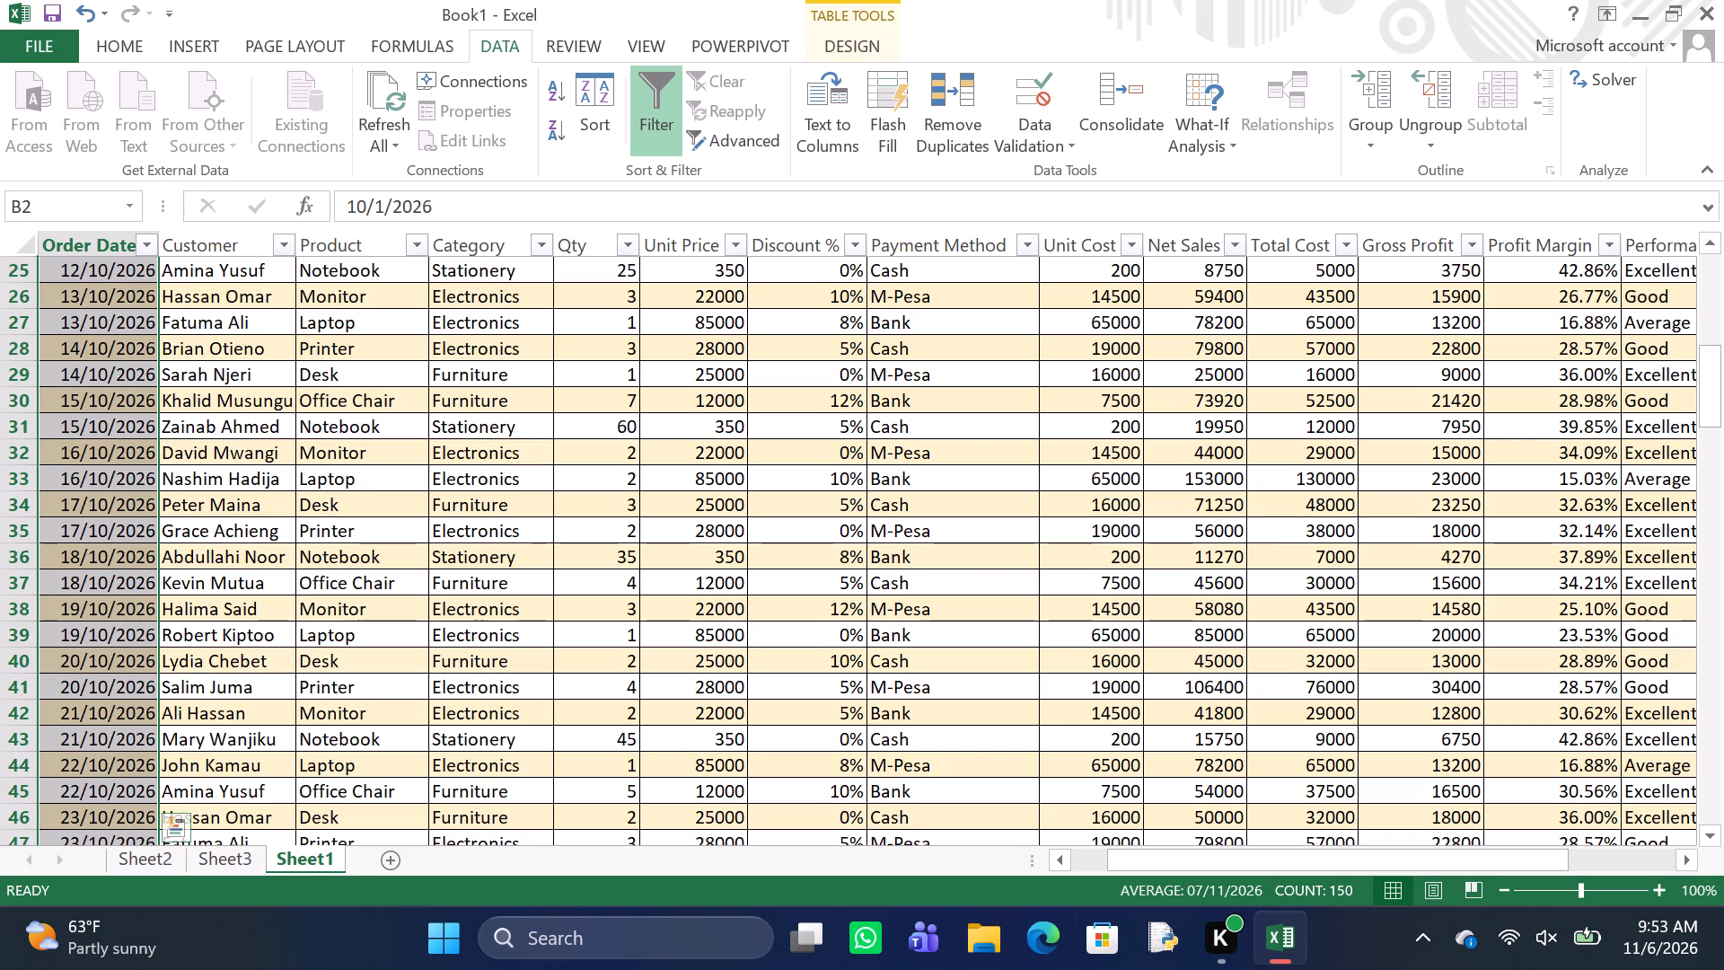
drag(377, 721, 333, 754)
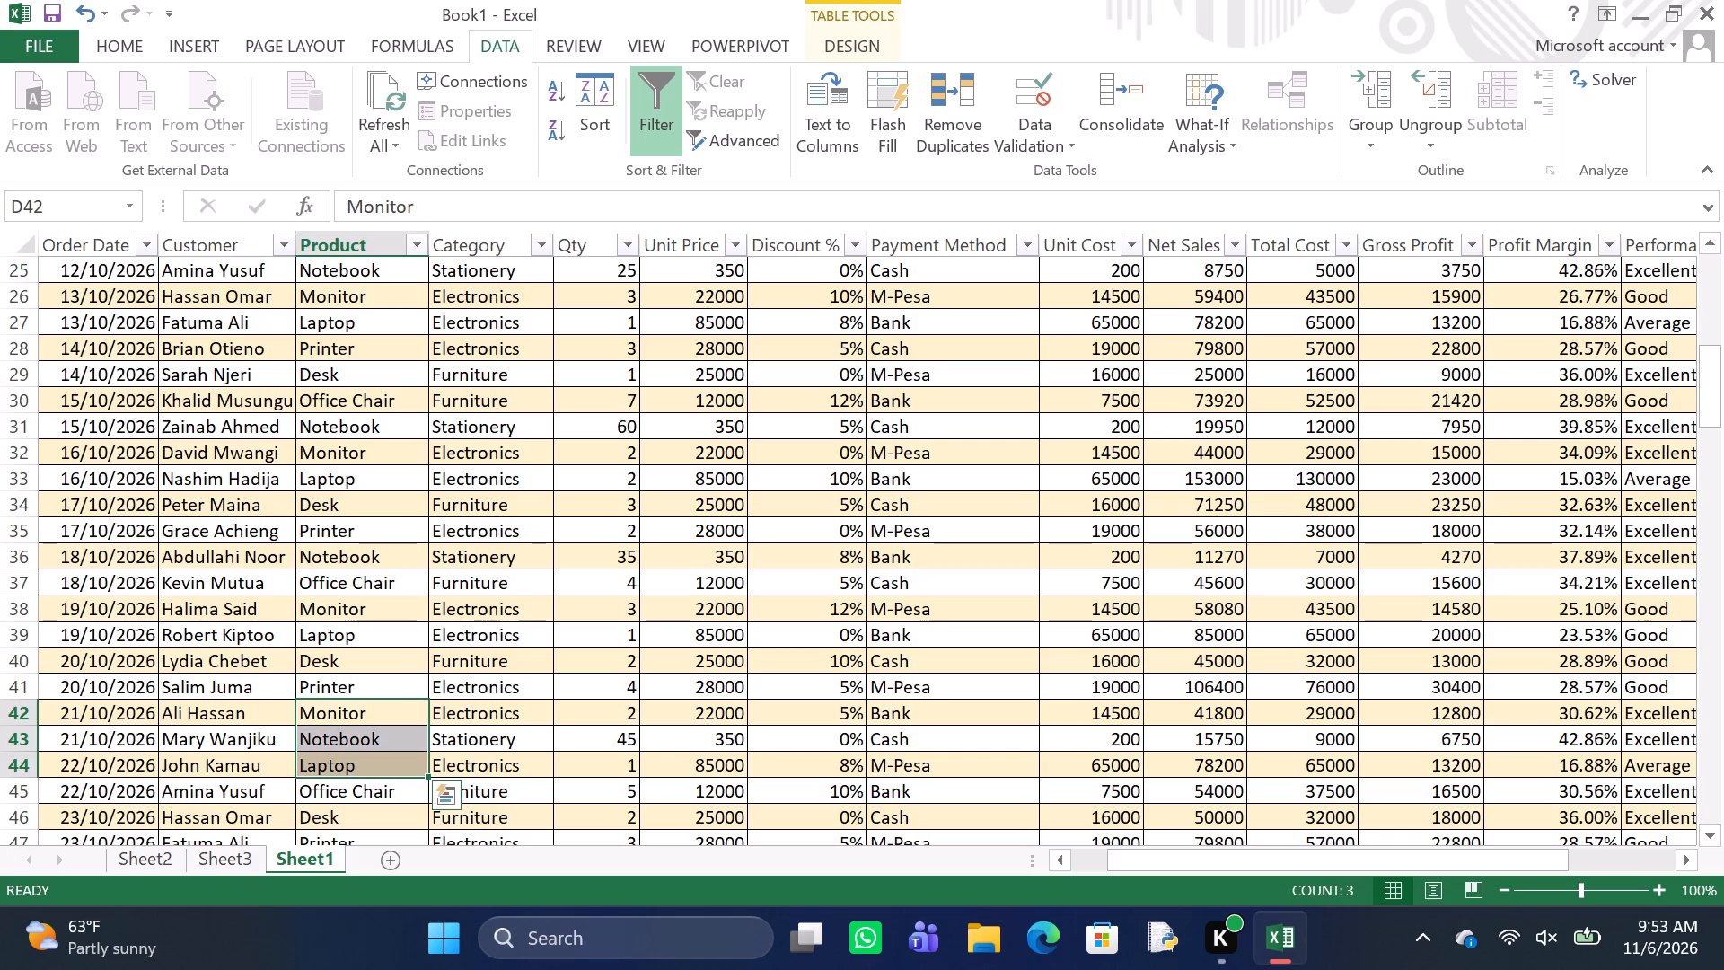
Refresh the PivotTable of running net sales by Order Date on Sheet3 and look through its date rows.
click(162, 851)
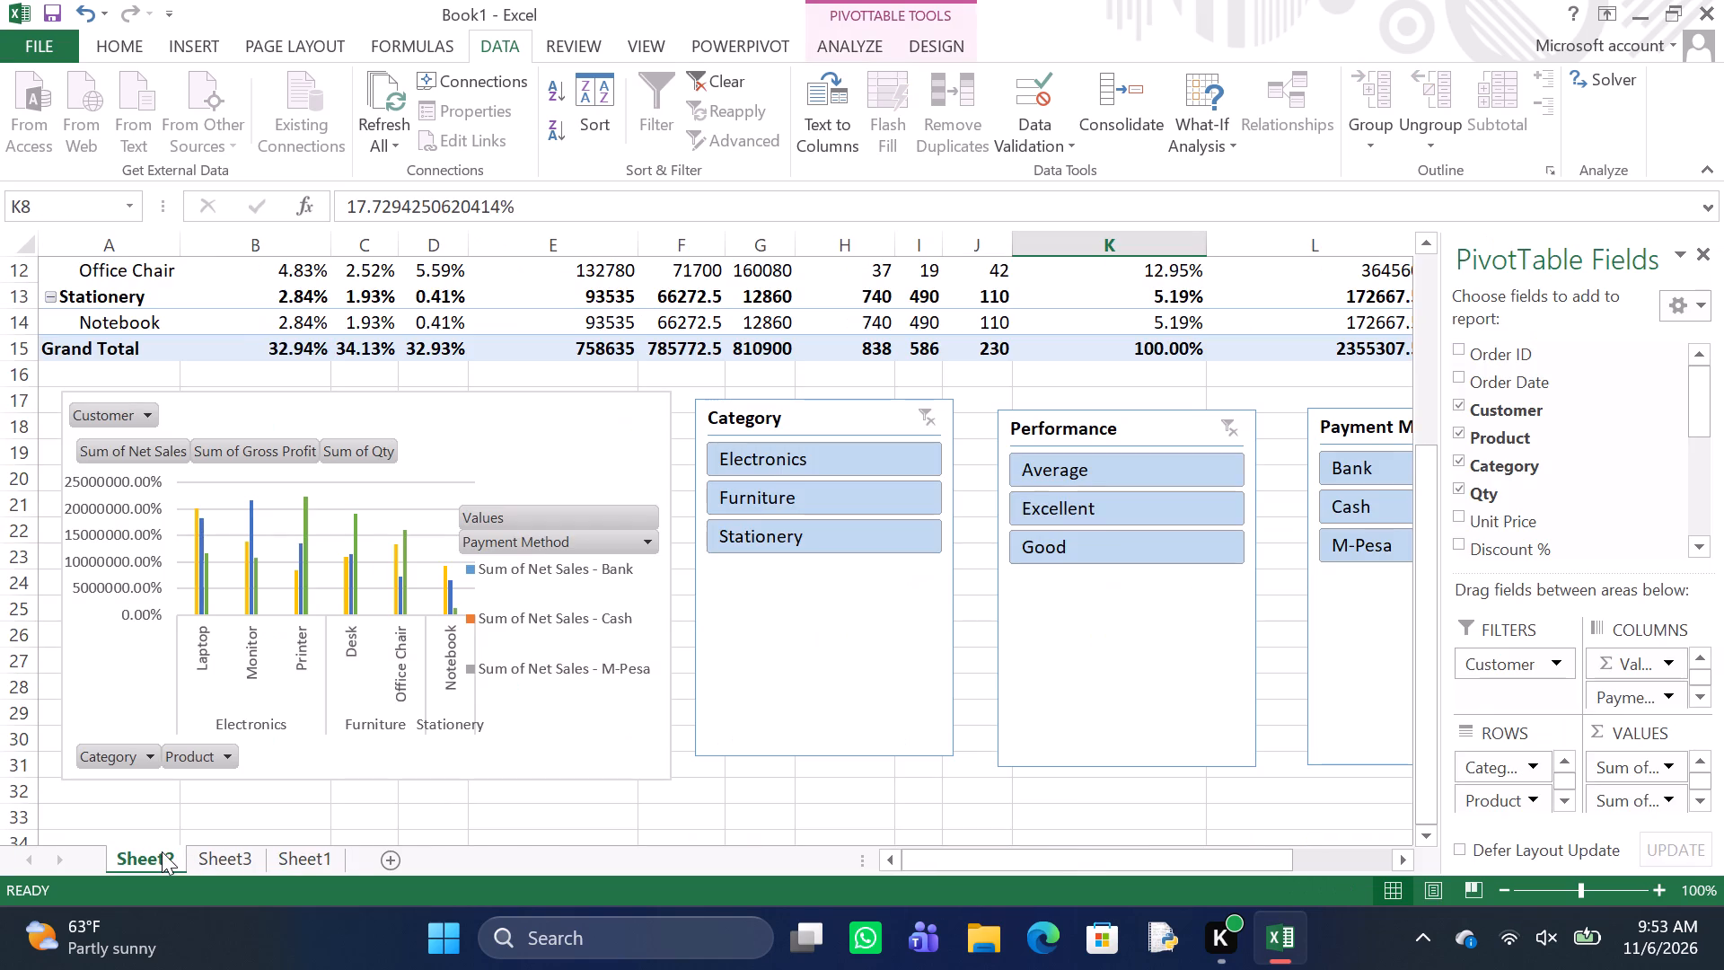
scroll(207, 575, right, 2)
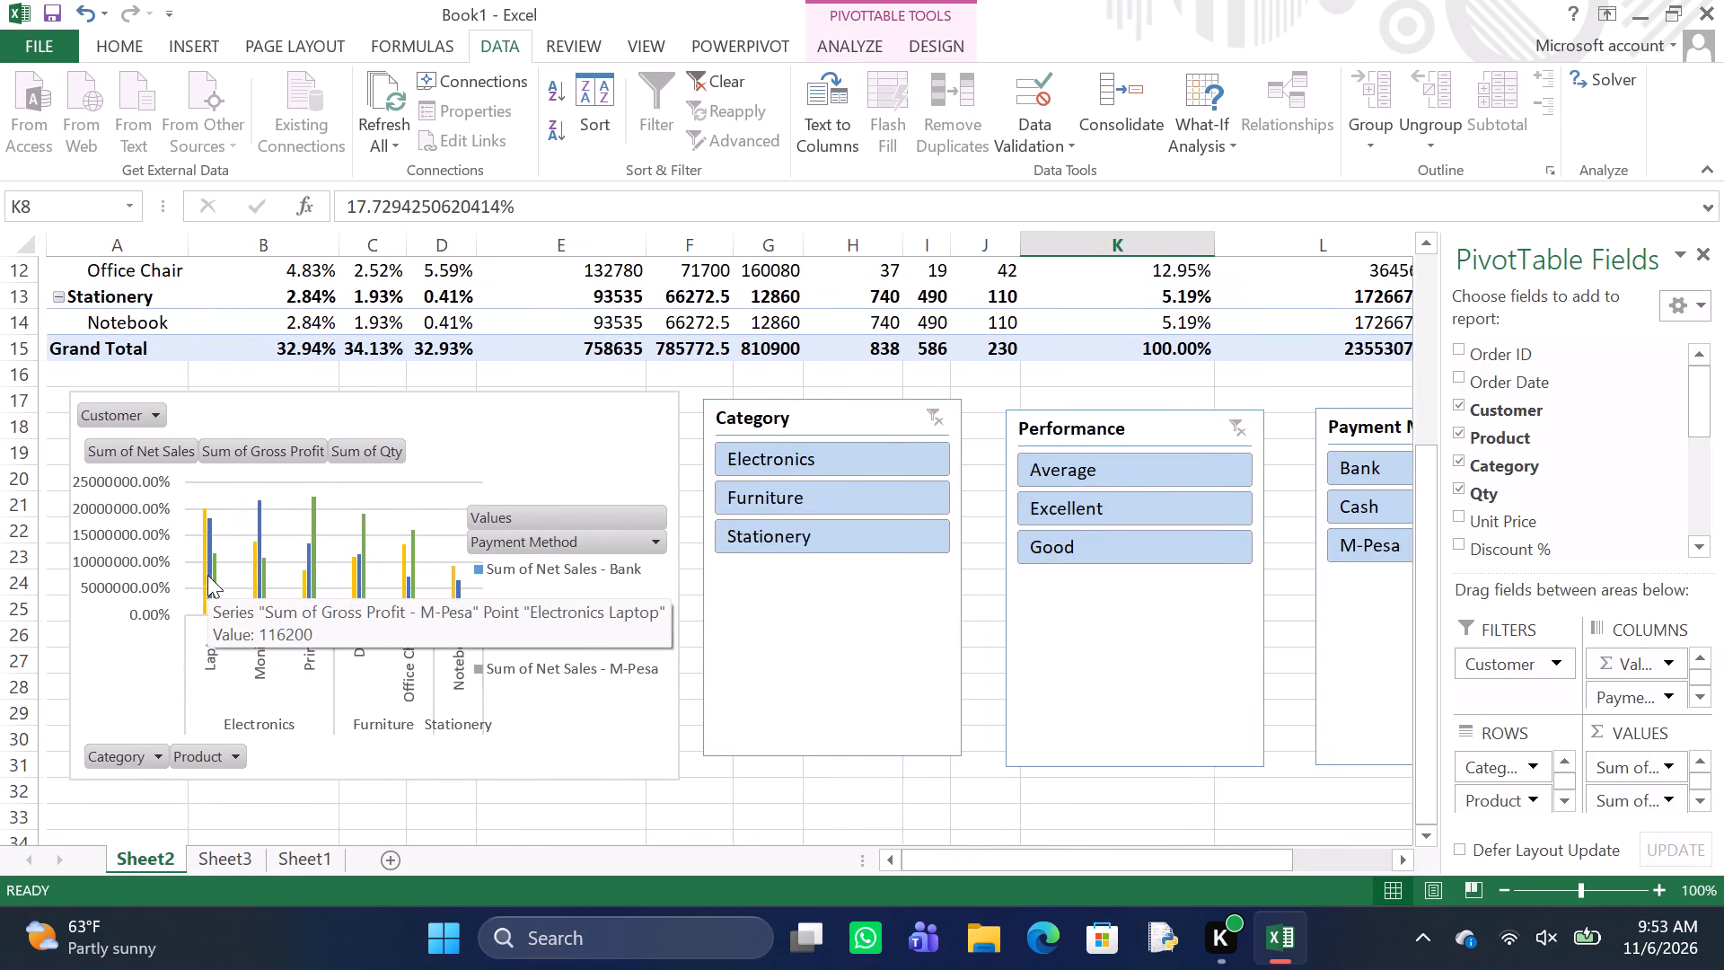
click(217, 861)
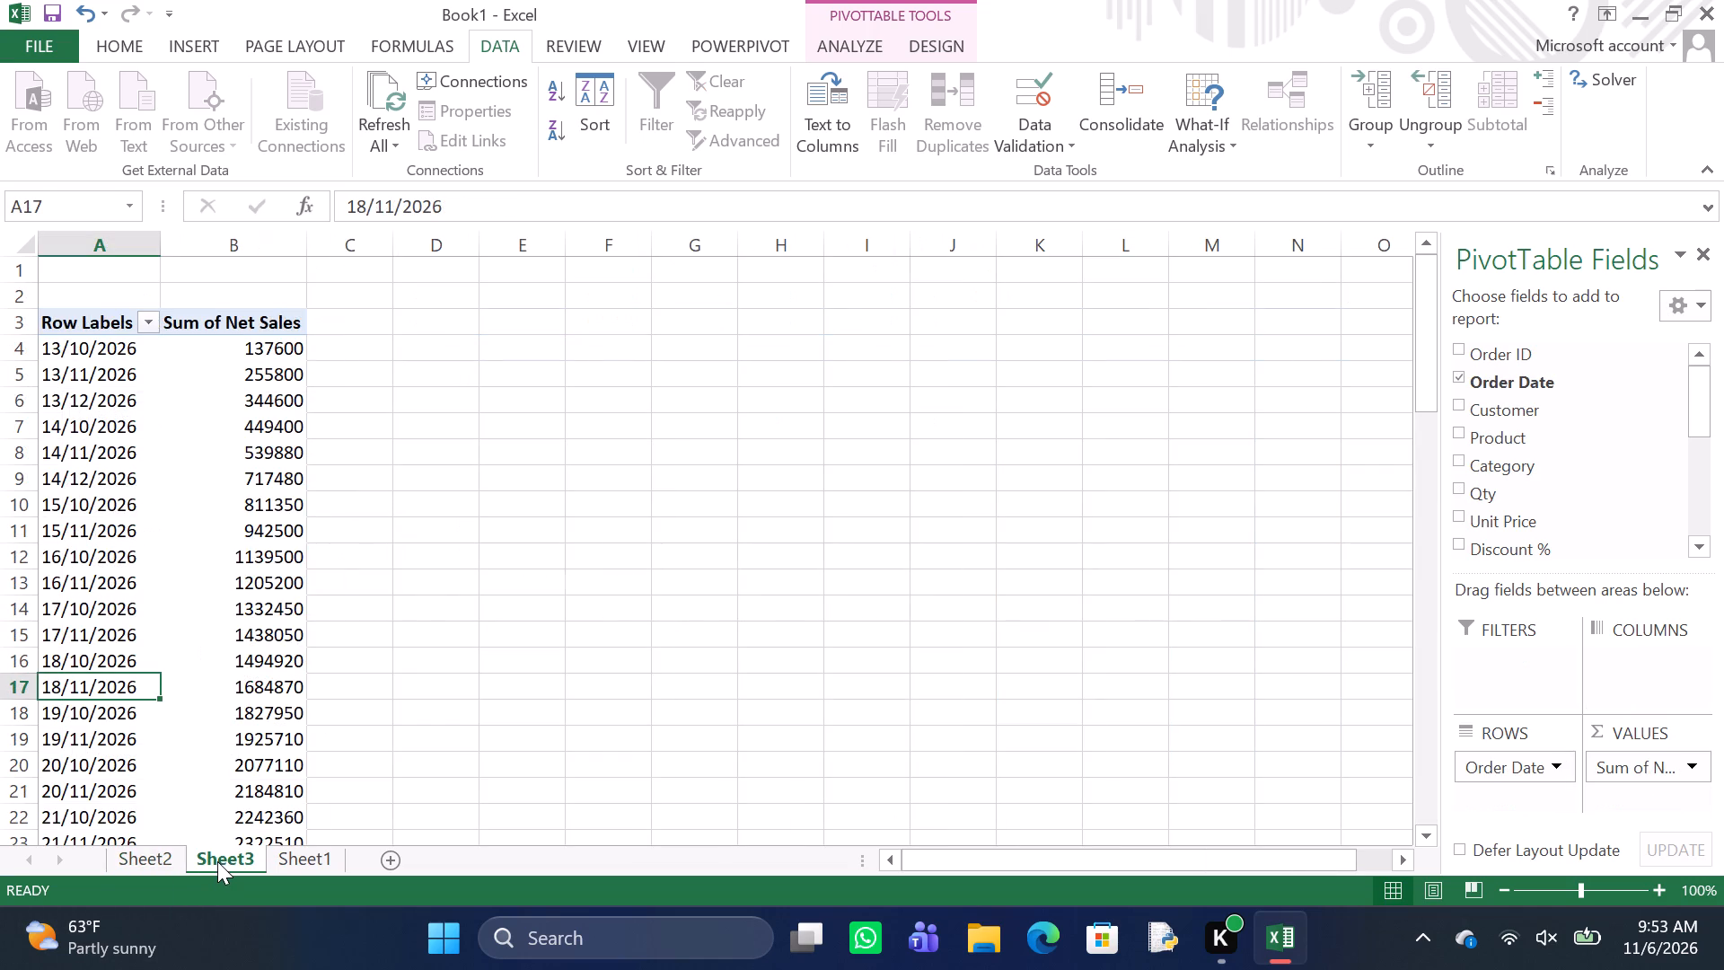
right_click(158, 678)
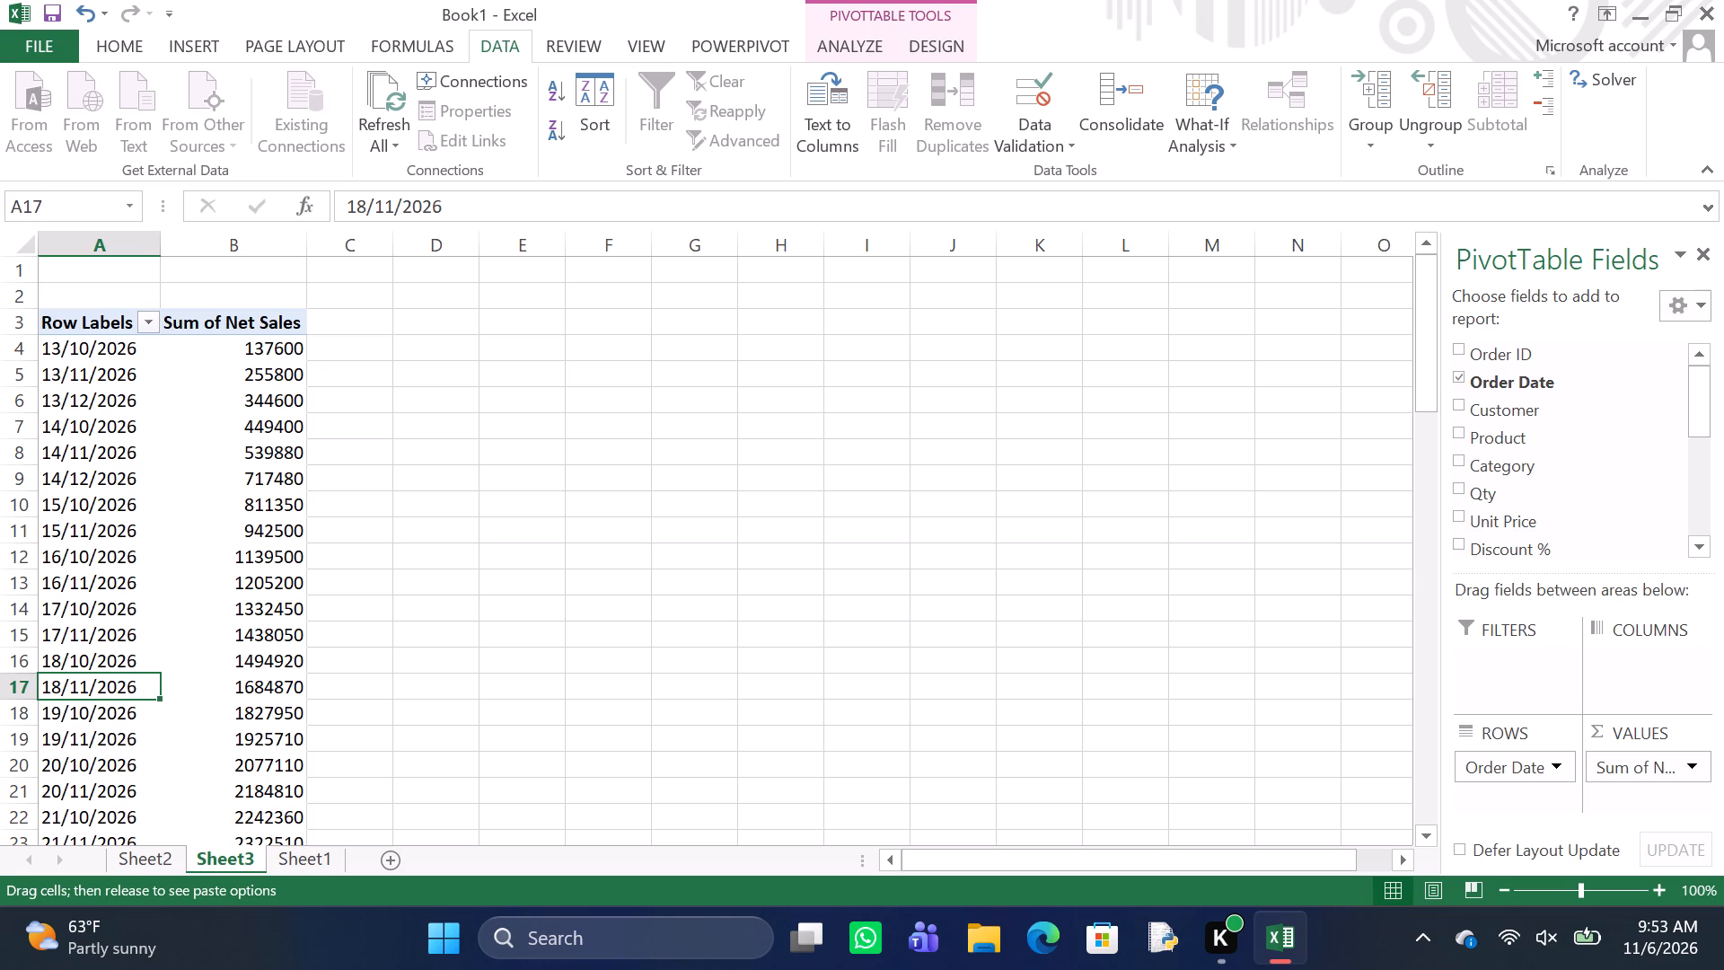
right_drag(158, 678, 0, 969)
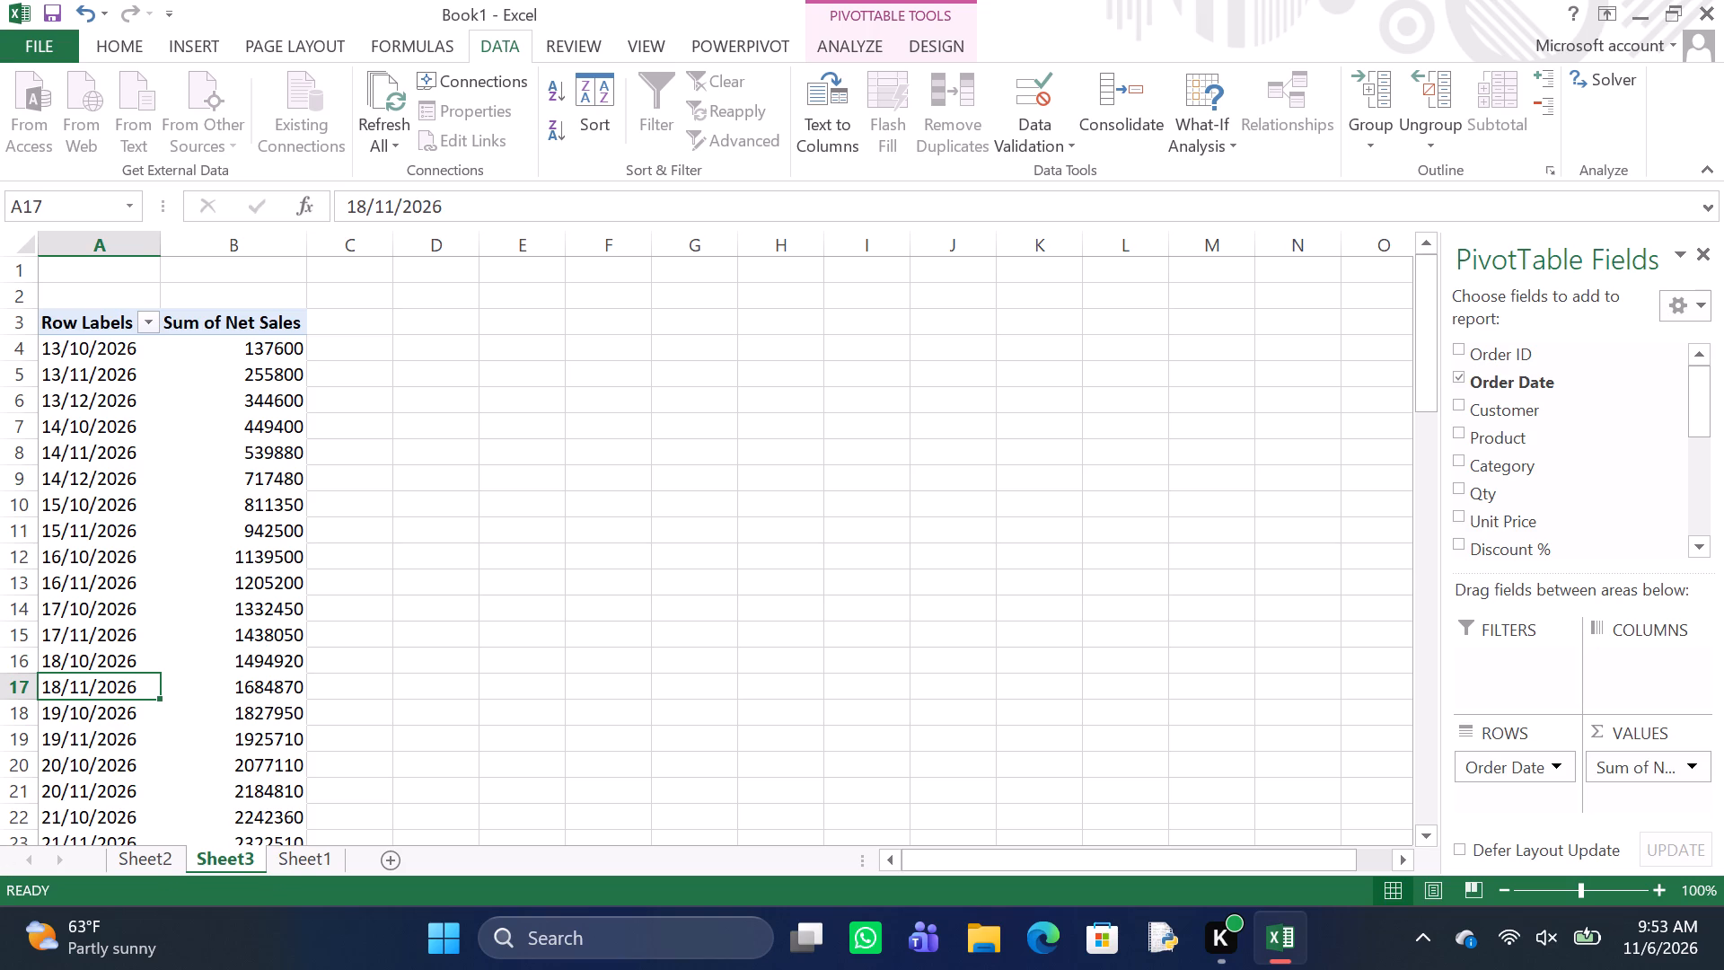
click(131, 611)
right_click(131, 611)
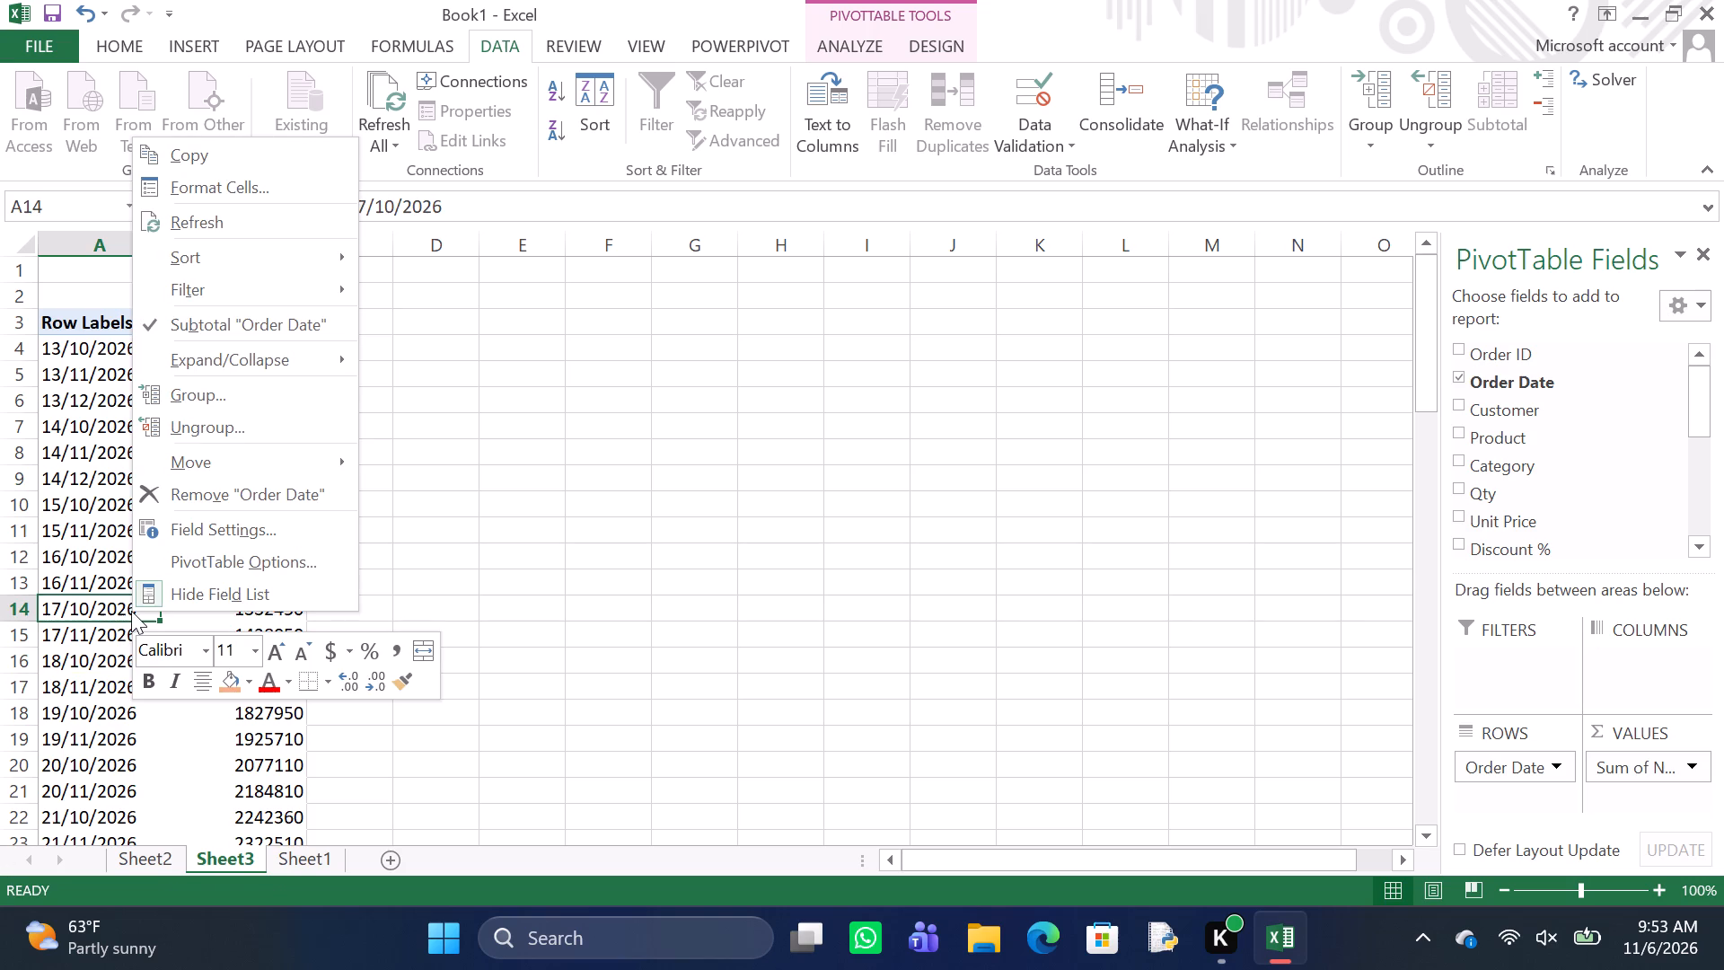
click(222, 221)
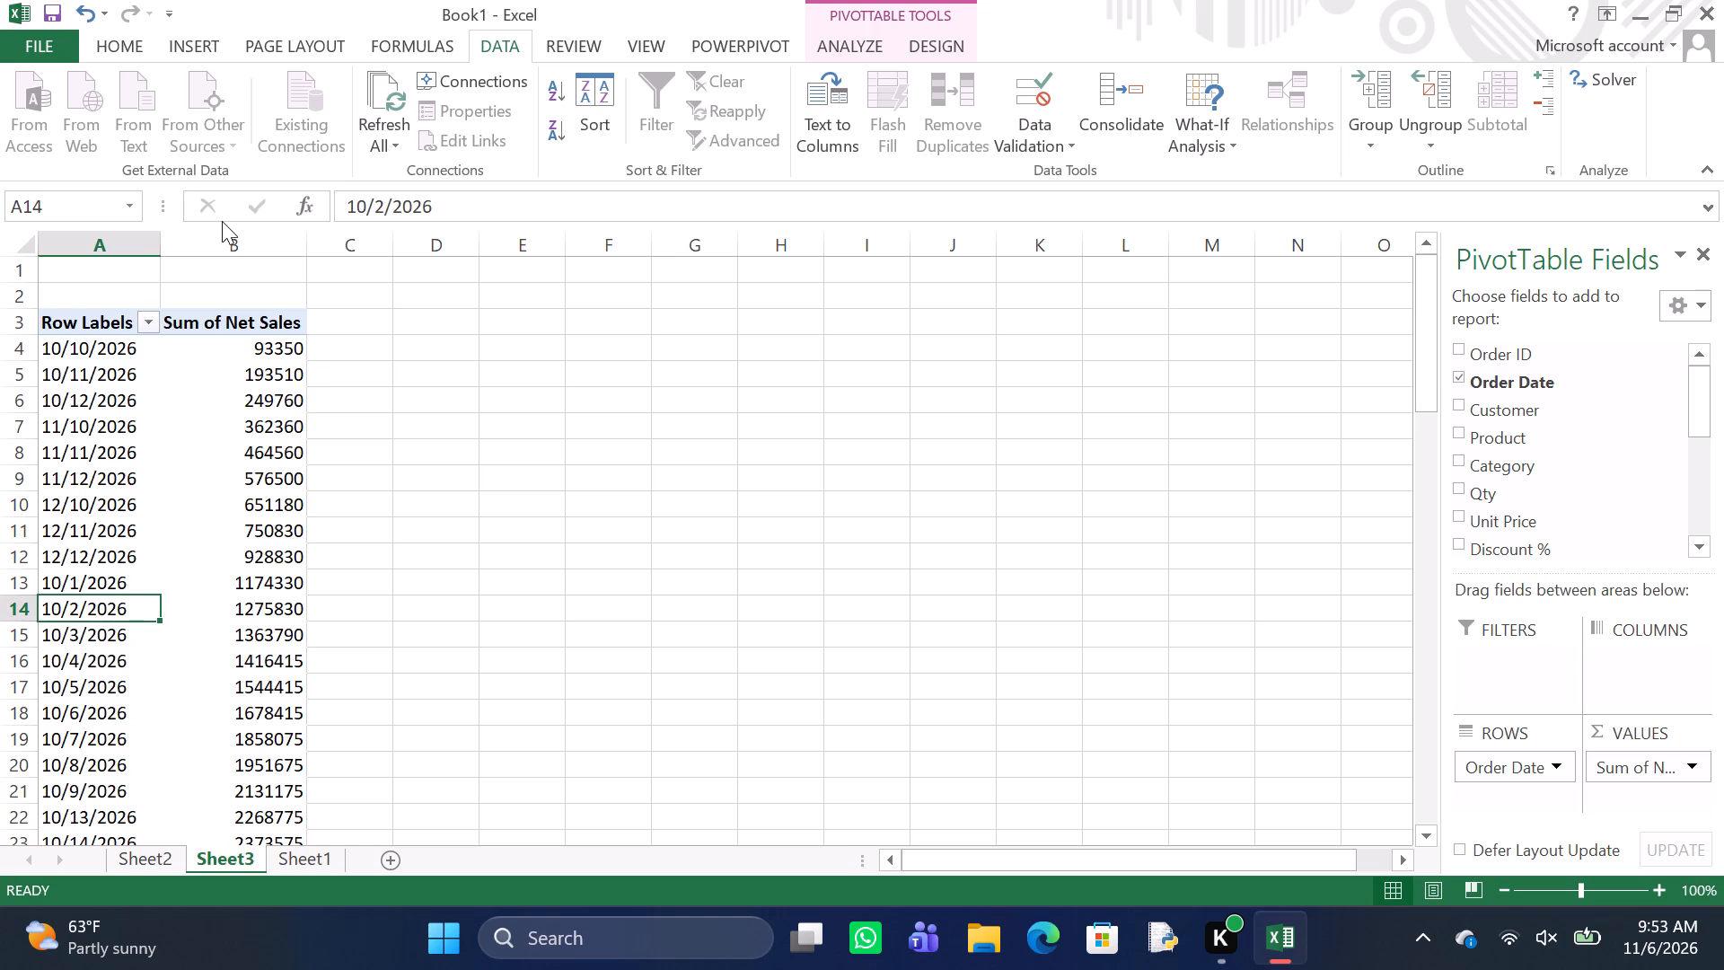
scroll(101, 464, down, 3)
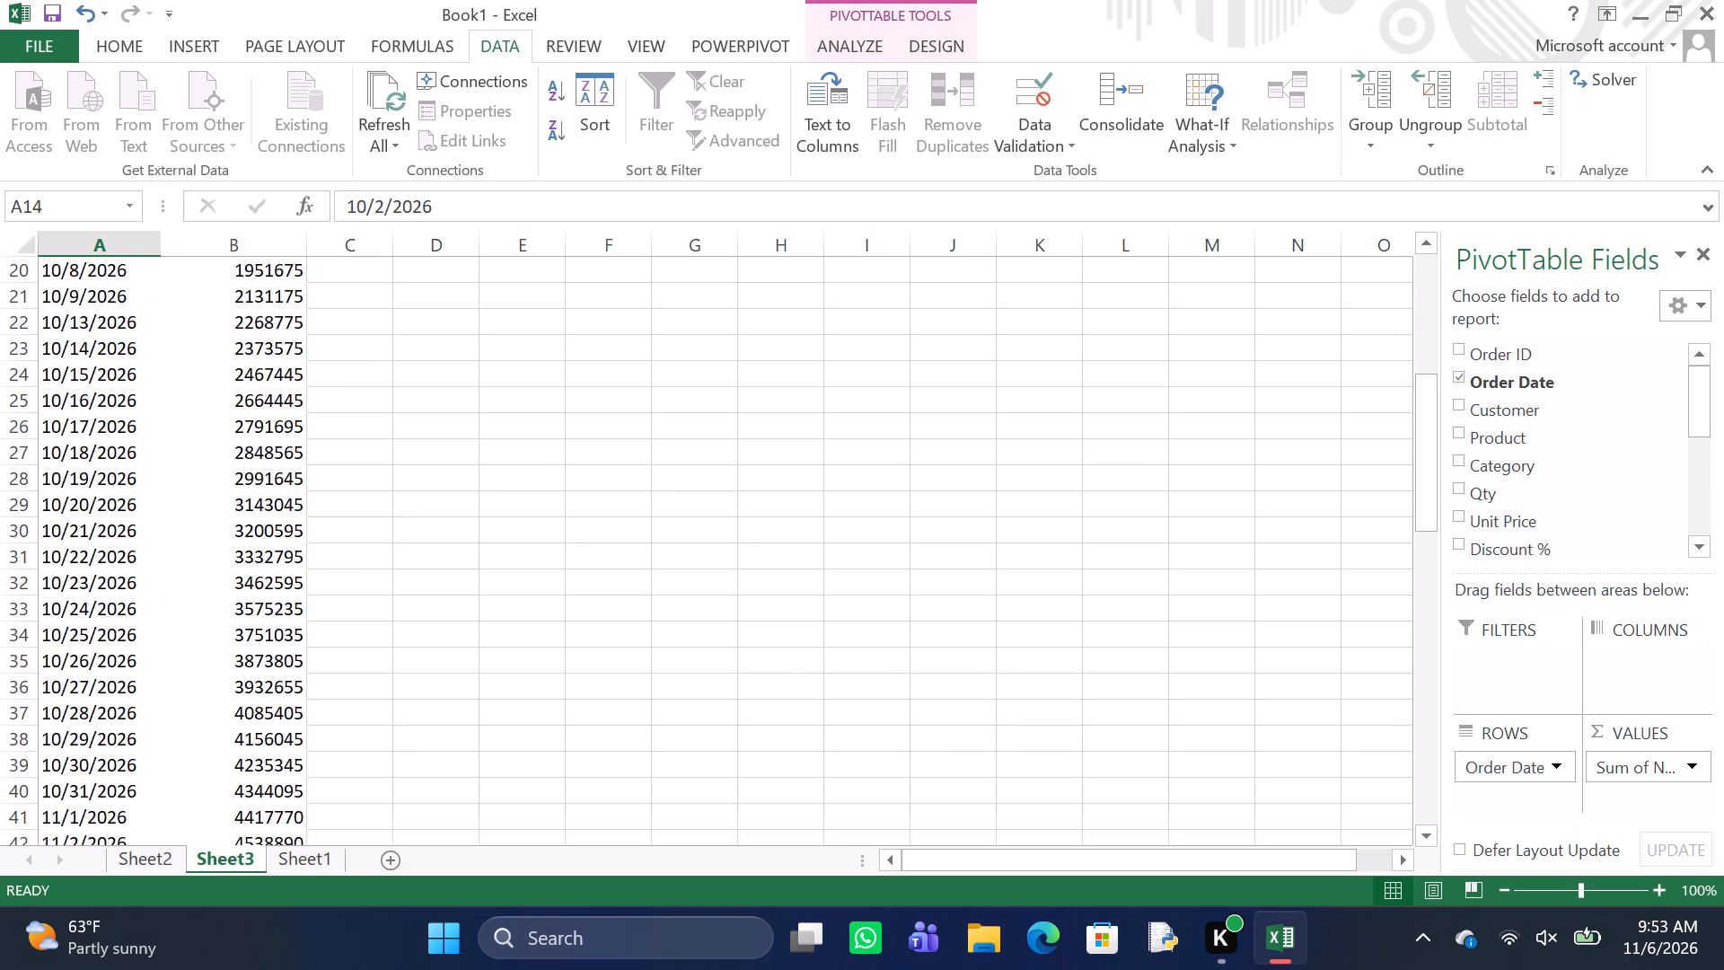
scroll(101, 438, down, 3)
scroll(101, 438, up, 4)
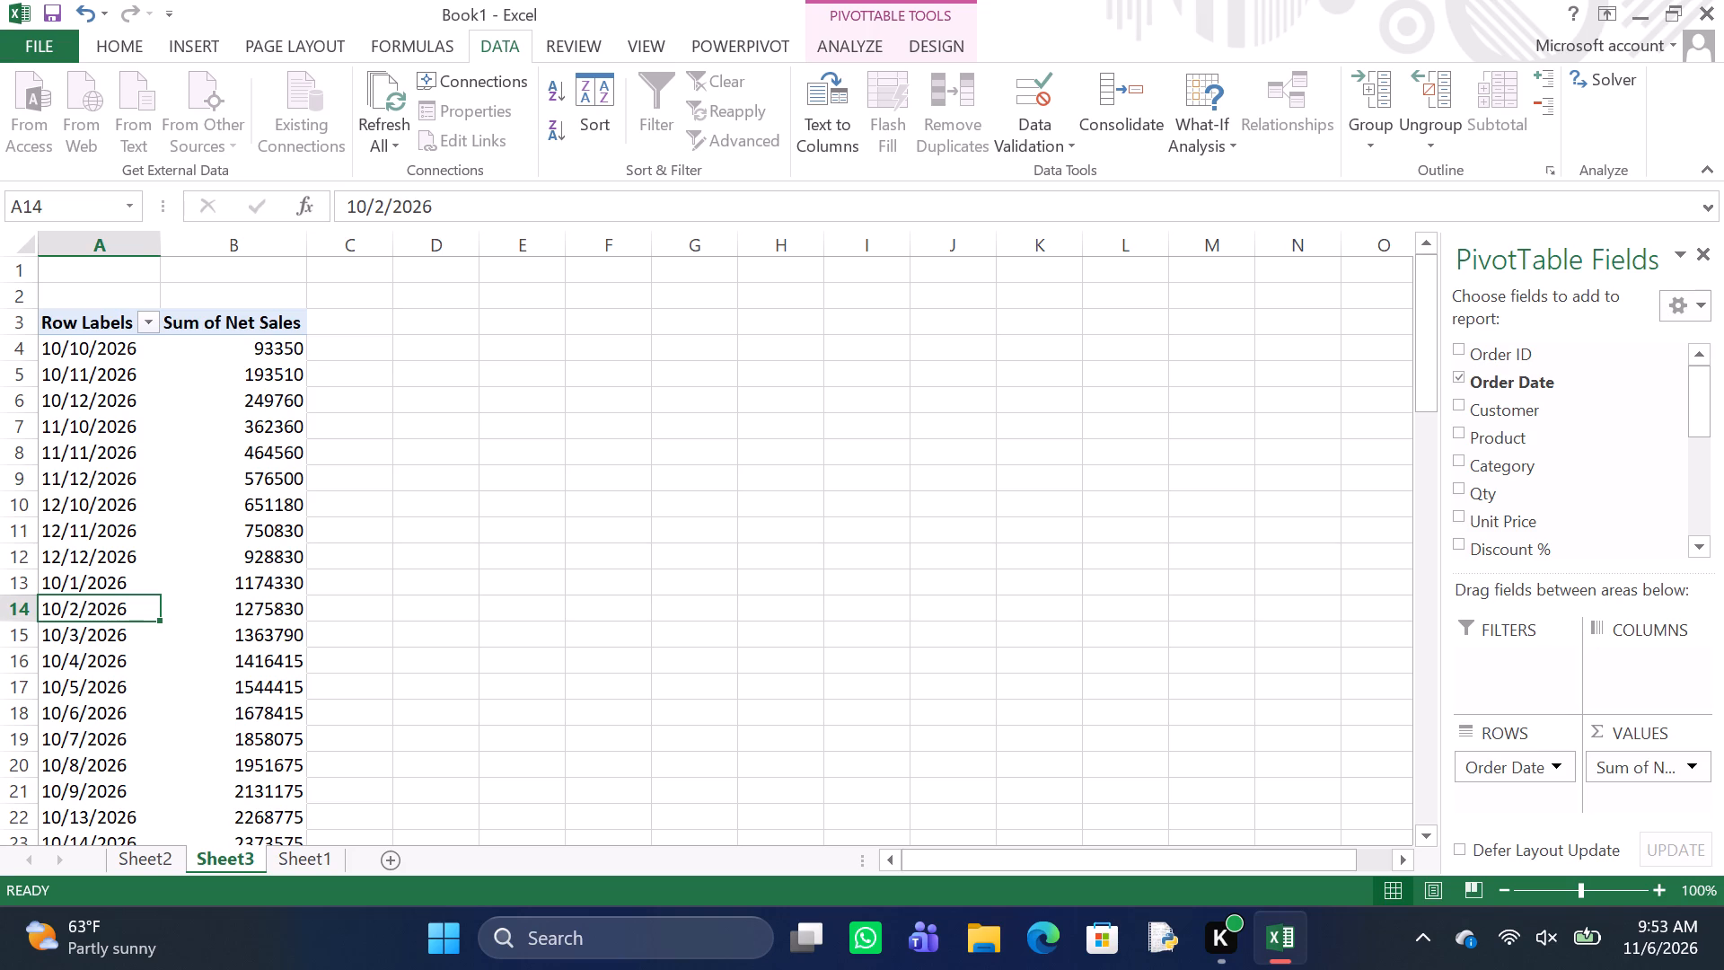
Refresh the category and product PivotTable on Sheet2 from the updated sales table.
click(146, 857)
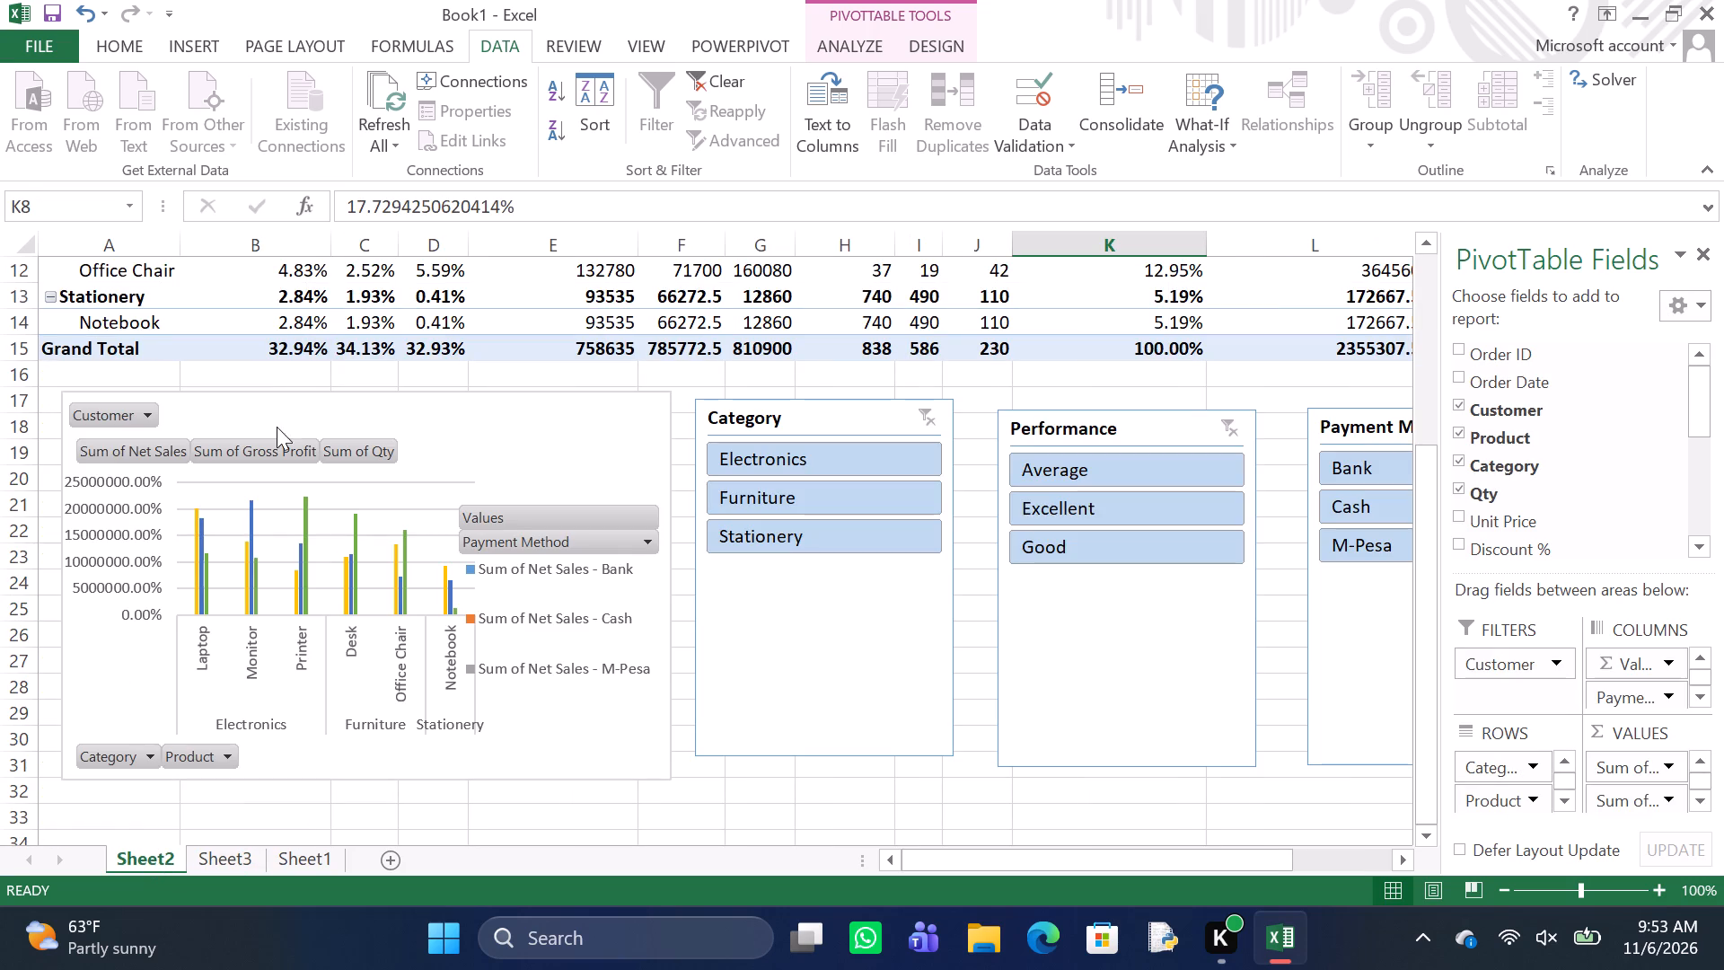
scroll(376, 288, up, 3)
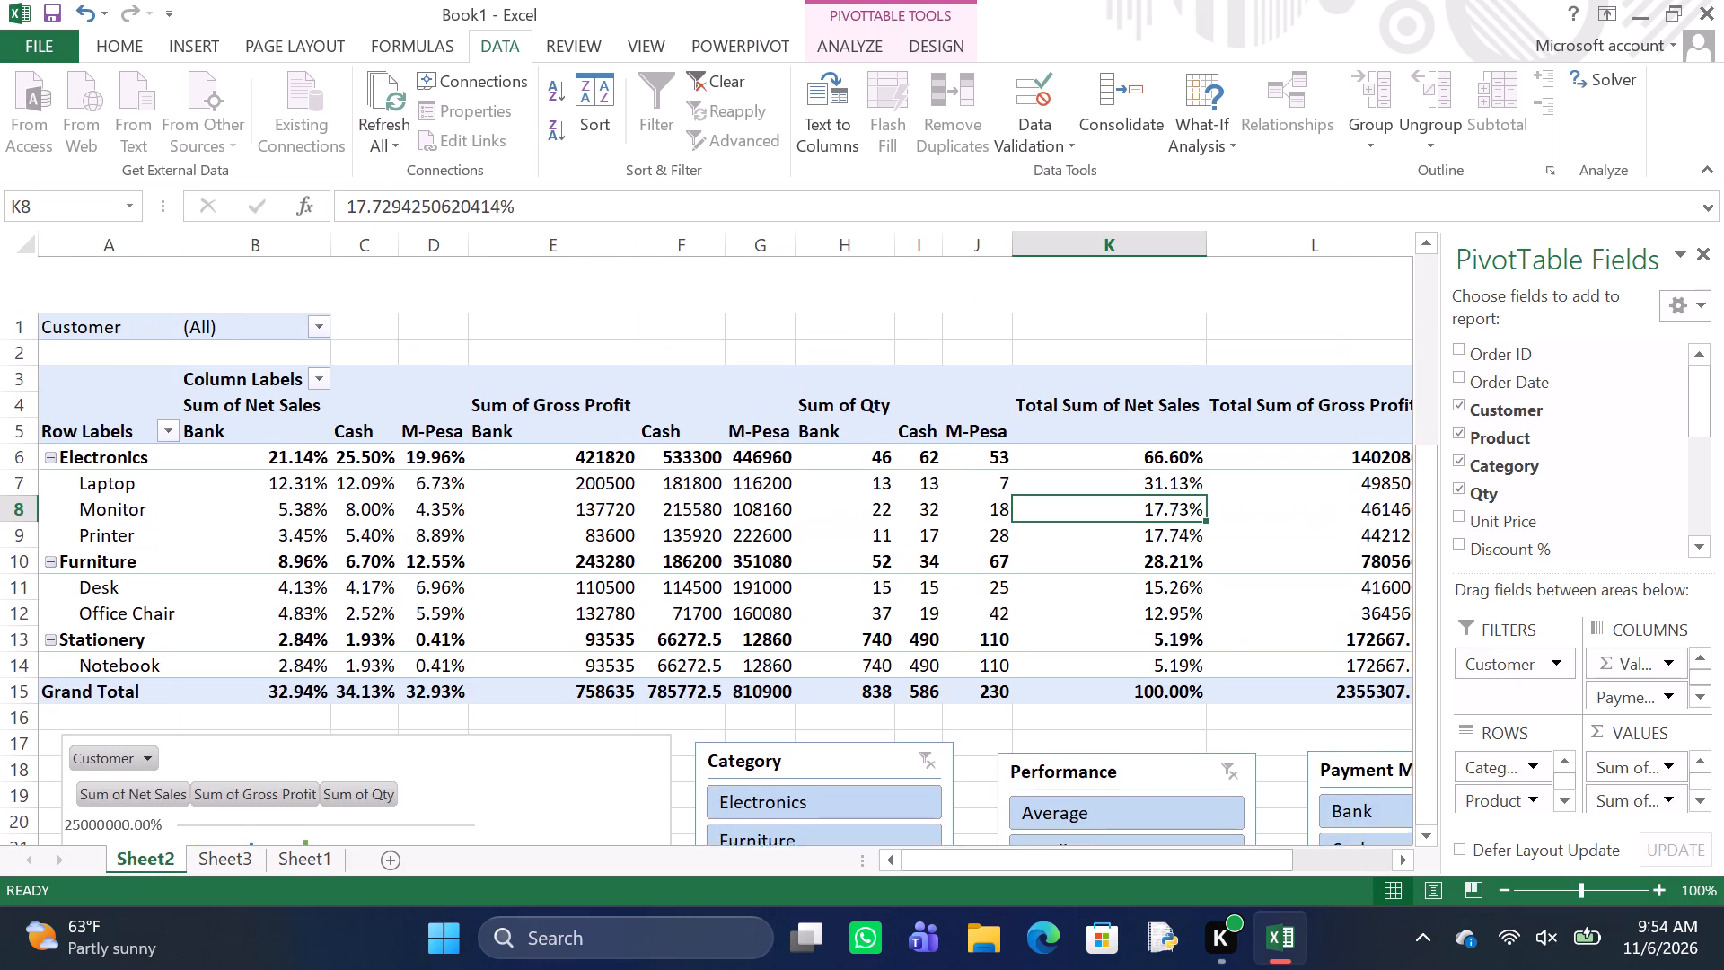
click(128, 469)
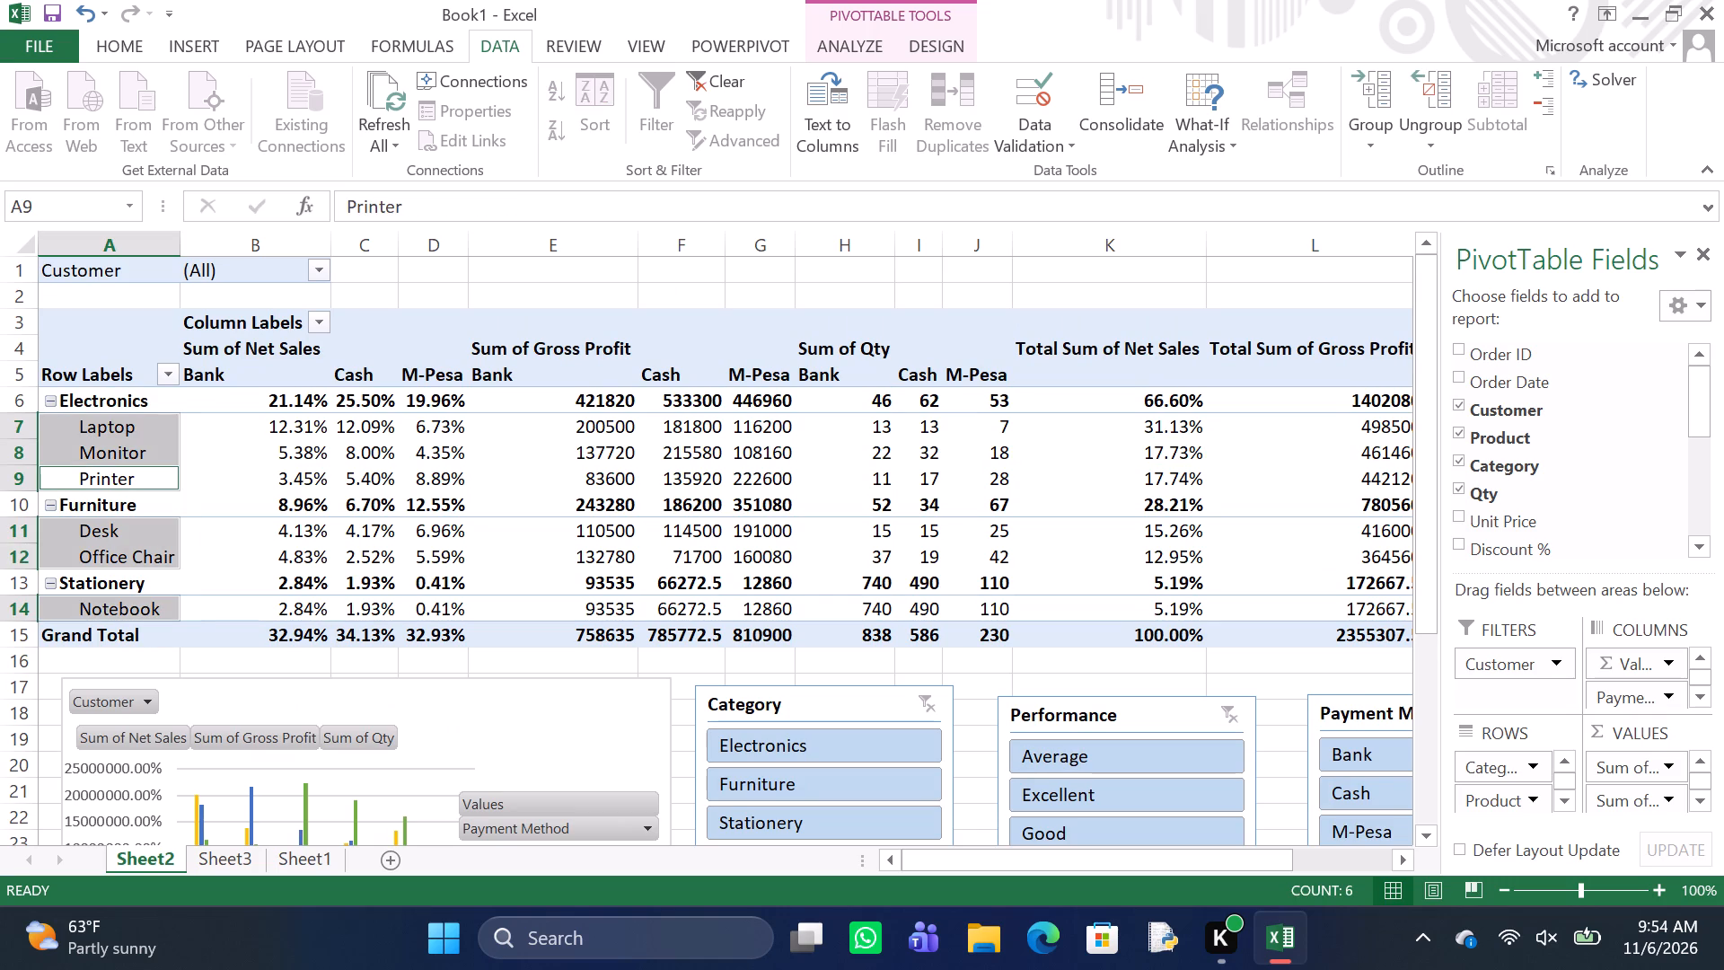
click(616, 472)
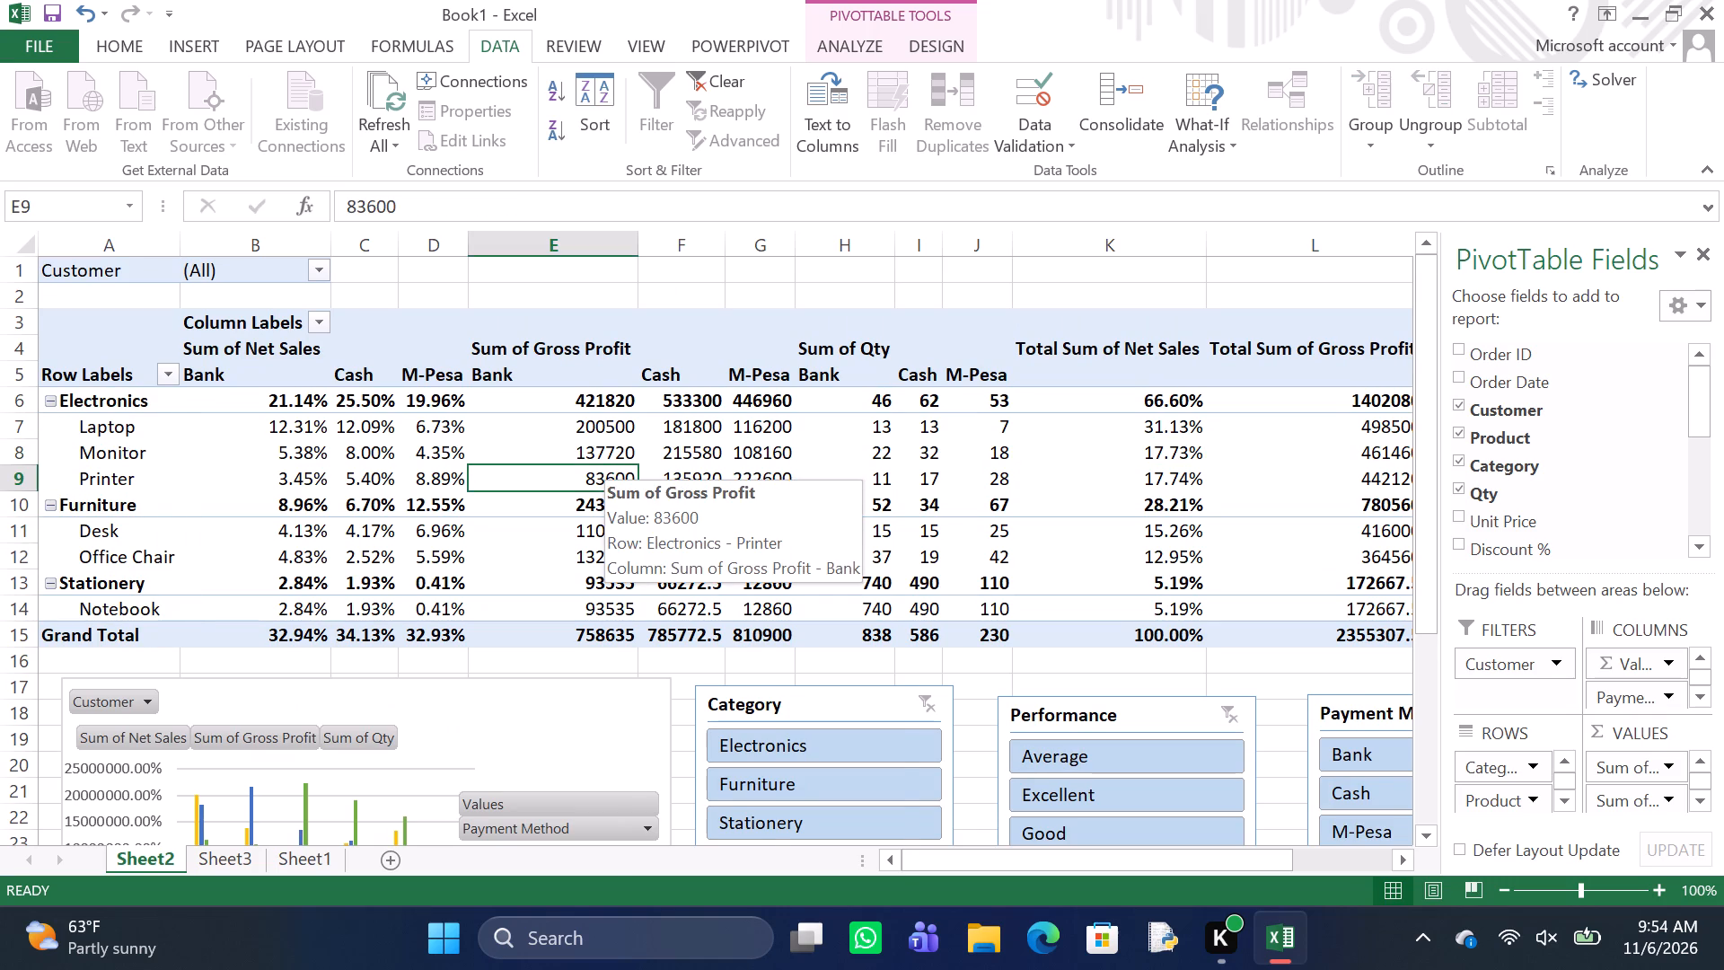
right_click(616, 472)
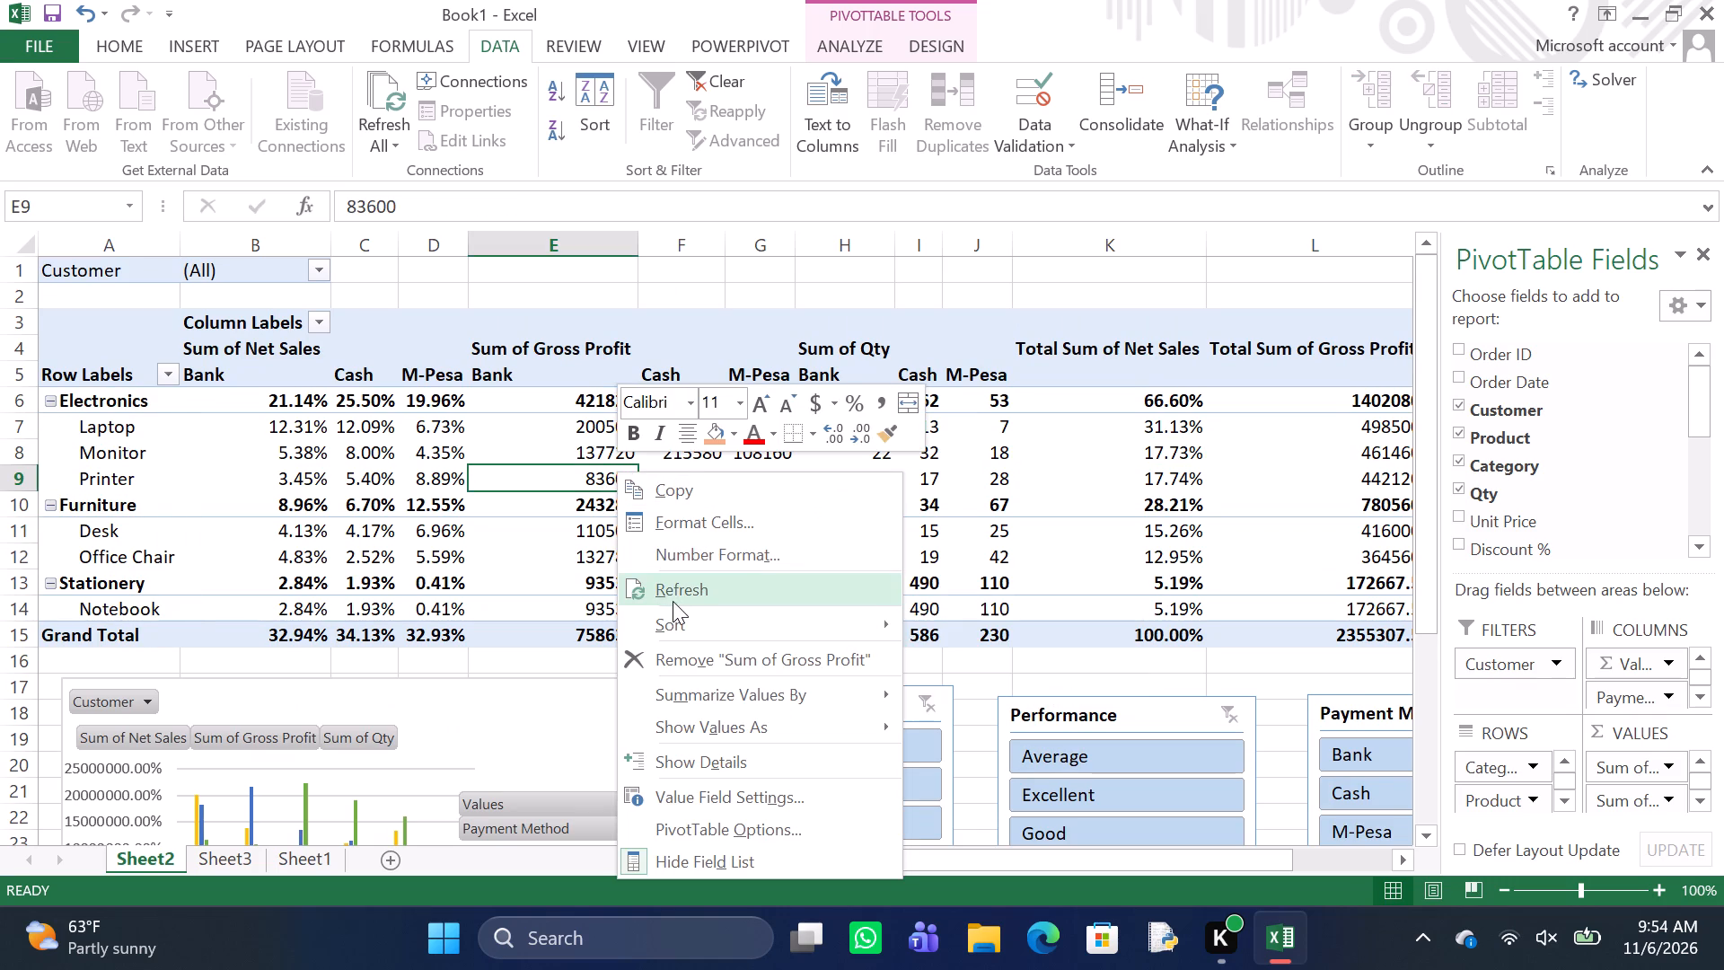
click(673, 601)
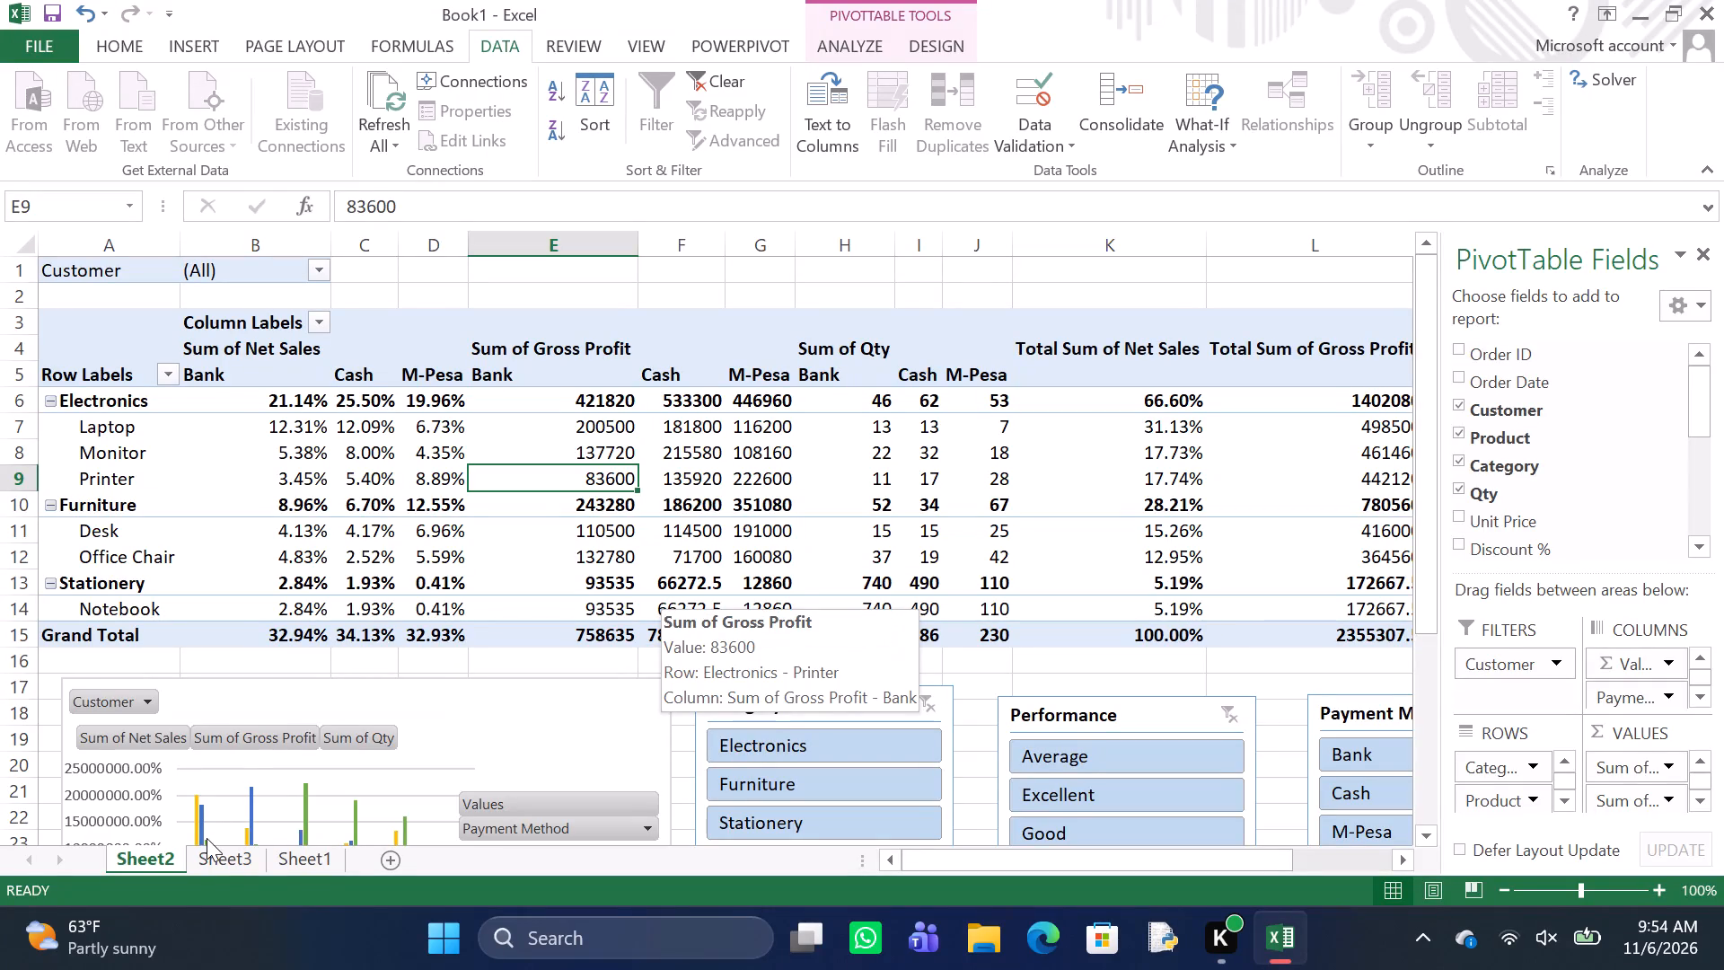
Group the Order Date row labels of the Sheet3 PivotTable by Months and Years.
click(218, 868)
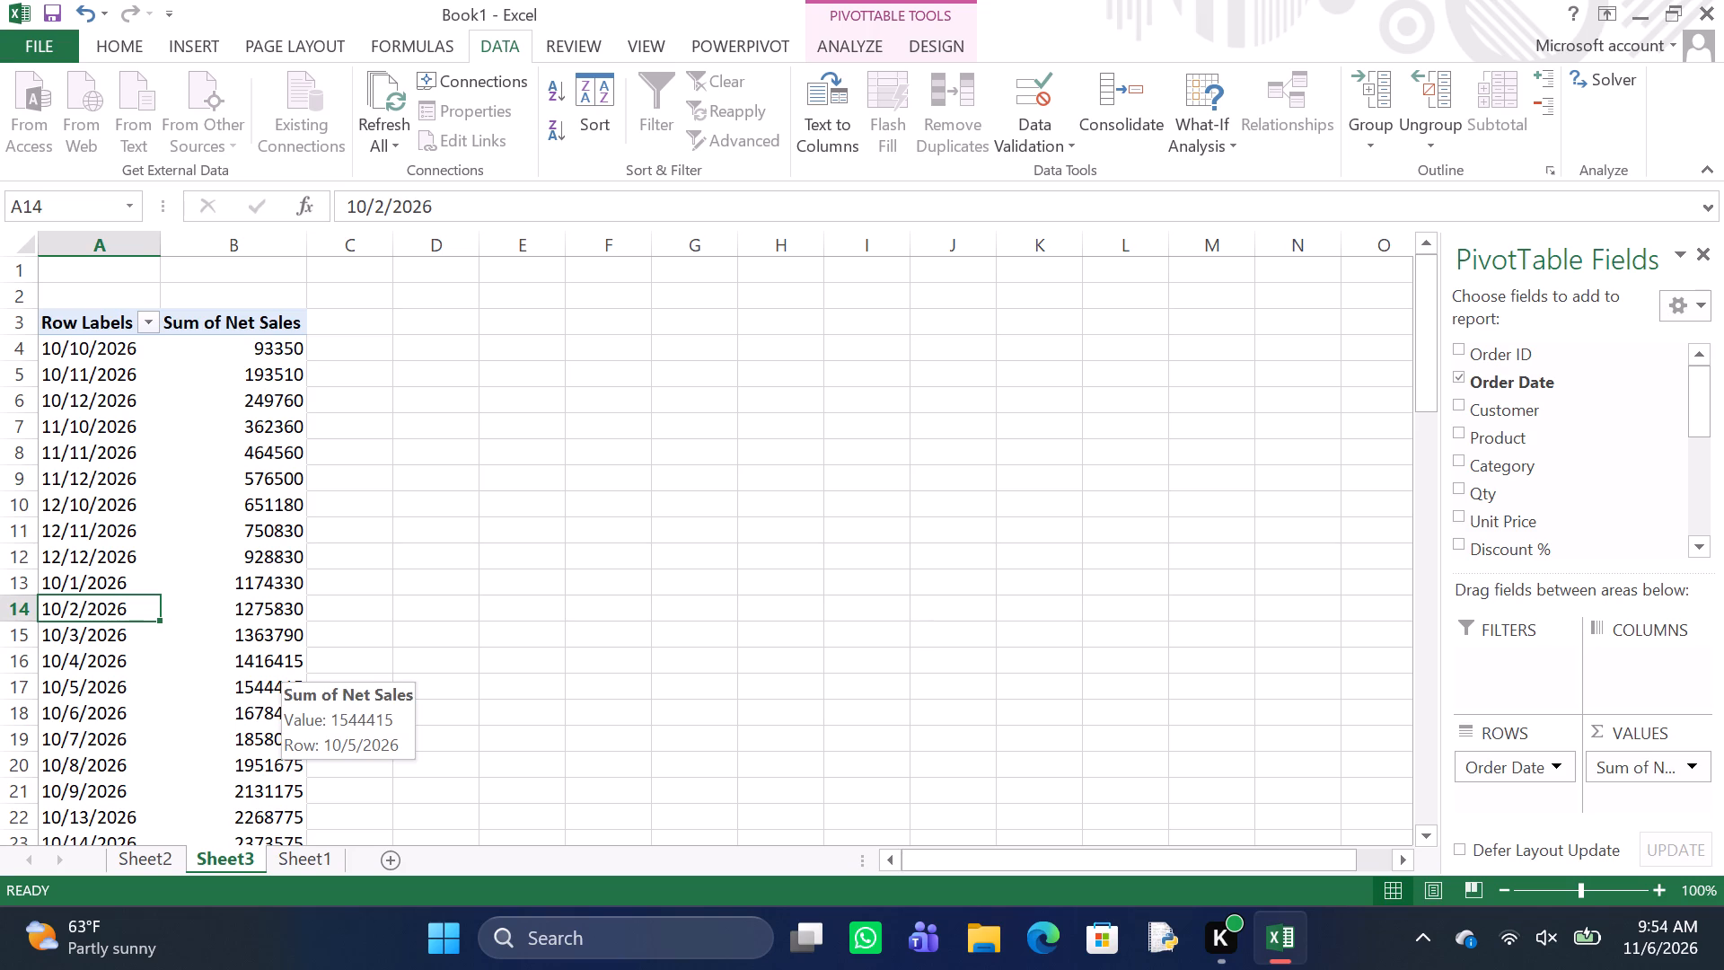
right_click(293, 674)
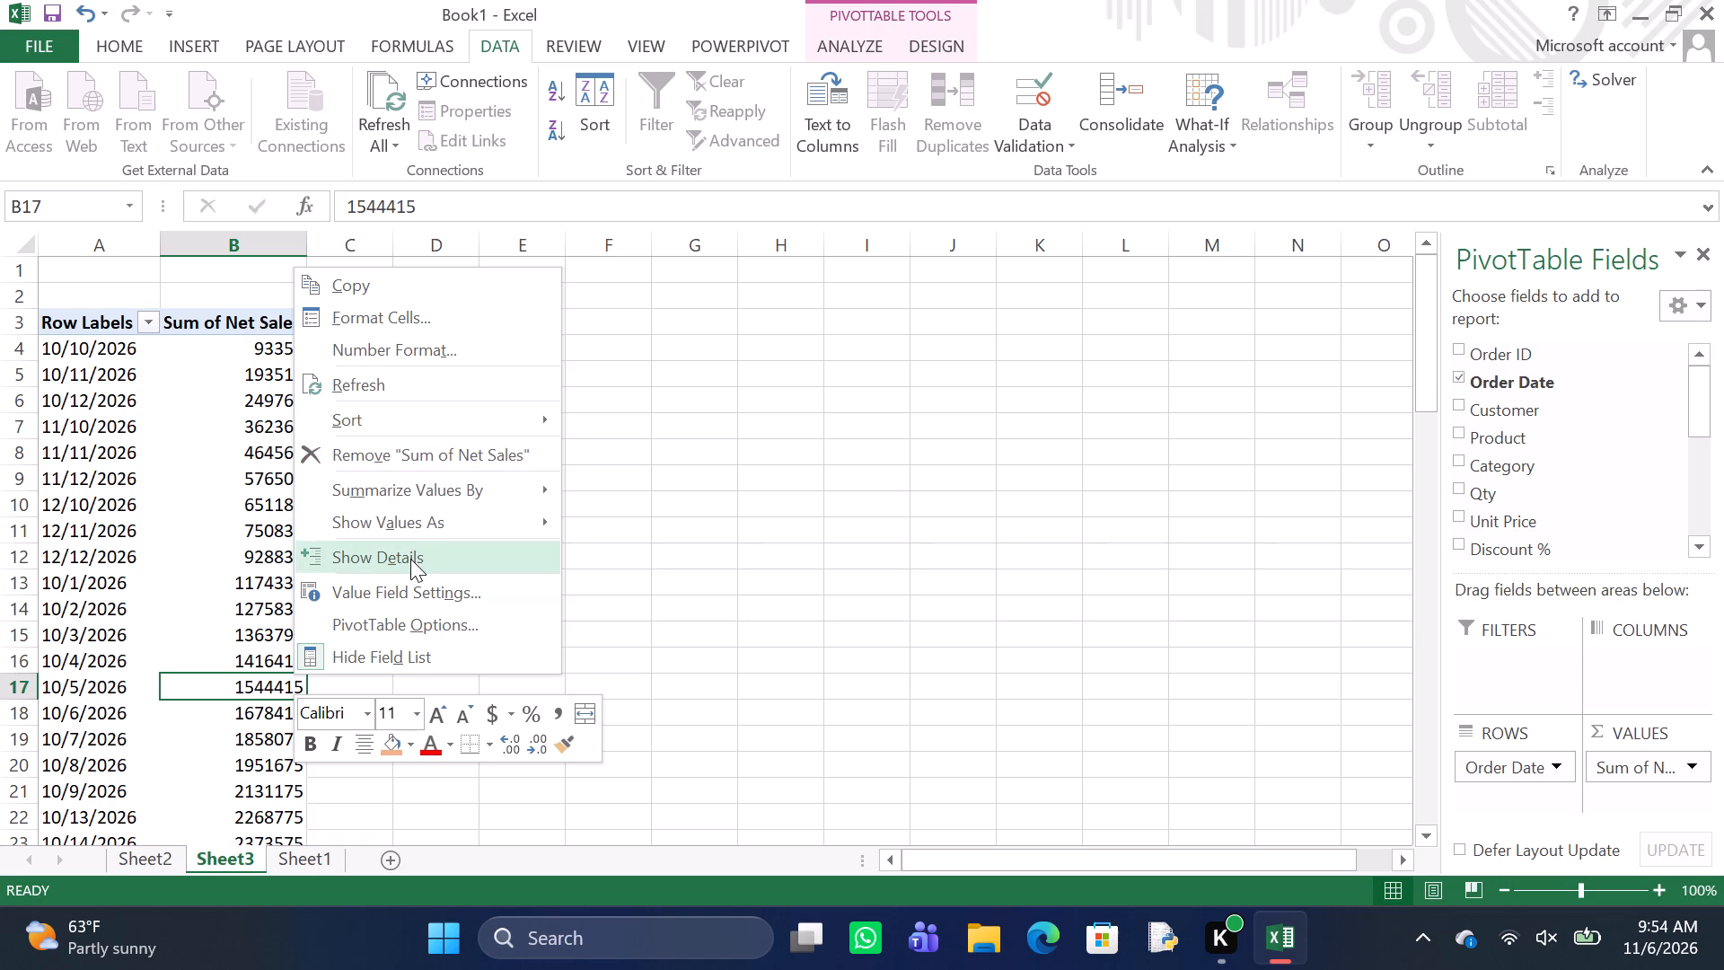
click(40, 489)
click(87, 499)
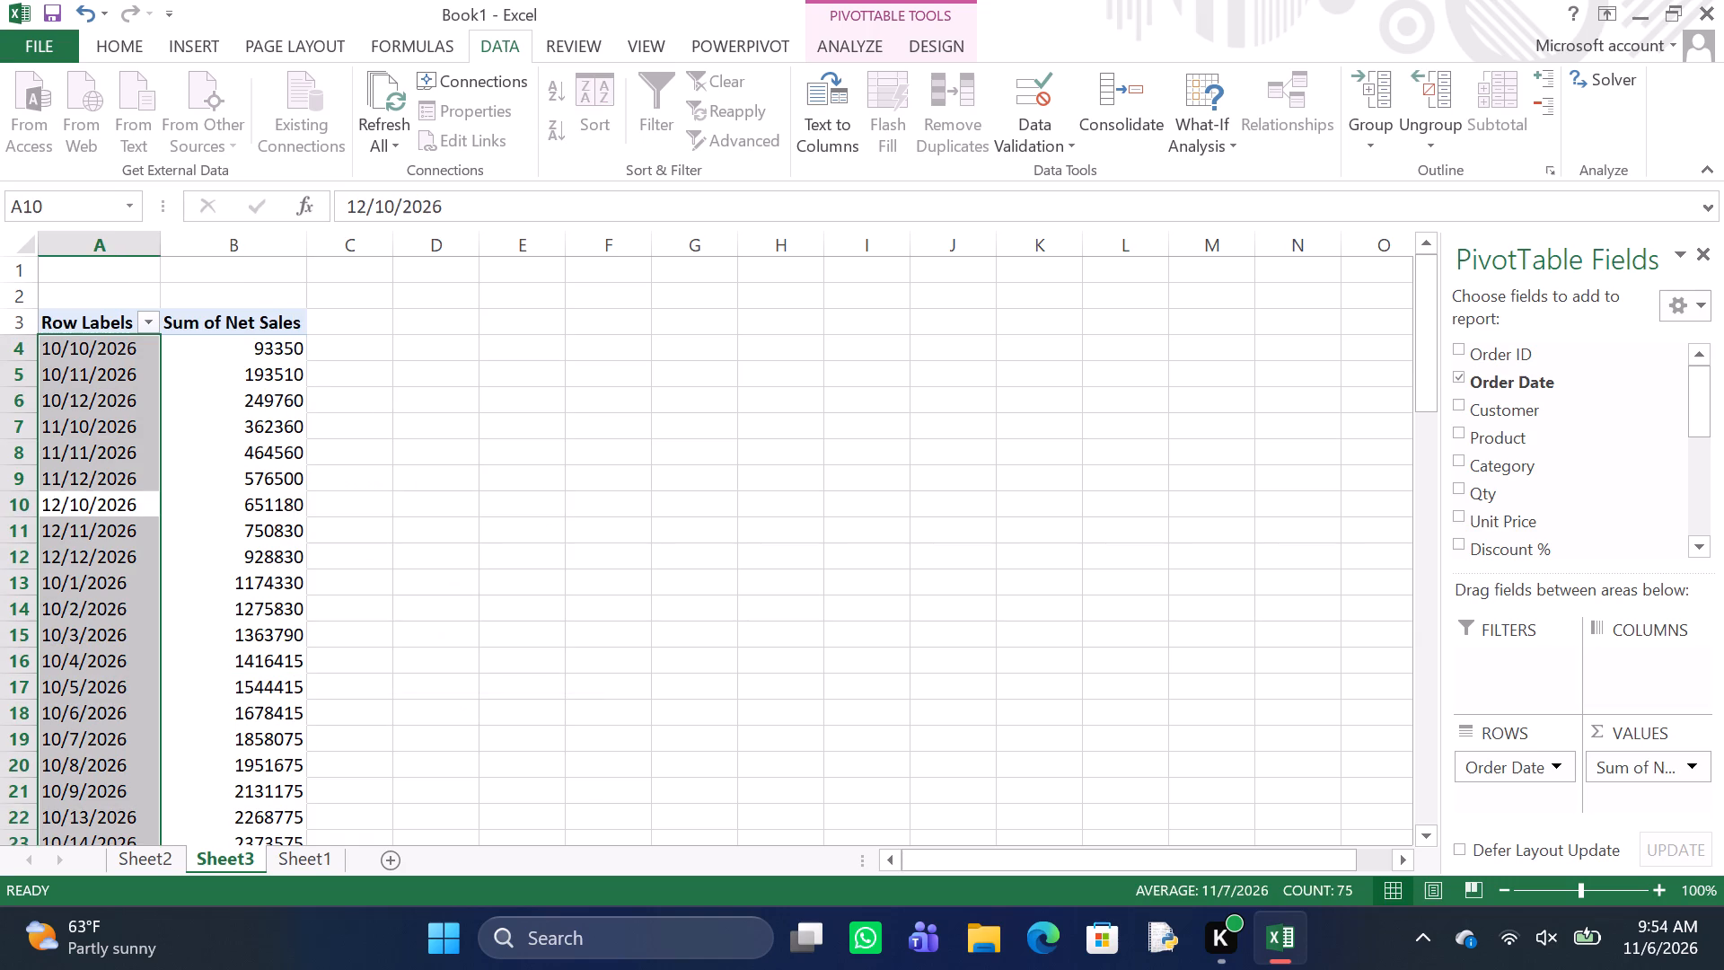
click(86, 516)
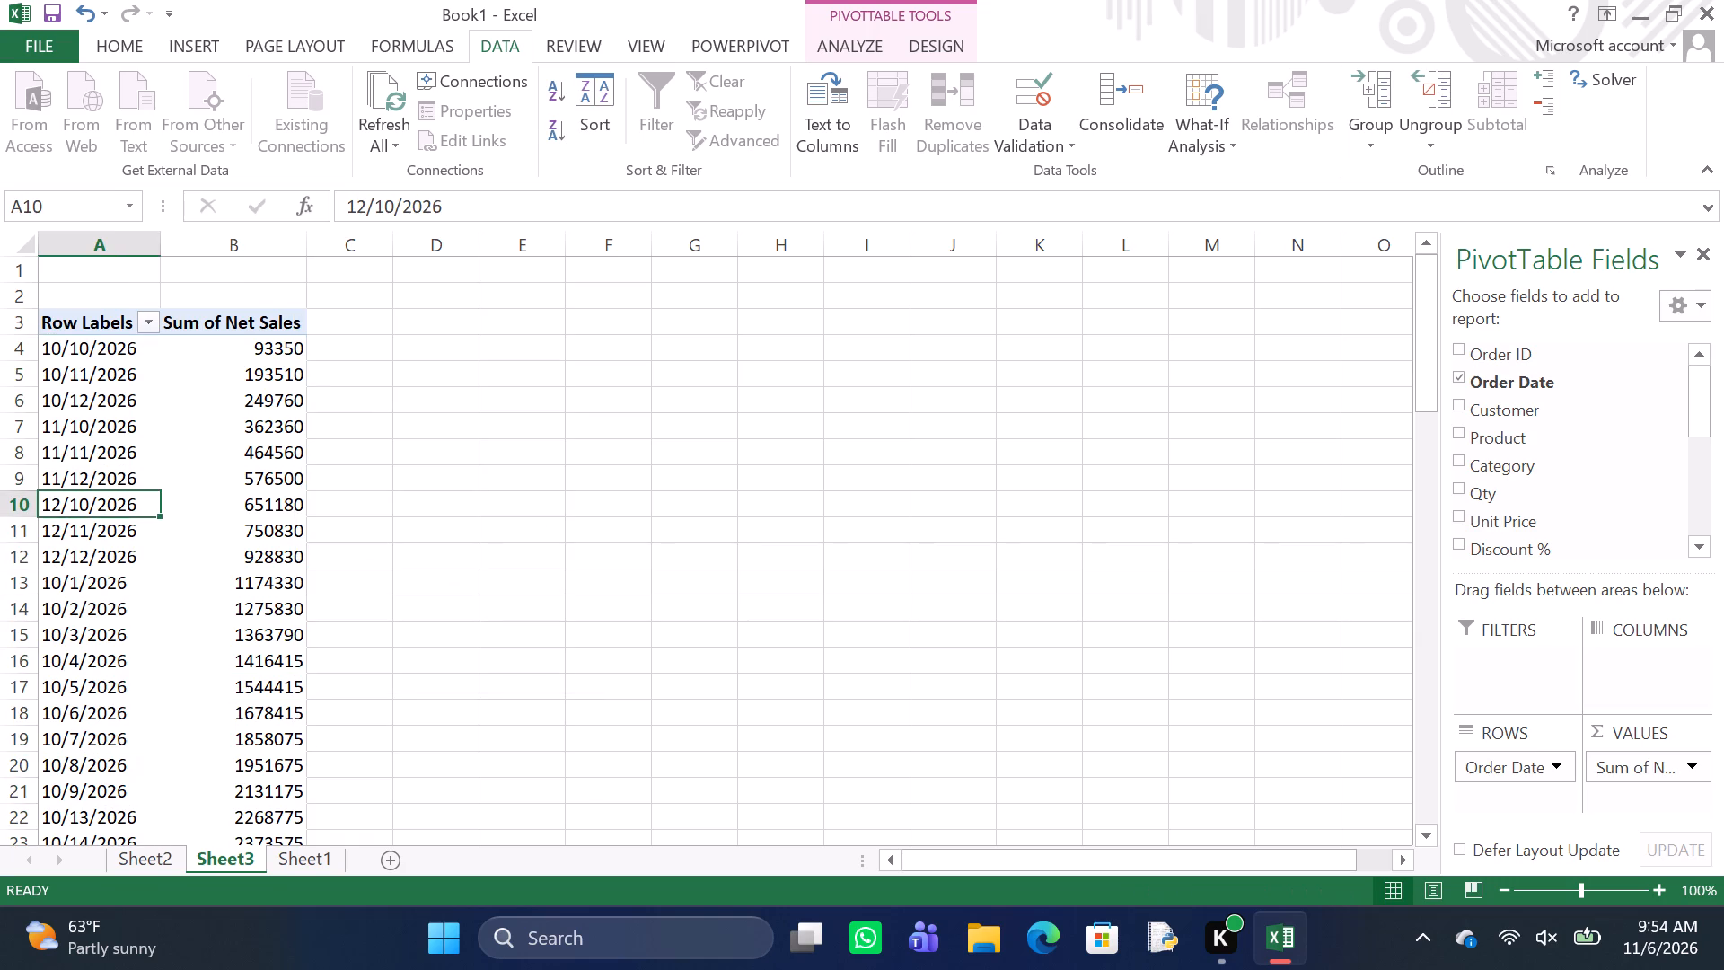
right_click(127, 489)
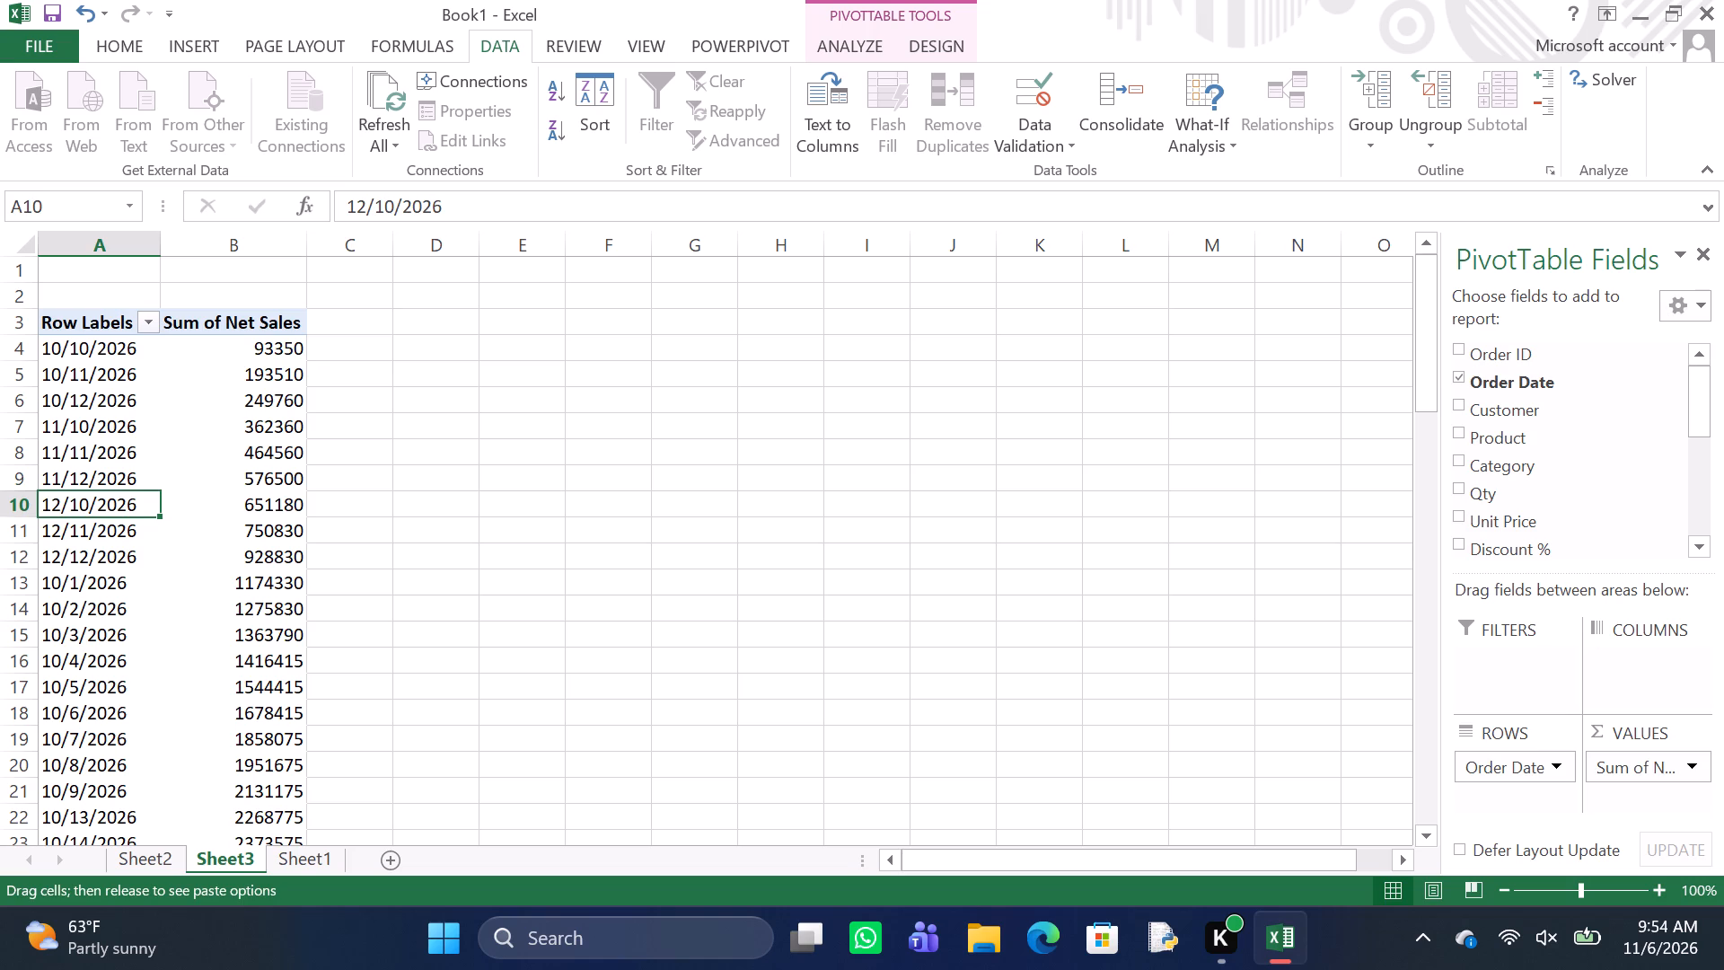
click(95, 456)
right_click(95, 456)
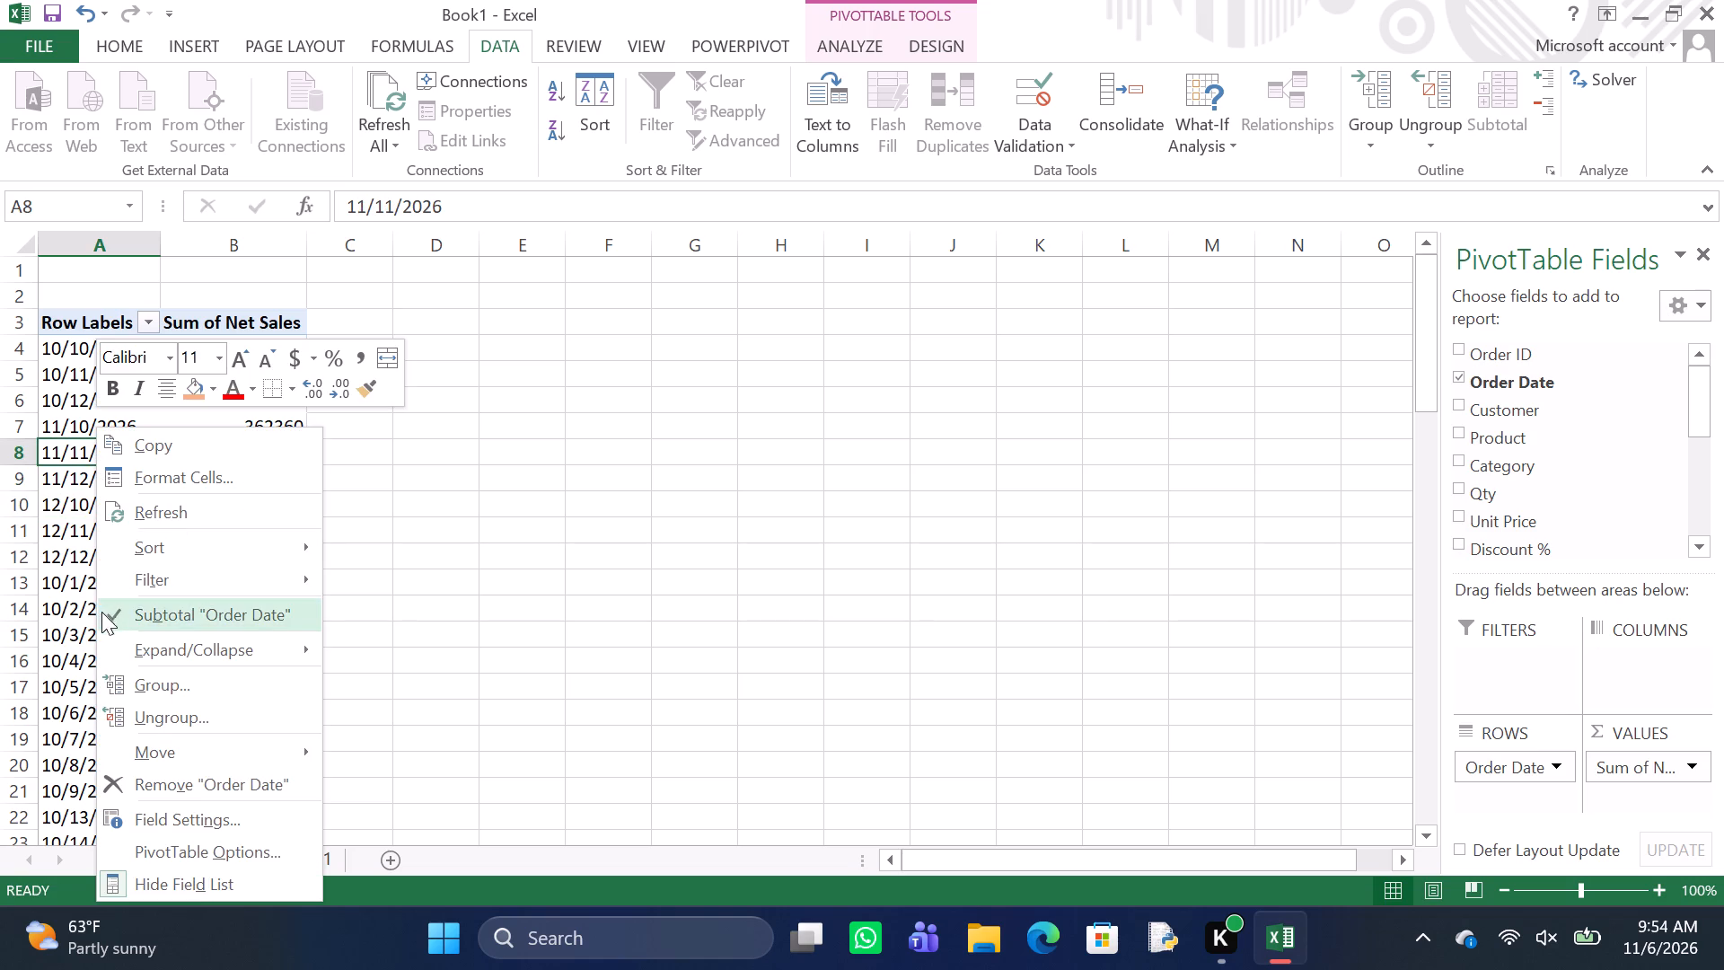
click(130, 681)
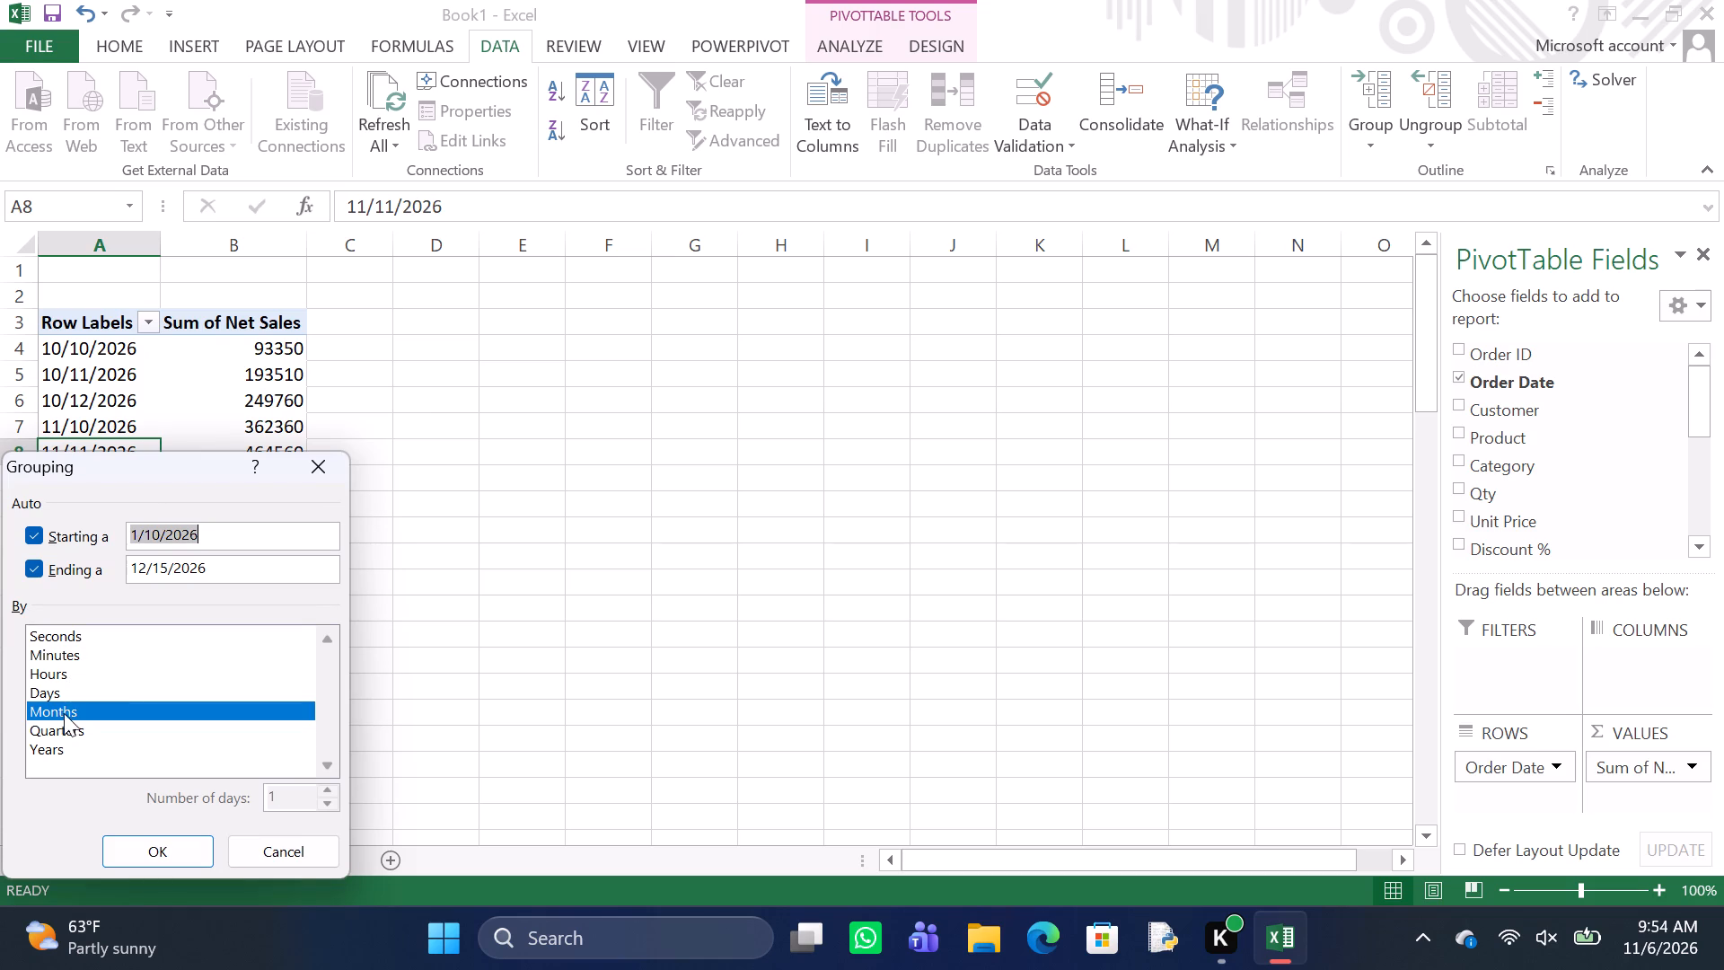
click(54, 743)
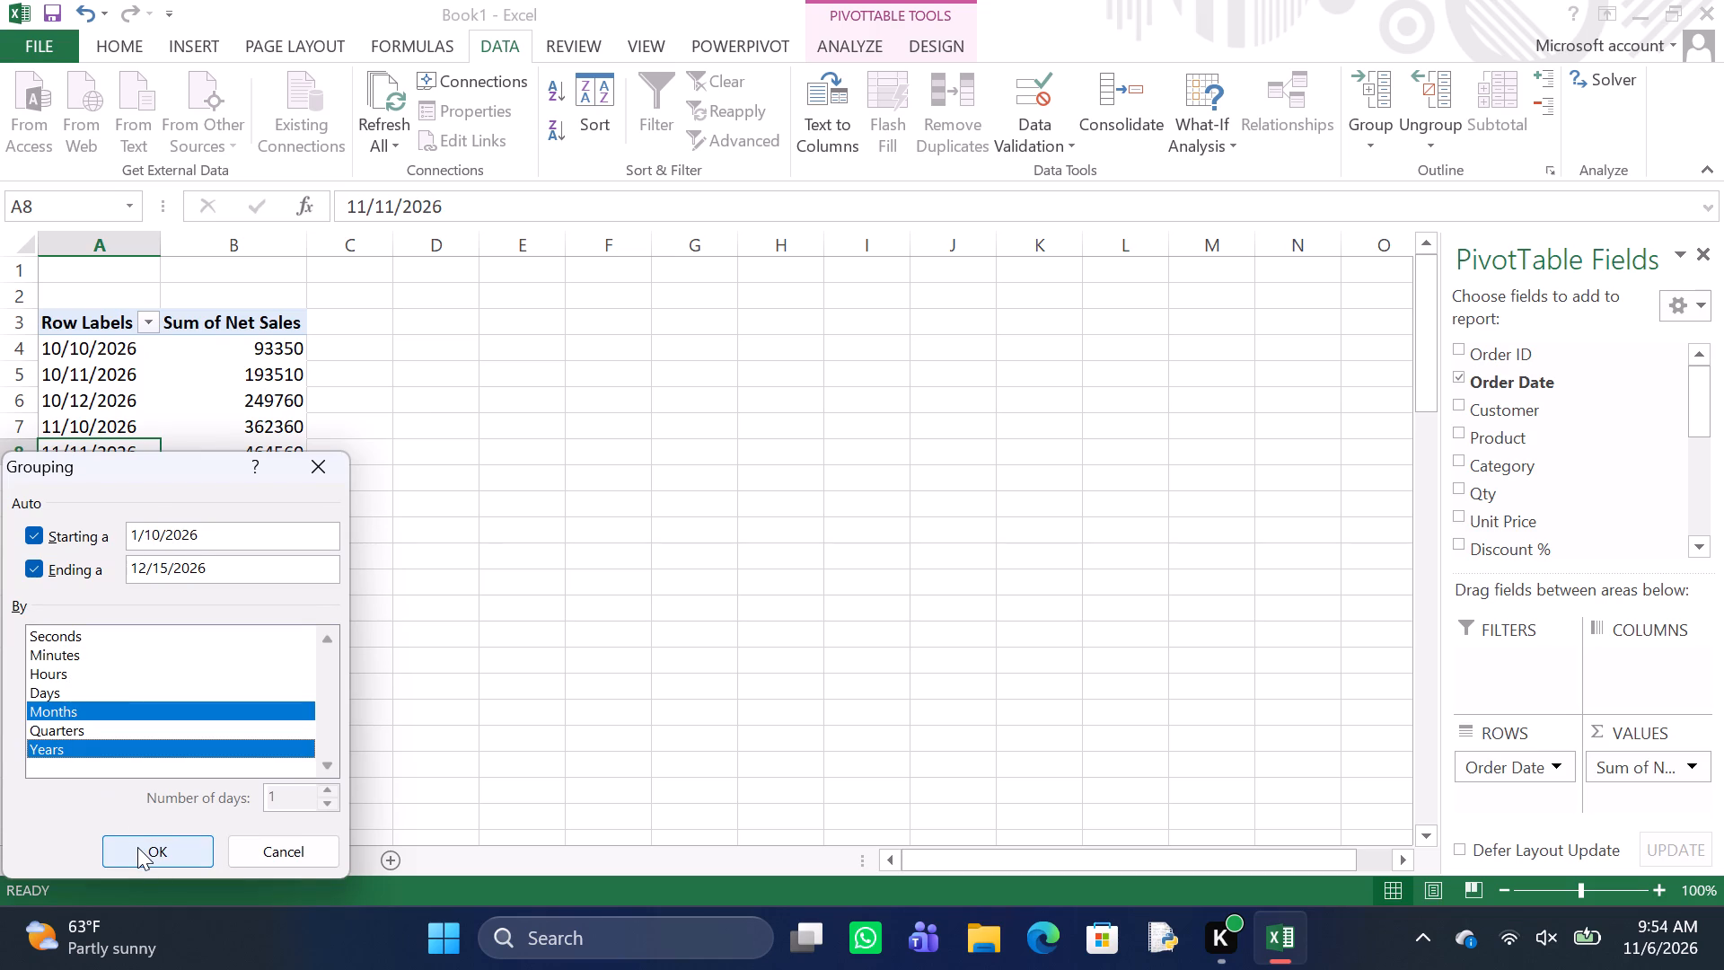
click(137, 847)
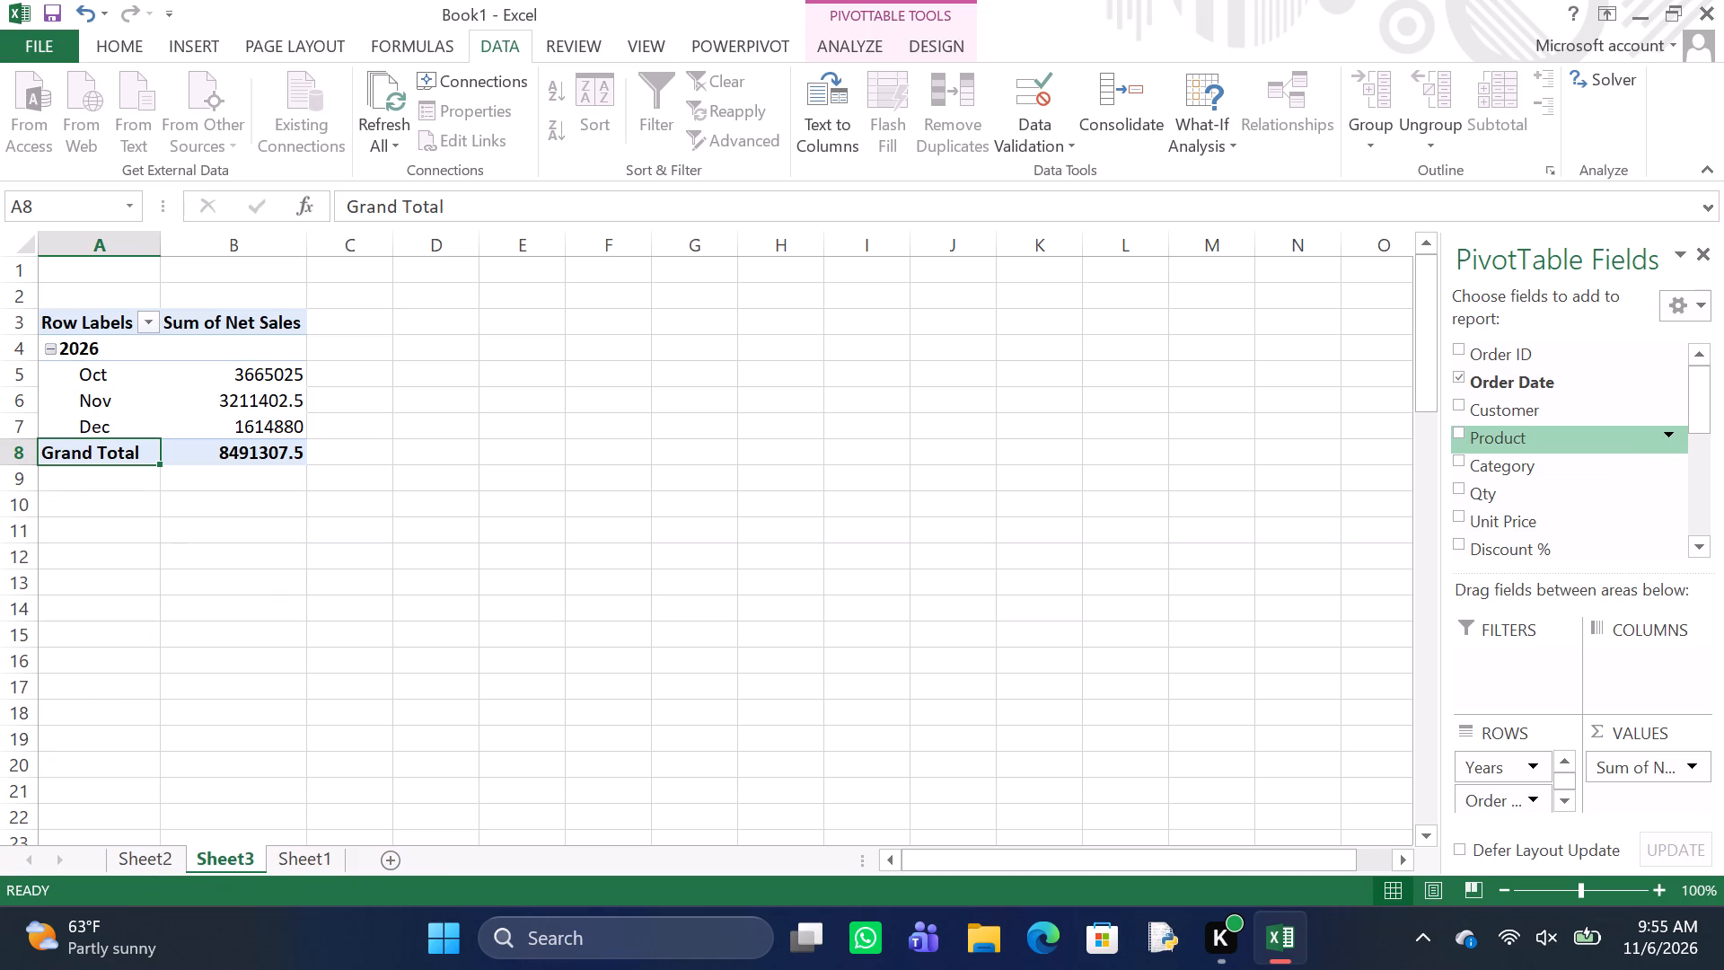
Add the Gross Profit field to the values of the Sheet3 PivotTable.
scroll(1491, 443, down, 1)
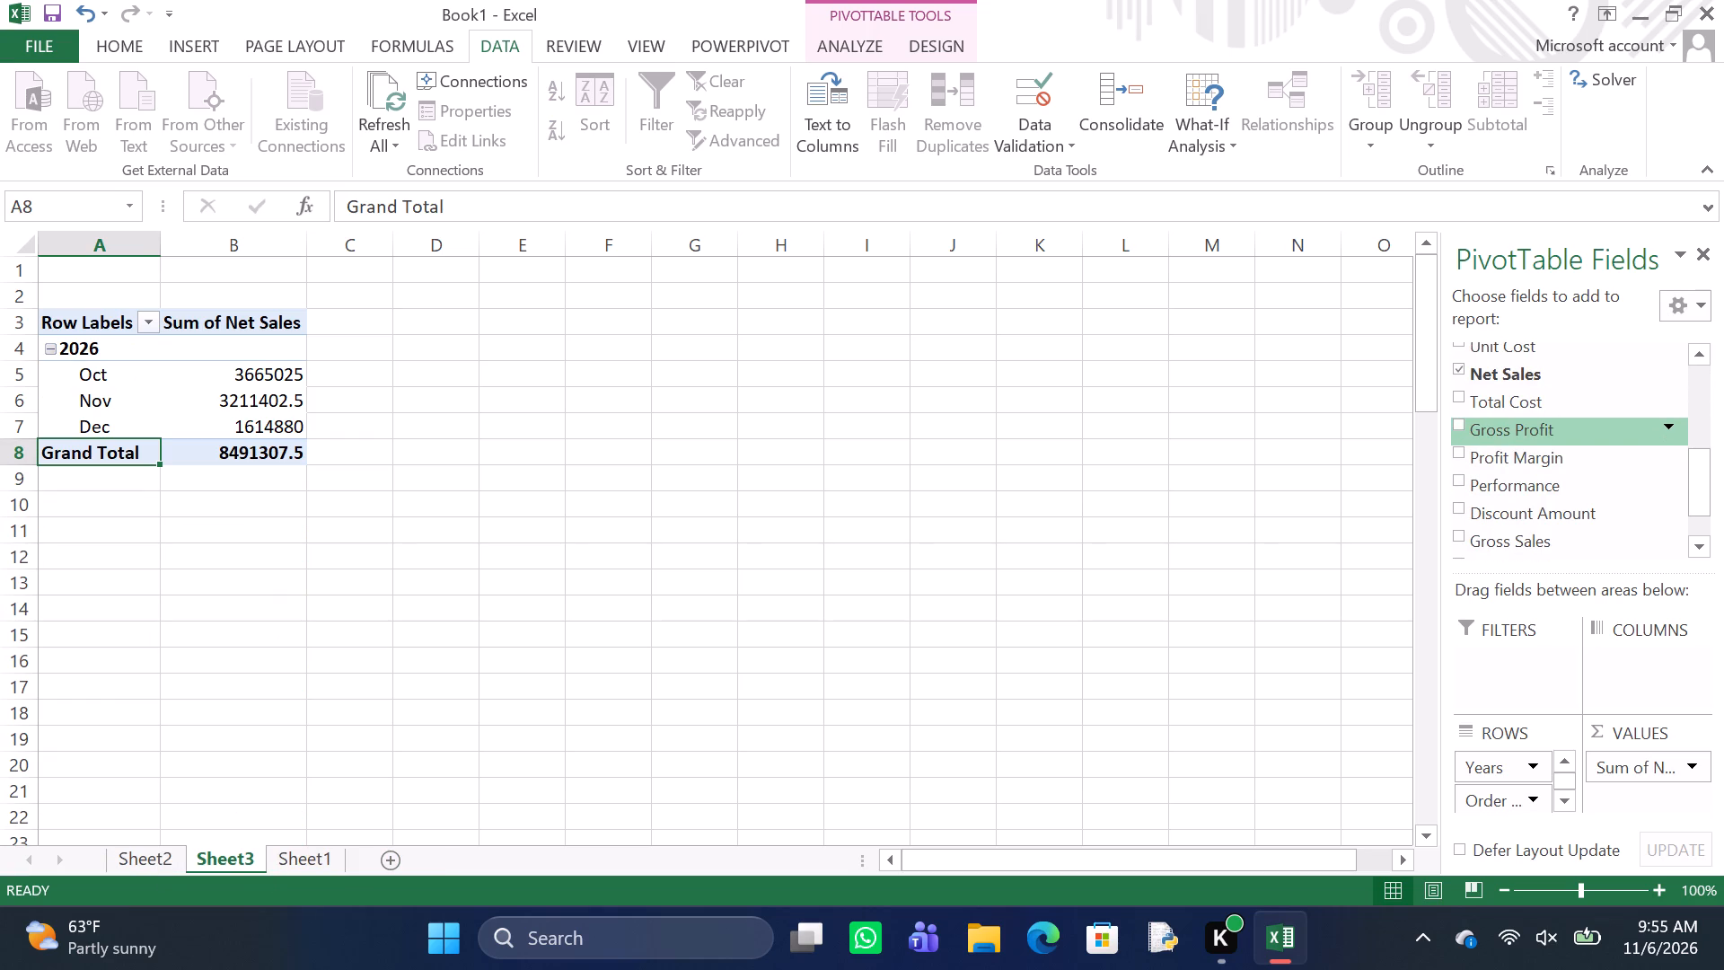
right_click(1495, 440)
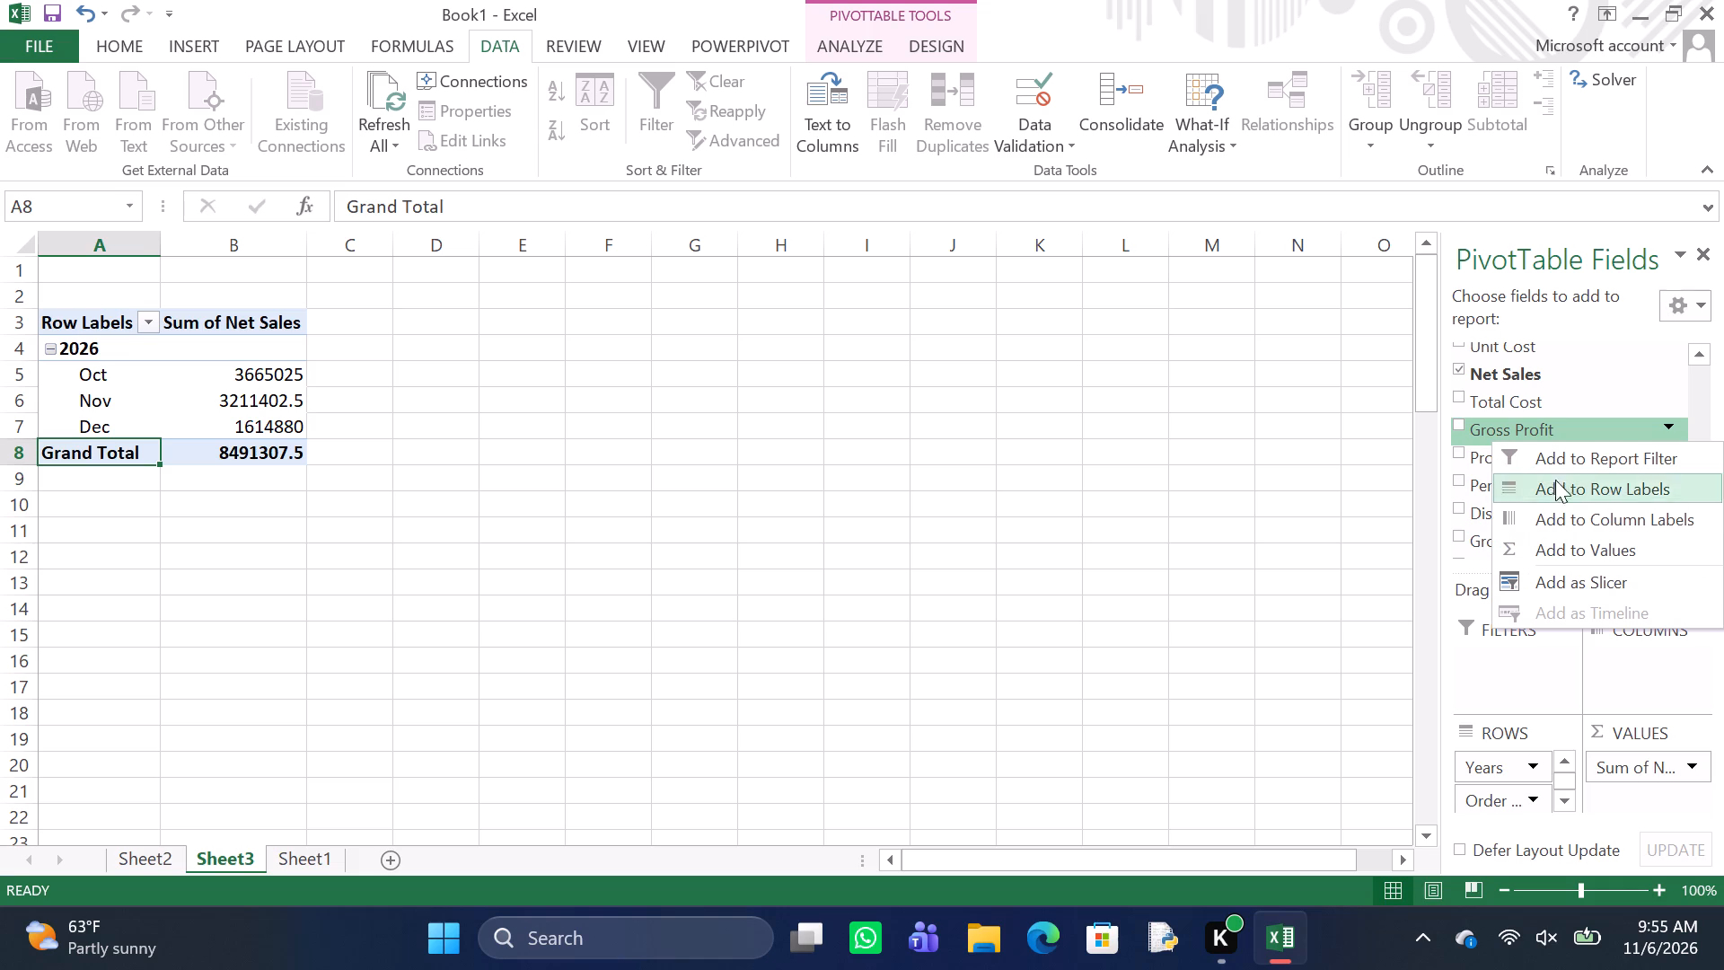
click(1600, 545)
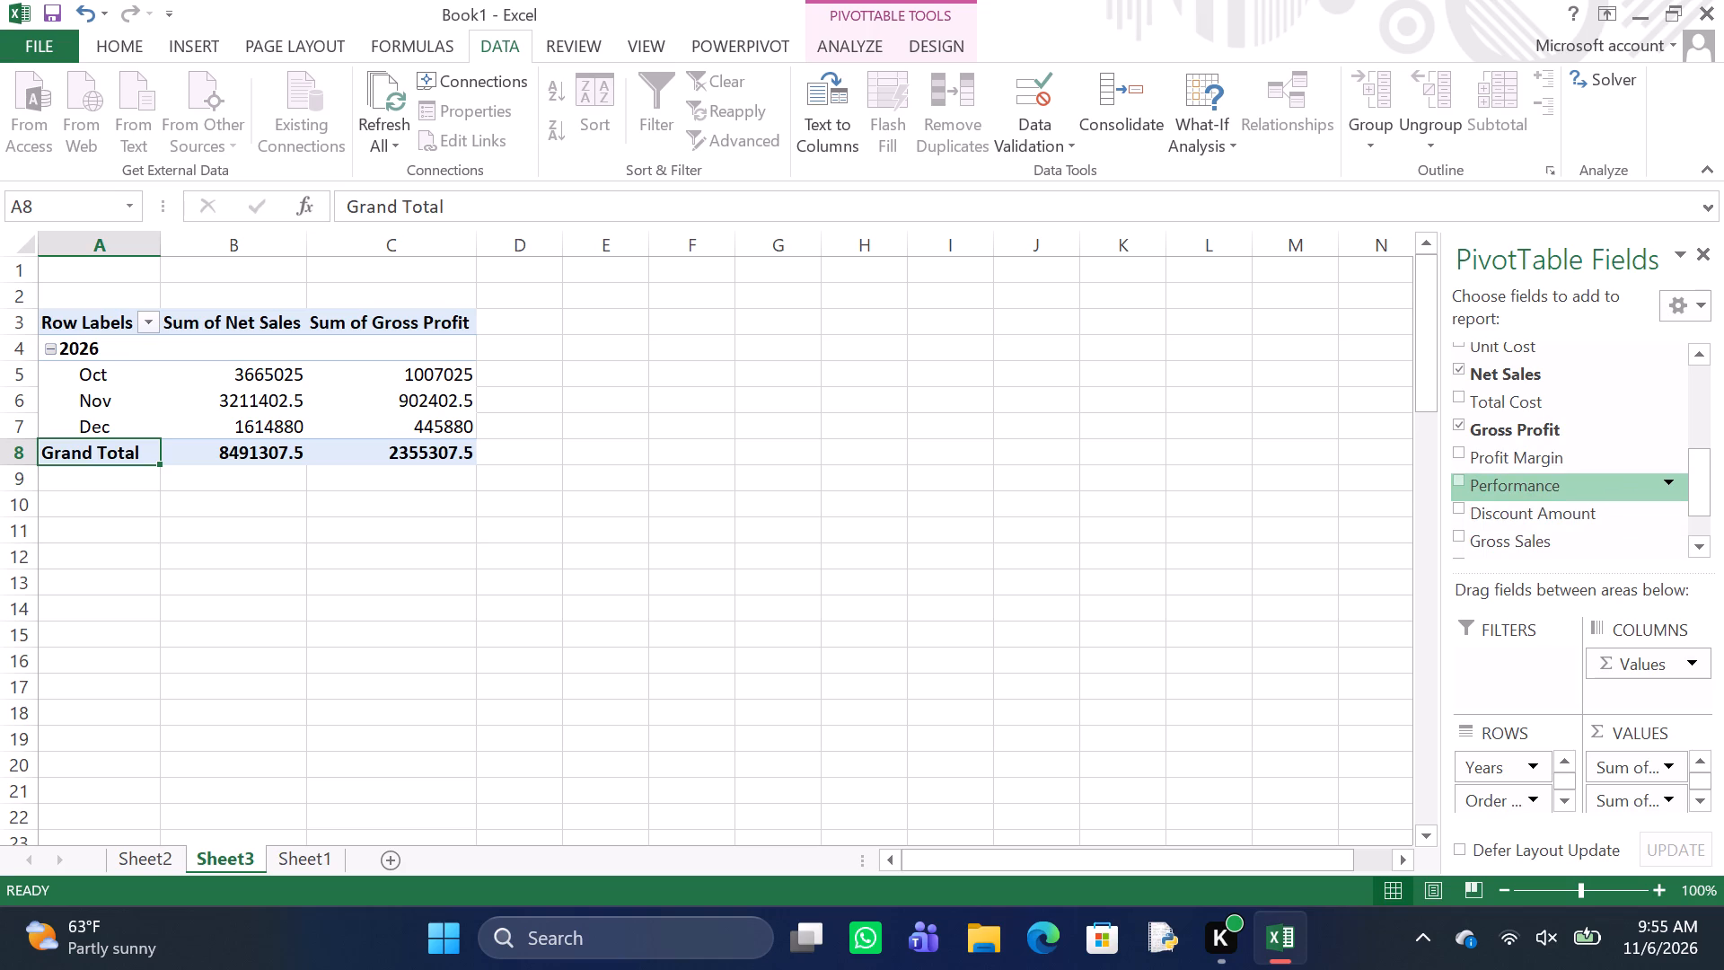
Insert a Clustered Column PivotChart of net sales and gross profit by month, placed below the Sheet3 PivotTable from about row 20.
click(459, 422)
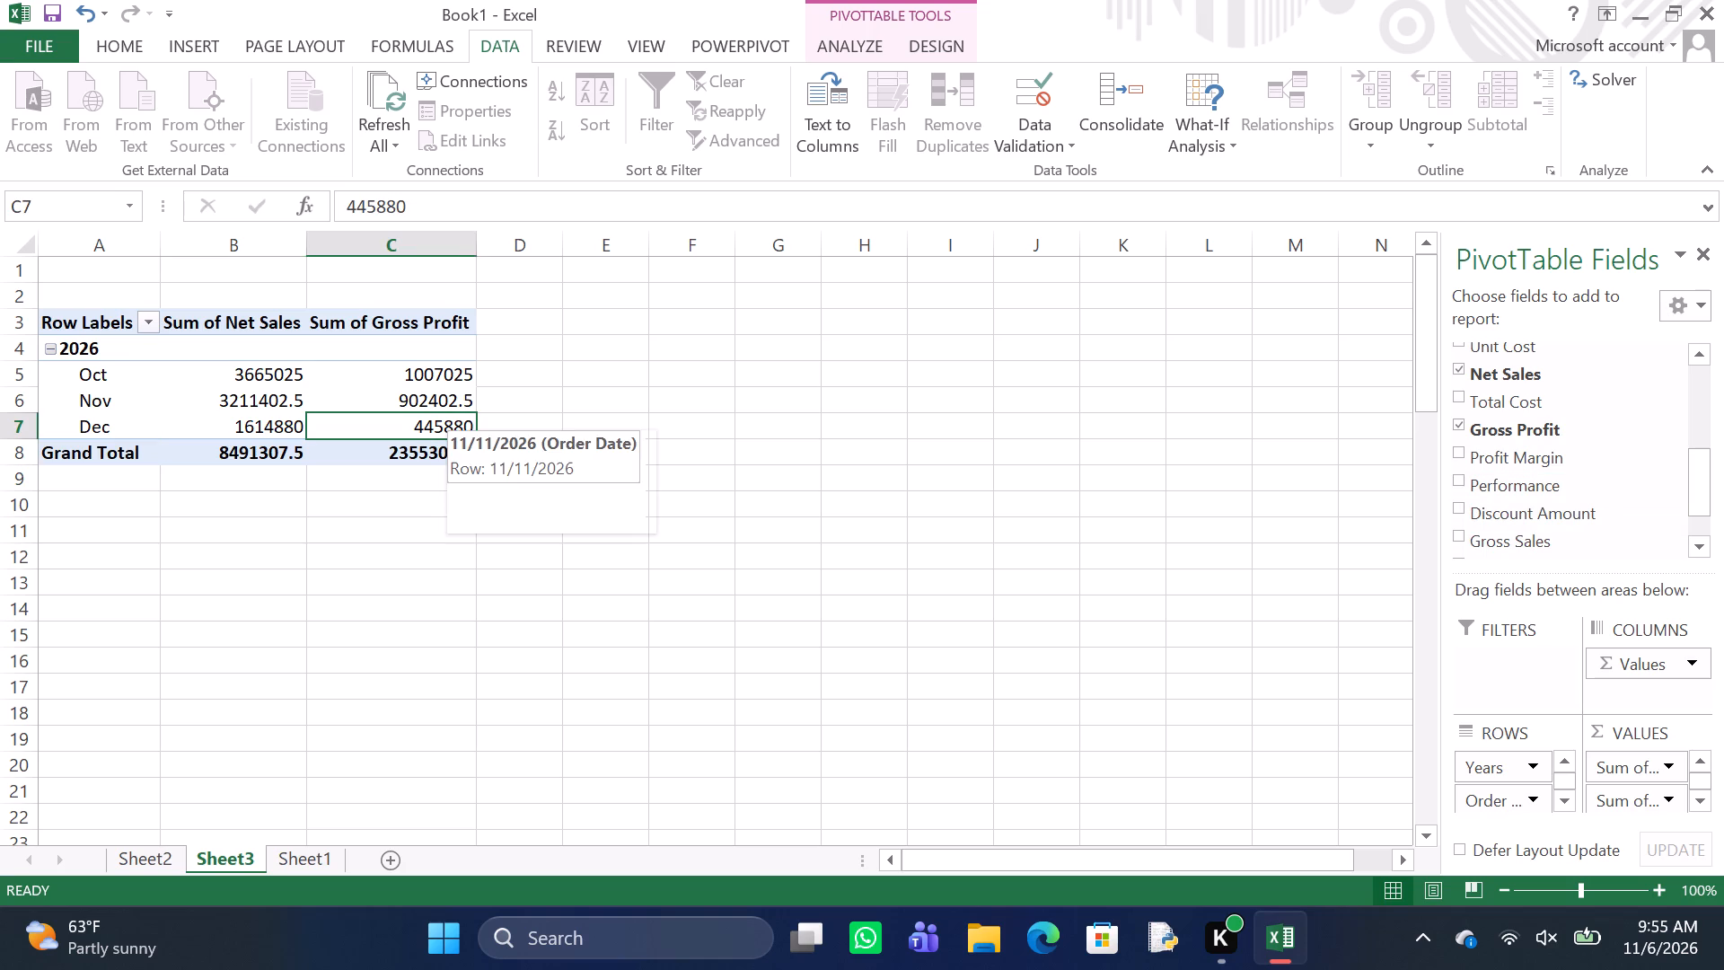
click(200, 39)
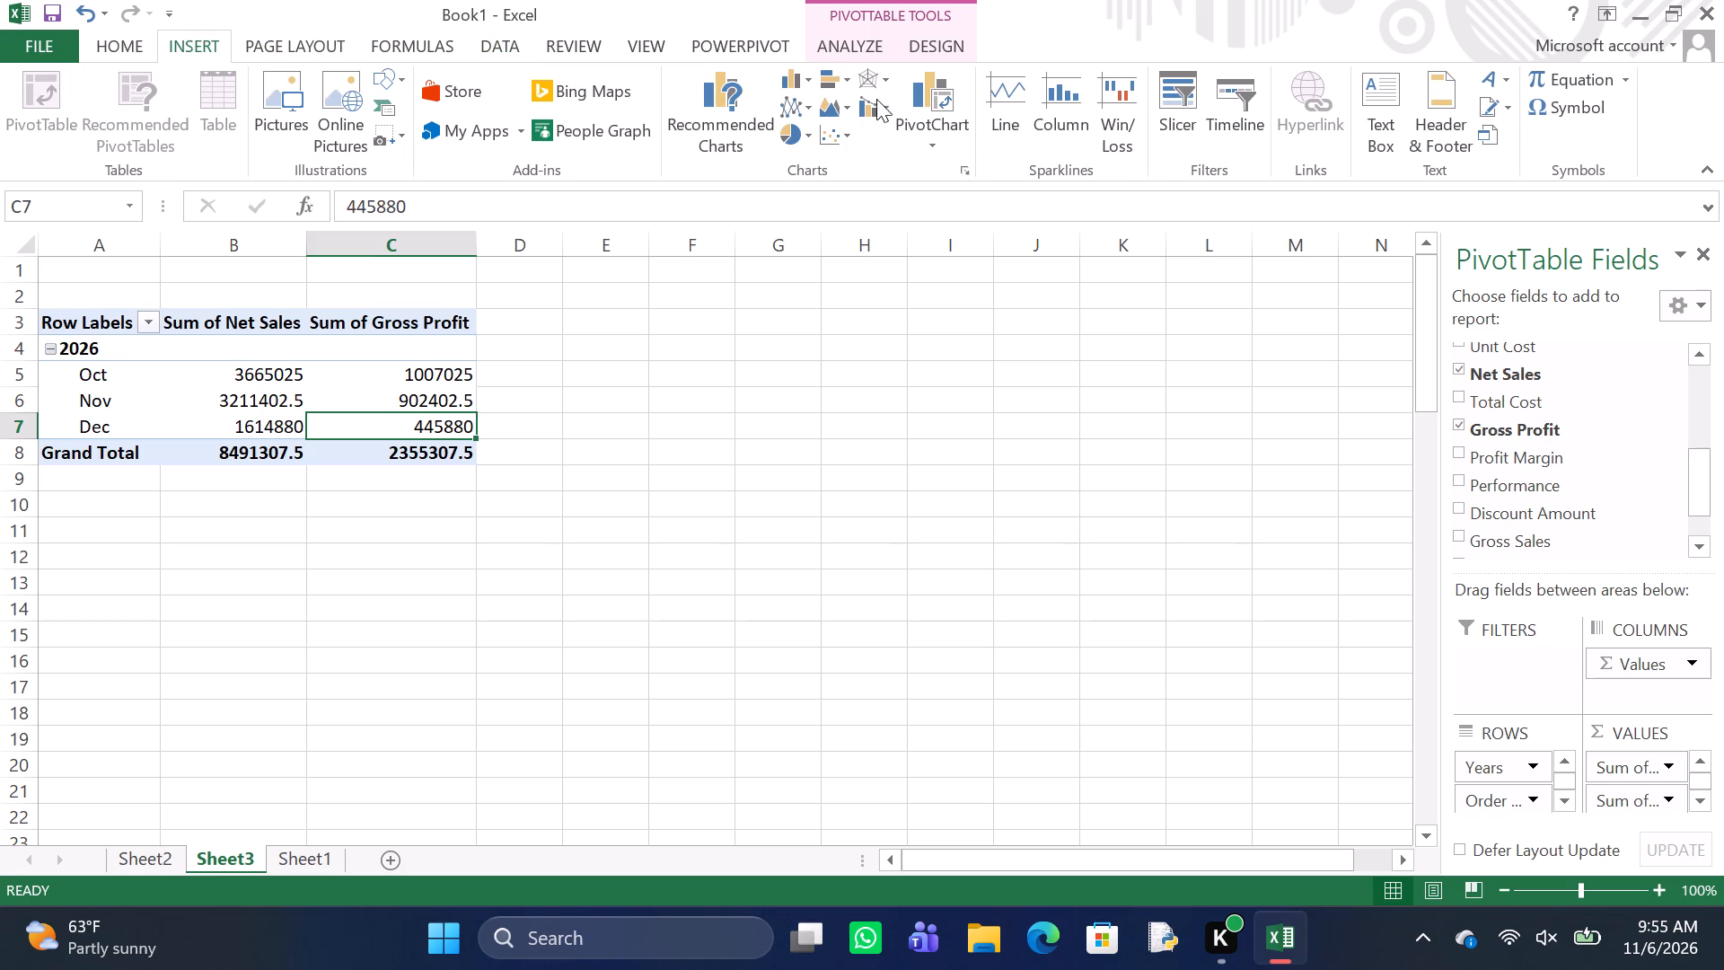
click(847, 41)
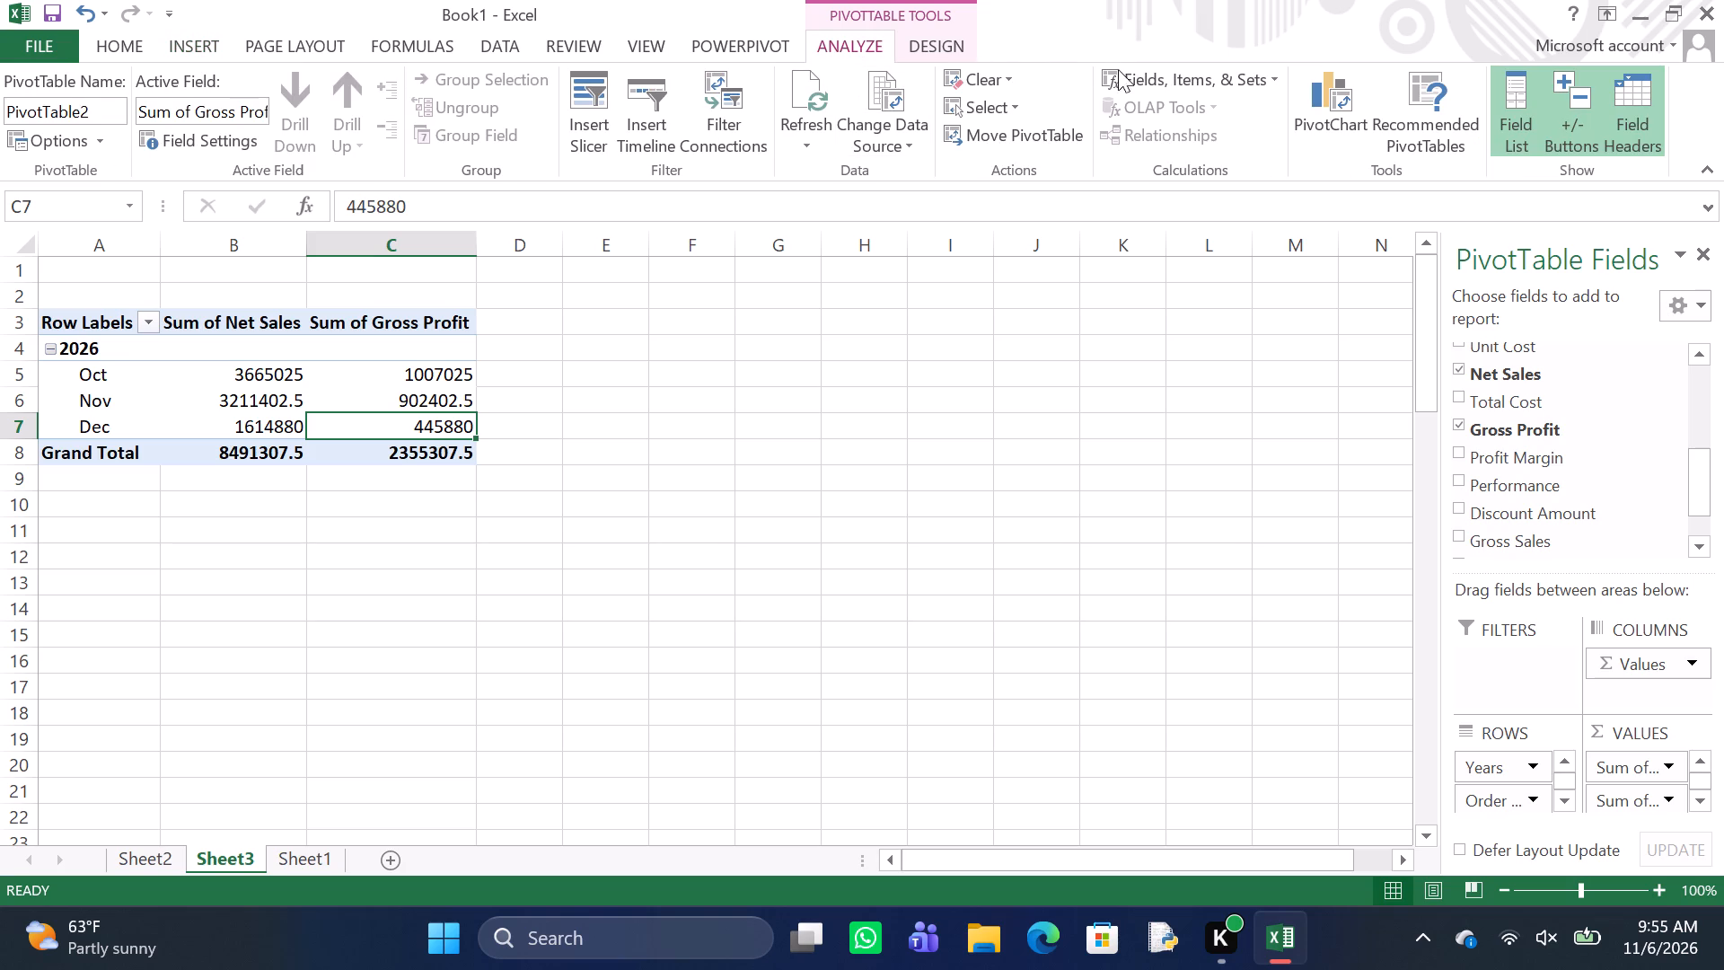
click(1312, 117)
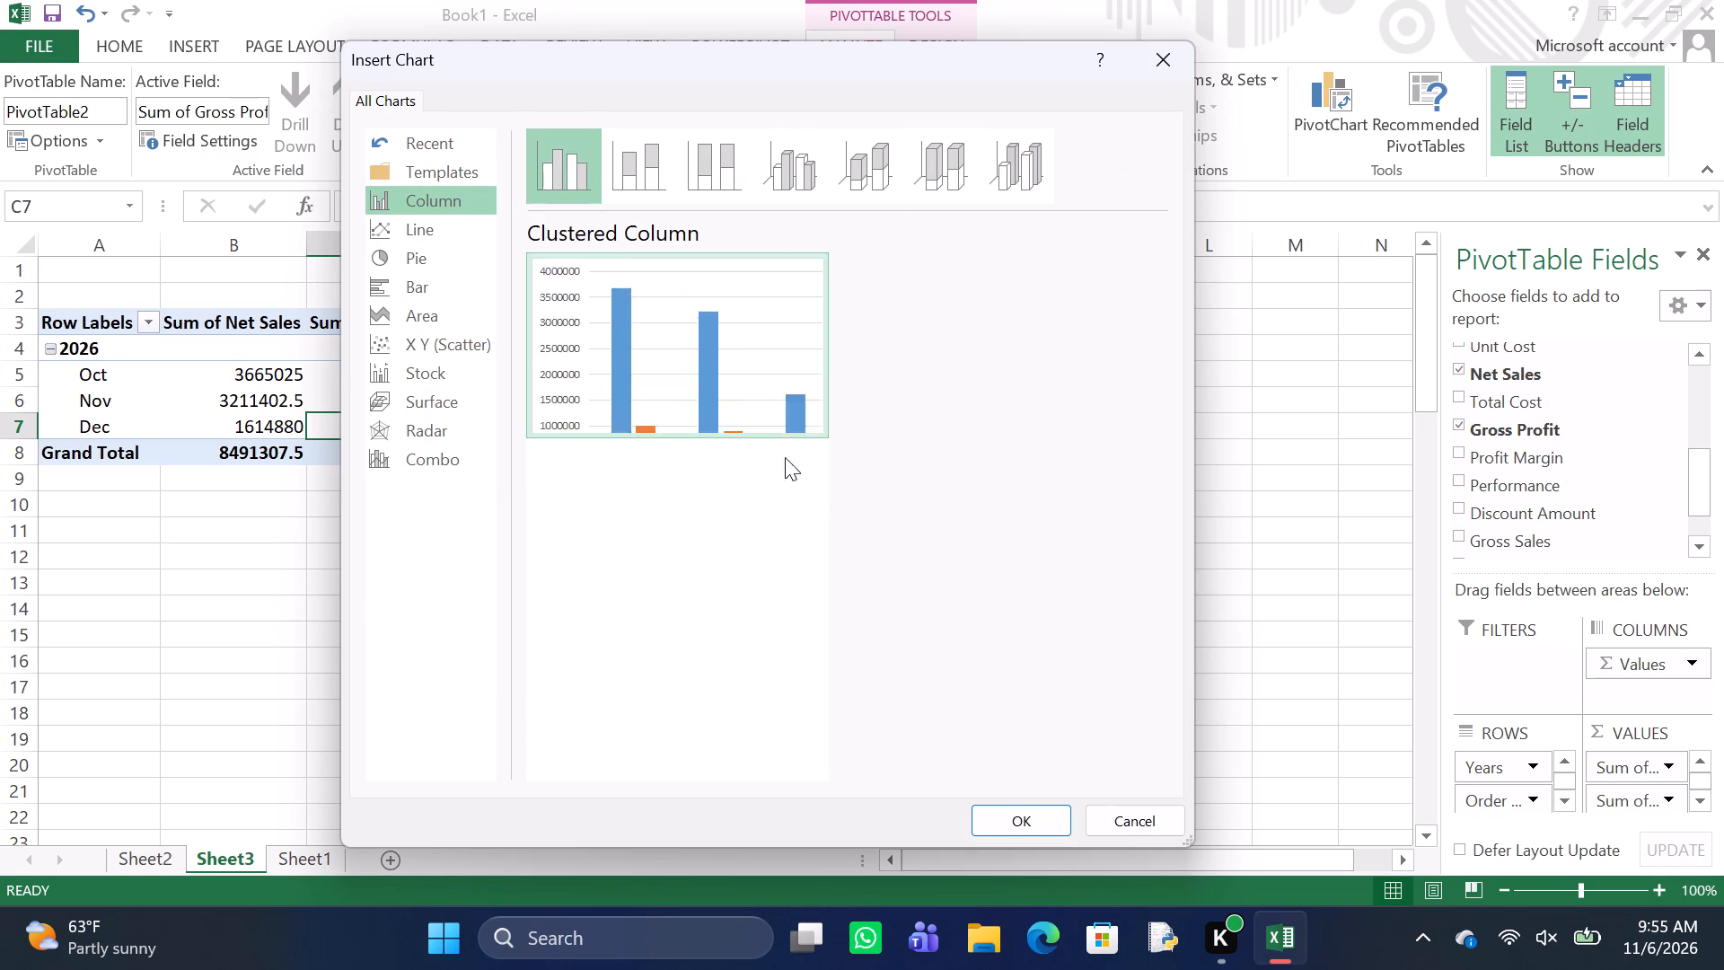
click(1034, 809)
drag(945, 714, 568, 763)
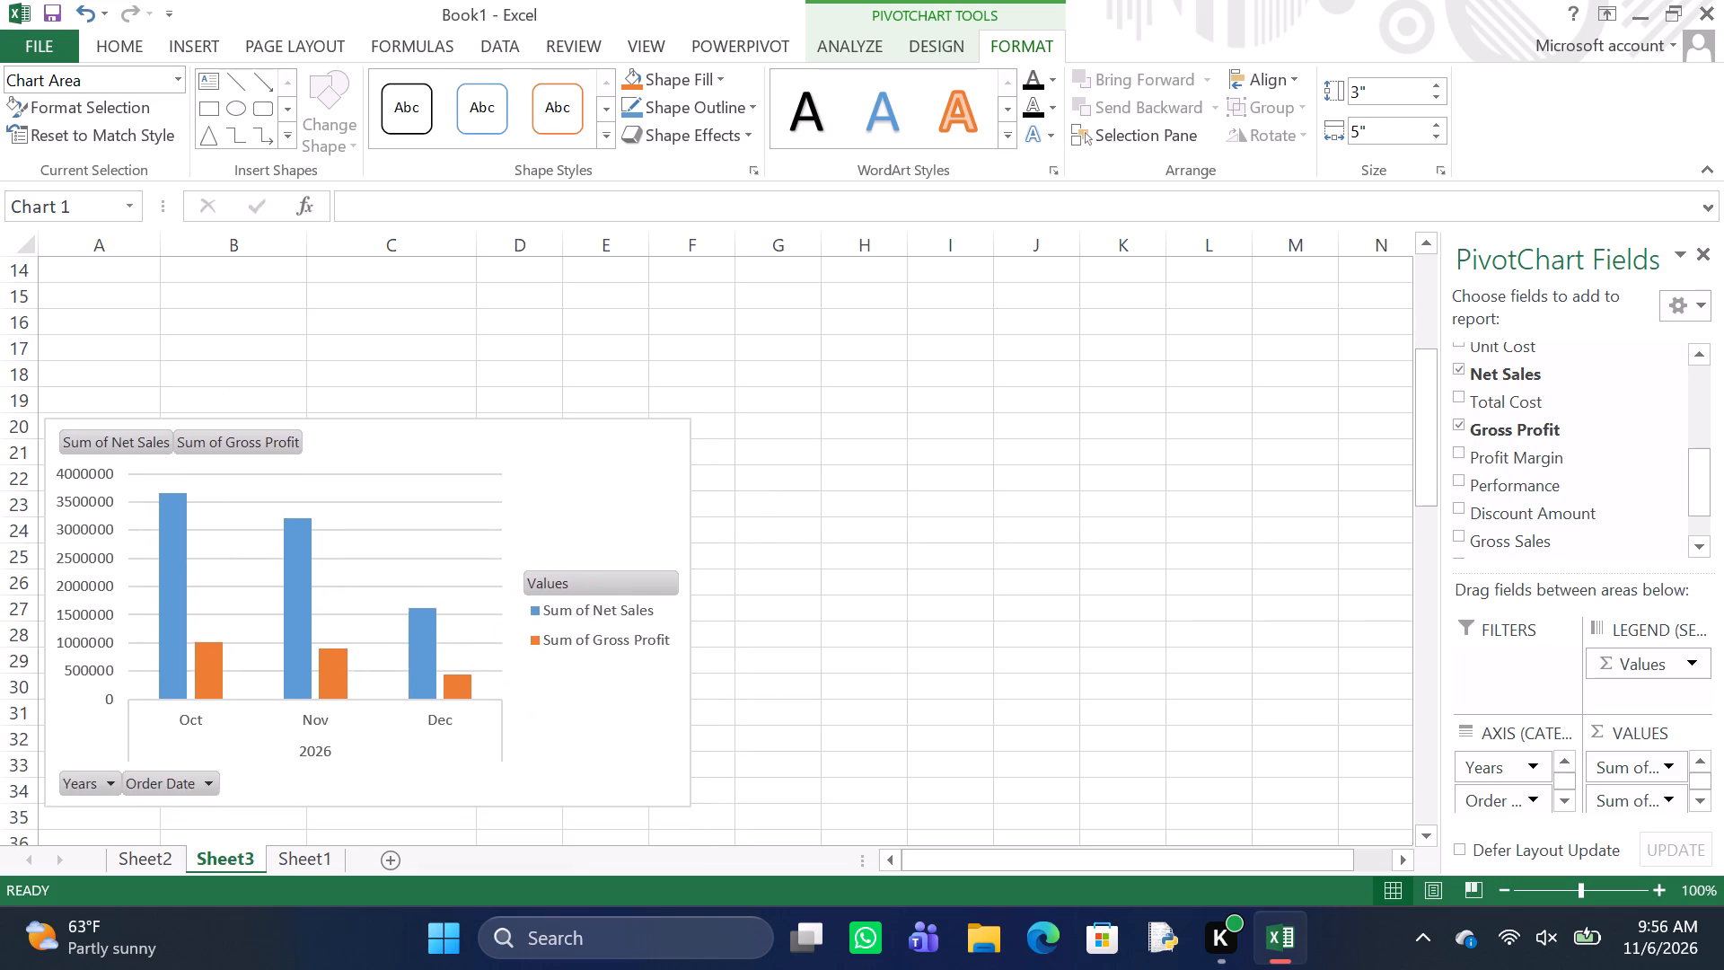
Move the PivotChart up to sit directly beneath the Sheet3 PivotTable, with its top edge at about row 11.
drag(568, 763, 573, 604)
scroll(573, 604, up, 1)
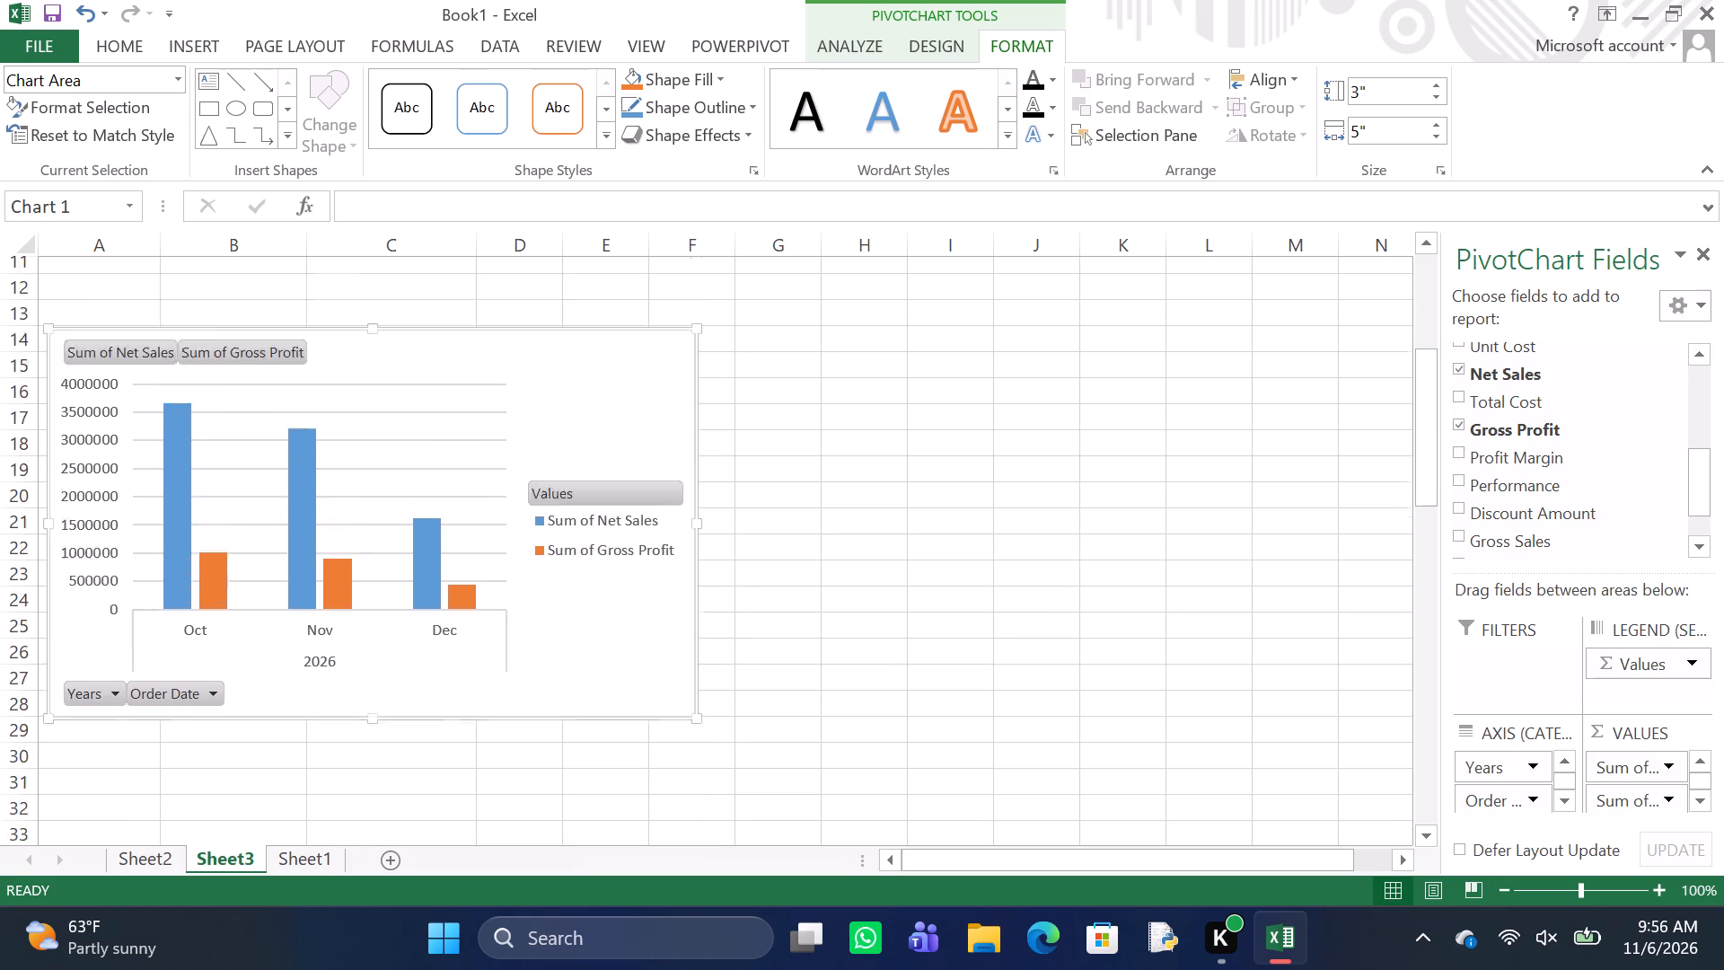
scroll(573, 604, up, 2)
drag(509, 604, 506, 583)
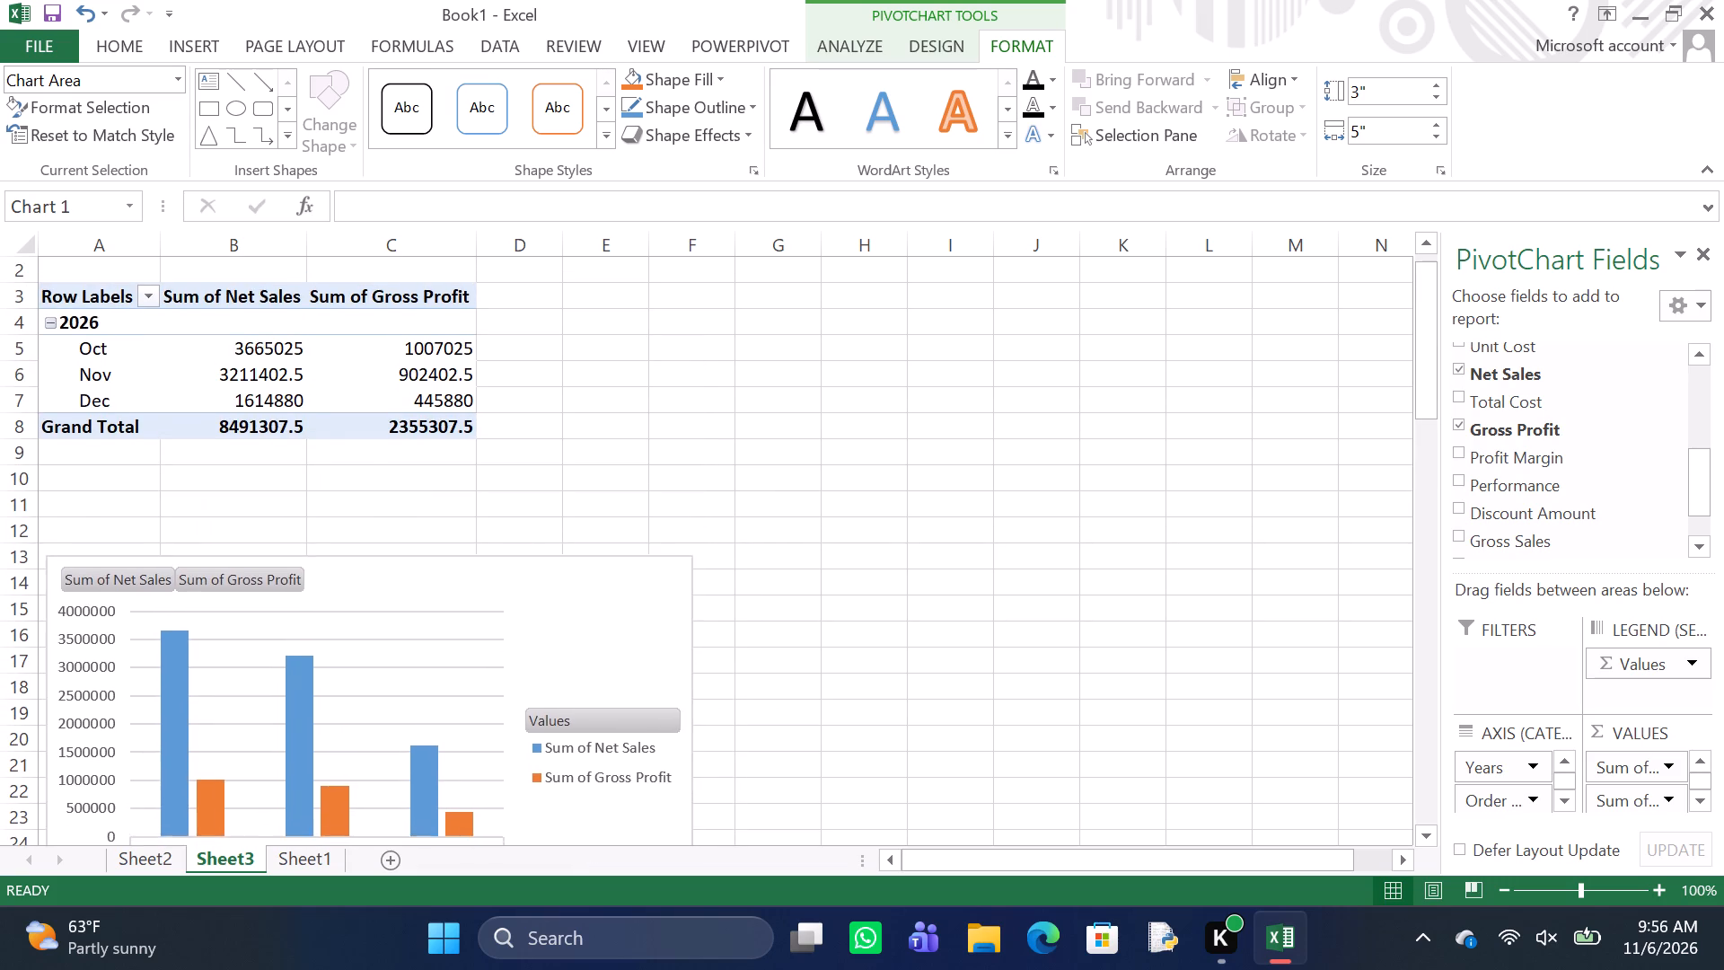
drag(506, 583, 497, 518)
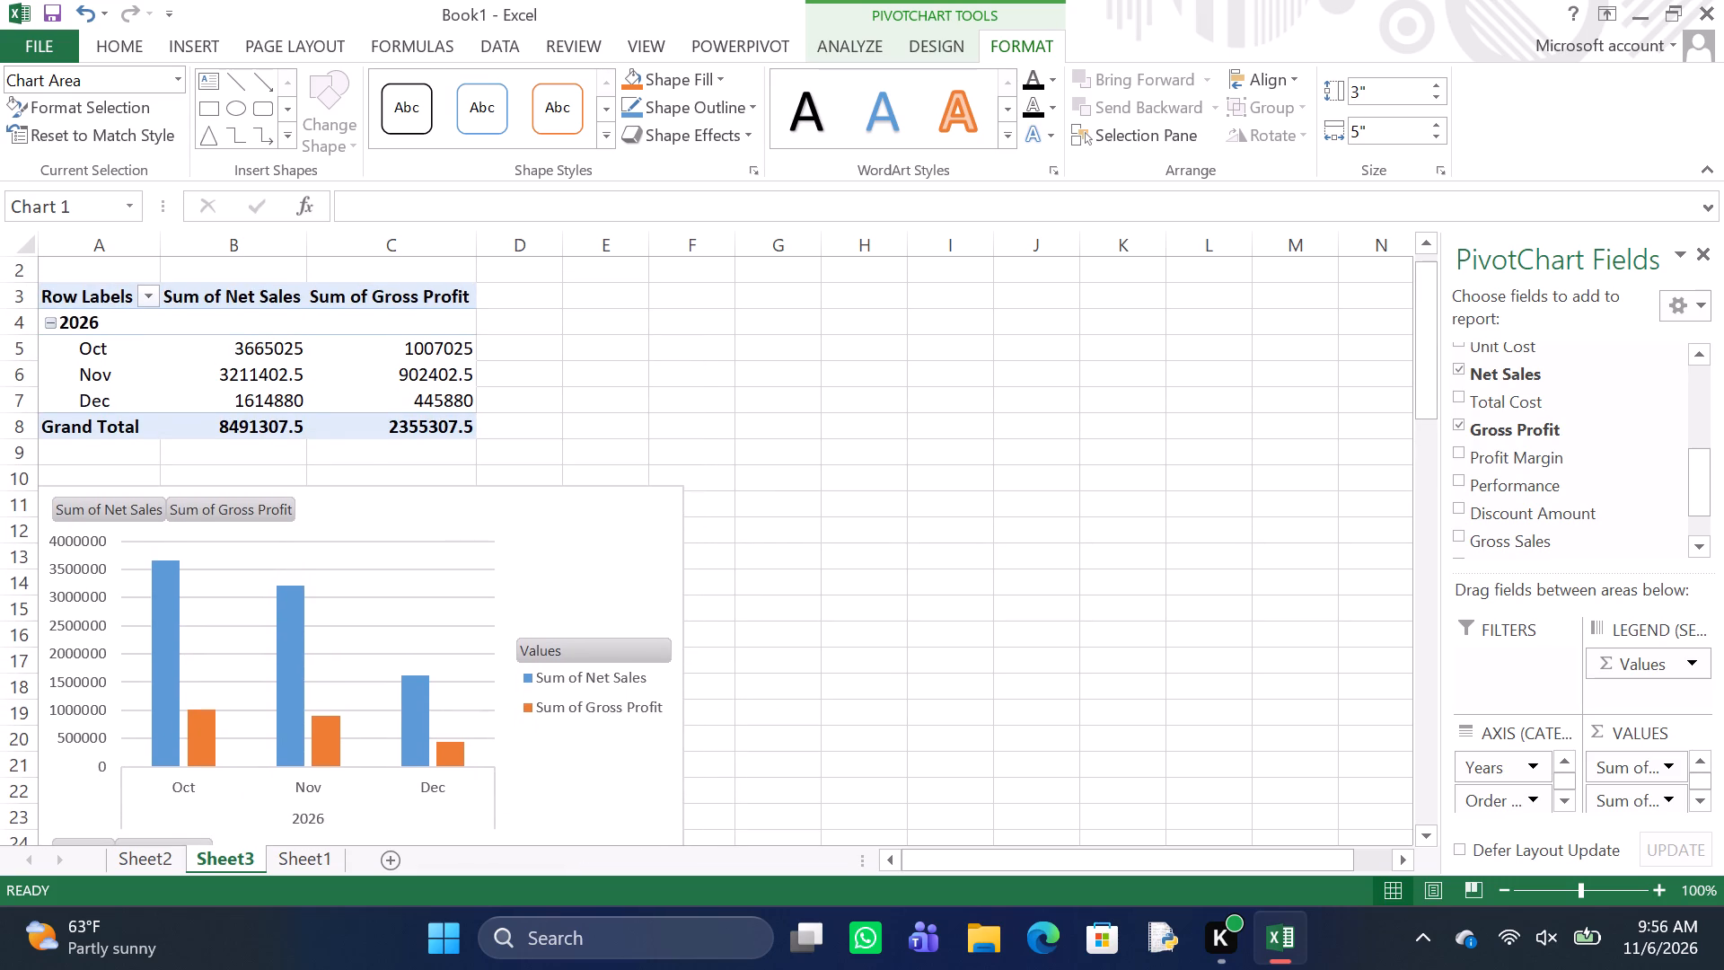
drag(497, 518, 499, 508)
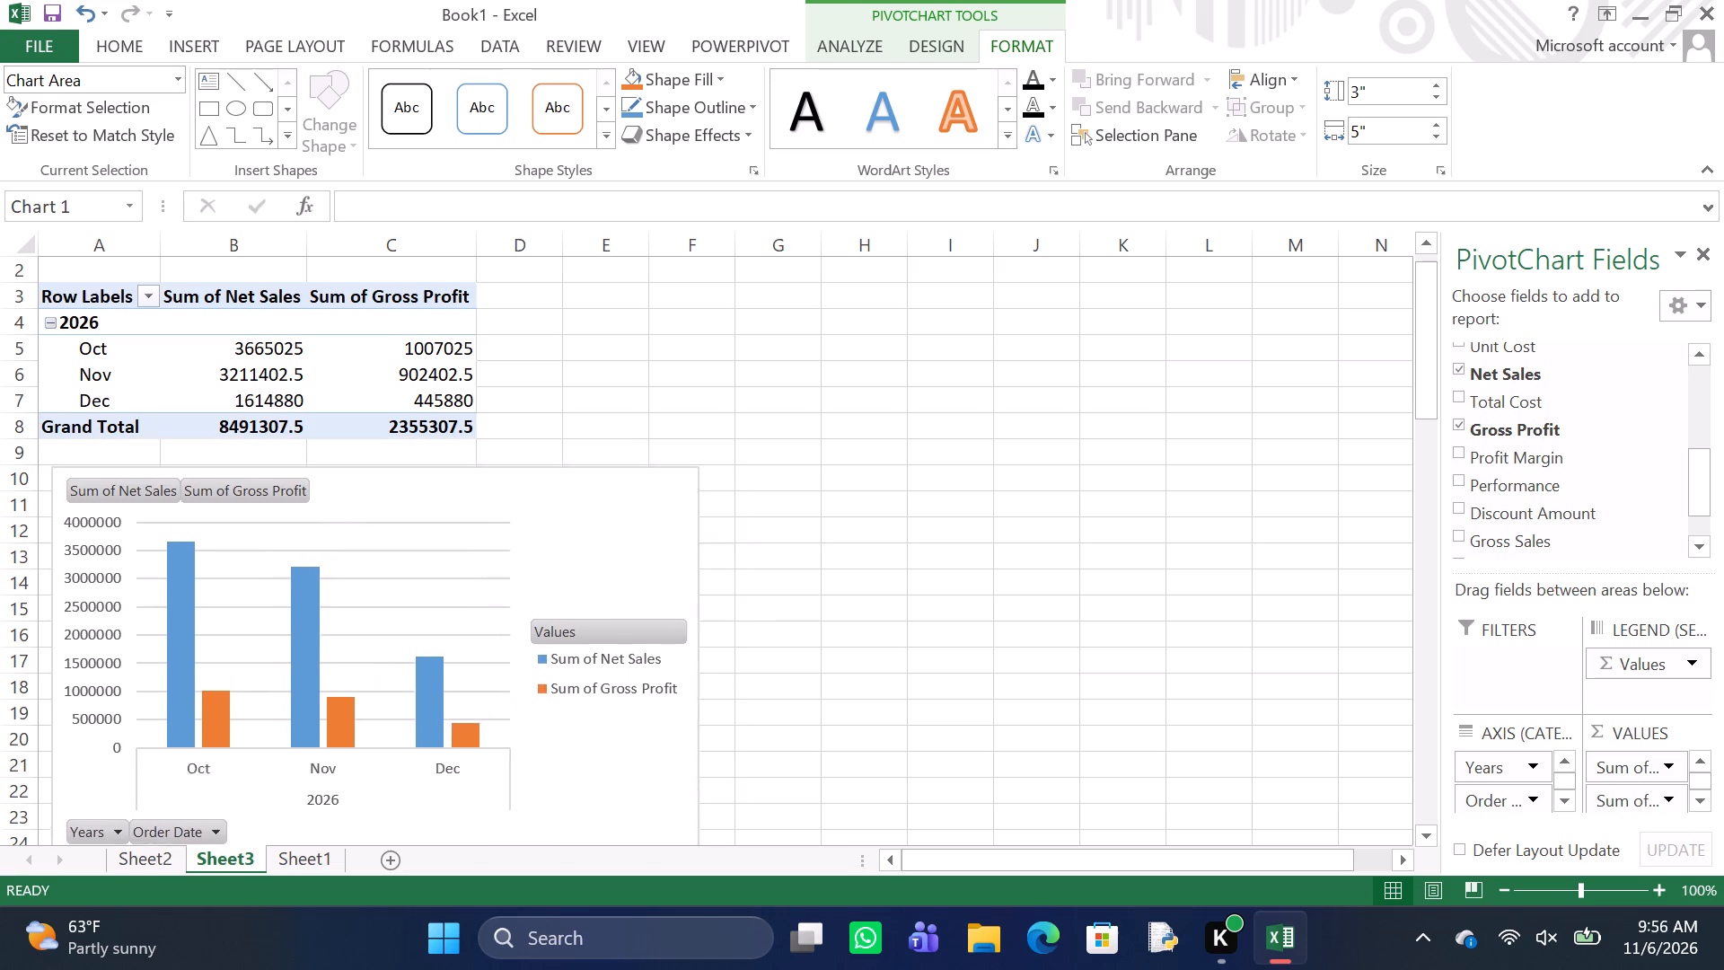
drag(499, 508, 479, 523)
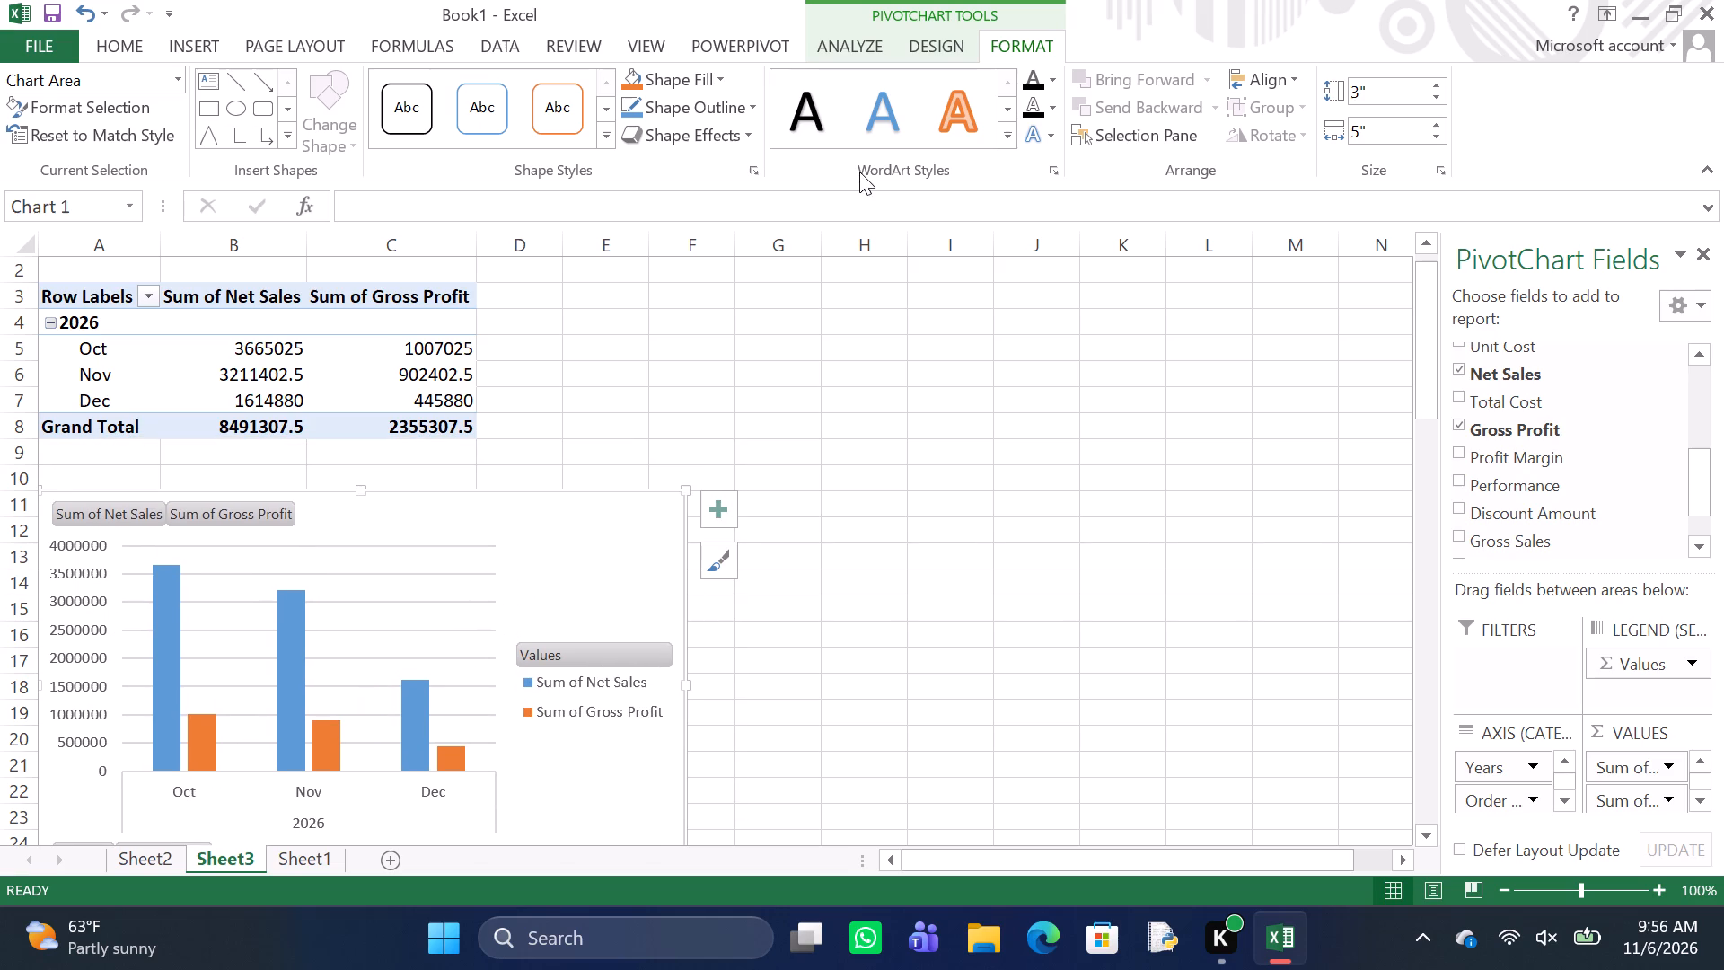
Restyle the PivotChart with the Colorful palette starting green, blue and gold, and the chart style with a dark gradient background.
click(937, 34)
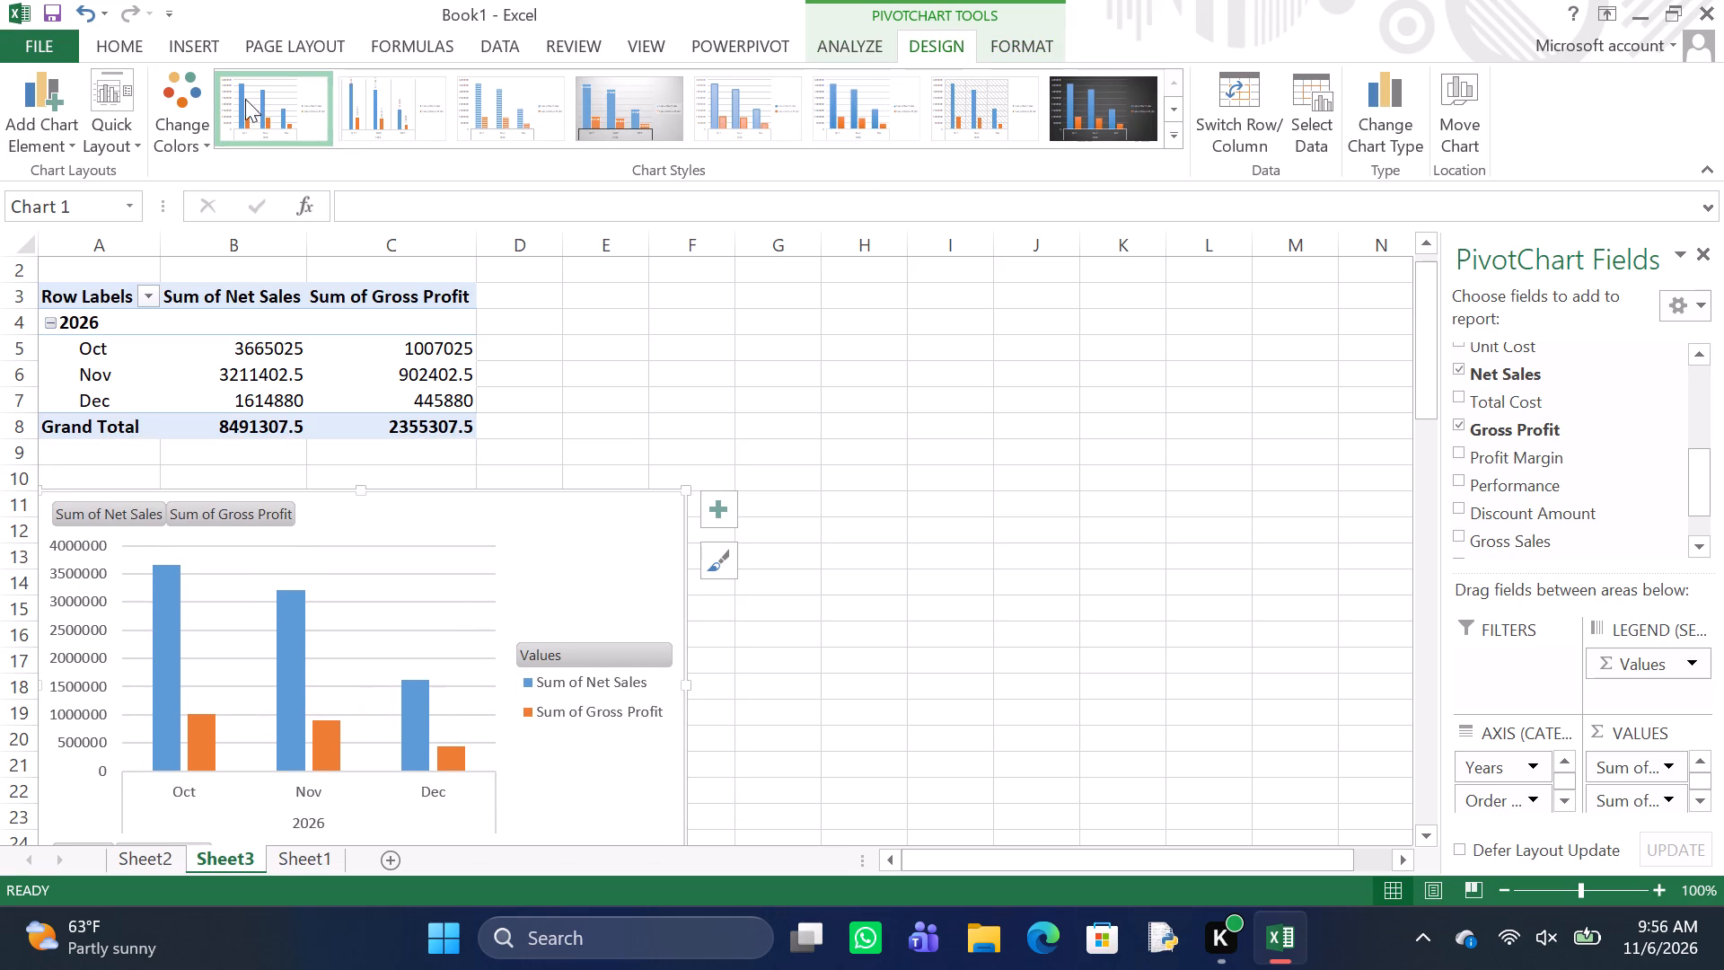
click(192, 98)
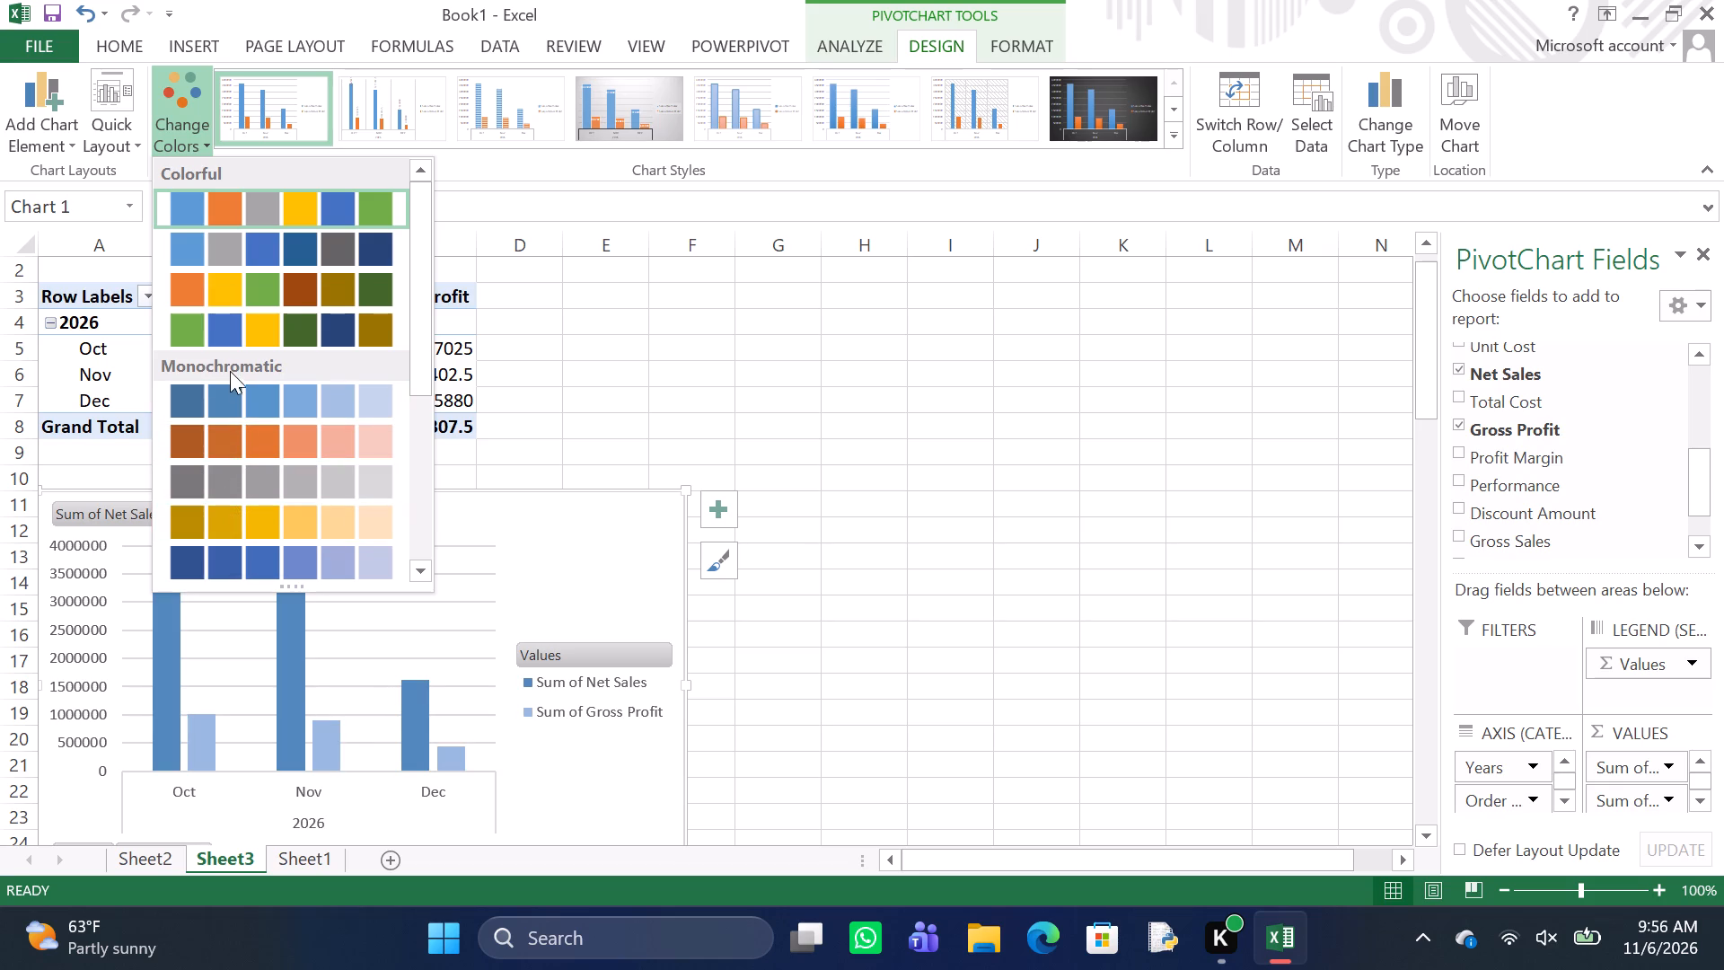
click(169, 322)
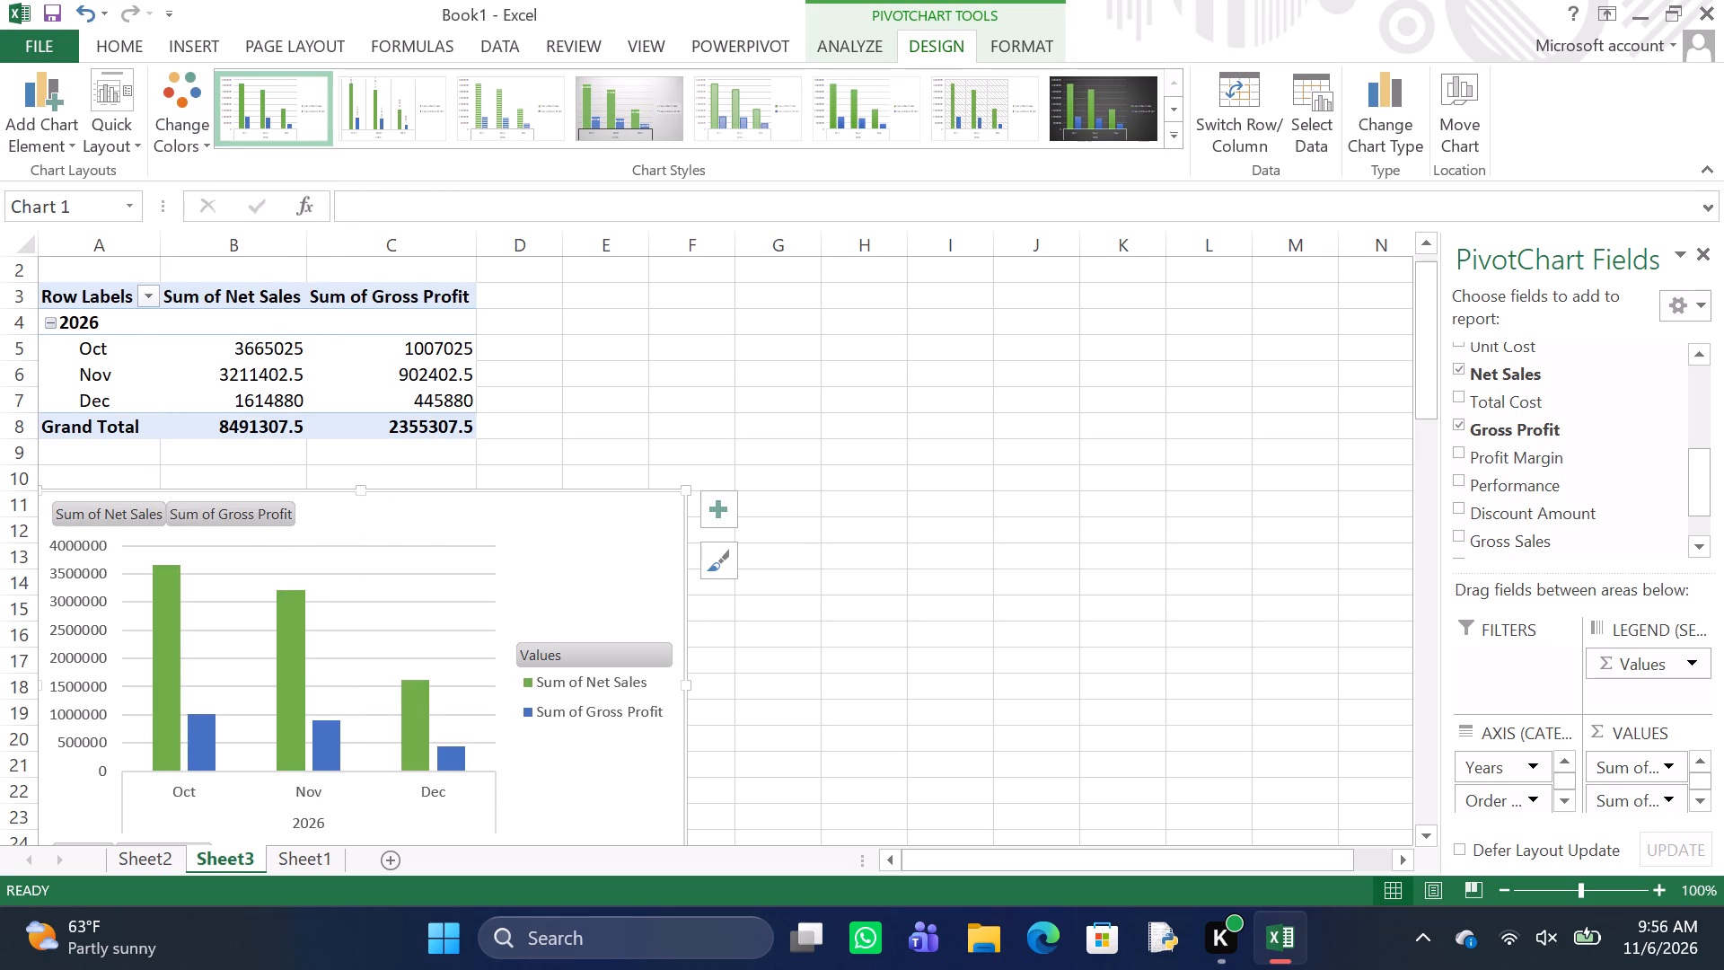
click(1069, 121)
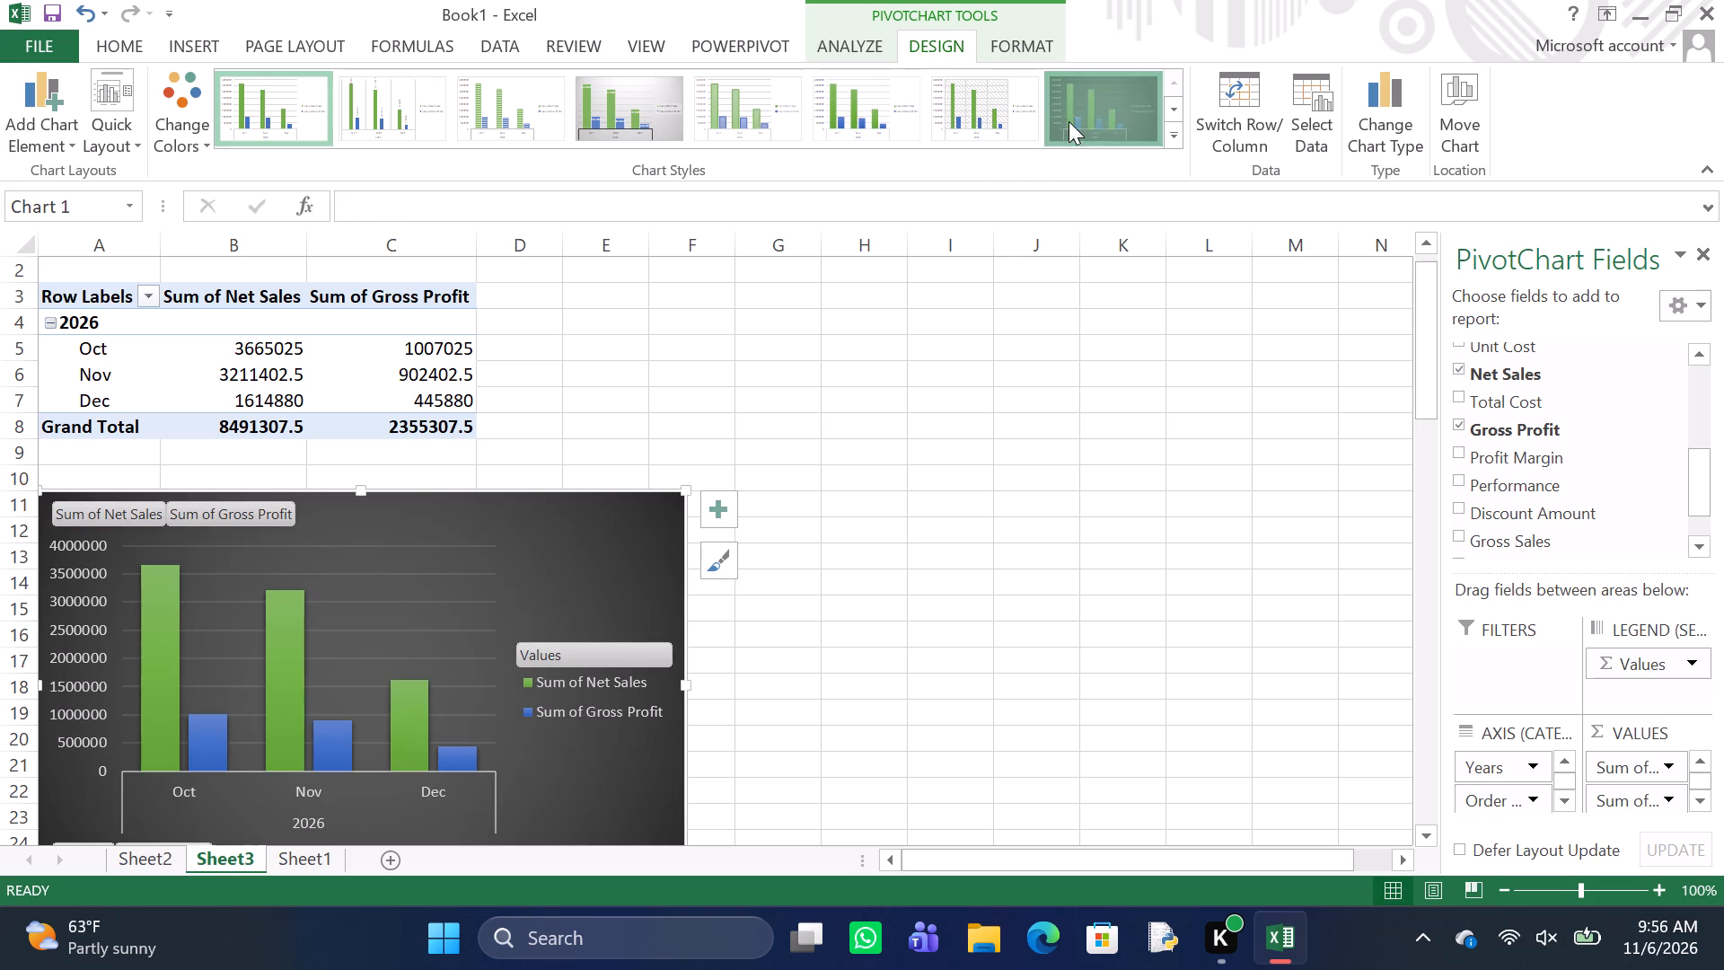
click(977, 382)
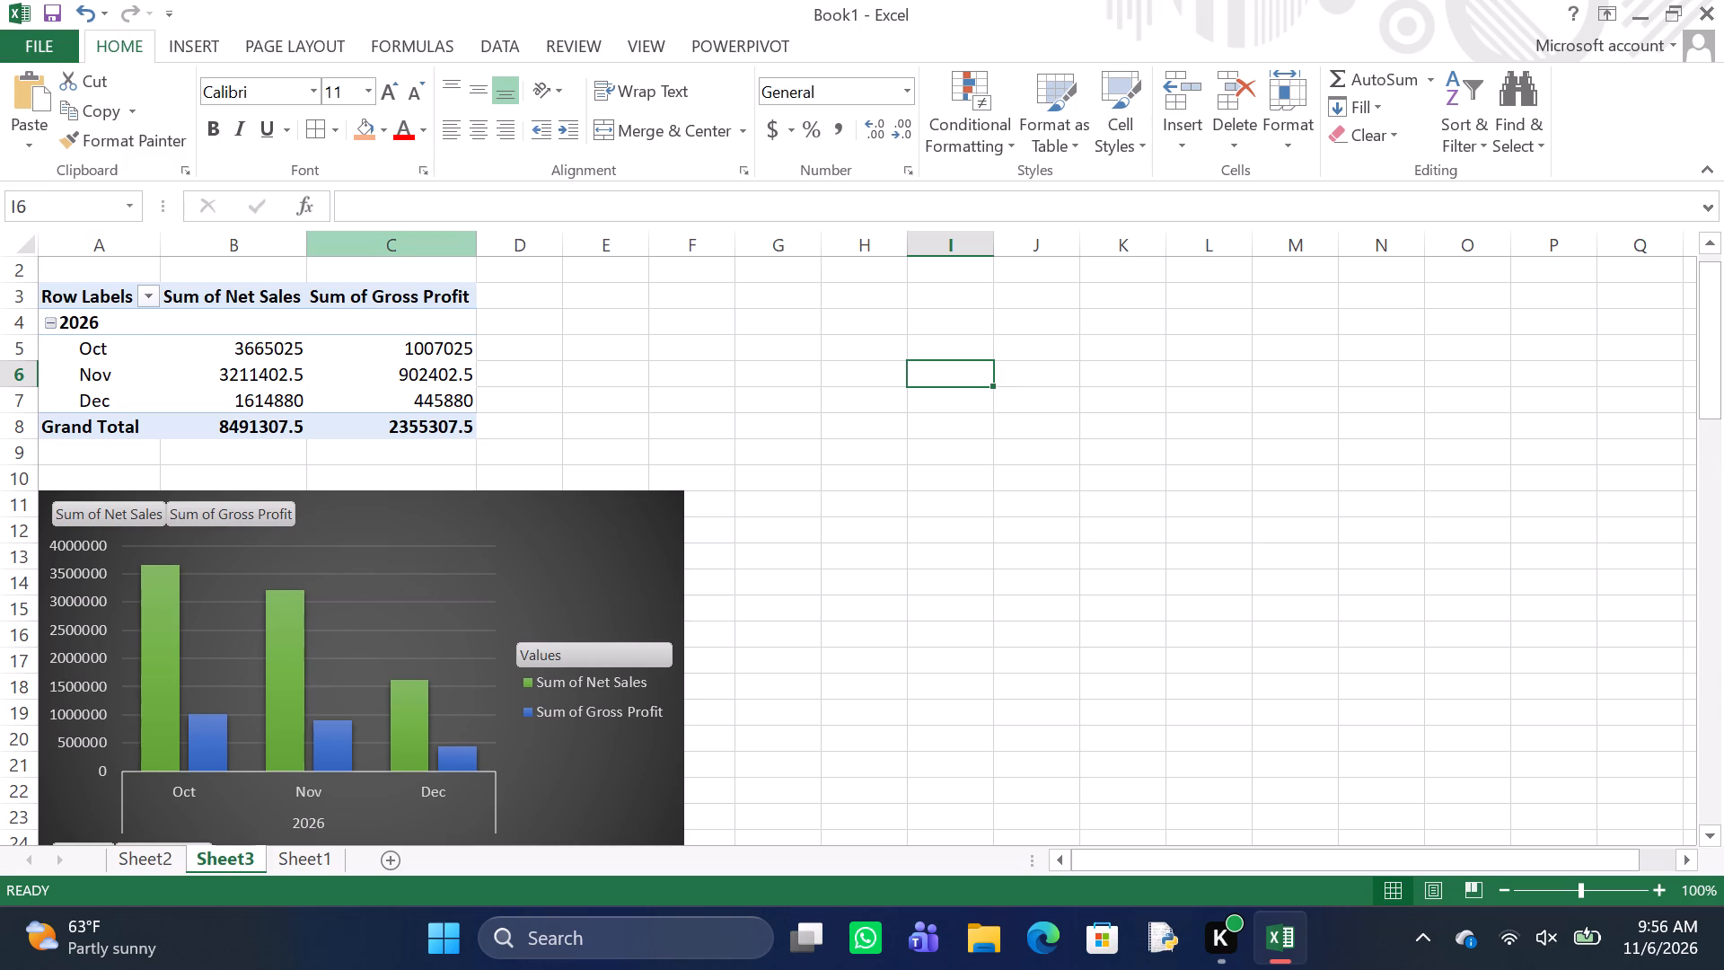
Add a chart title to the PivotChart reading MONTHLY SALES AND PROFIT ANALYSIS.
click(659, 587)
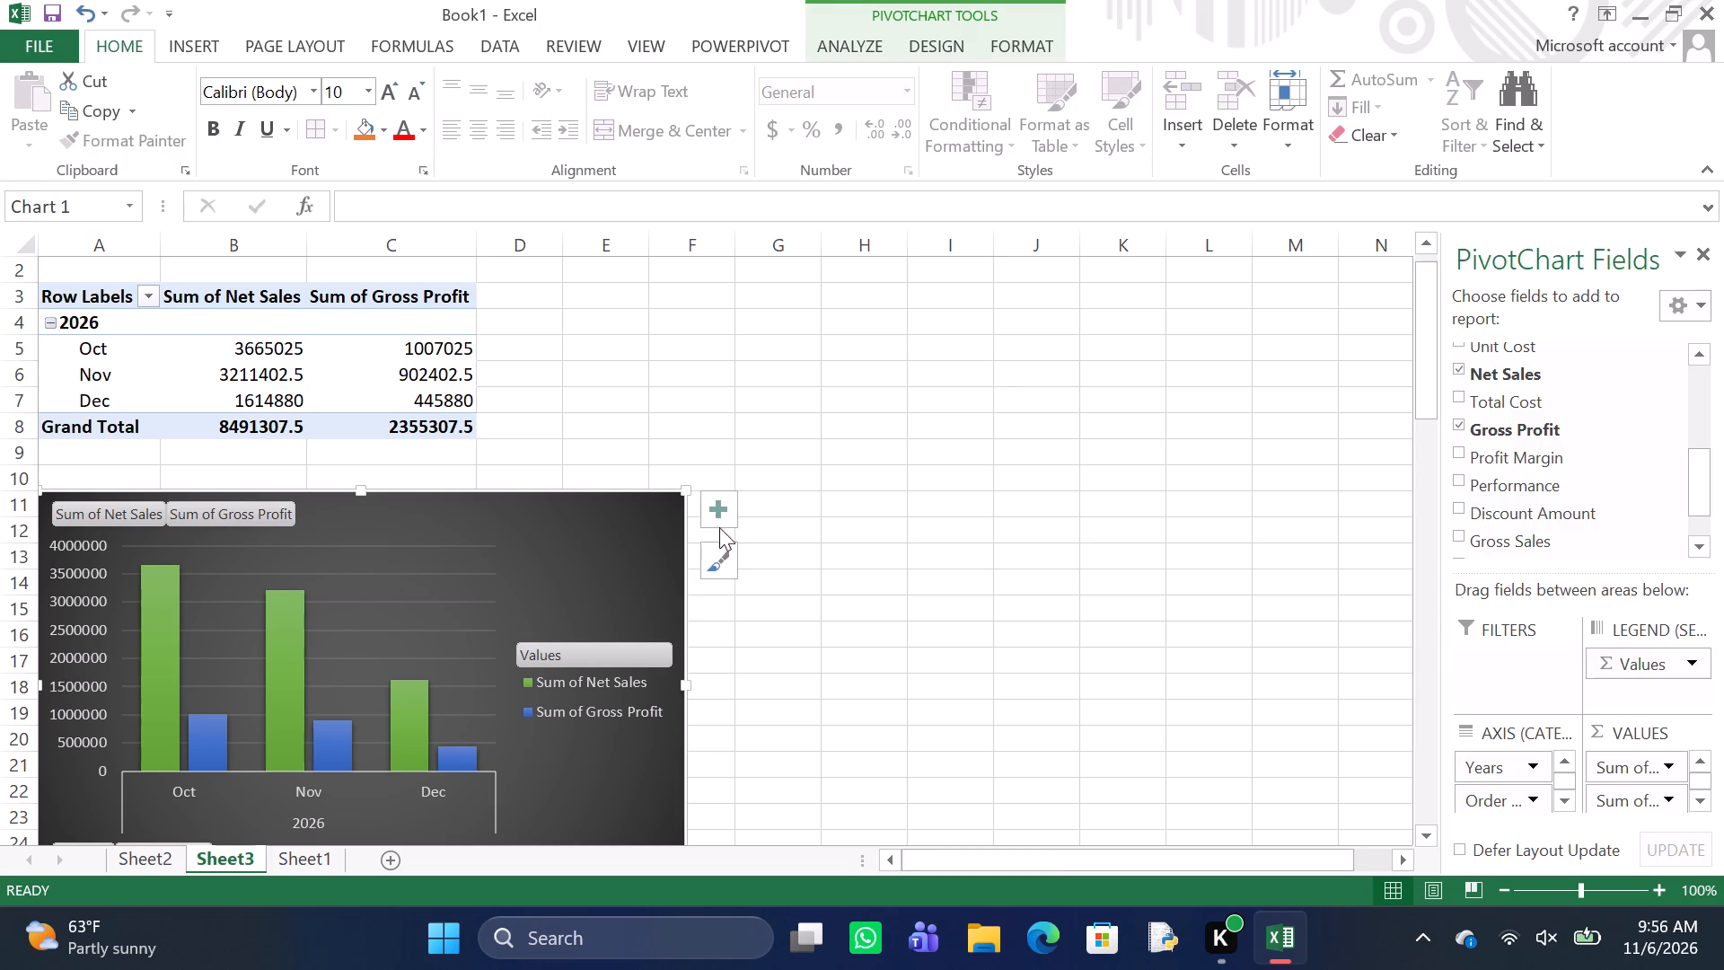
click(724, 516)
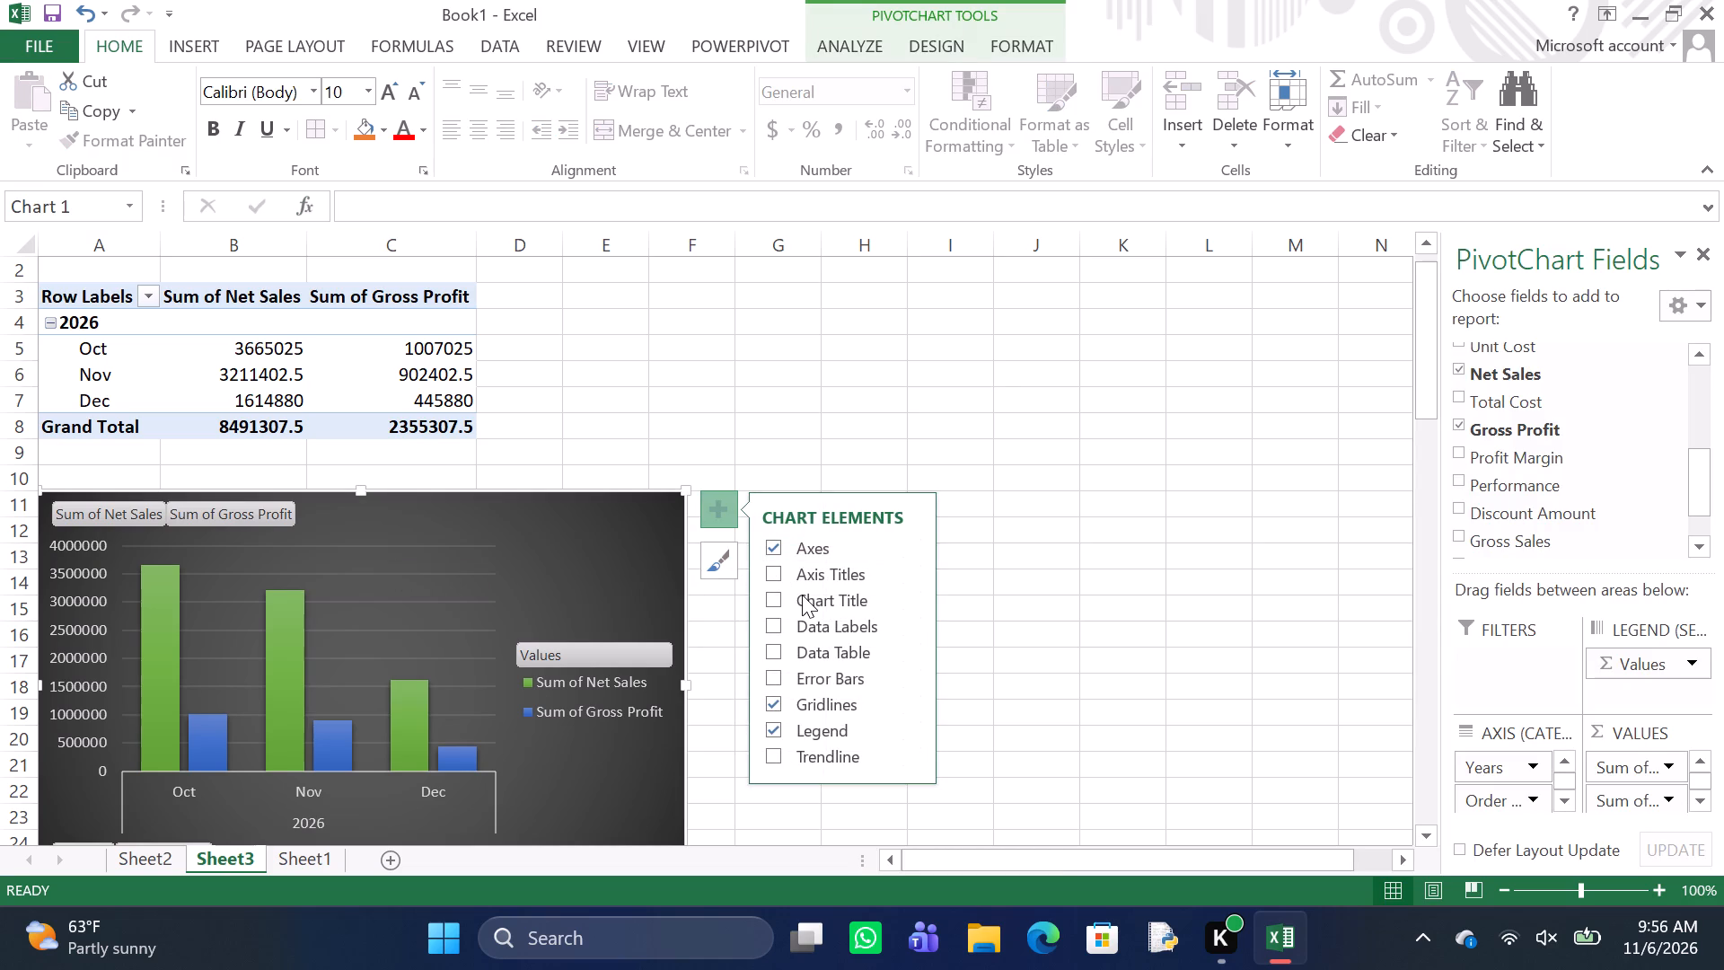
click(803, 595)
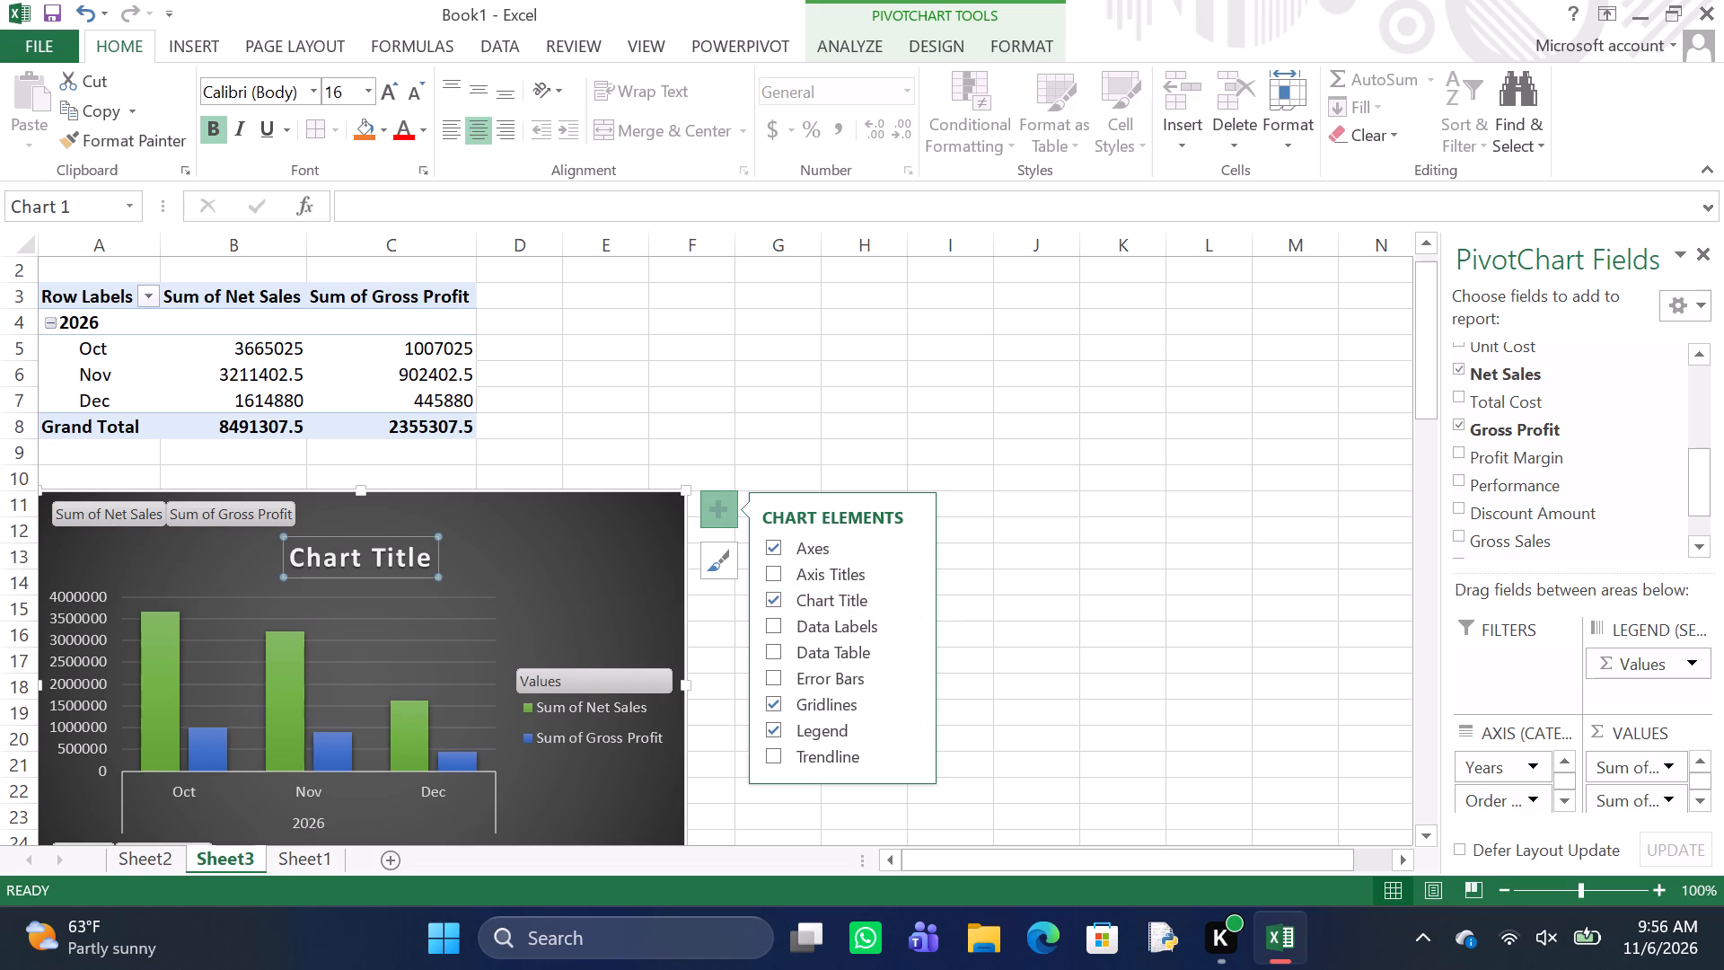
click(430, 553)
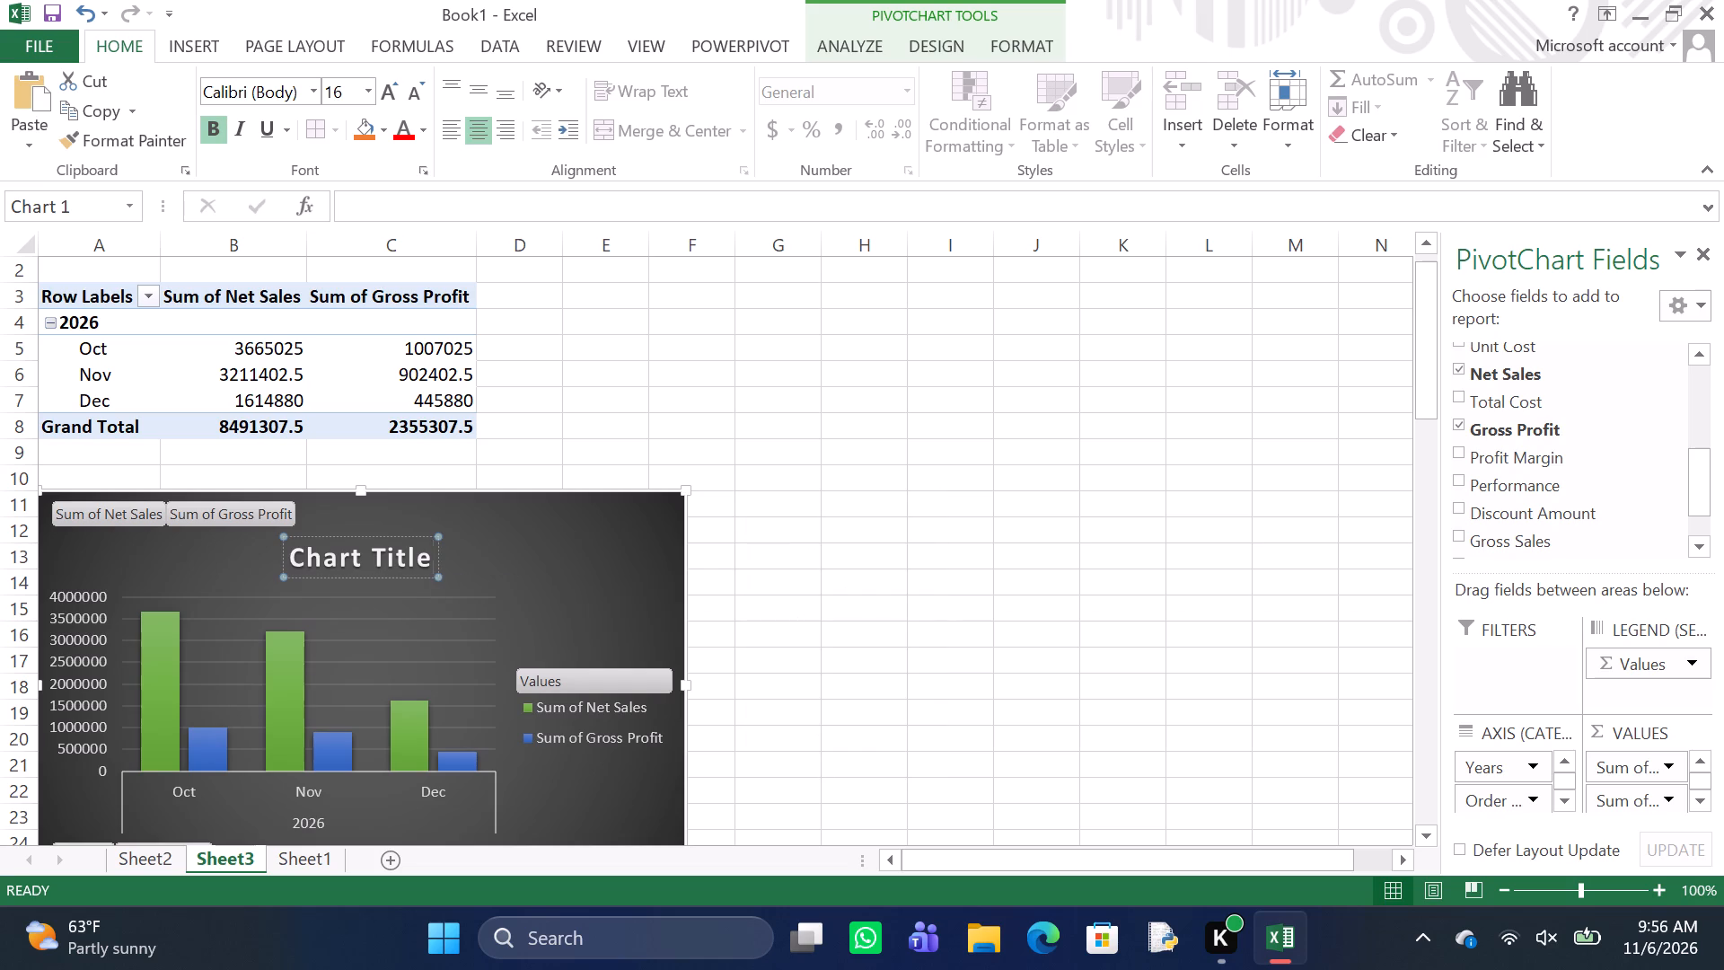
key(BackSpace)
key(BackSpace)
key(BackSpace)
key(BackSpace)
key(BackSpace)
key(BackSpace)
key(BackSpace)
key(BackSpace)
key(BackSpace)
key(BackSpace)
key(BackSpace)
key(BackSpace)
key(BackSpace)
key(BackSpace)
key(BackSpace)
key(BackSpace)
key(BackSpace)
key(BackSpace)
key(BackSpace)
key(BackSpace)
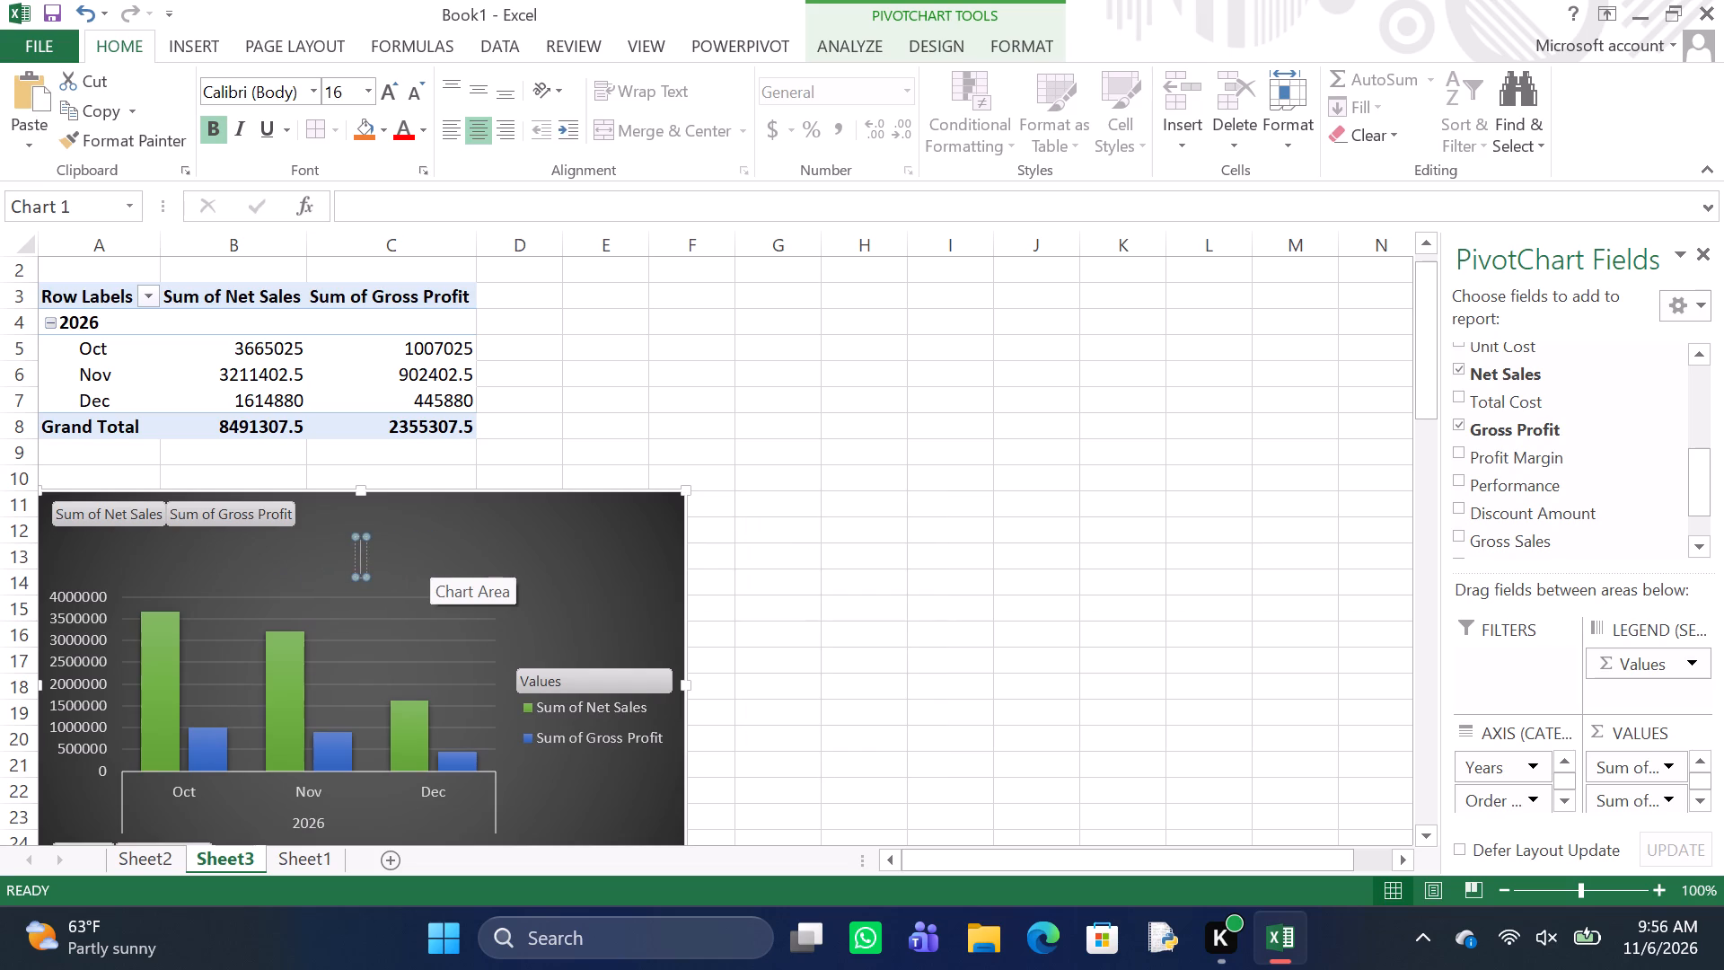
key(m)
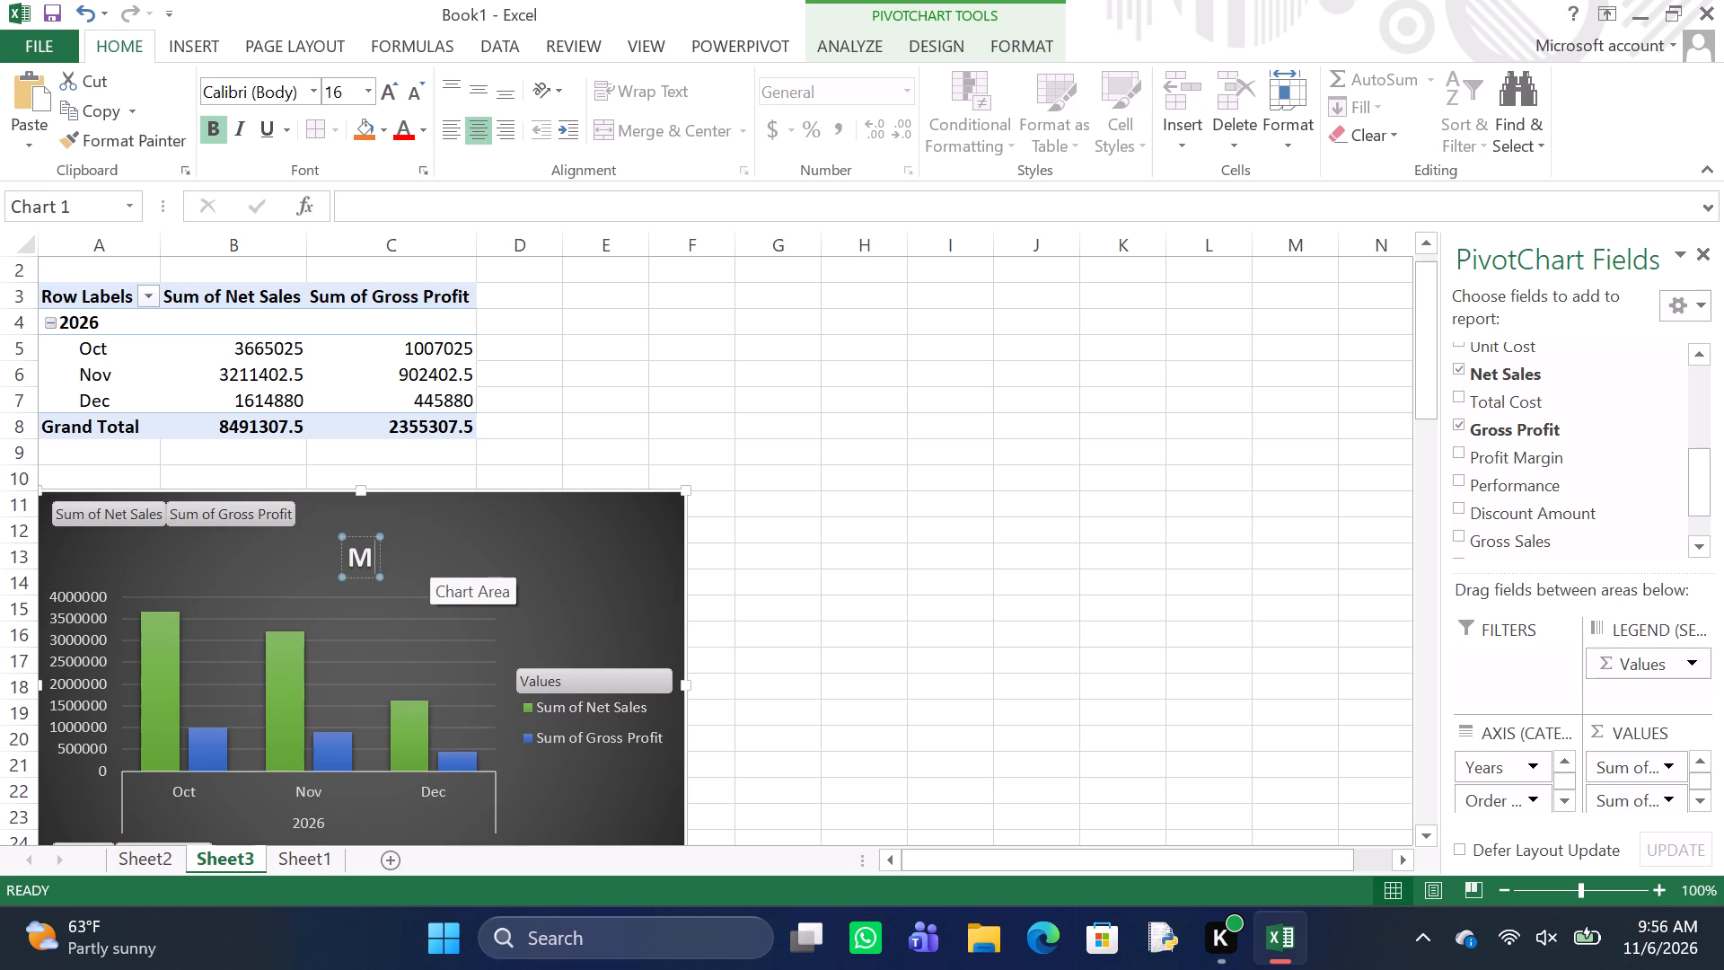
text(ONTH)
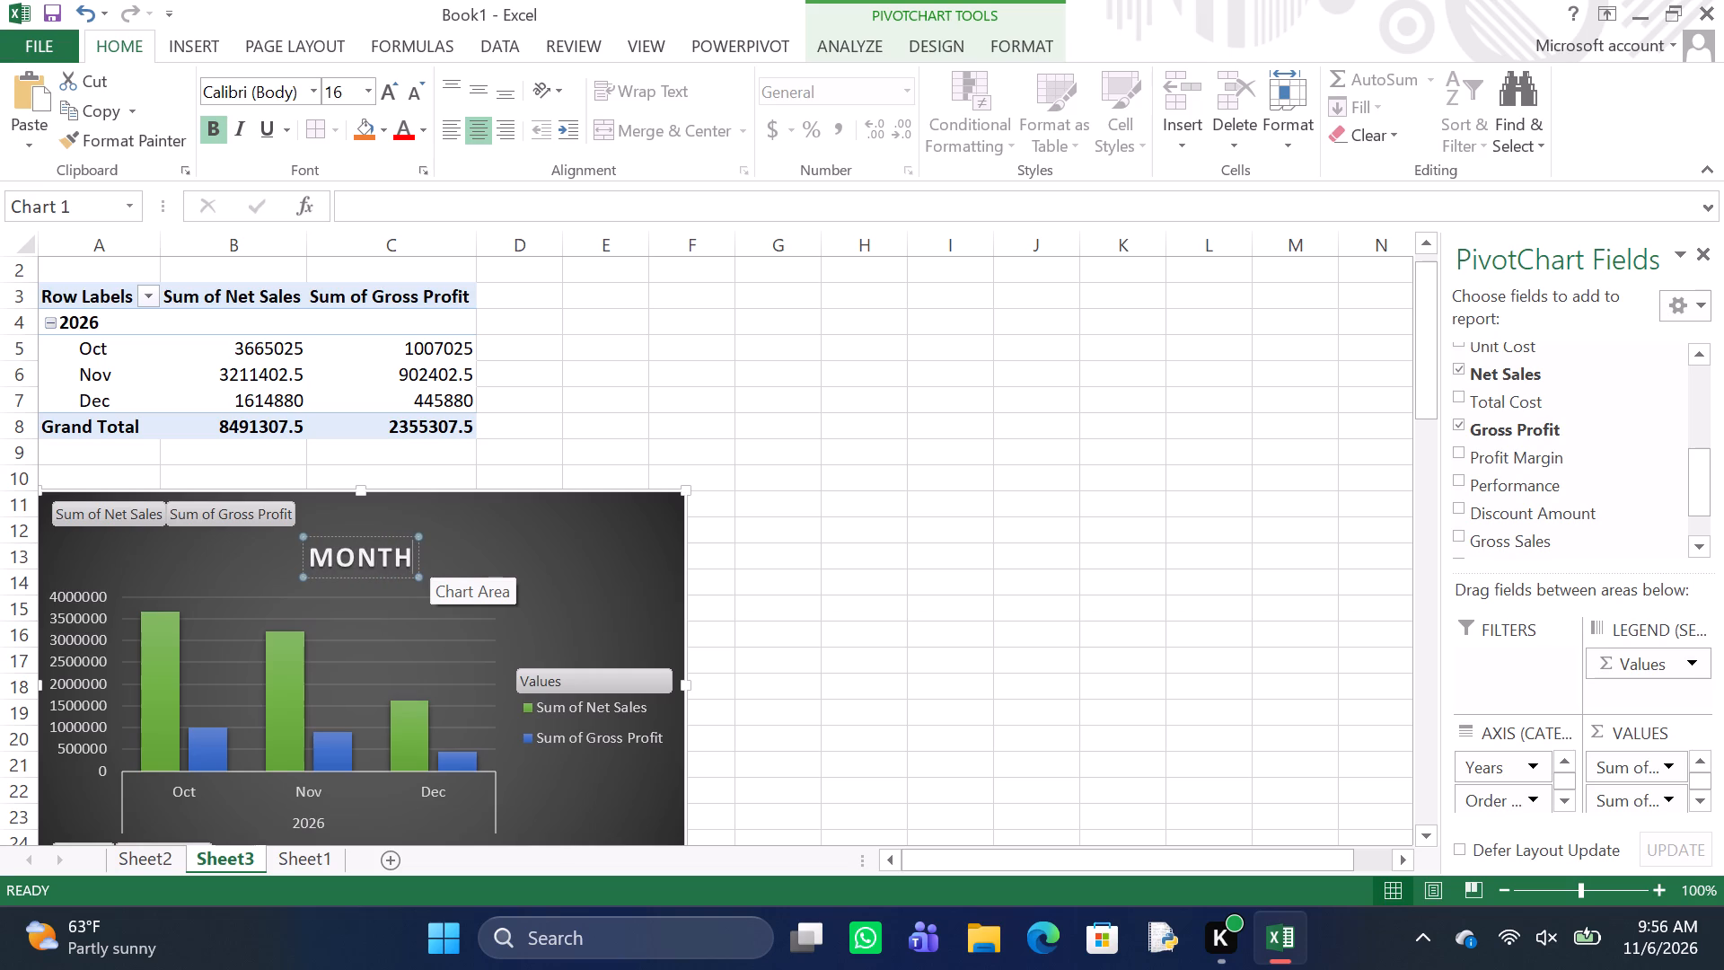
key(l)
key(y)
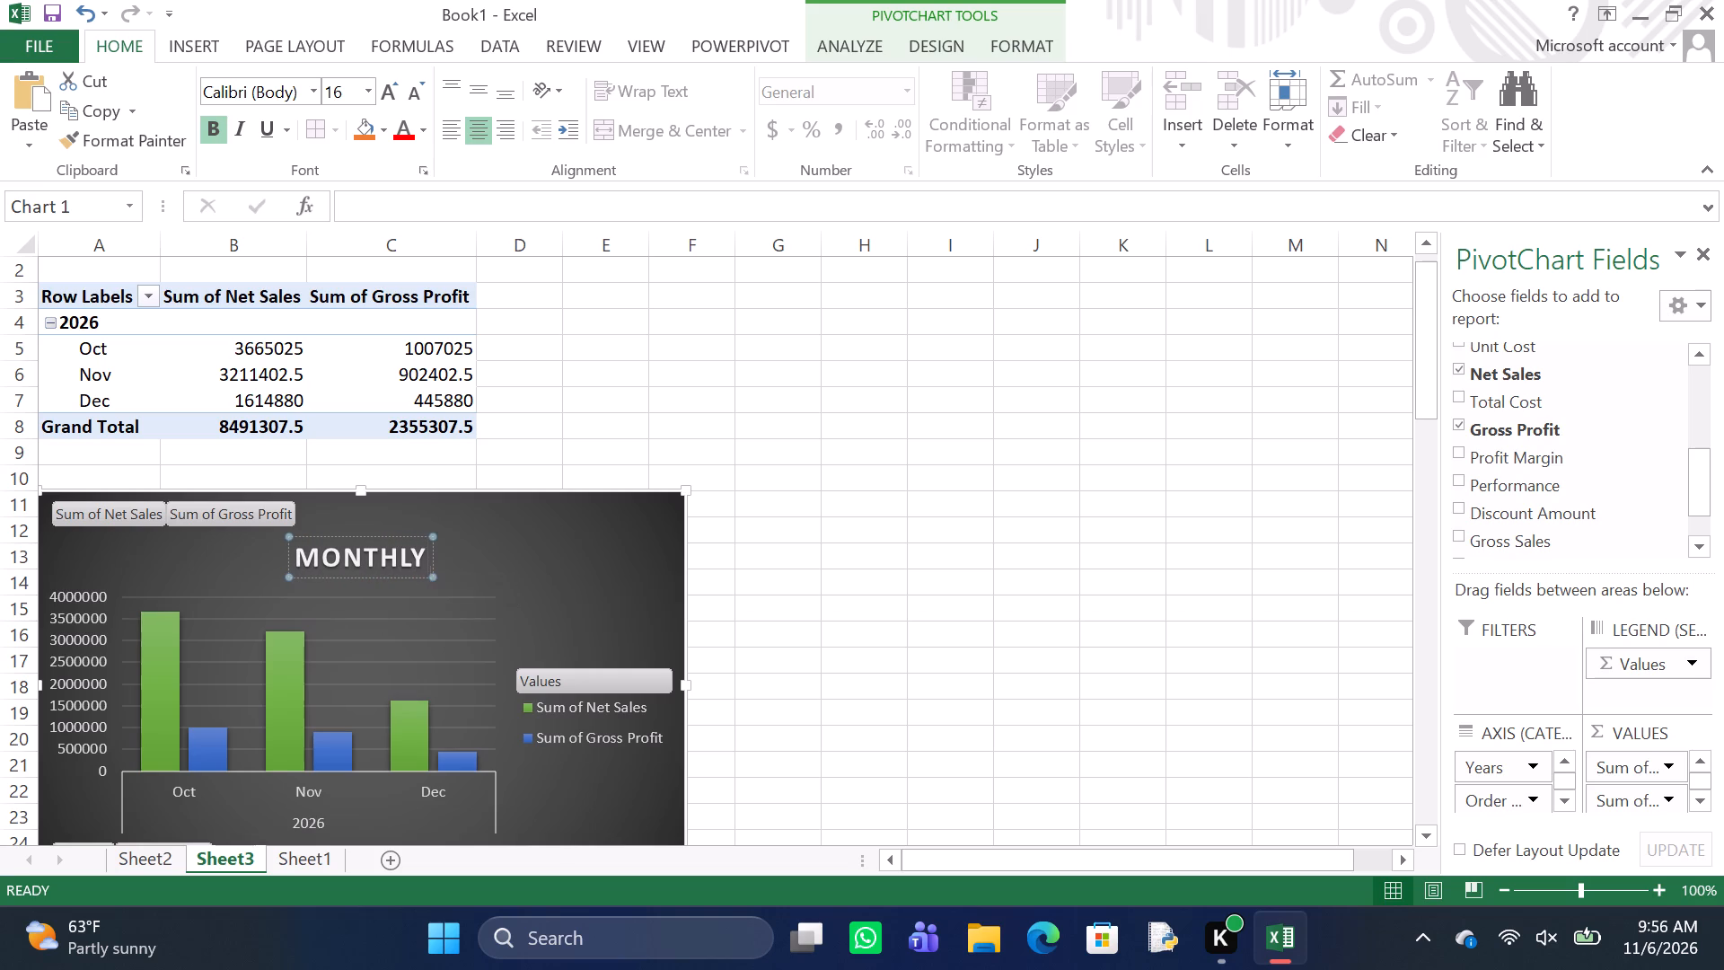
key(space)
text(SALES)
key(space)
text(AND P)
text(ROFIT A)
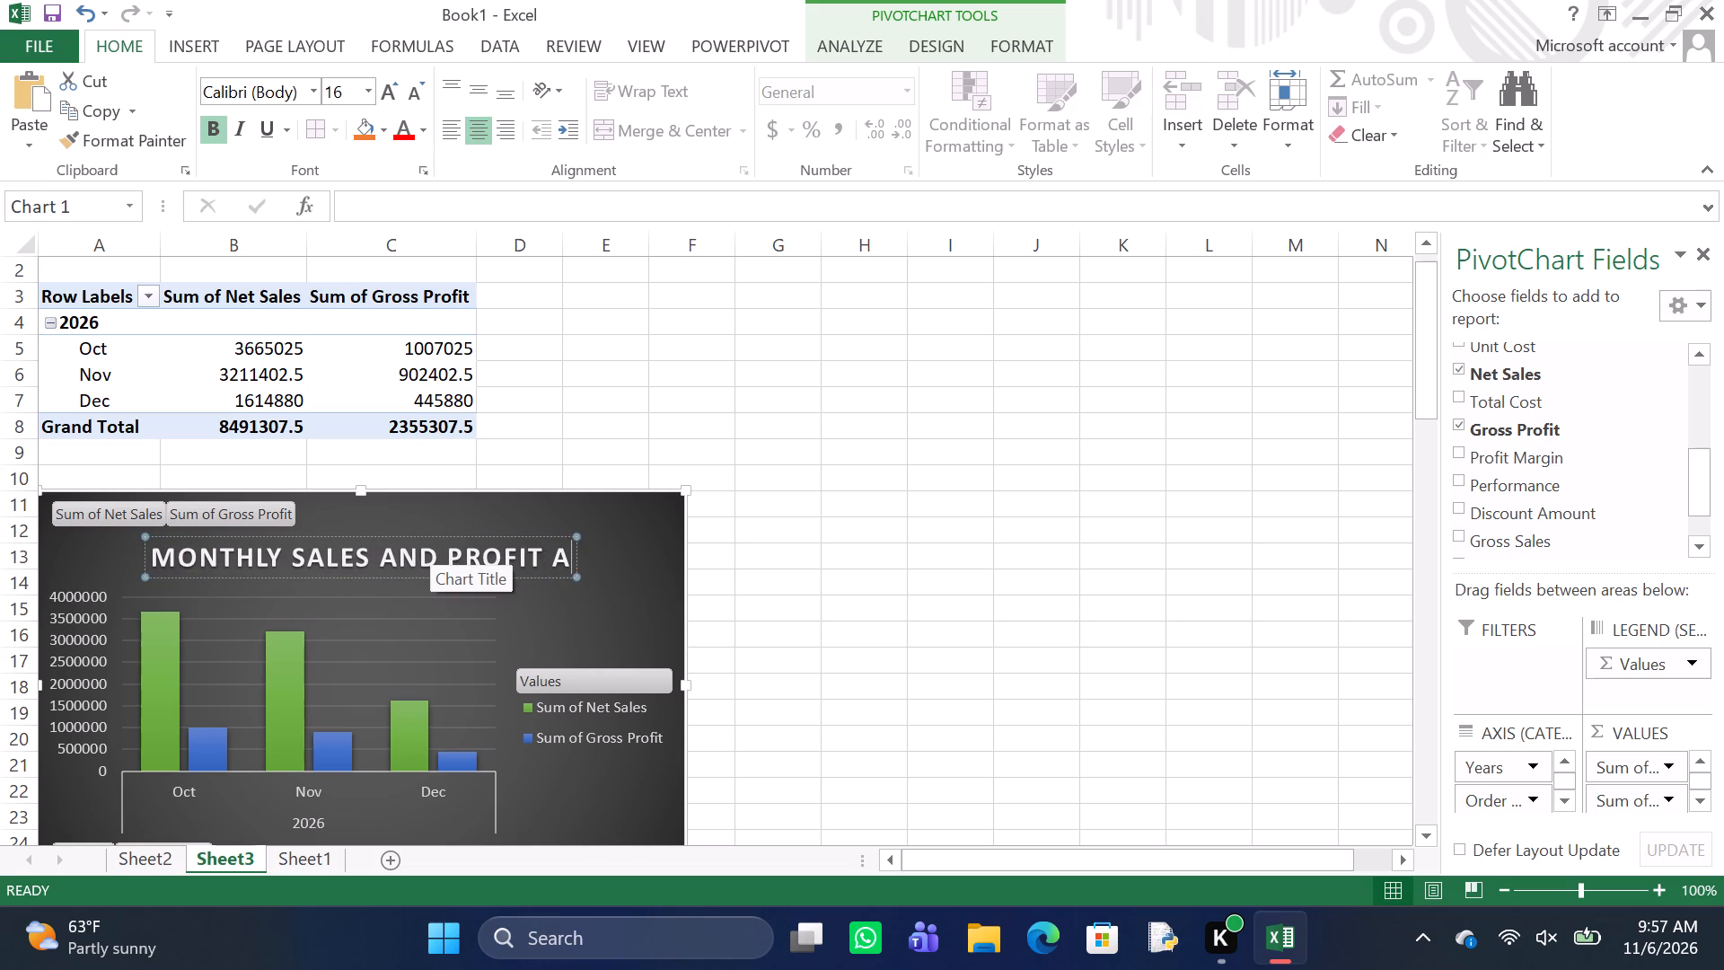
text(NA)
text(LYSIS)
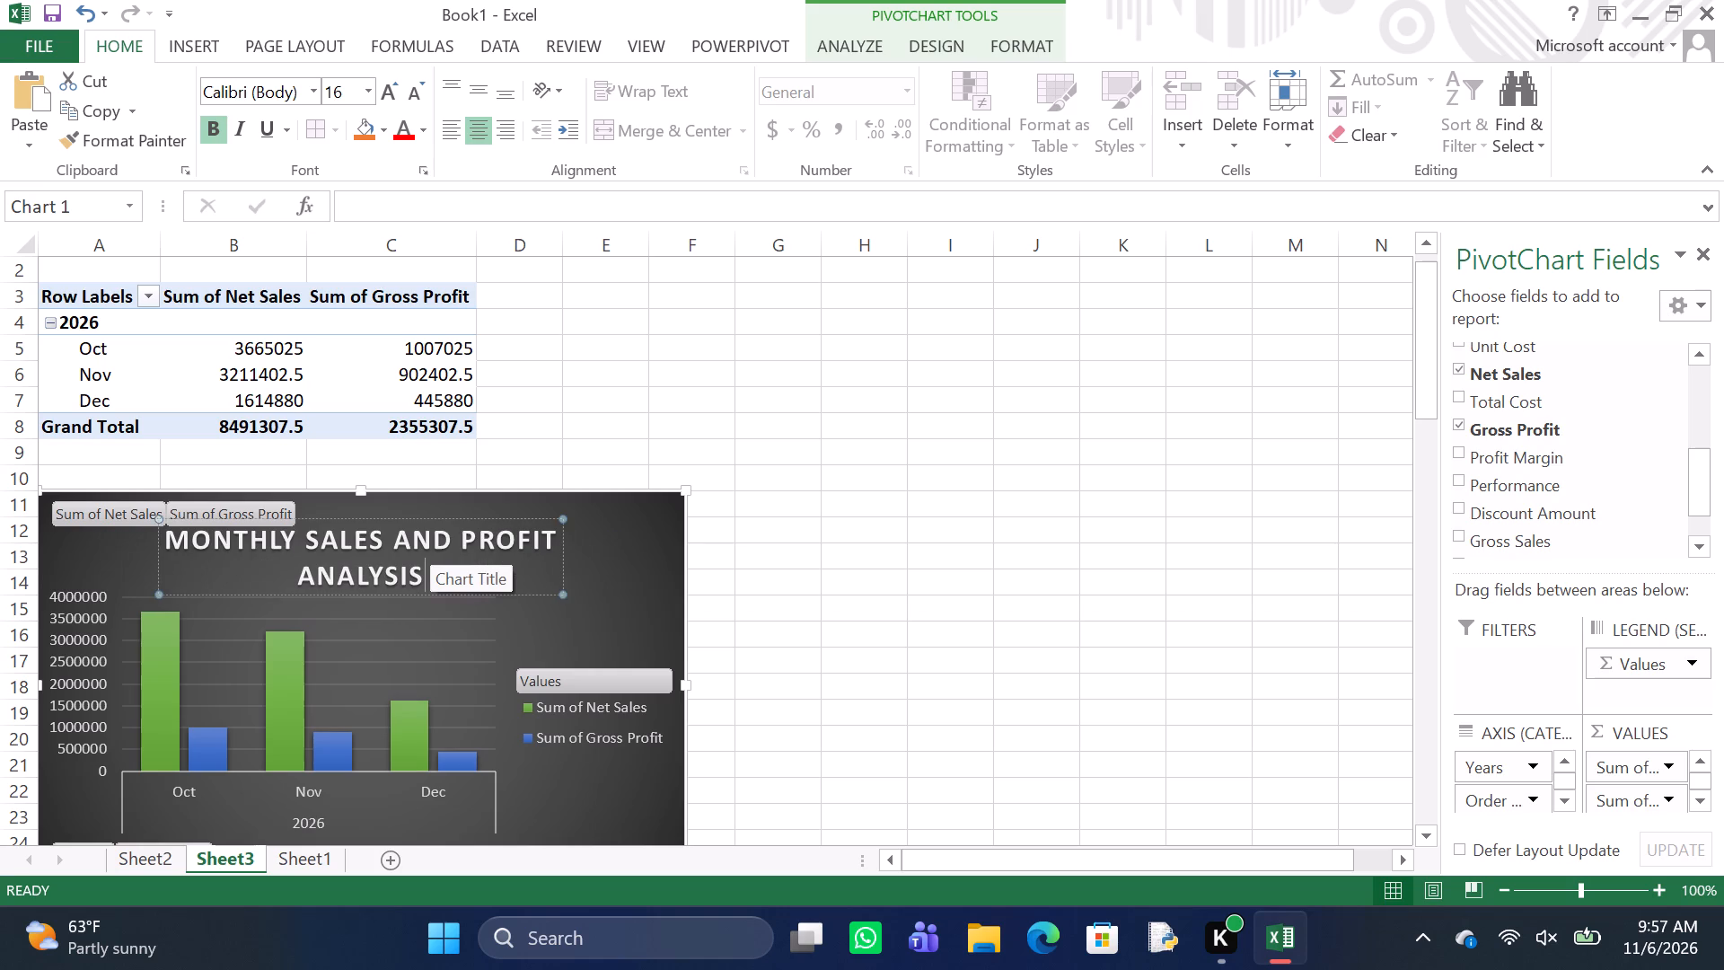
click(884, 477)
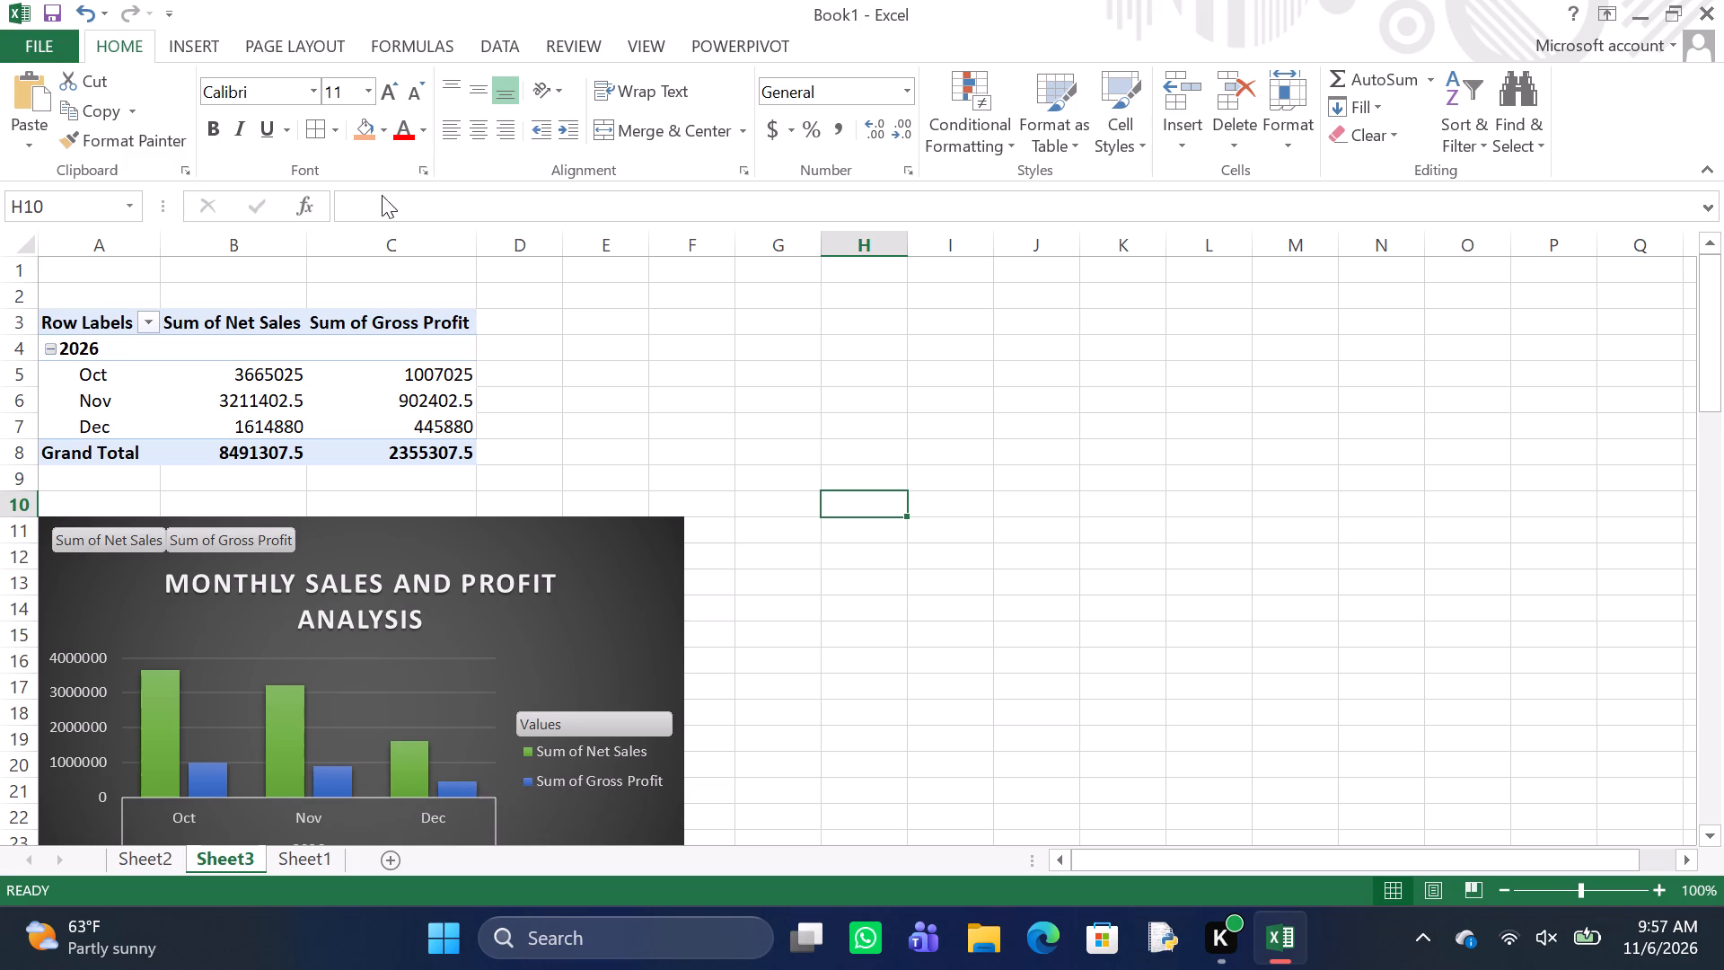
Create a new PivotTable from the Sheet1 sales table, Table1, placed on a new worksheet.
click(317, 859)
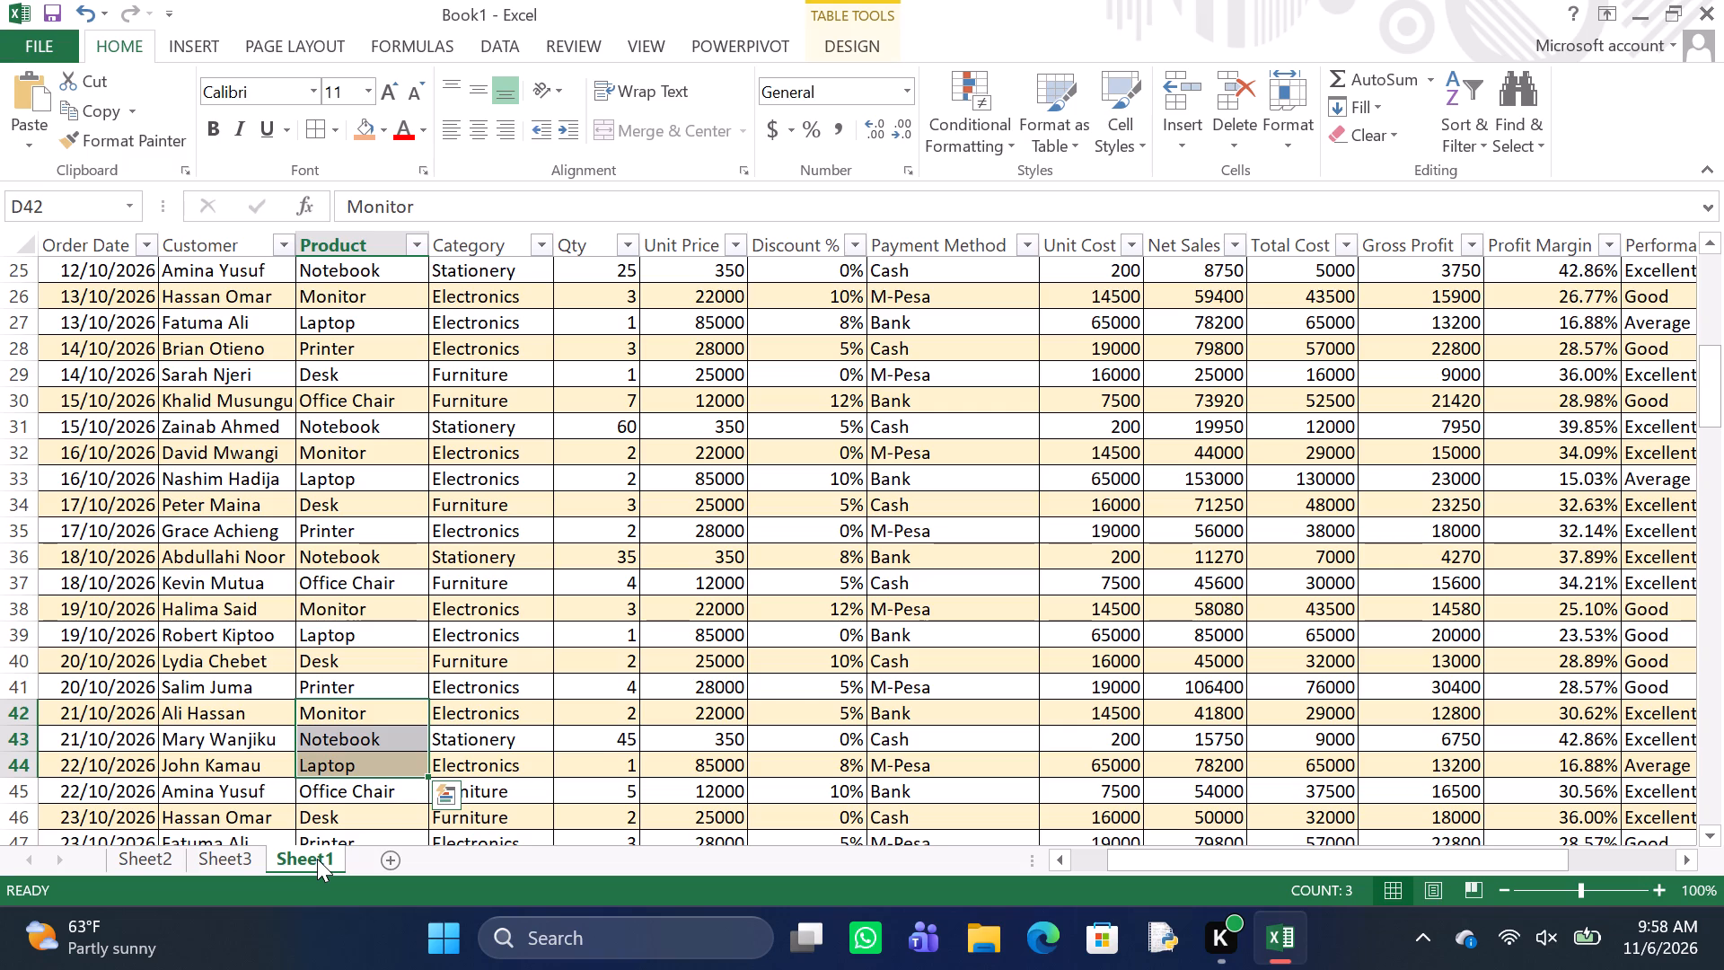
click(311, 646)
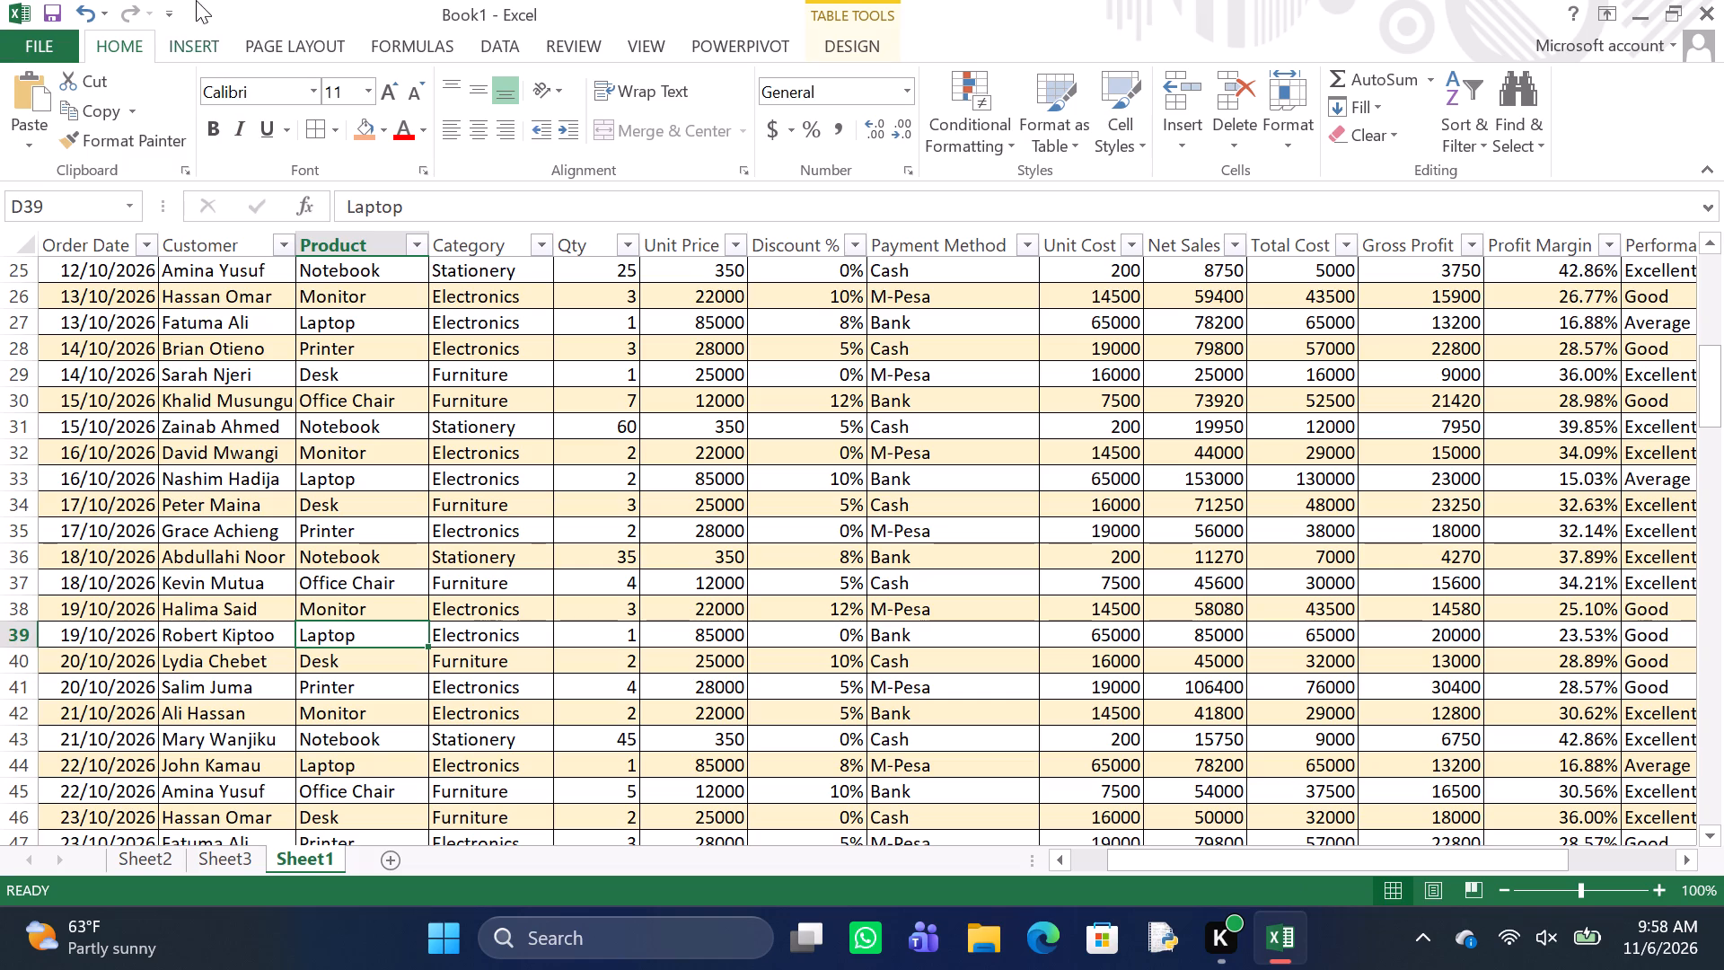
click(202, 35)
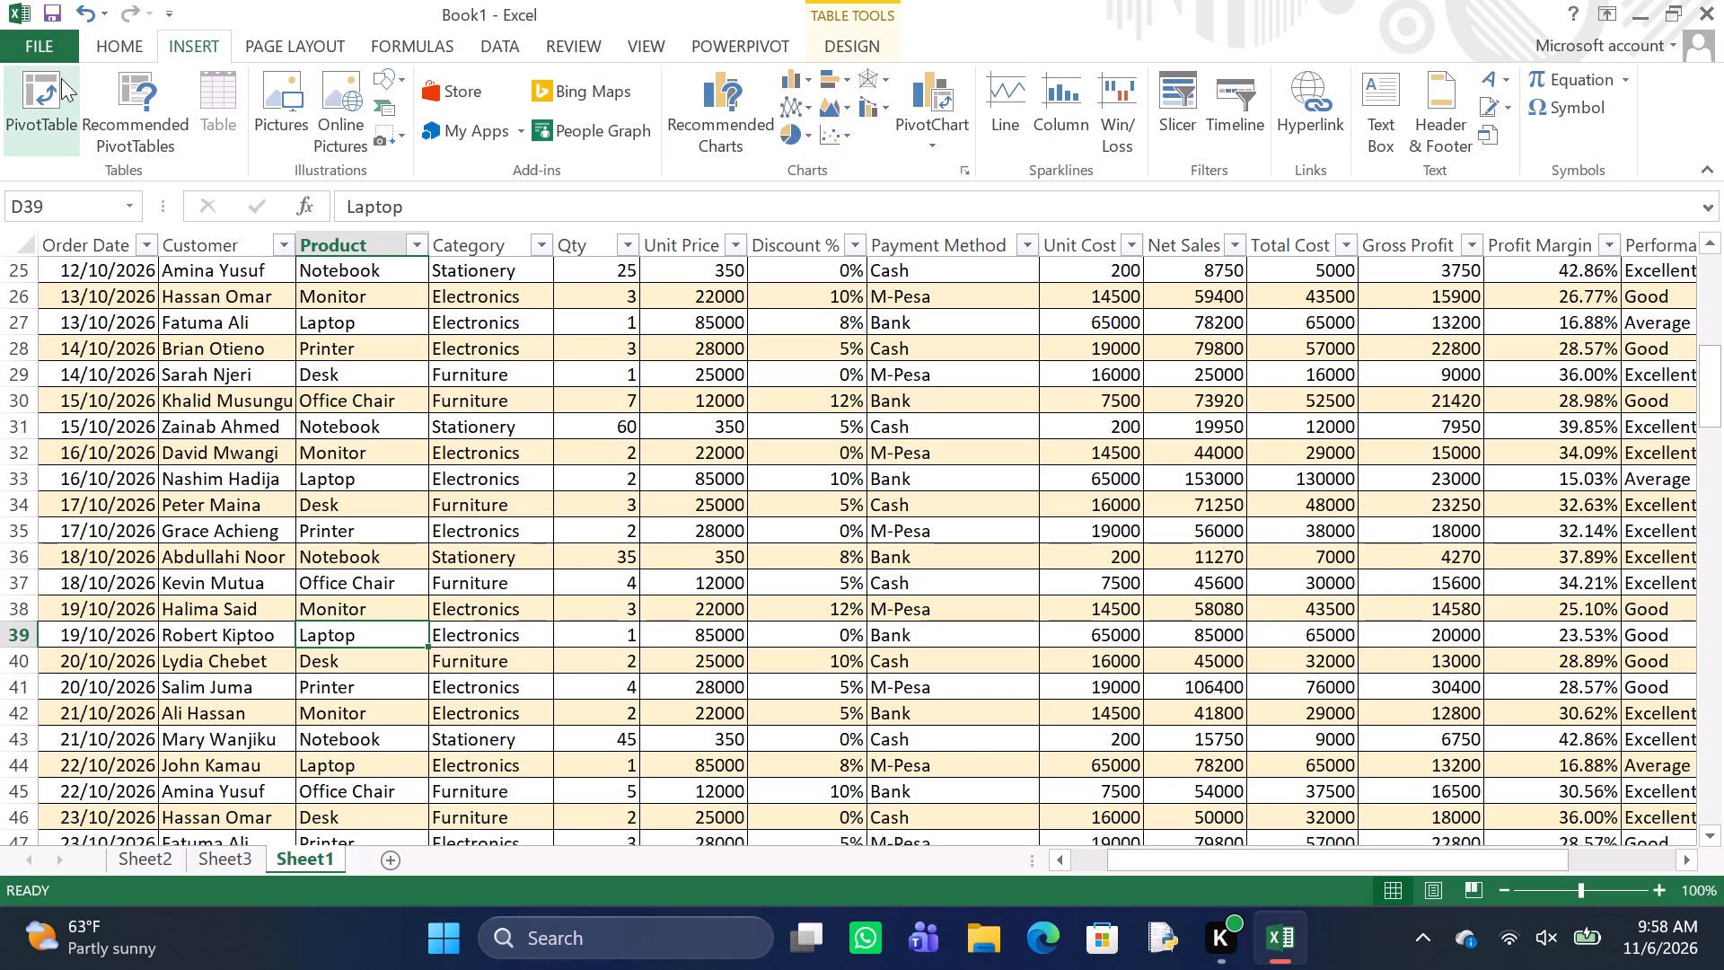
click(55, 84)
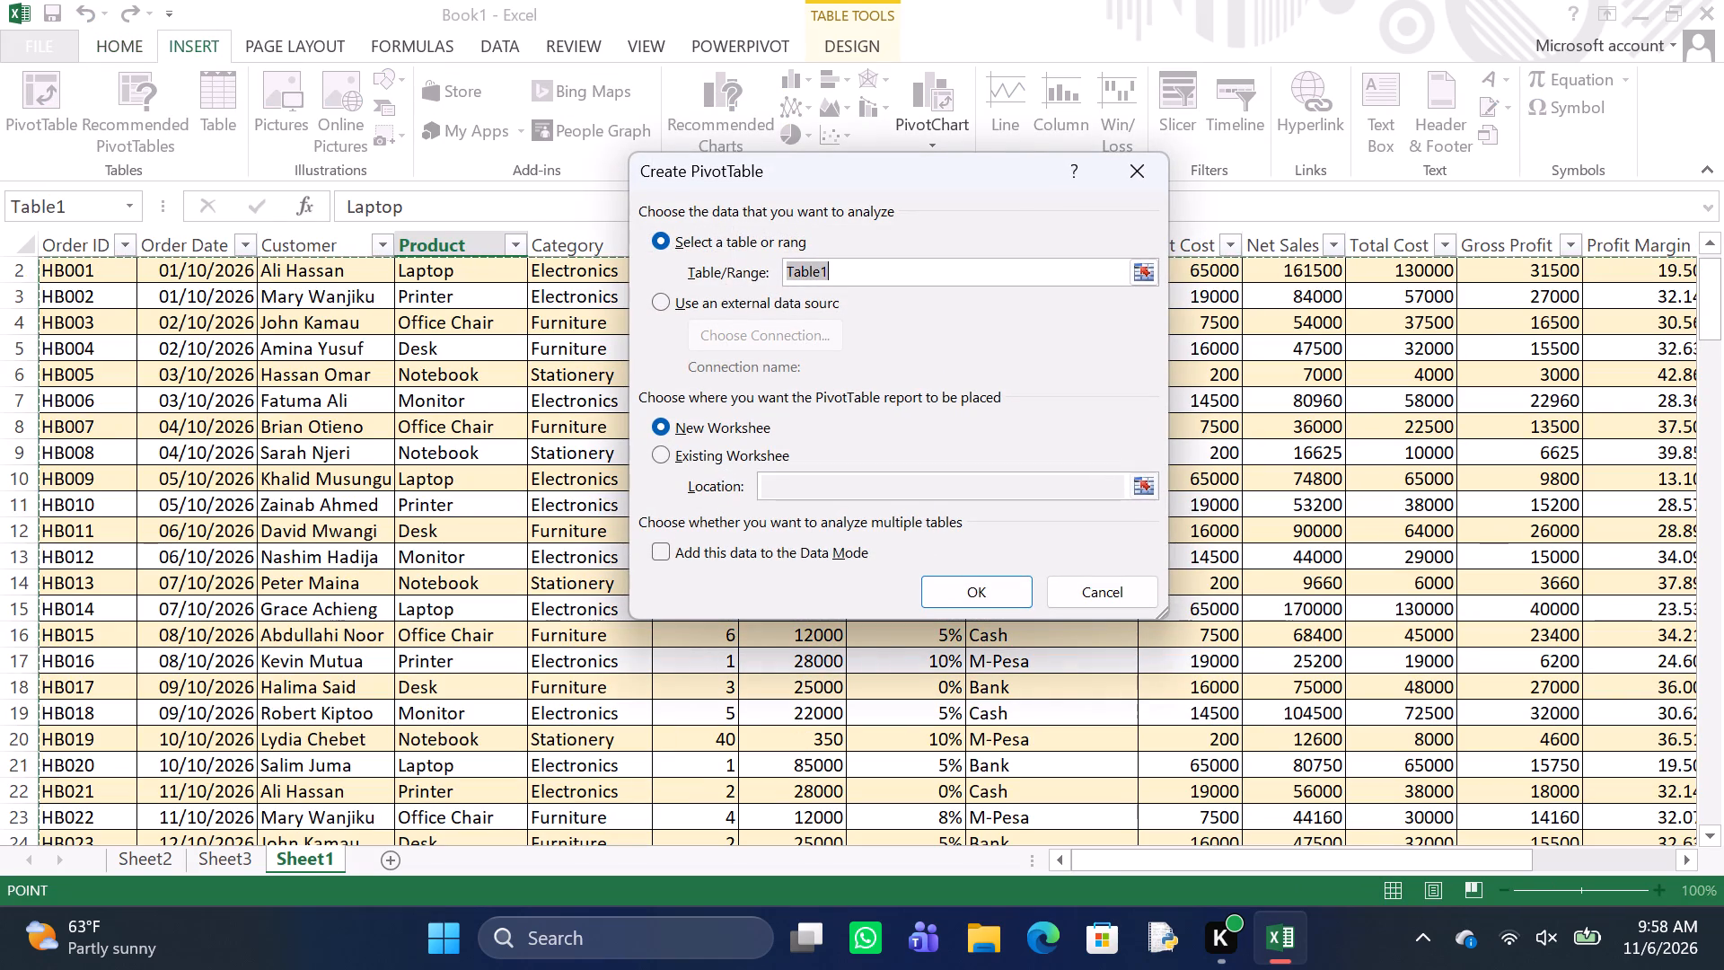
click(949, 582)
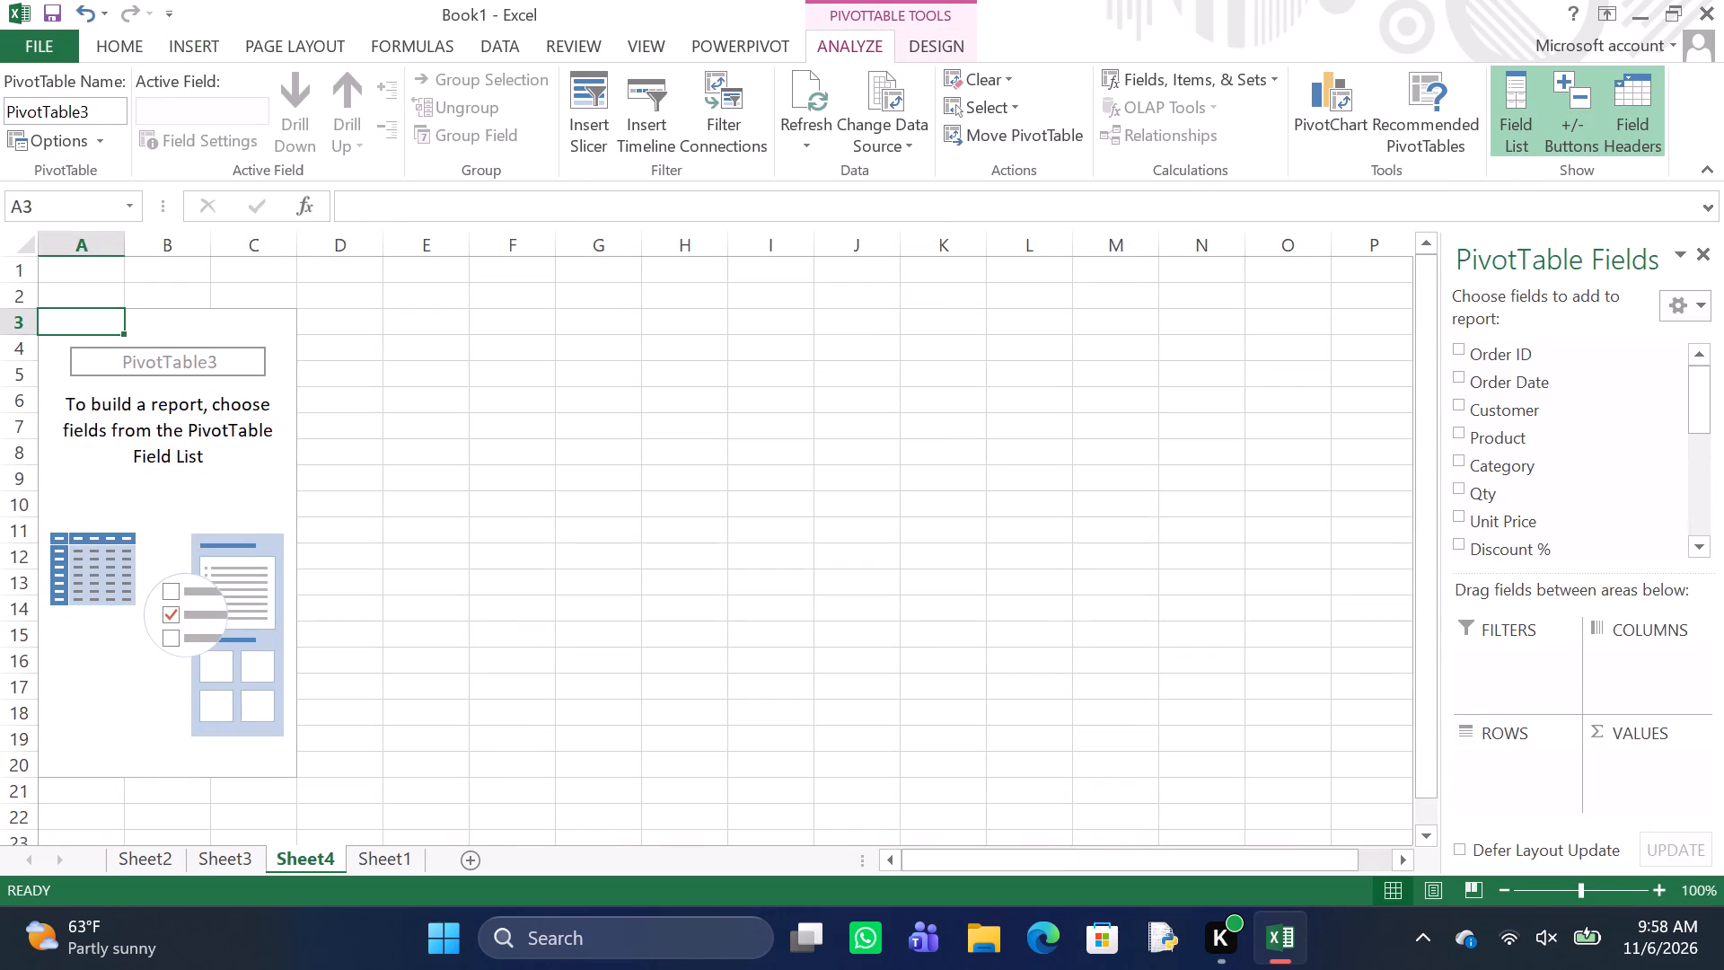
Add the Customer field to the row labels of the new PivotTable.
right_click(1487, 417)
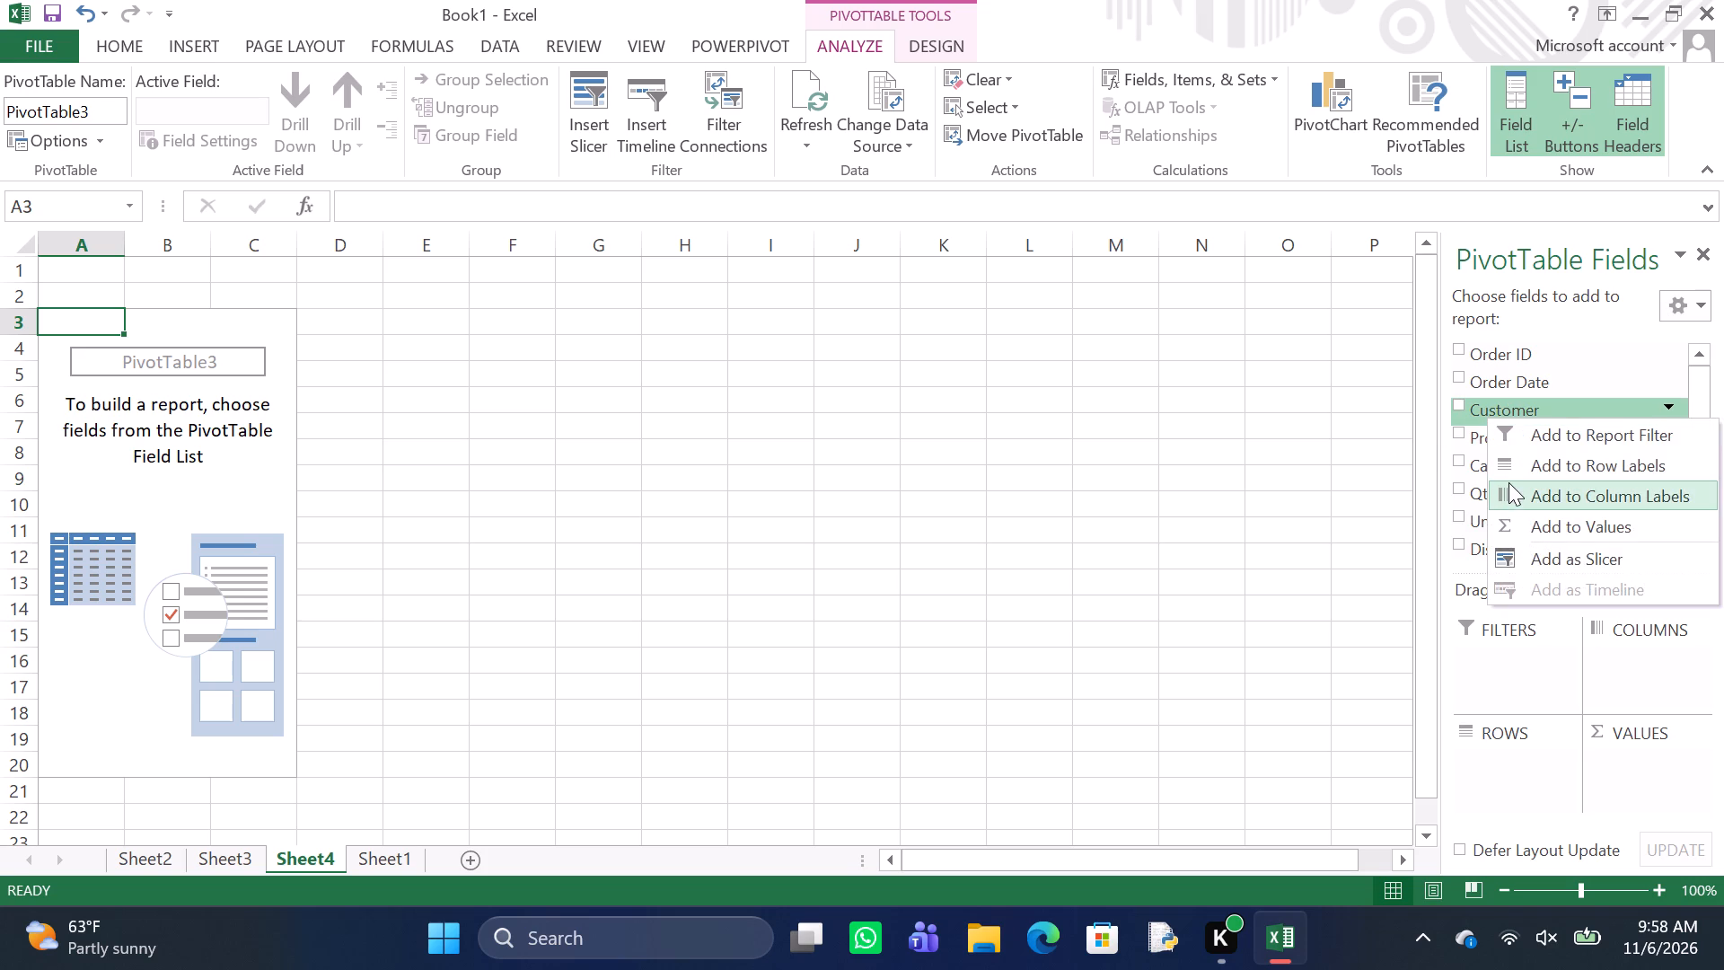
click(1508, 472)
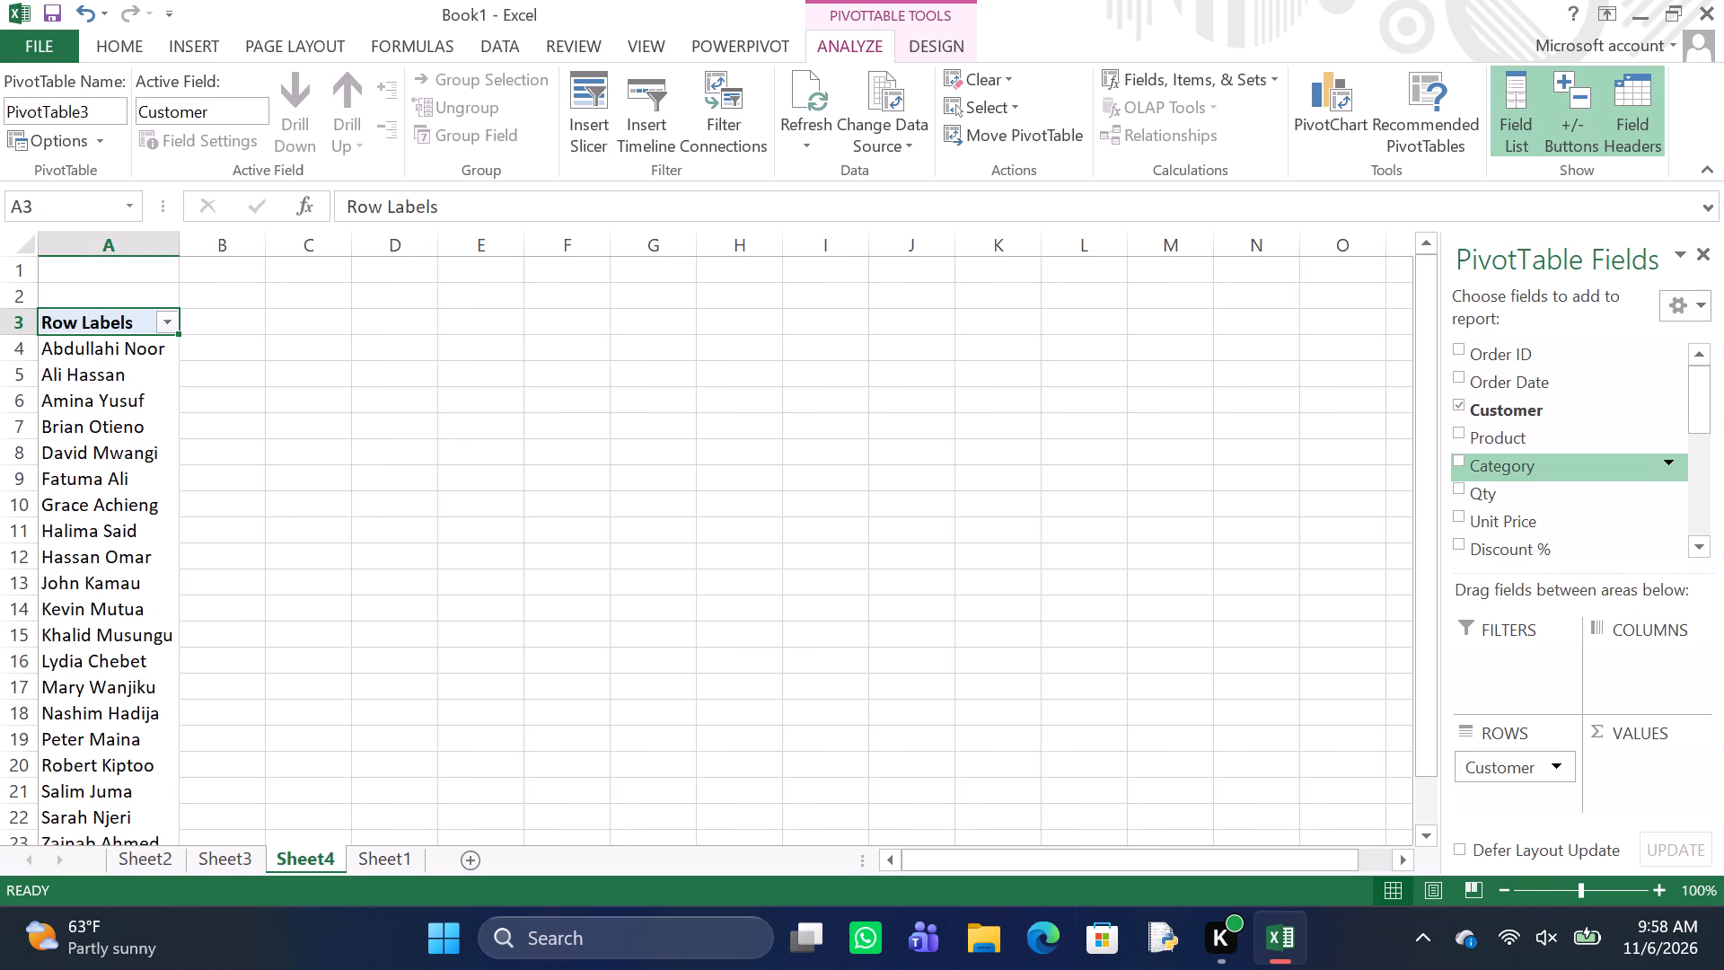
Add the Gross Profit field and the Net Sales field as values in the customer PivotTable.
drag(1508, 472, 1517, 492)
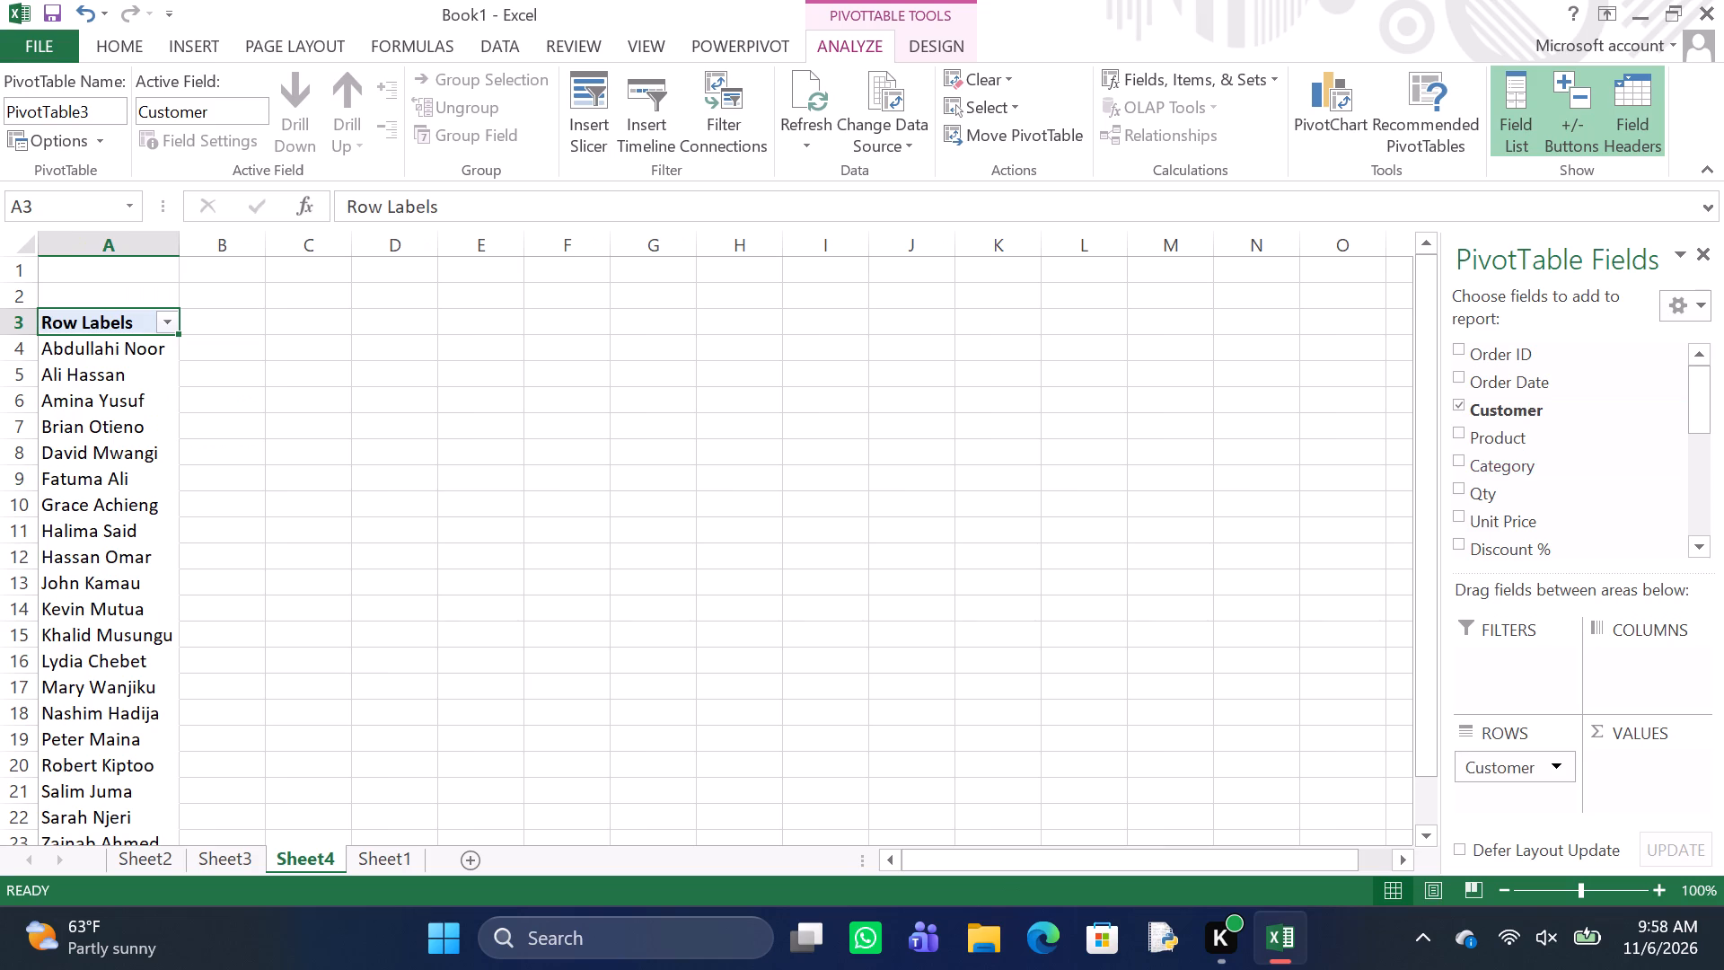
drag(1517, 492, 1517, 381)
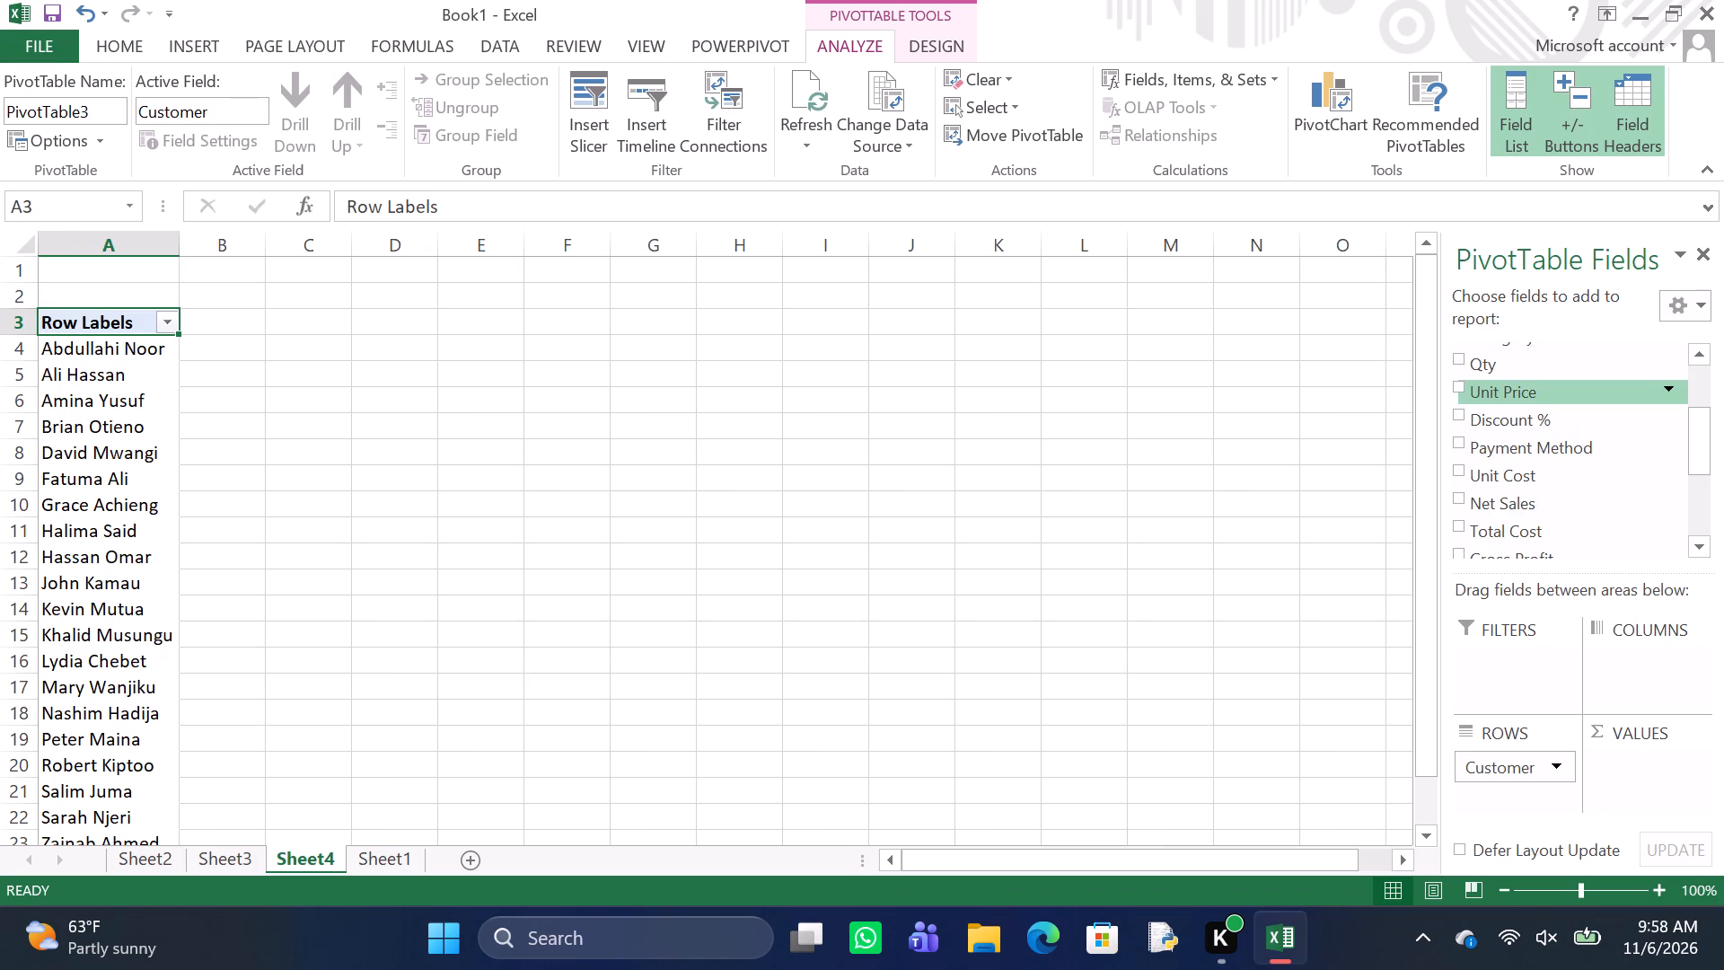
scroll(1517, 381, up, 1)
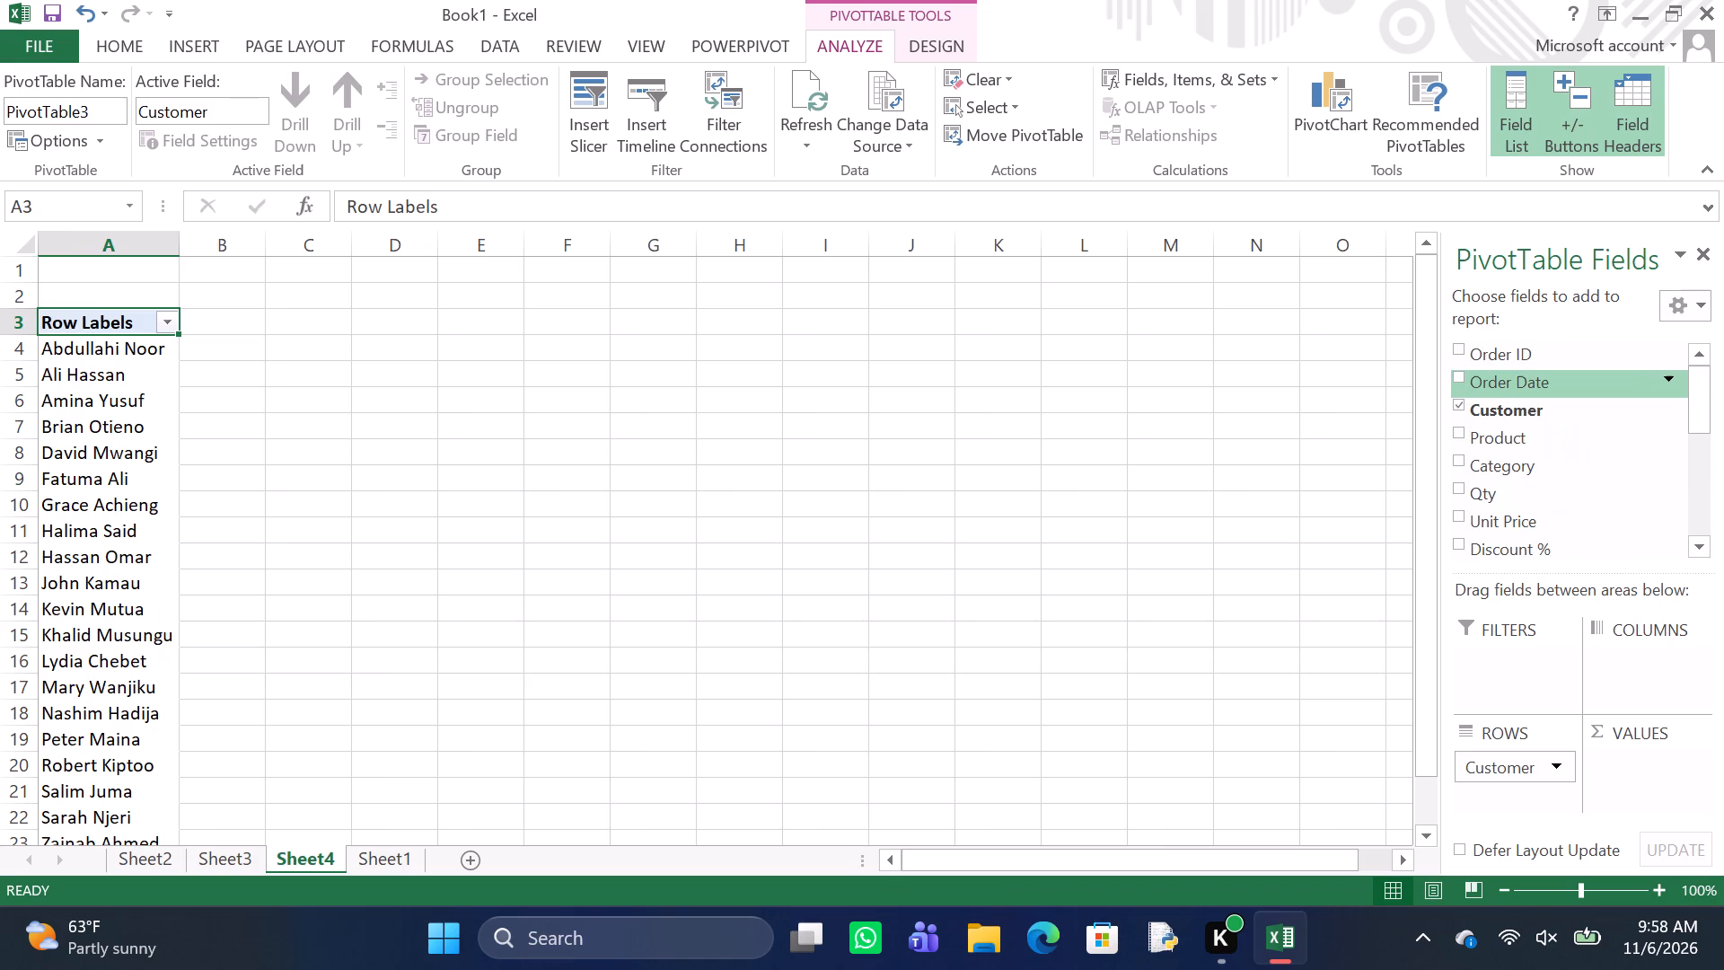
scroll(1517, 381, up, 1)
scroll(1519, 514, down, 1)
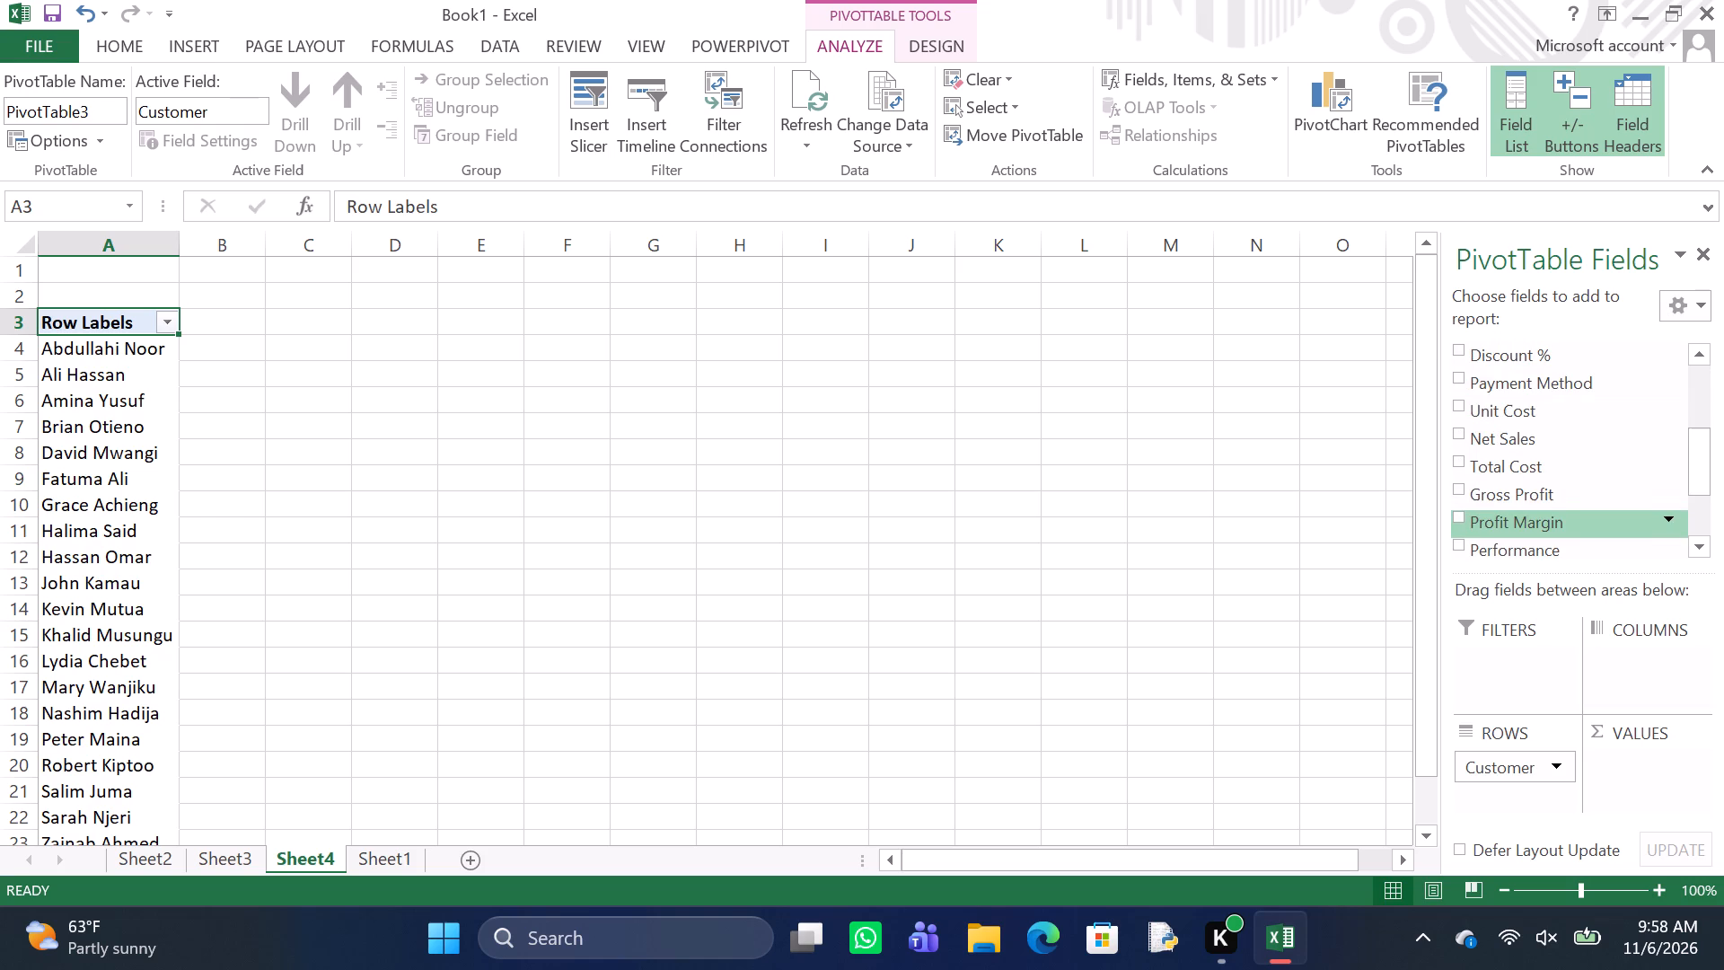
scroll(1519, 514, down, 1)
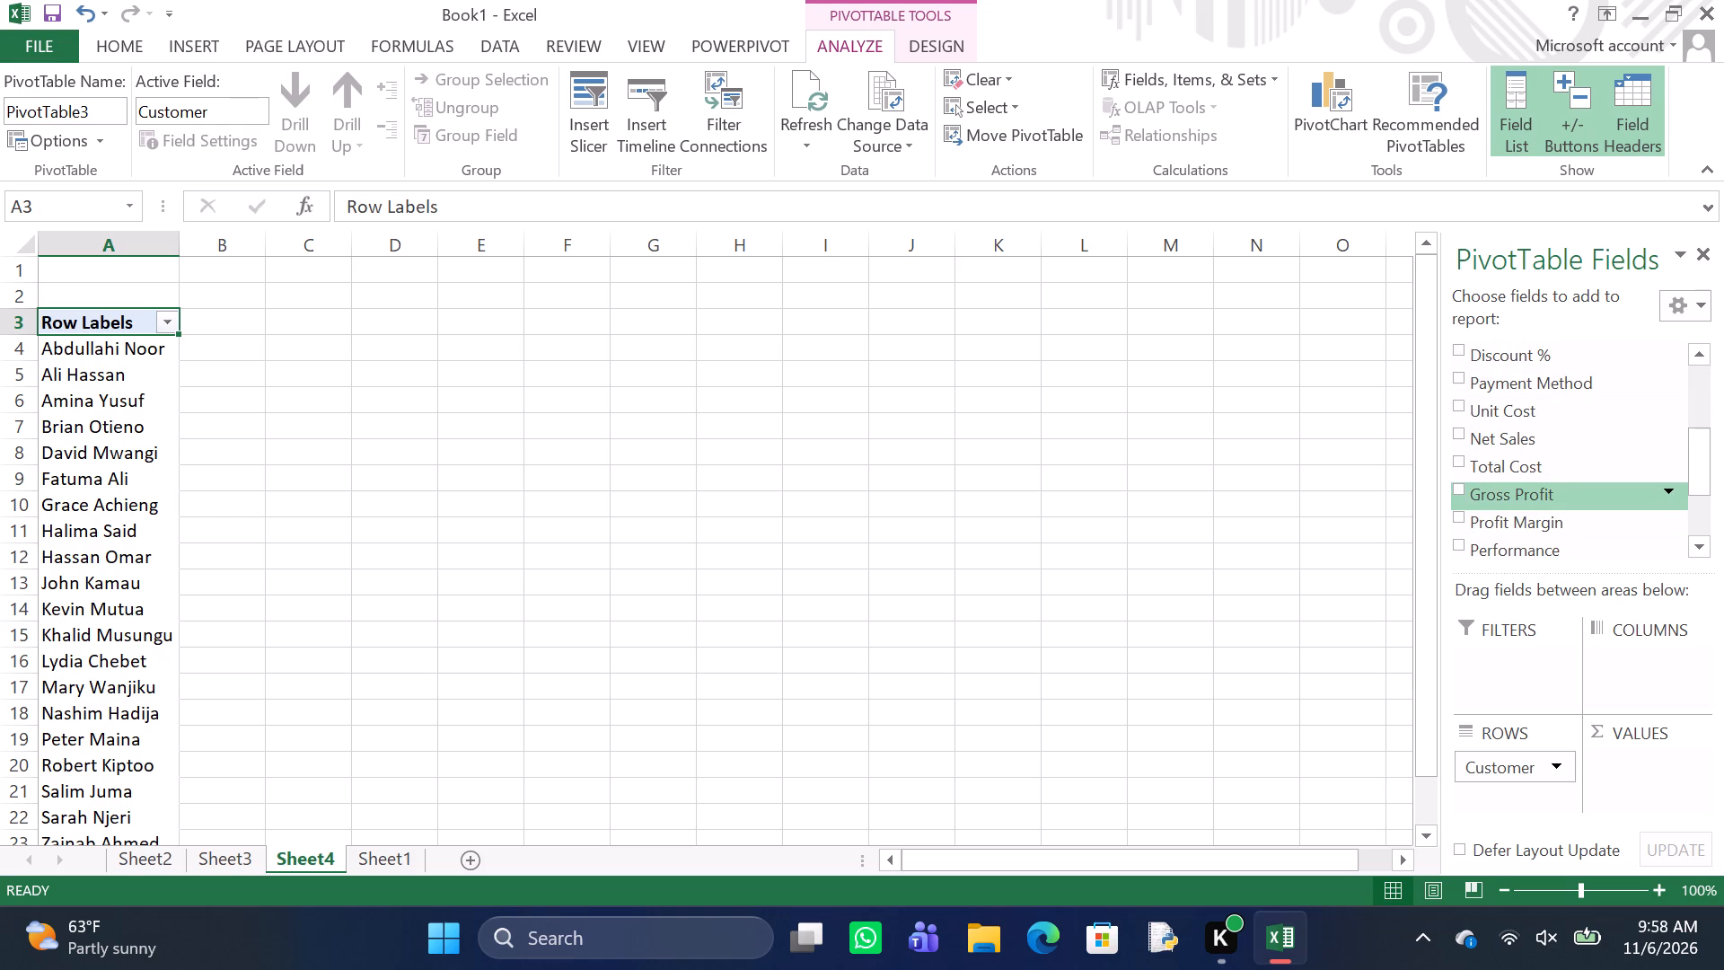
right_click(1519, 500)
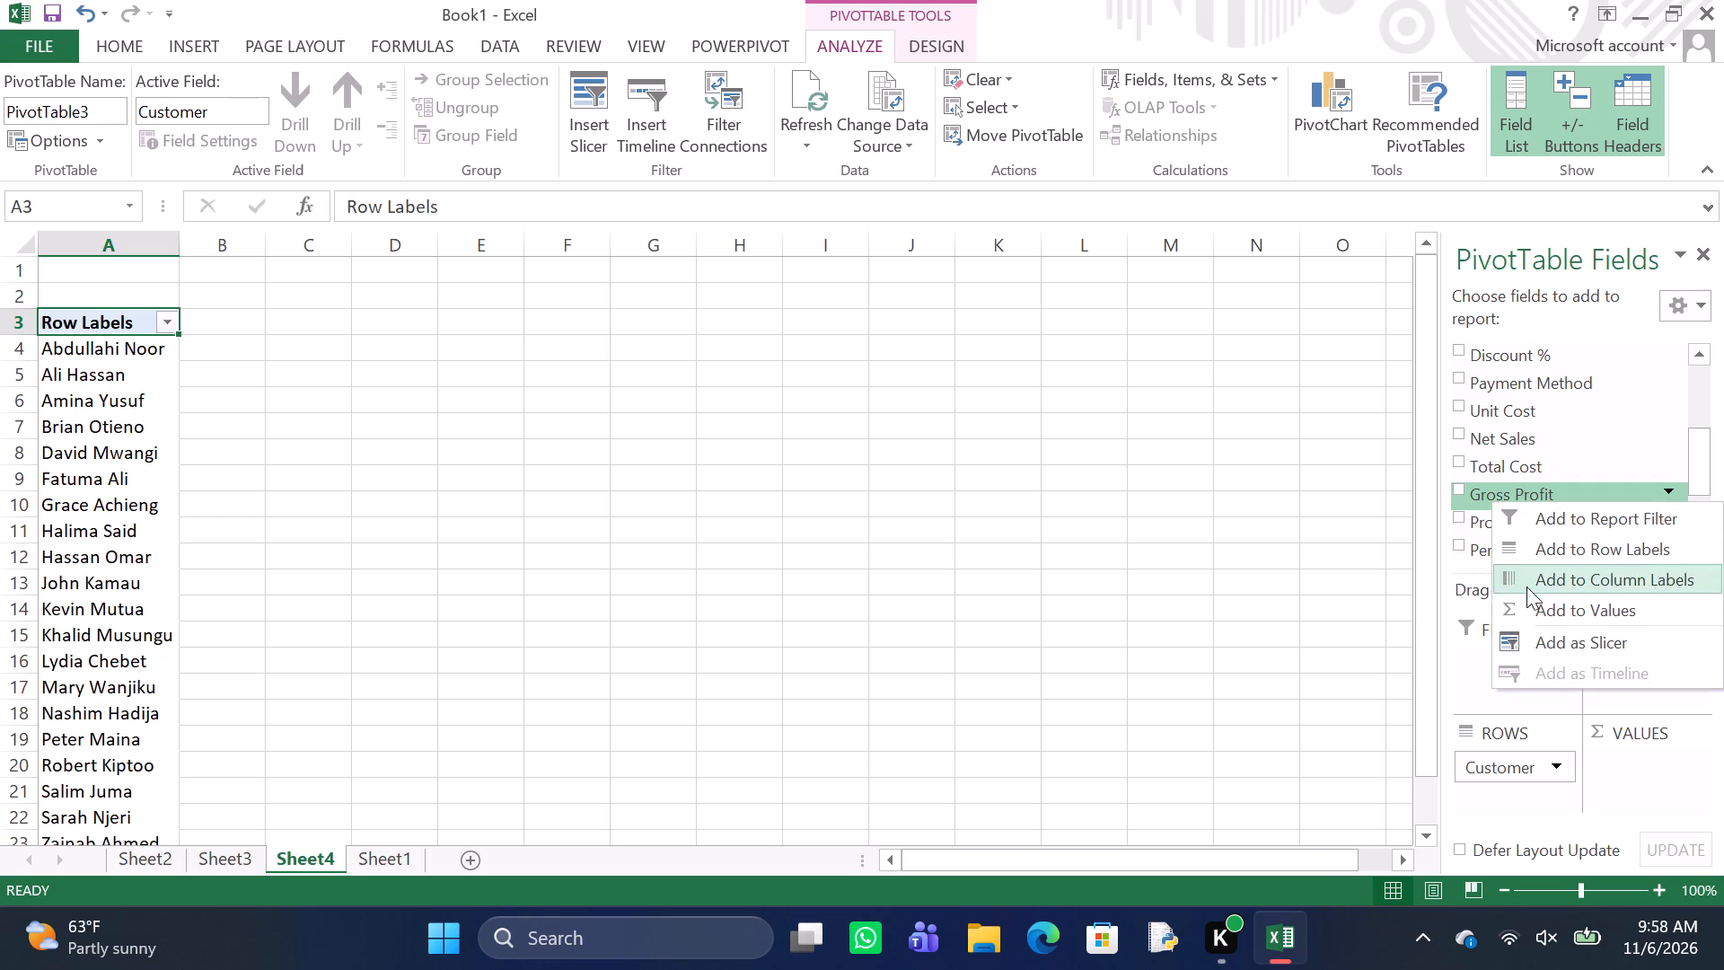
click(1535, 615)
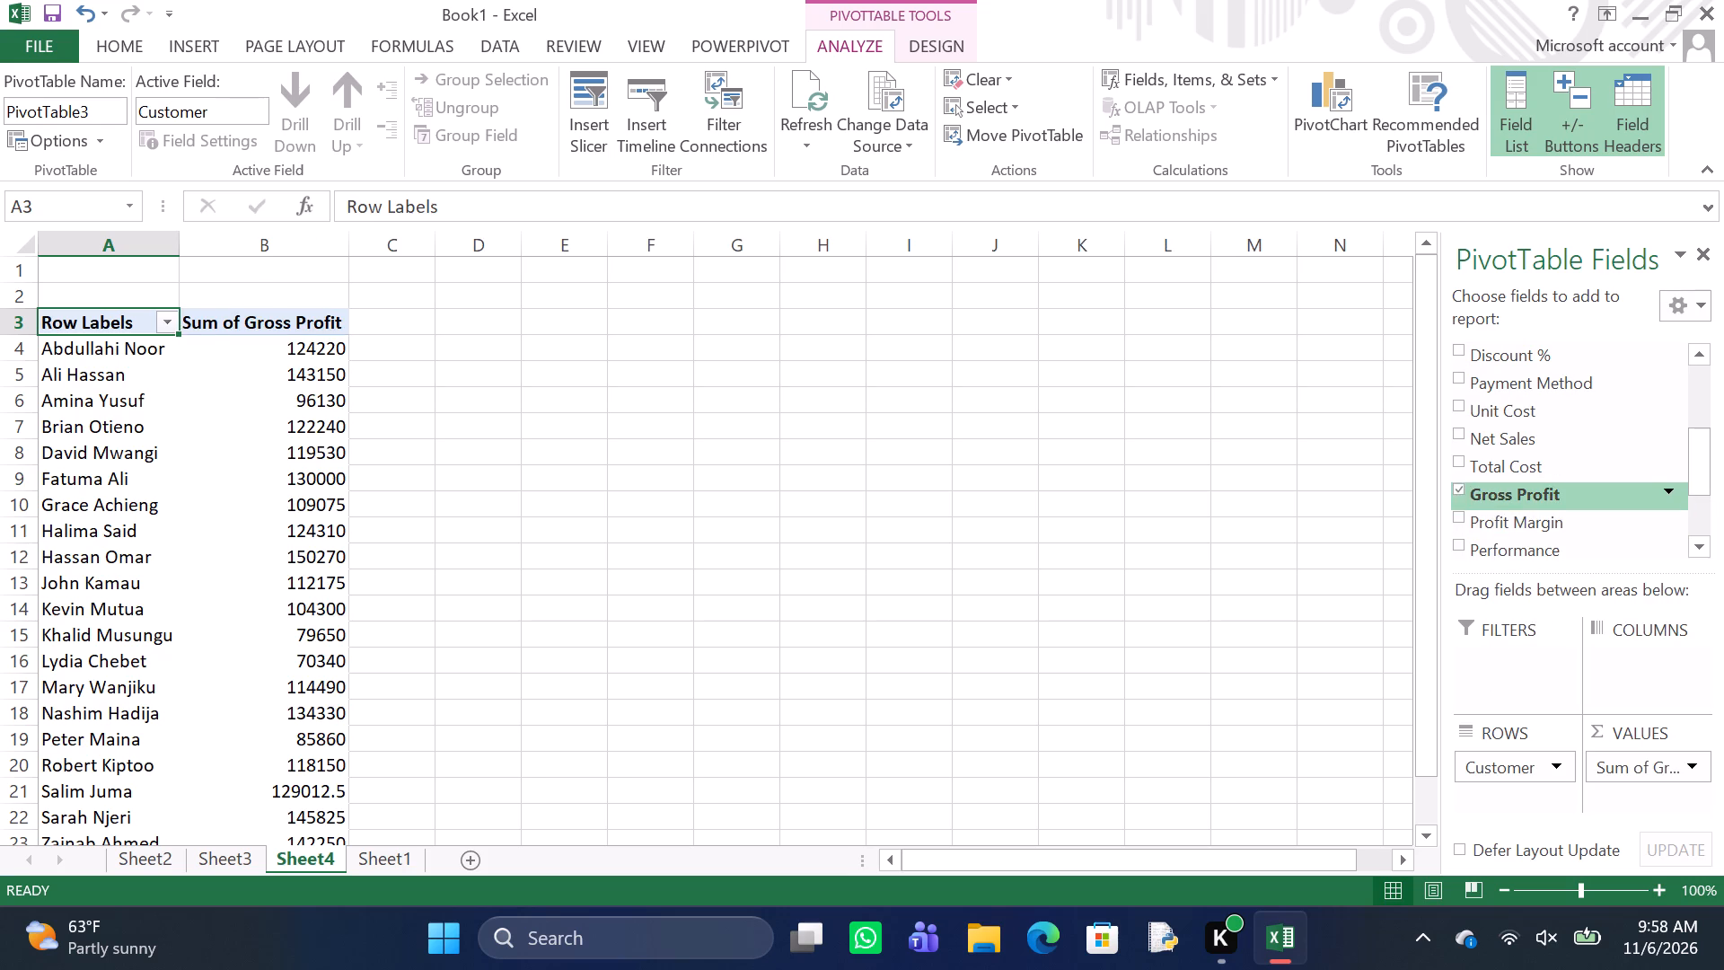
right_click(1509, 443)
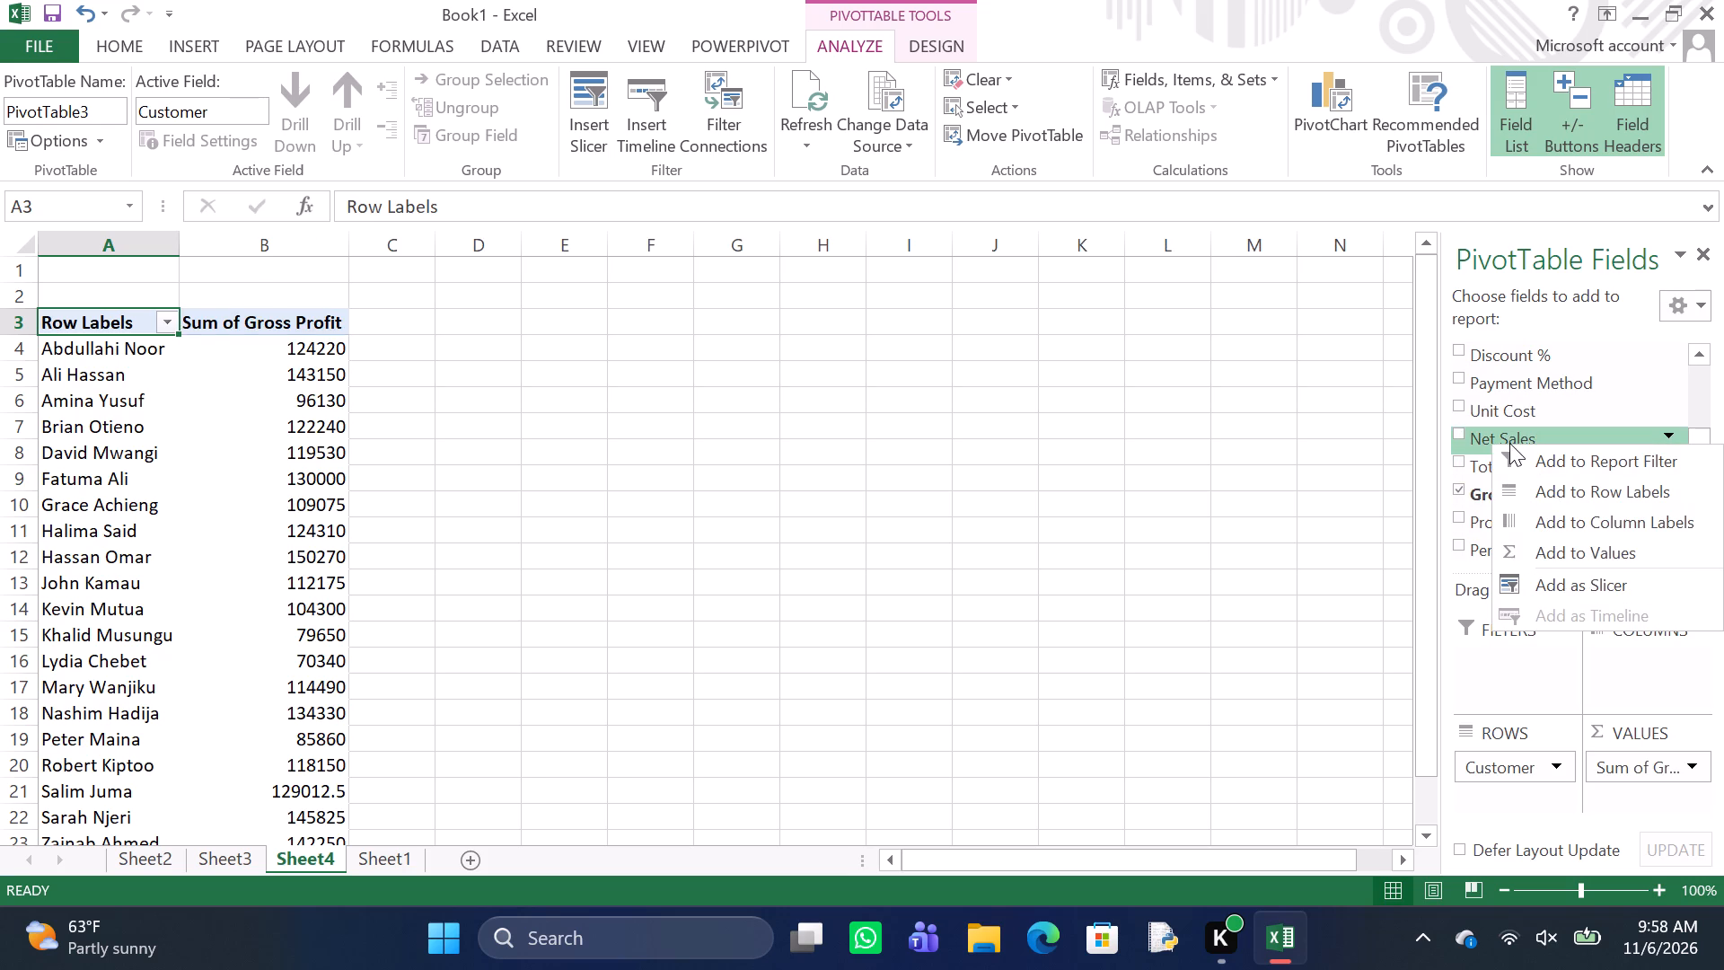
click(1529, 557)
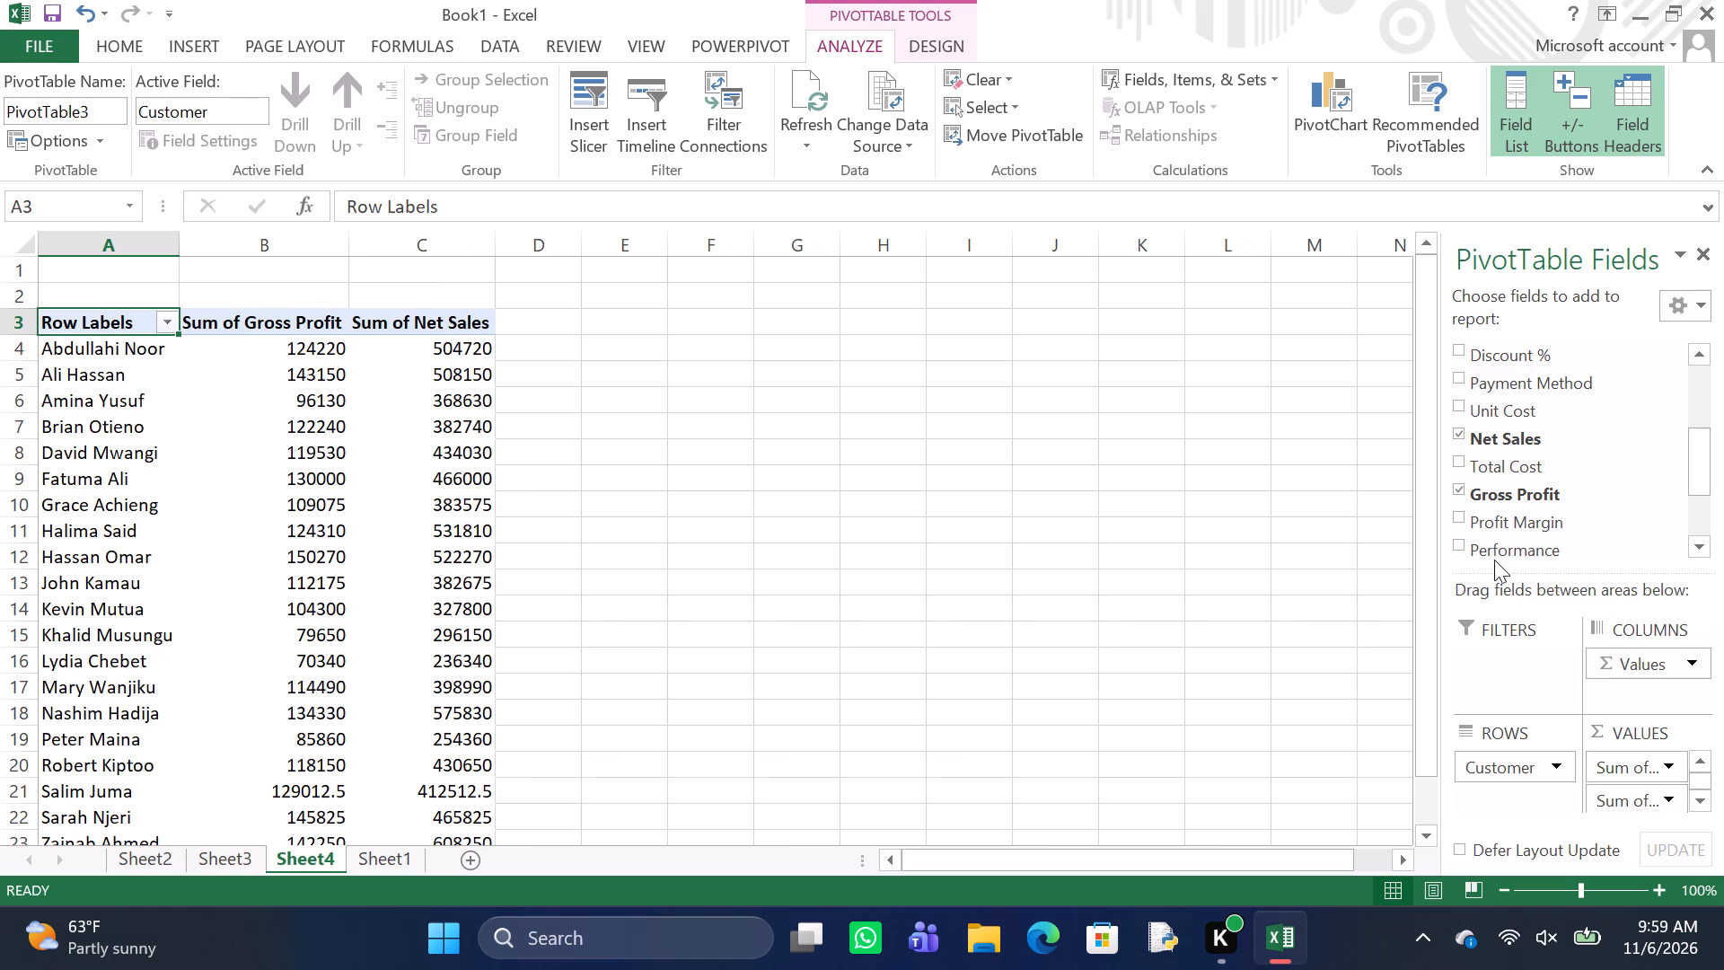
Sort the customers in the PivotTable by Sum of Net Sales from largest to smallest.
click(451, 478)
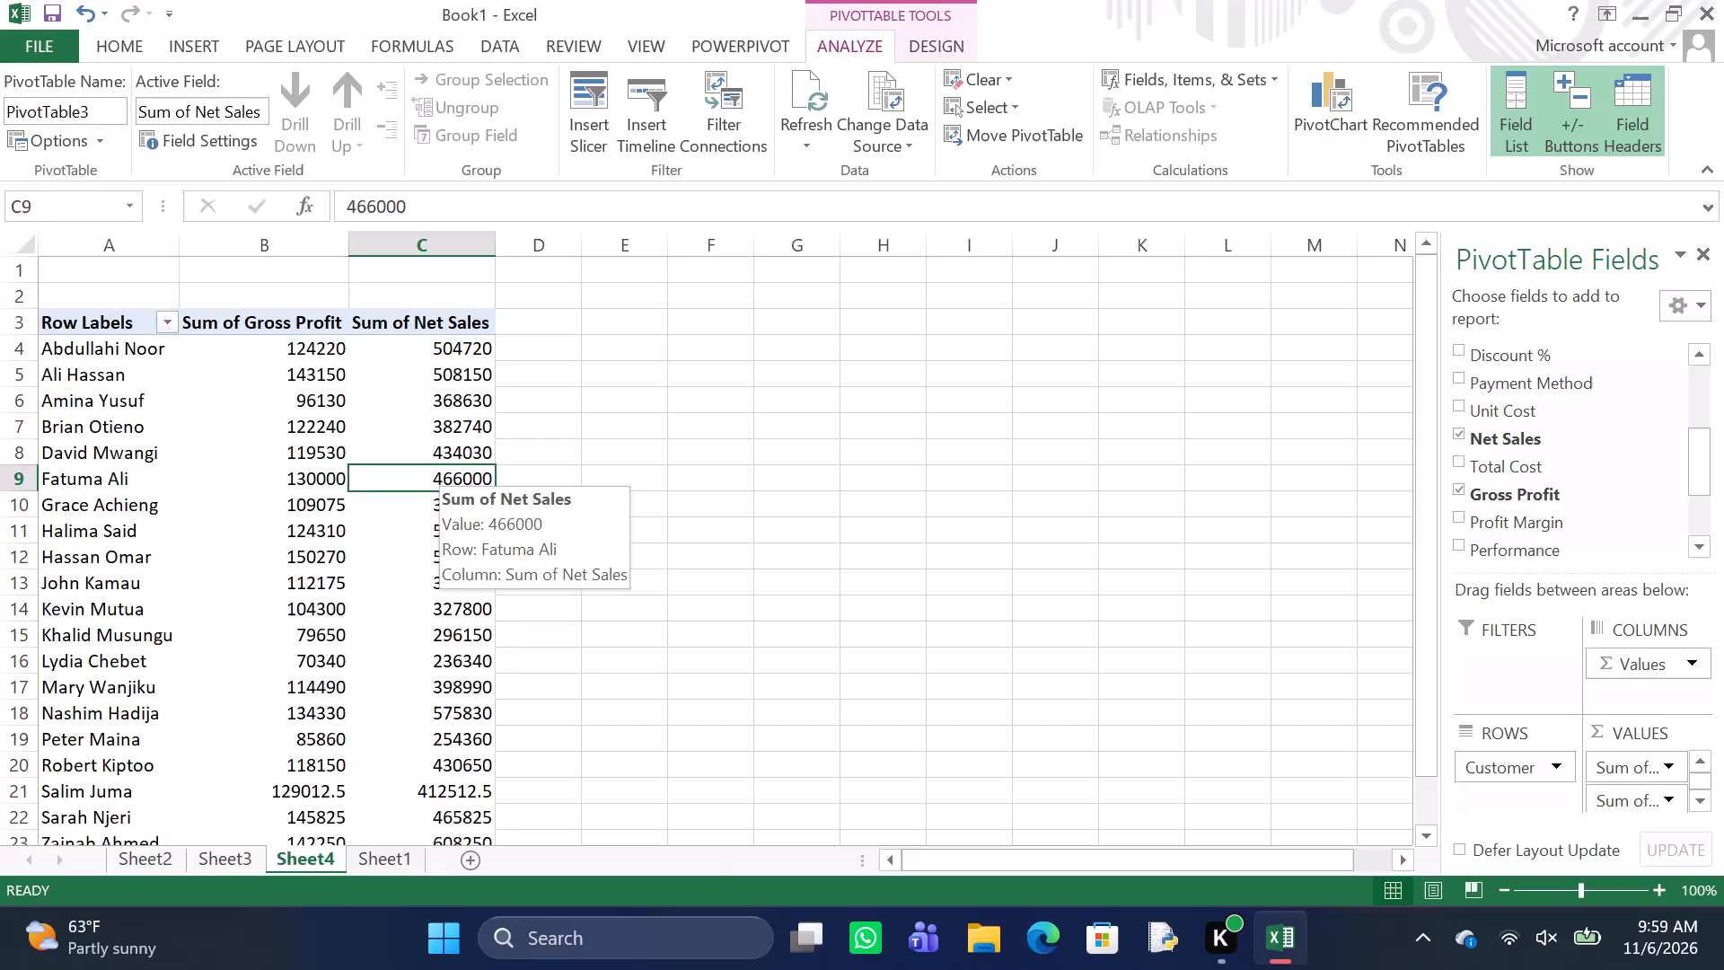
right_click(451, 478)
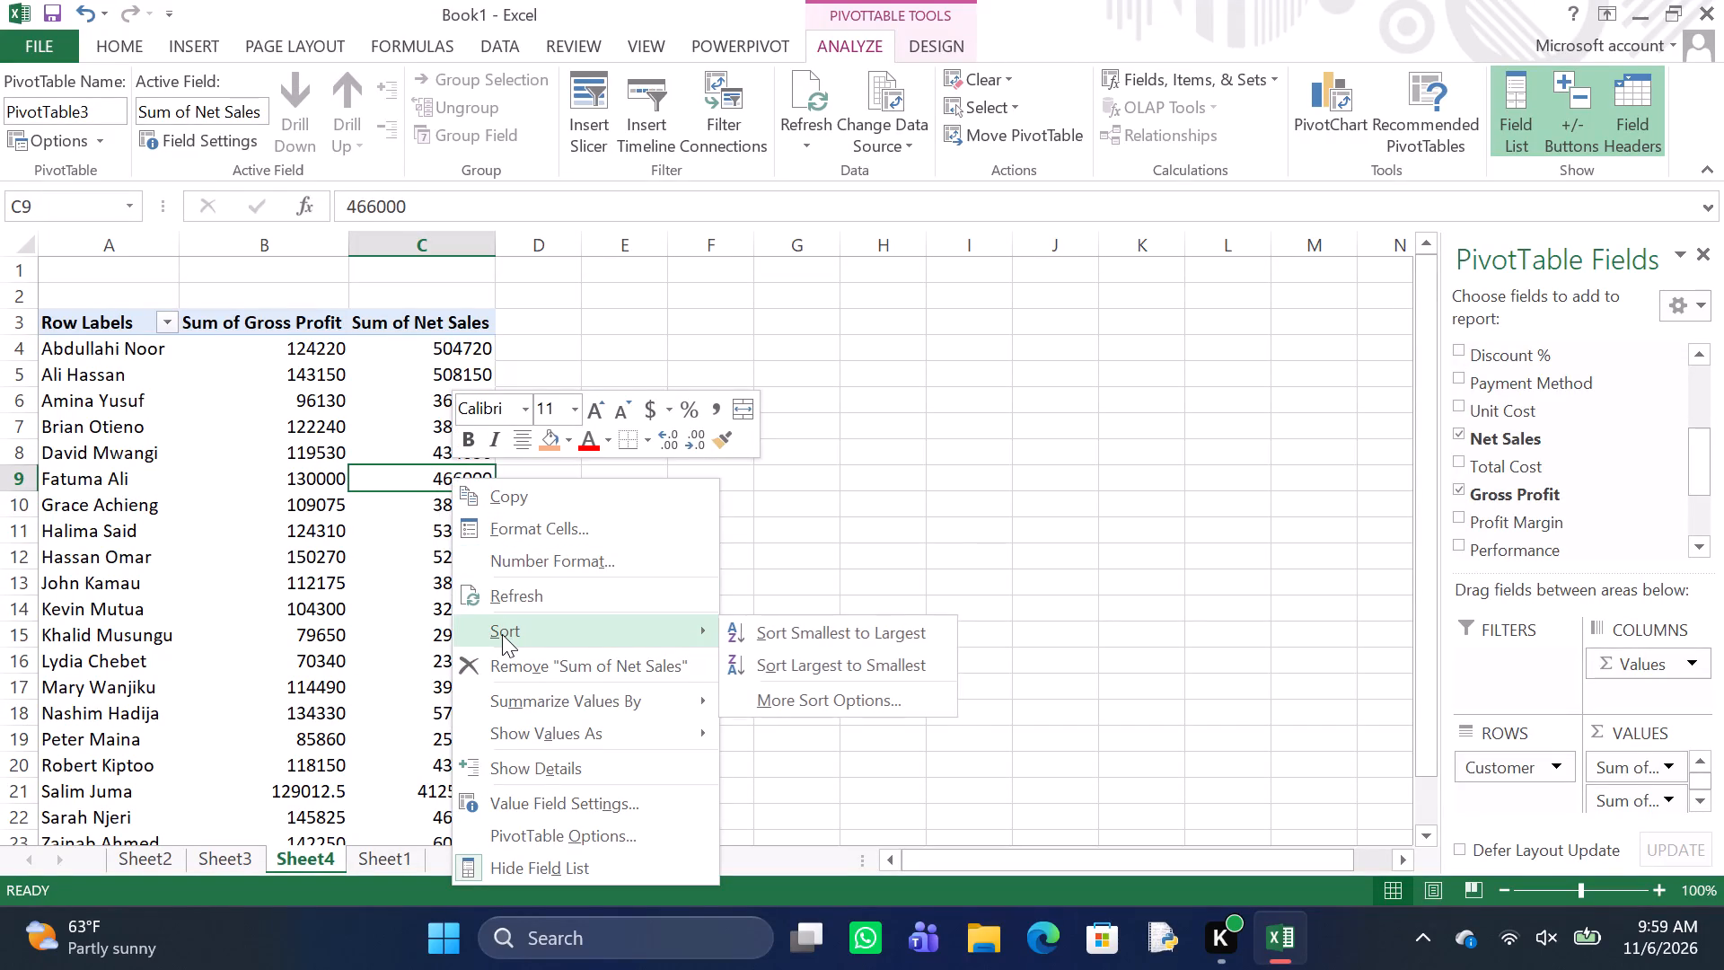
click(502, 634)
click(502, 634)
click(771, 657)
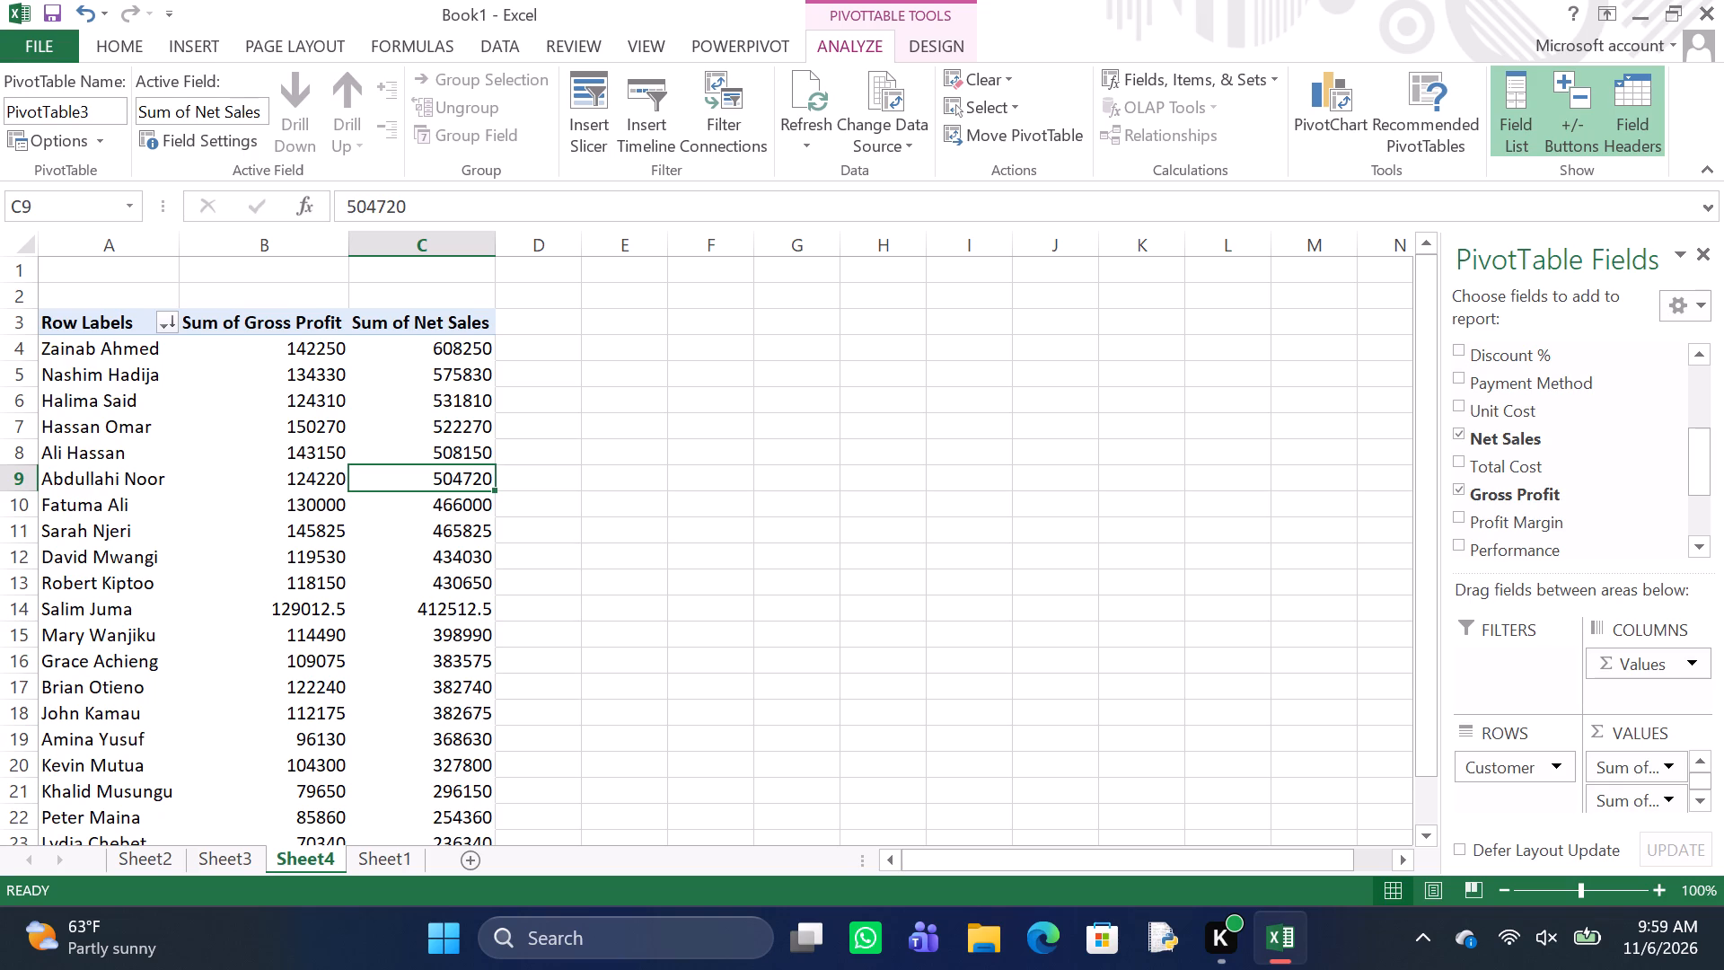
Apply a value filter to the Customer row labels showing the Top 10 Items by Sum of Gross Profit.
click(163, 323)
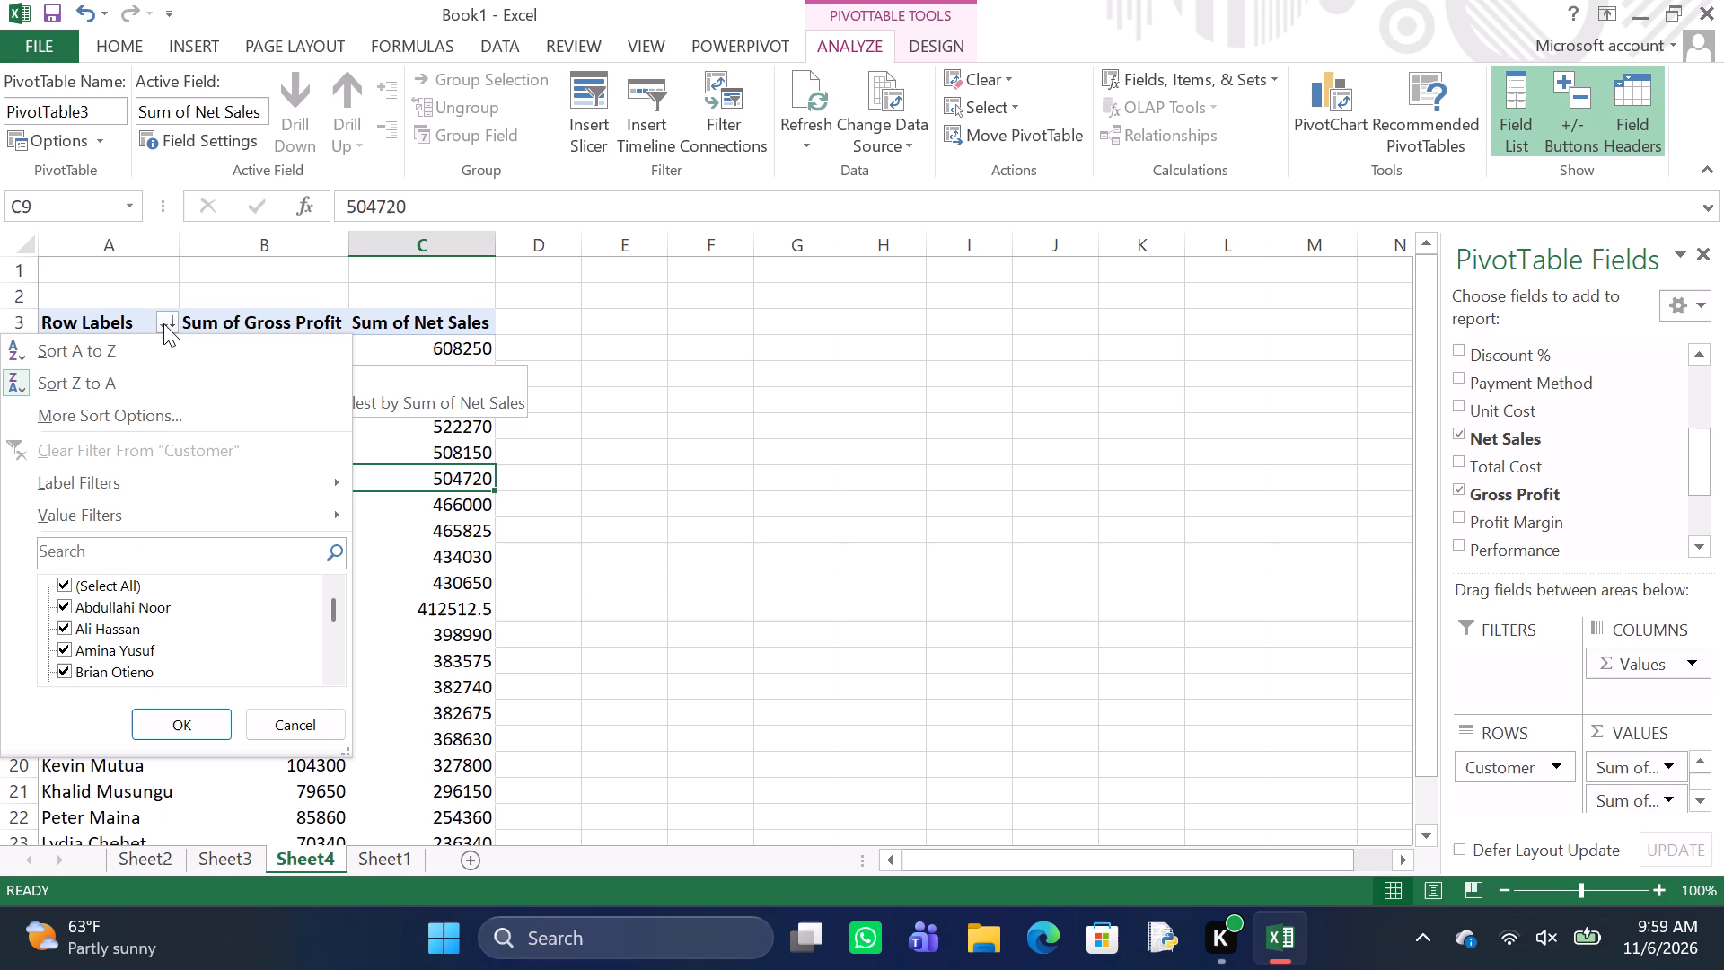
click(115, 505)
click(115, 505)
click(131, 516)
click(131, 516)
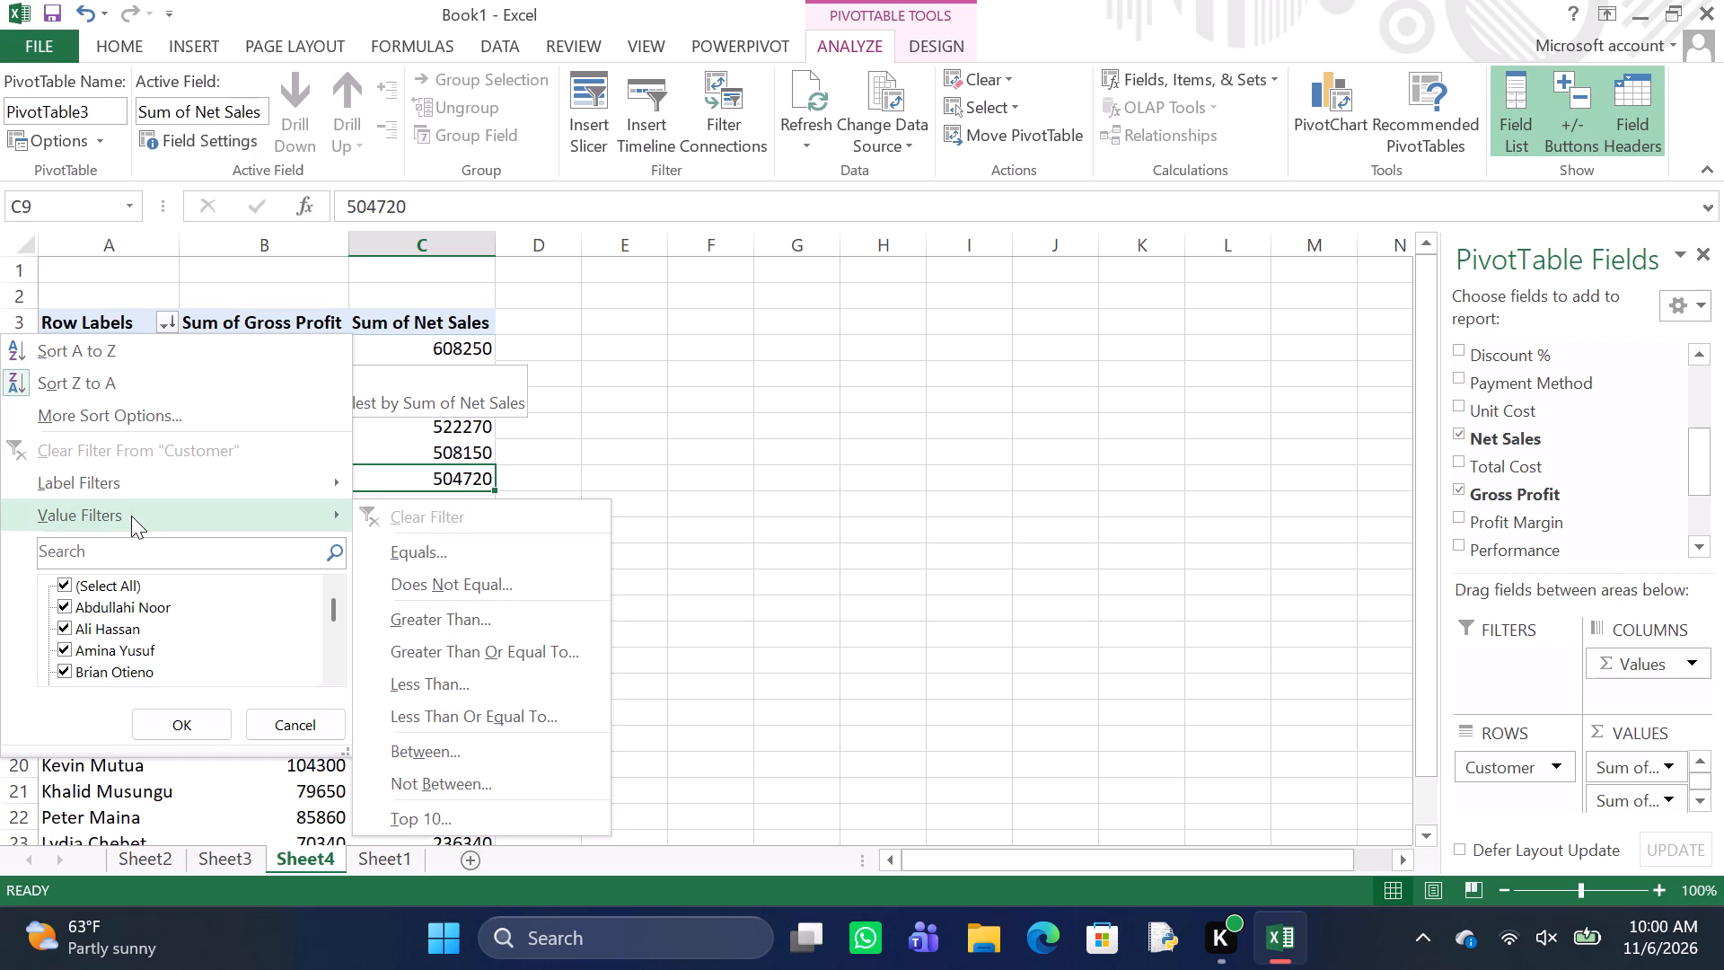
click(131, 516)
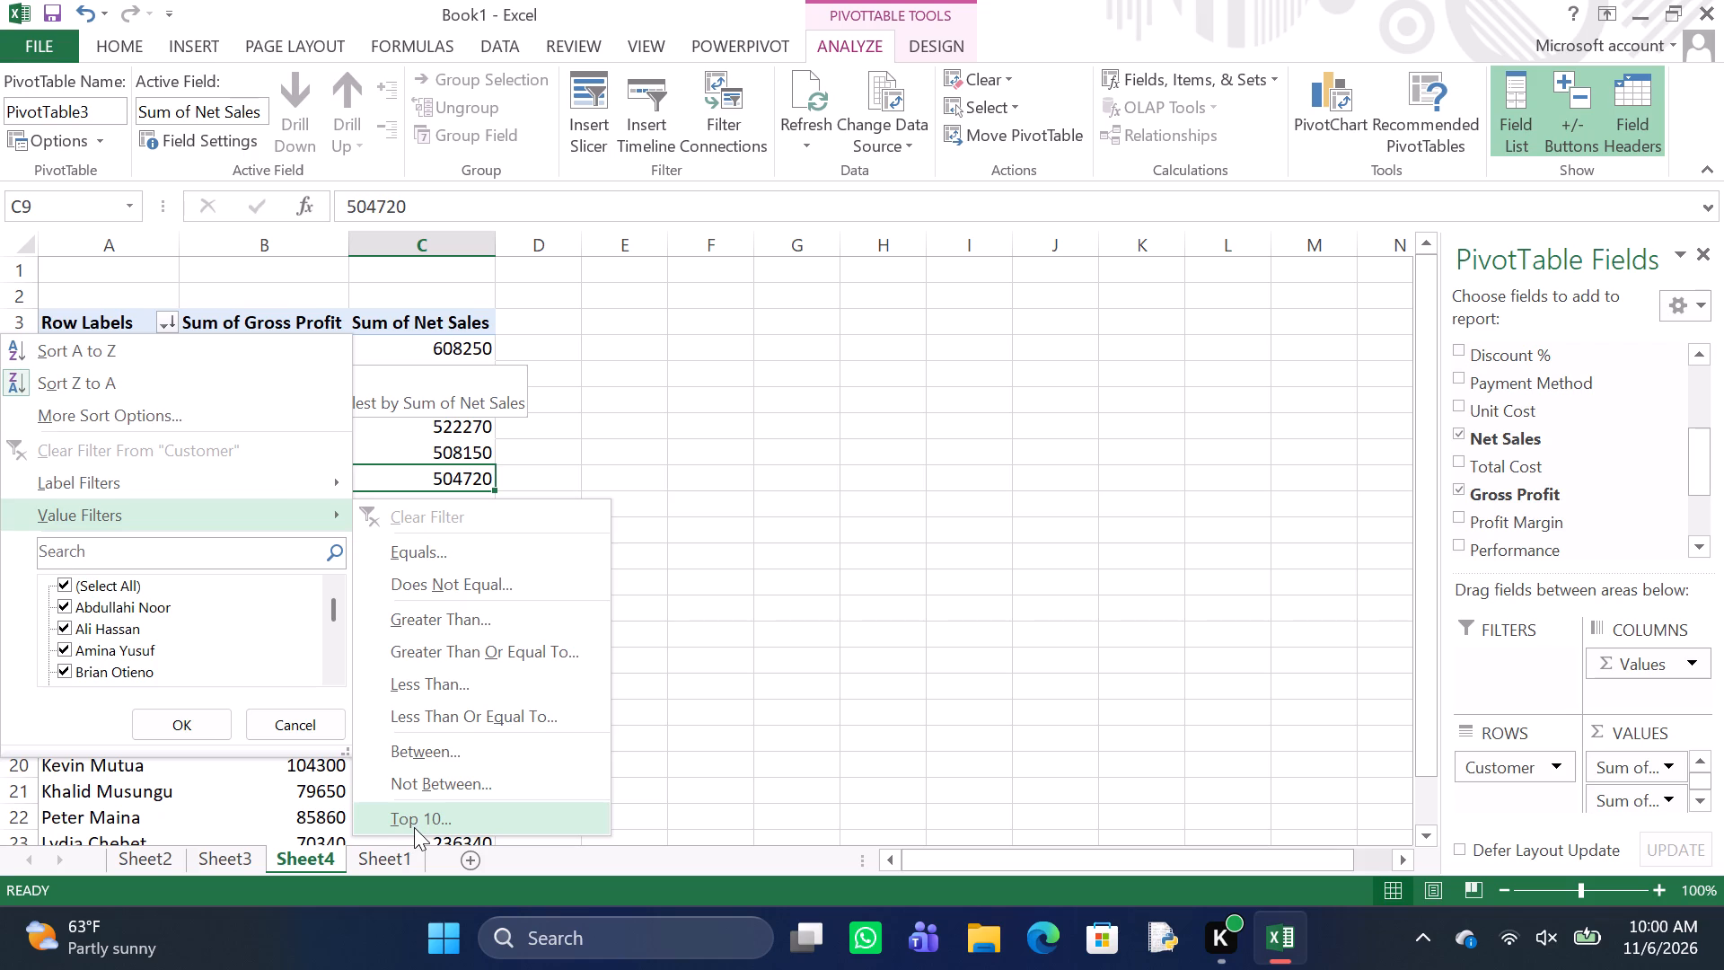
click(414, 827)
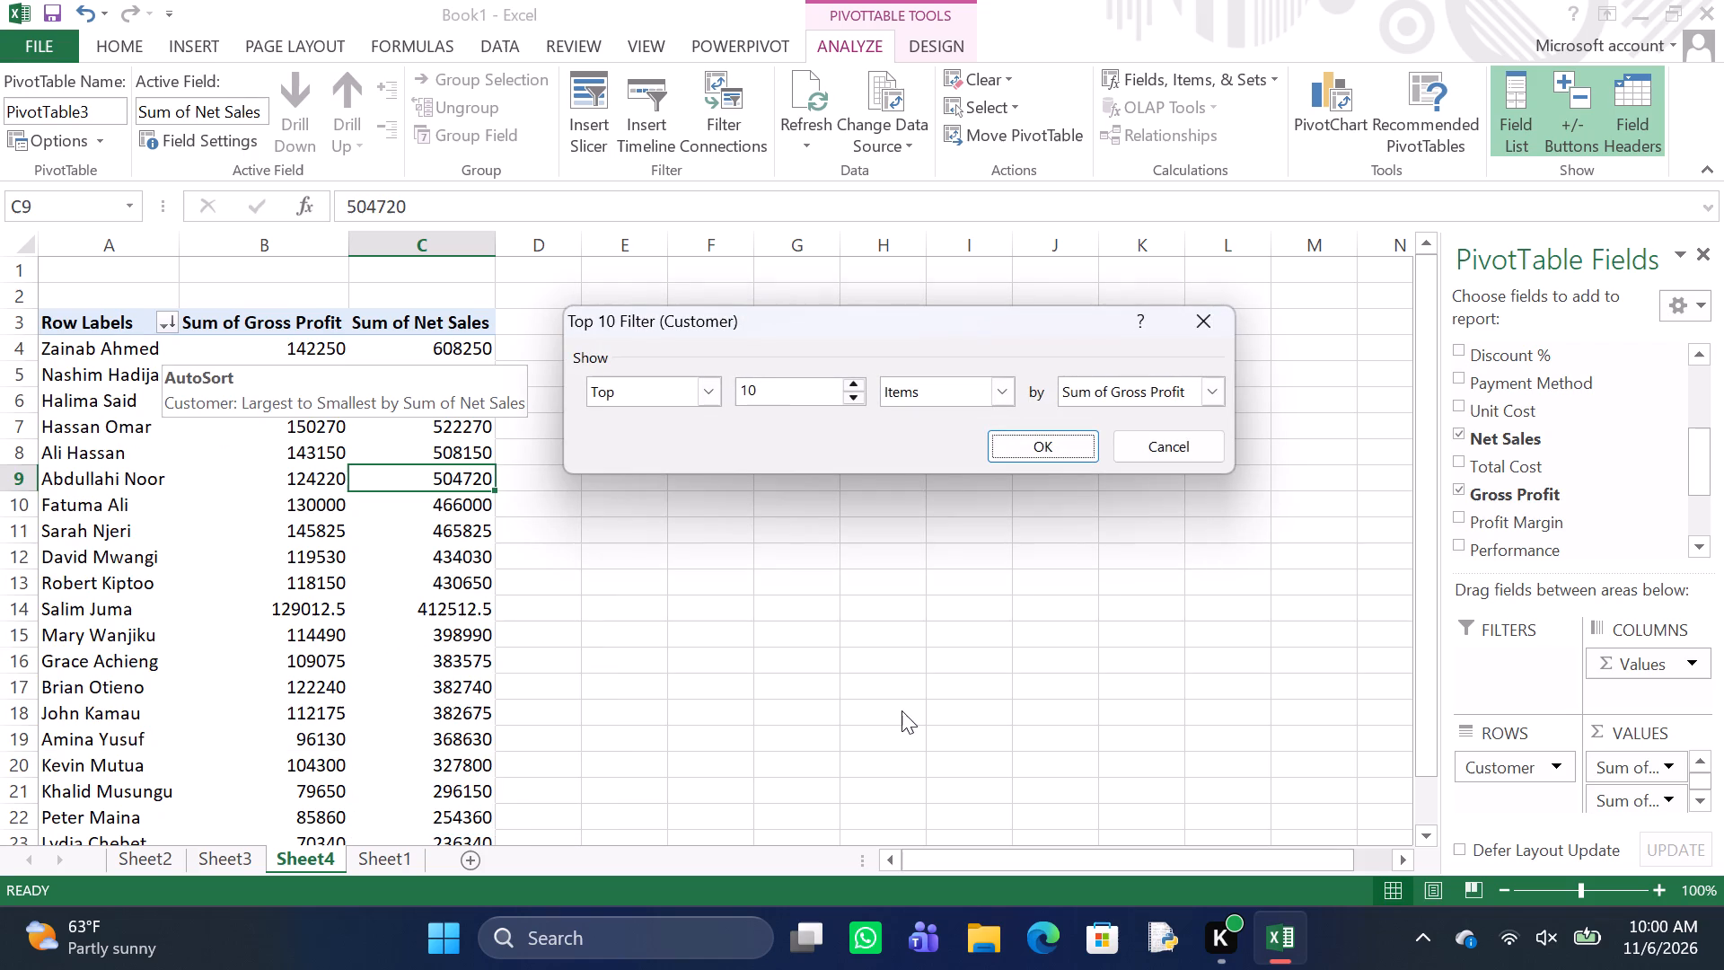
click(1052, 457)
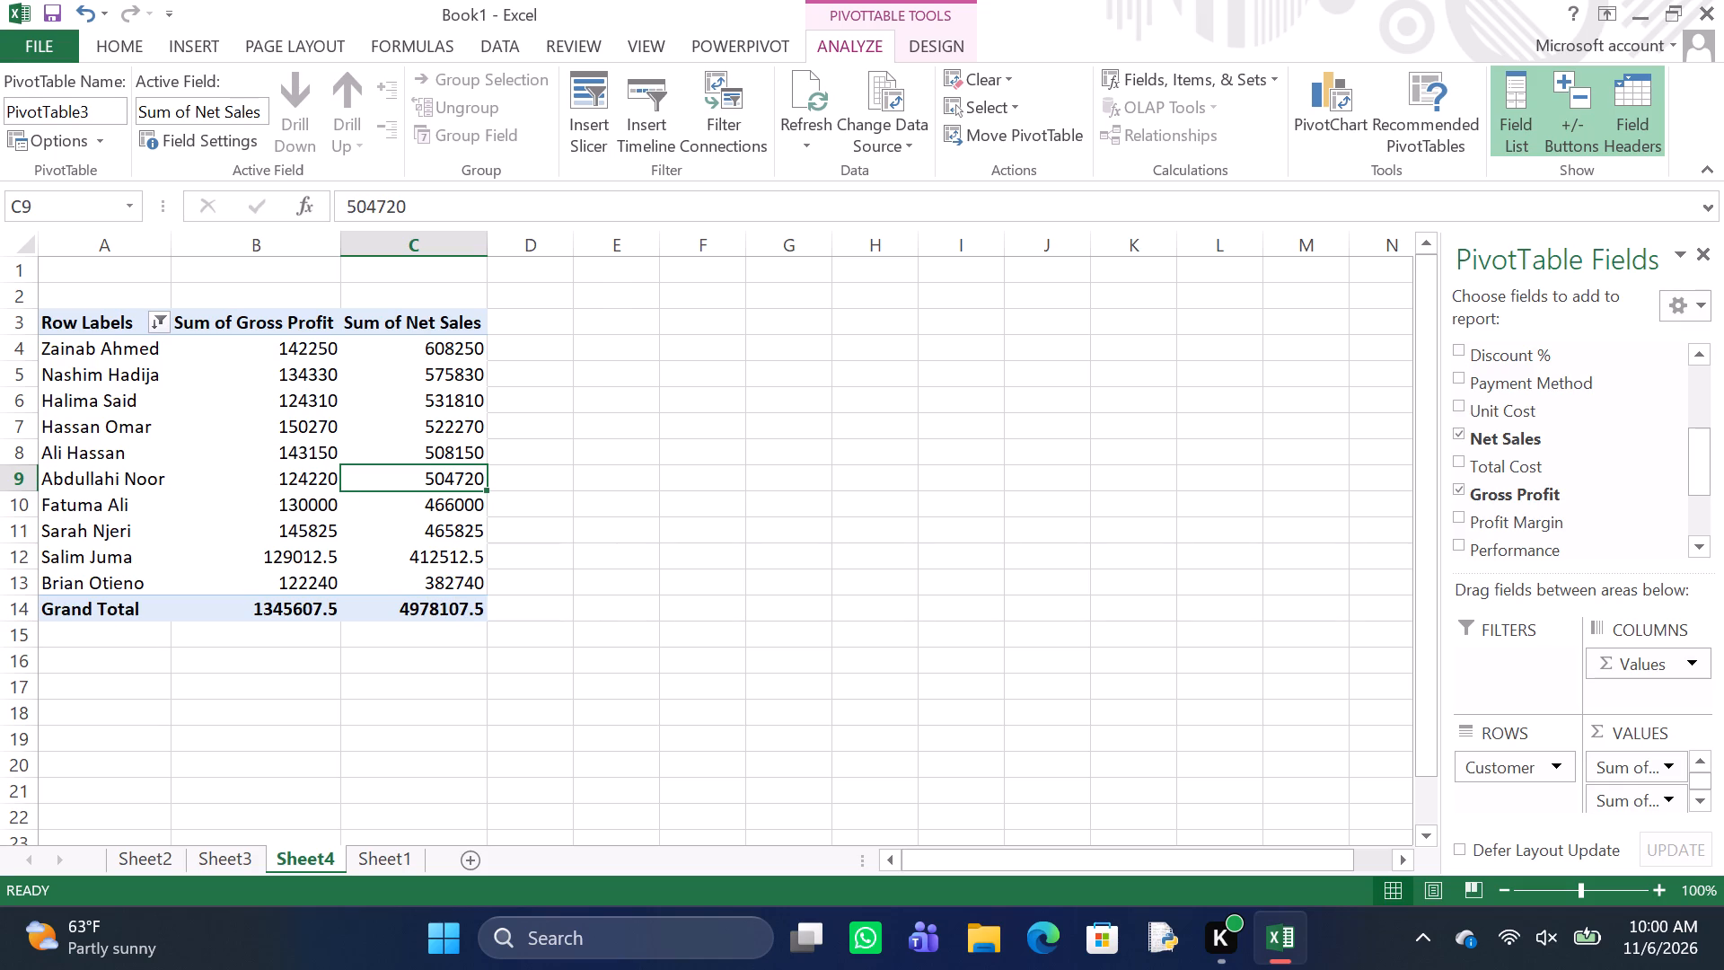
Add the Profit Margin field as a third value in the customer PivotTable.
right_click(1497, 516)
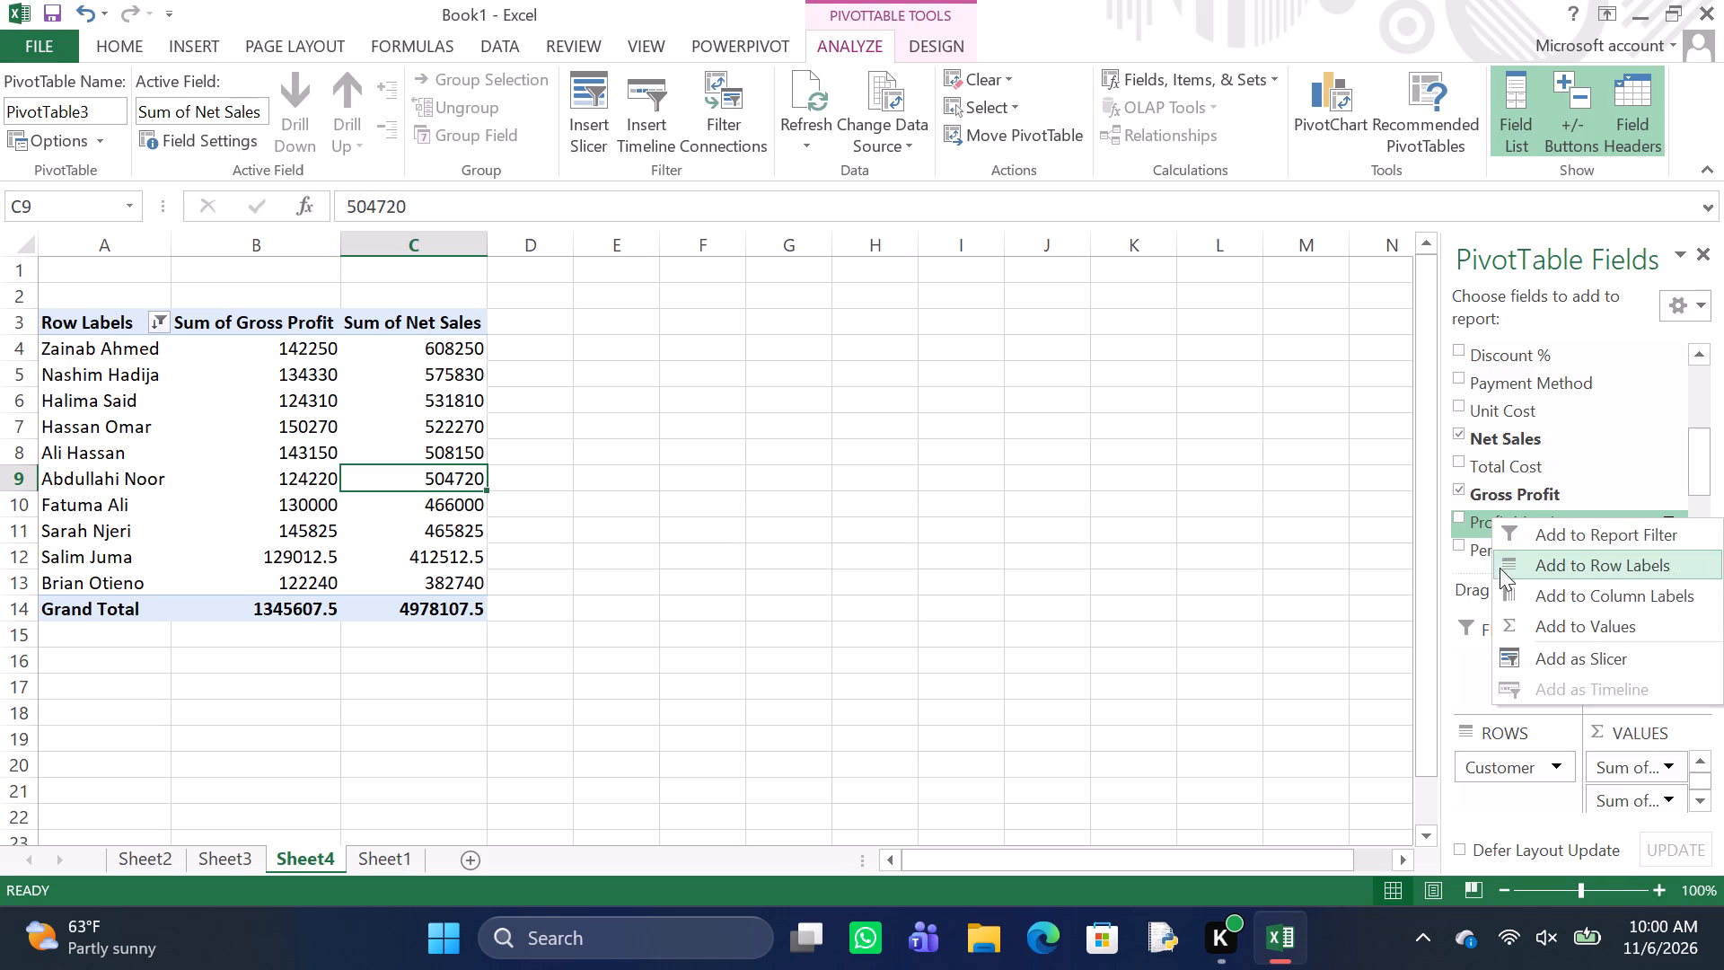
click(1522, 614)
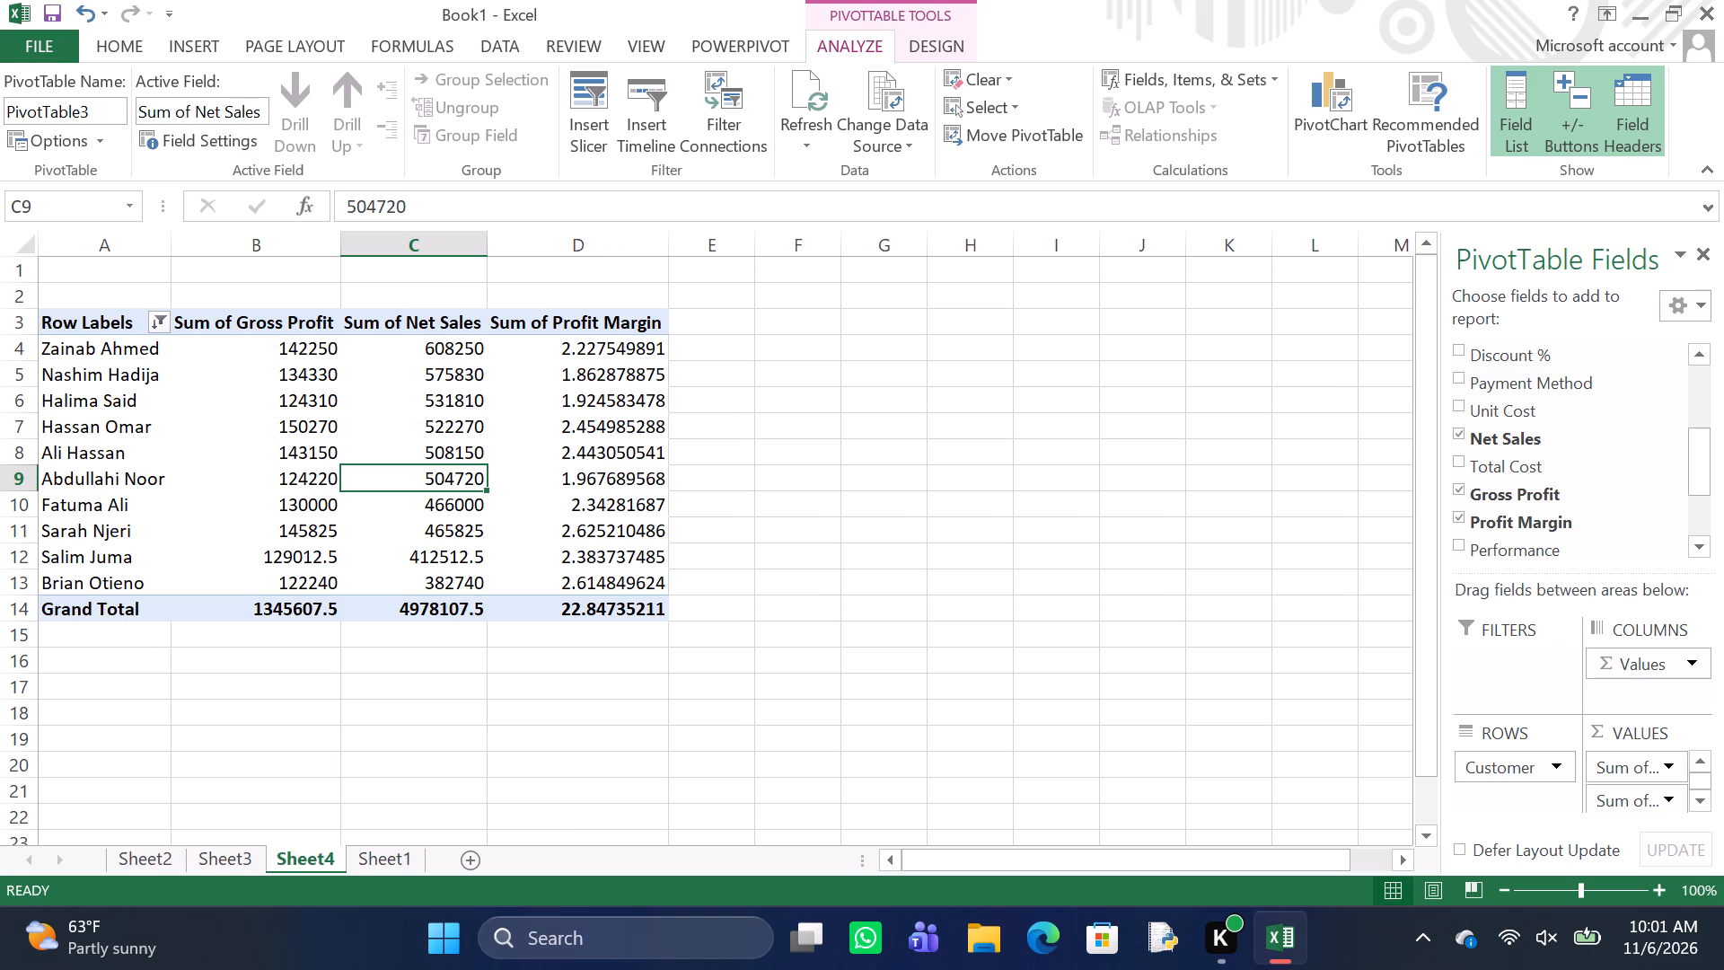
Summarize the Profit Margin value field by Average and format it as Percentage with 2 decimal places.
click(617, 516)
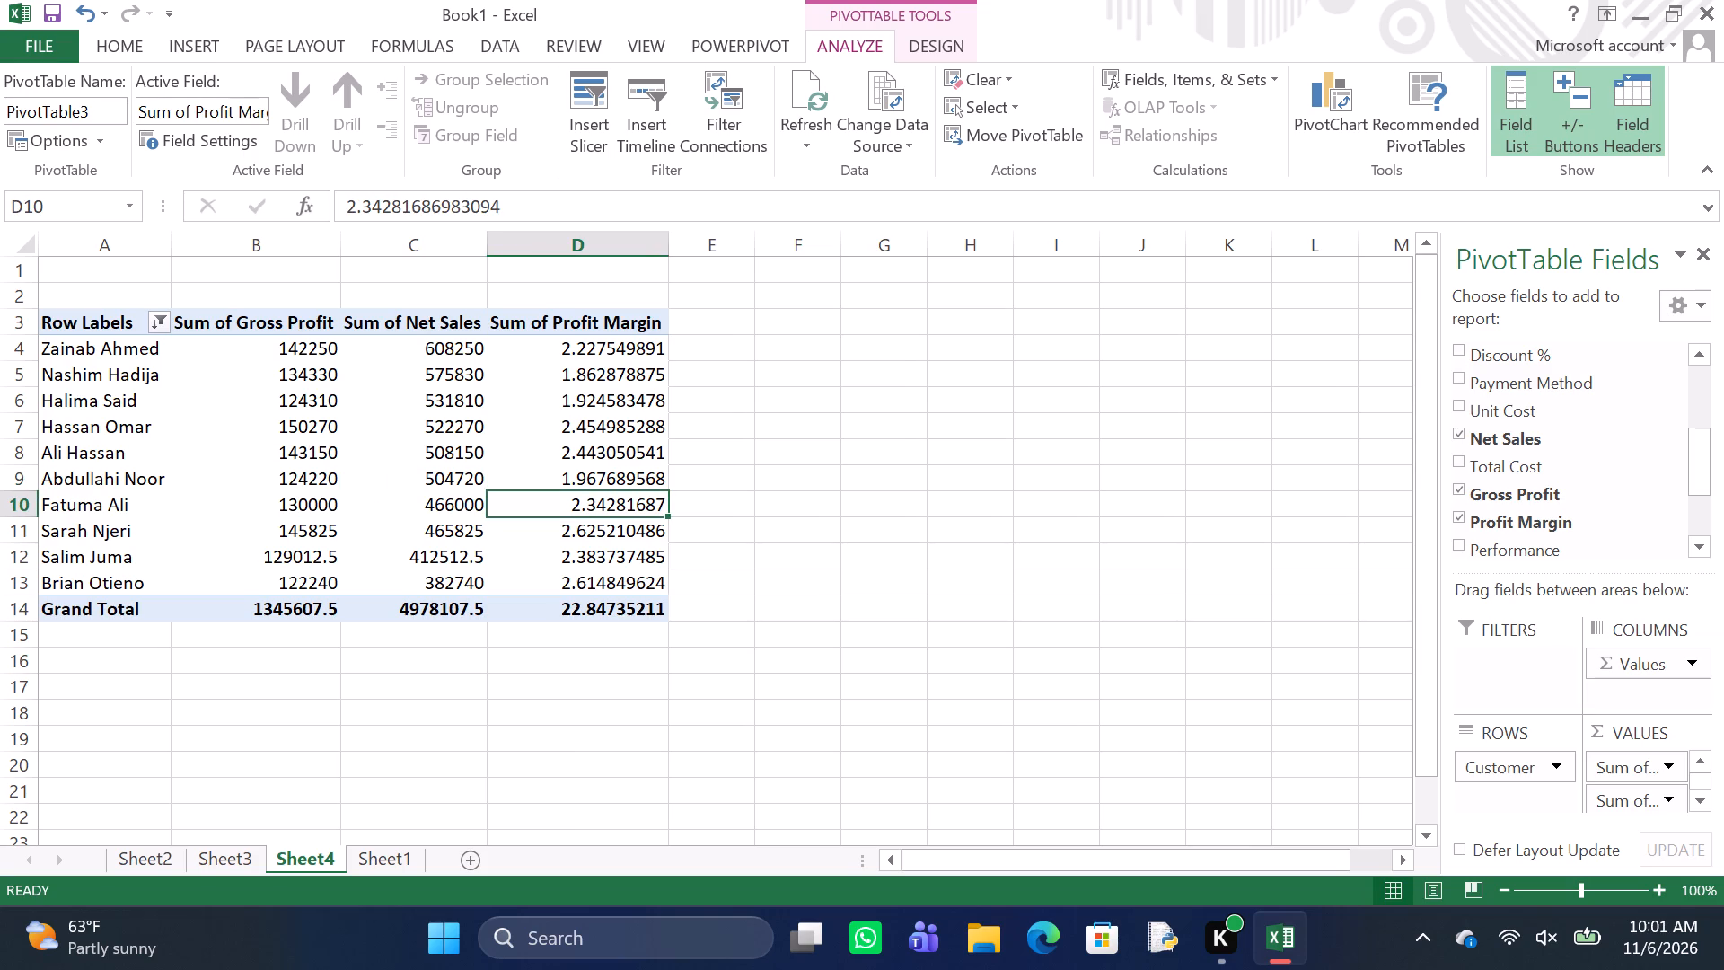
right_click(617, 516)
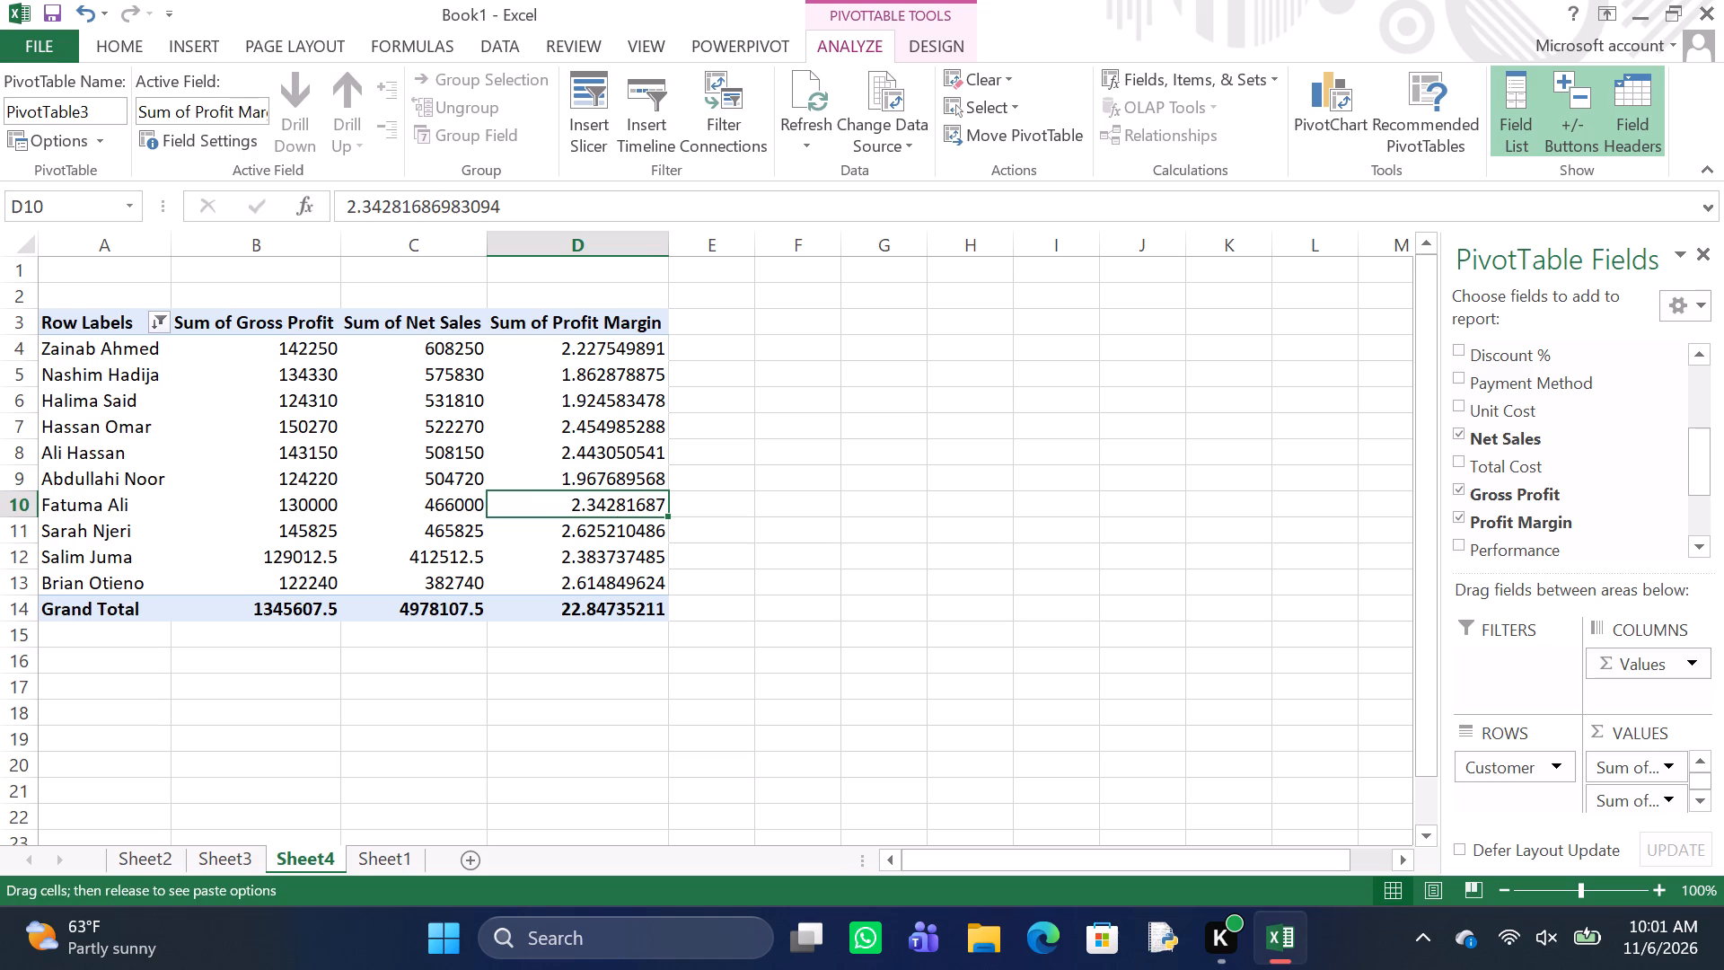
click(618, 454)
right_click(618, 454)
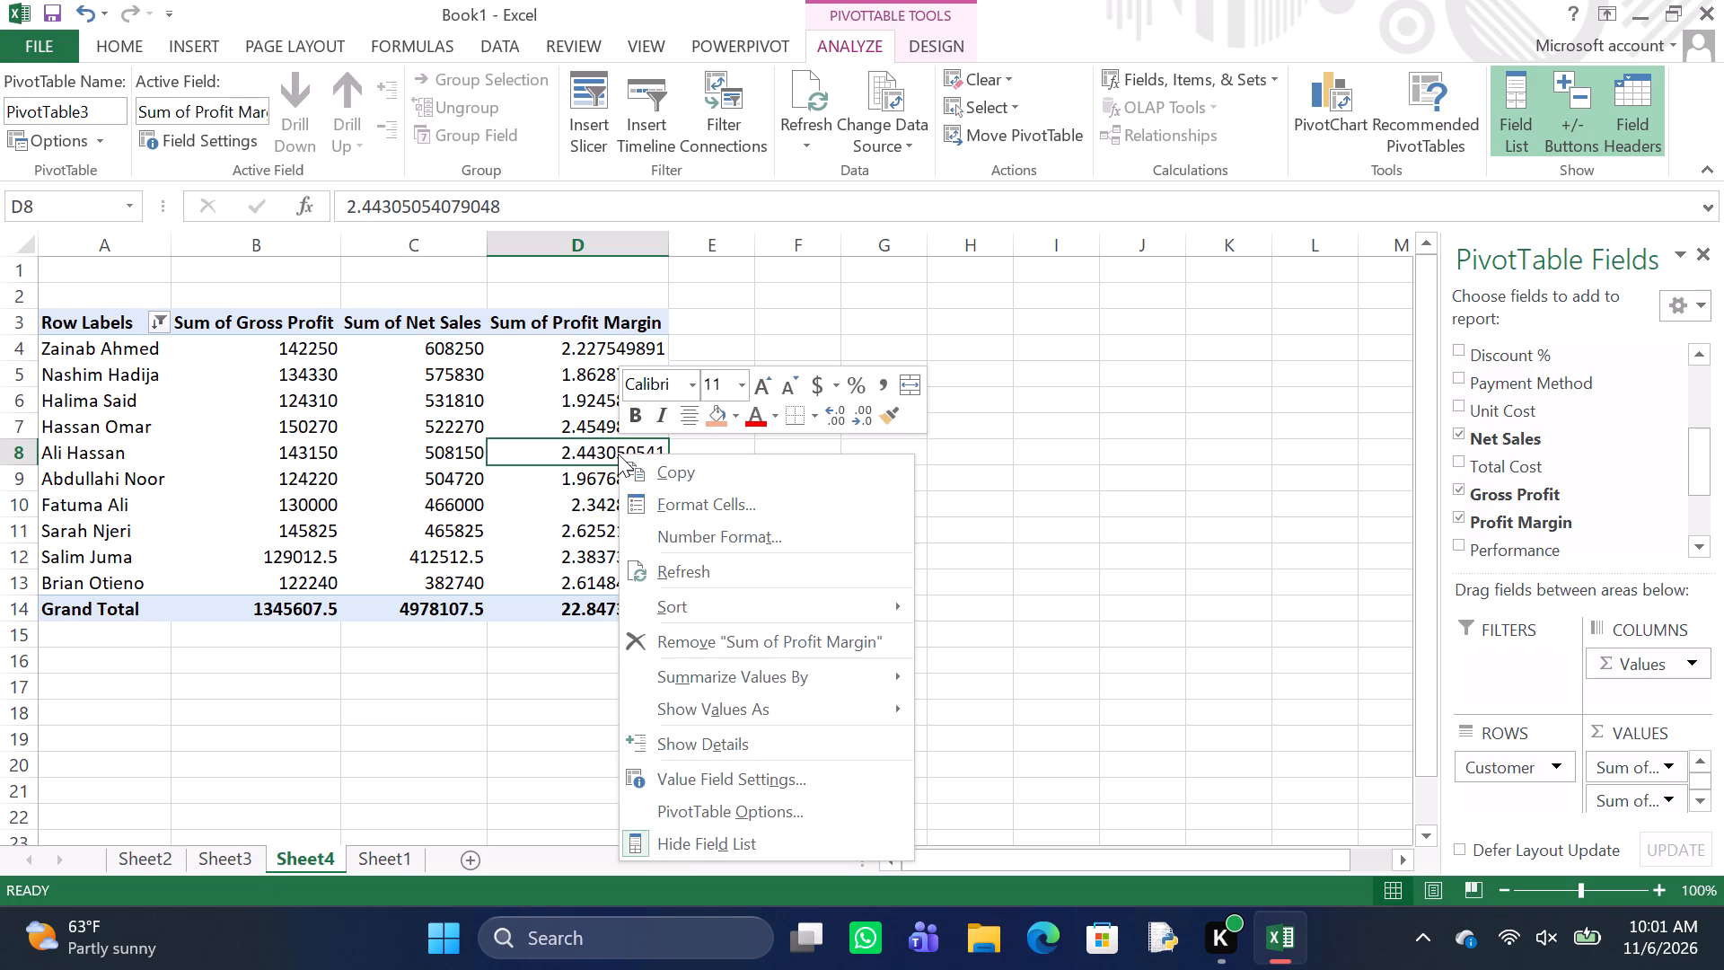
click(780, 776)
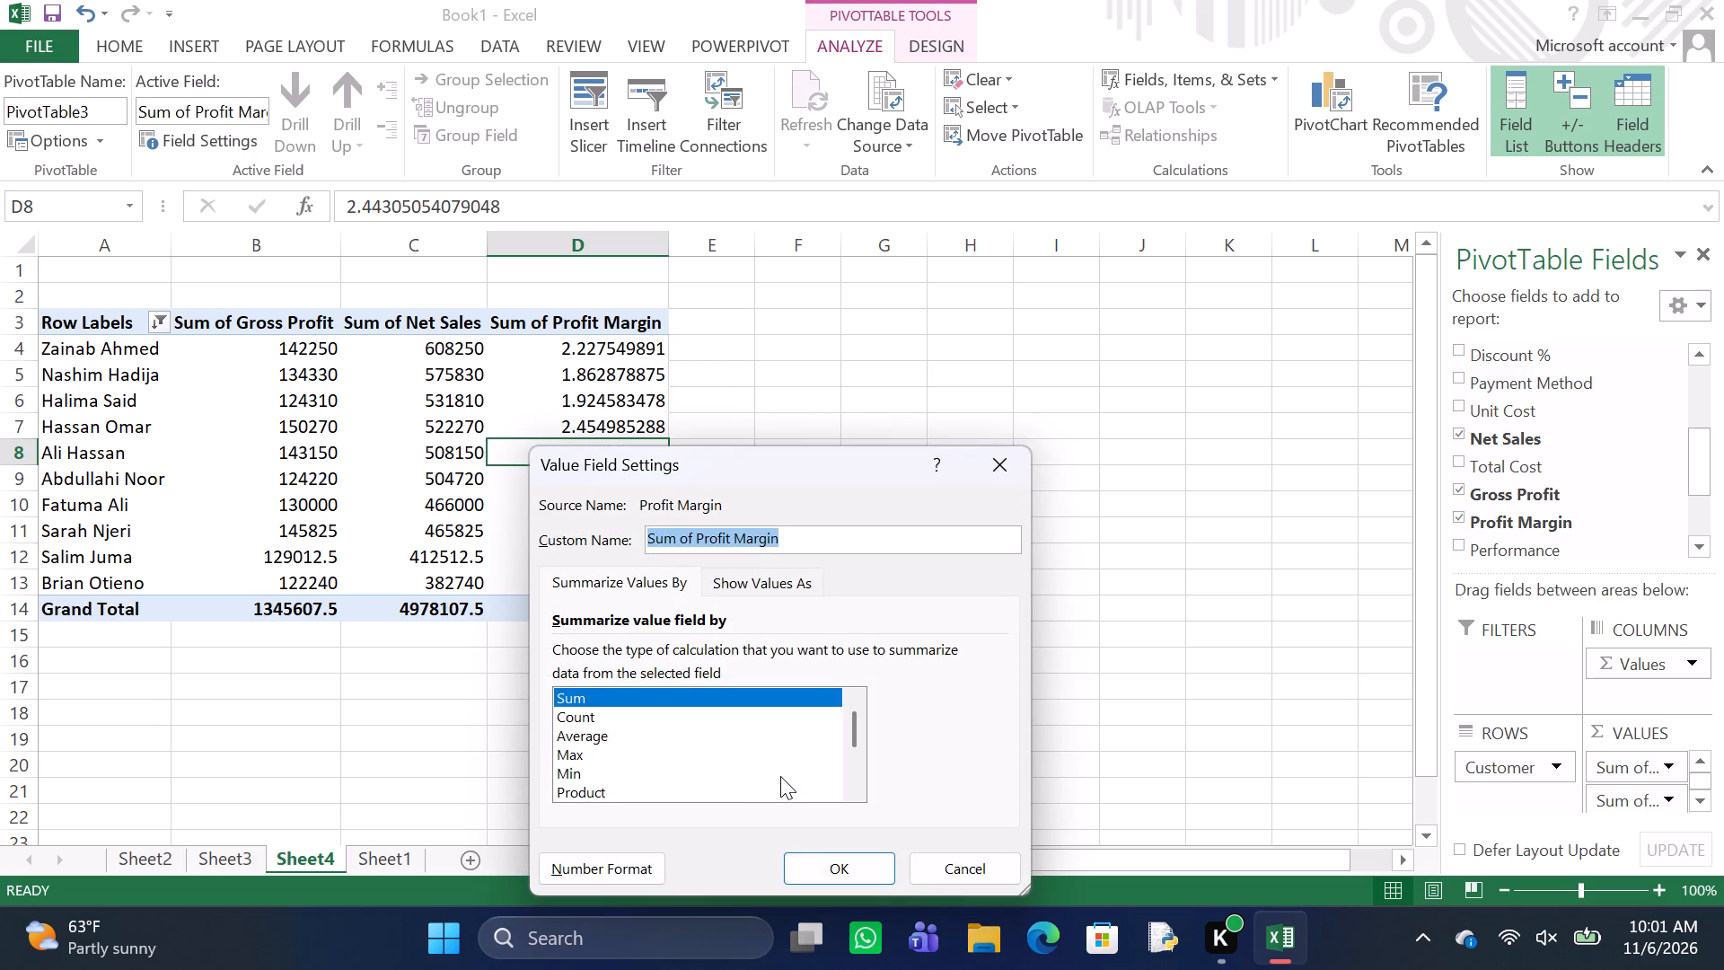
click(659, 734)
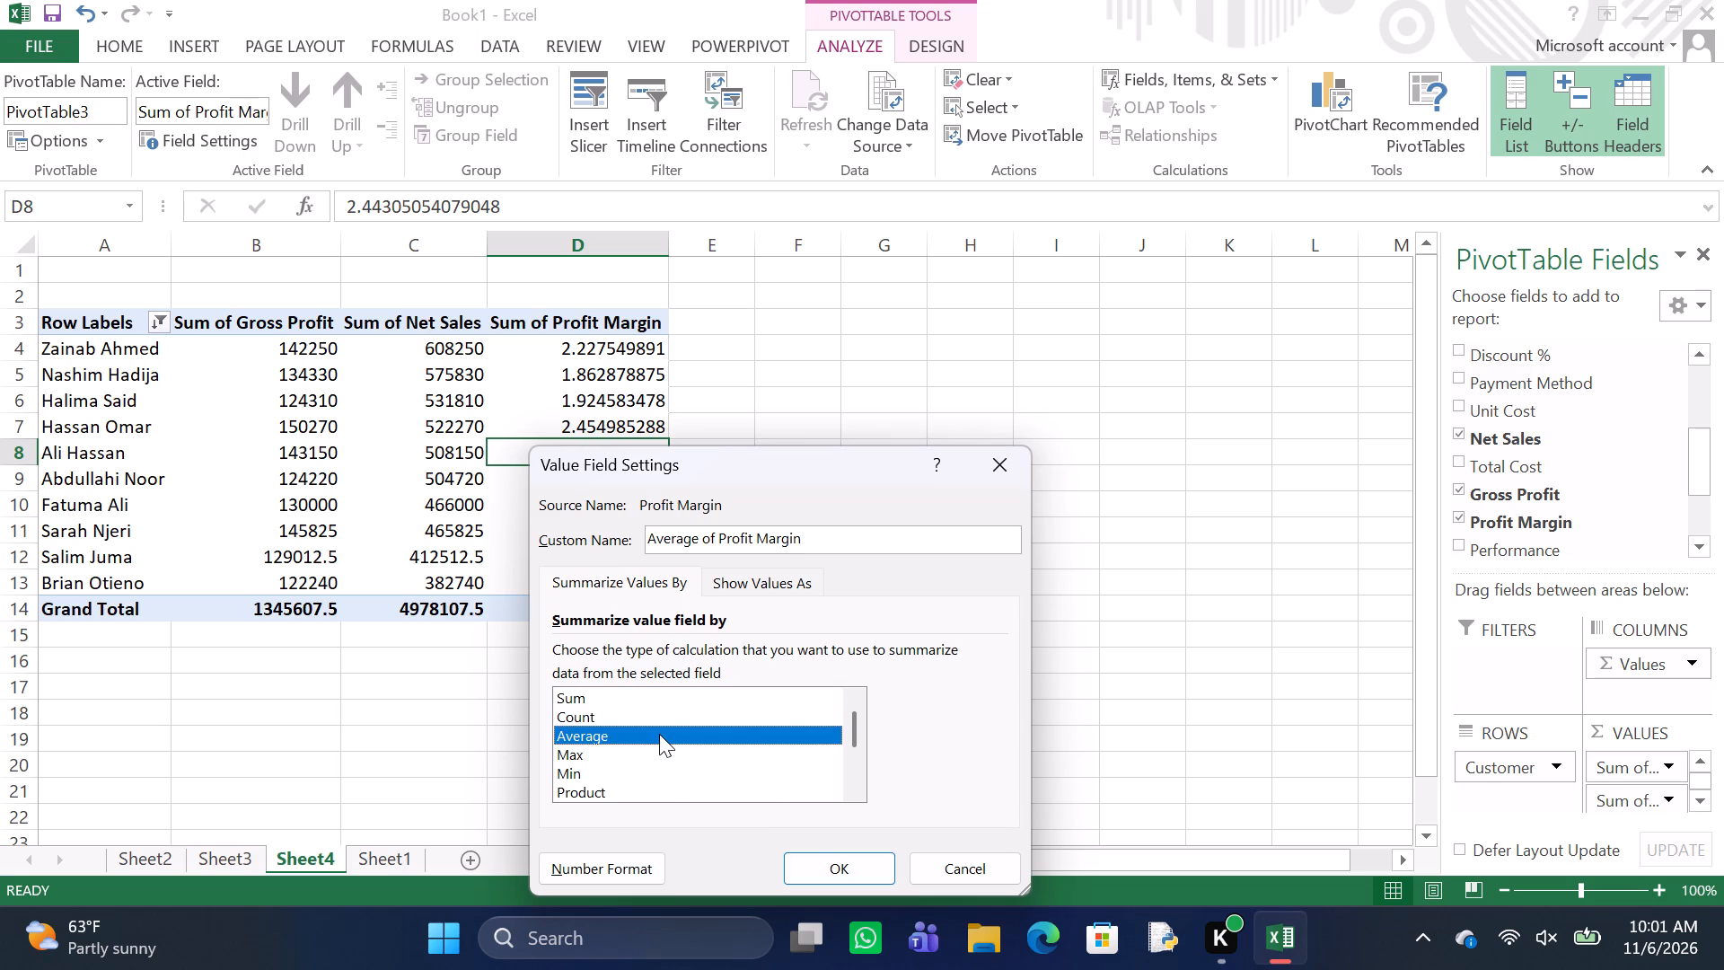
click(601, 869)
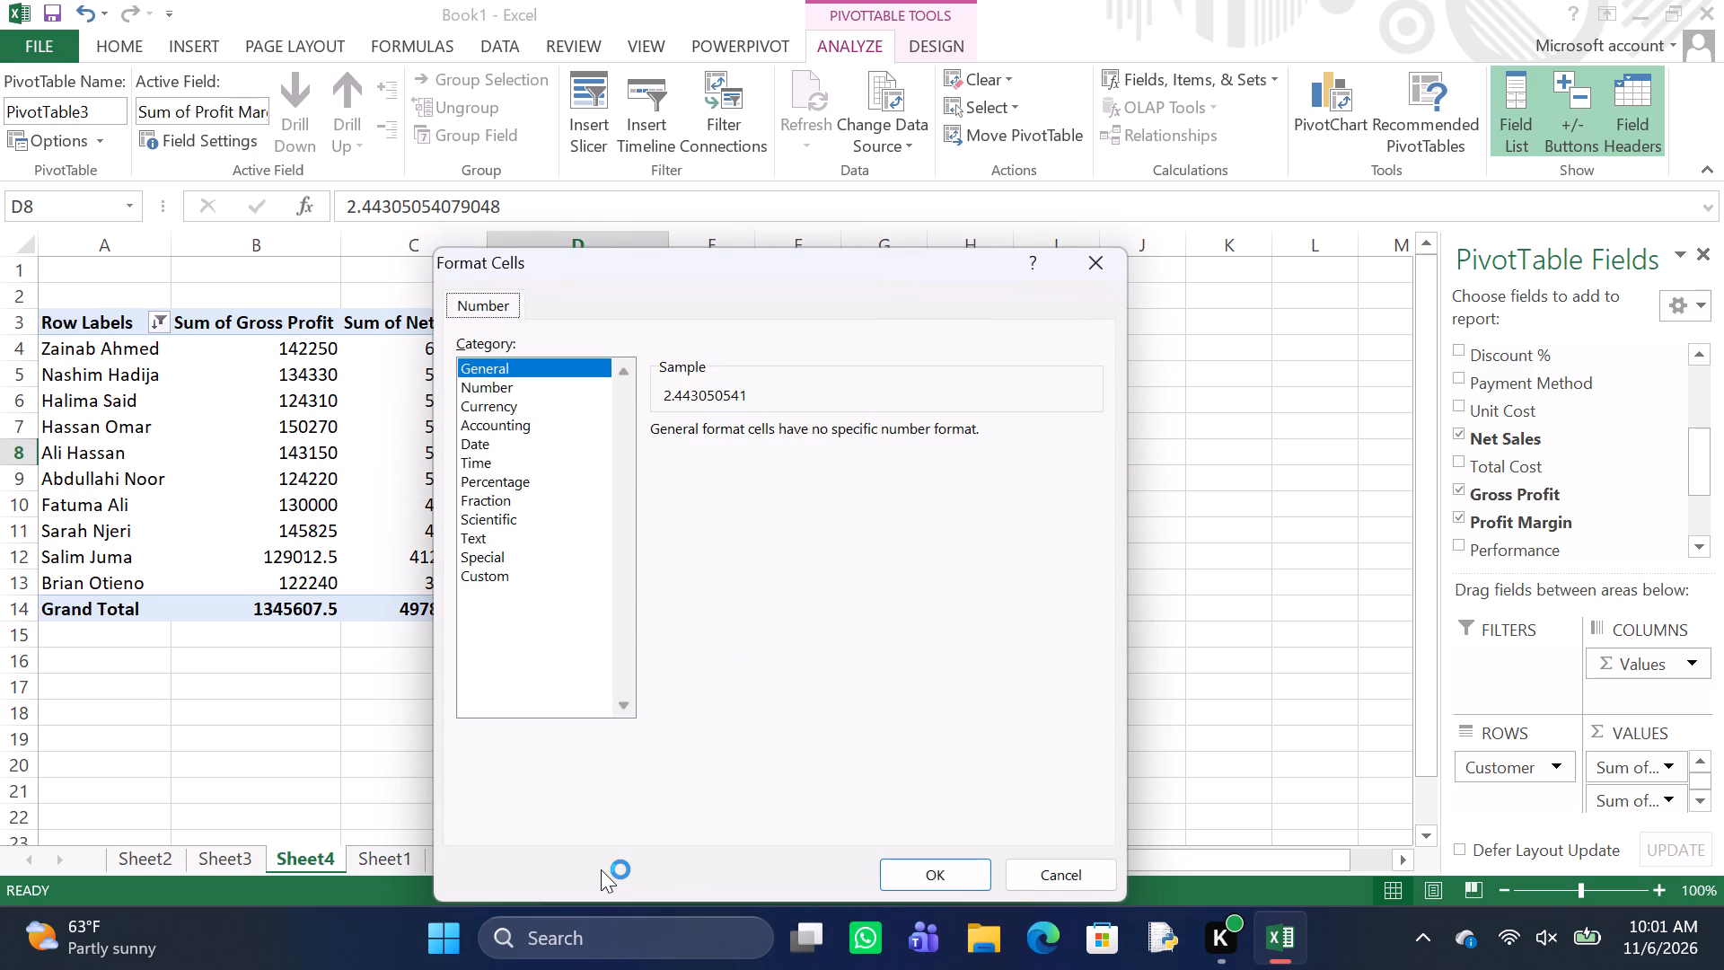
click(519, 482)
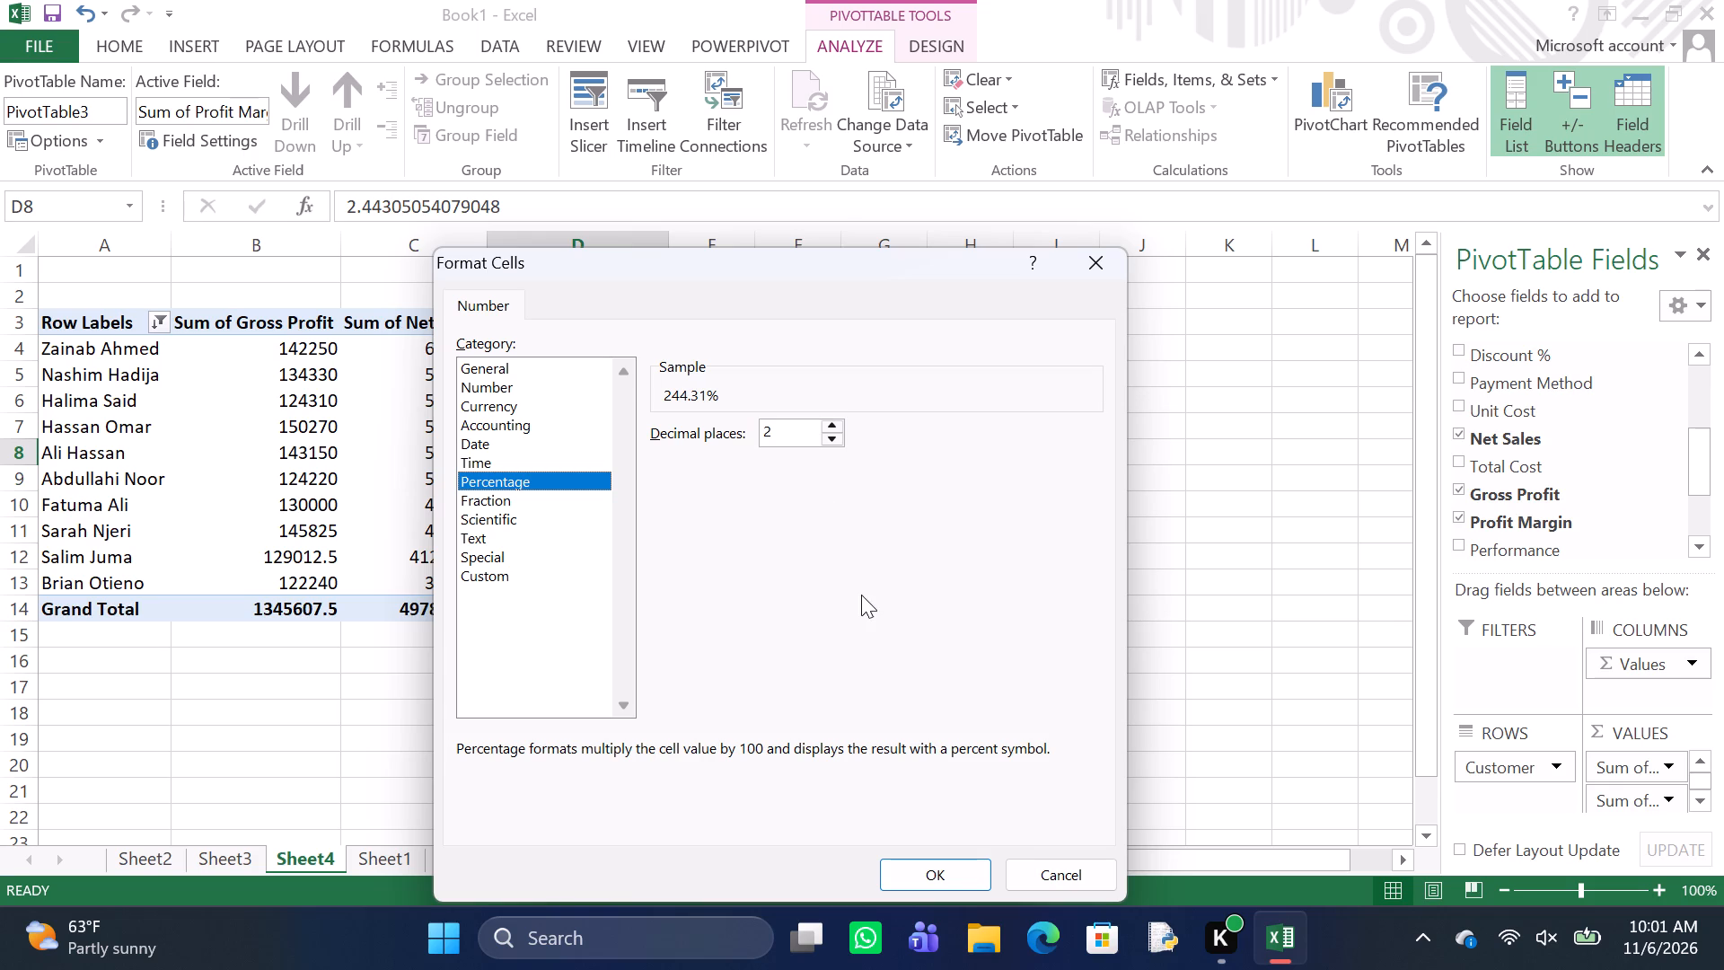
click(923, 876)
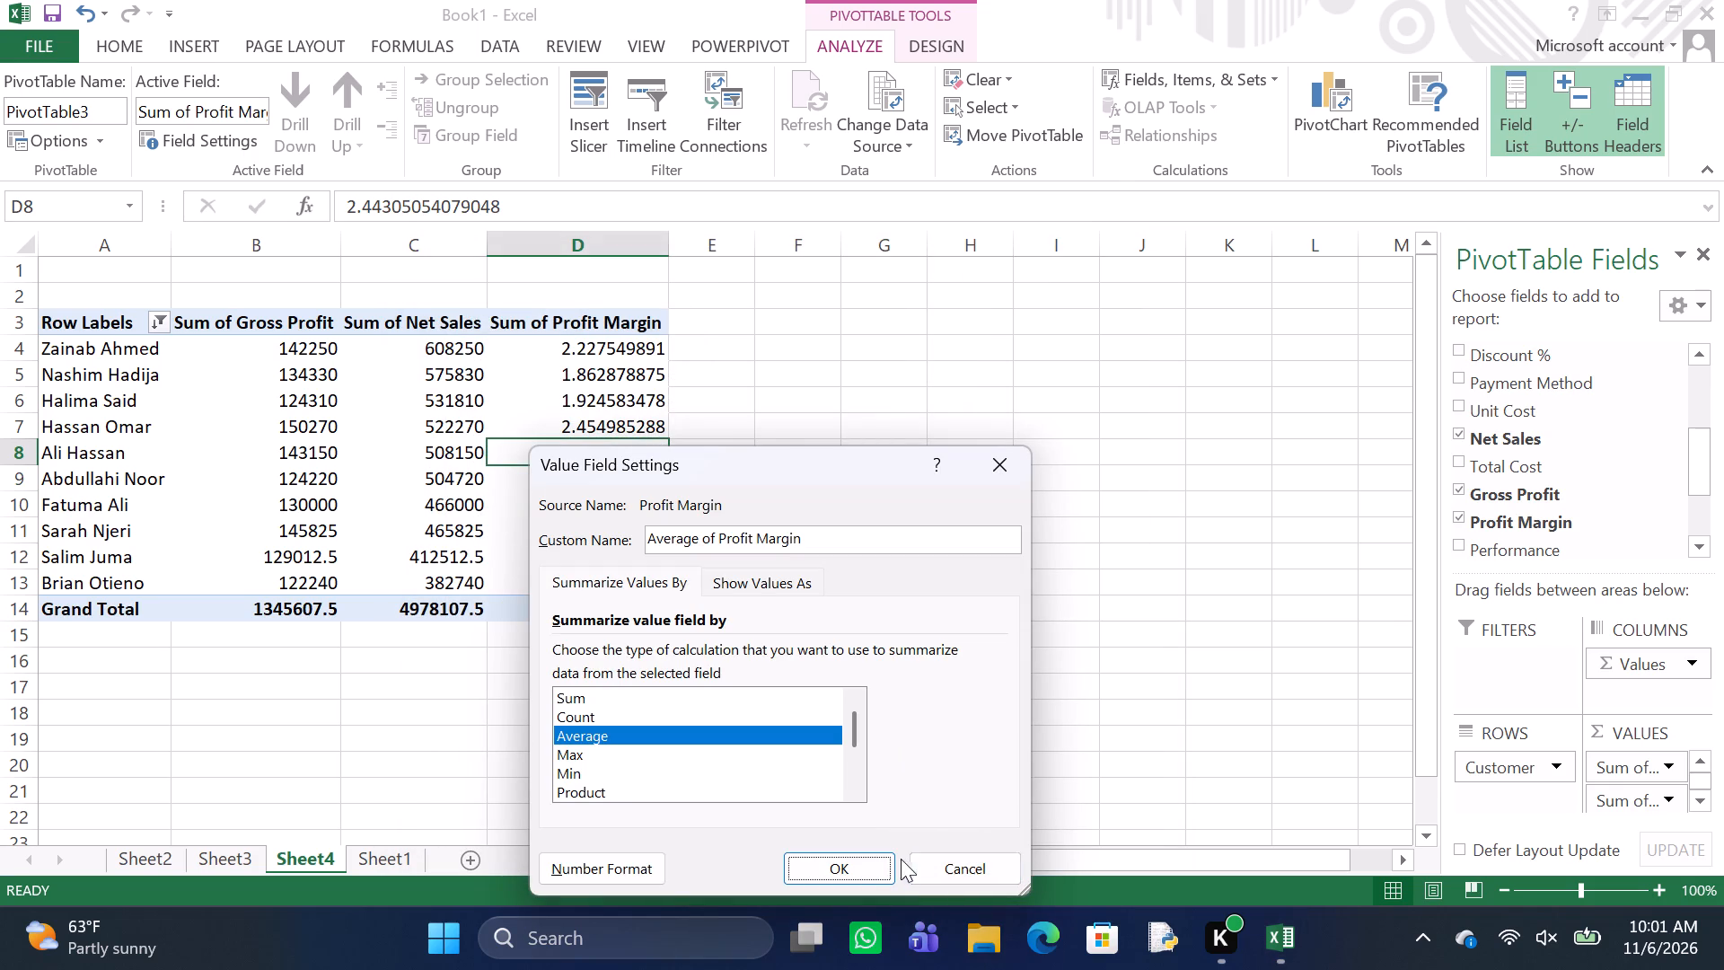
click(860, 869)
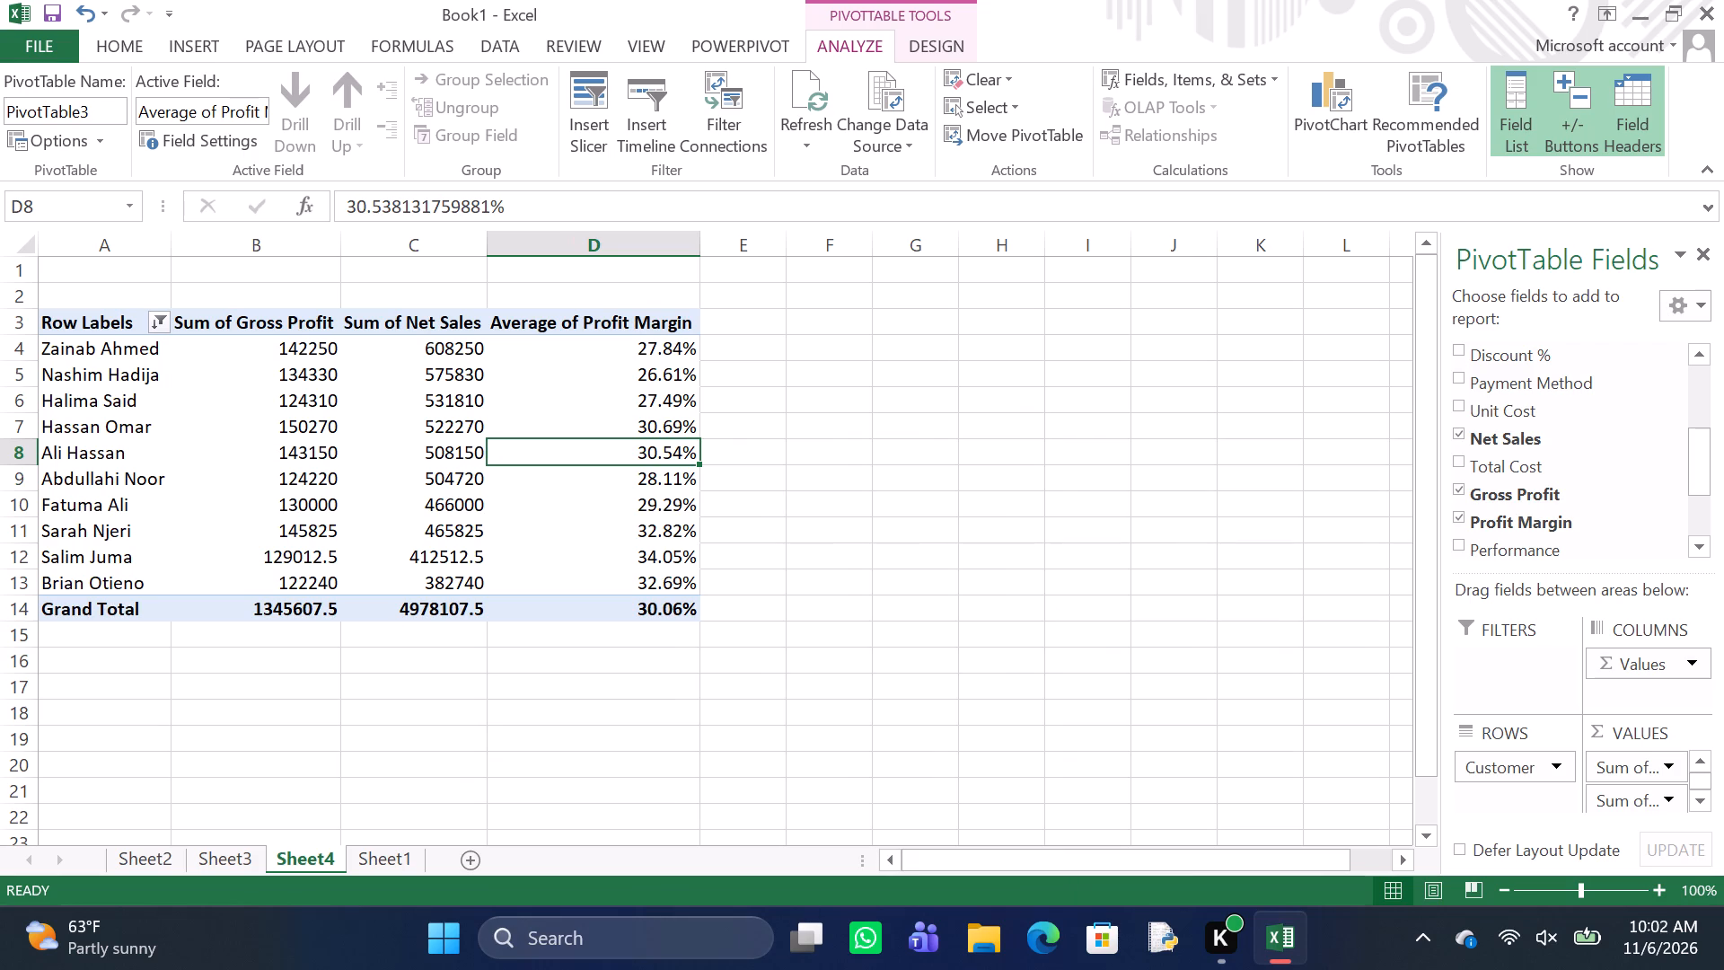
Apply solid blue data bars to the customers' Sum of Gross Profit values in B4:B13, excluding the Grand Total.
scroll(646, 772, down, 2)
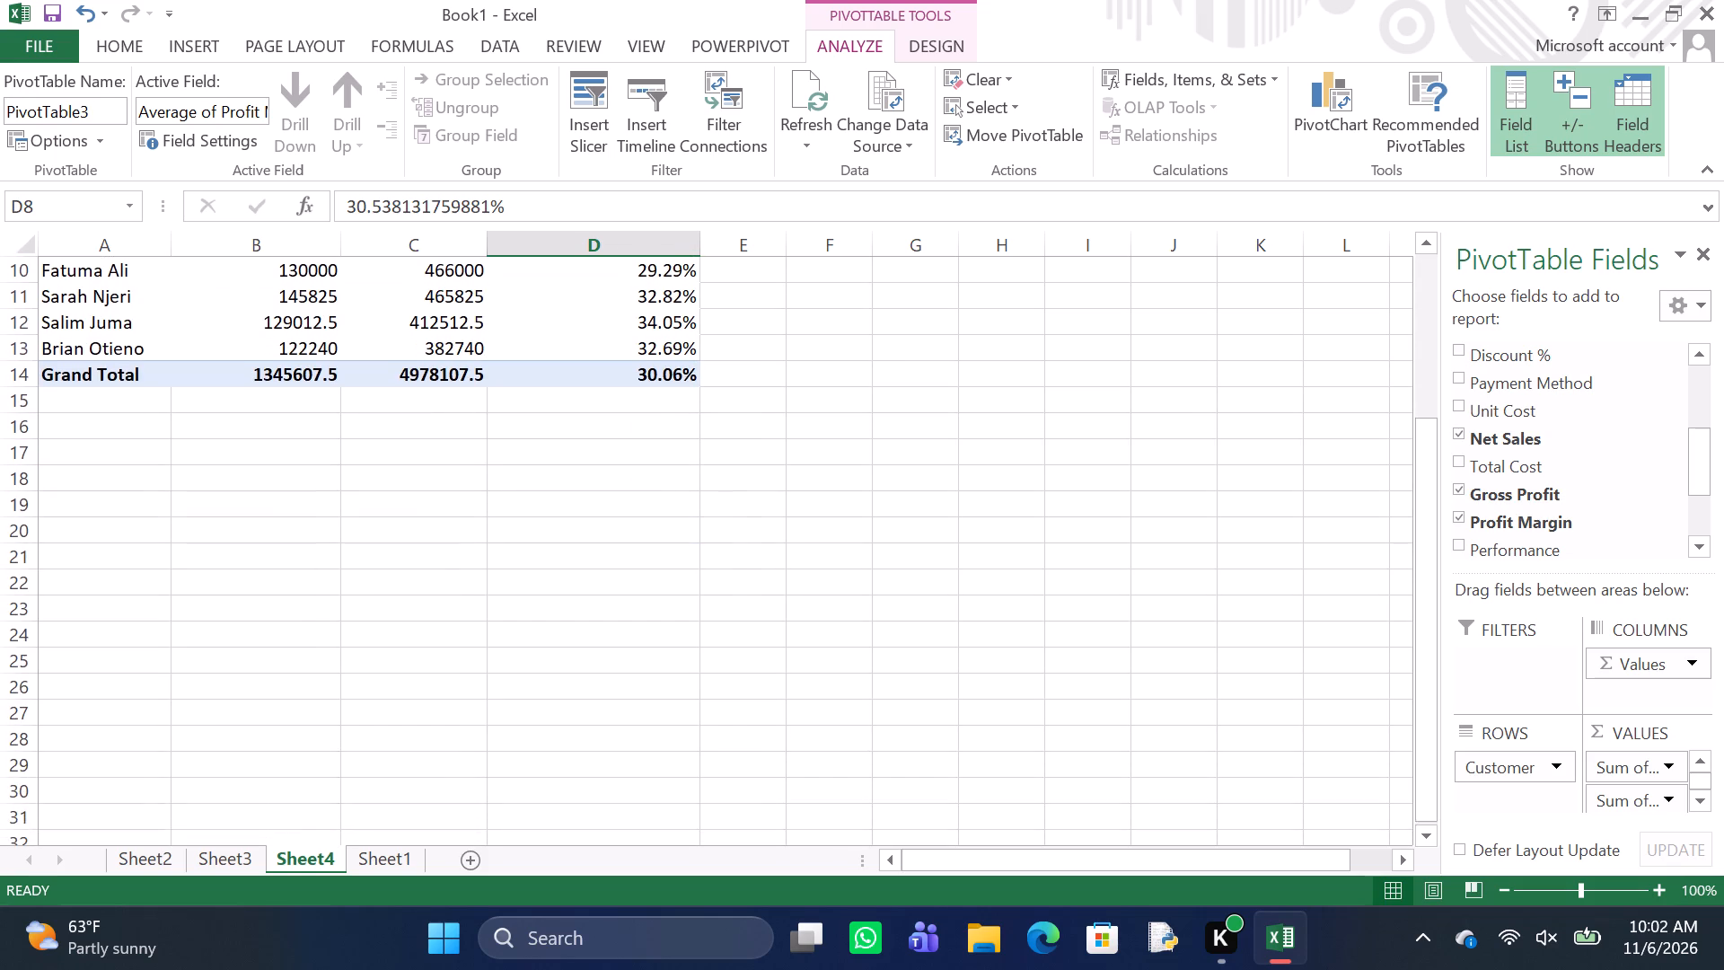
scroll(646, 772, up, 2)
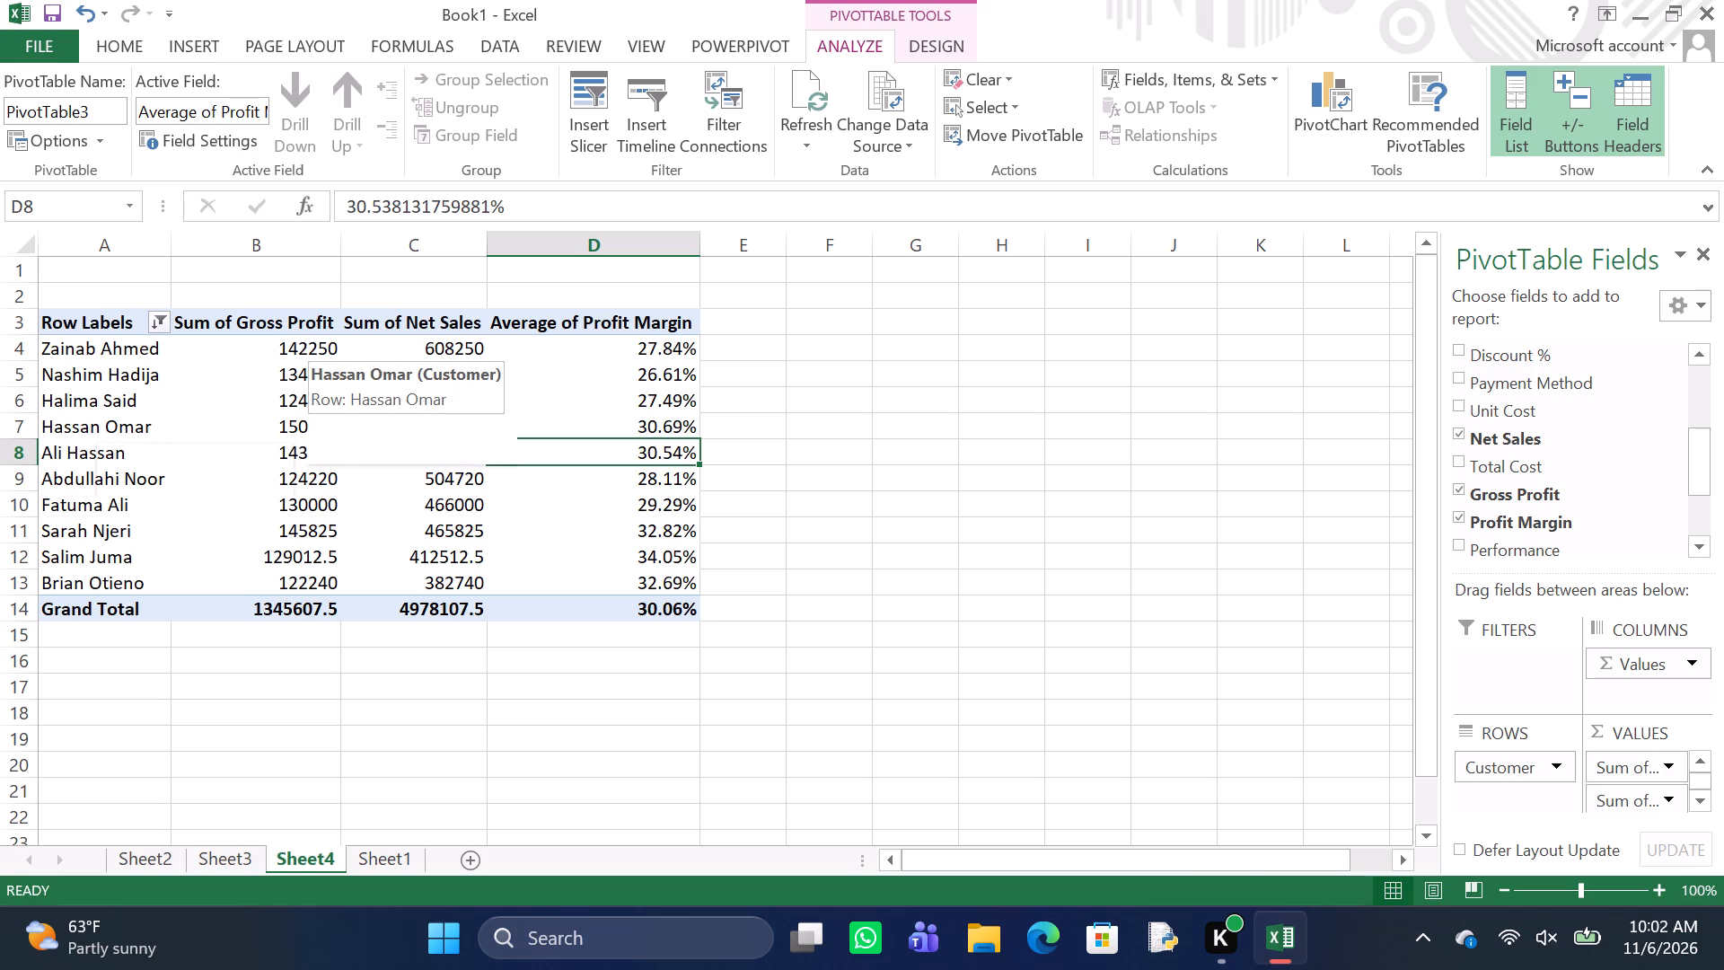
drag(315, 346, 294, 556)
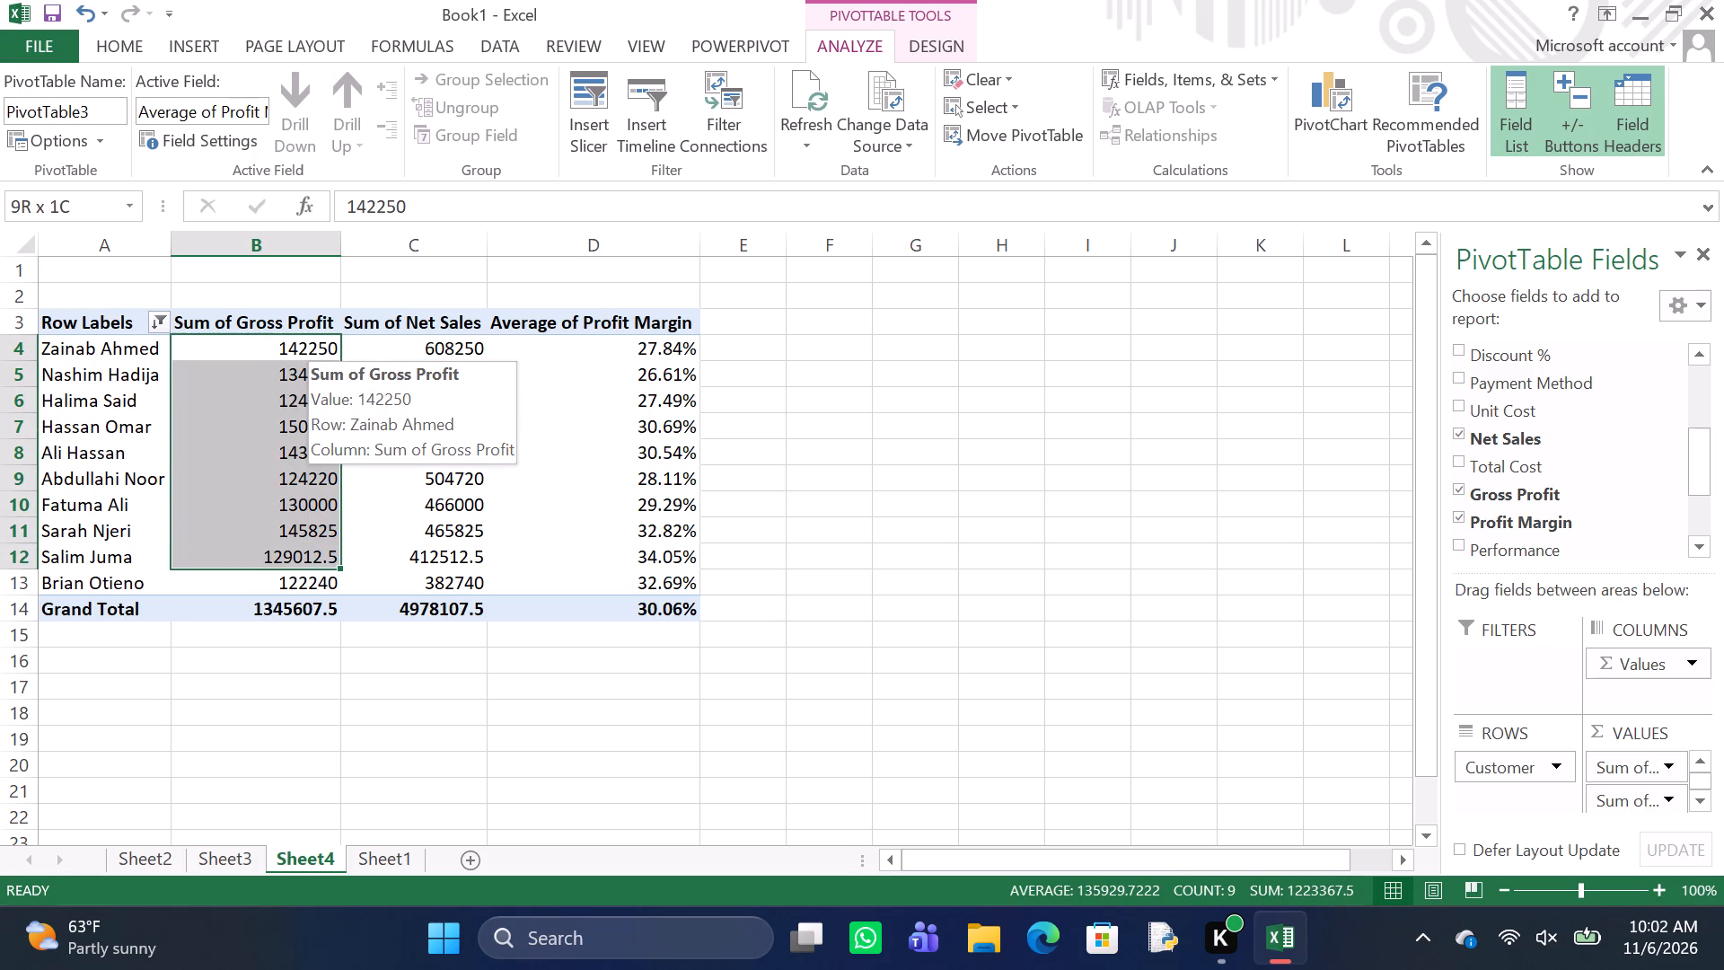
drag(294, 556, 294, 588)
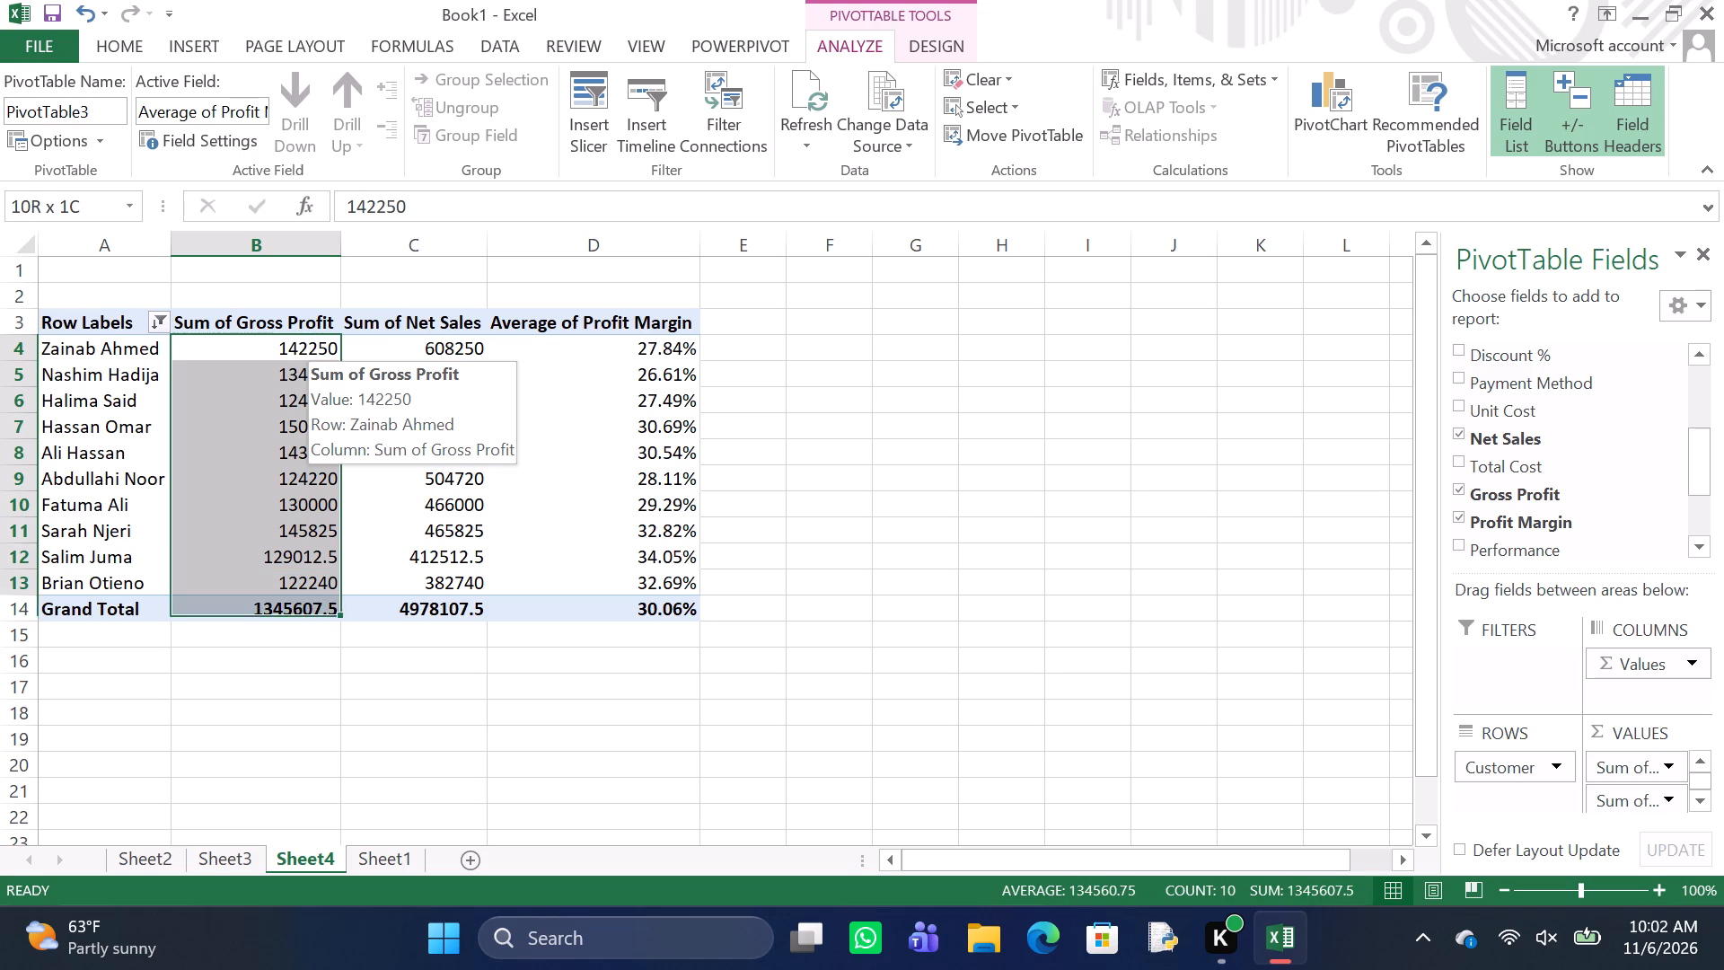
drag(294, 588, 294, 570)
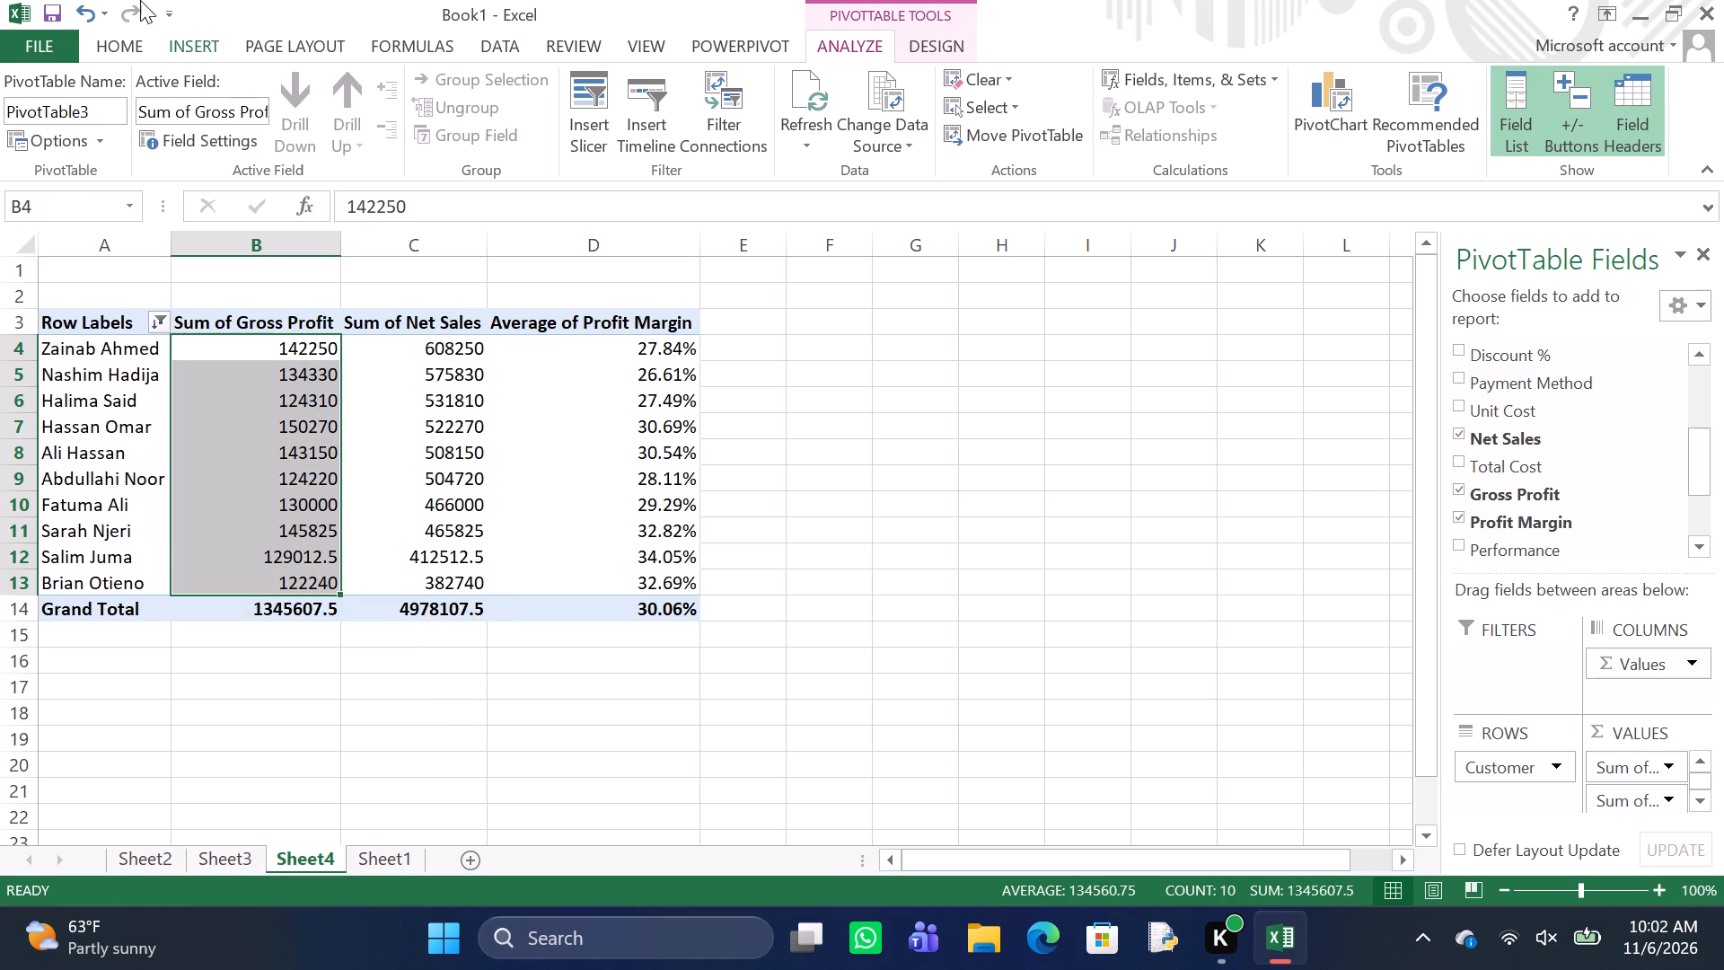
click(114, 48)
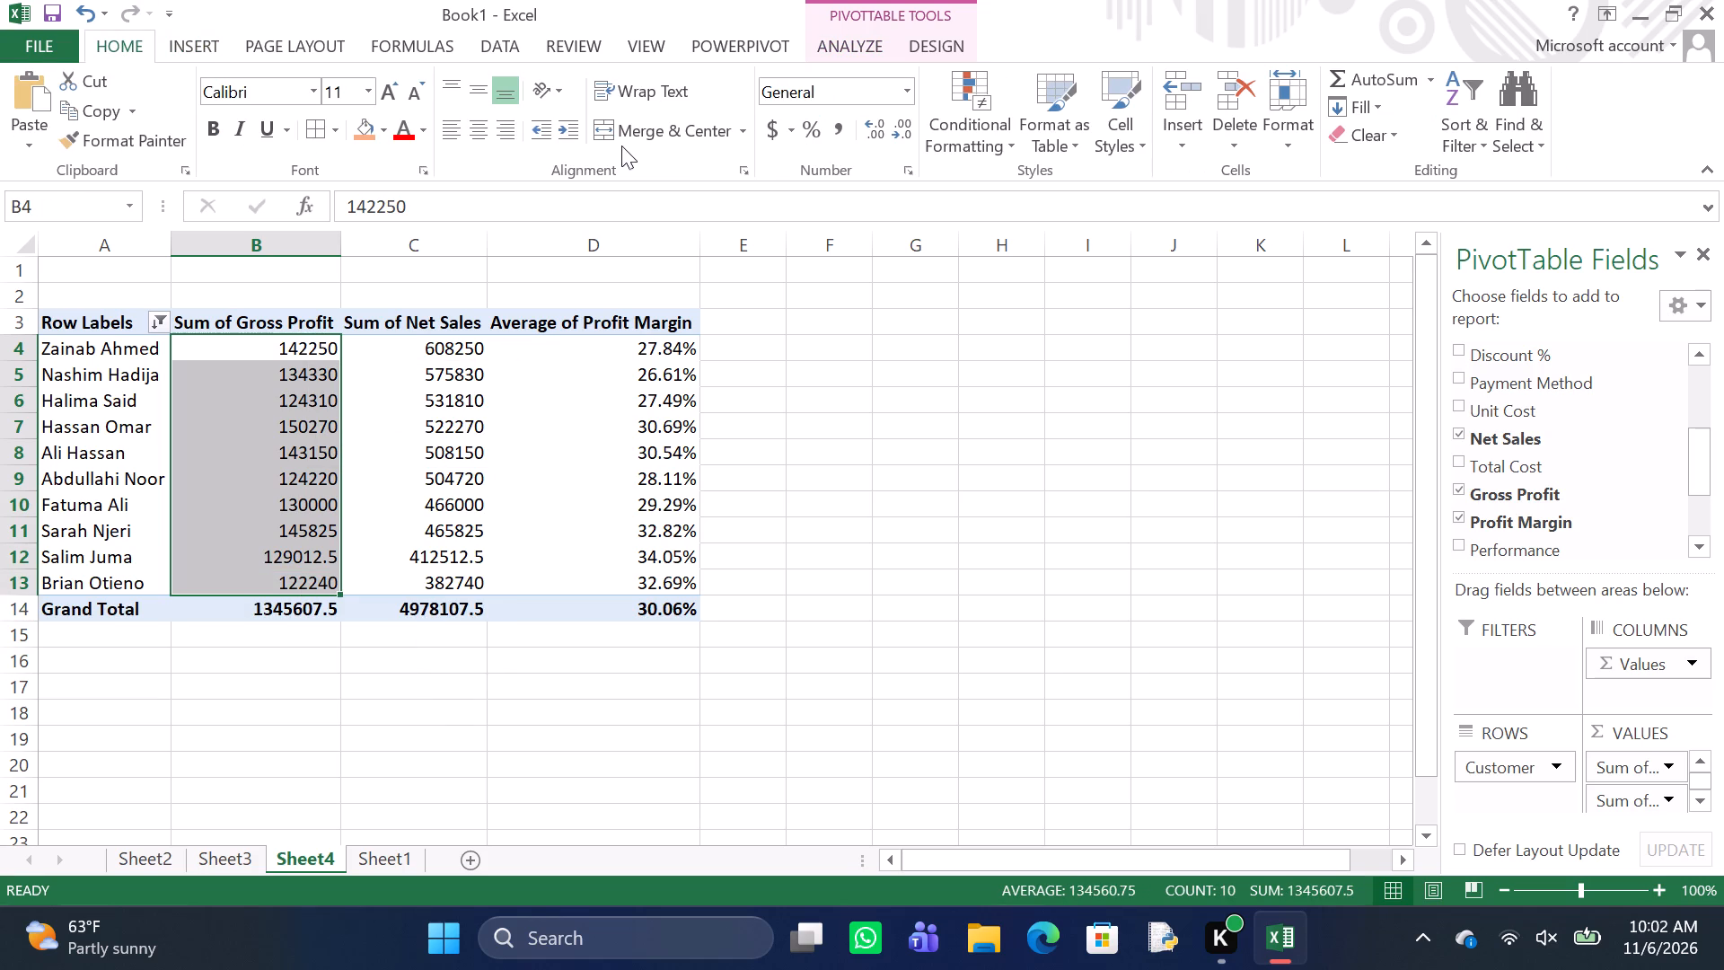
click(993, 108)
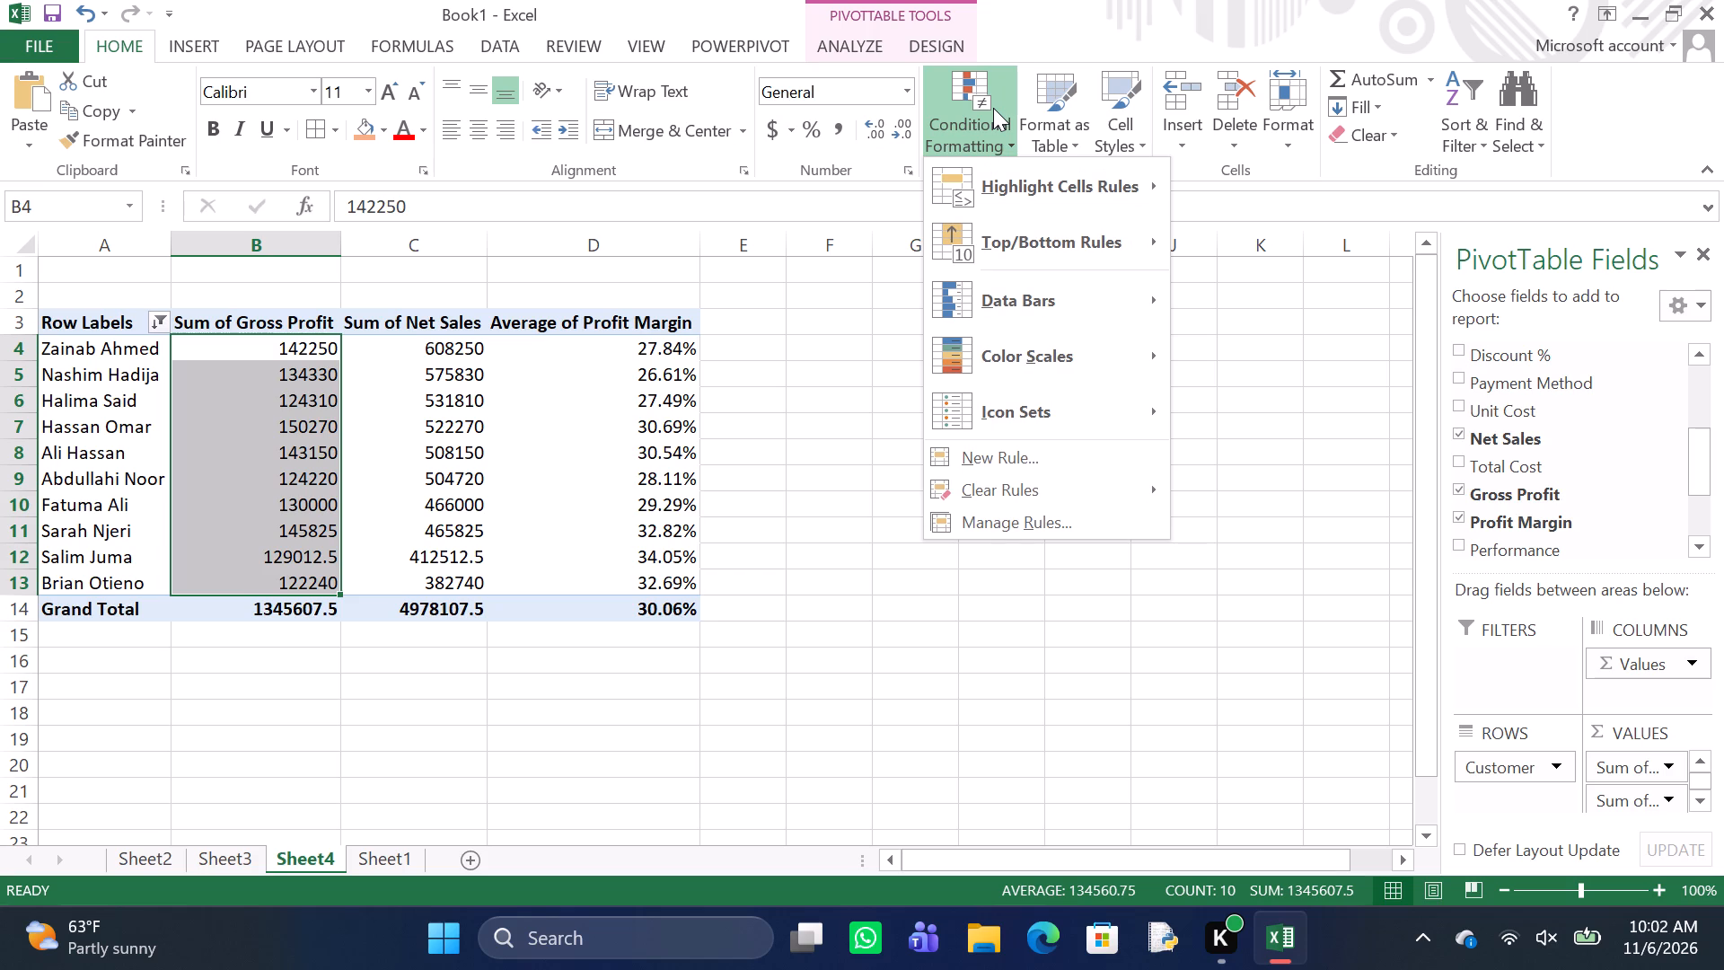
click(1072, 302)
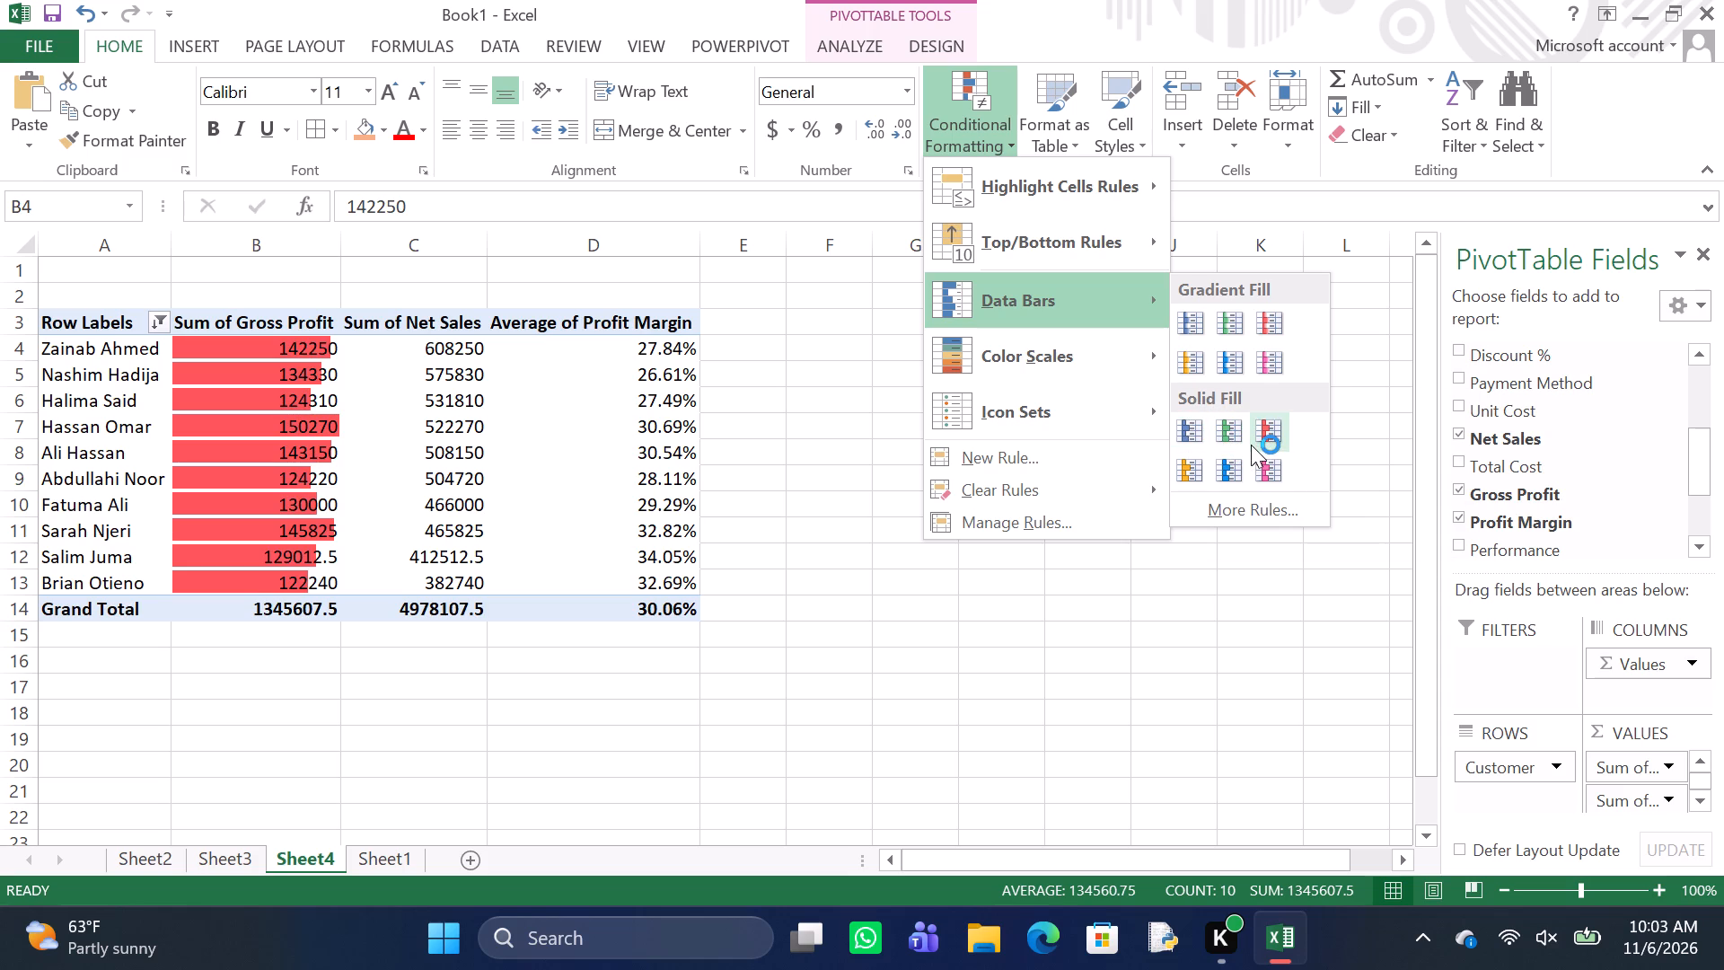
click(1200, 436)
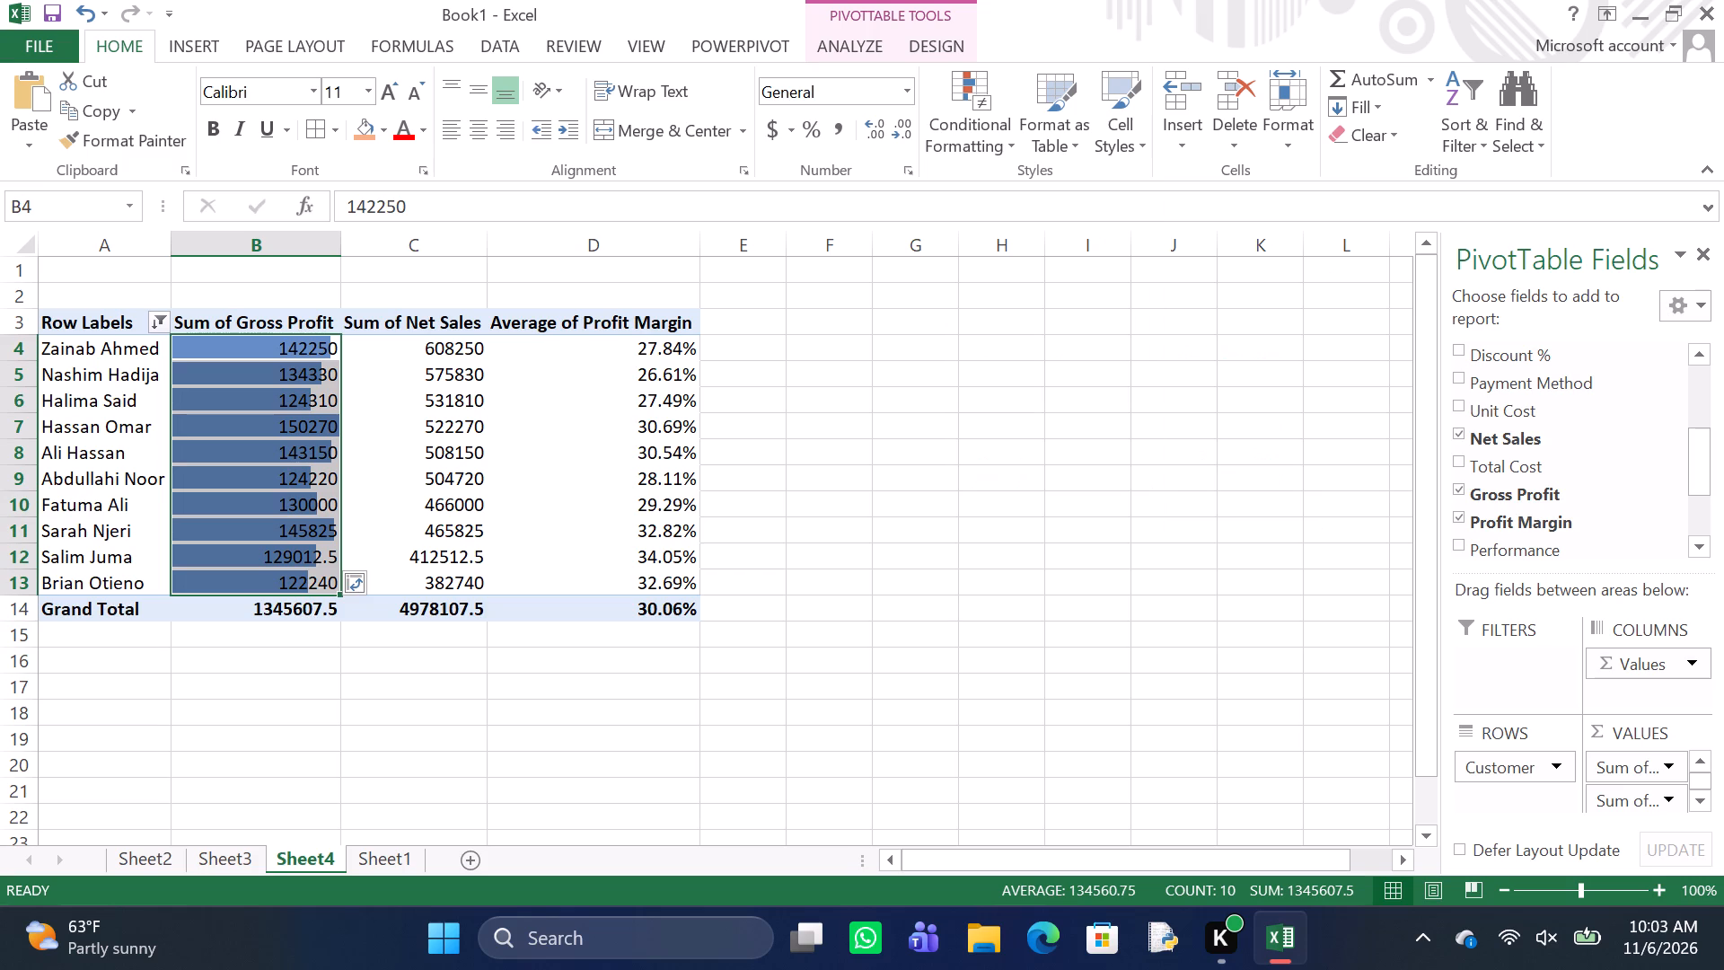
click(1019, 457)
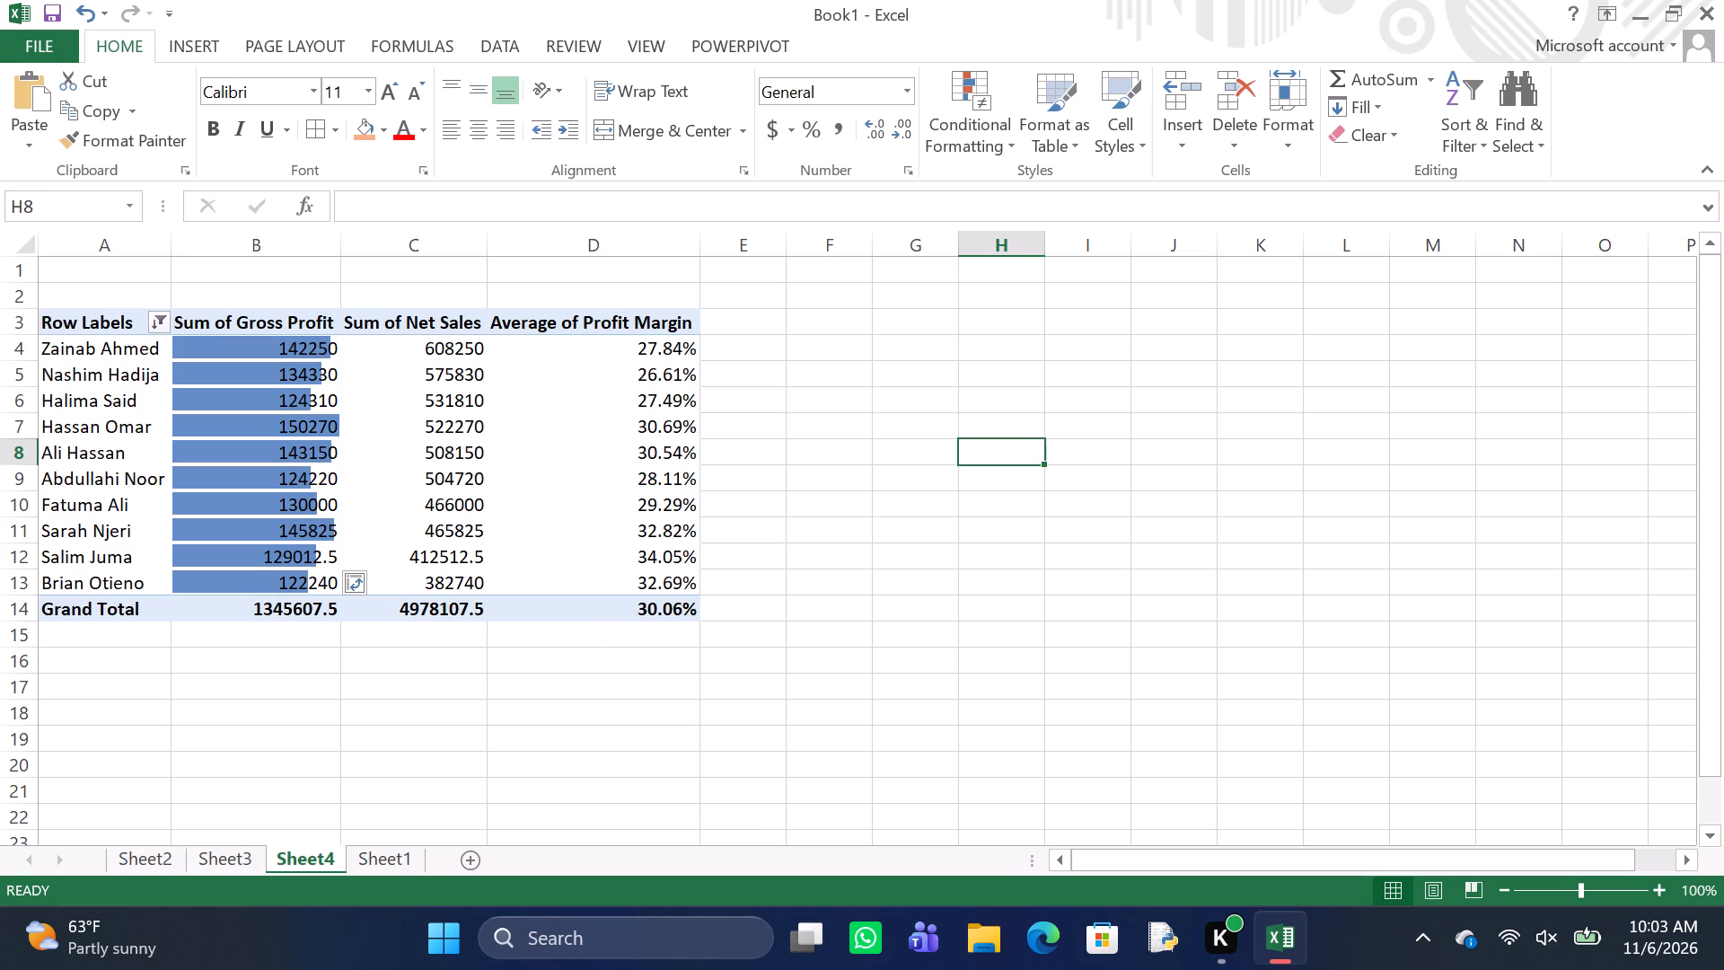
Add the Net Sales field to the customer PivotTable's values a second time.
click(629, 581)
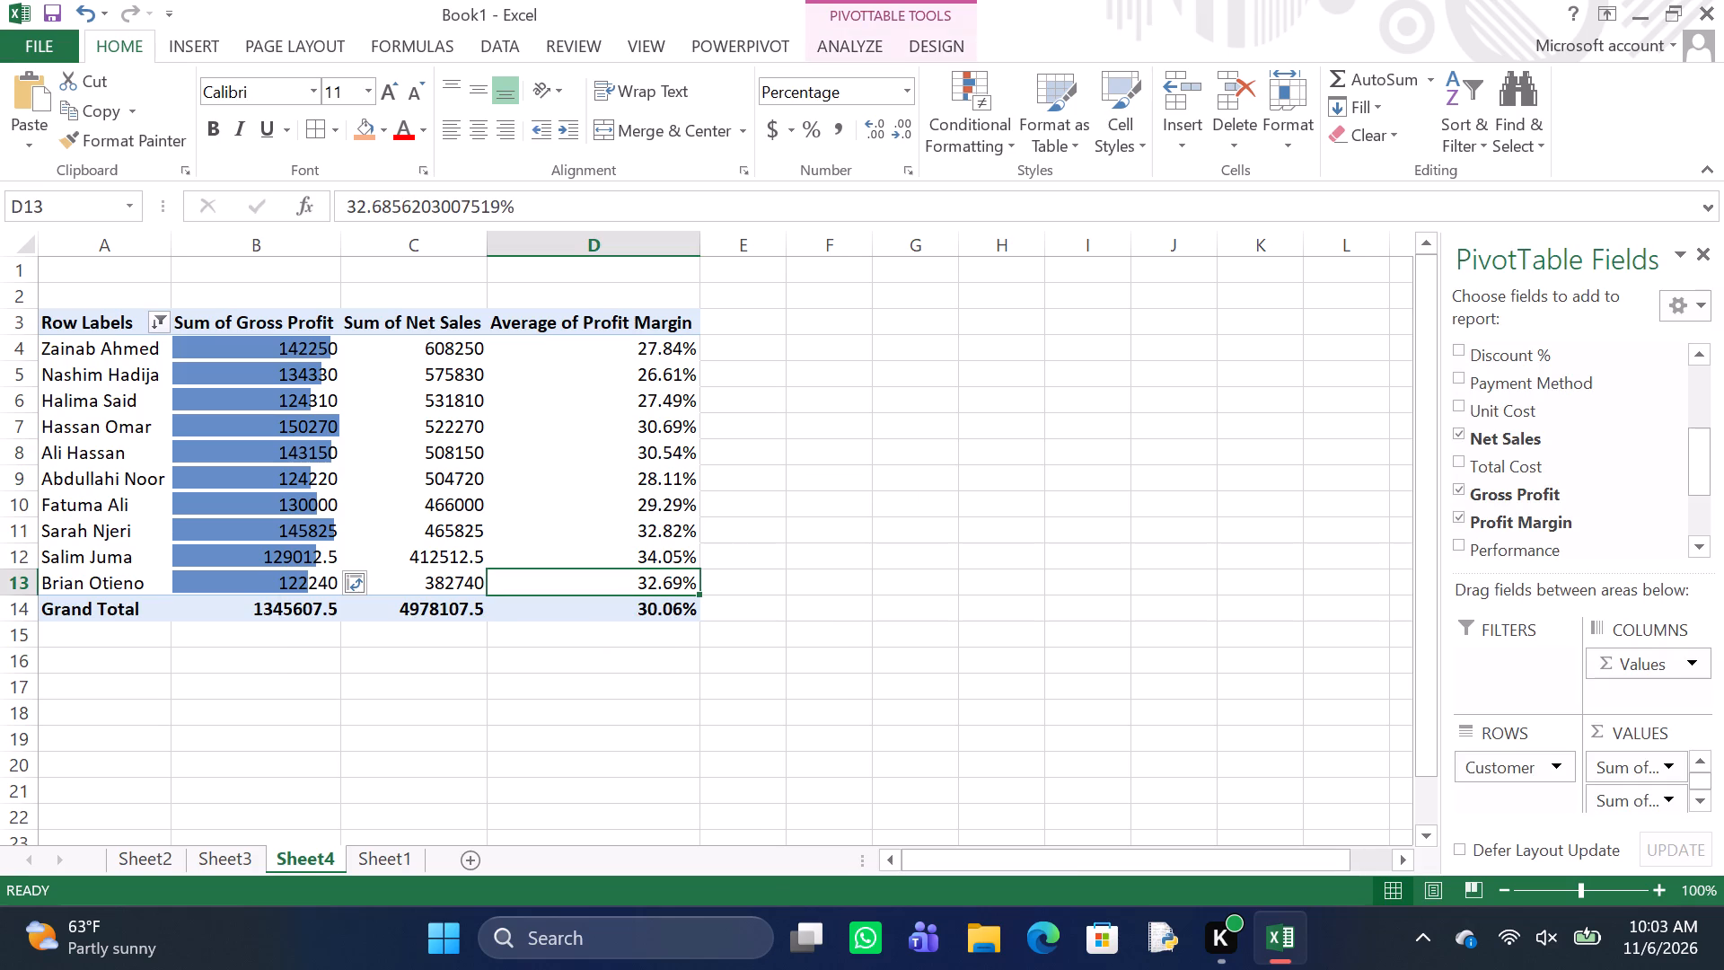
right_click(1473, 448)
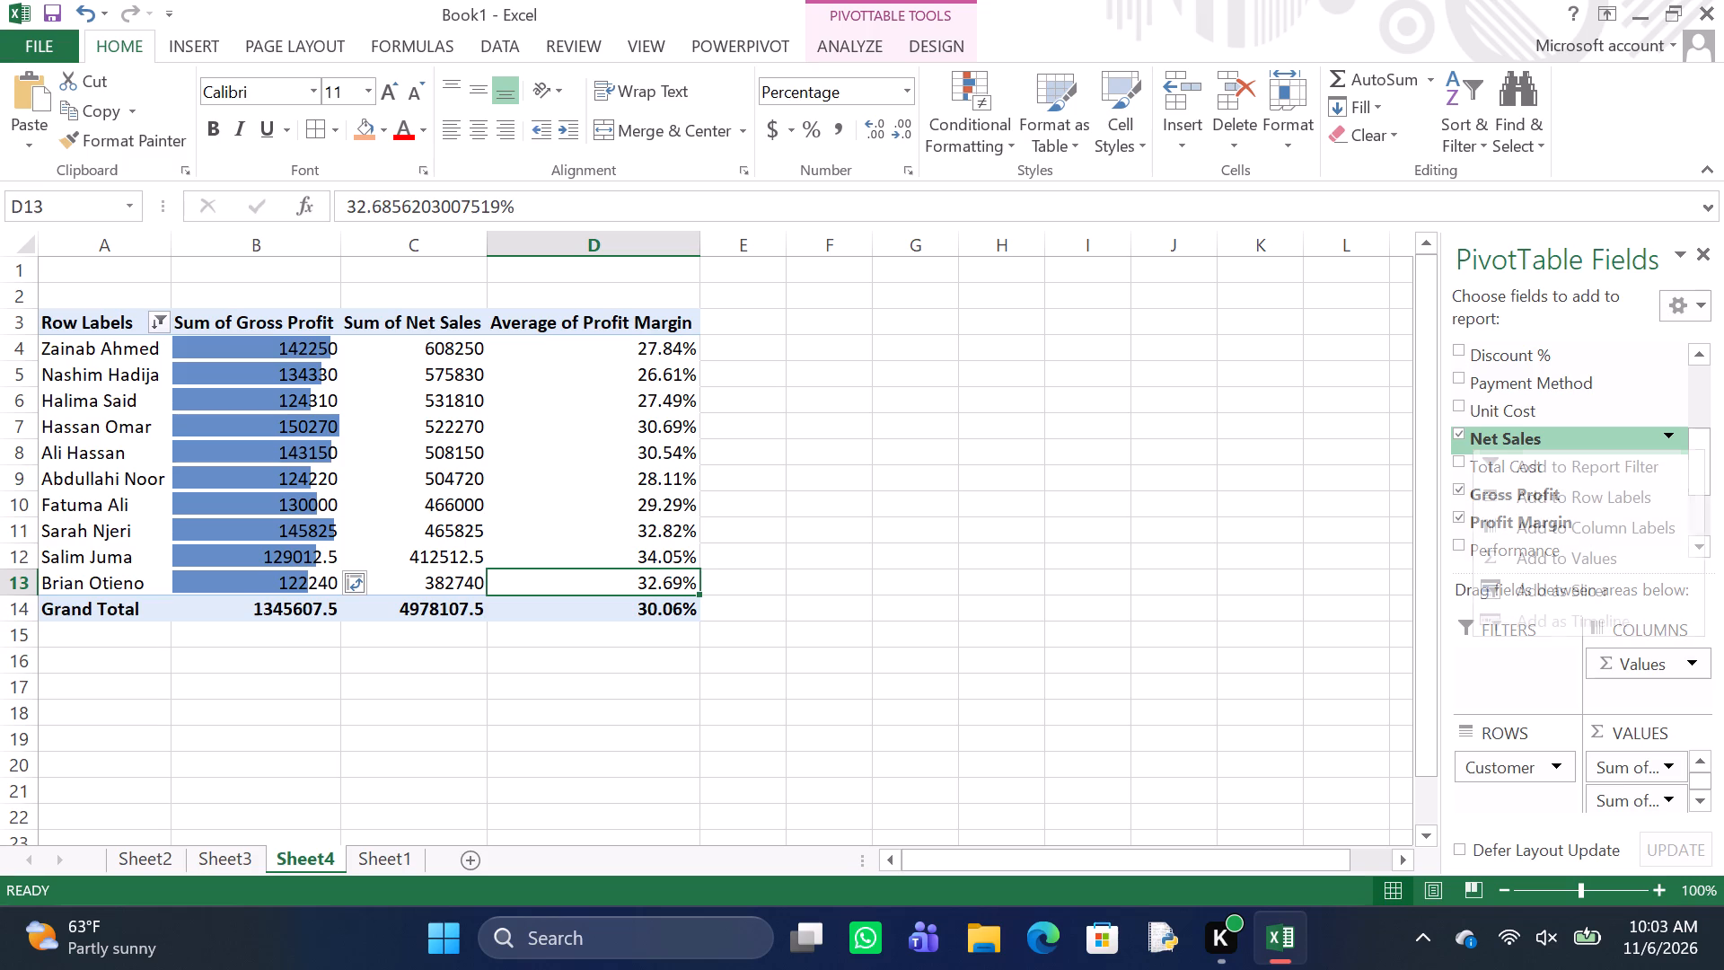
click(1519, 553)
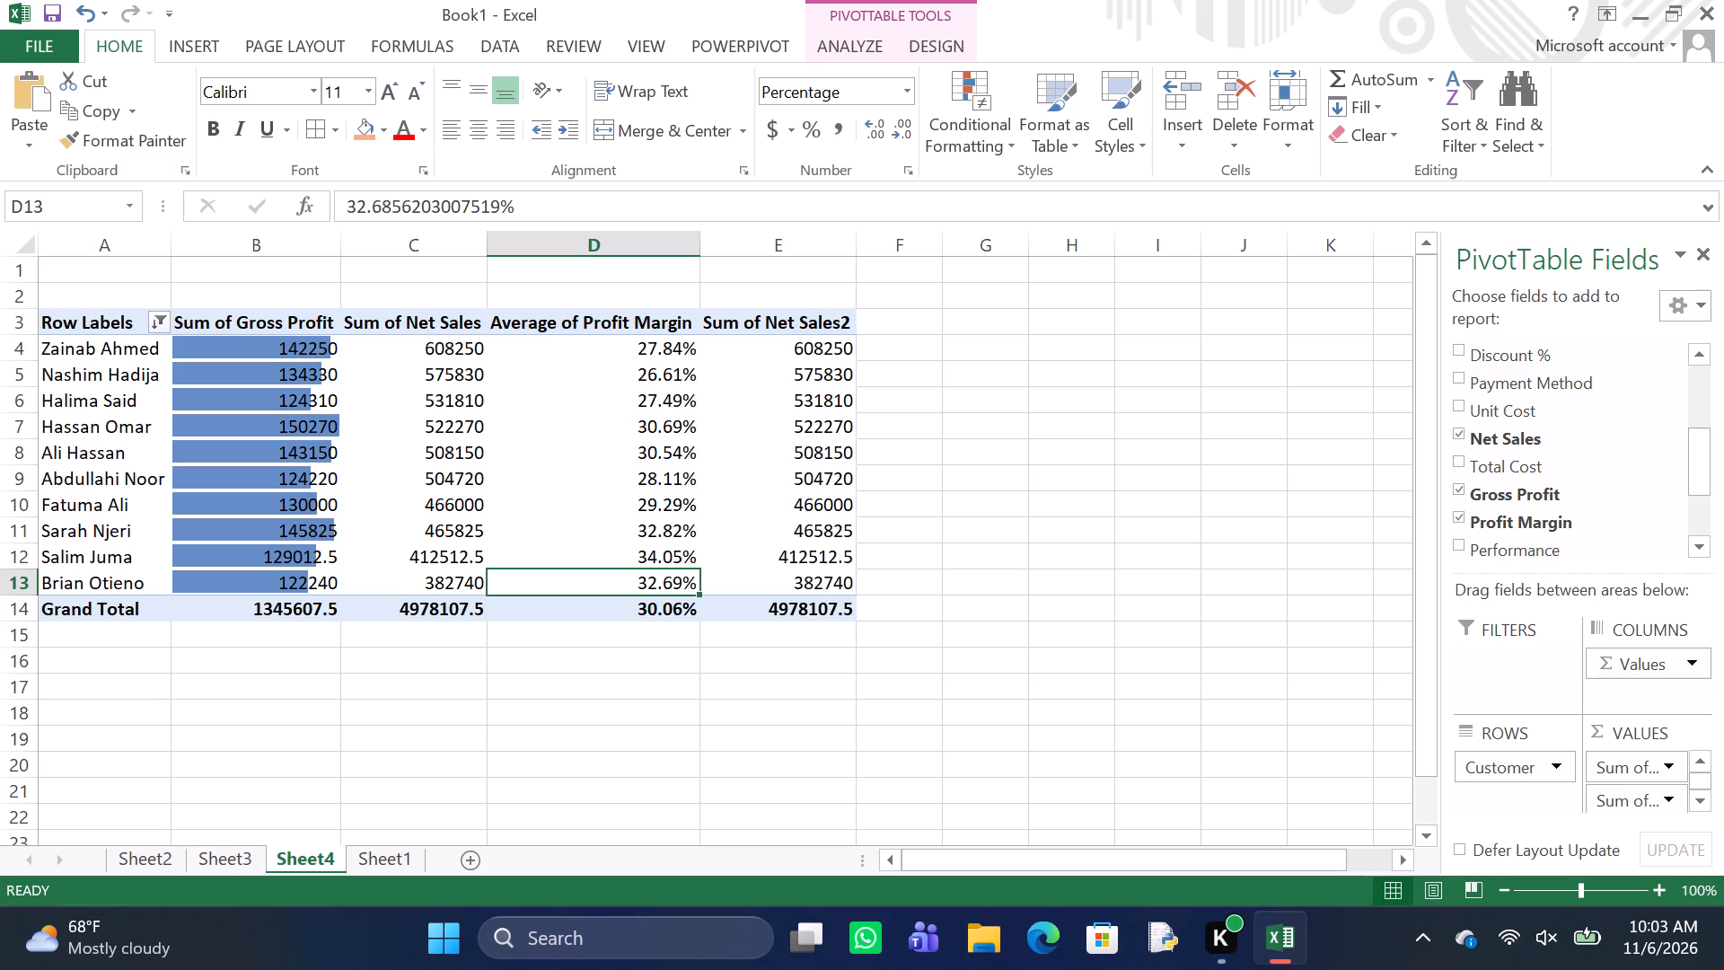
Show the second Net Sales value column as % of Grand Total.
click(824, 499)
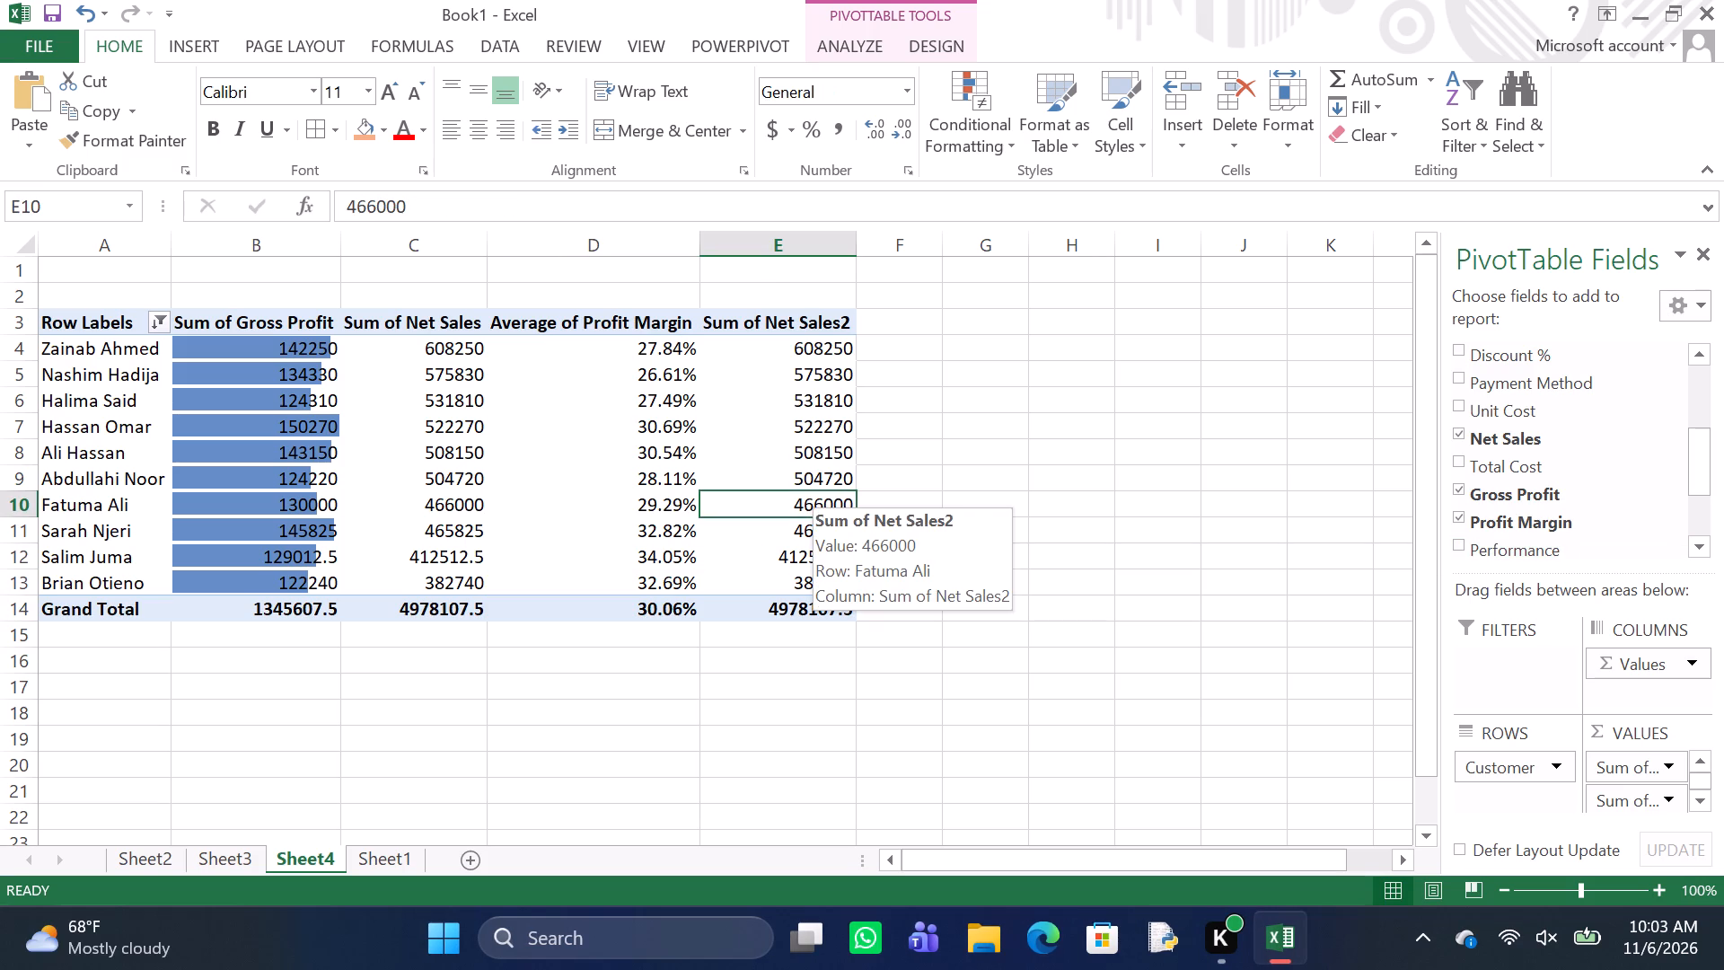
right_click(824, 499)
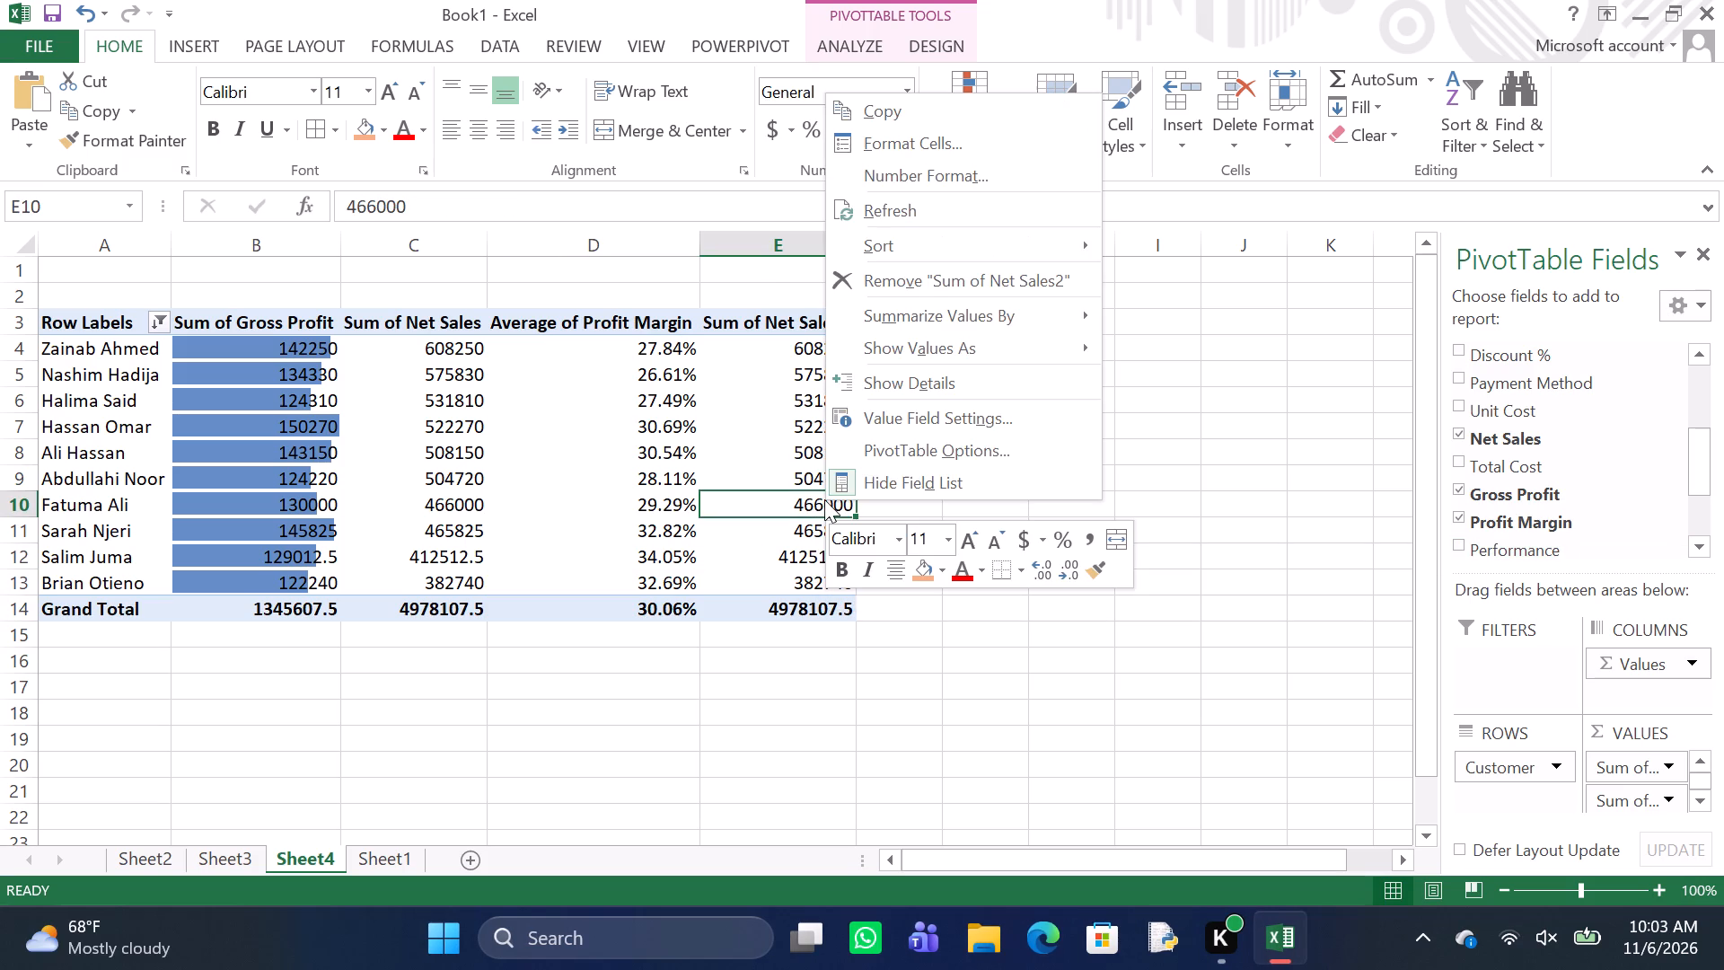
click(942, 359)
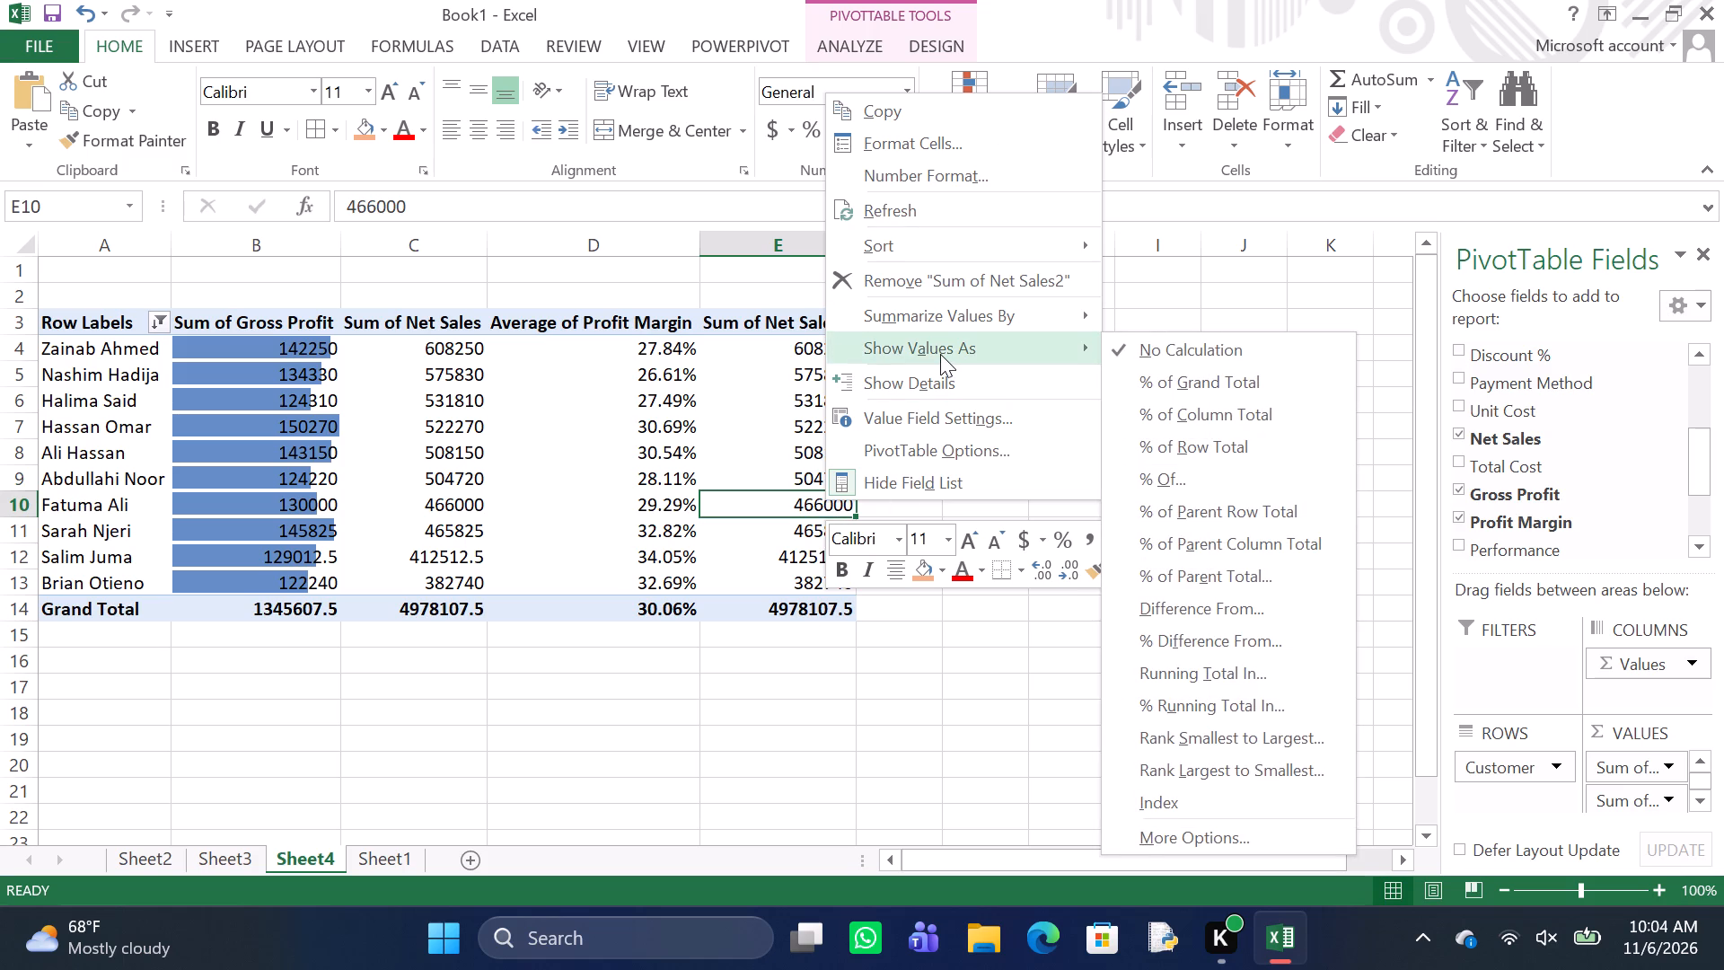
click(937, 348)
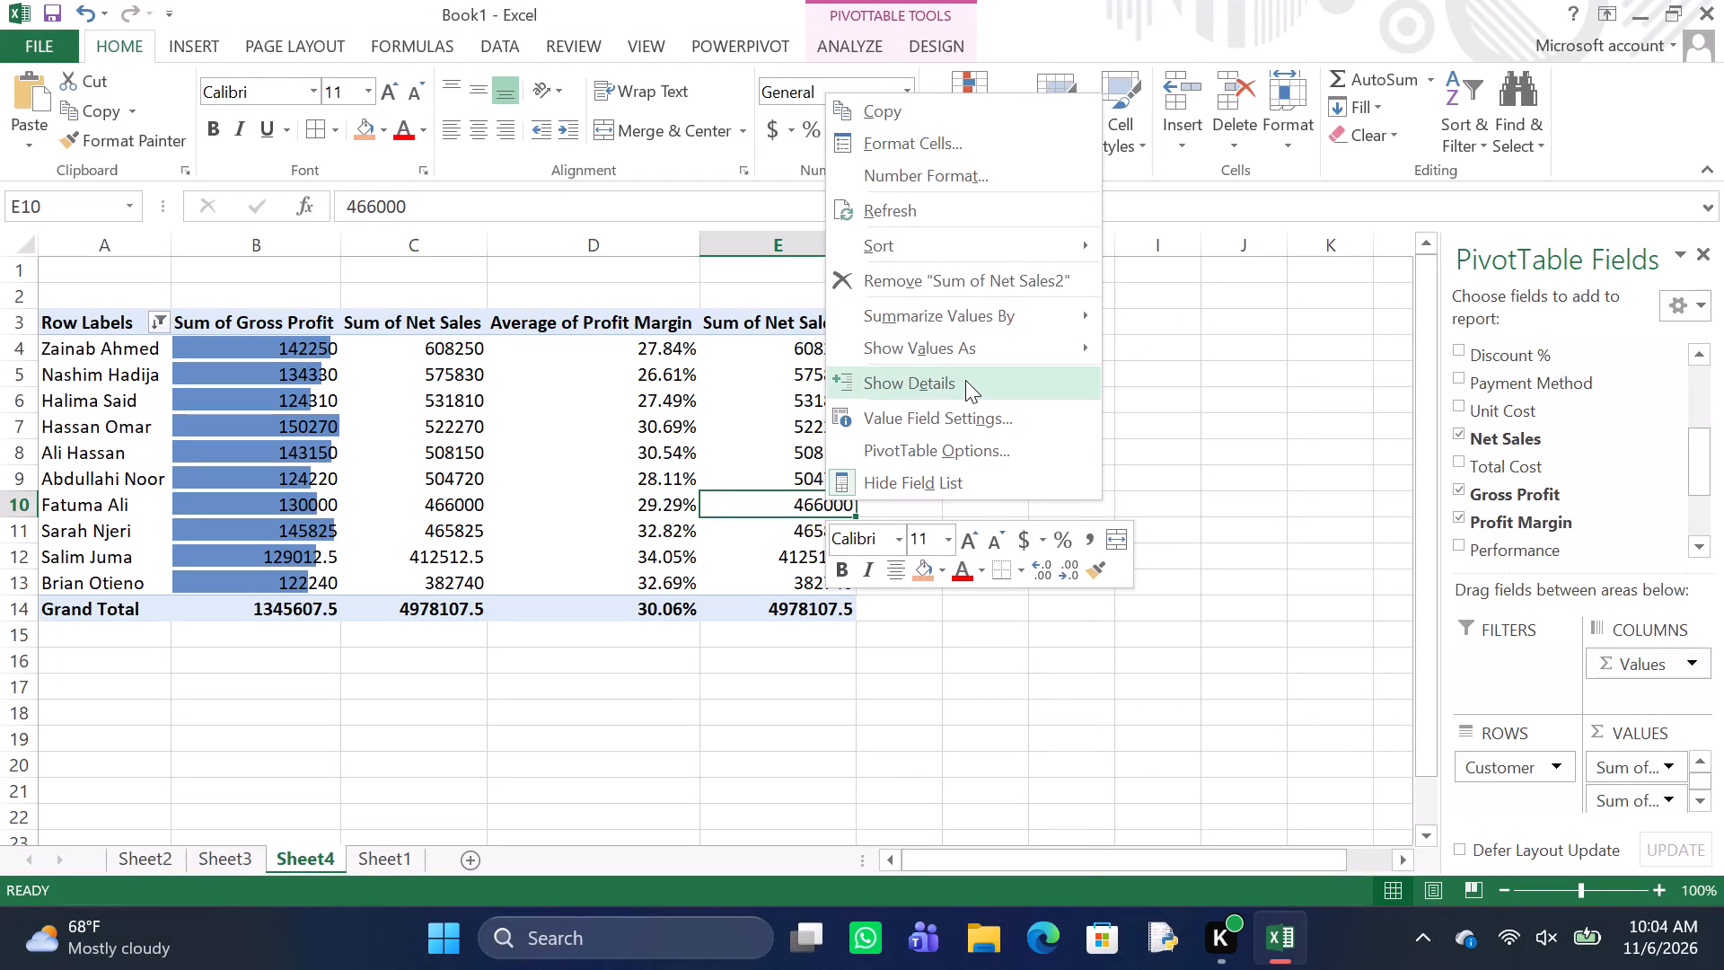
click(965, 351)
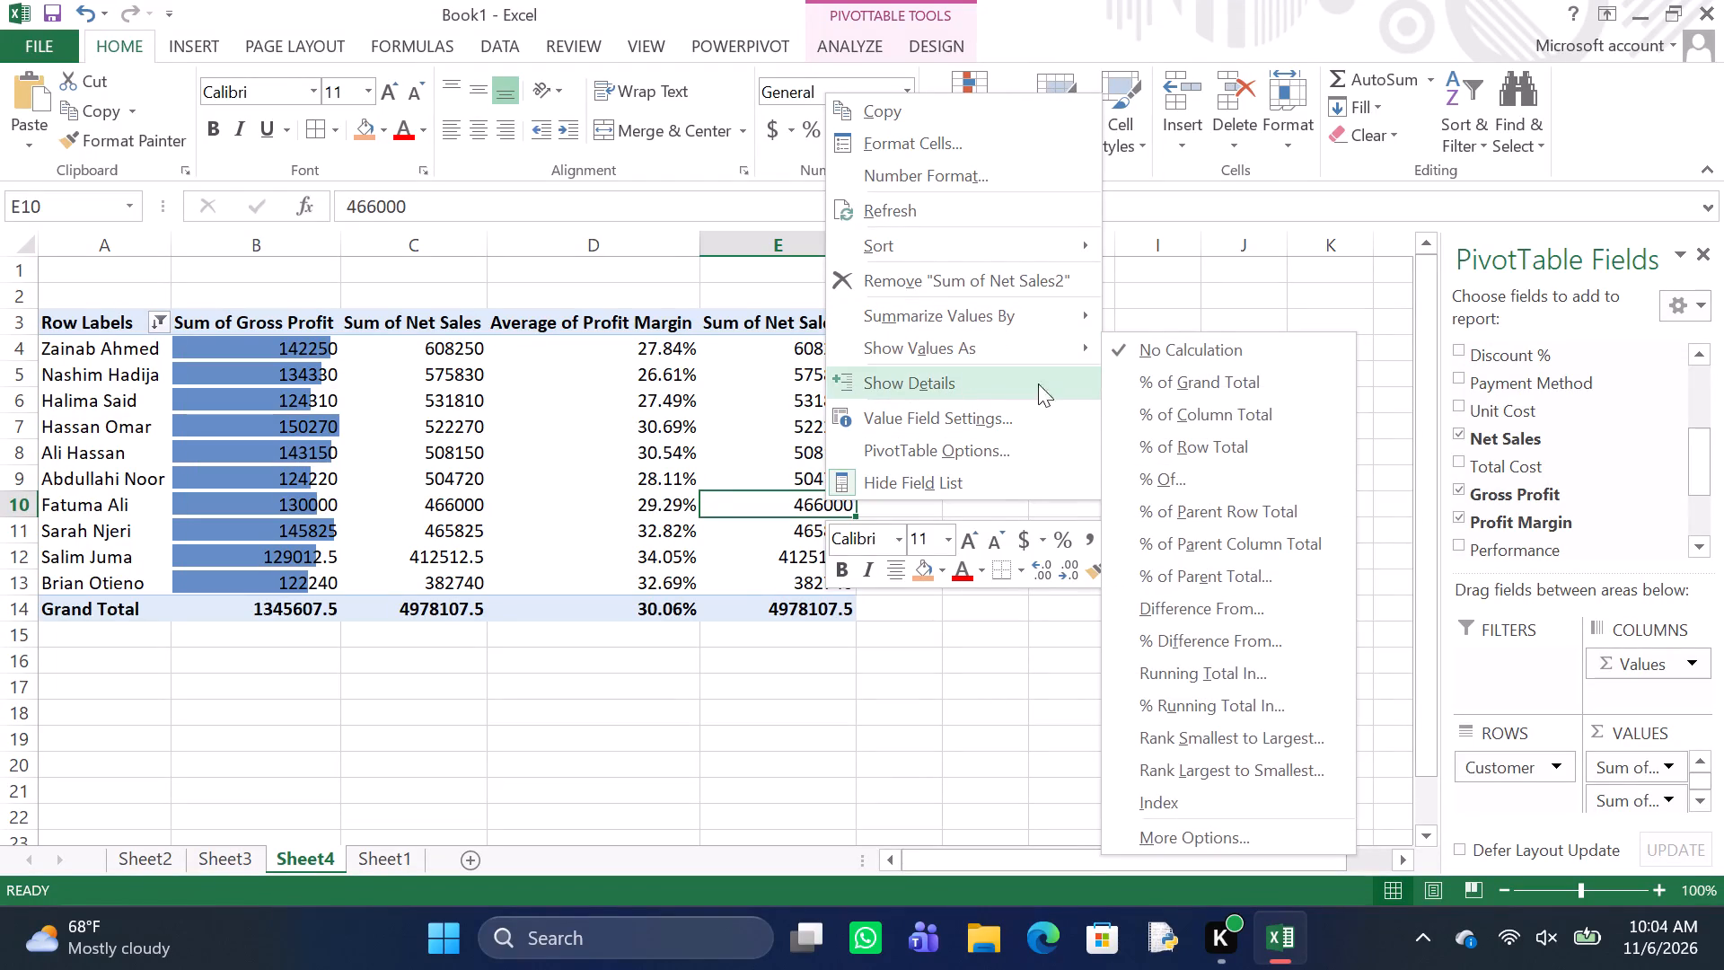
double_click(994, 346)
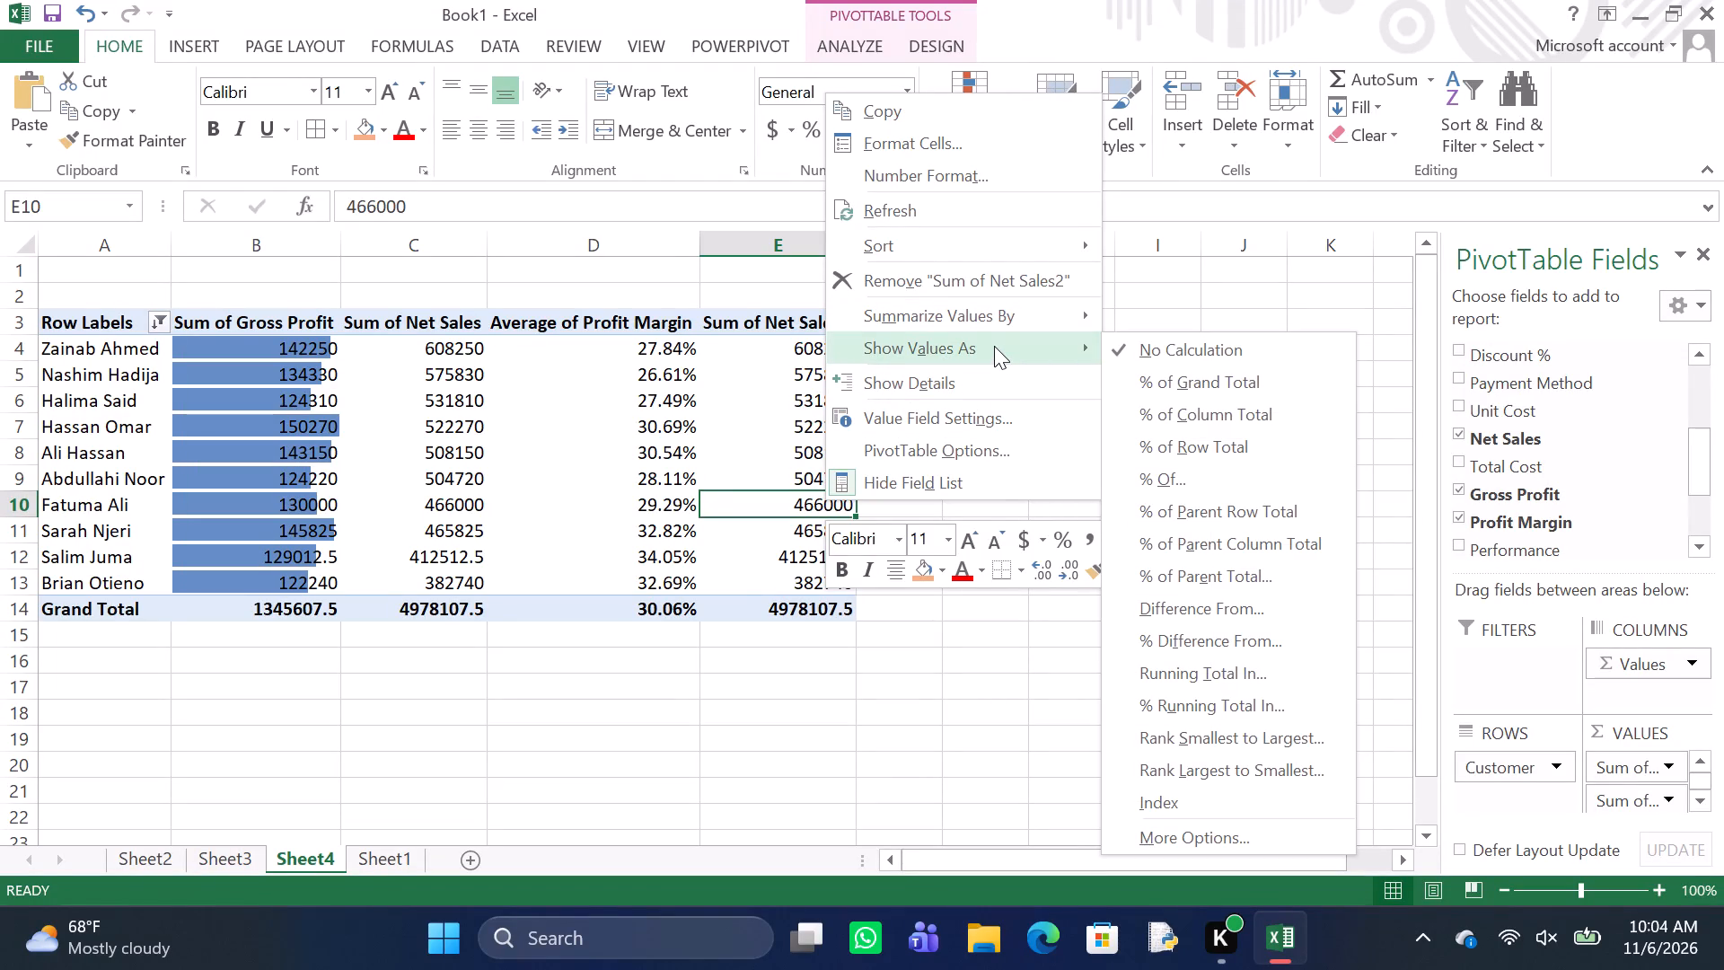
click(1204, 380)
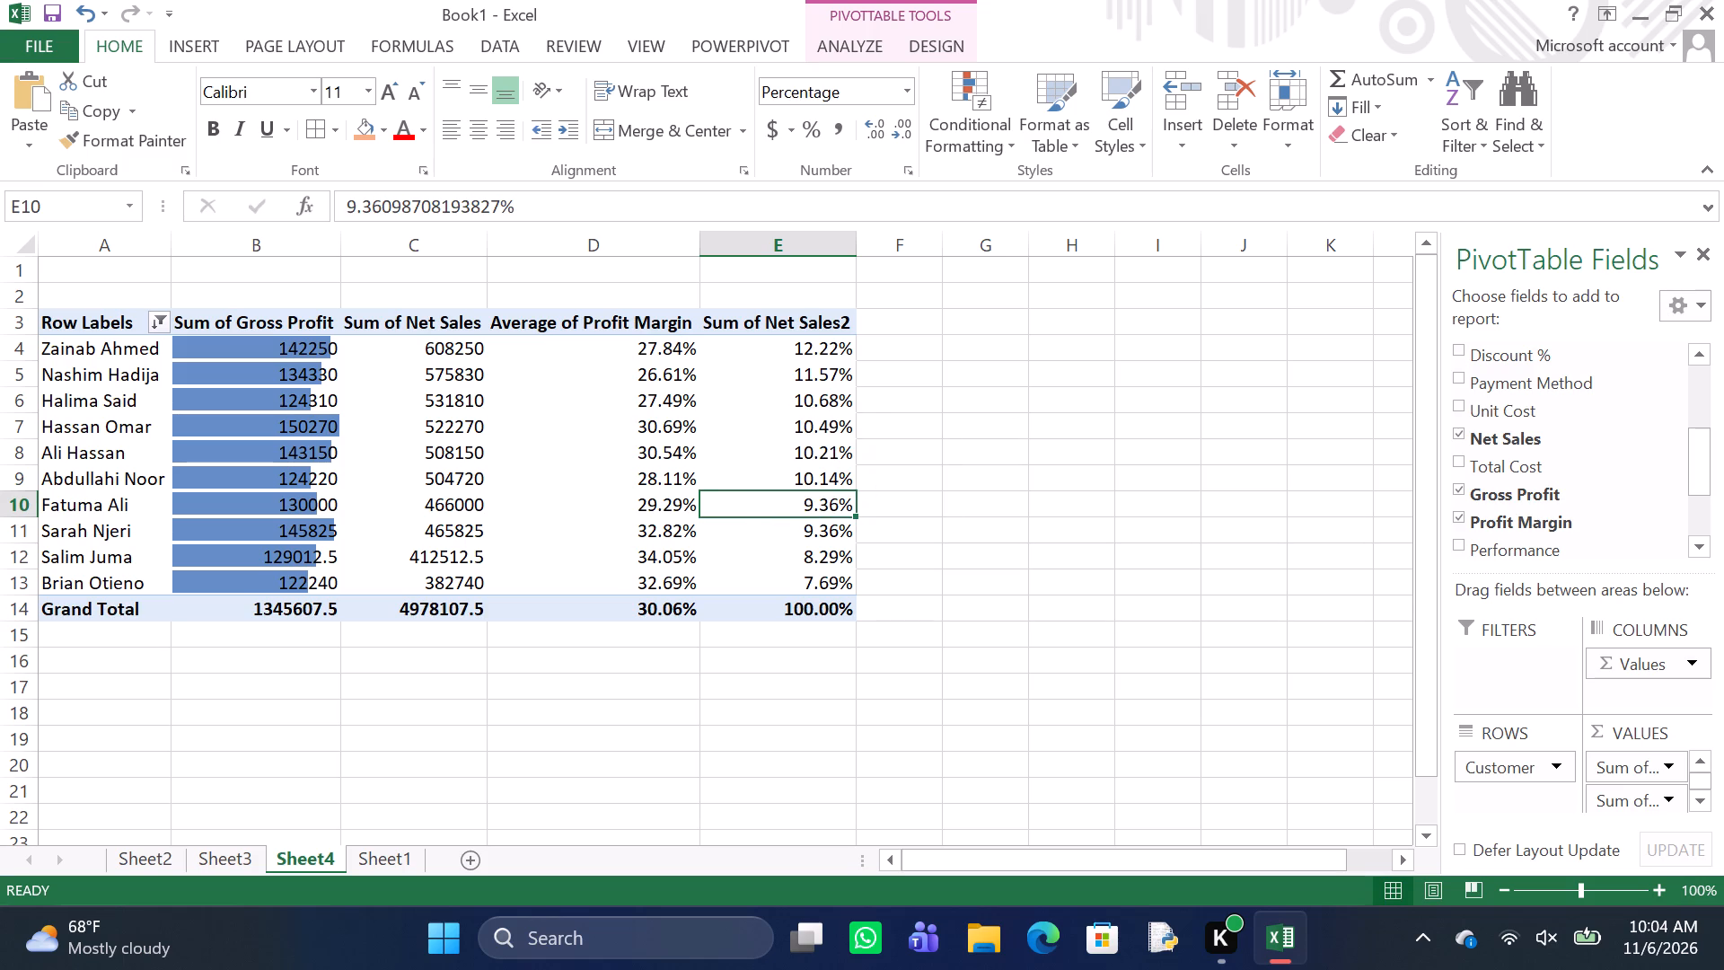
Change the Customer value filter to show the Top 5 Items by Sum of Gross Profit.
click(163, 320)
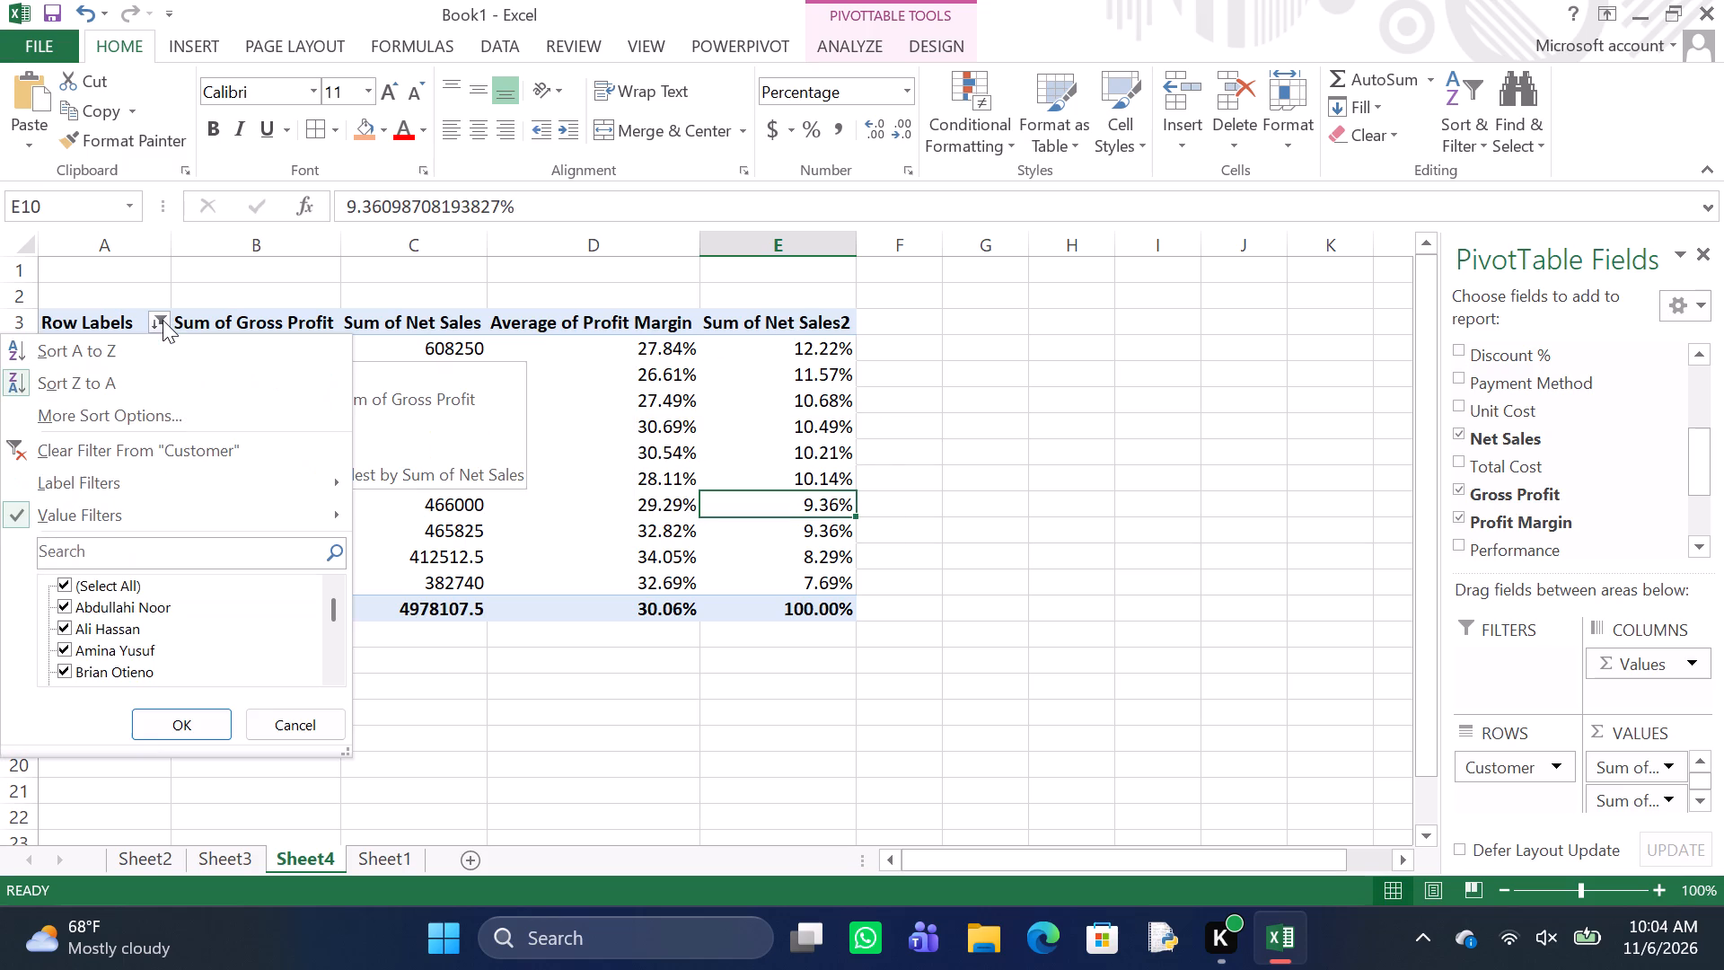
double_click(104, 509)
double_click(104, 509)
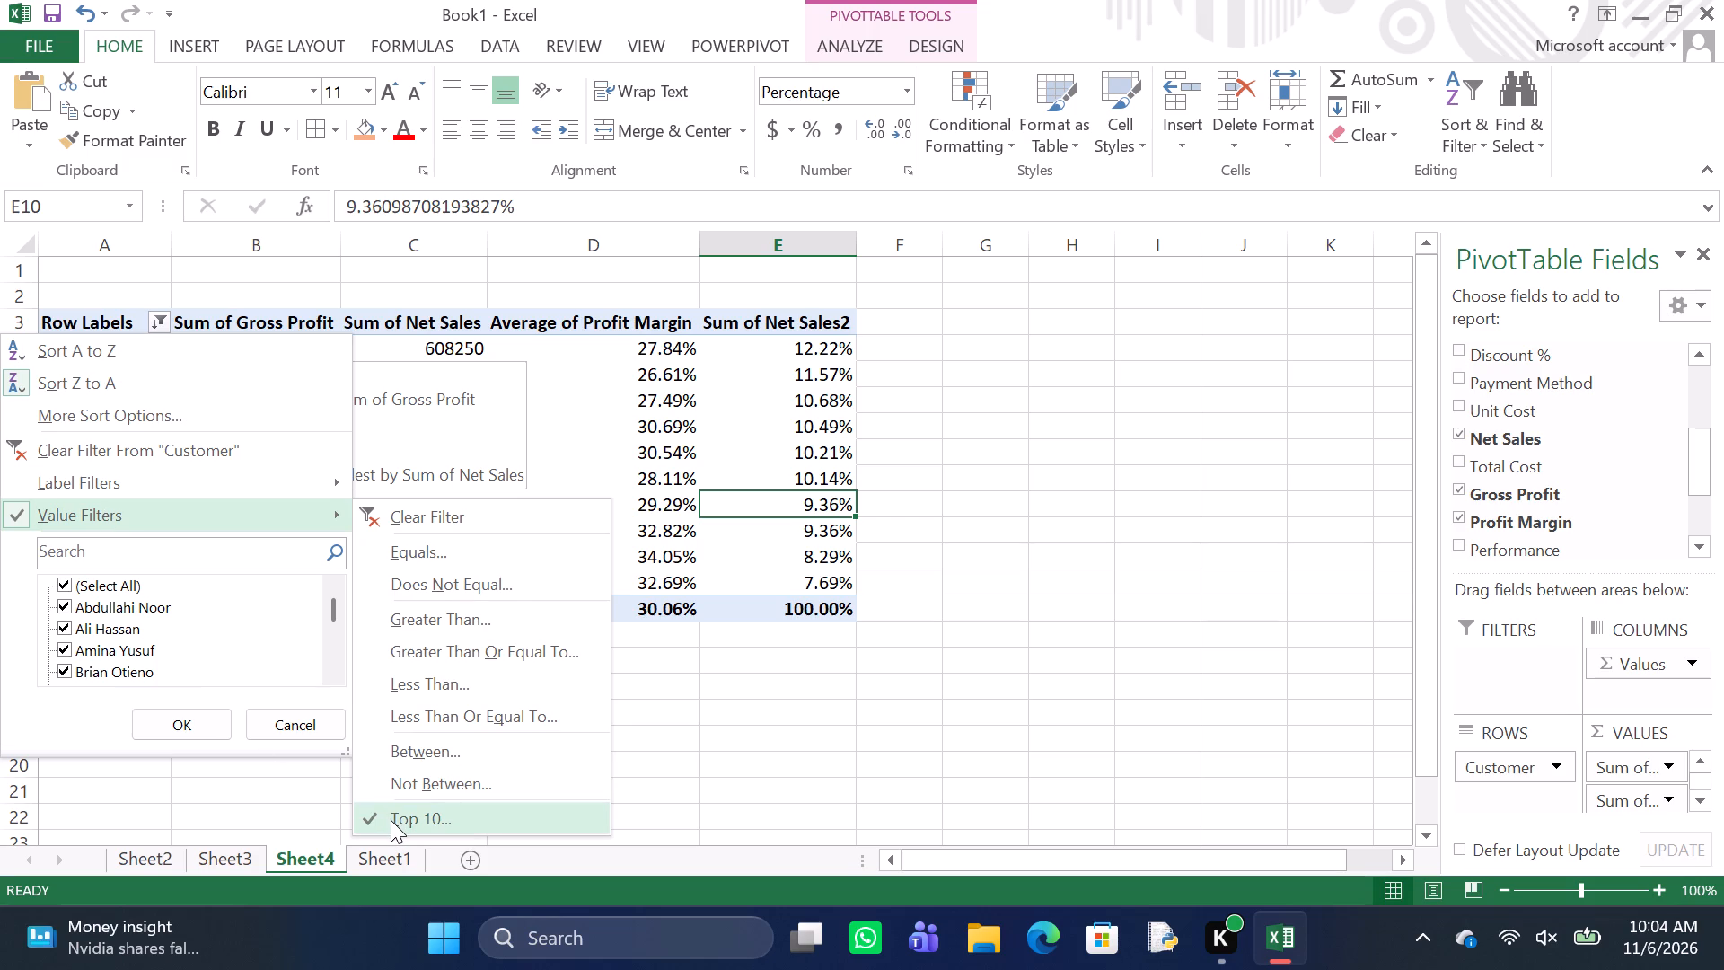
click(391, 820)
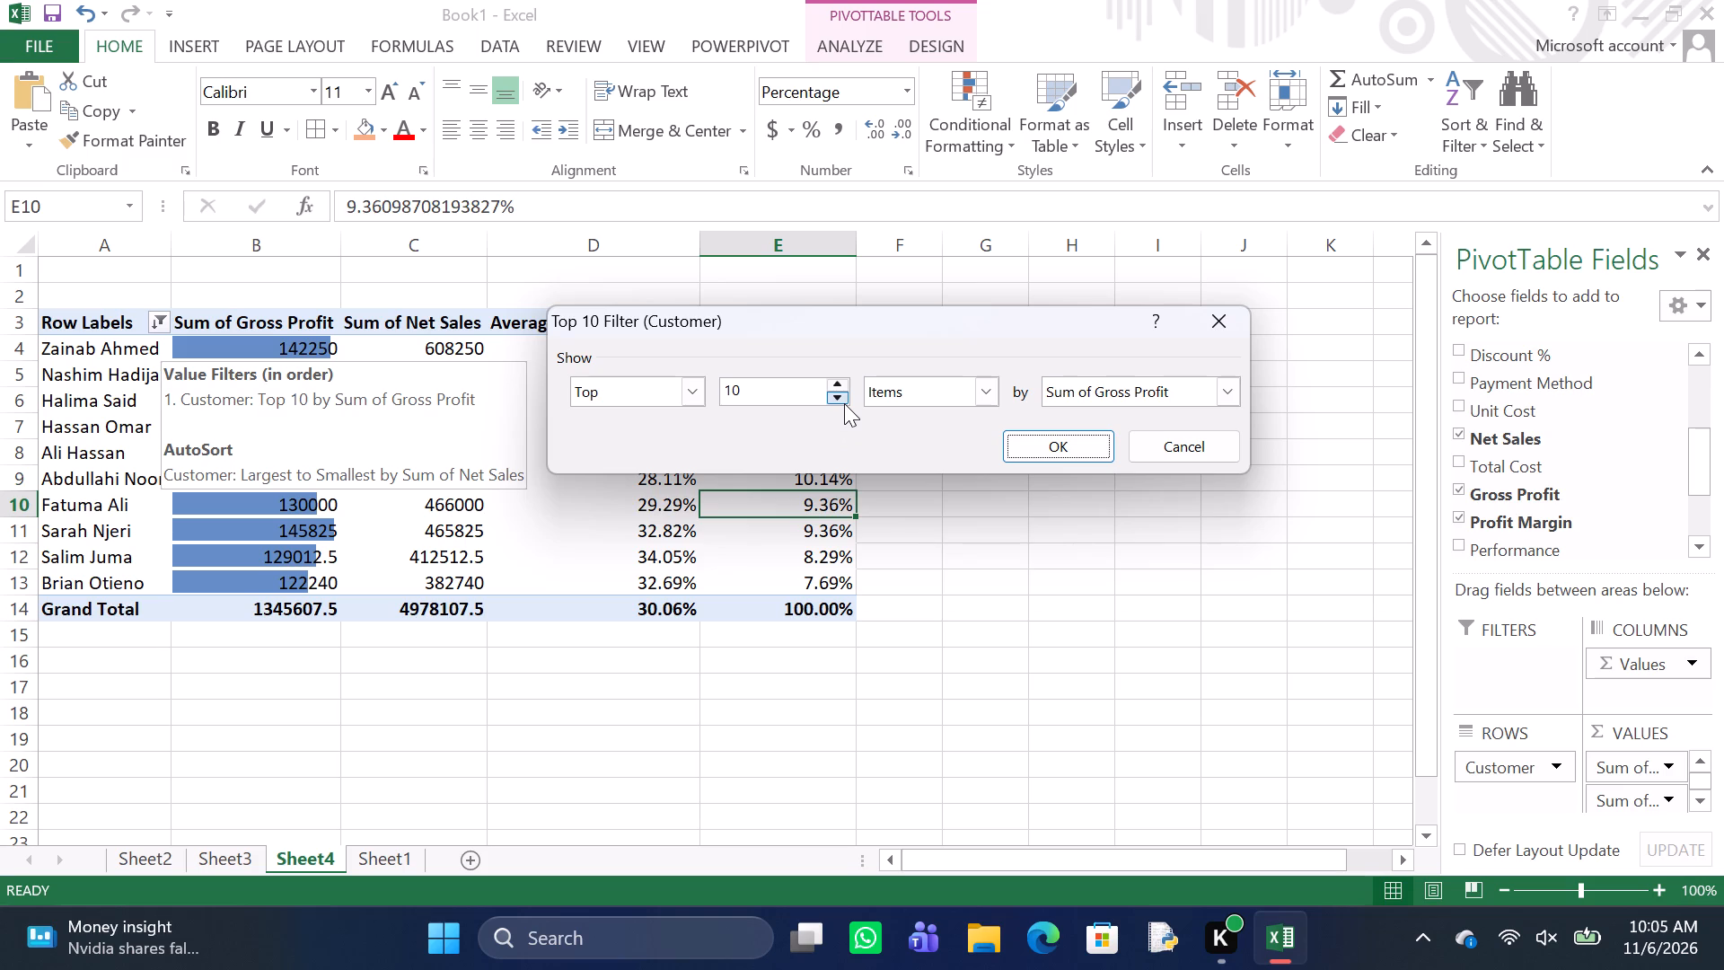
click(844, 403)
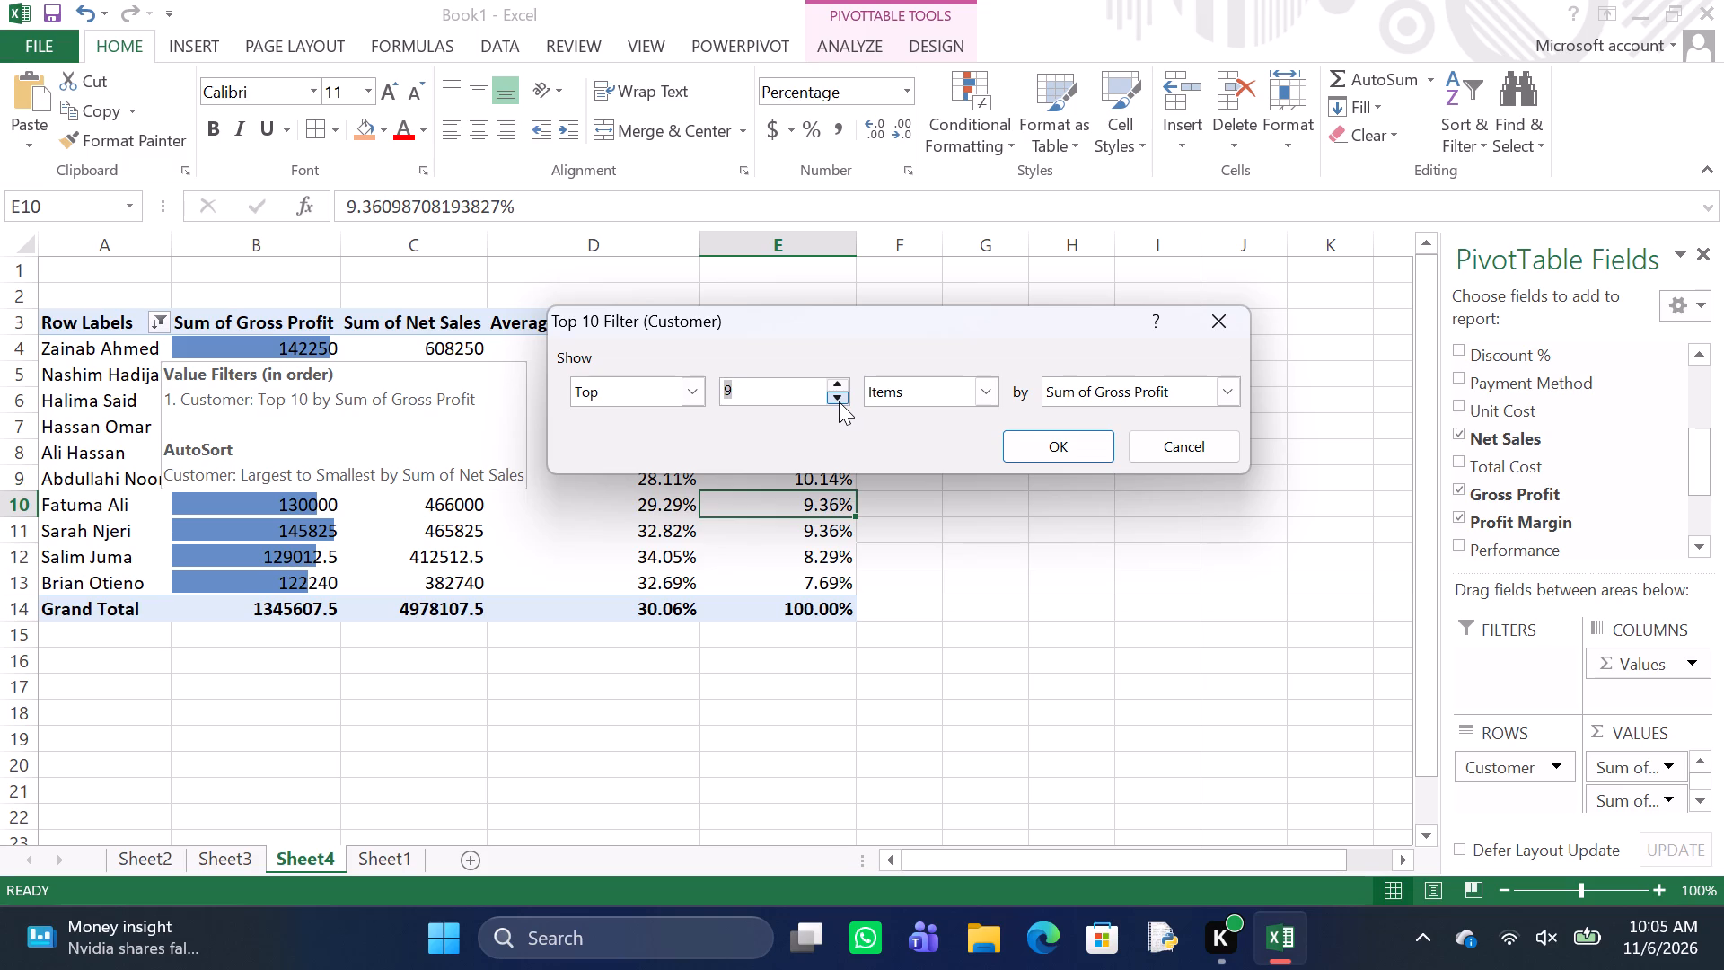
triple_click(839, 401)
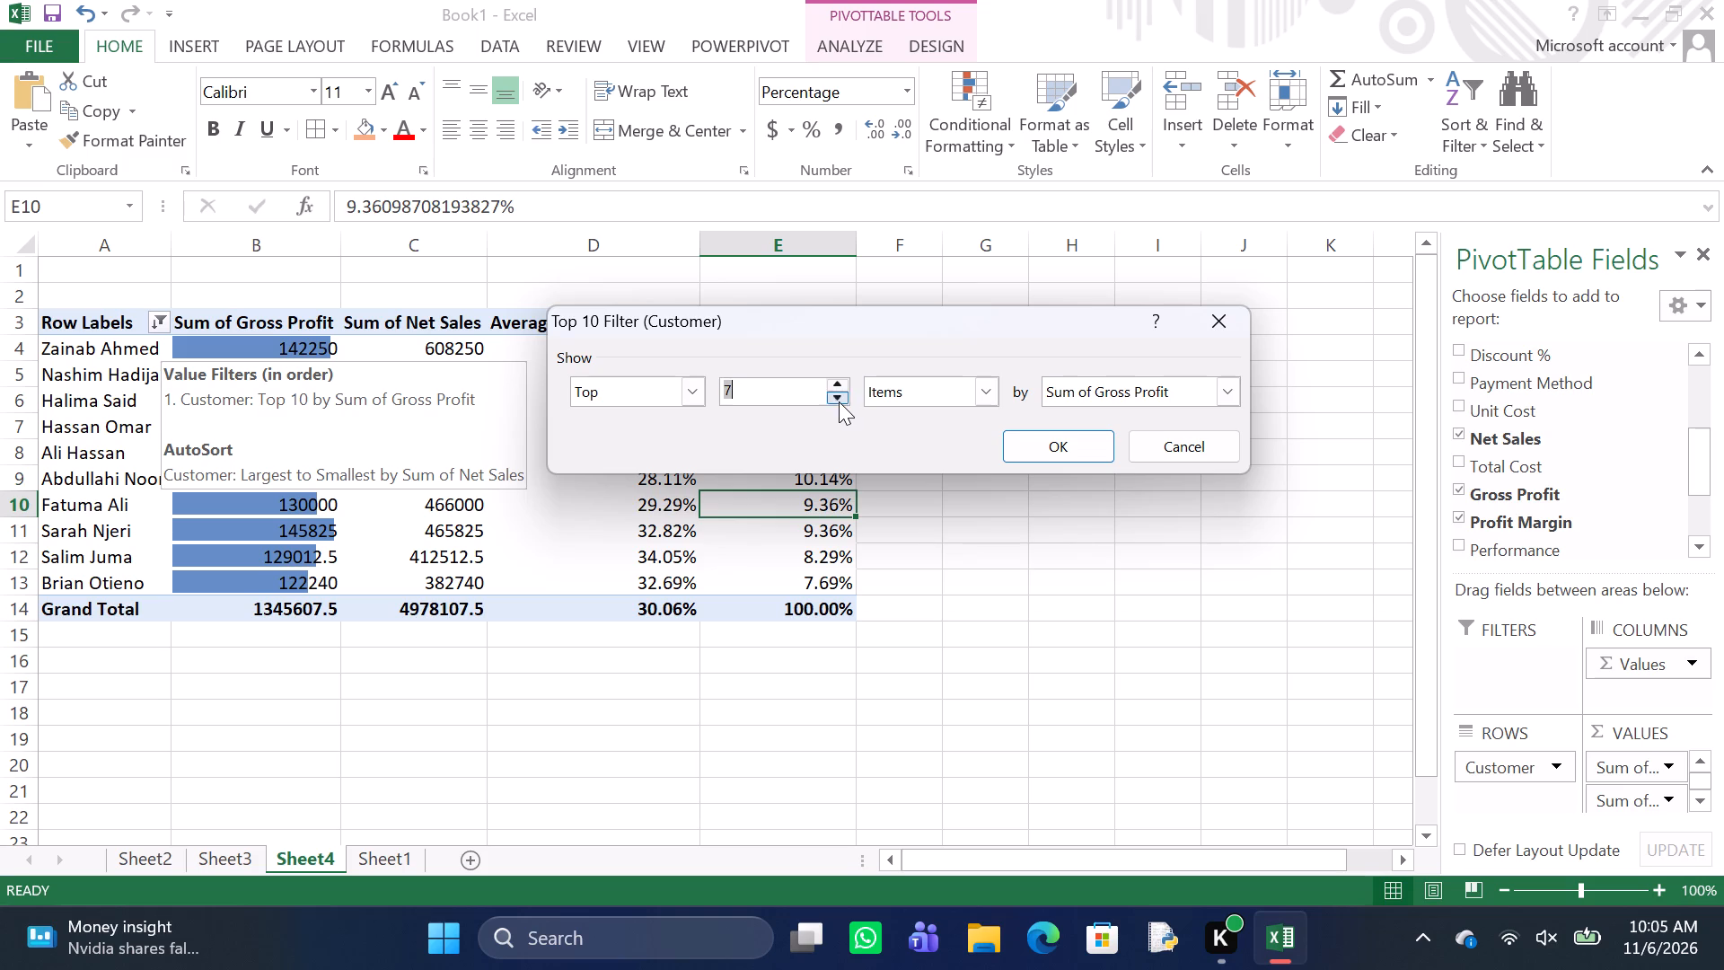
click(839, 401)
click(1065, 442)
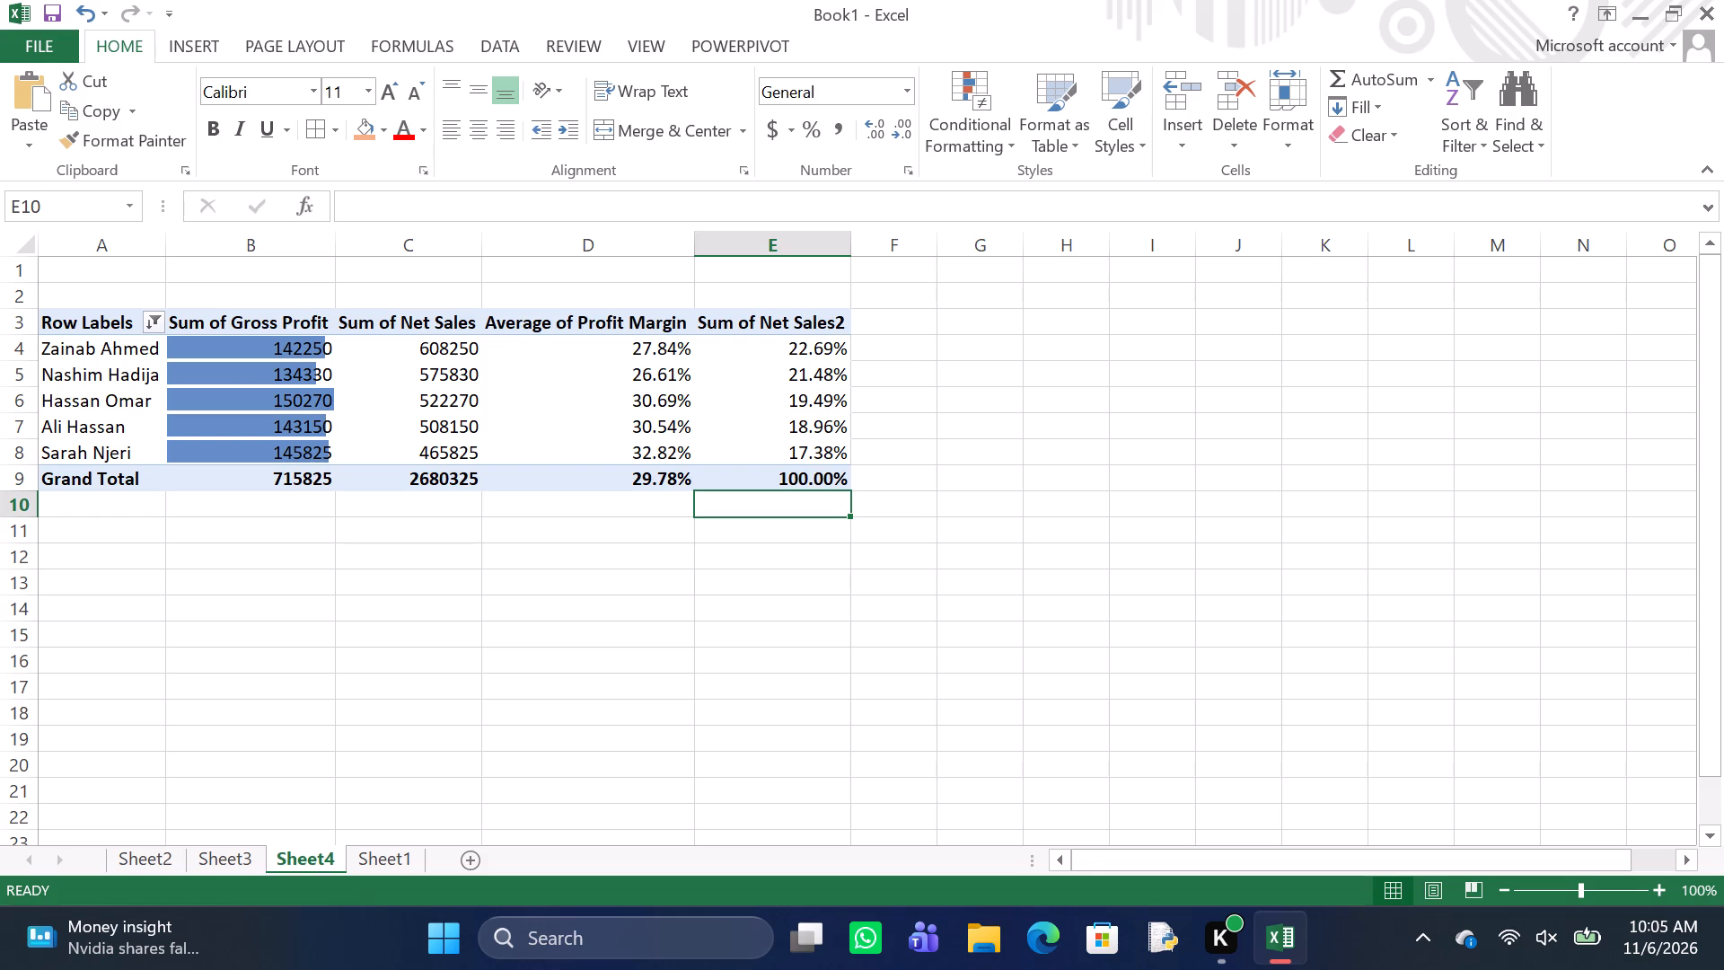
click(995, 445)
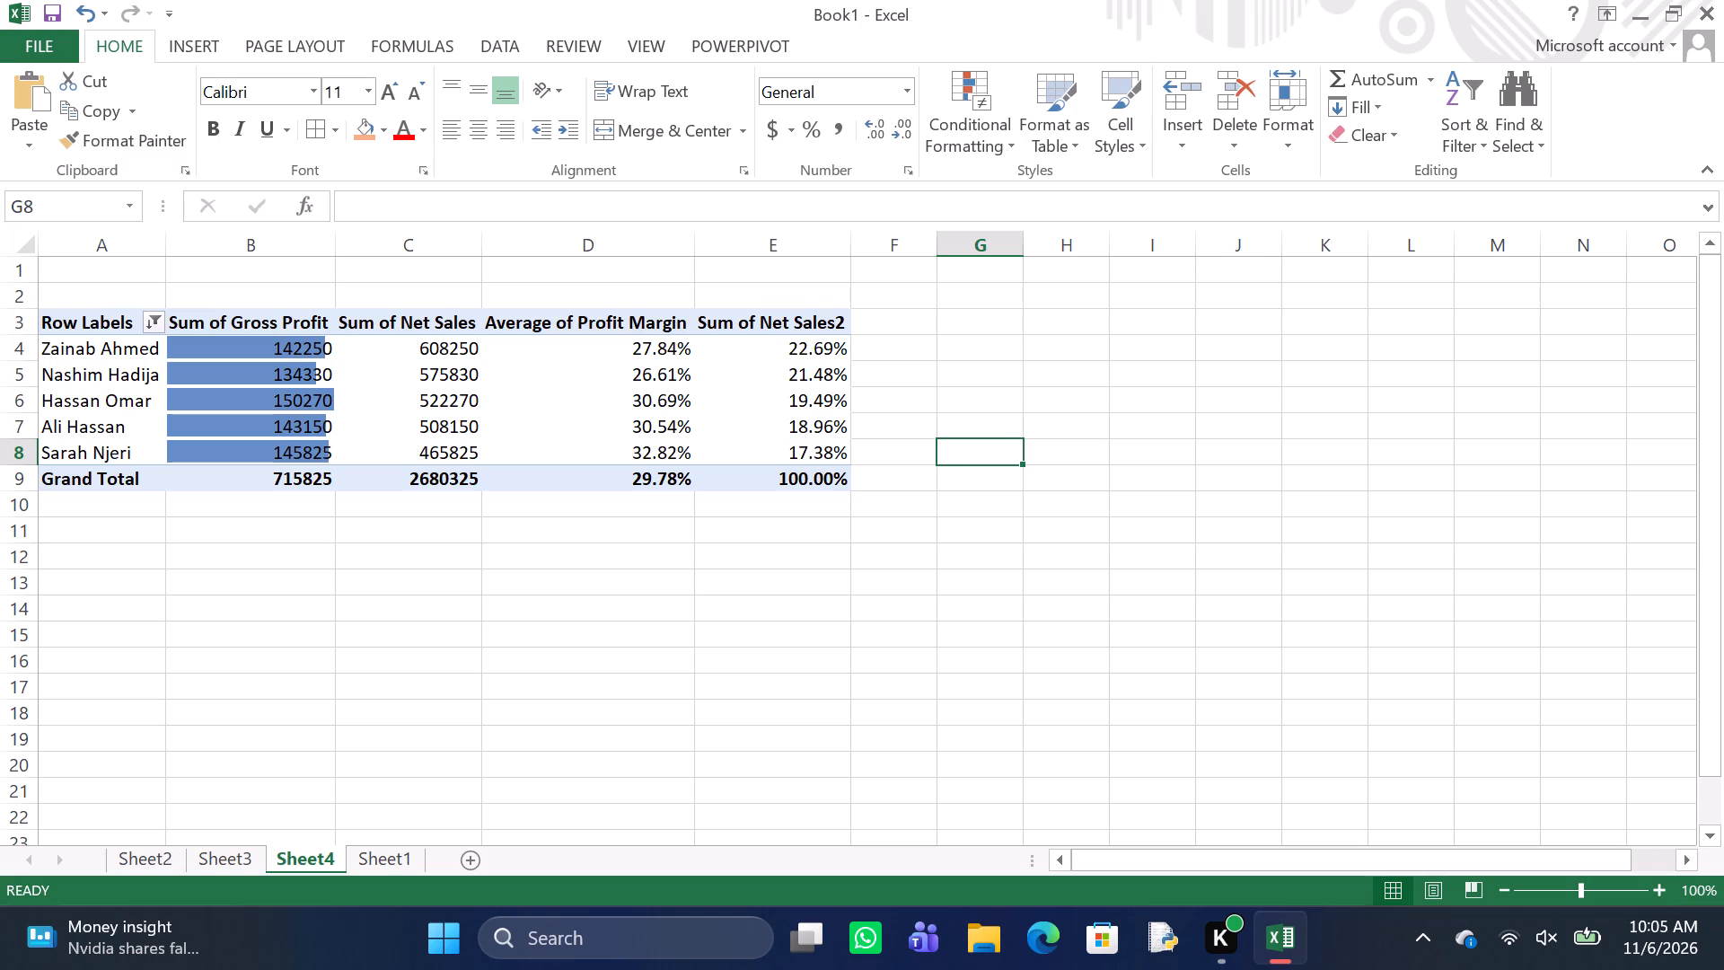
Insert a Clustered Column PivotChart from the customer PivotTable.
click(472, 416)
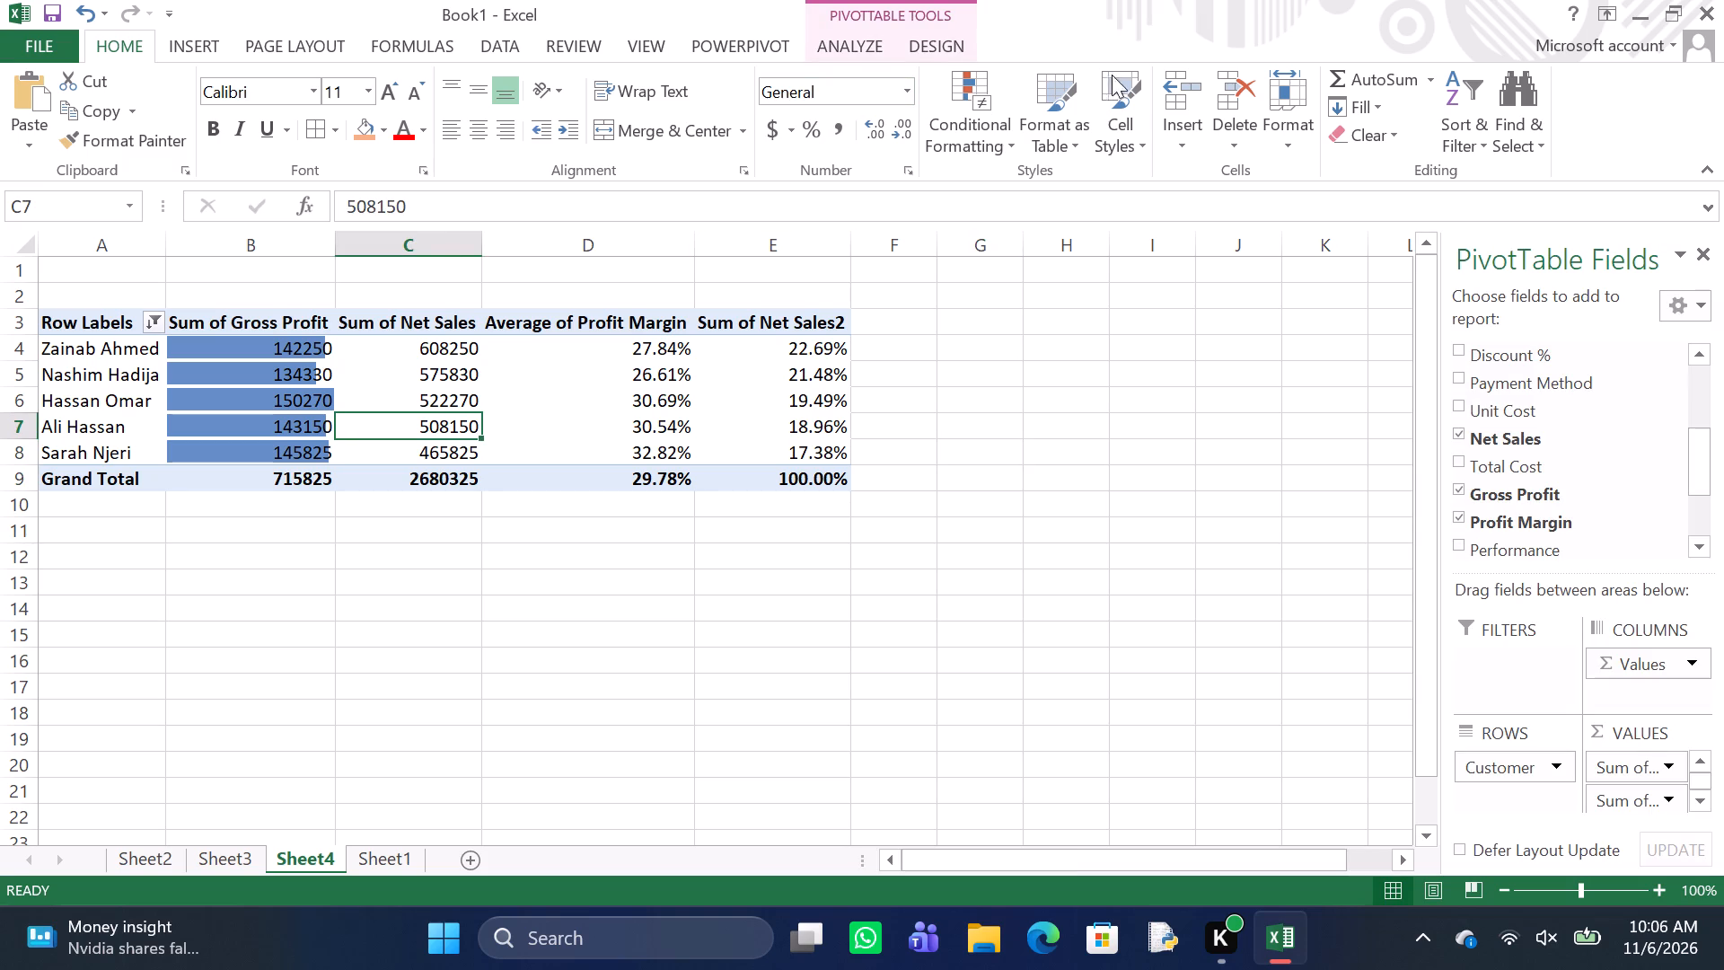
click(840, 42)
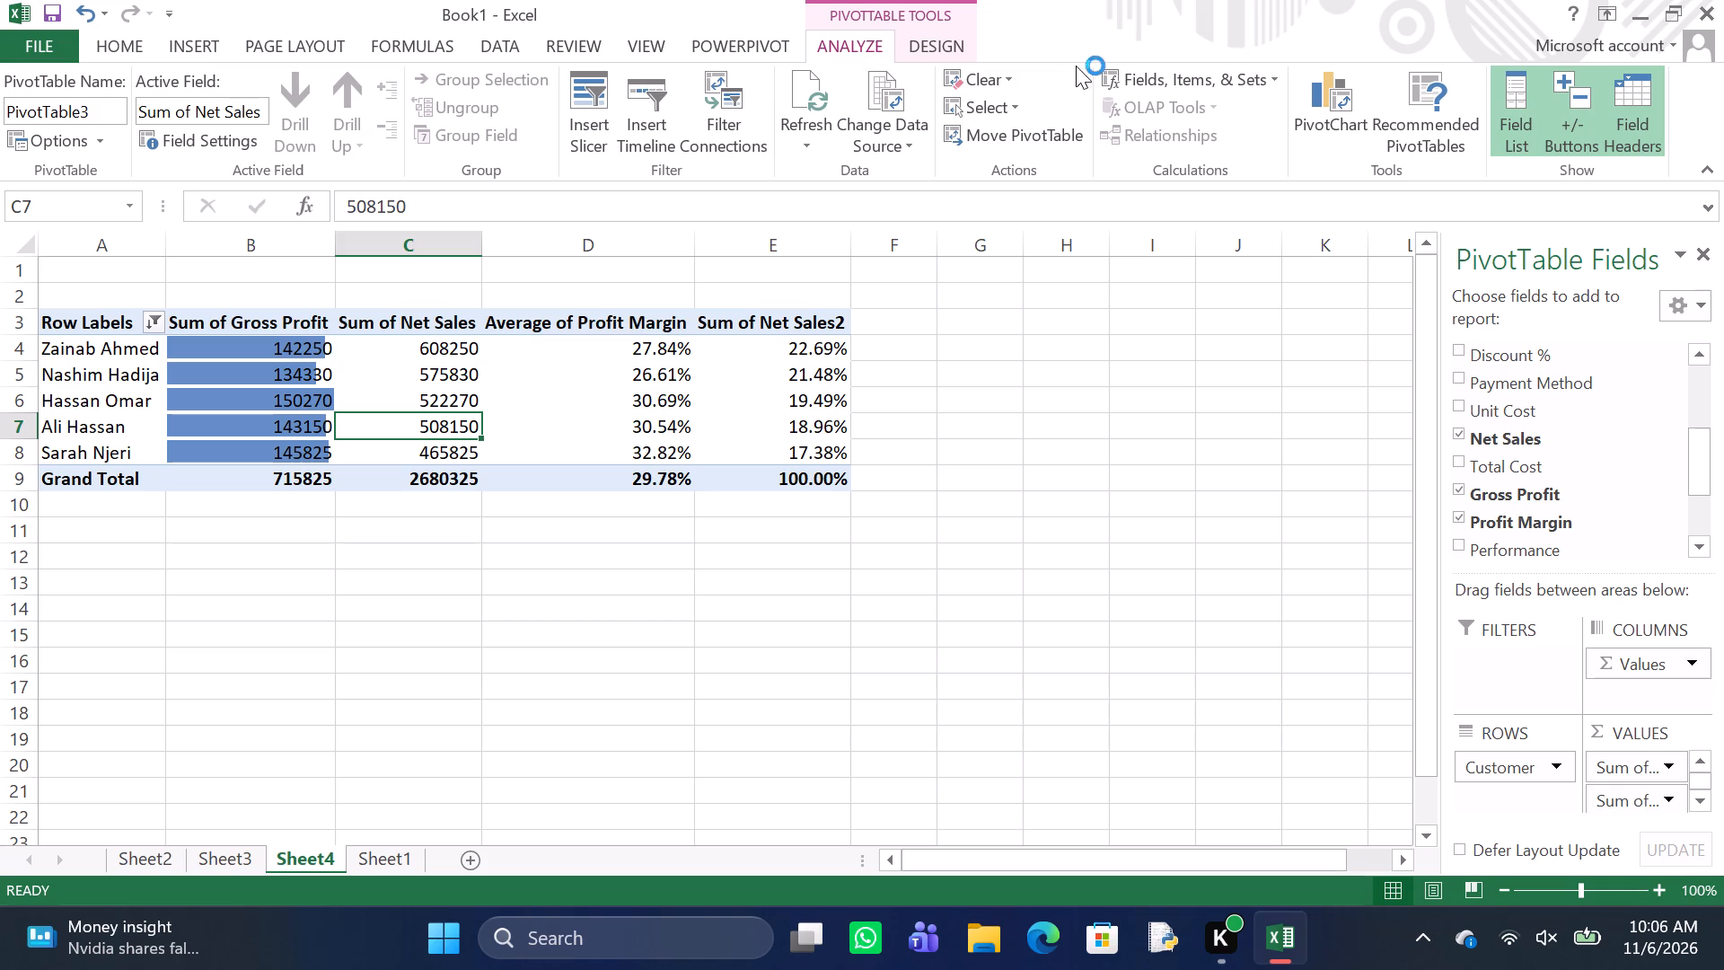
click(1303, 98)
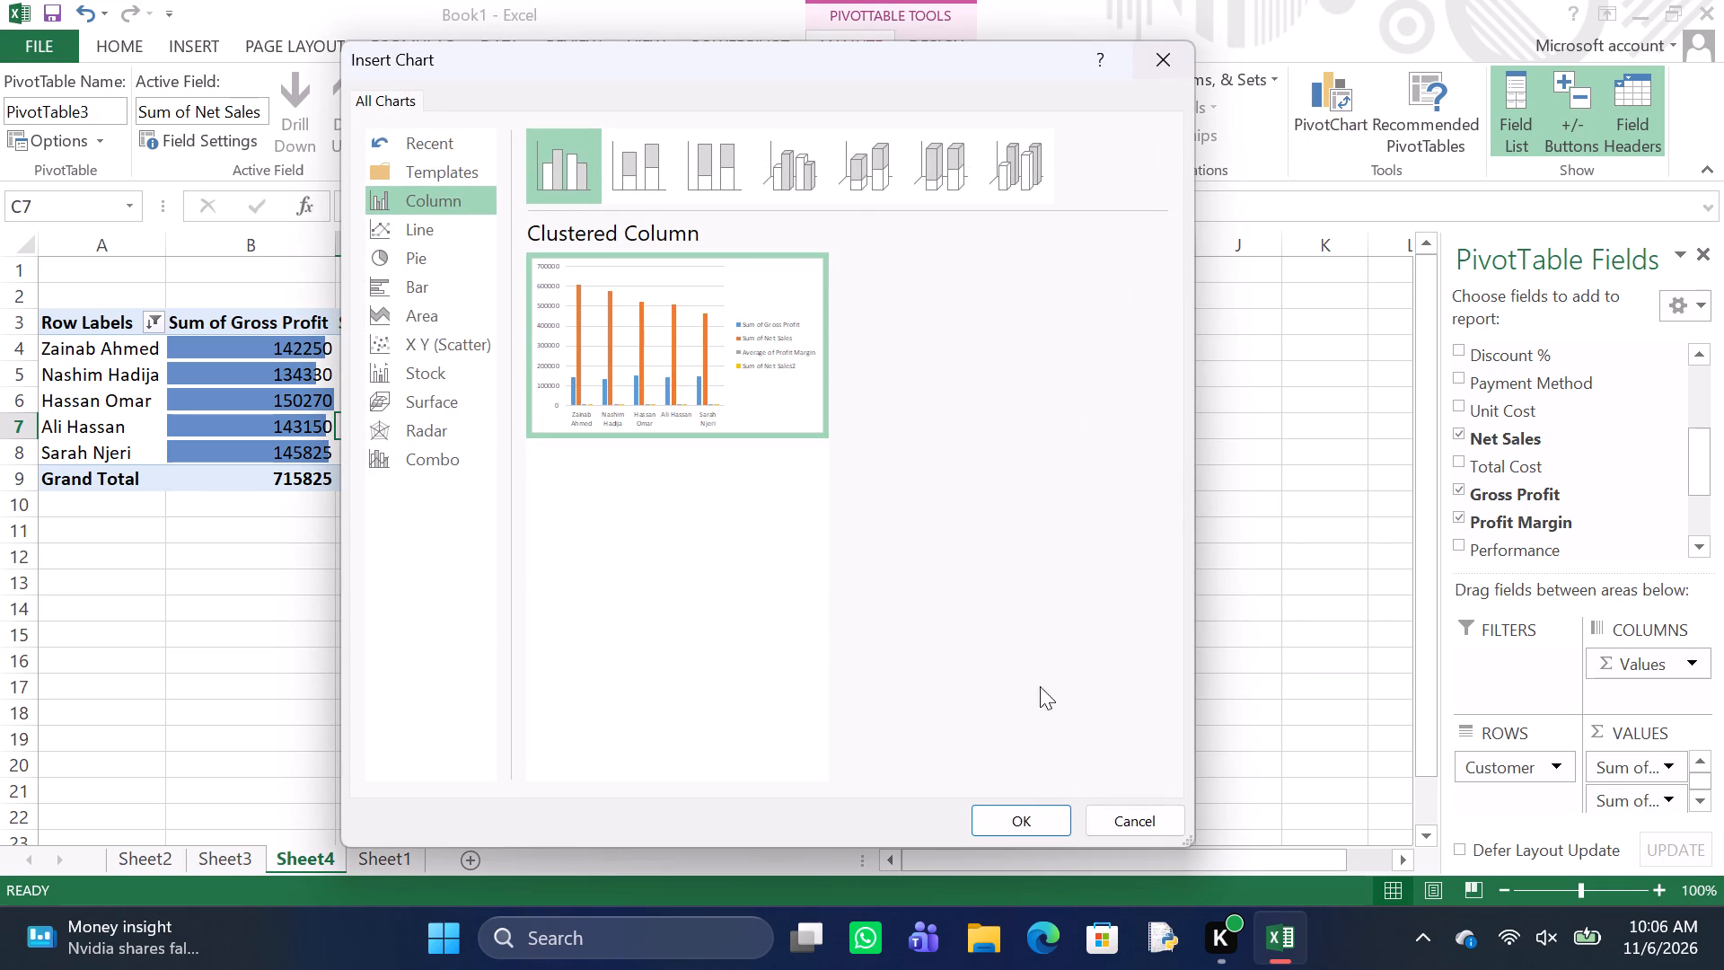
click(1013, 814)
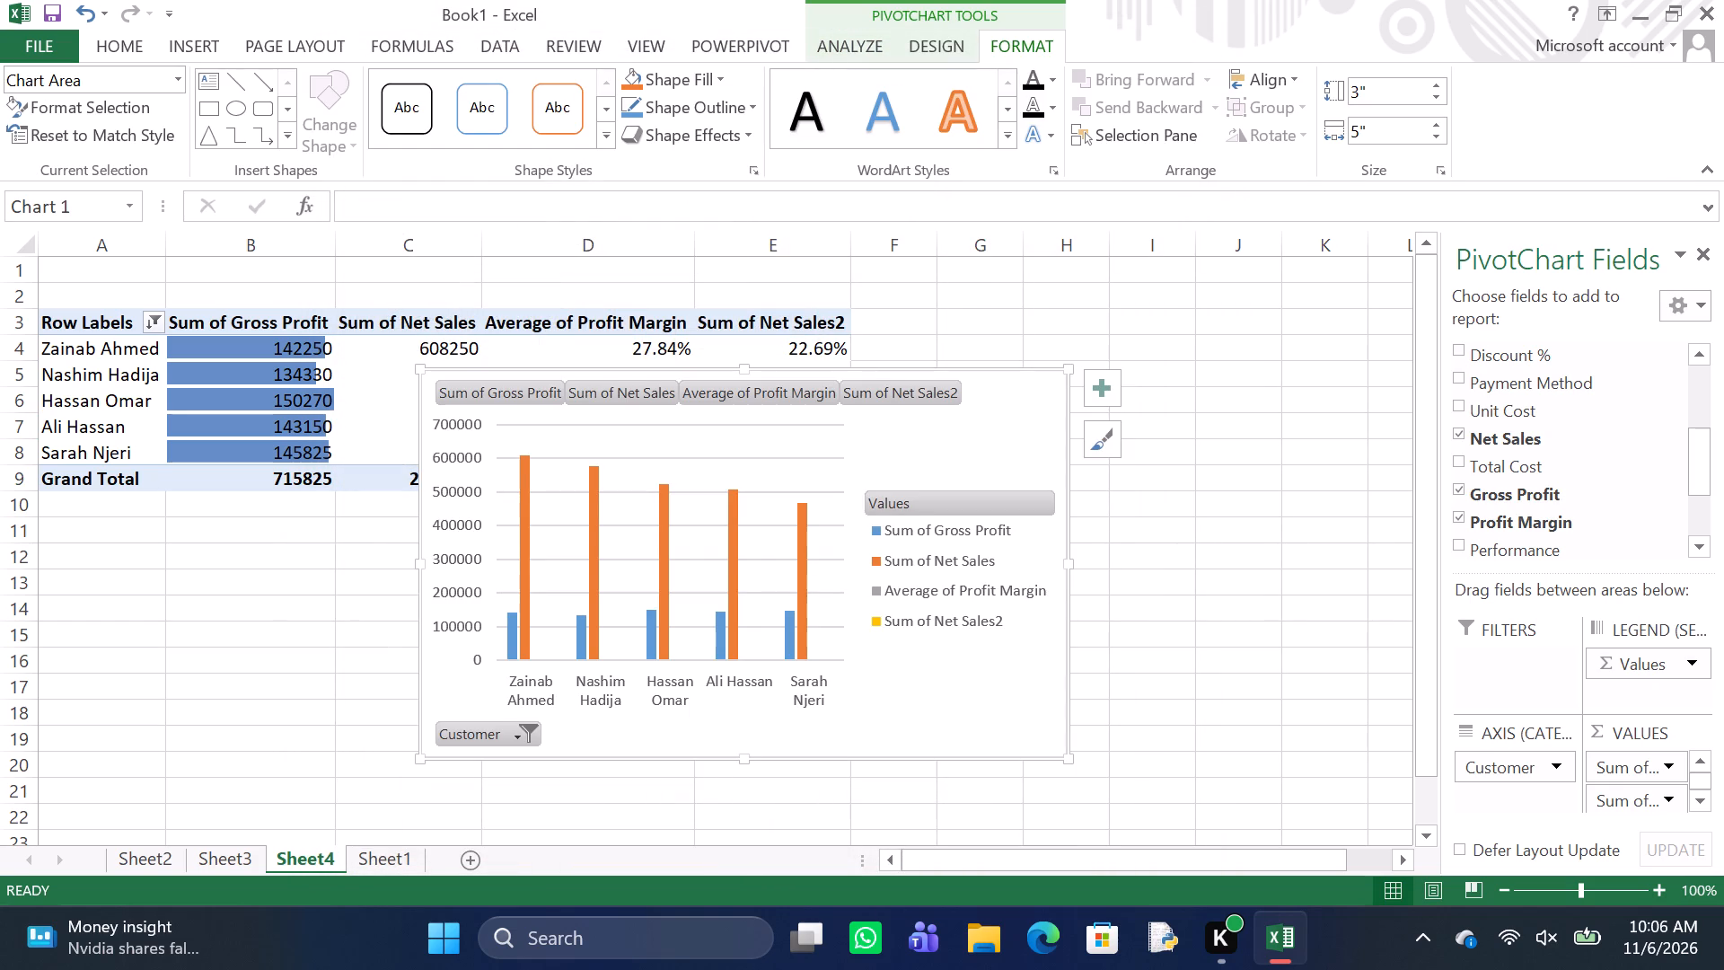
Move the customer PivotChart directly below the PivotTable, starting around row 11 near columns A to D.
drag(948, 729, 718, 816)
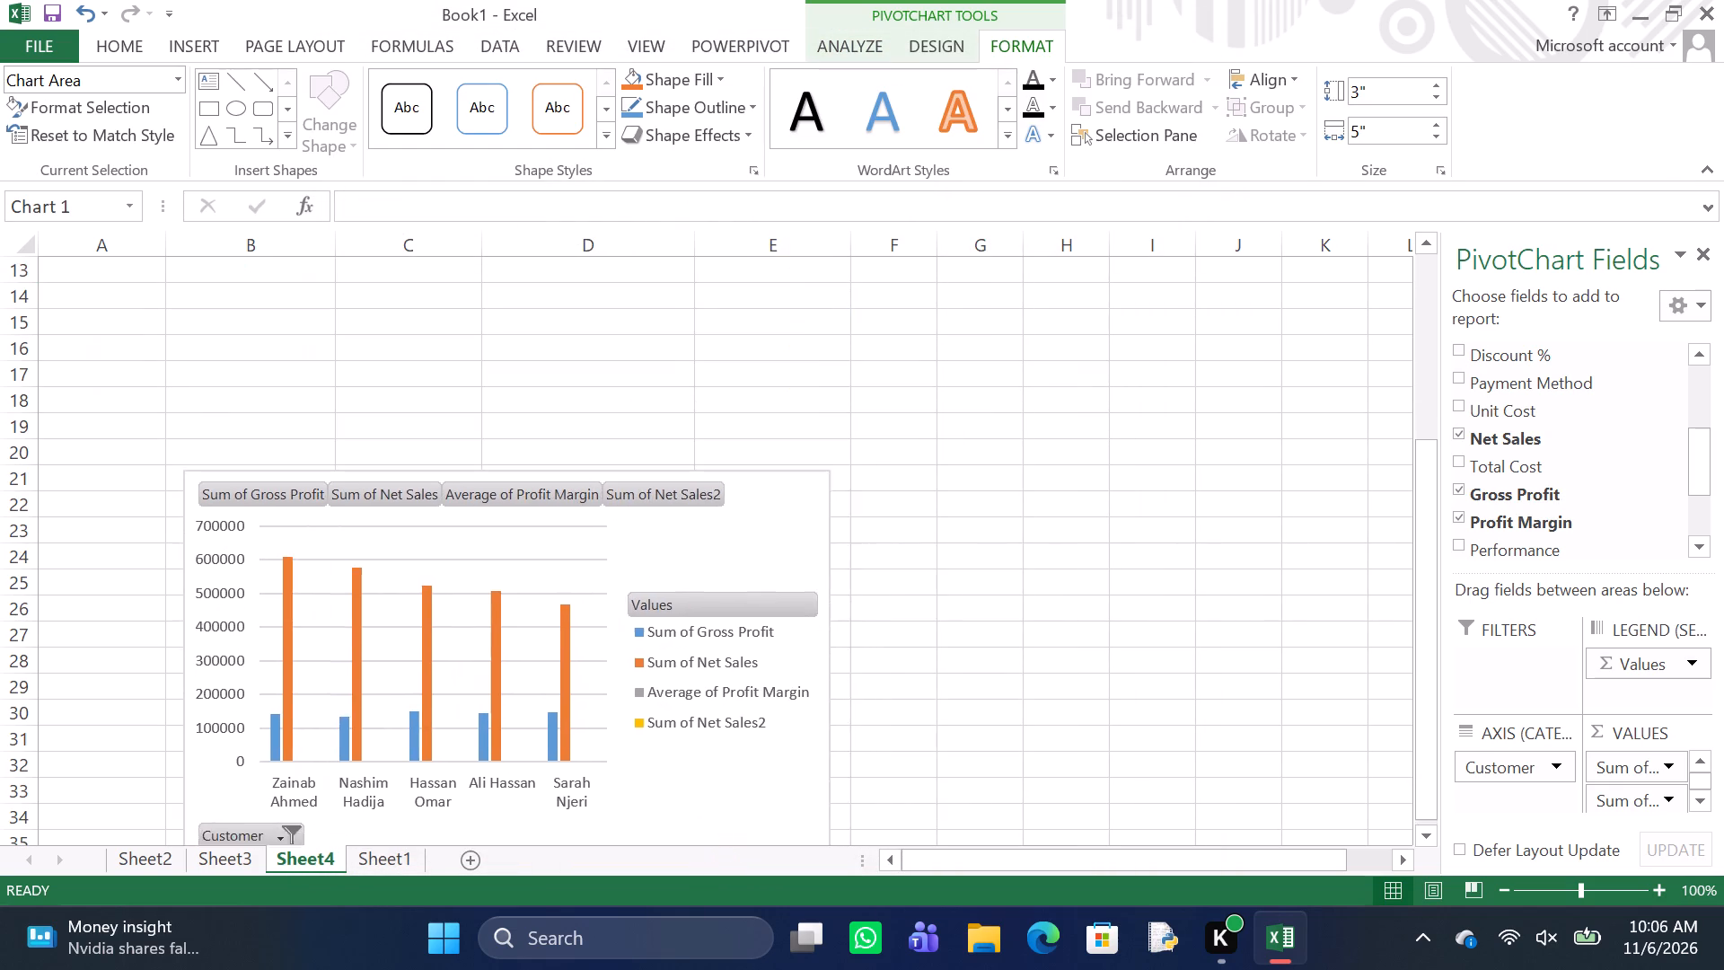
drag(718, 816, 609, 512)
scroll(609, 512, up, 1)
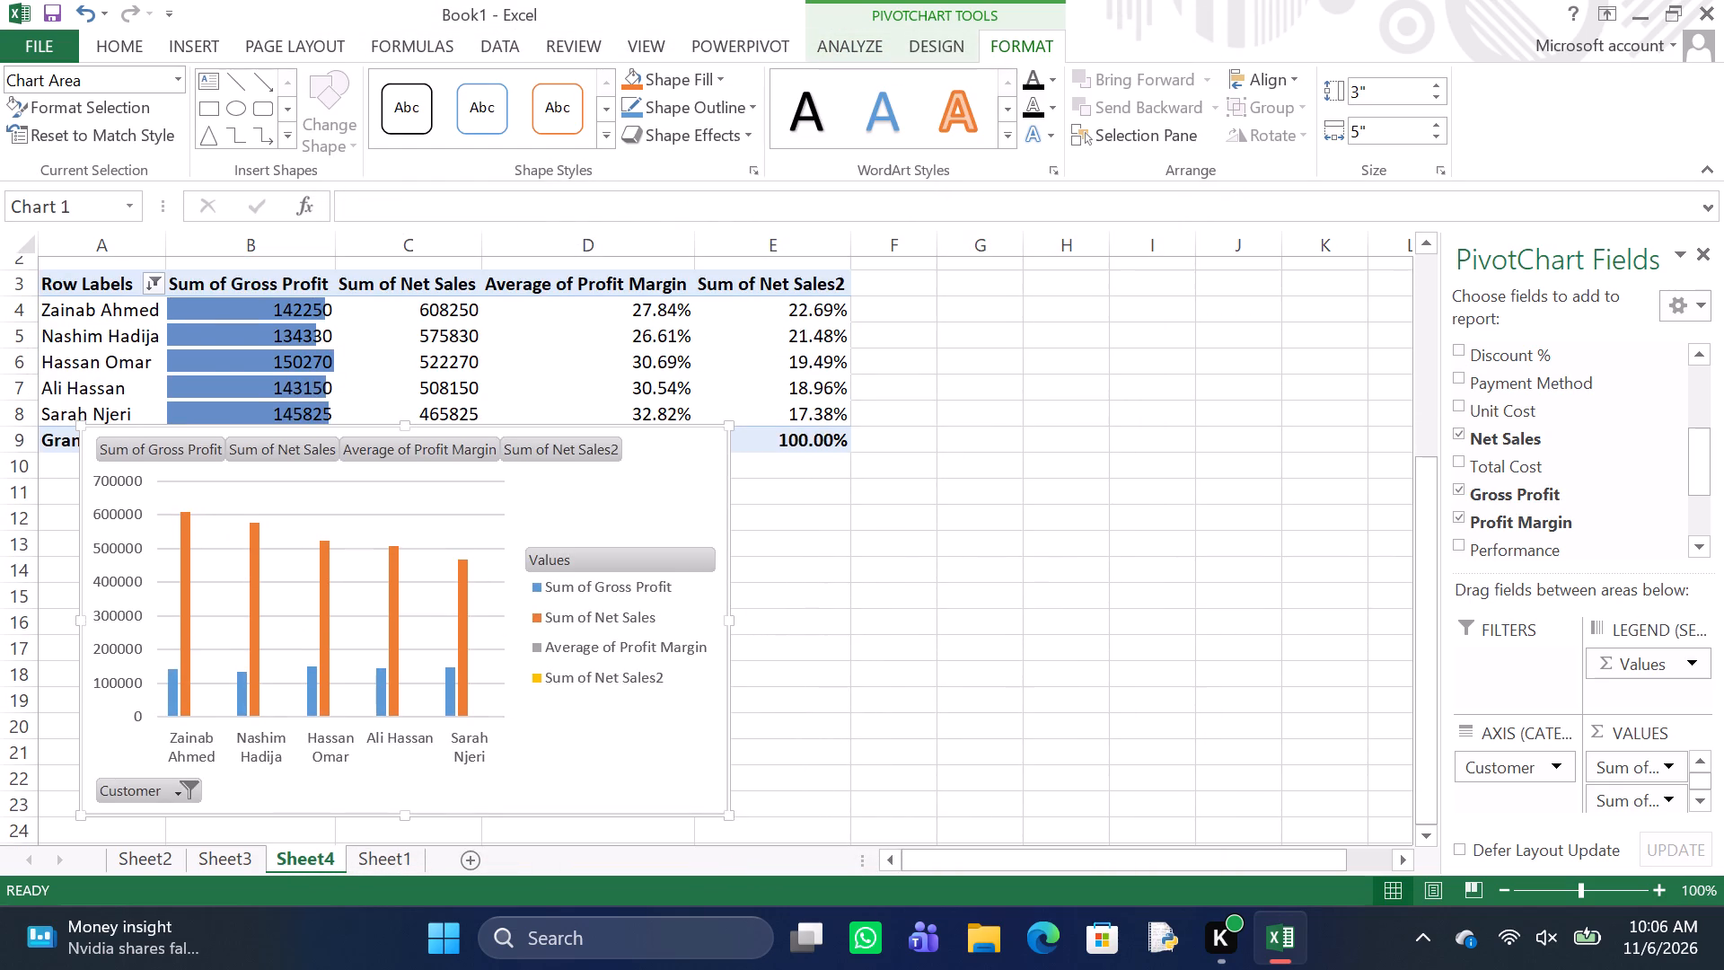
scroll(609, 512, up, 1)
drag(594, 520, 584, 567)
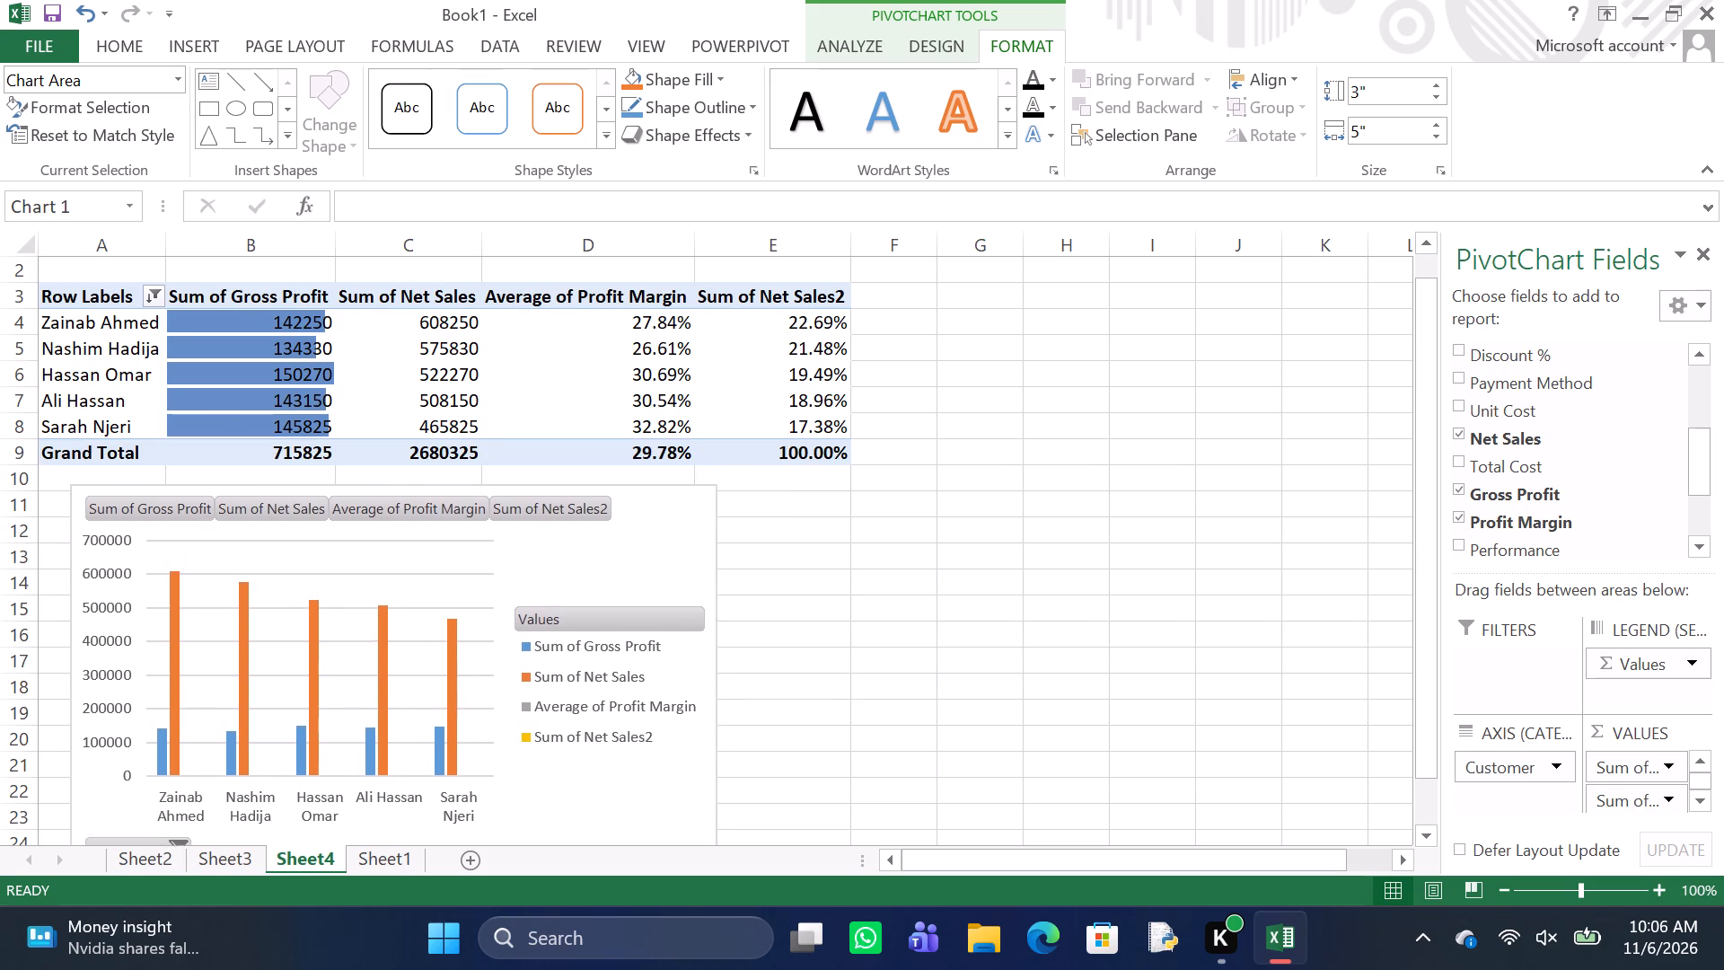
Add the chart title TOP 5 MOST PROFITABLE CUSTOMERS to the customer PivotChart, keeping the chart just below the PivotTable.
drag(584, 567, 584, 578)
click(741, 526)
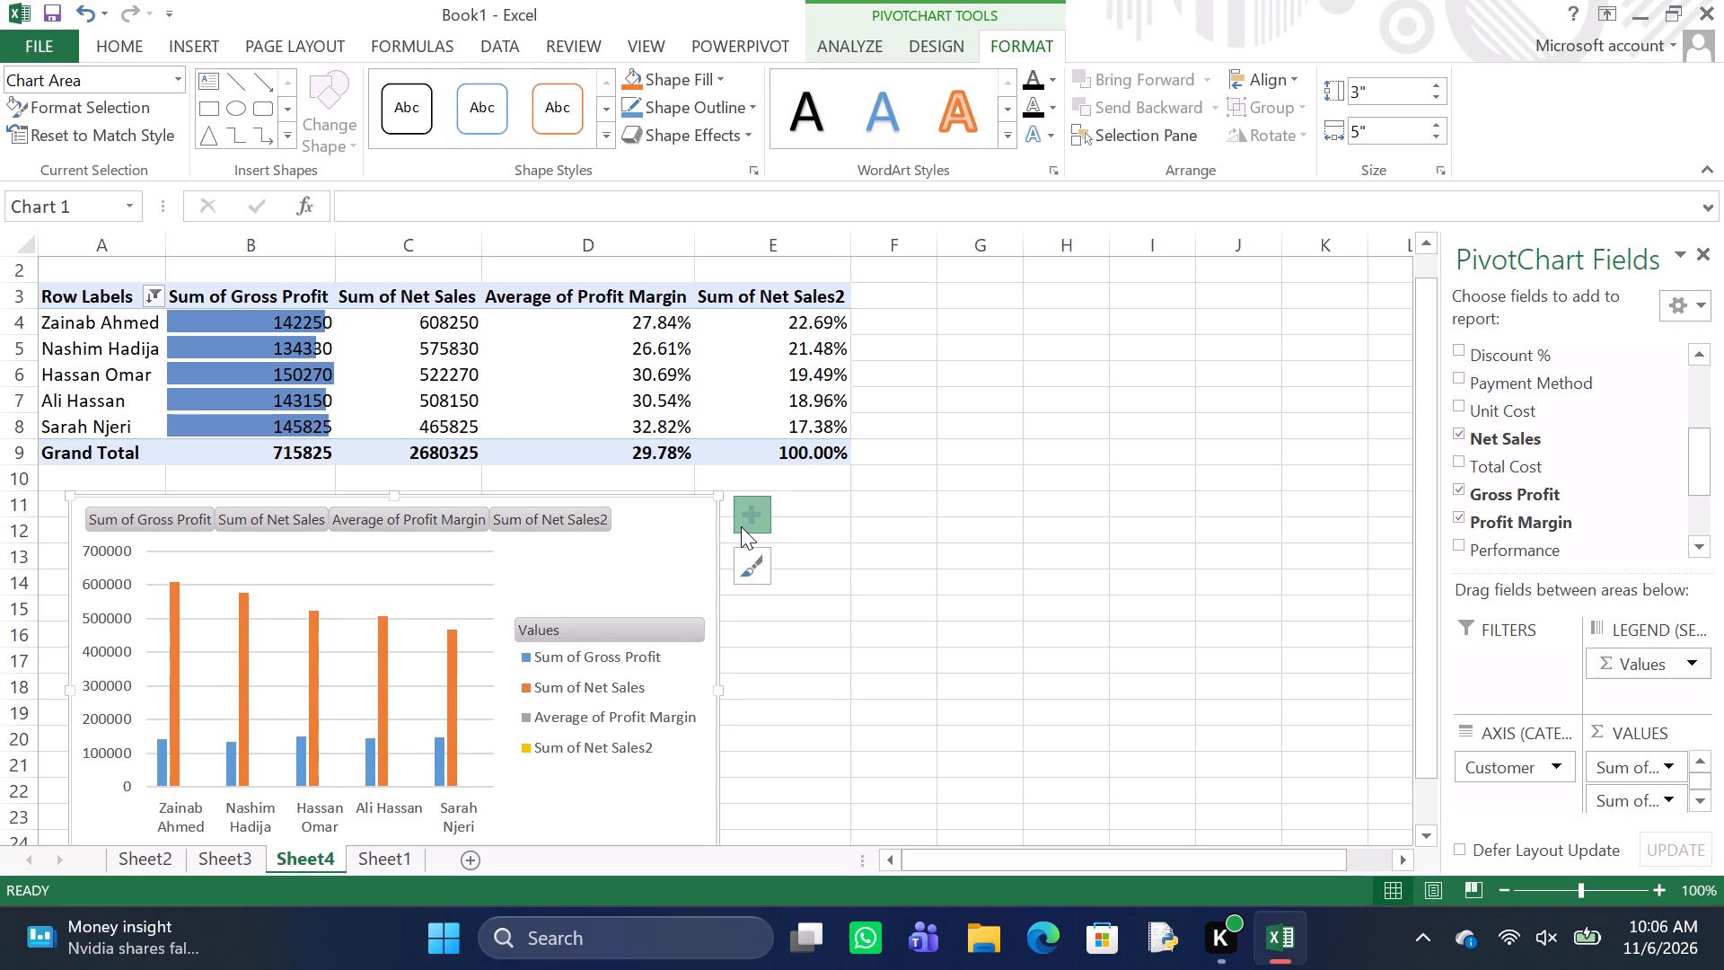
click(826, 597)
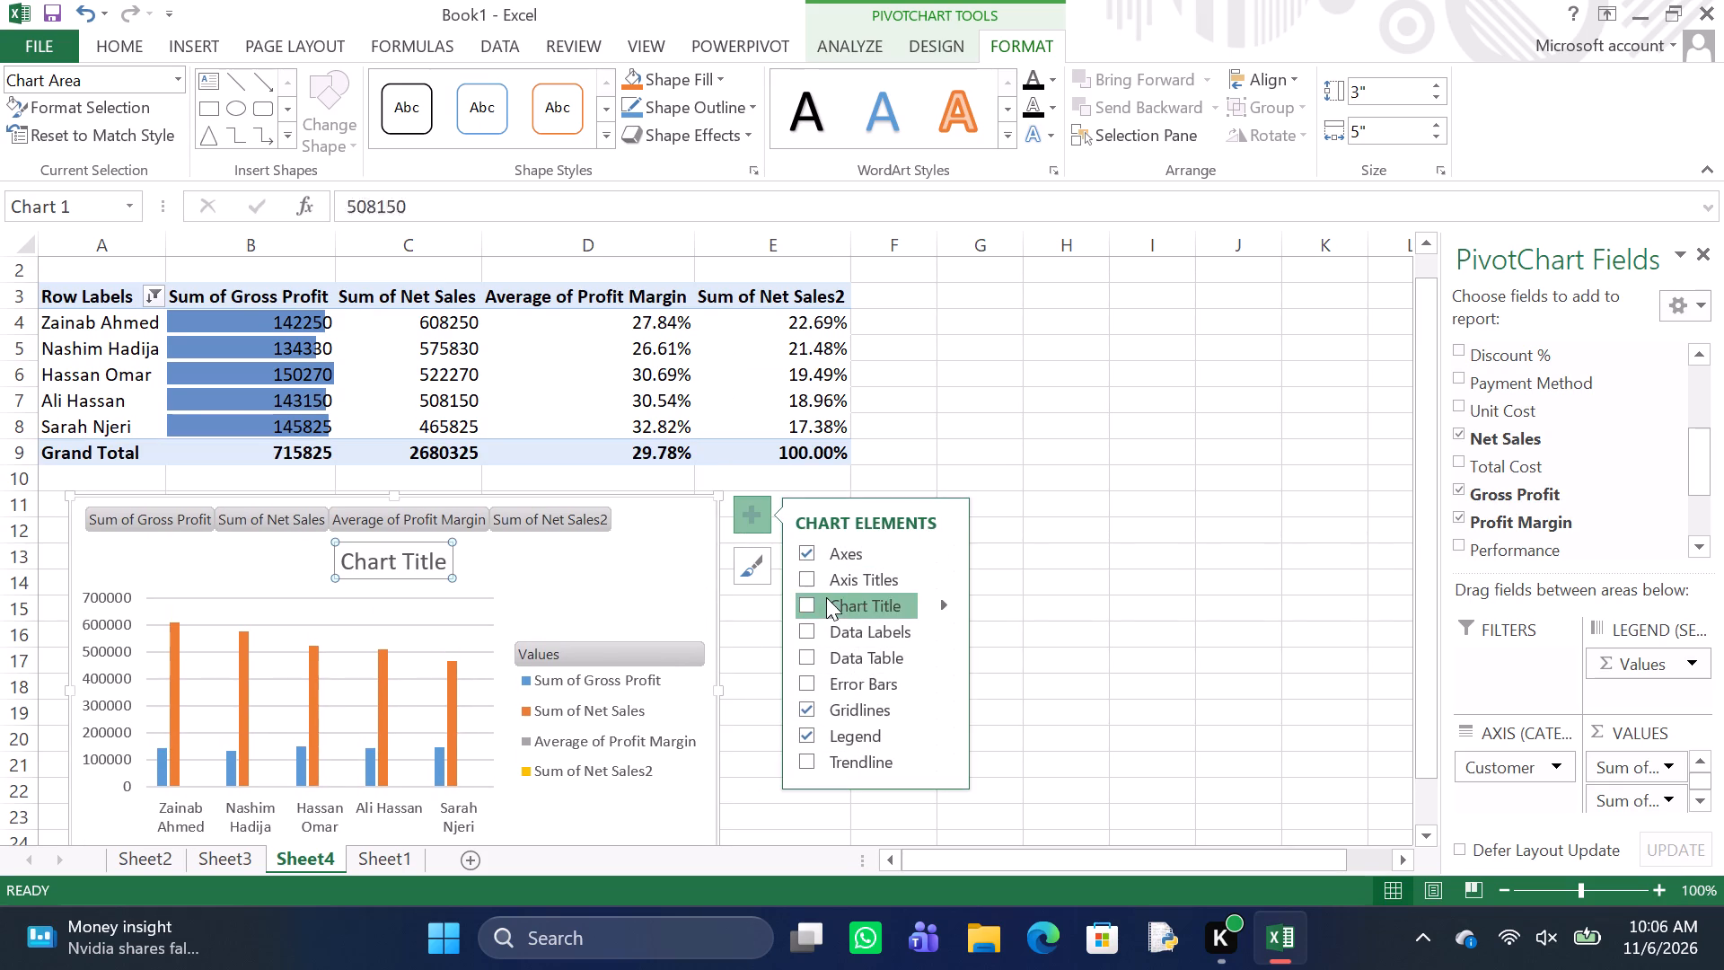
click(441, 564)
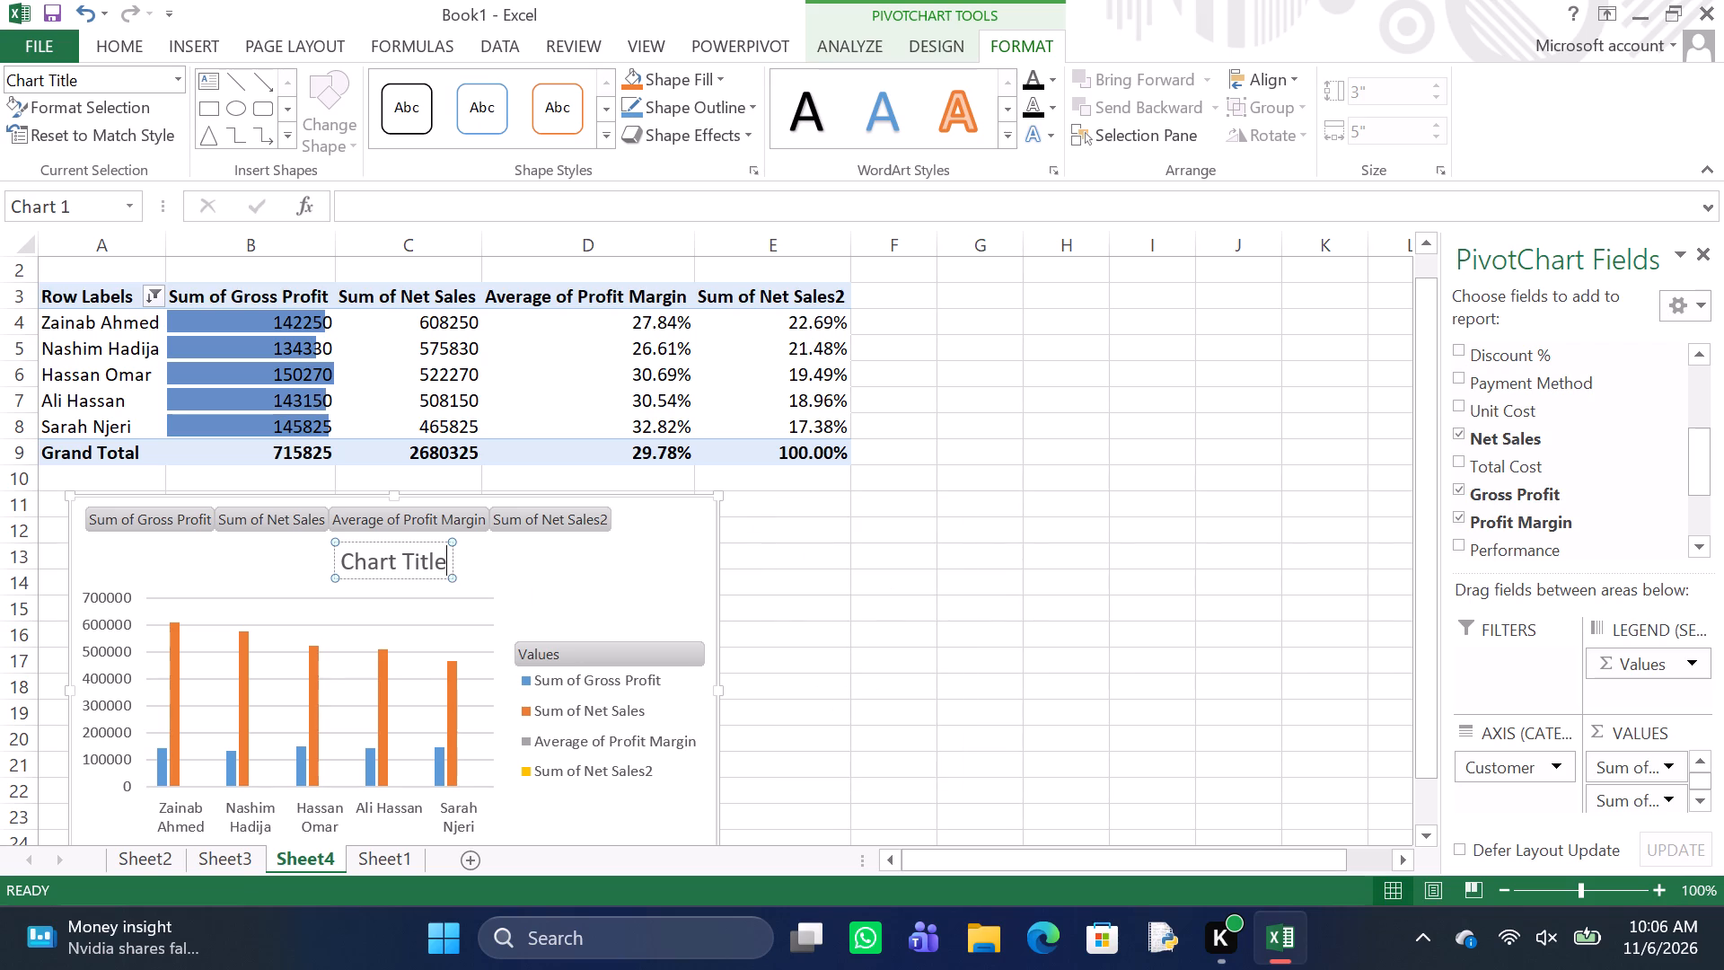
key(BackSpace)
key(BackSpace)
key(BackSpace)
key(BackSpace)
key(BackSpace)
key(BackSpace)
key(BackSpace)
key(BackSpace)
key(BackSpace)
key(BackSpace)
key(BackSpace)
key(BackSpace)
key(BackSpace)
key(BackSpace)
key(BackSpace)
key(BackSpace)
key(BackSpace)
key(BackSpace)
key(BackSpace)
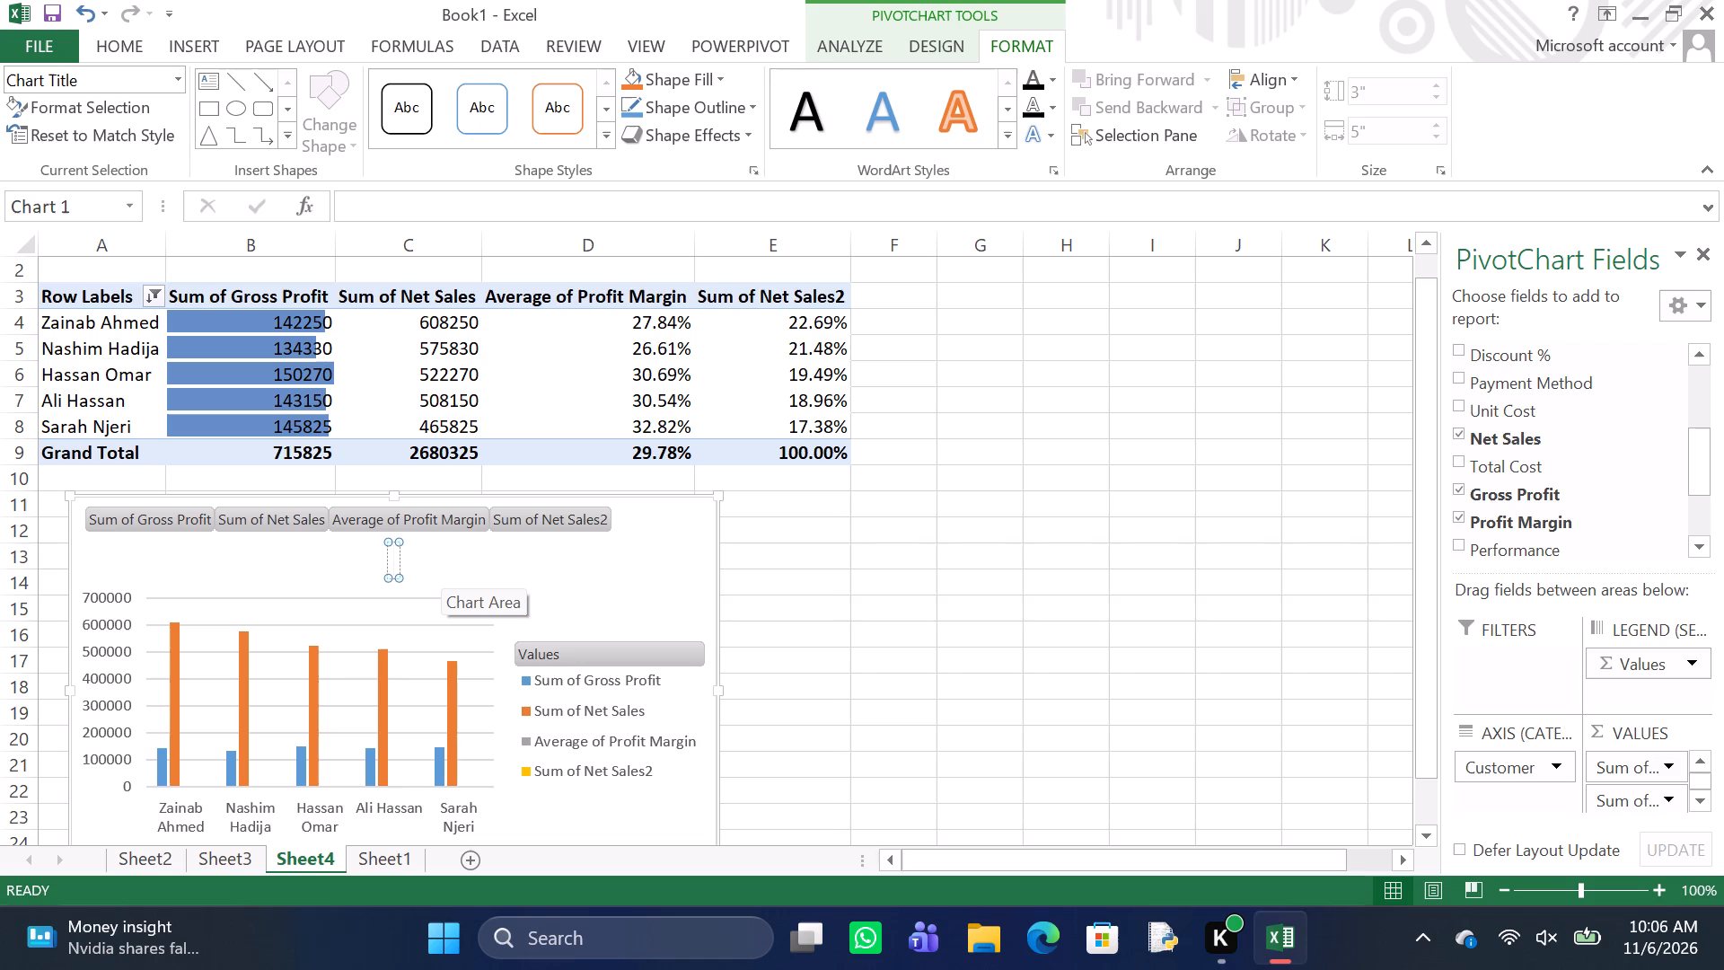
key(t)
text(OP)
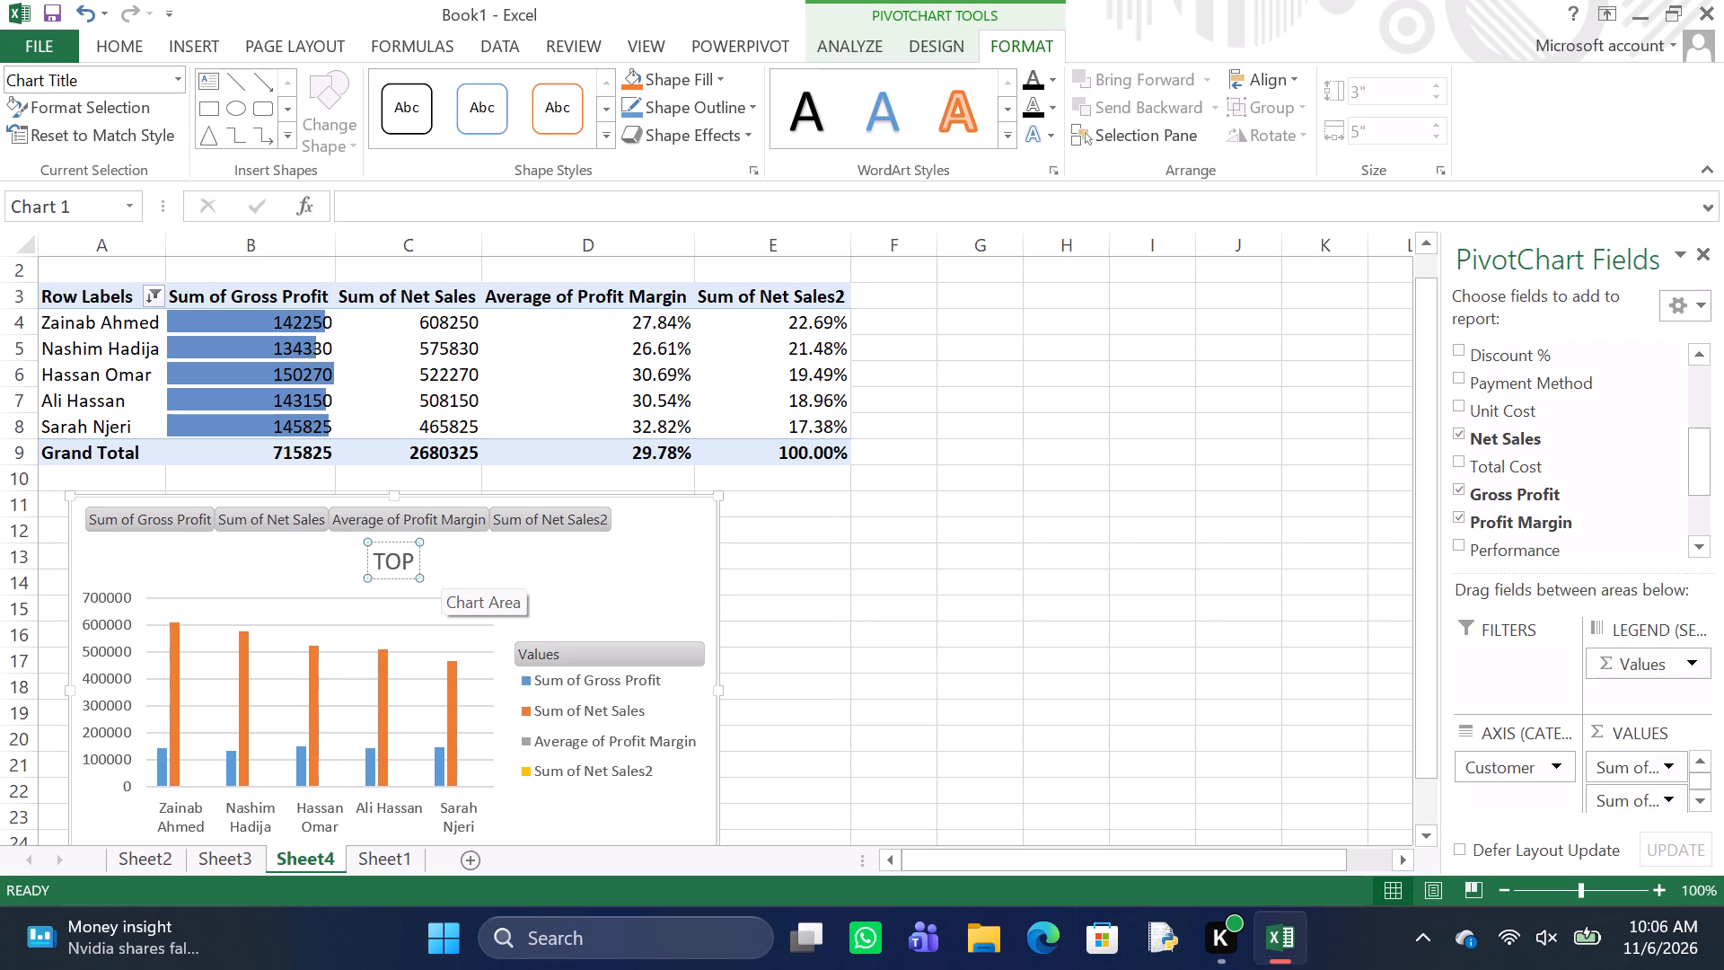
key(space)
key(5)
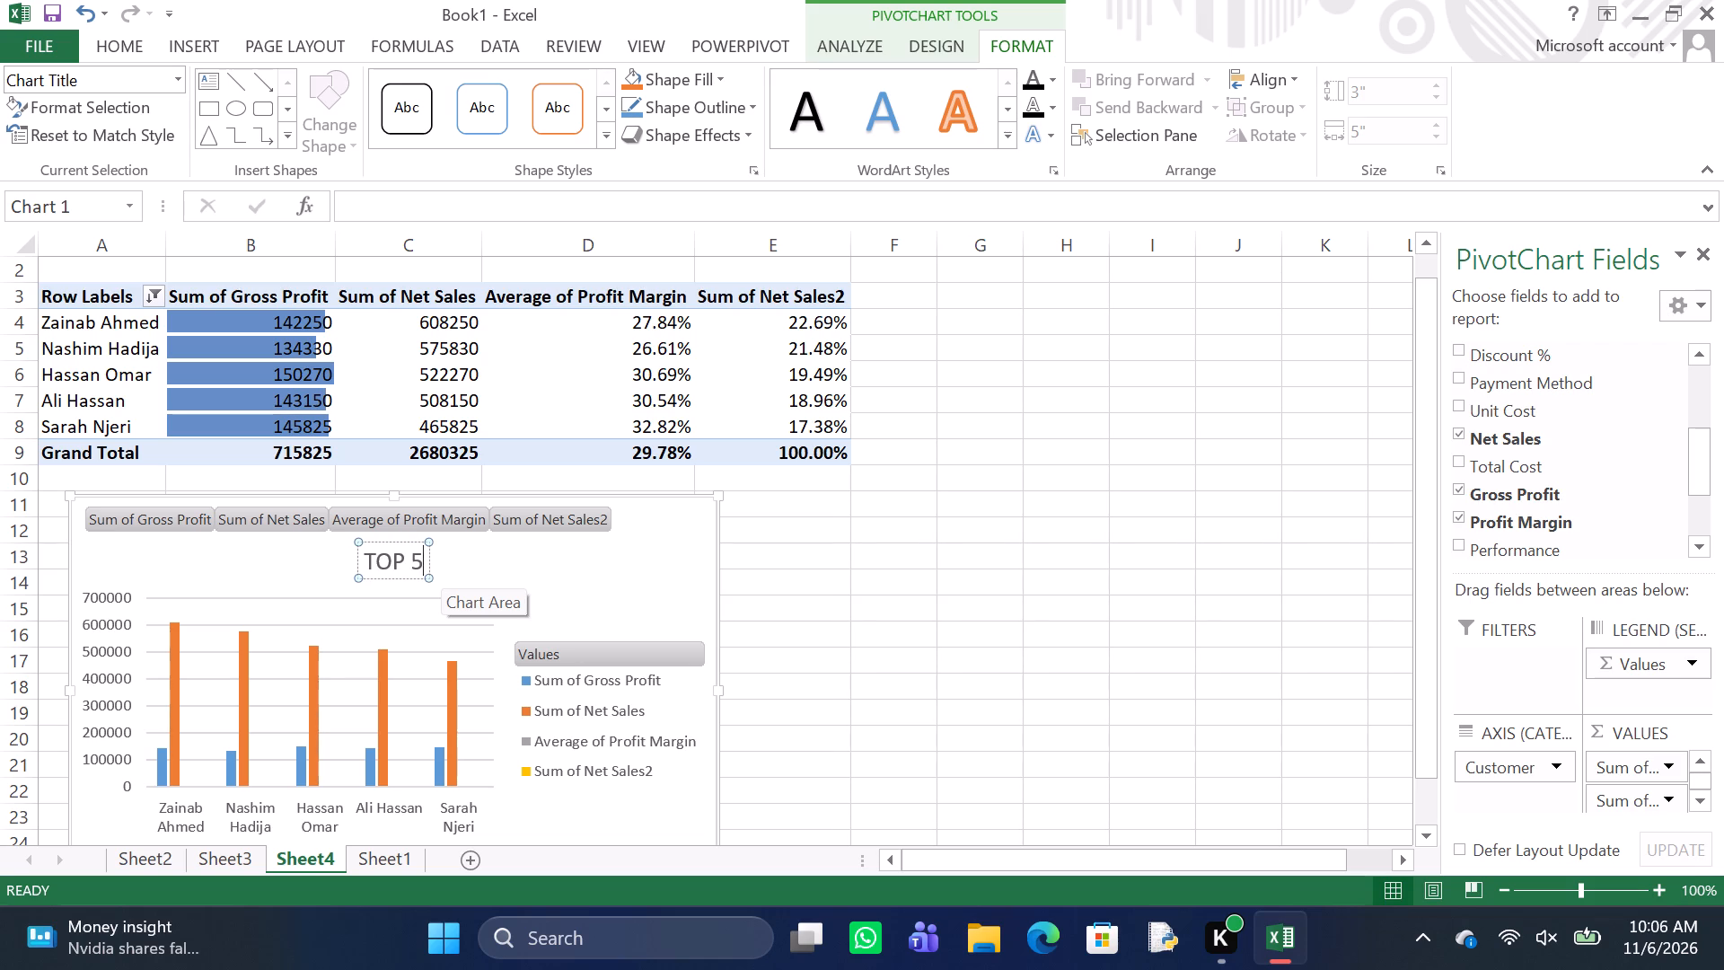
key(space)
text(MO)
text(ST)
key(space)
text(PROFITABL)
key(e)
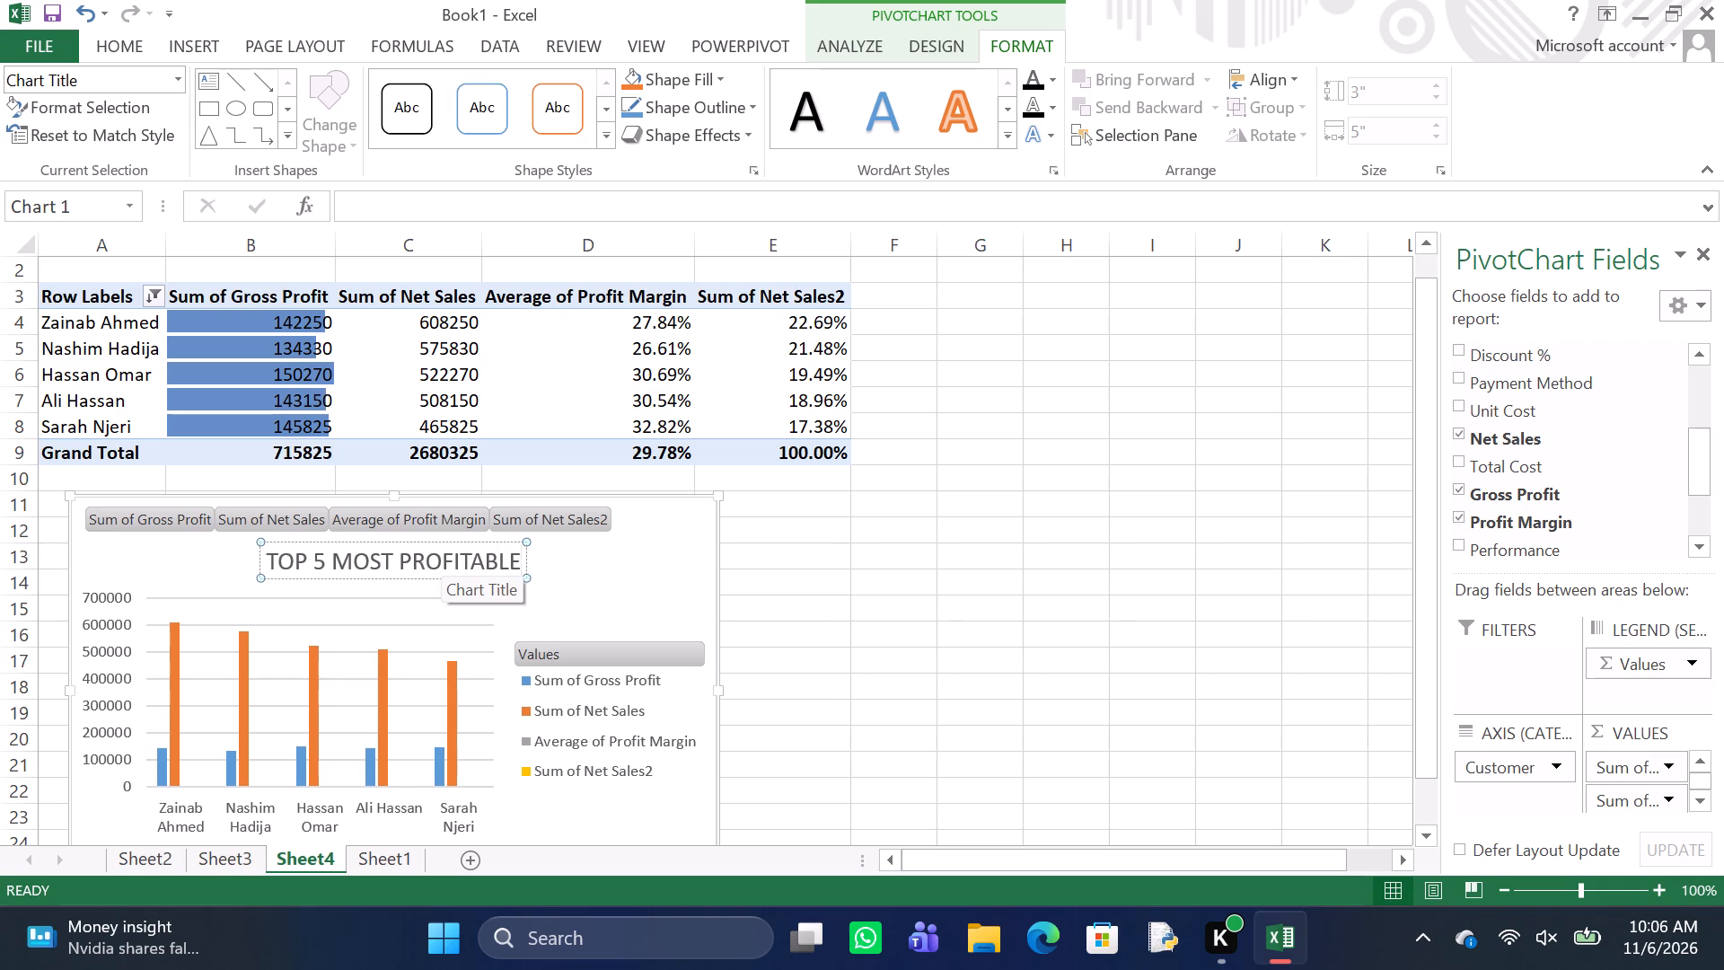
key(space)
text(CUSTOMERS)
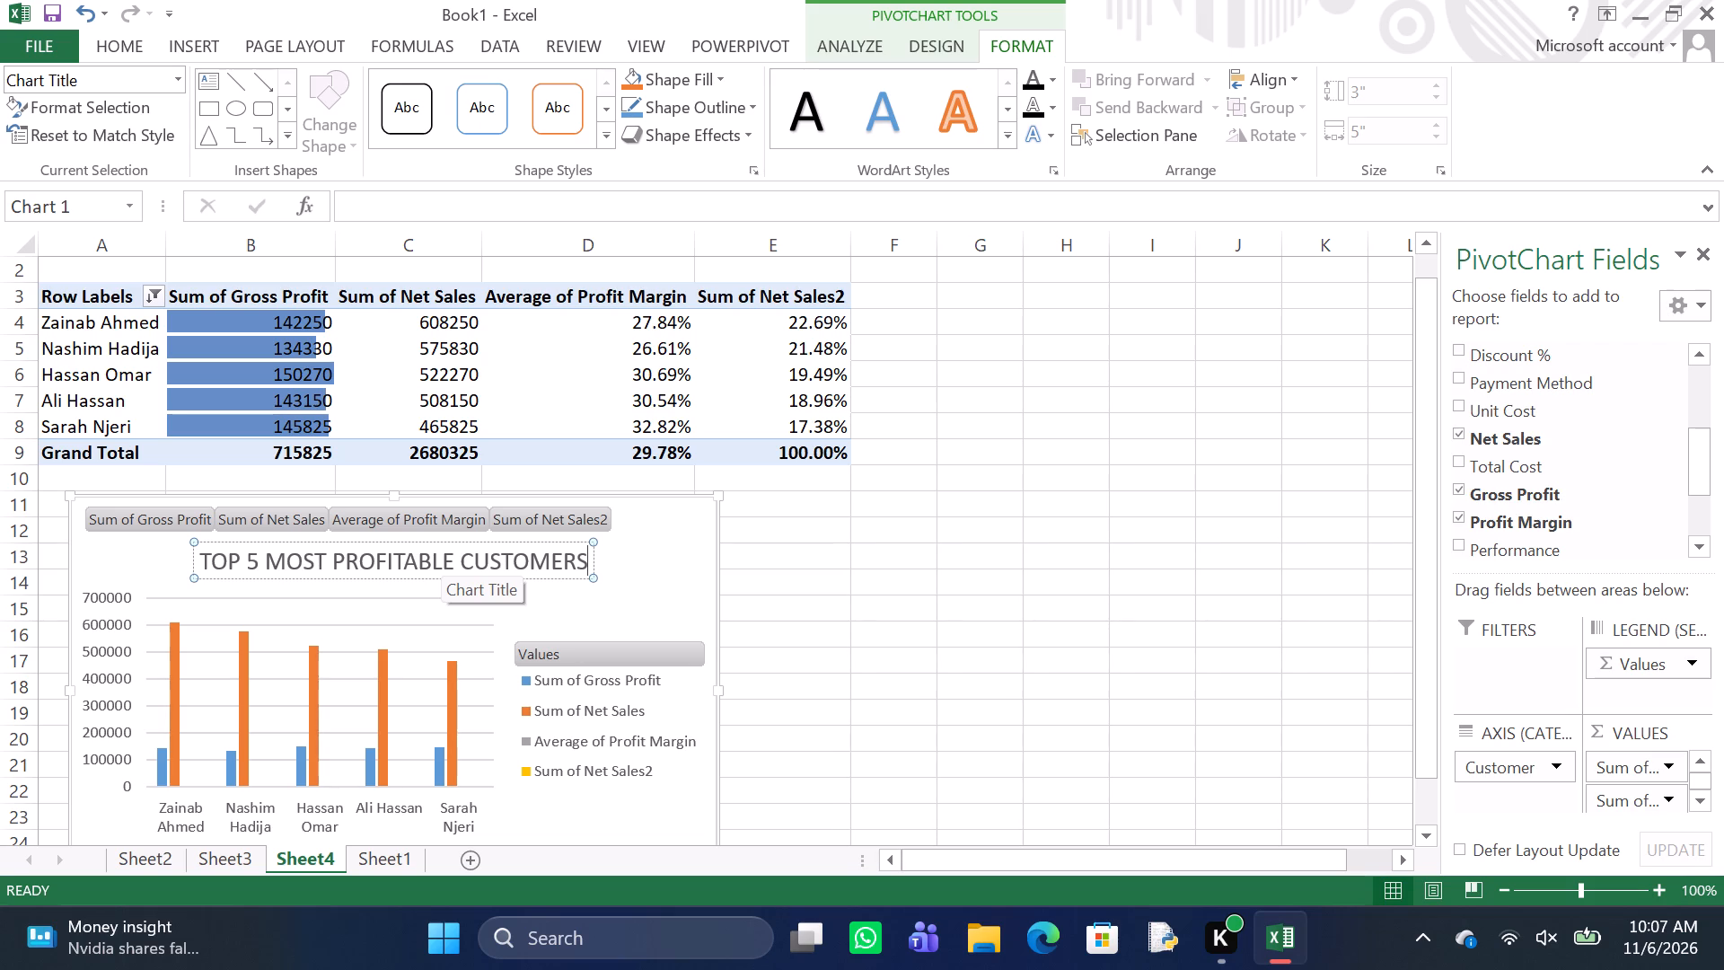
click(777, 610)
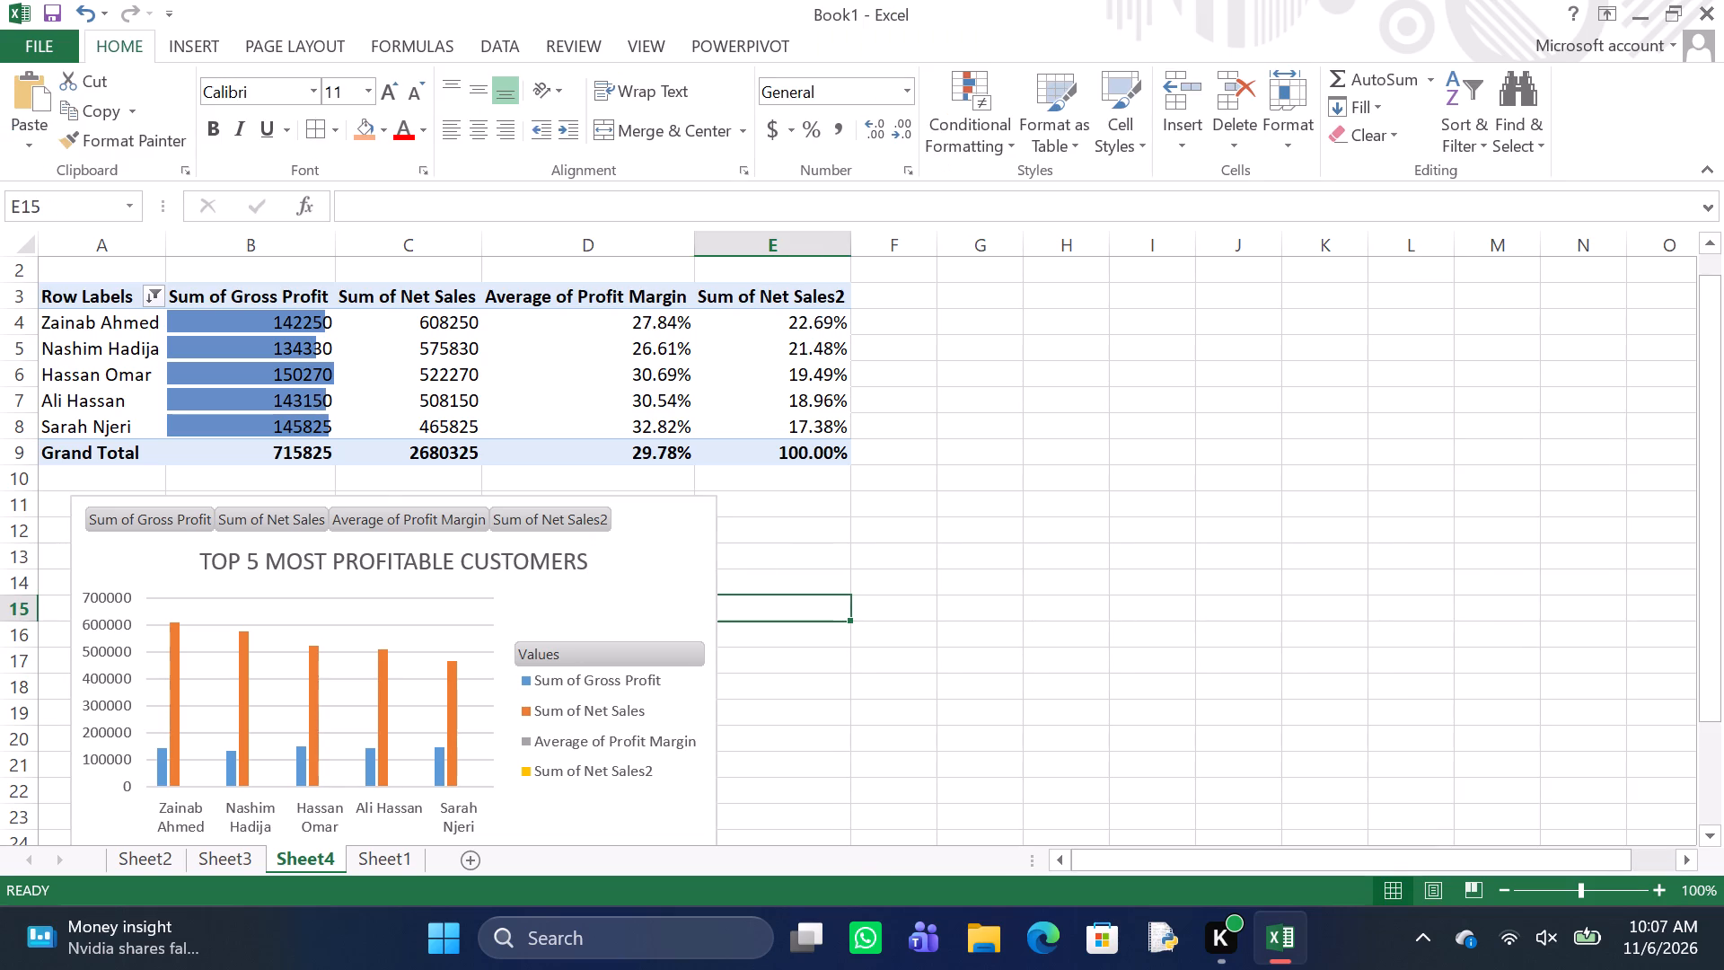
Recolour the customer PivotChart with the second Colorful palette and apply the dark-background chart style.
click(363, 633)
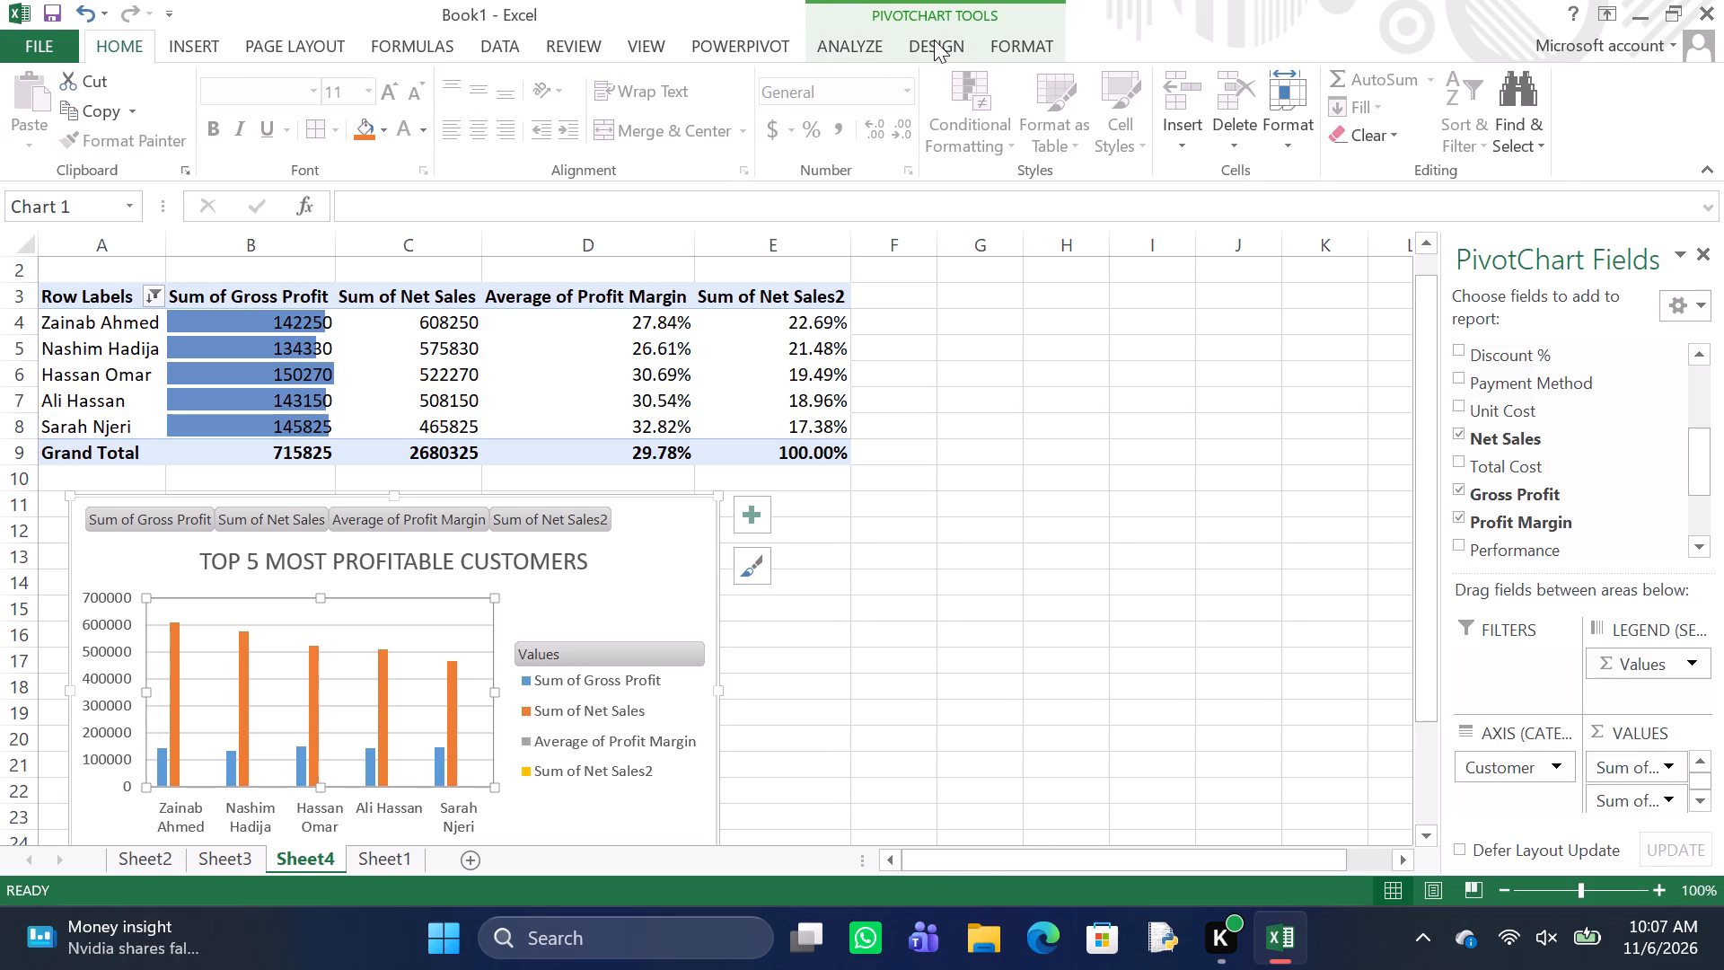
click(934, 40)
click(188, 84)
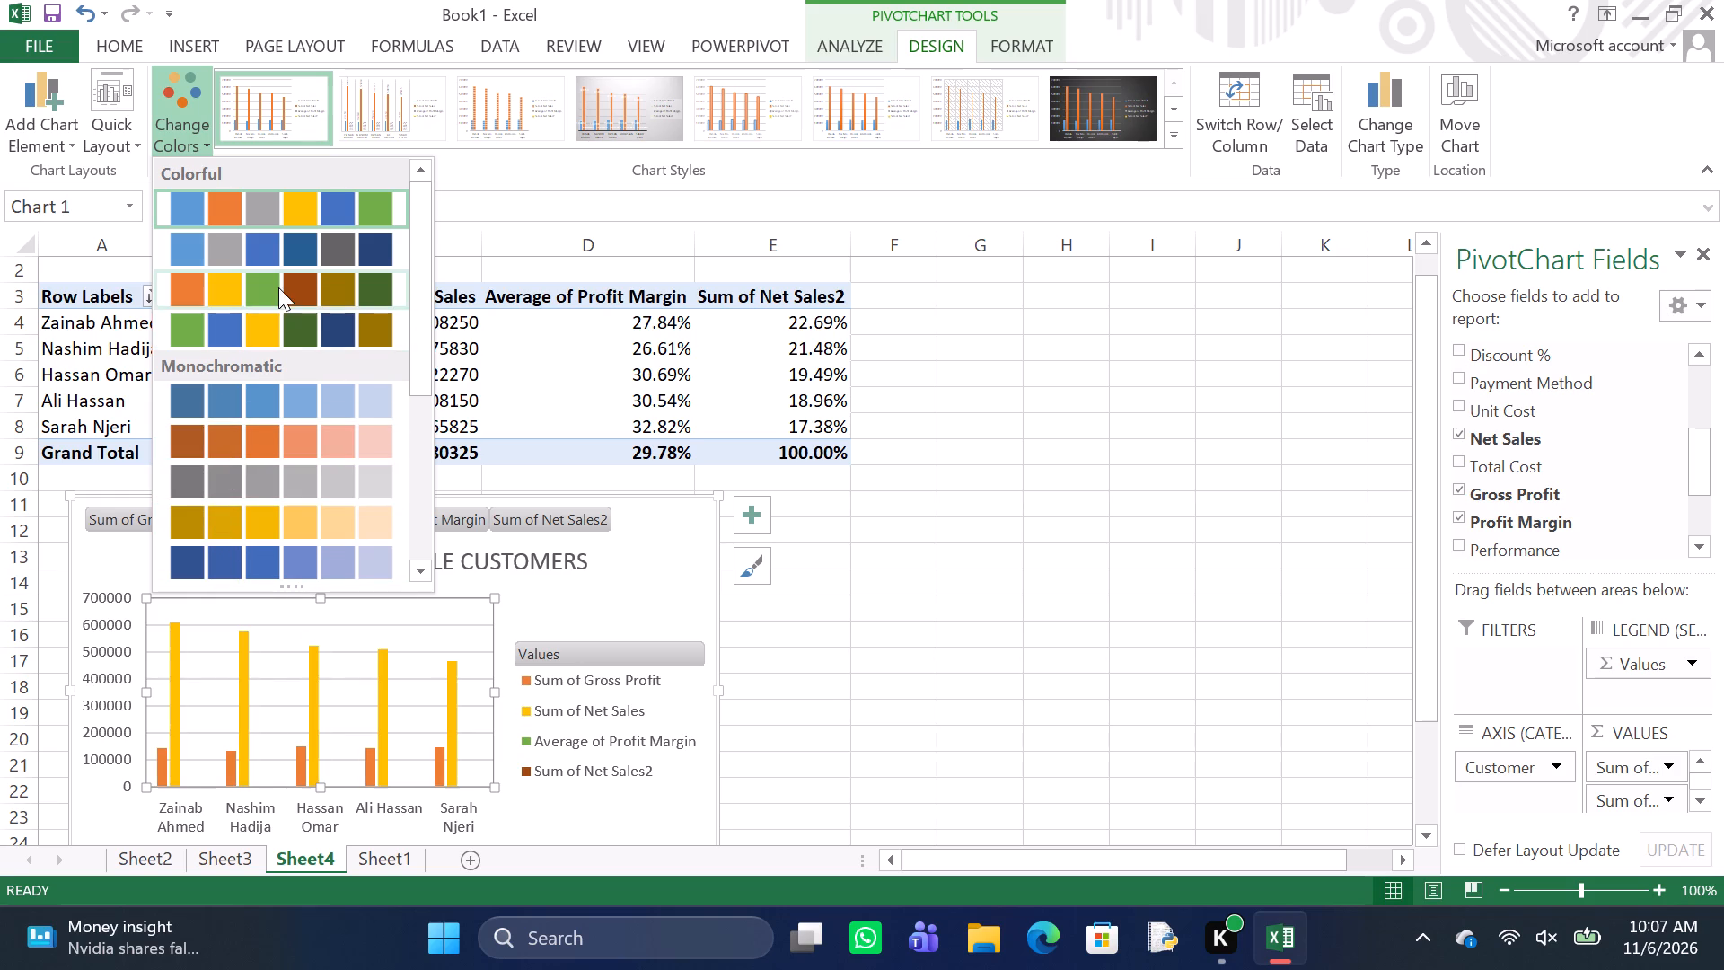
click(259, 241)
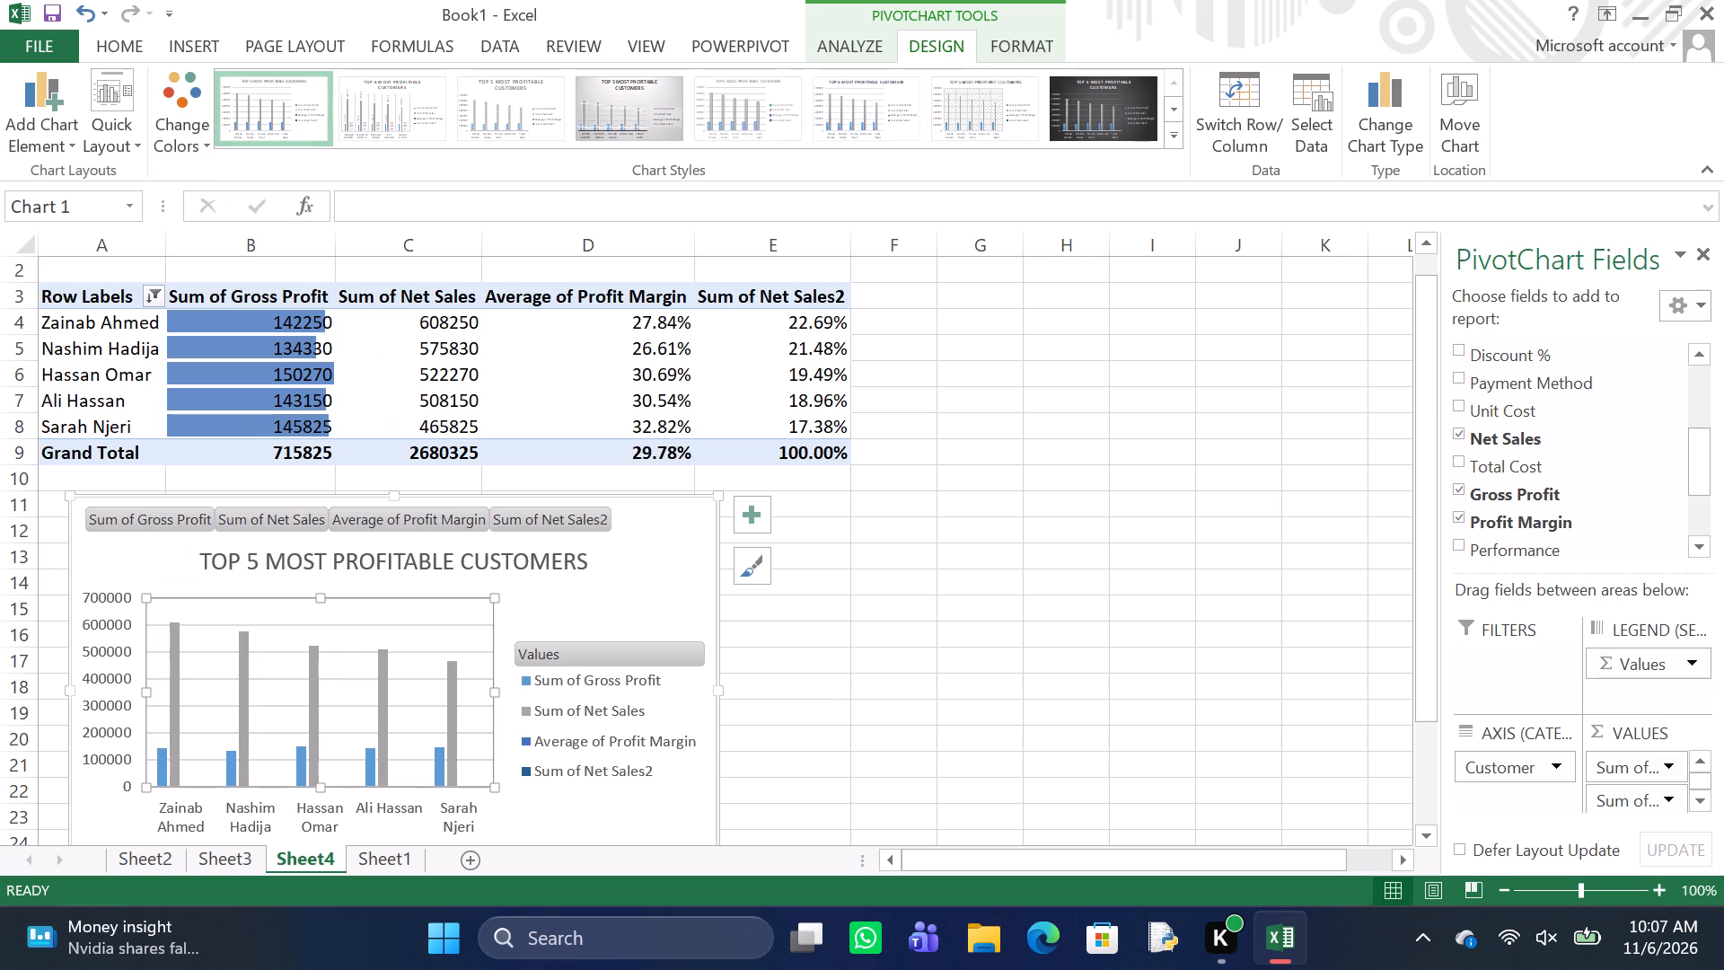
click(1111, 97)
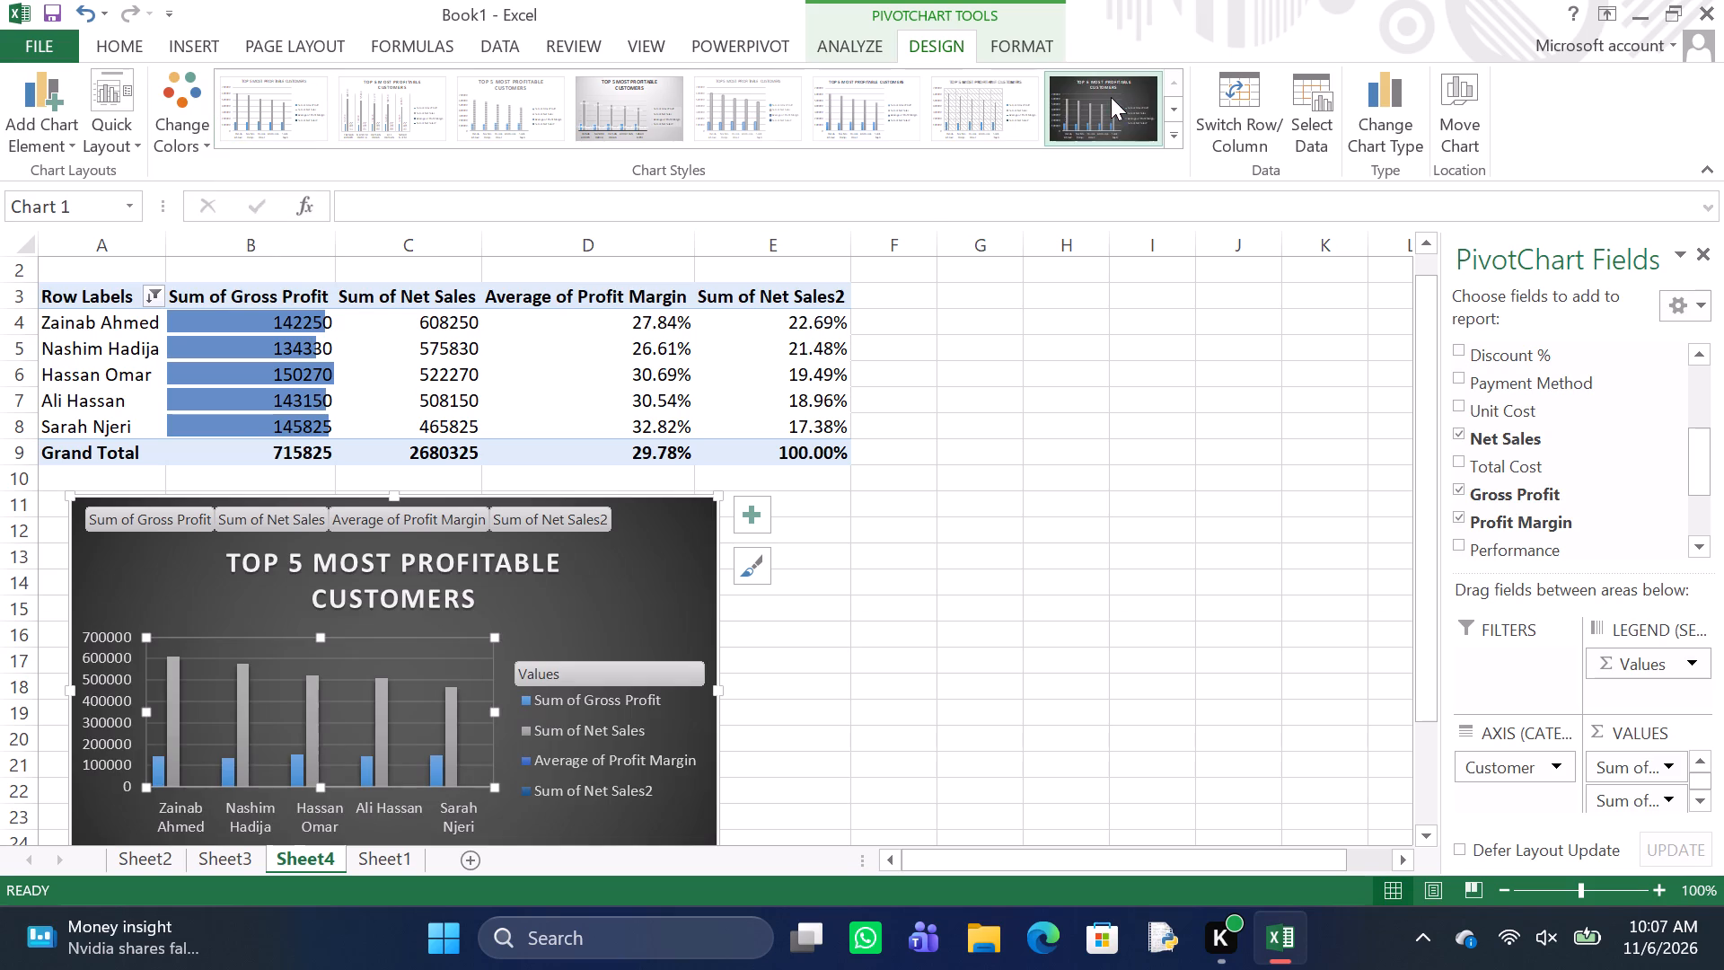
click(909, 416)
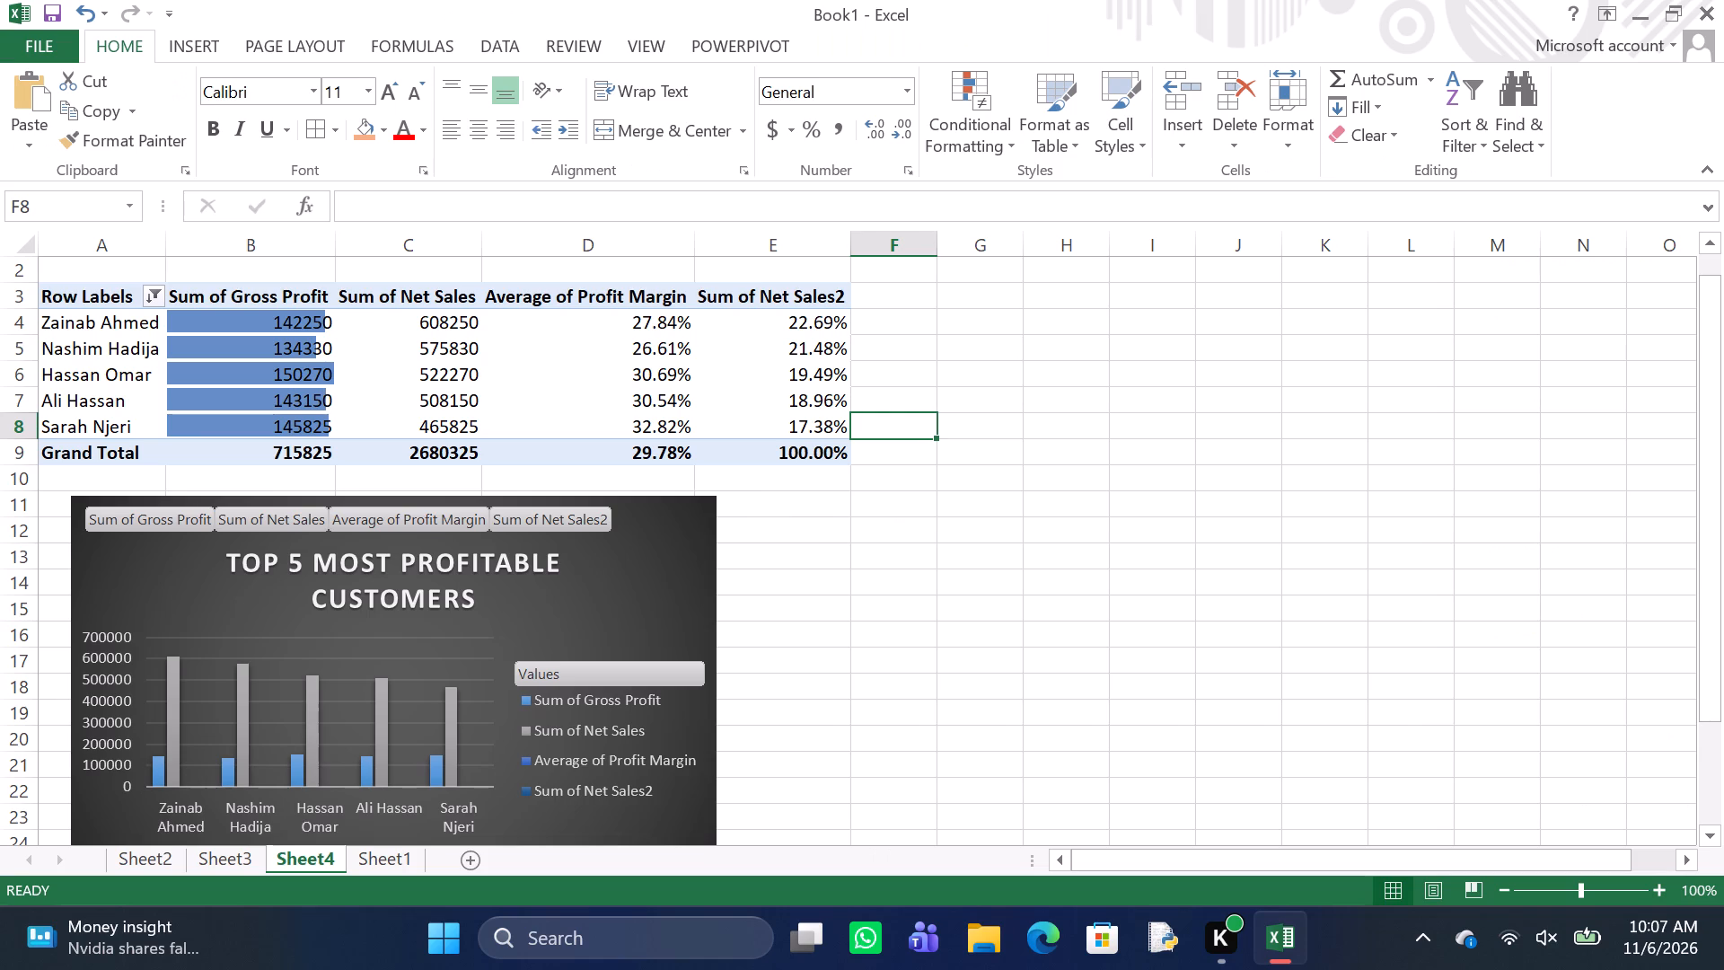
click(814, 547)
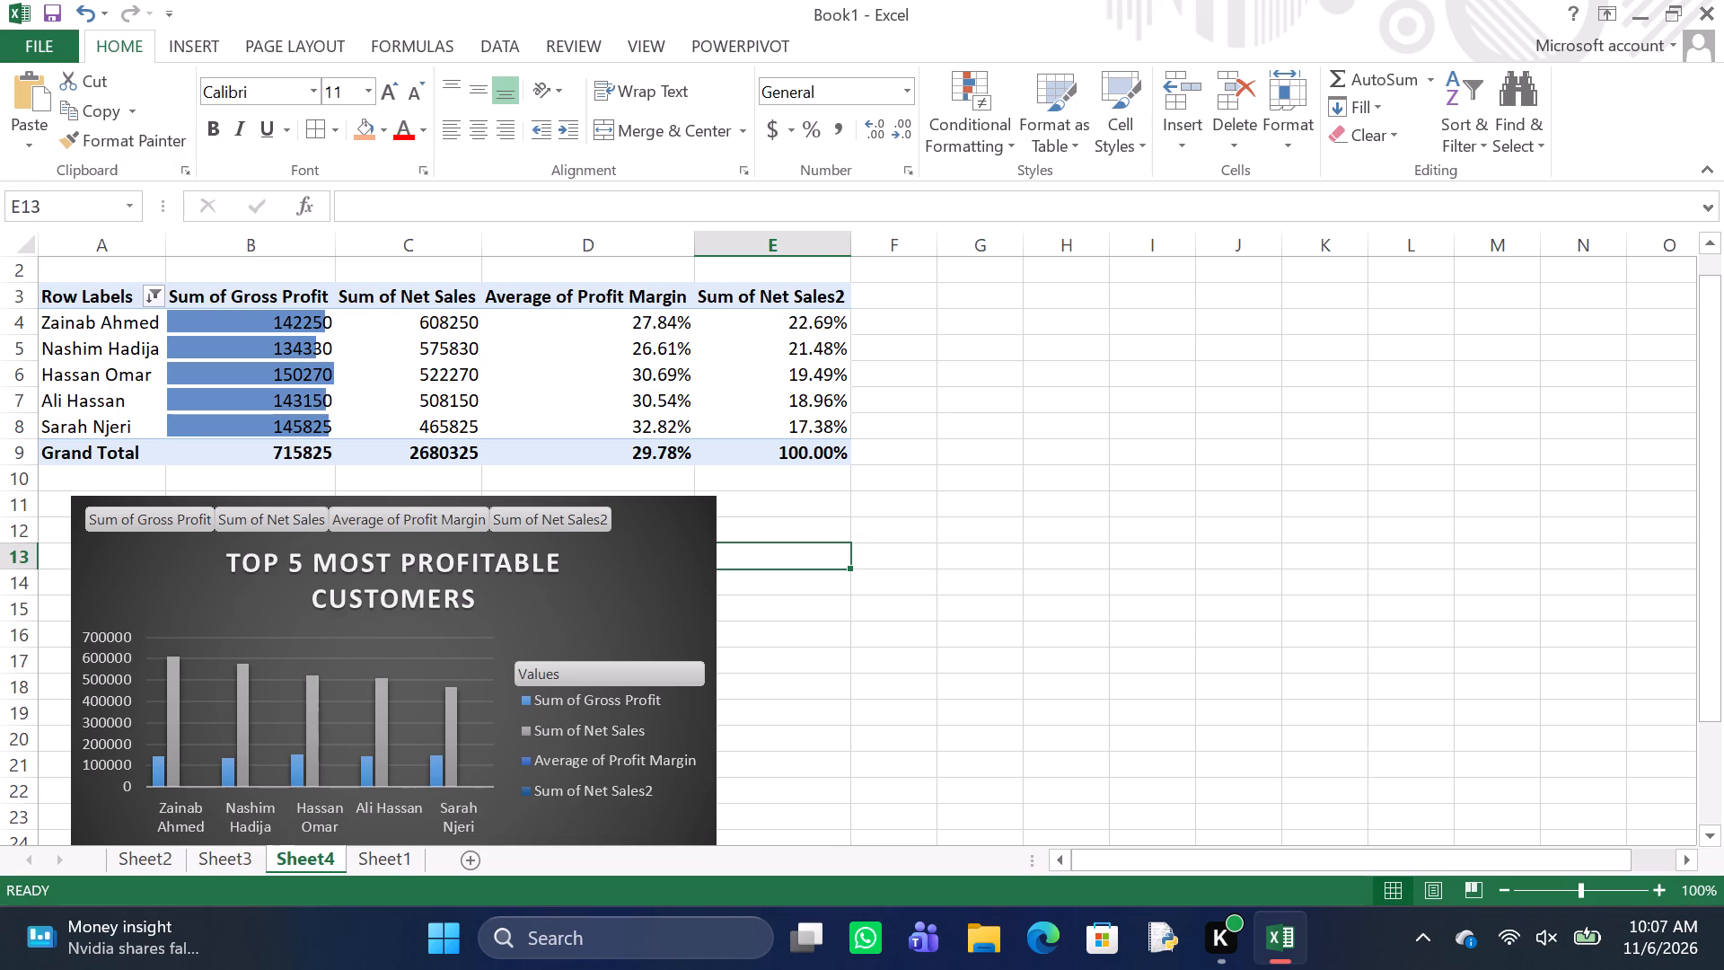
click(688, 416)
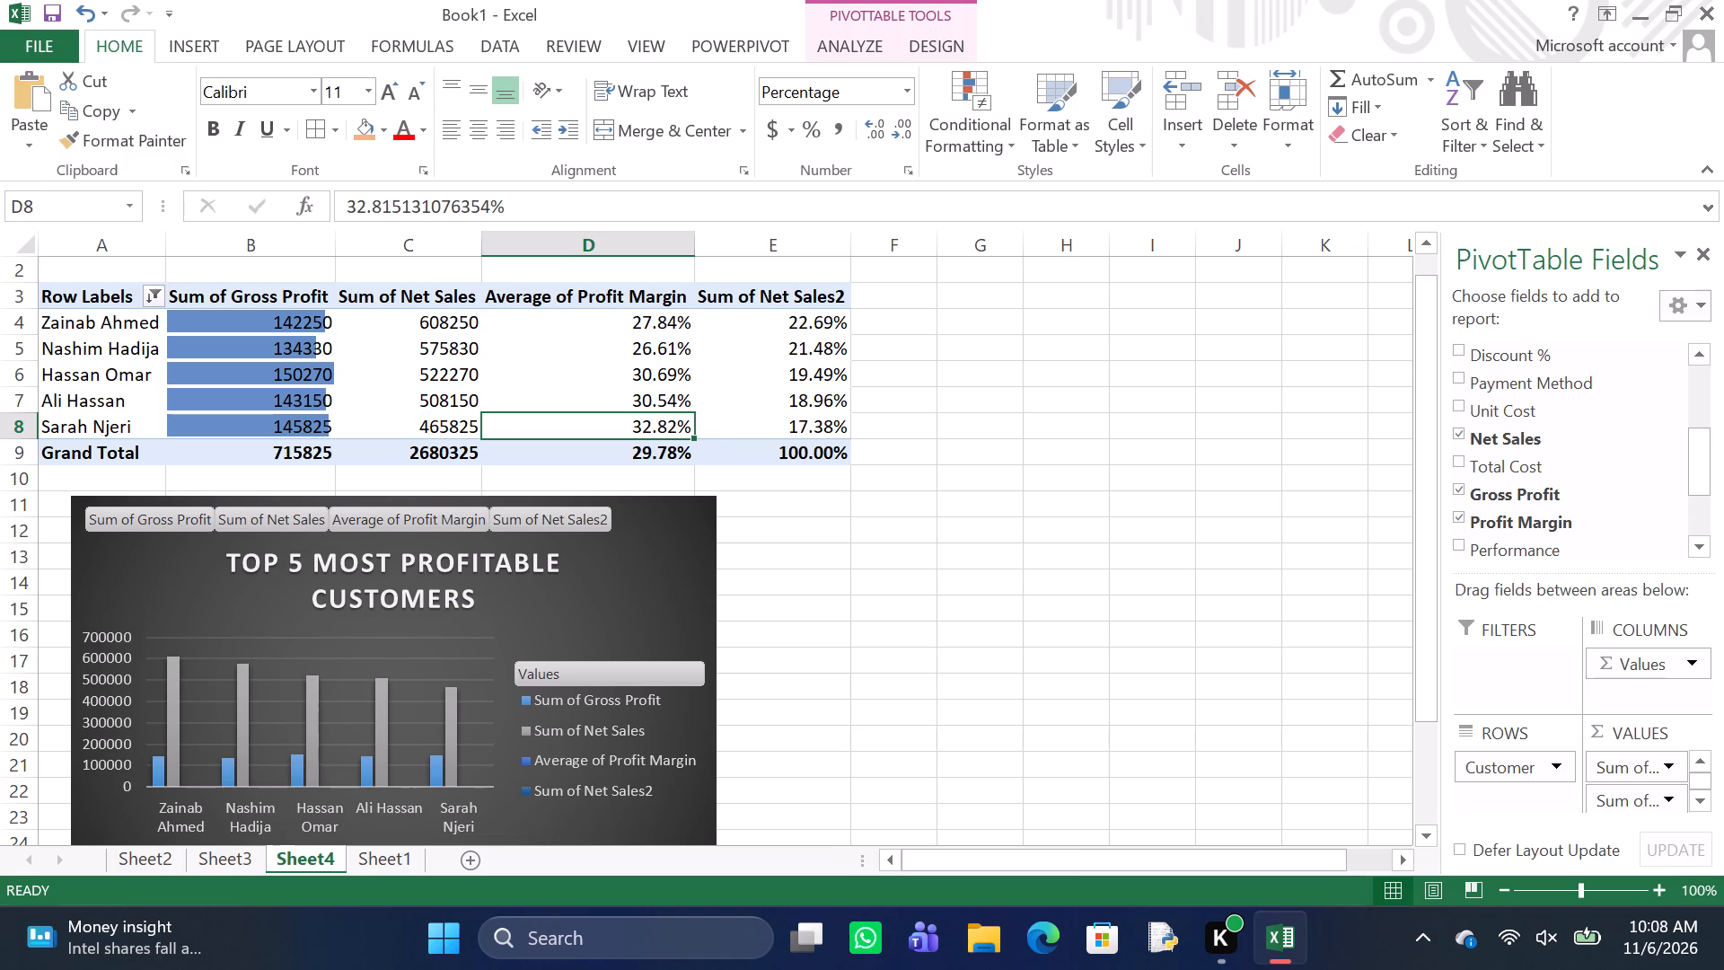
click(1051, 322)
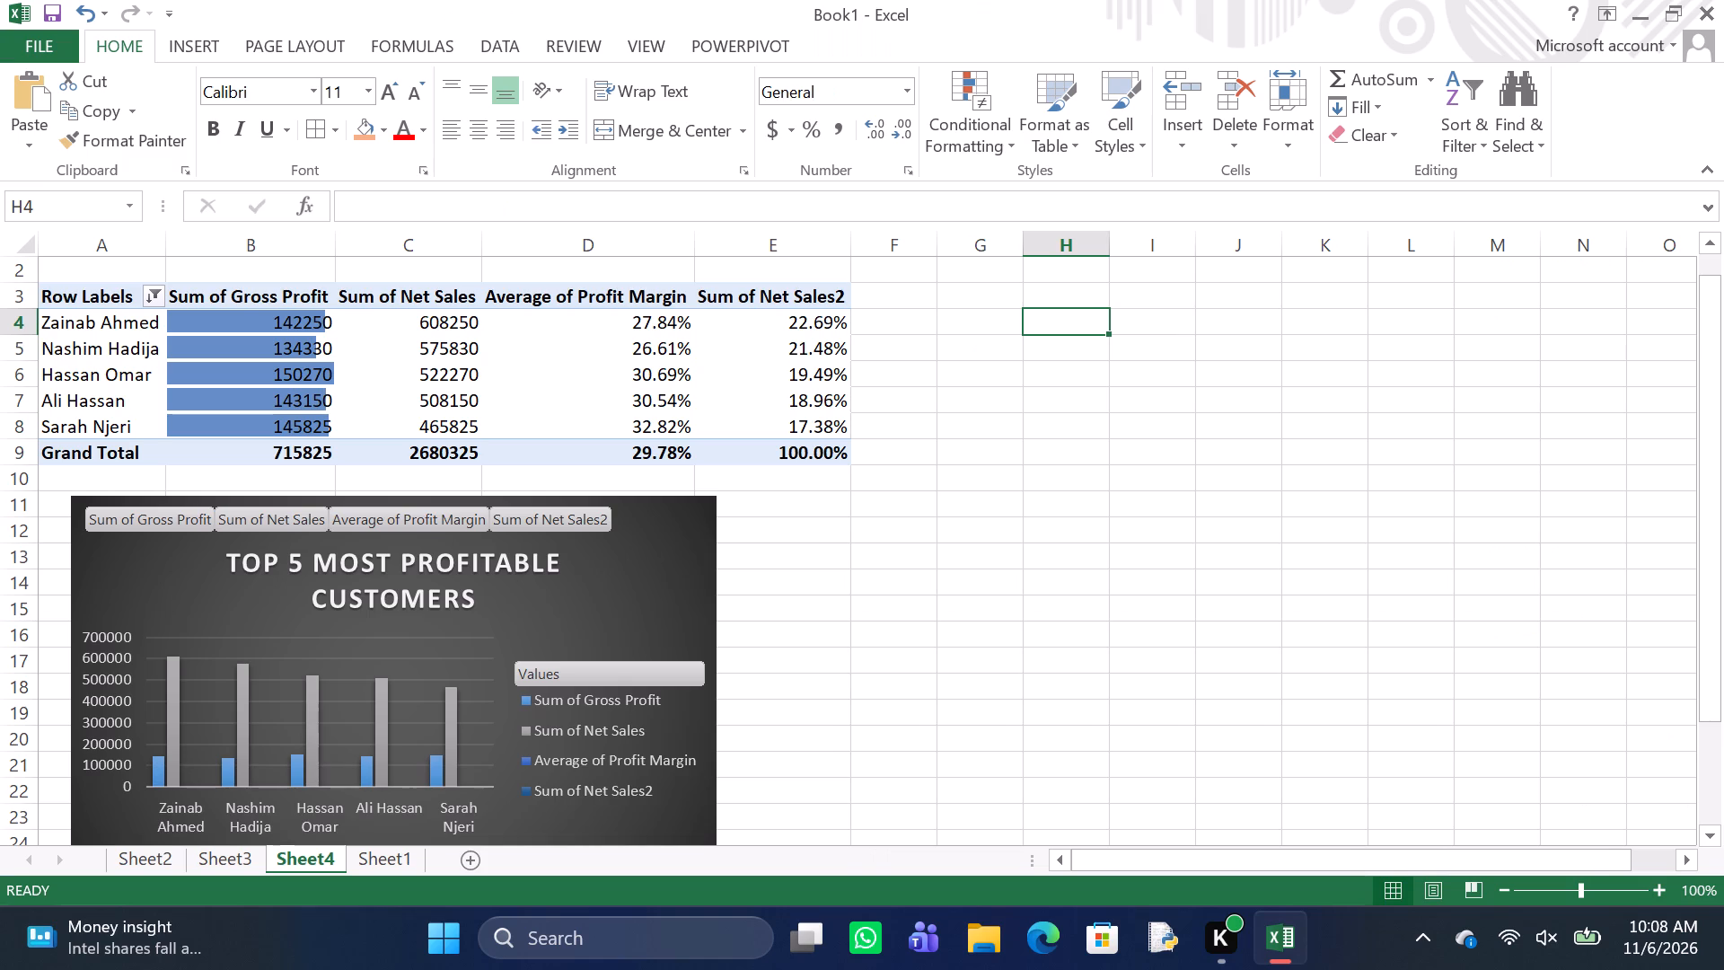
Create a calculated field for the customer PivotTable and name it Cost Ratio.
click(645, 366)
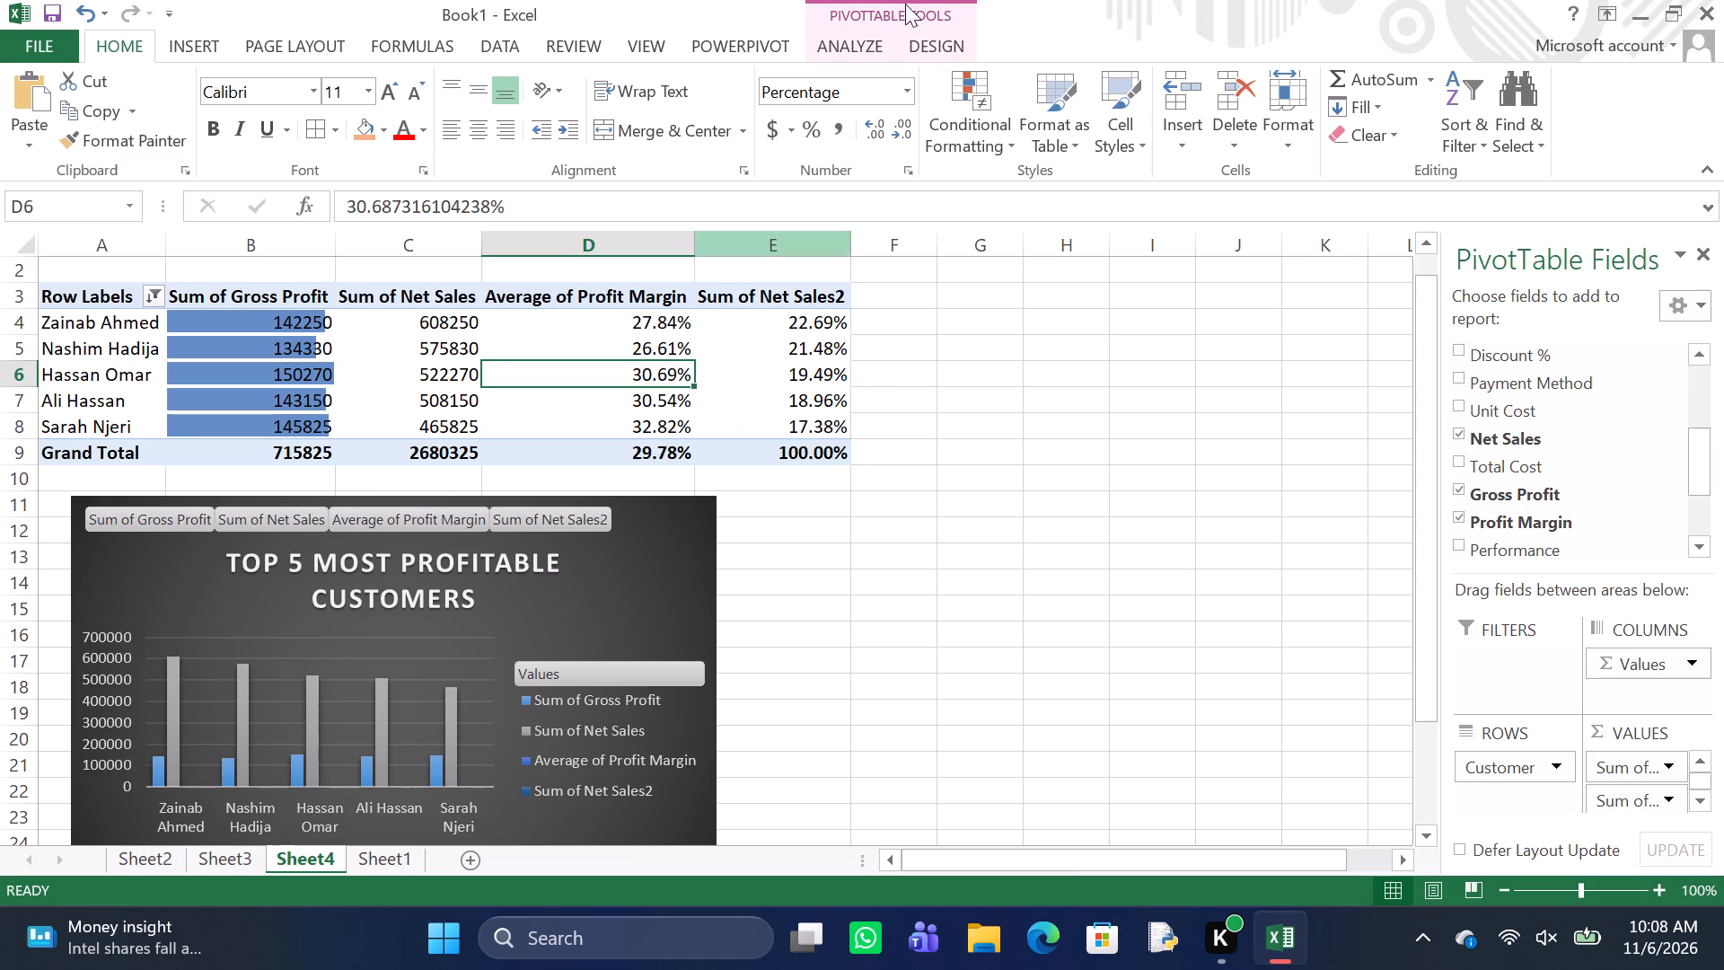
click(860, 31)
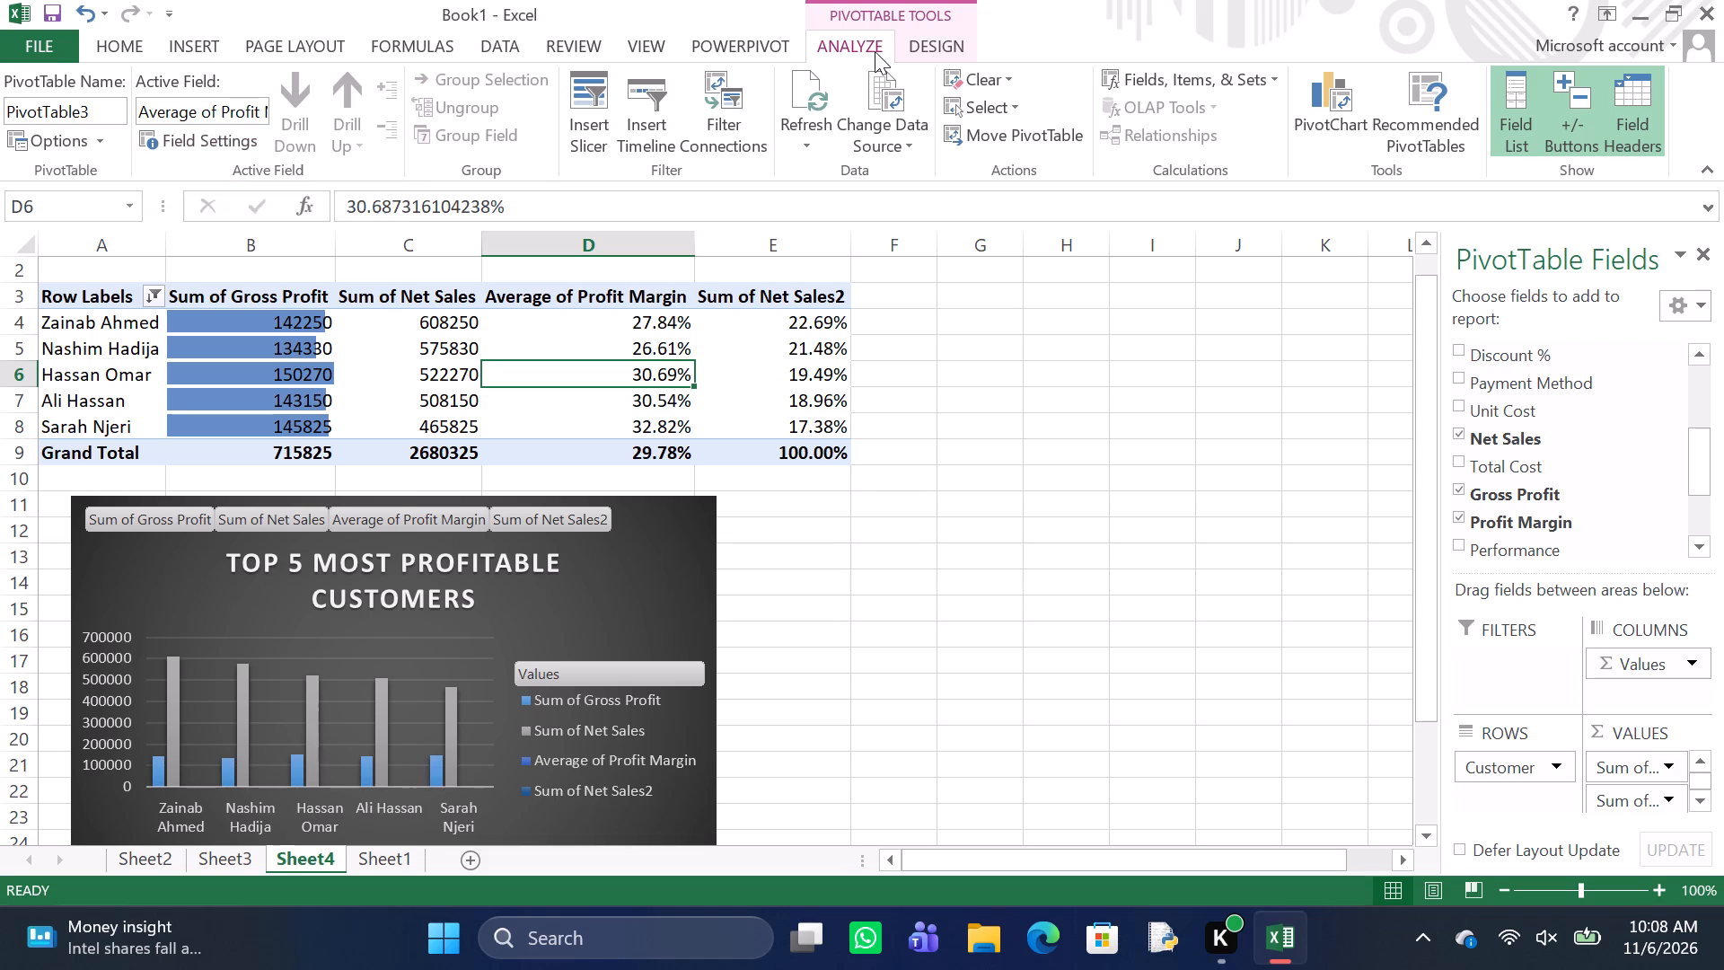
click(1130, 77)
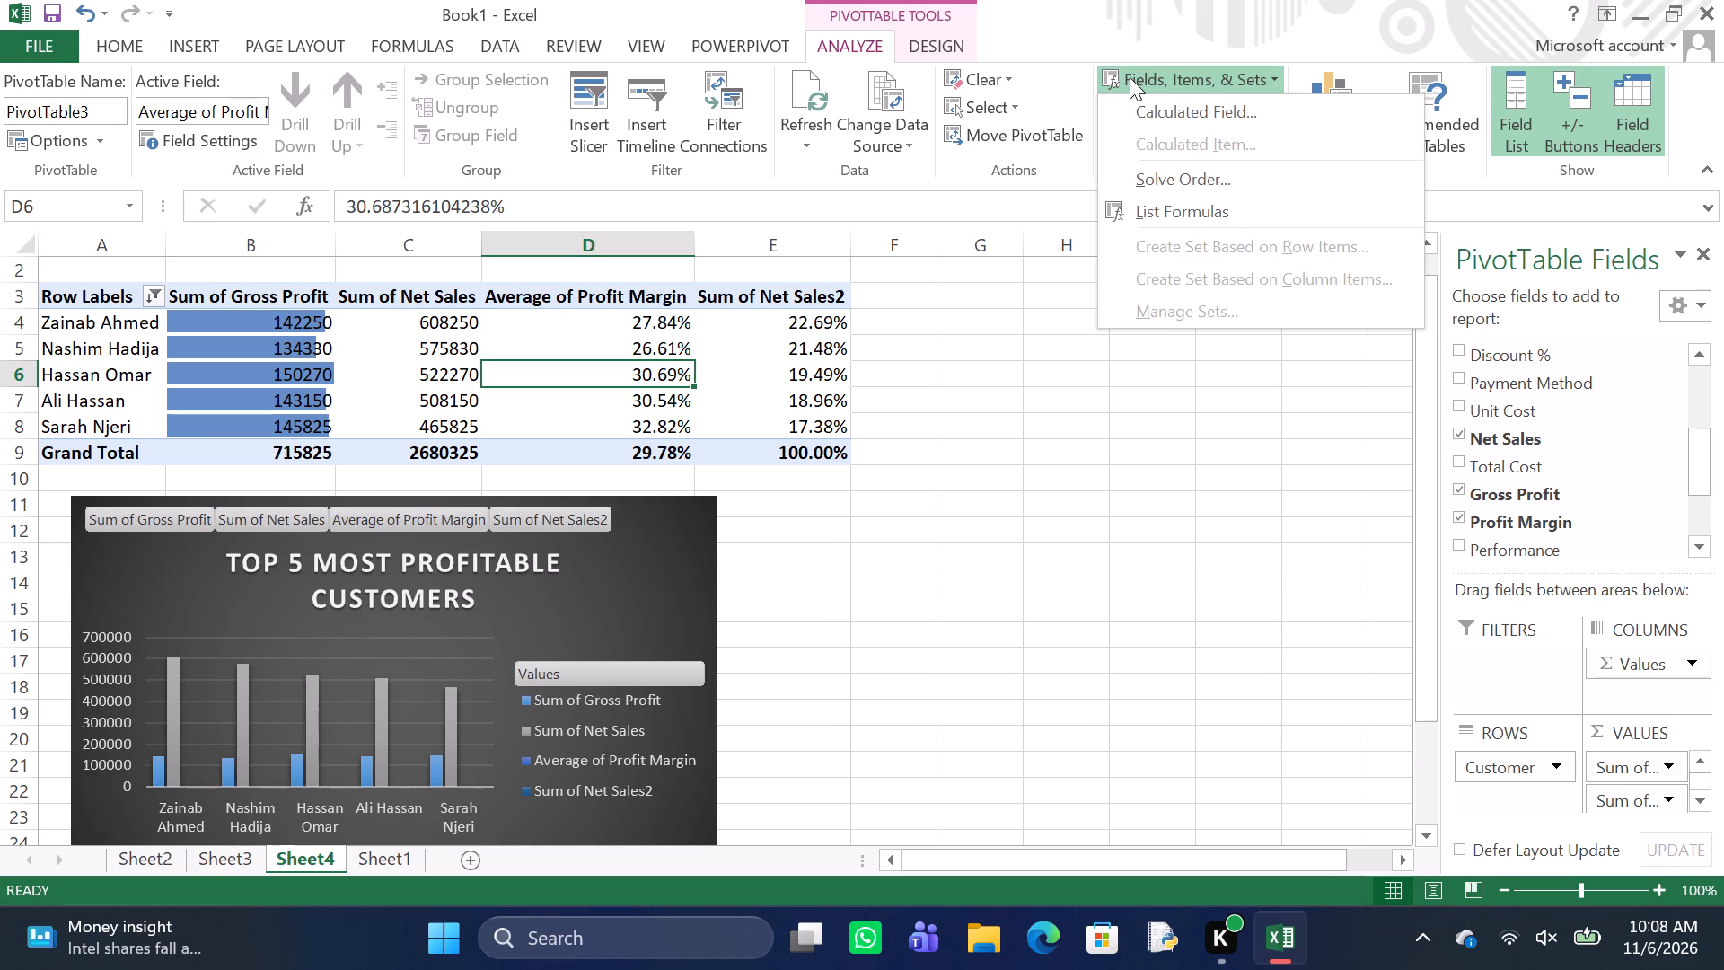
click(1205, 110)
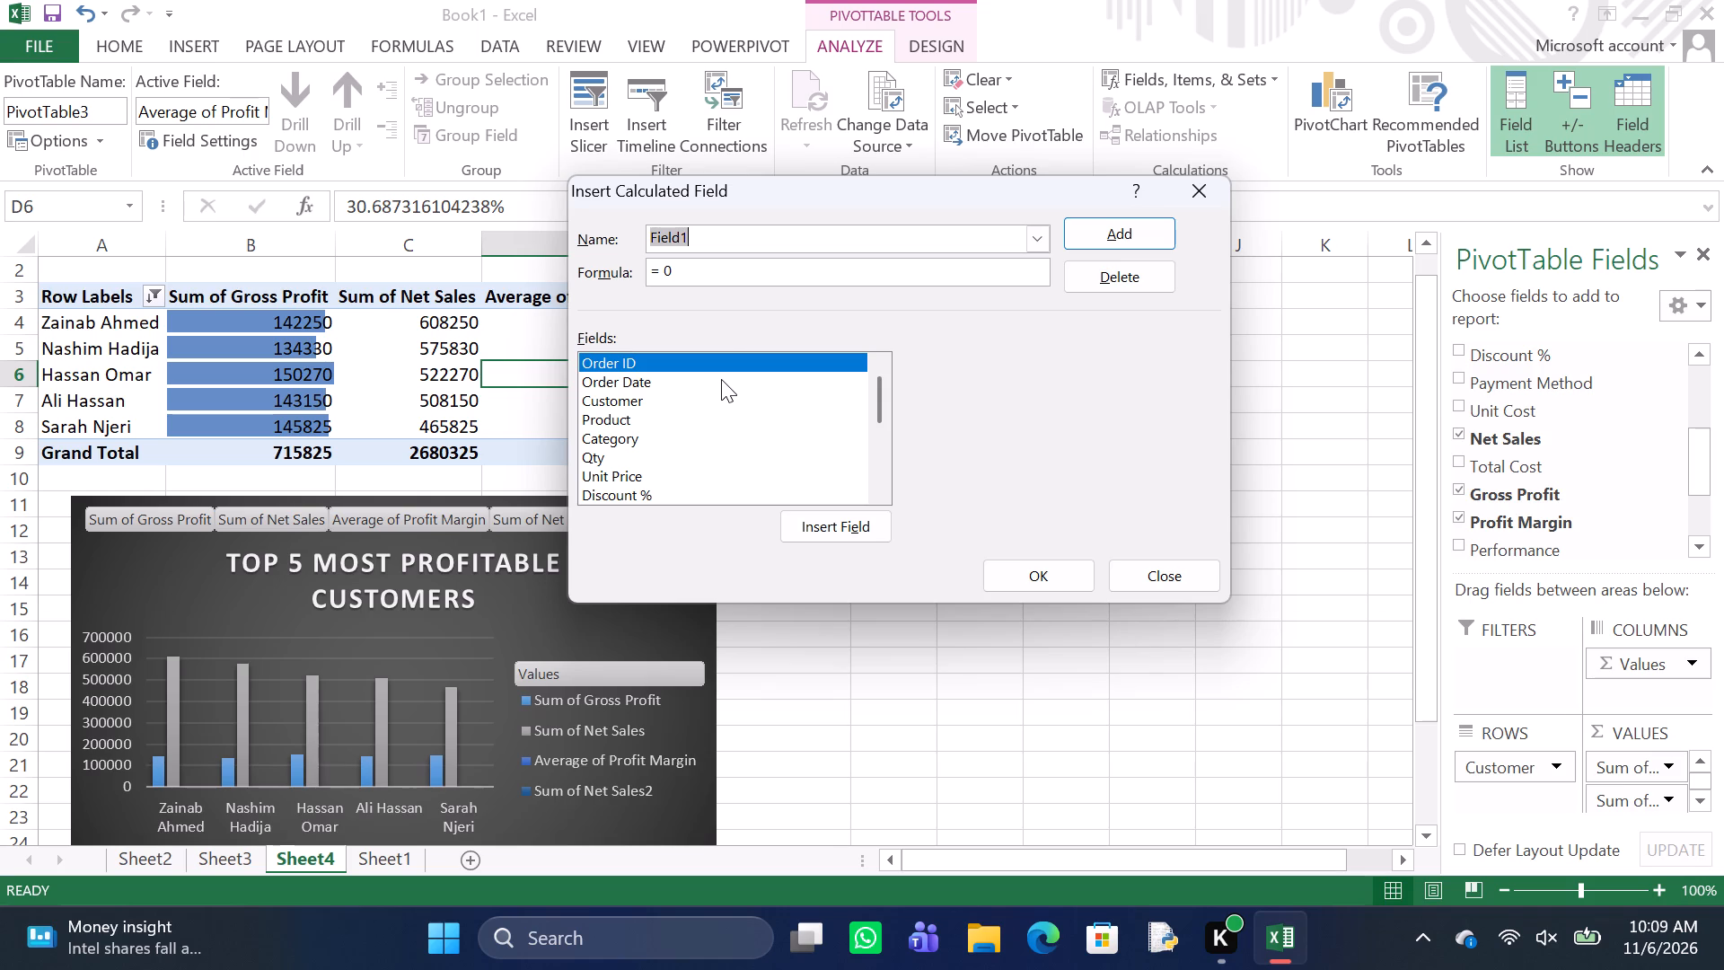
click(732, 230)
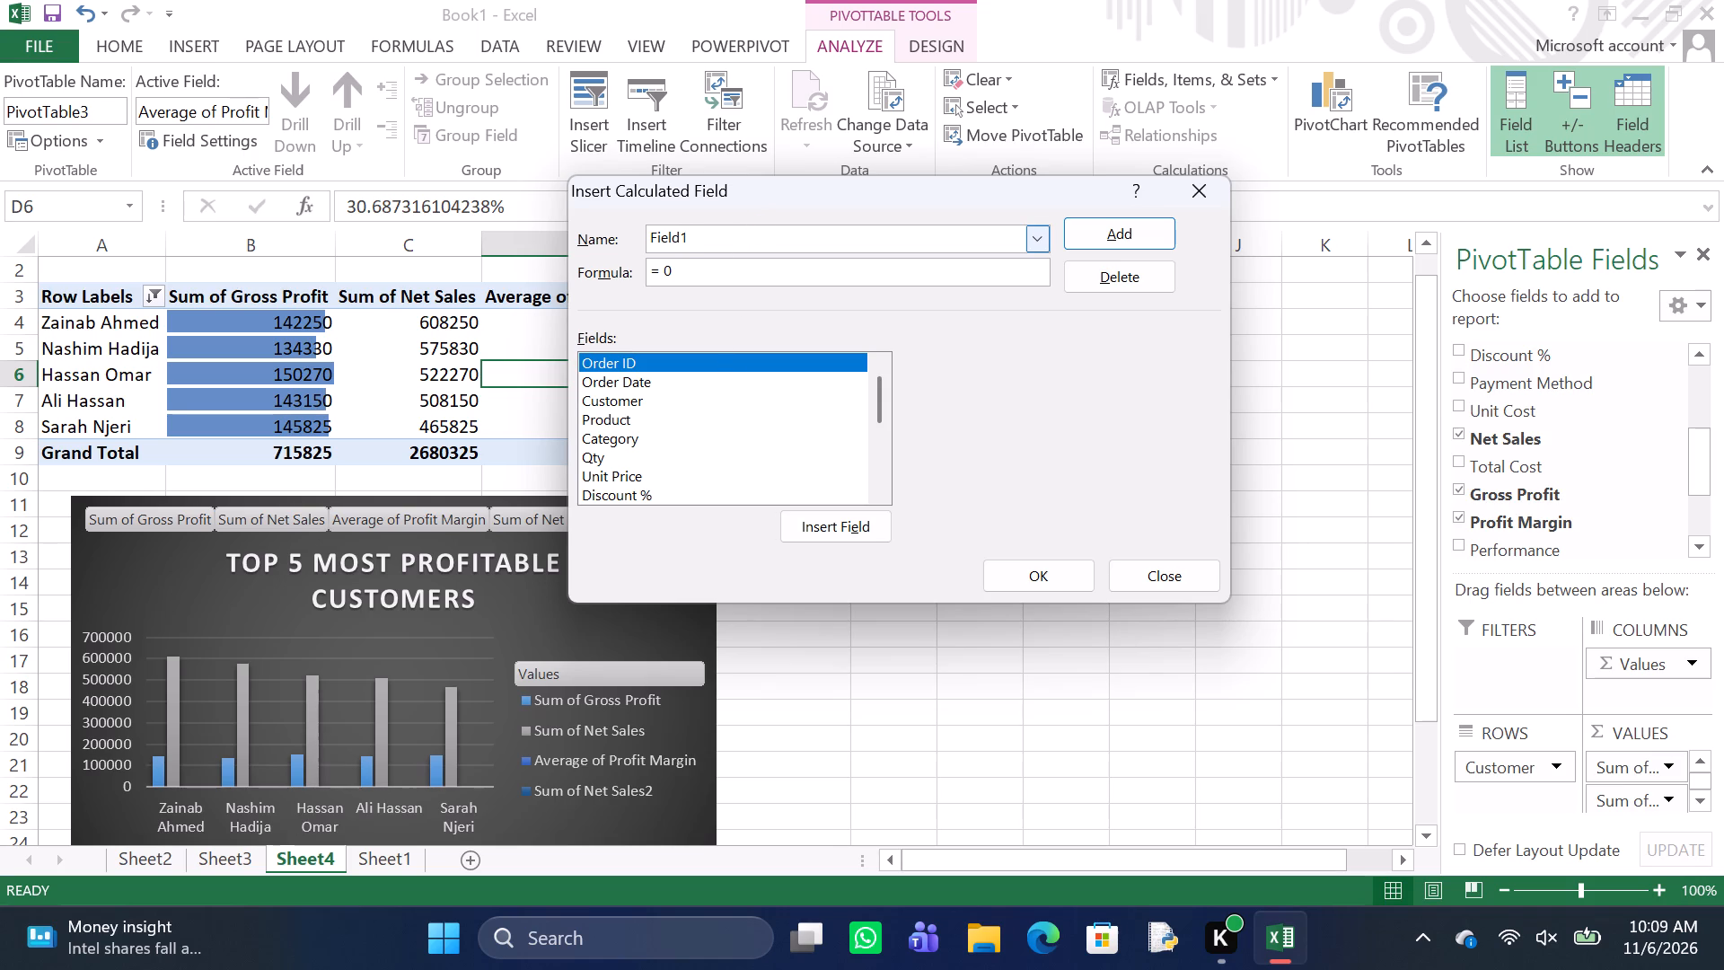
key(BackSpace)
key(BackSpace)
key(BackSpace)
key(BackSpace)
key(BackSpace)
key(BackSpace)
key(BackSpace)
key(BackSpace)
key(BackSpace)
key(BackSpace)
key(BackSpace)
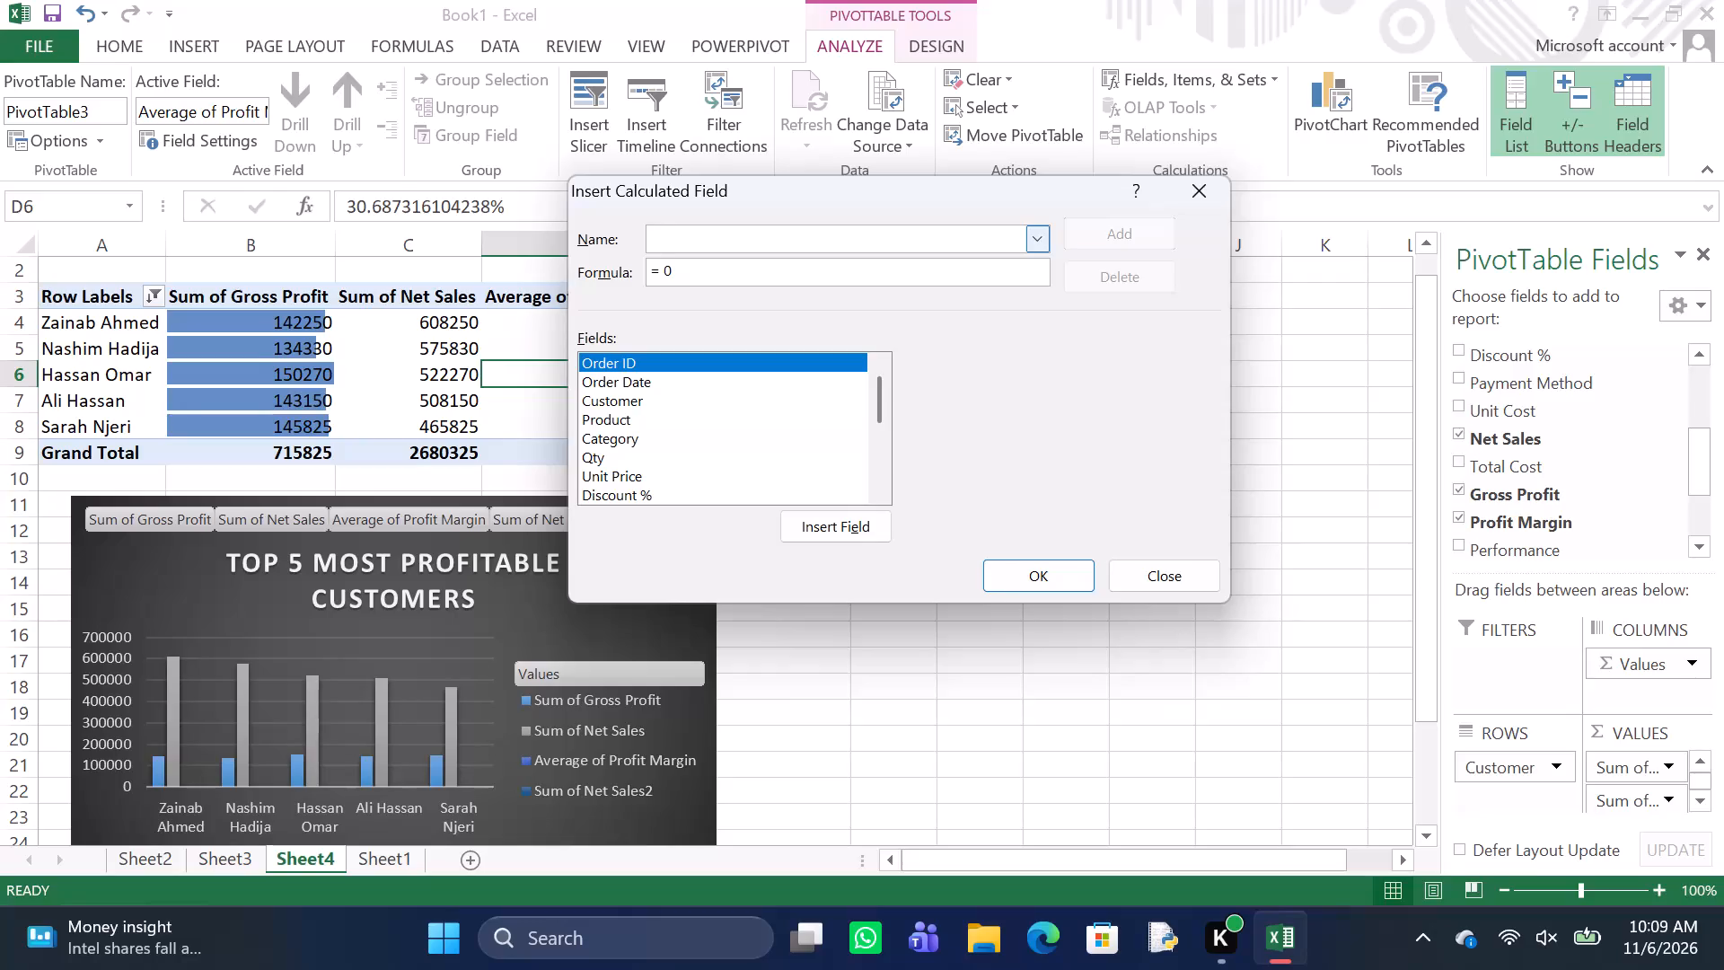
key(c)
text(os)
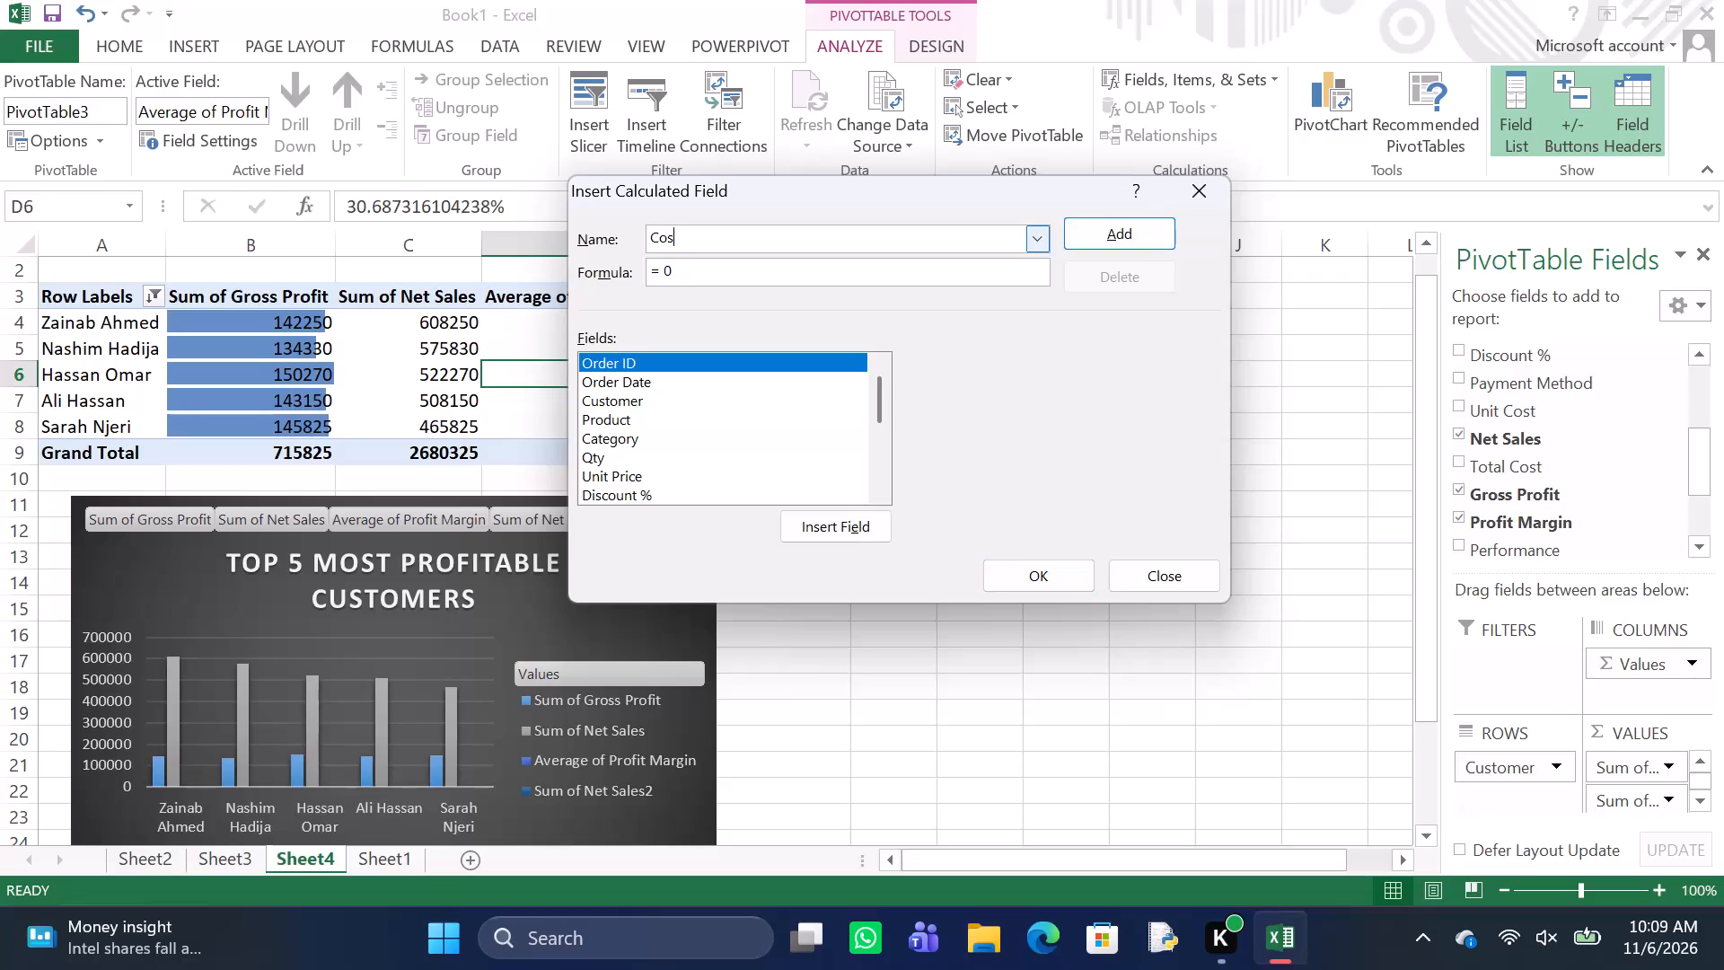
text(t)
key(space)
key(r)
text(atio)
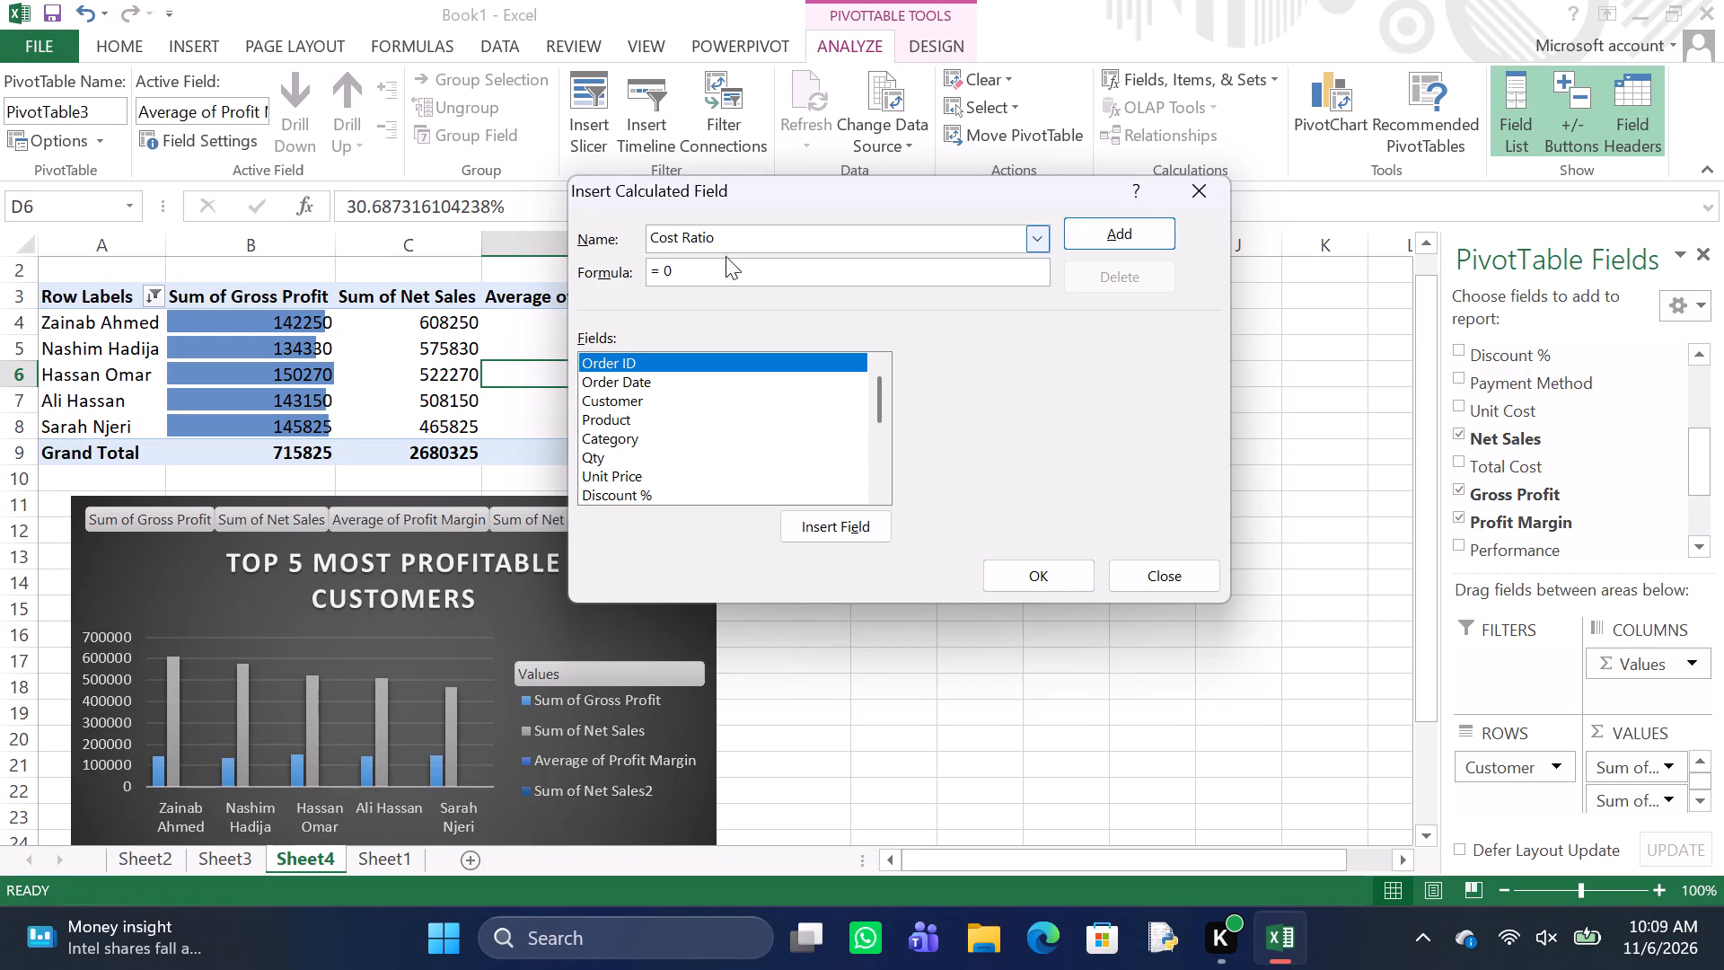
Set the Cost Ratio calculated field's formula to ='Total Cost'/'Net Sales' and add the field to the customer PivotTable.
click(719, 279)
key(BackSpace)
key(BackSpace)
key(BackSpace)
key(equal)
key(shift+quotedbl)
key(BackSpace)
key(apostrophe)
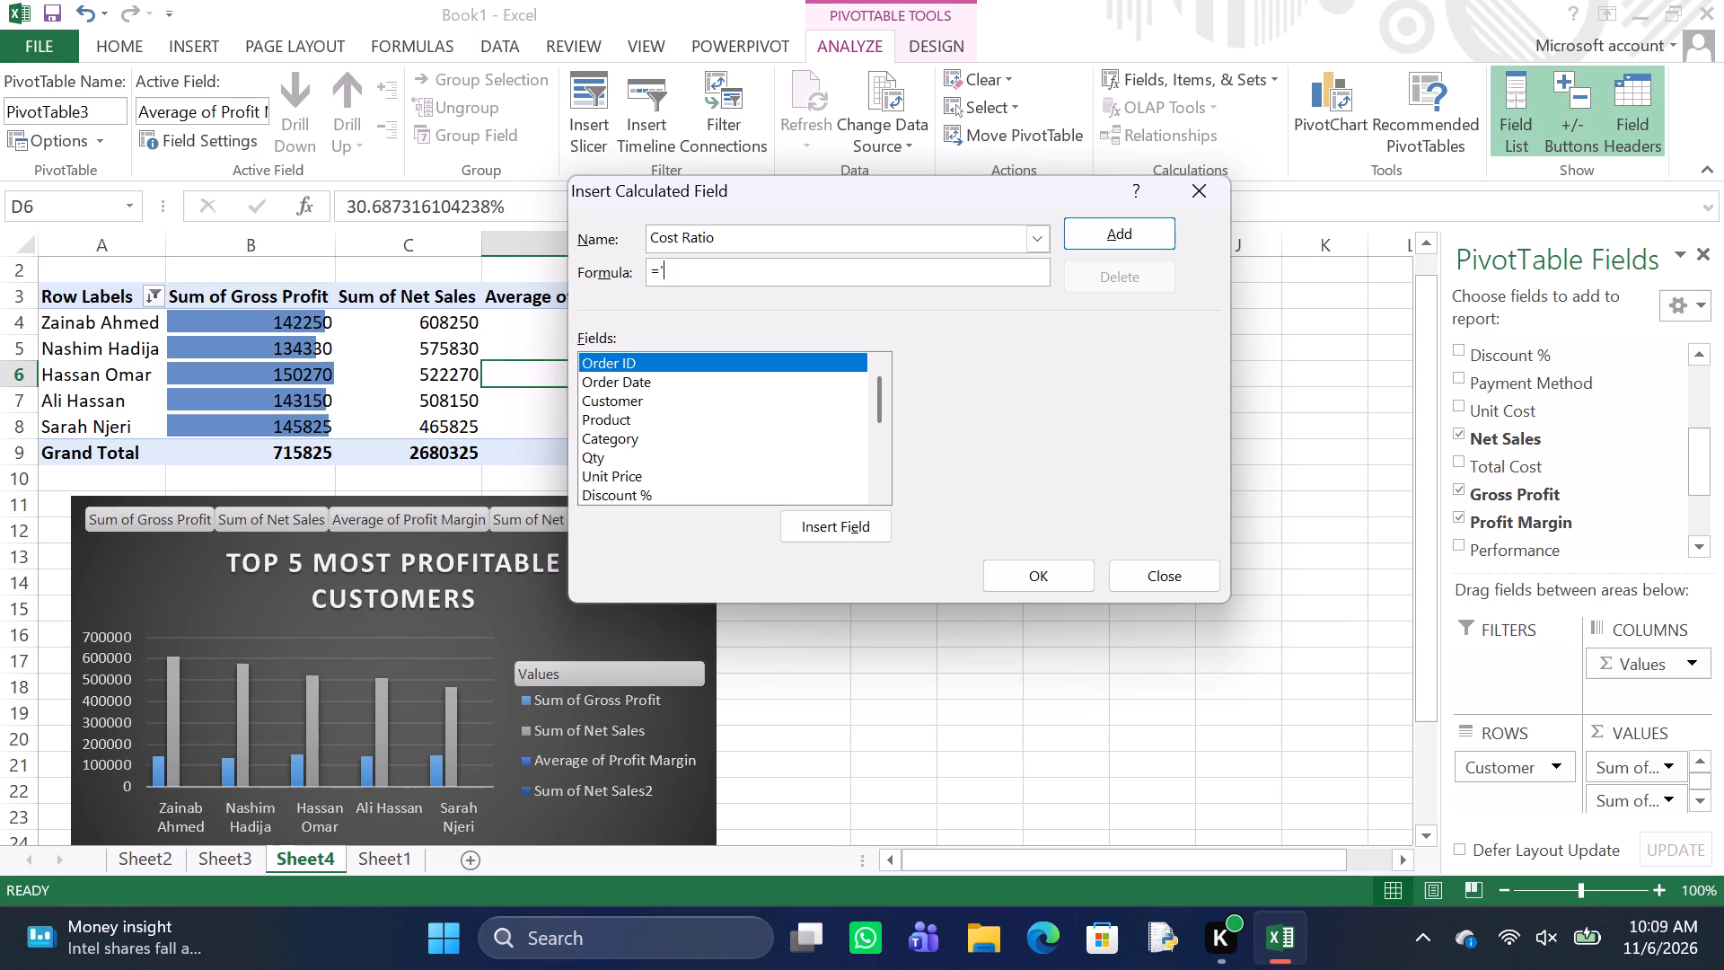
key(t)
text(otal)
key(space)
key(c)
text(ost)
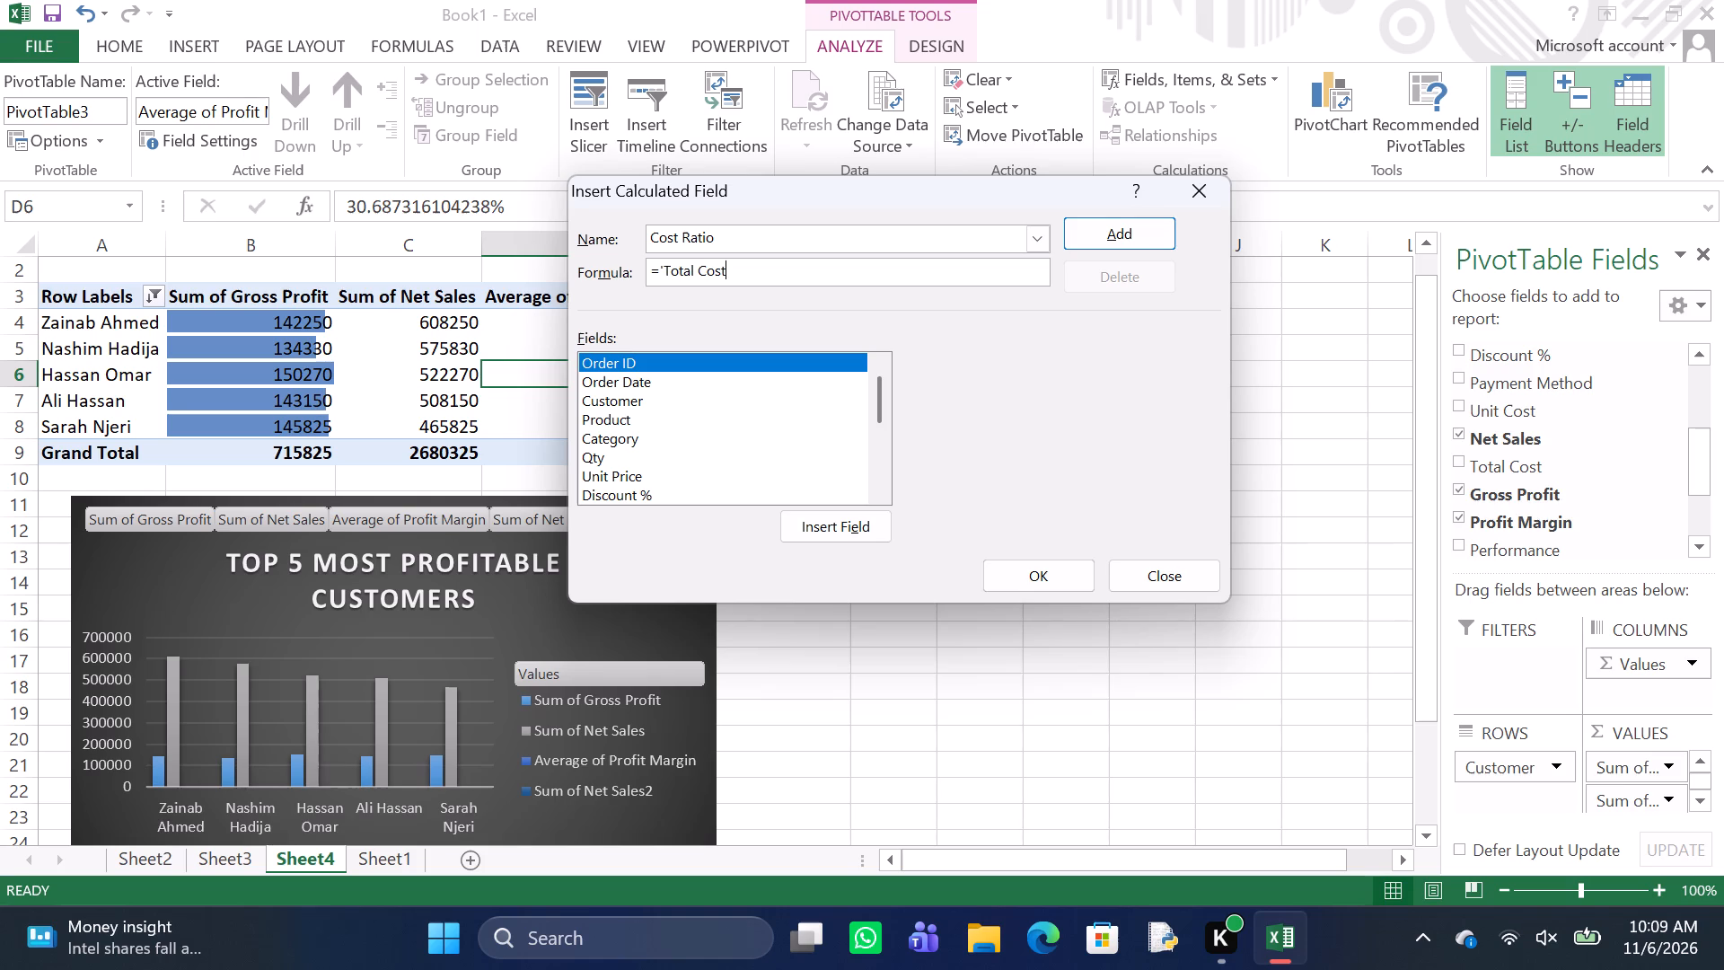
key(apostrophe)
key(slash)
key(n)
key(e)
key(t)
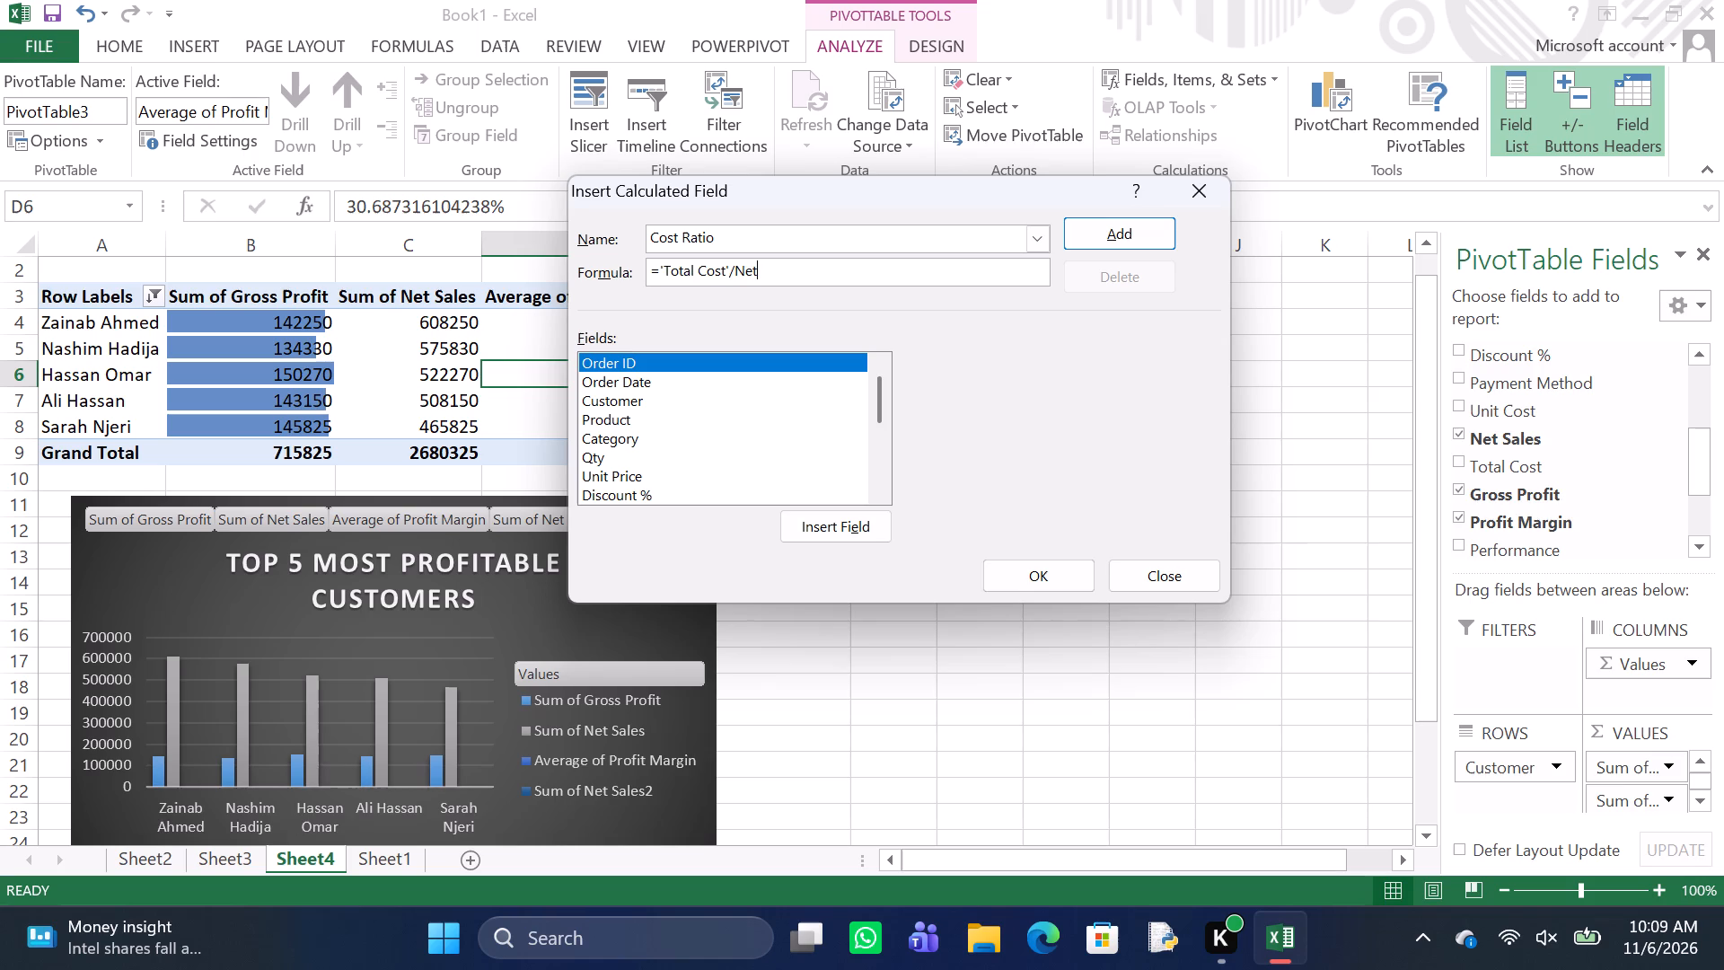
key(space)
key(s)
key(a)
text(les)
key(apostrophe)
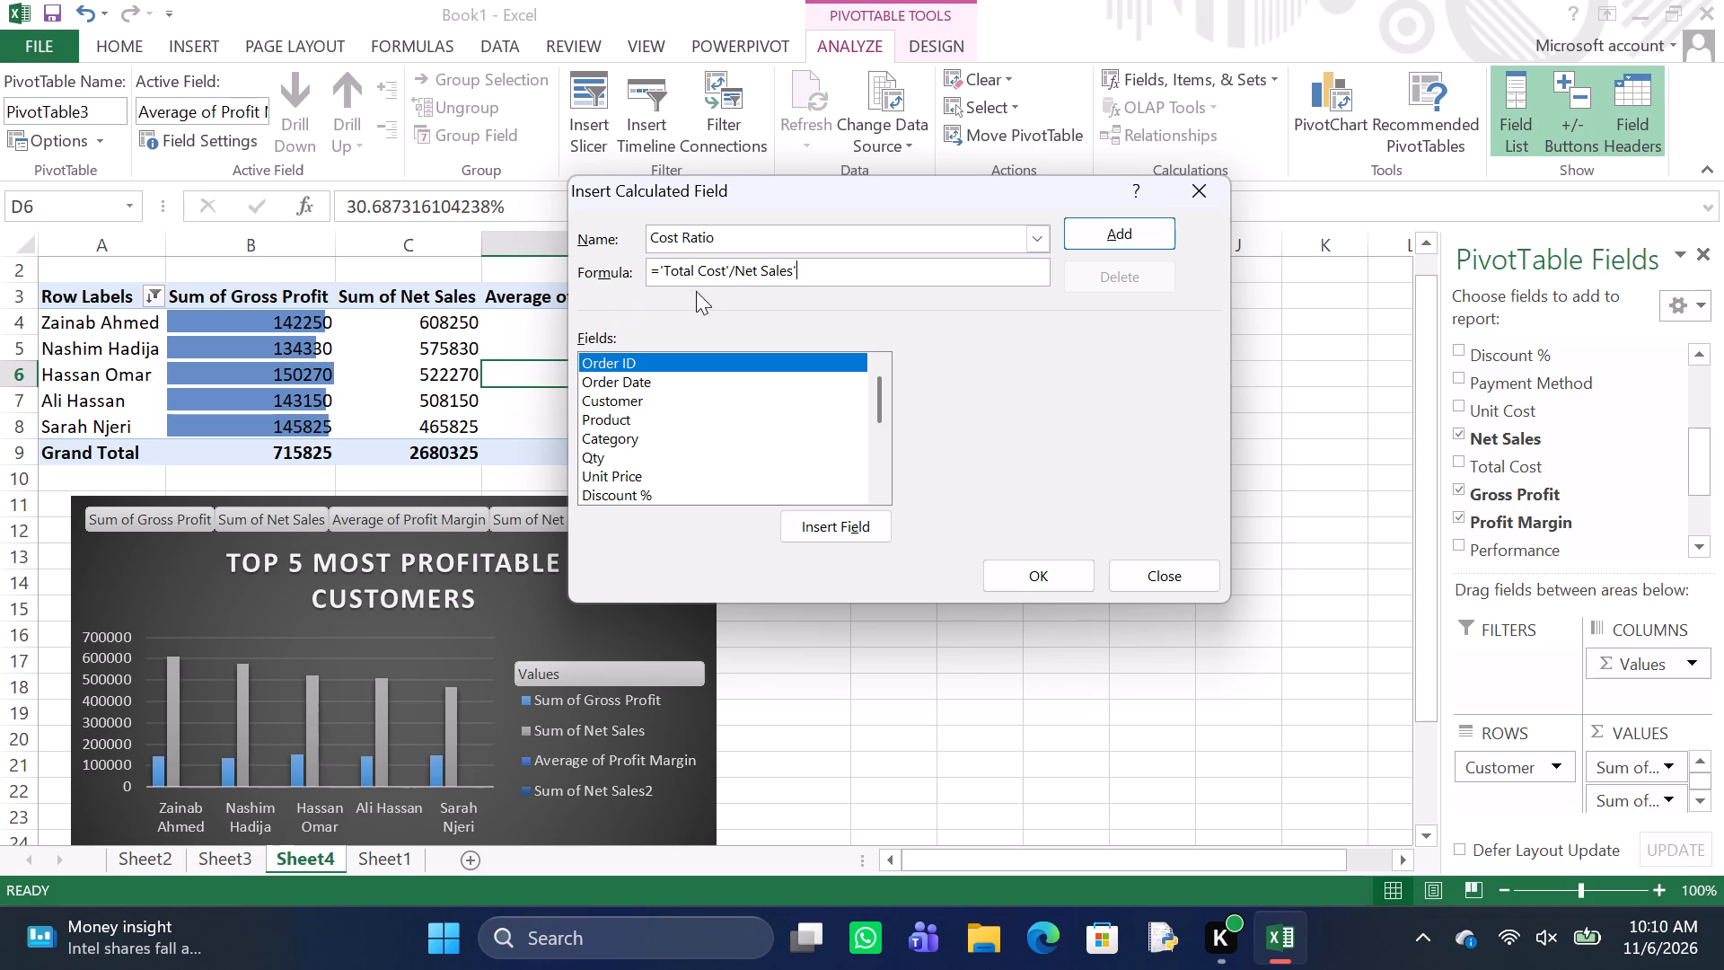
click(734, 267)
key(apostrophe)
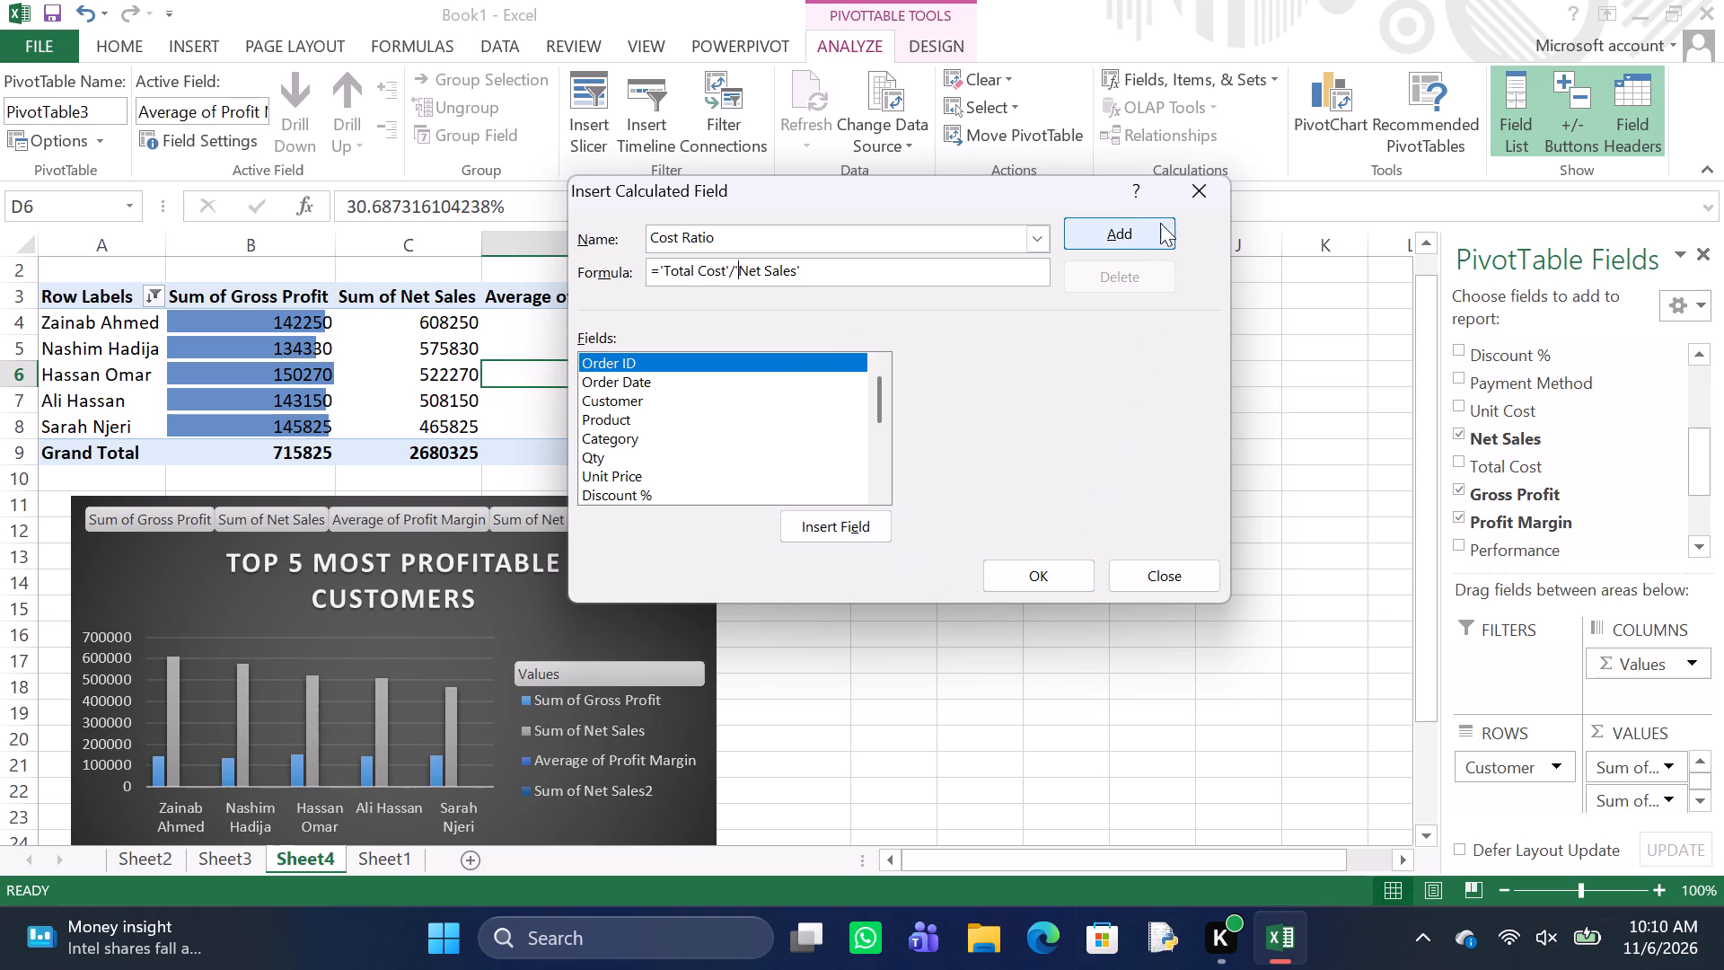
click(1125, 229)
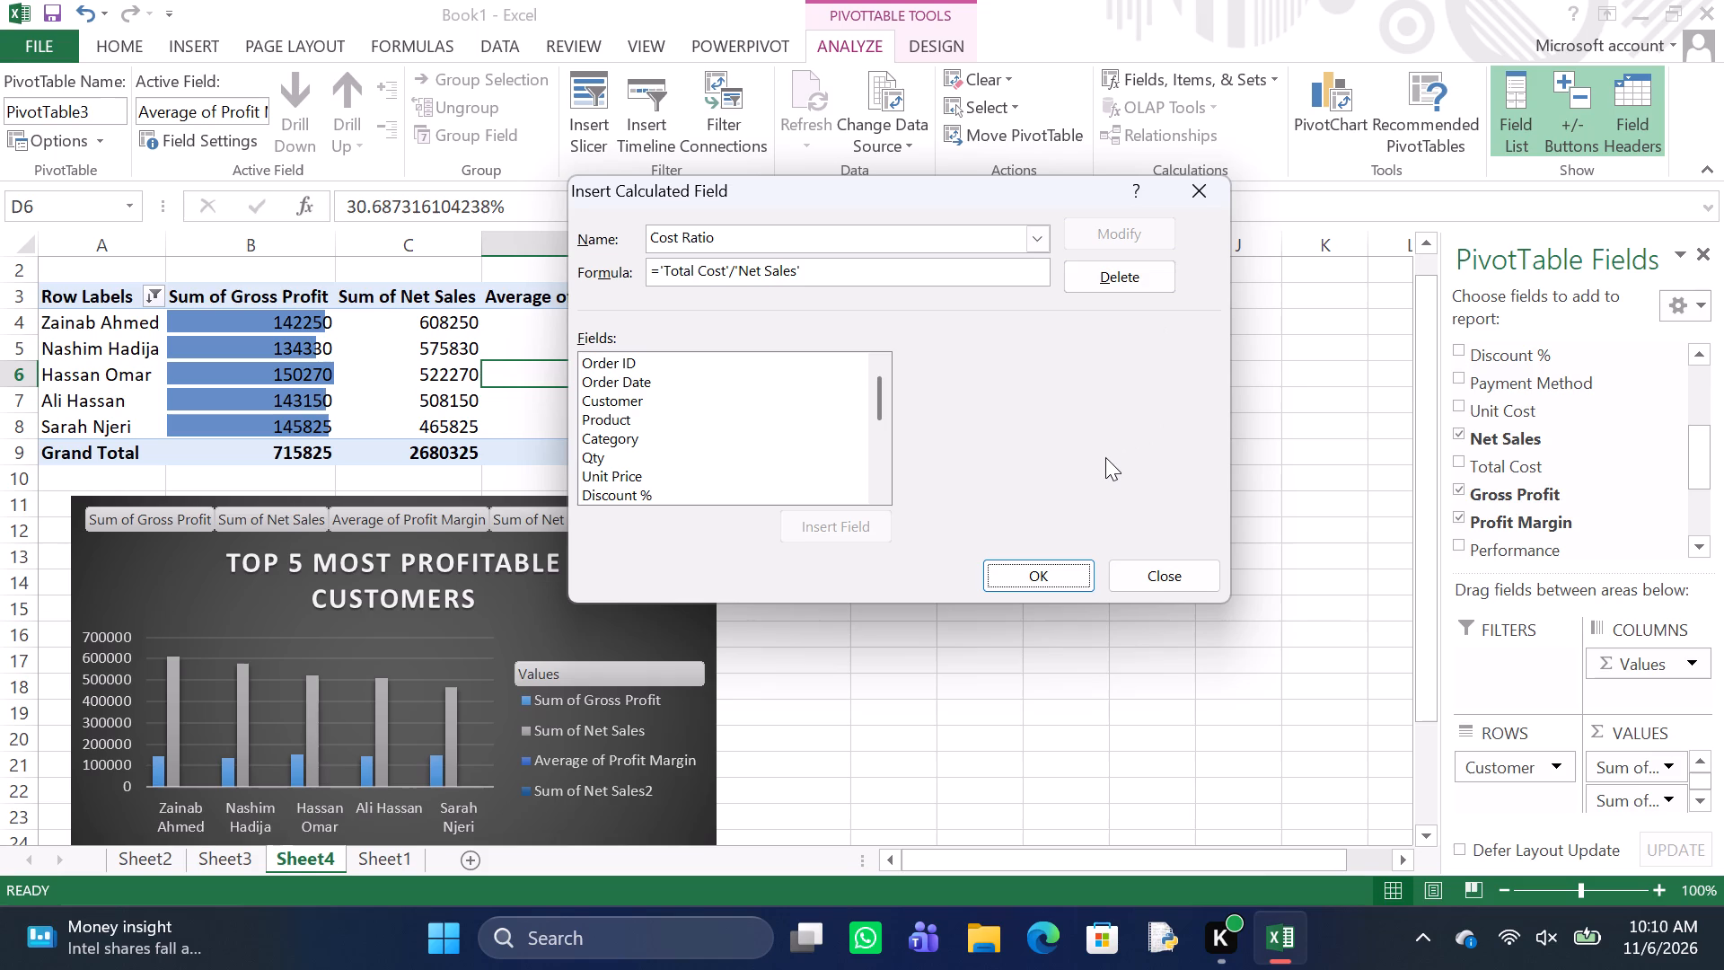
click(1041, 577)
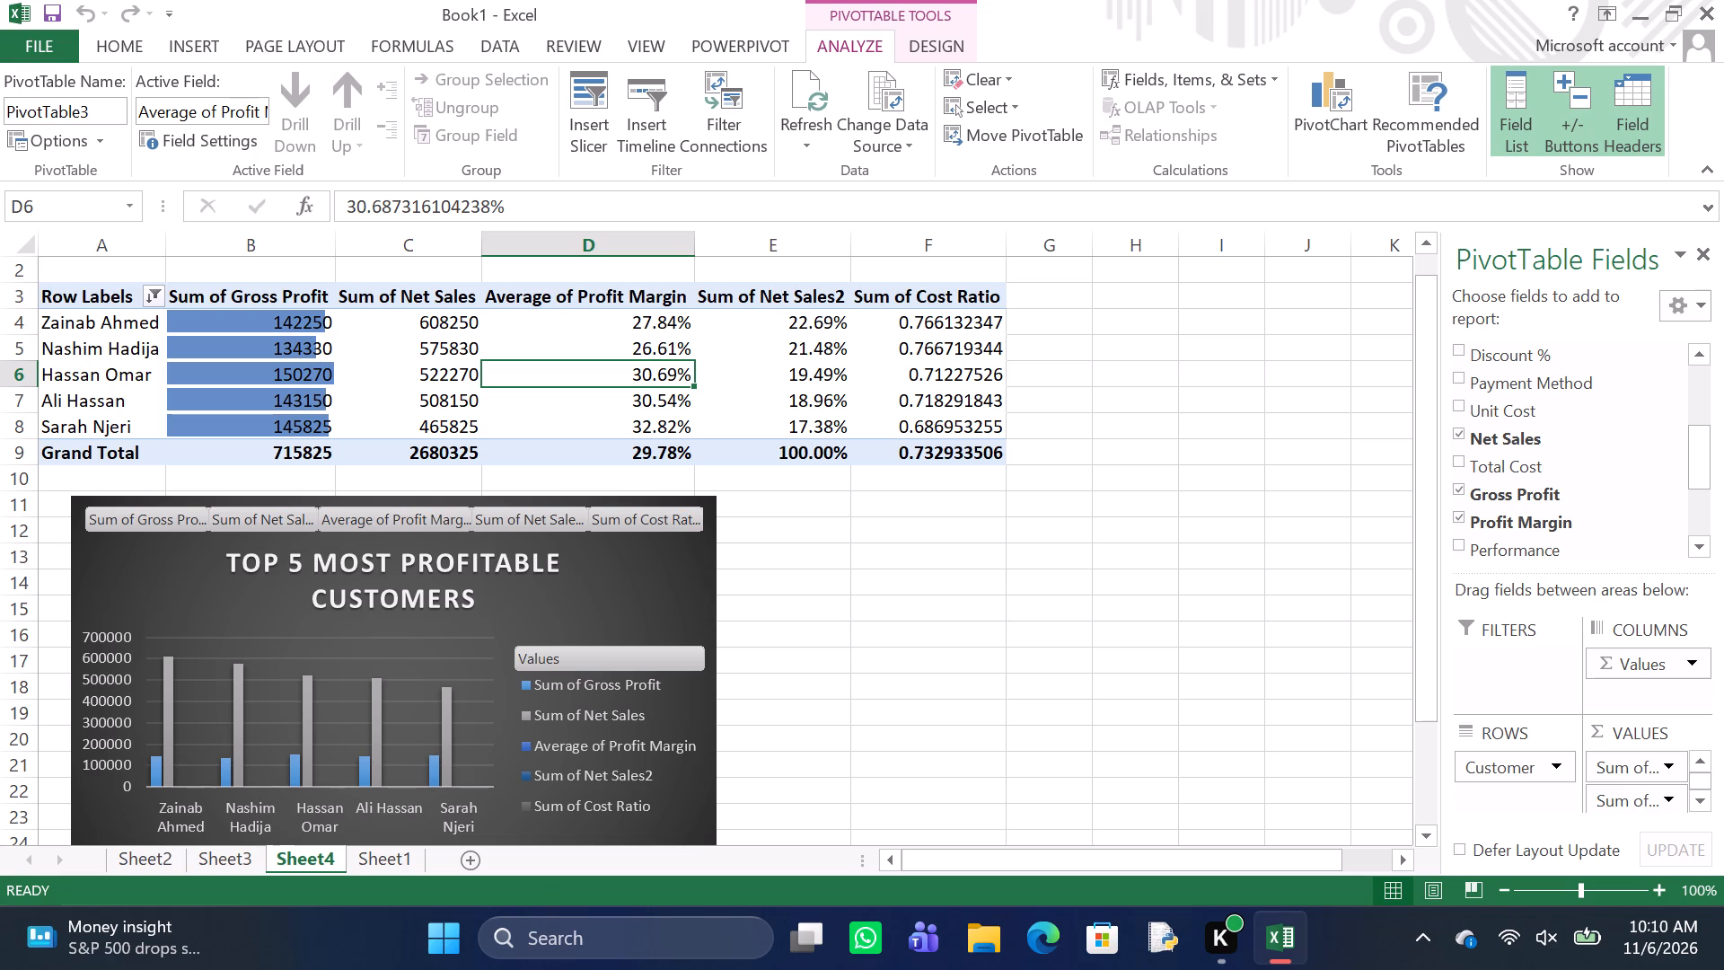
Create another calculated field for the customer PivotTable and name it Profitability Rate.
click(799, 393)
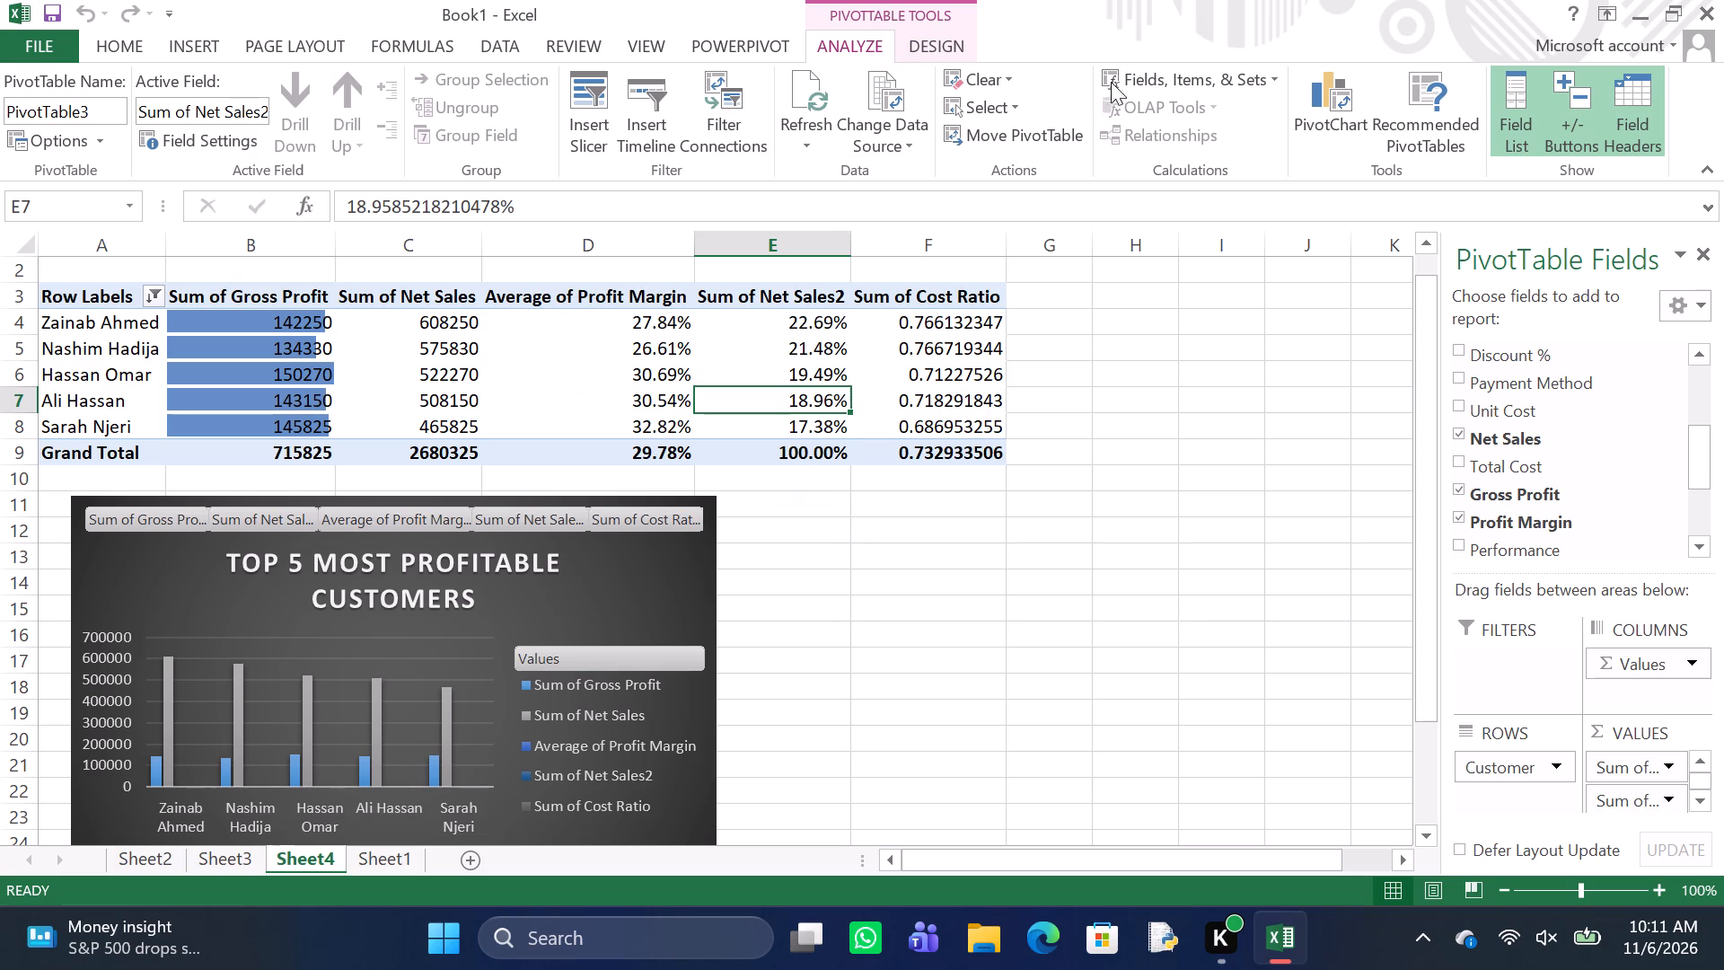
click(1134, 81)
click(1133, 119)
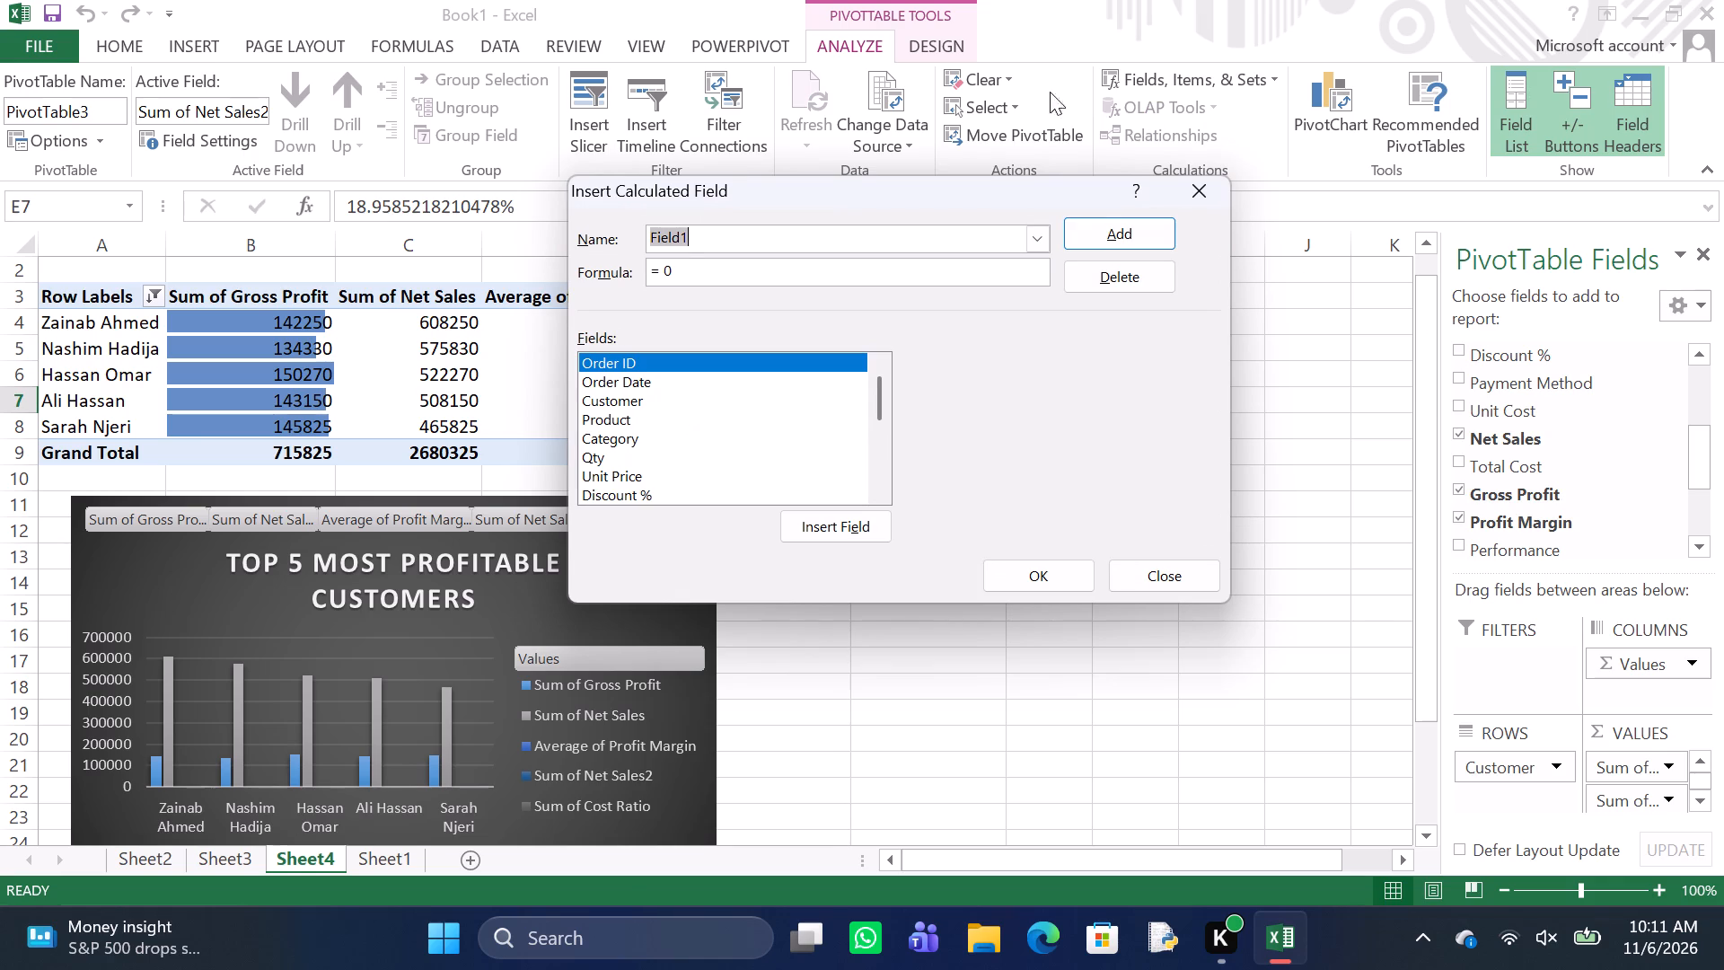
click(798, 227)
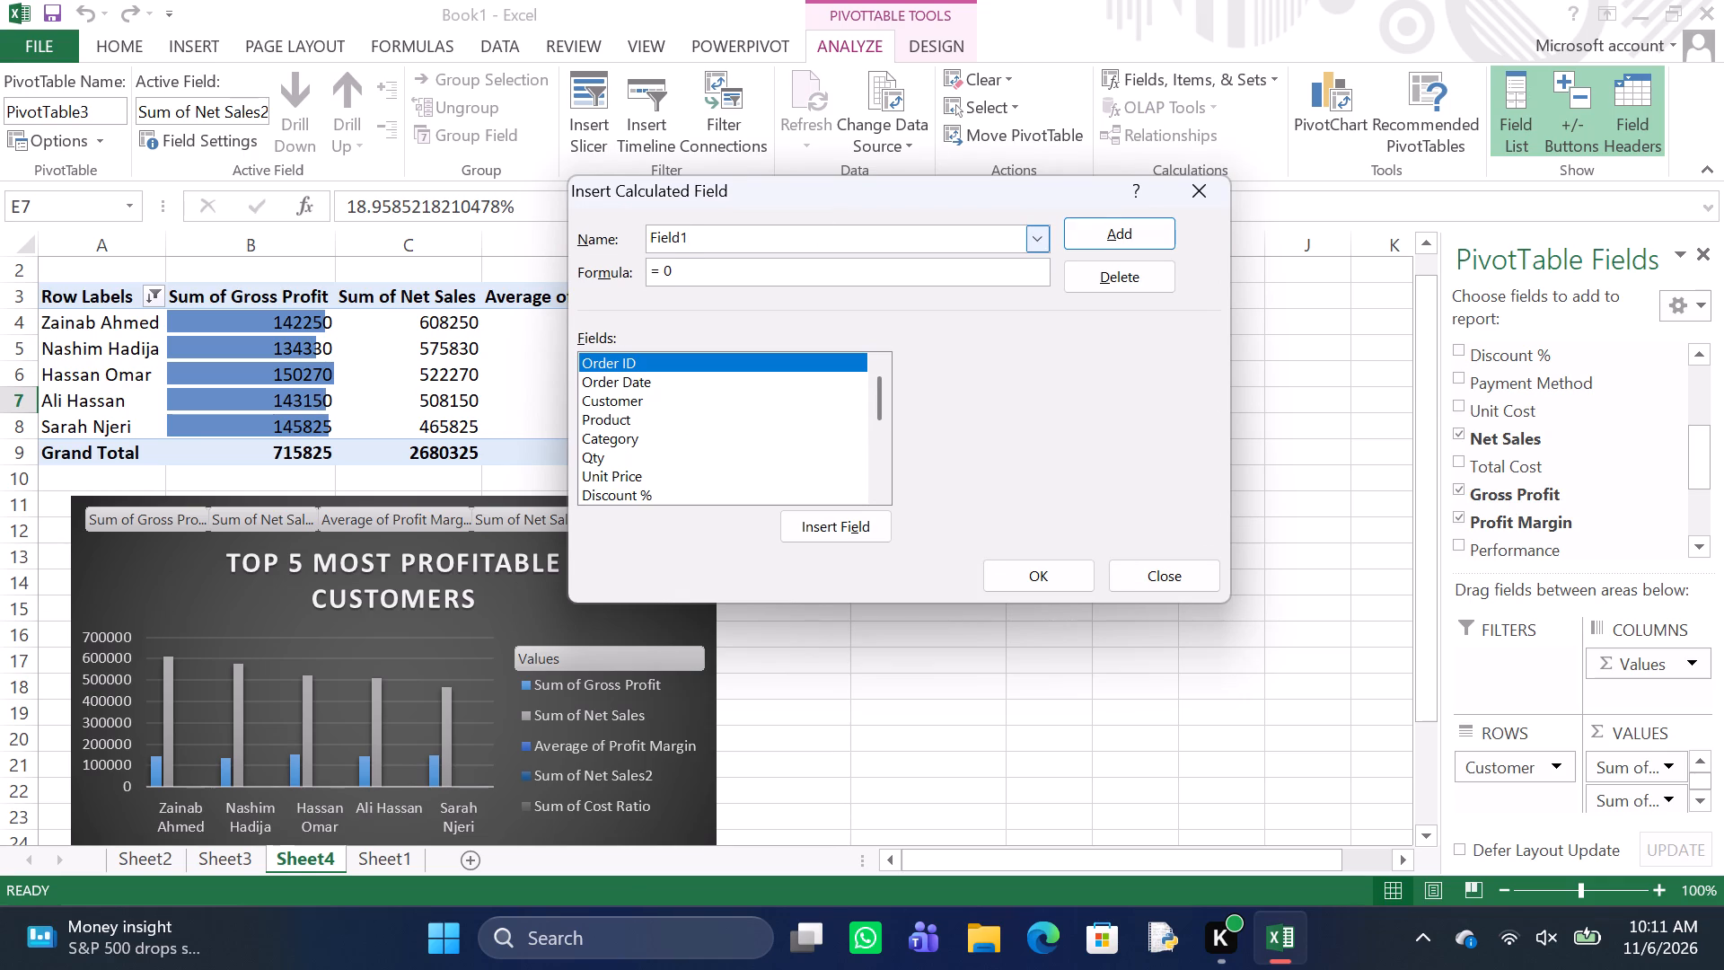
key(BackSpace)
key(BackSpace)
key(BackSpace)
key(BackSpace)
key(BackSpace)
key(BackSpace)
key(BackSpace)
key(BackSpace)
key(BackSpace)
key(BackSpace)
key(BackSpace)
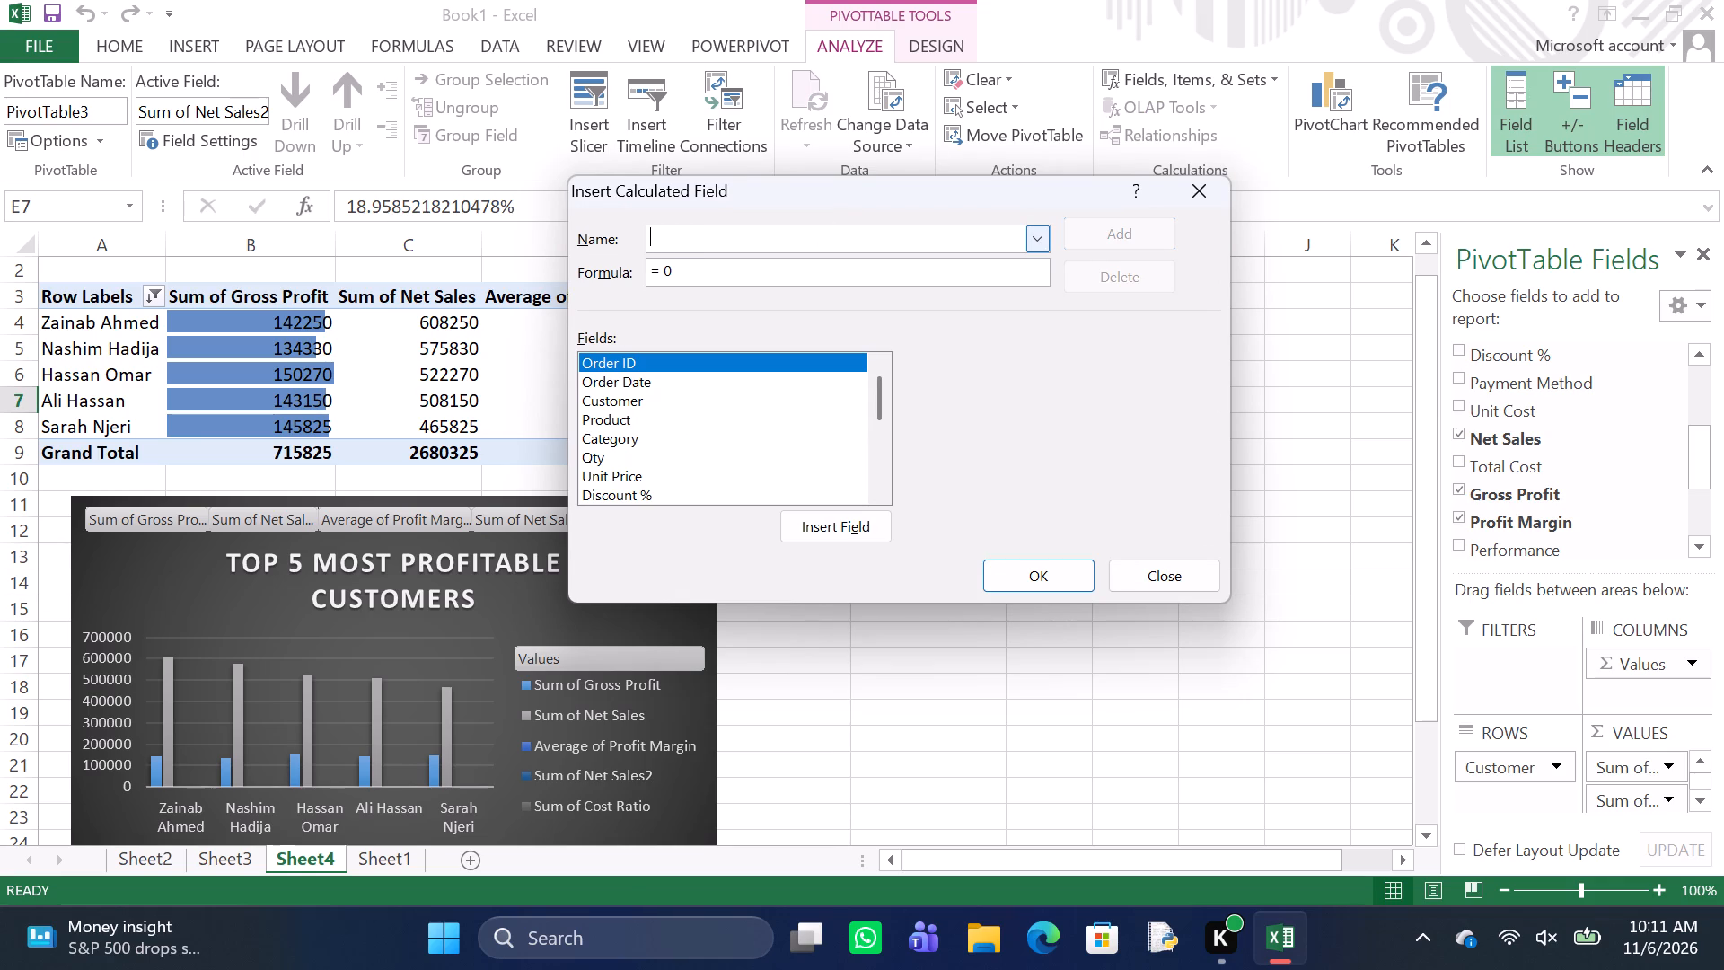
key(p)
text(rofi)
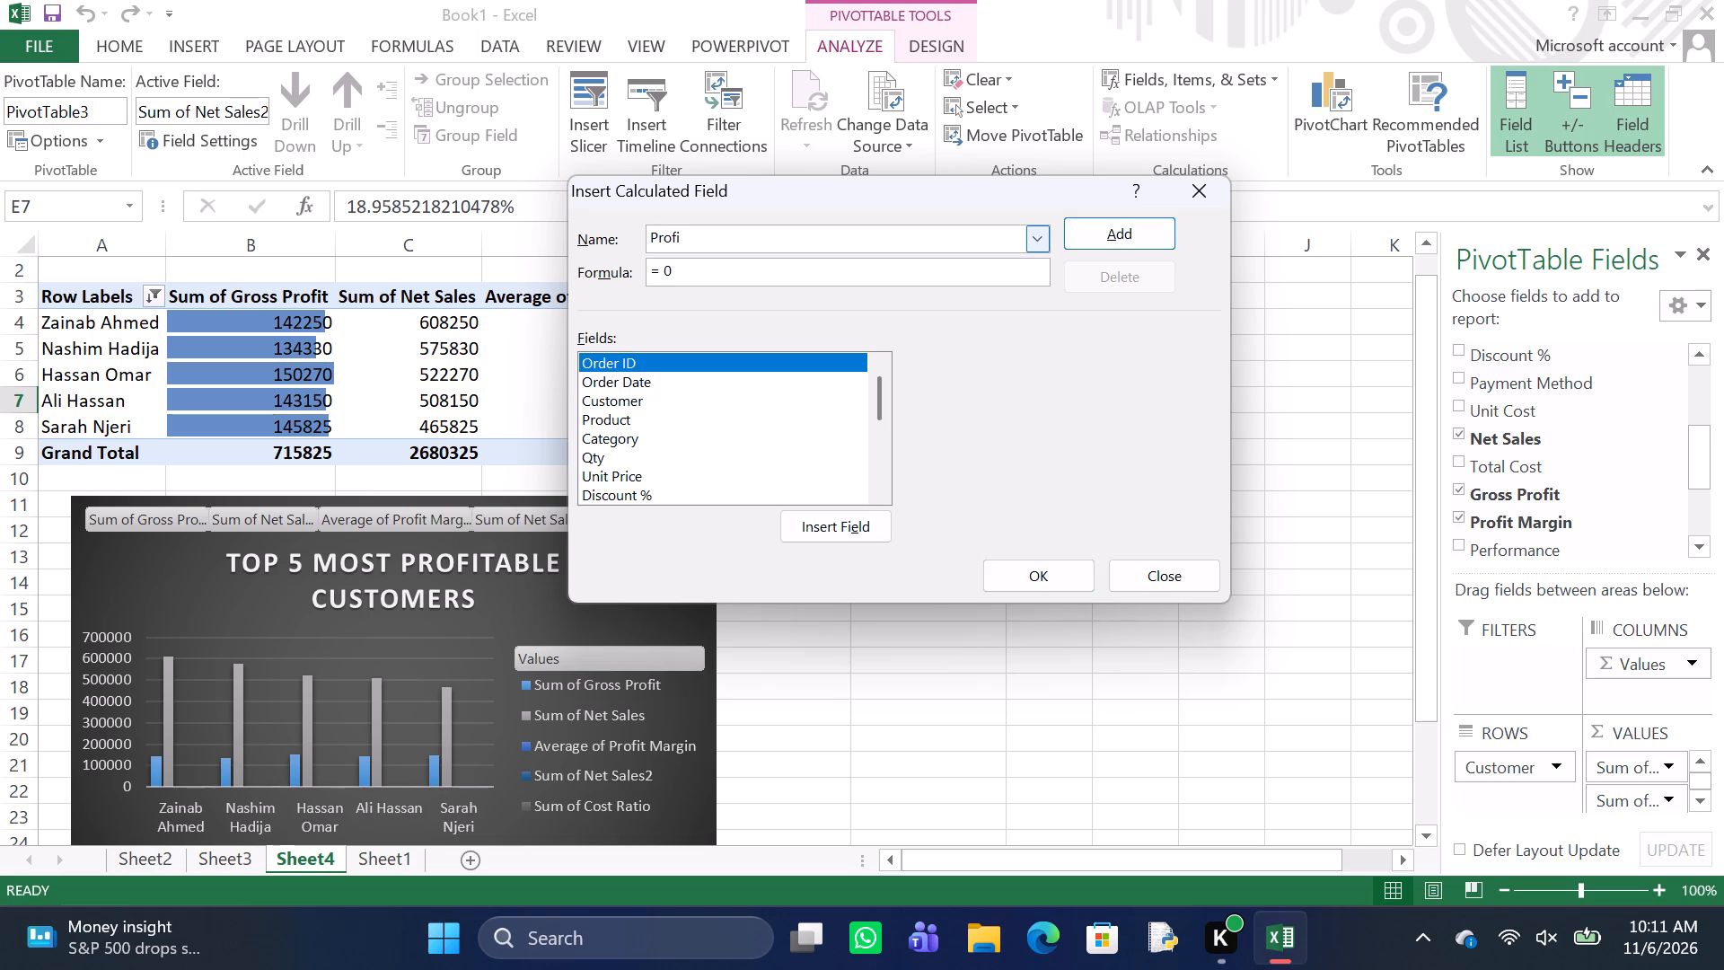
key(t)
key(a)
key(b)
text(ility)
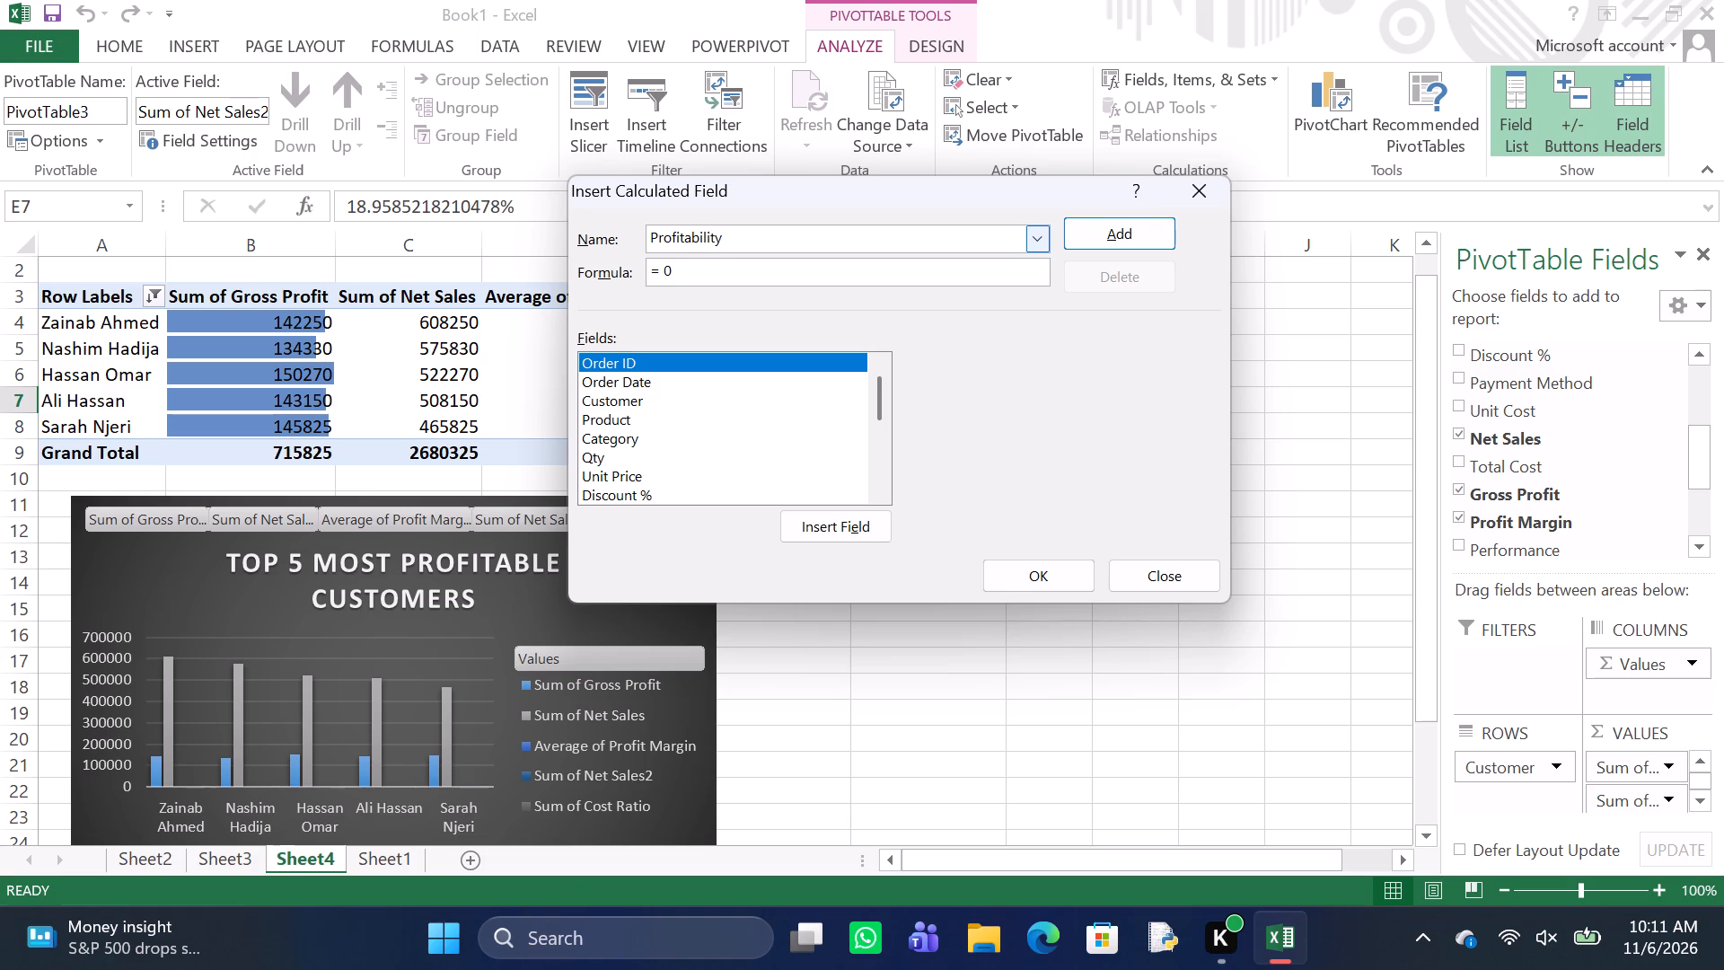
key(space)
key(r)
text(ate)
Set the Profitability Rate calculated field's formula to ='Gross Profit'/'Net Sales' and add the field to the customer PivotTable.
click(783, 278)
key(BackSpace)
key(BackSpace)
key(BackSpace)
key(equal)
key(apostrophe)
key(g)
key(r)
text(oss)
key(space)
key(p)
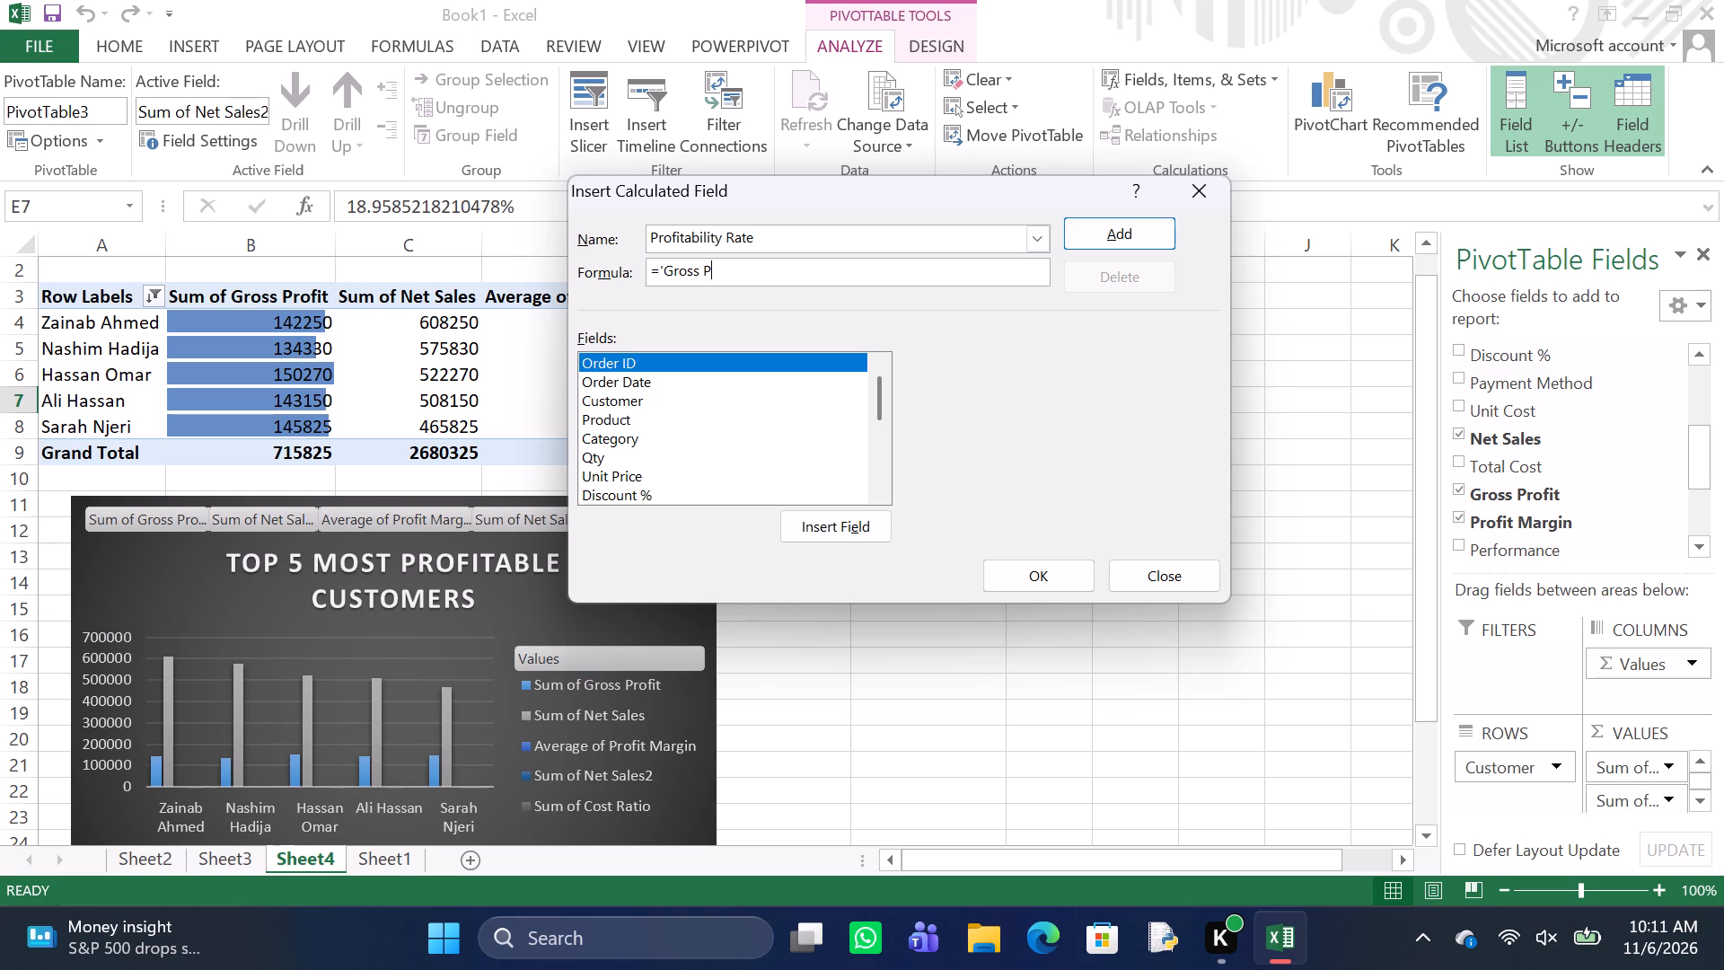
key(r)
key(o)
text(fit)
key(apostrophe)
key(slash)
key(apostrophe)
key(n)
text(et)
key(space)
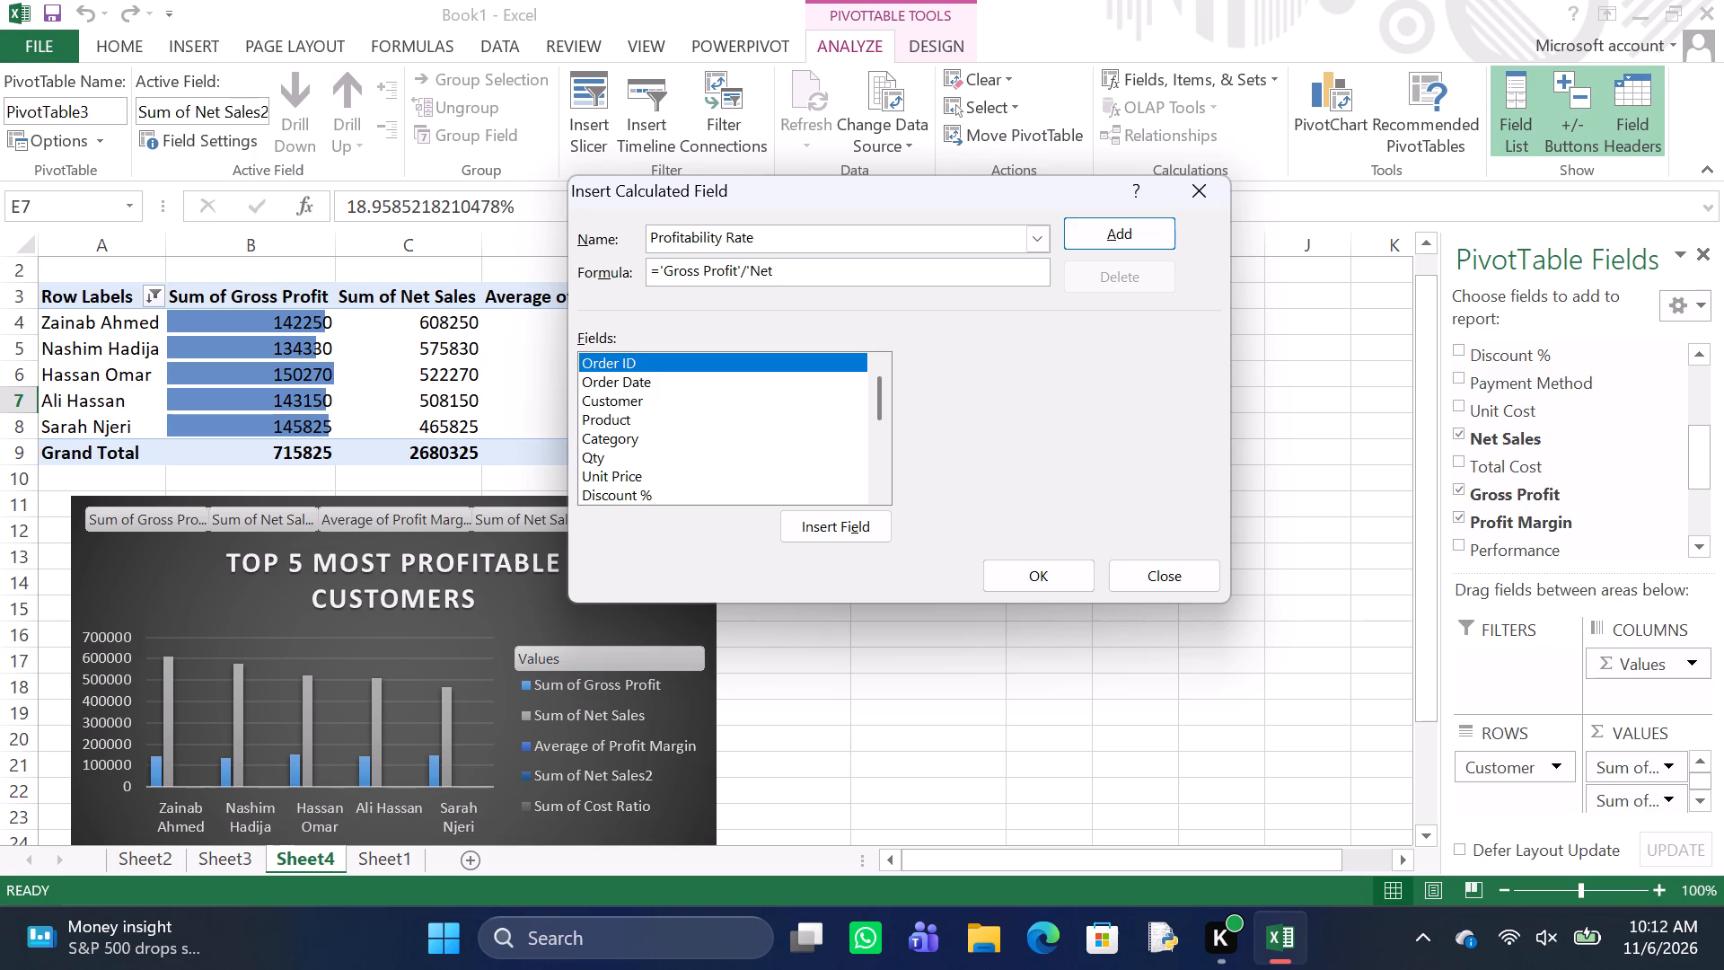
key(s)
text(ale)
key(s)
key(apostrophe)
click(1120, 236)
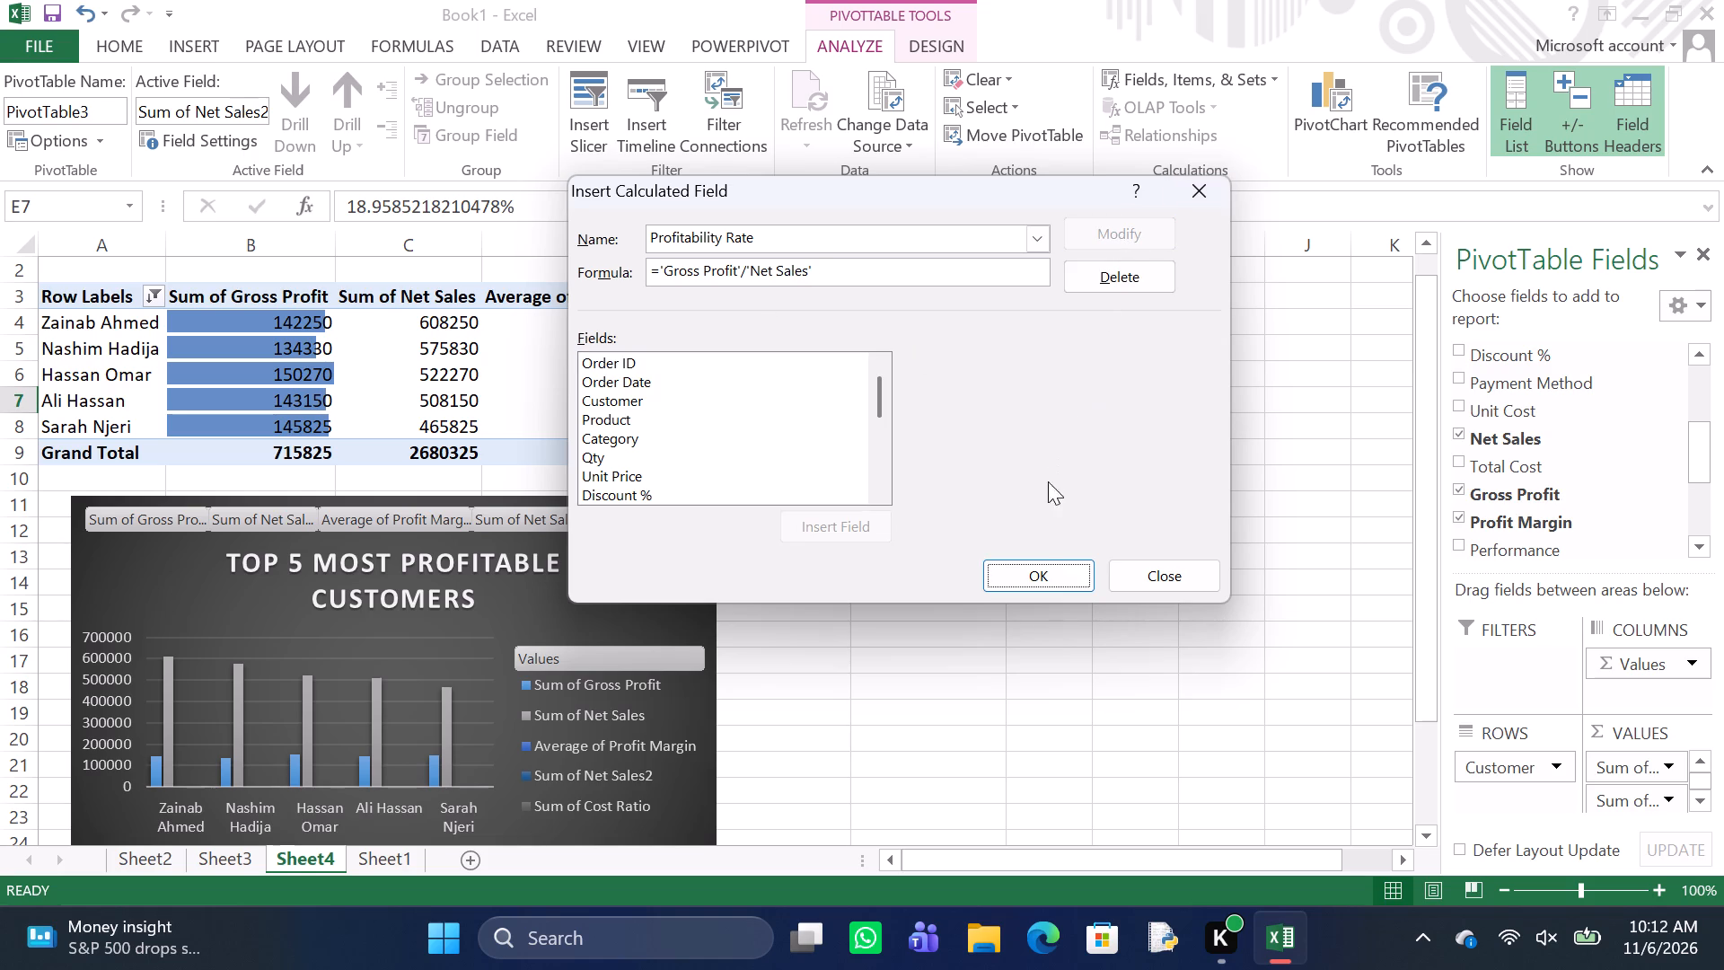
click(1050, 572)
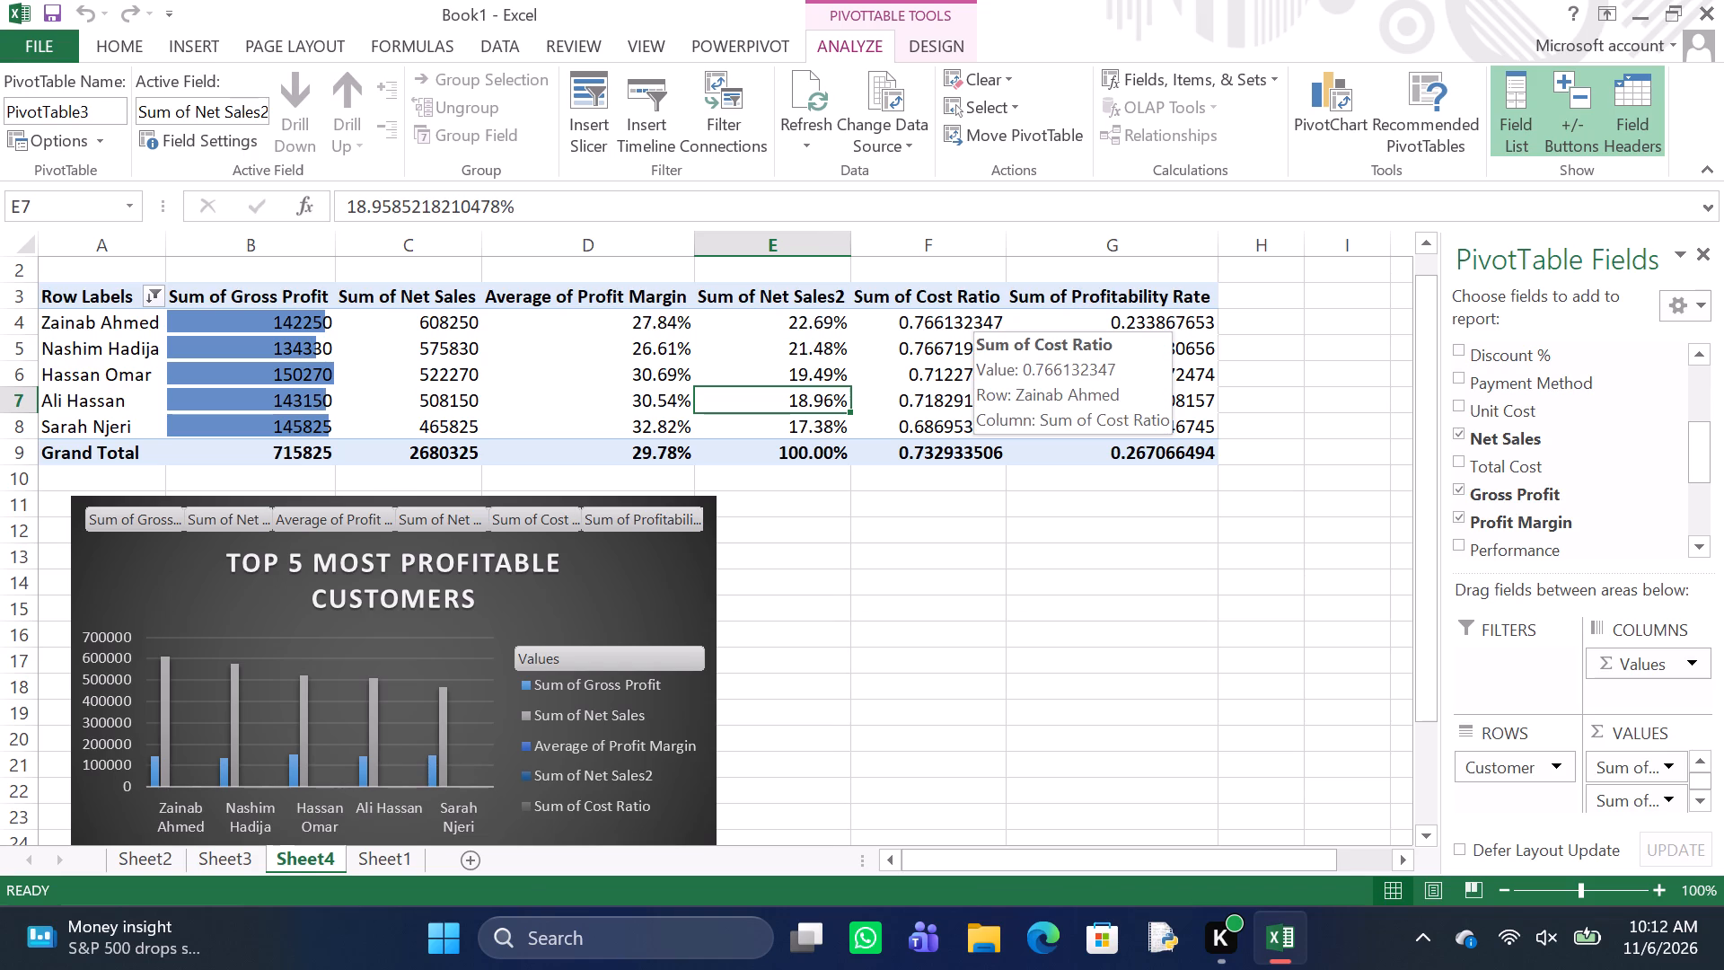
Format the Sum of Cost Ratio values, including the grand total, as percentages with two decimal places.
drag(944, 326, 941, 434)
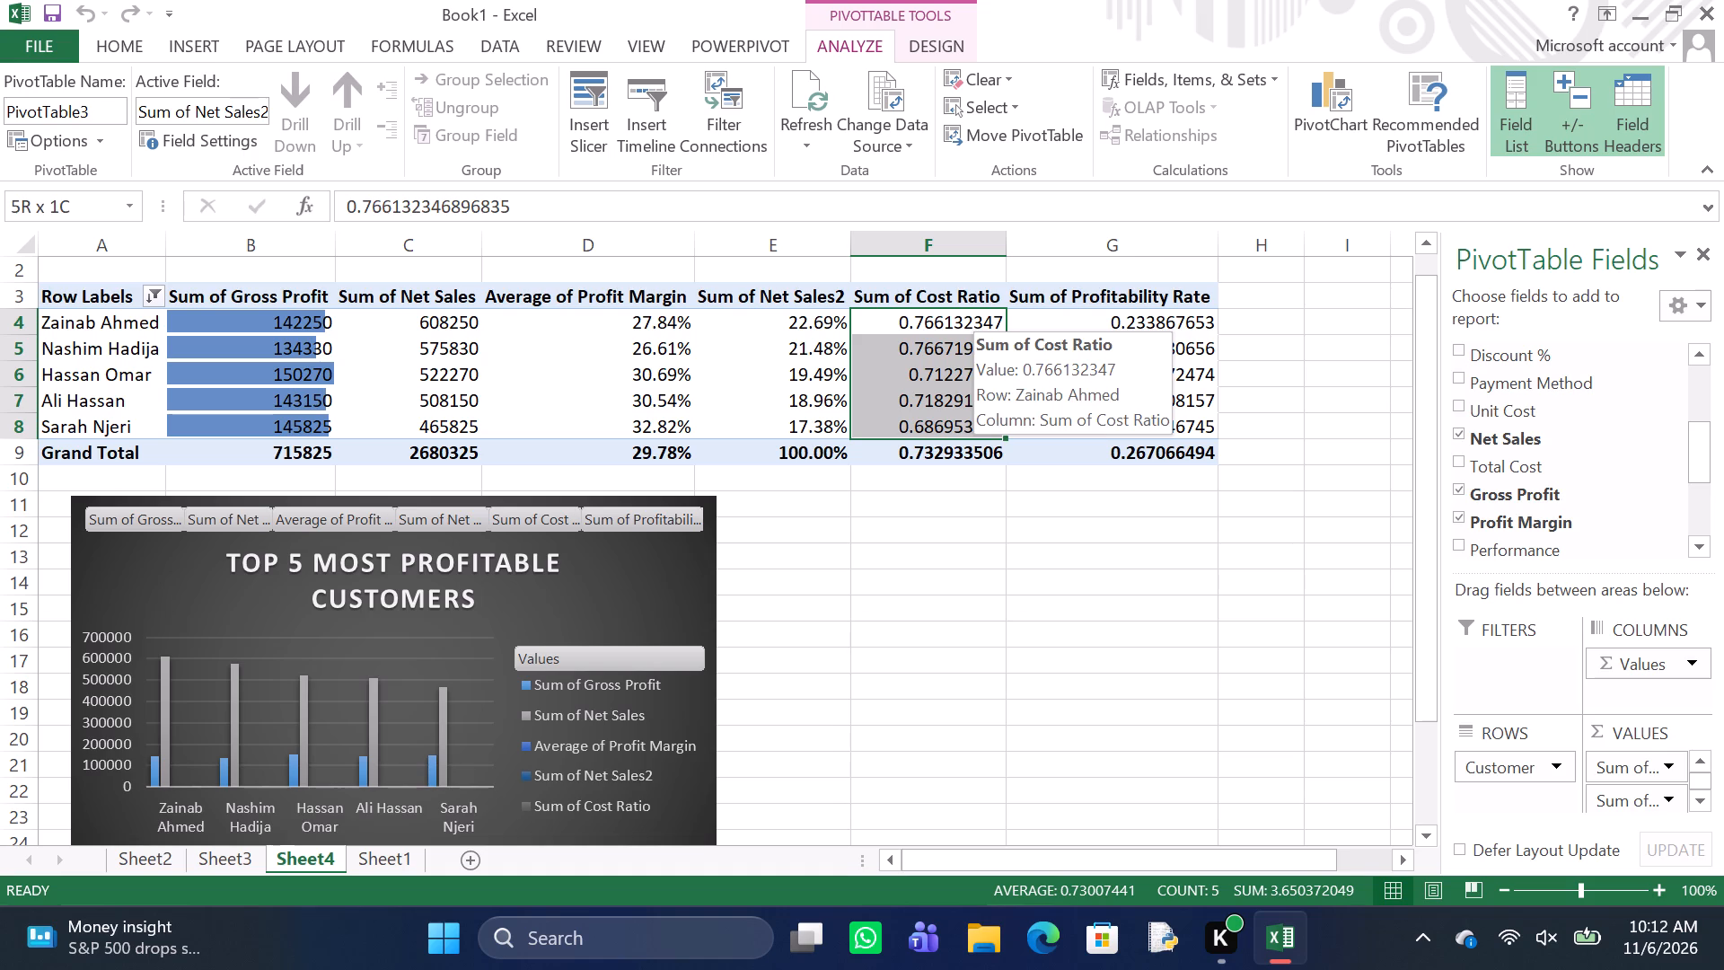
drag(941, 434, 941, 433)
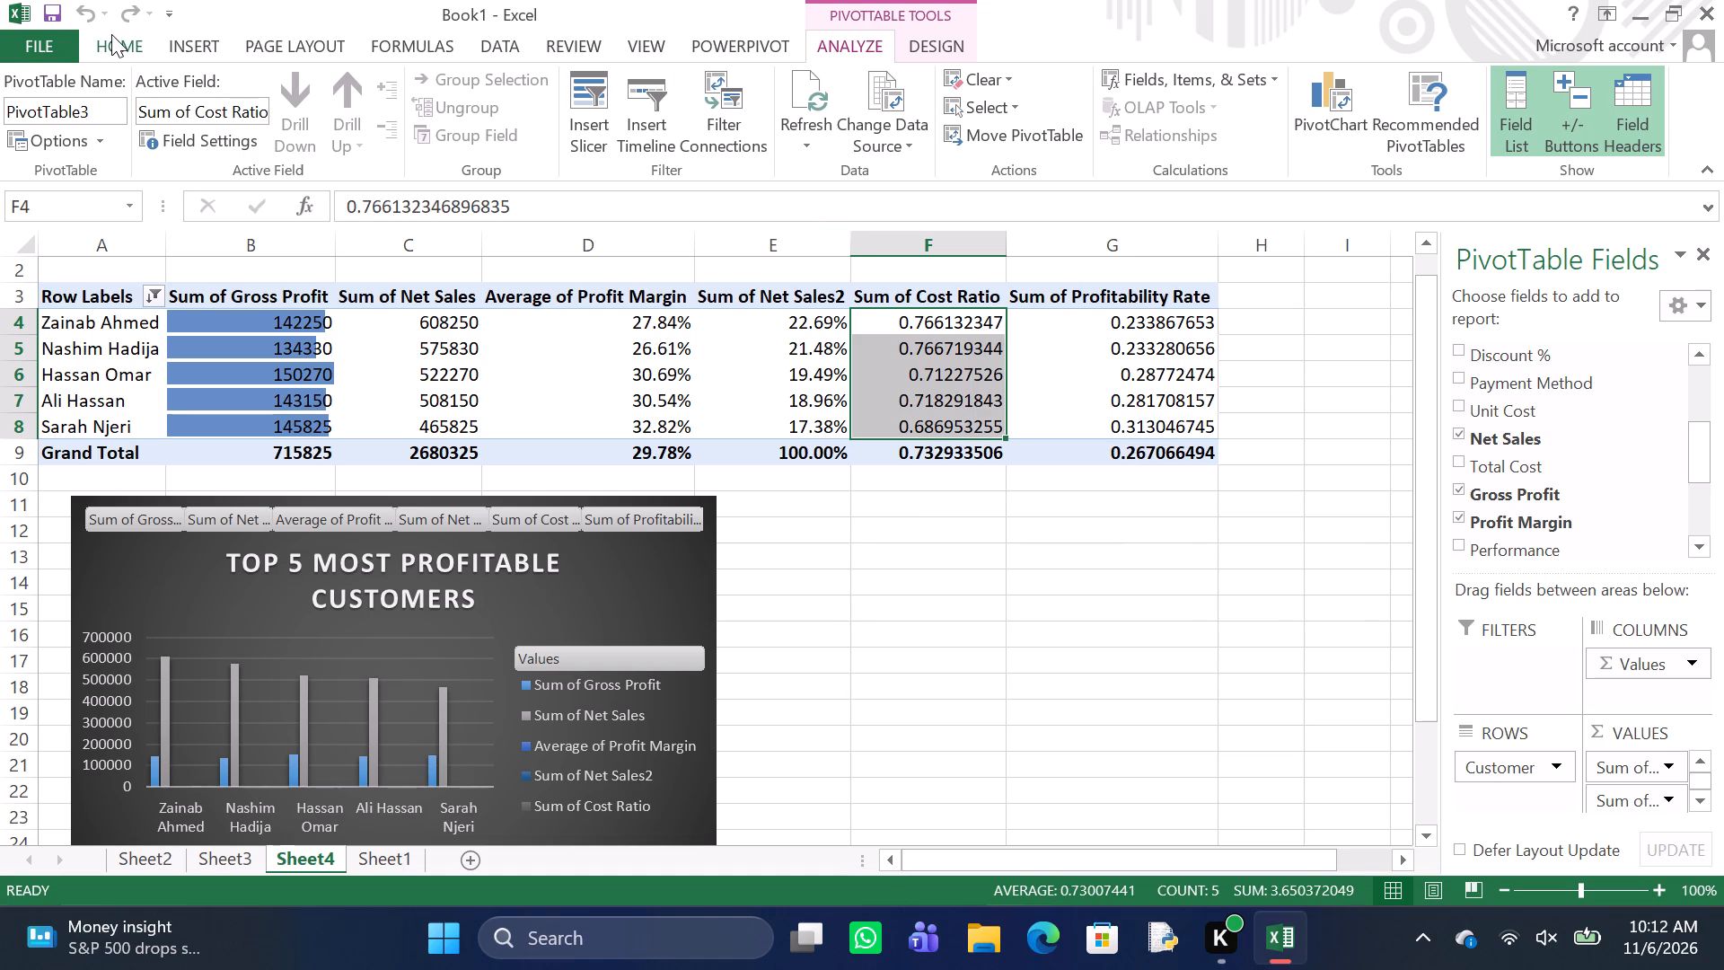
click(110, 34)
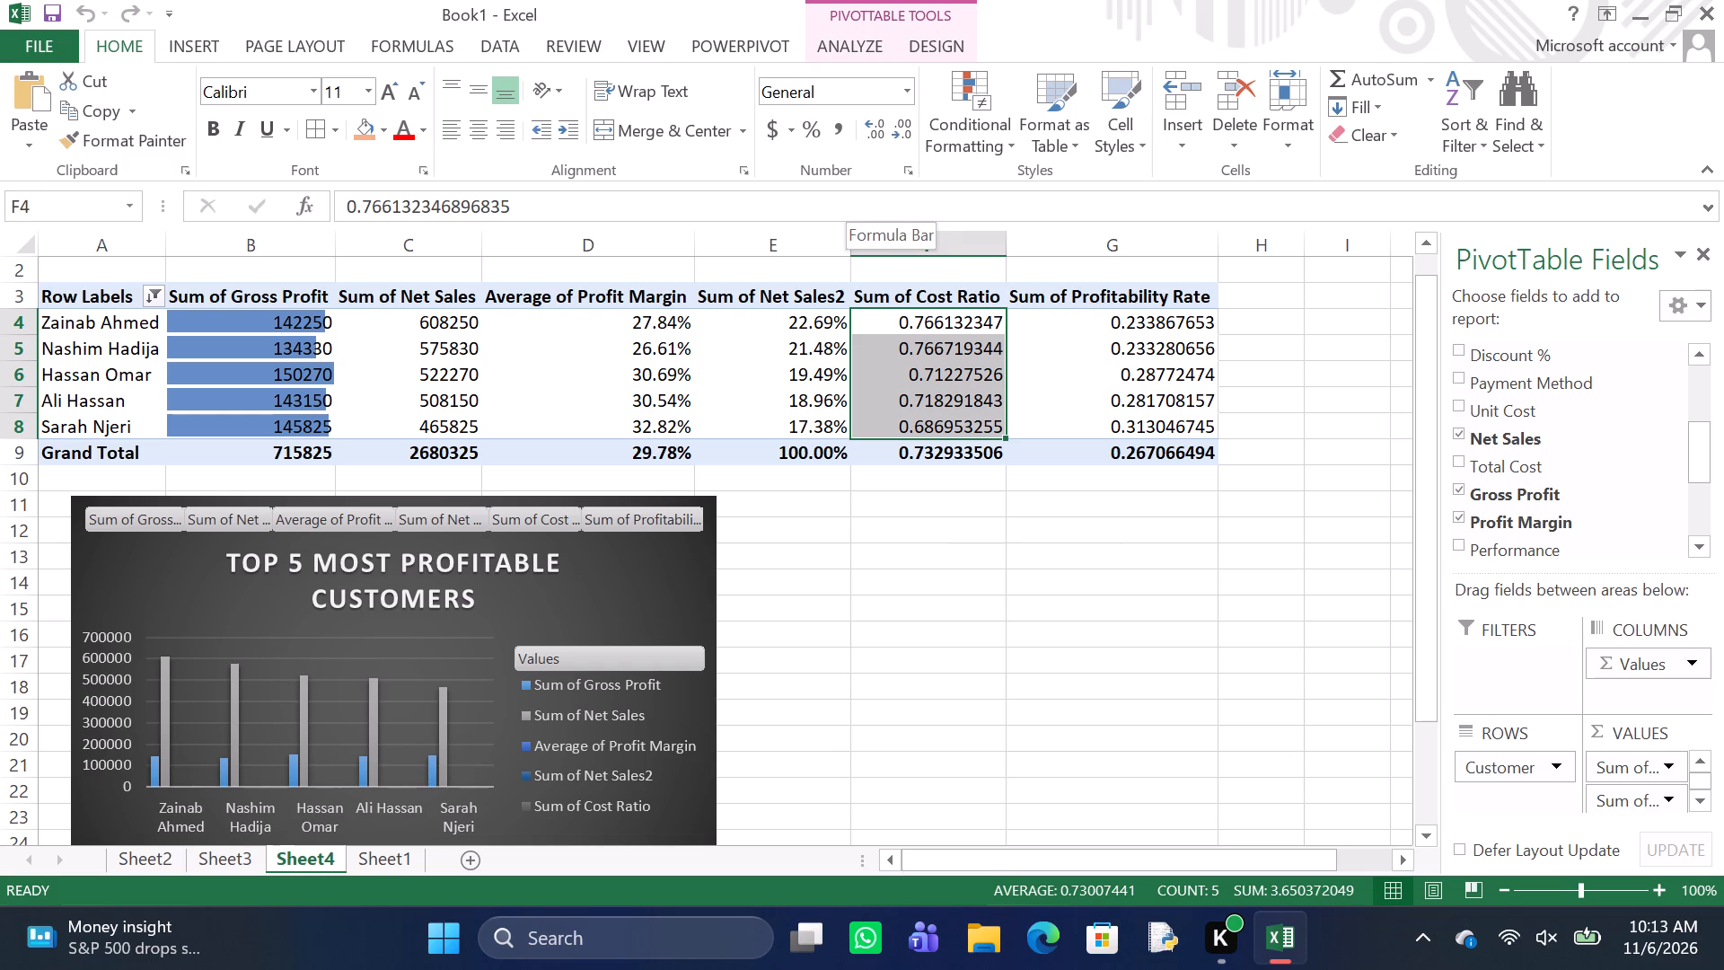
click(818, 119)
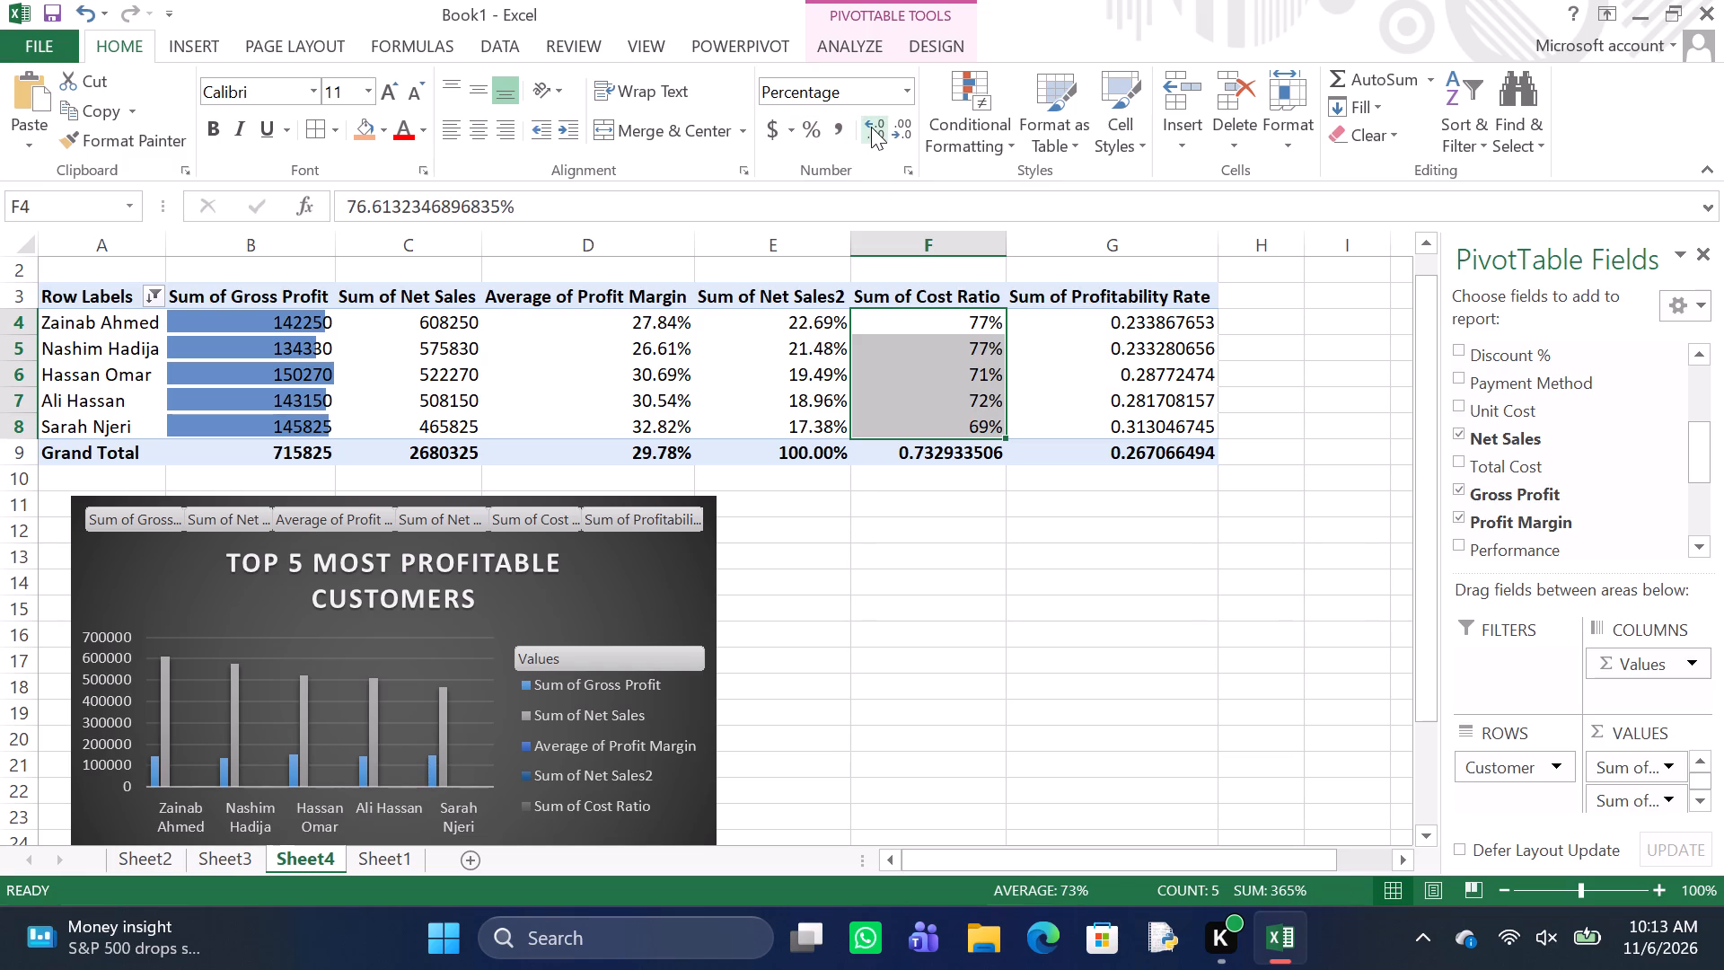
click(871, 127)
click(871, 127)
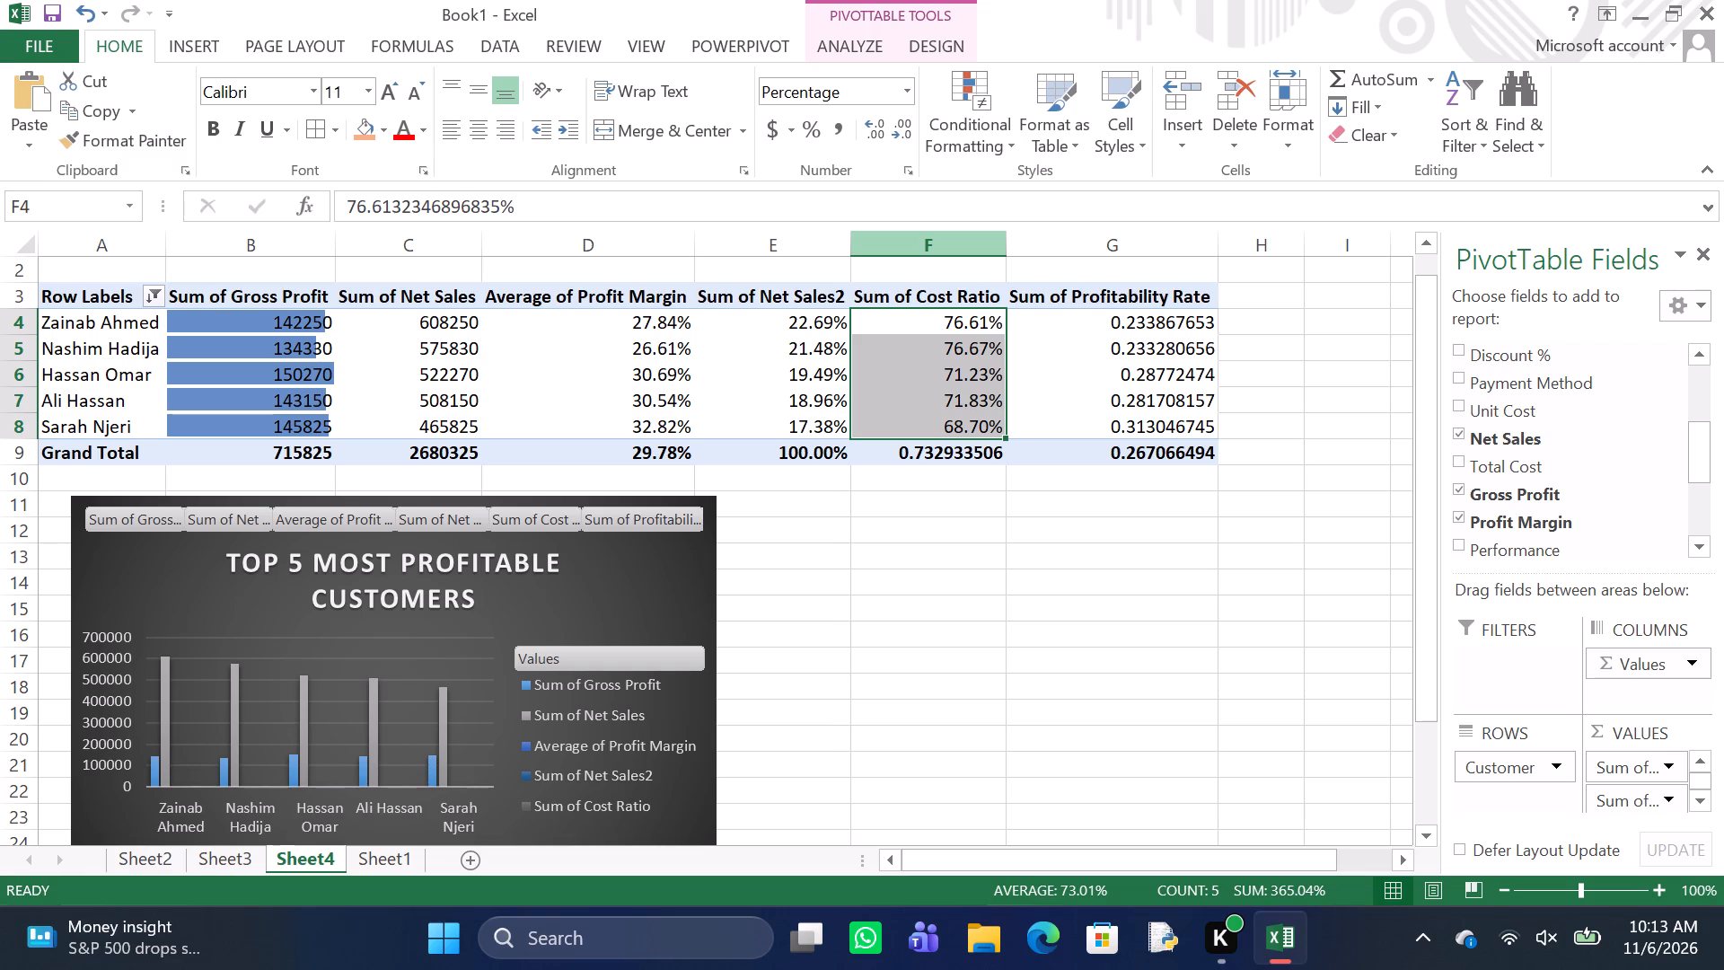
click(893, 448)
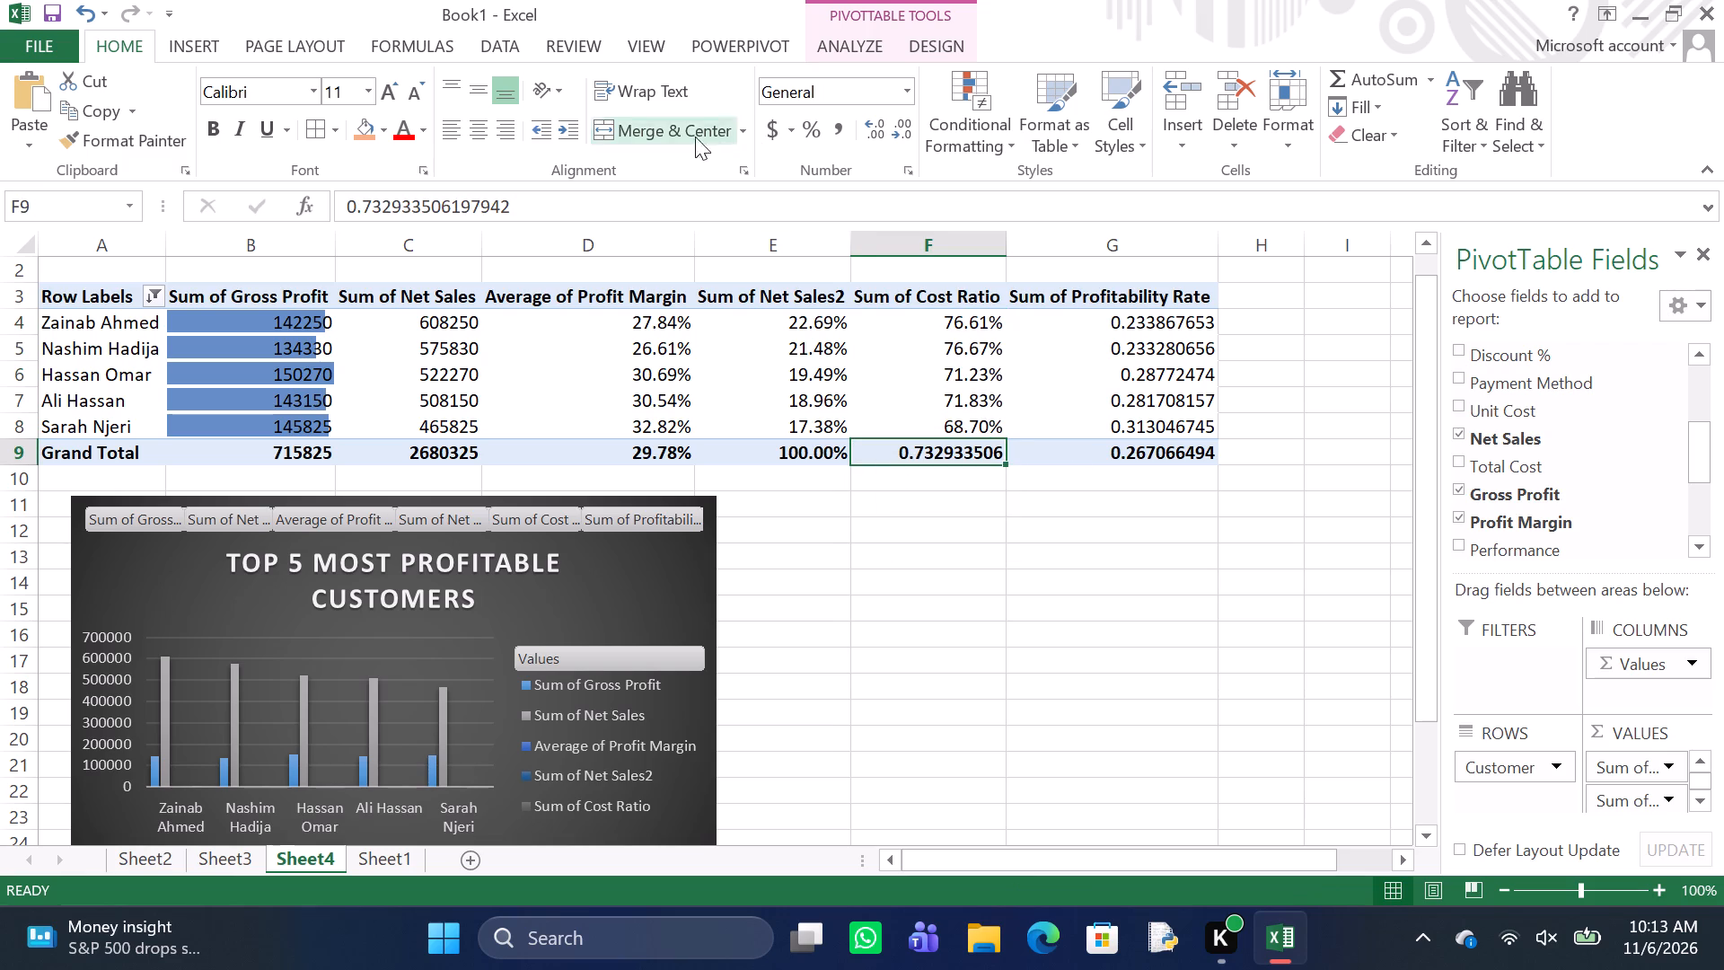
click(815, 143)
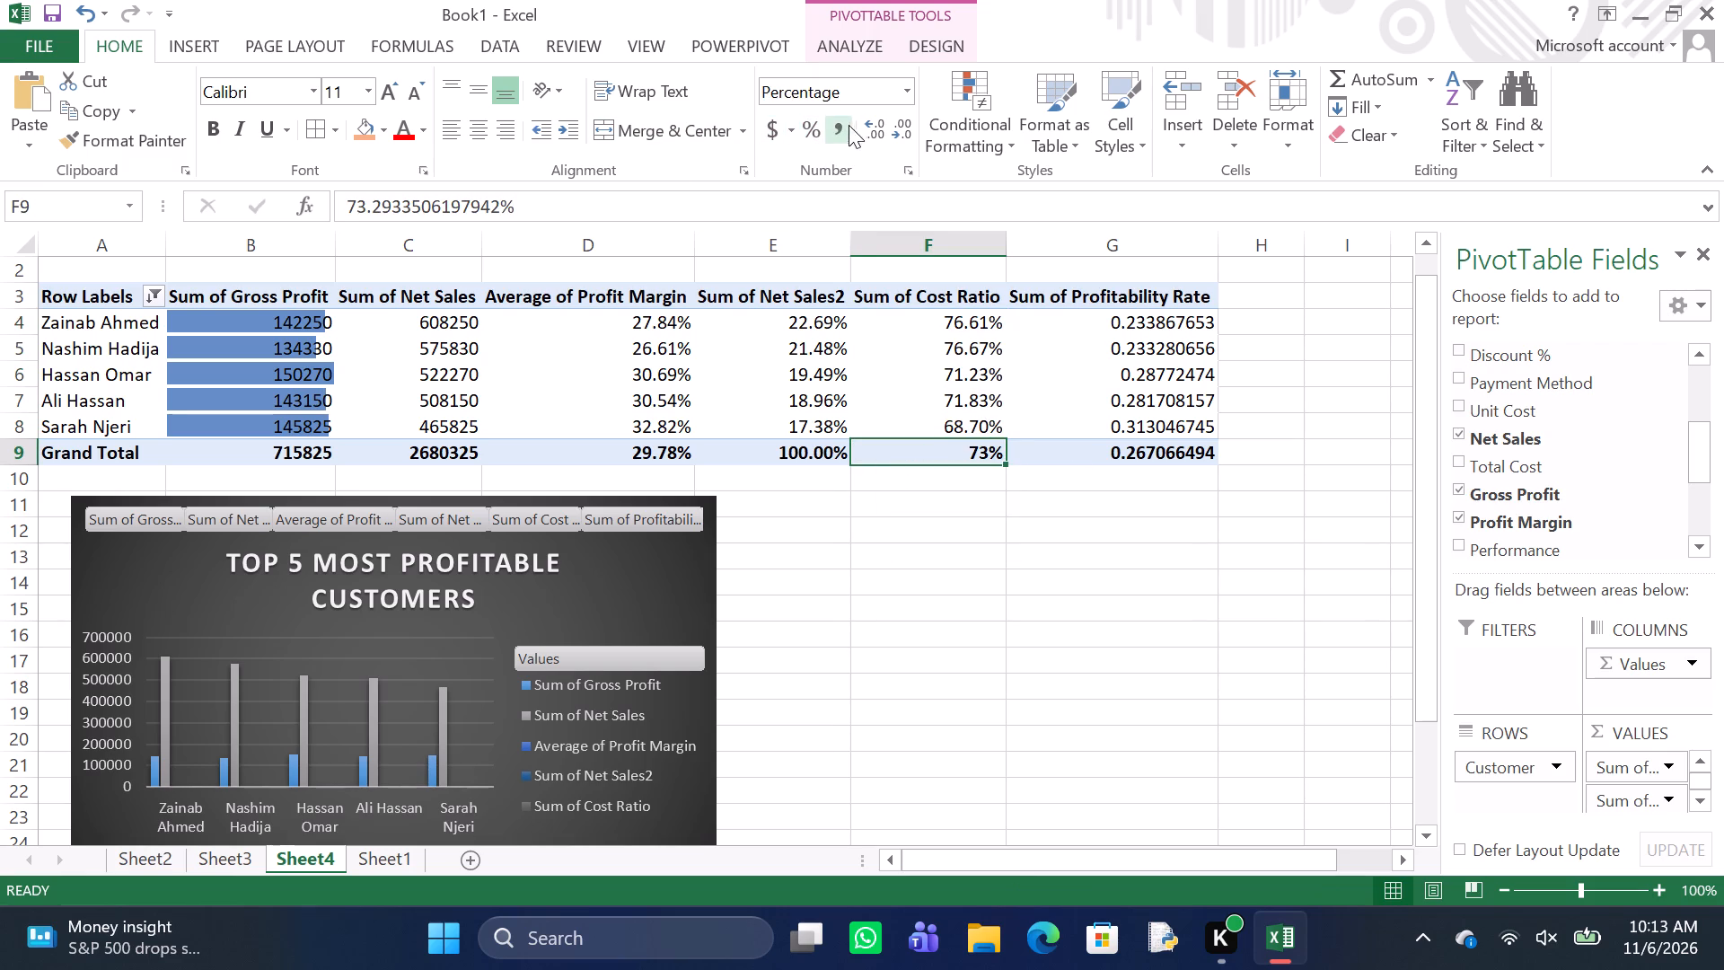
click(874, 128)
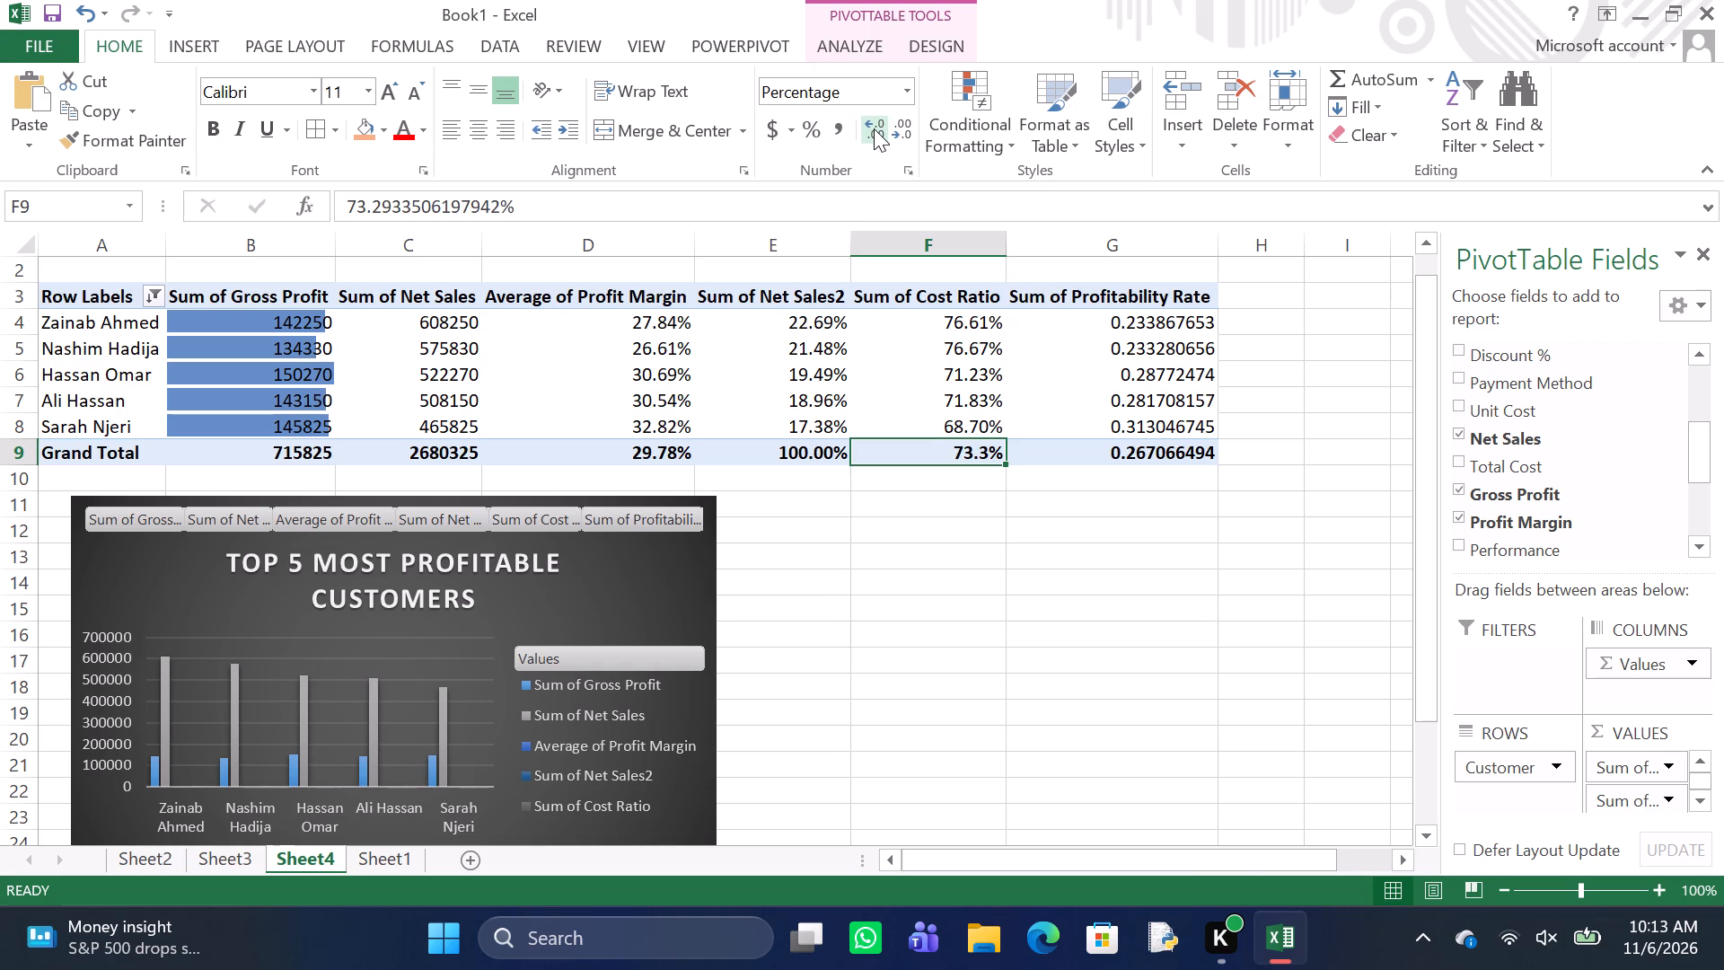
click(874, 128)
Format the Sum of Profitability Rate values, including the grand total, as percentages with two decimal places.
click(1112, 319)
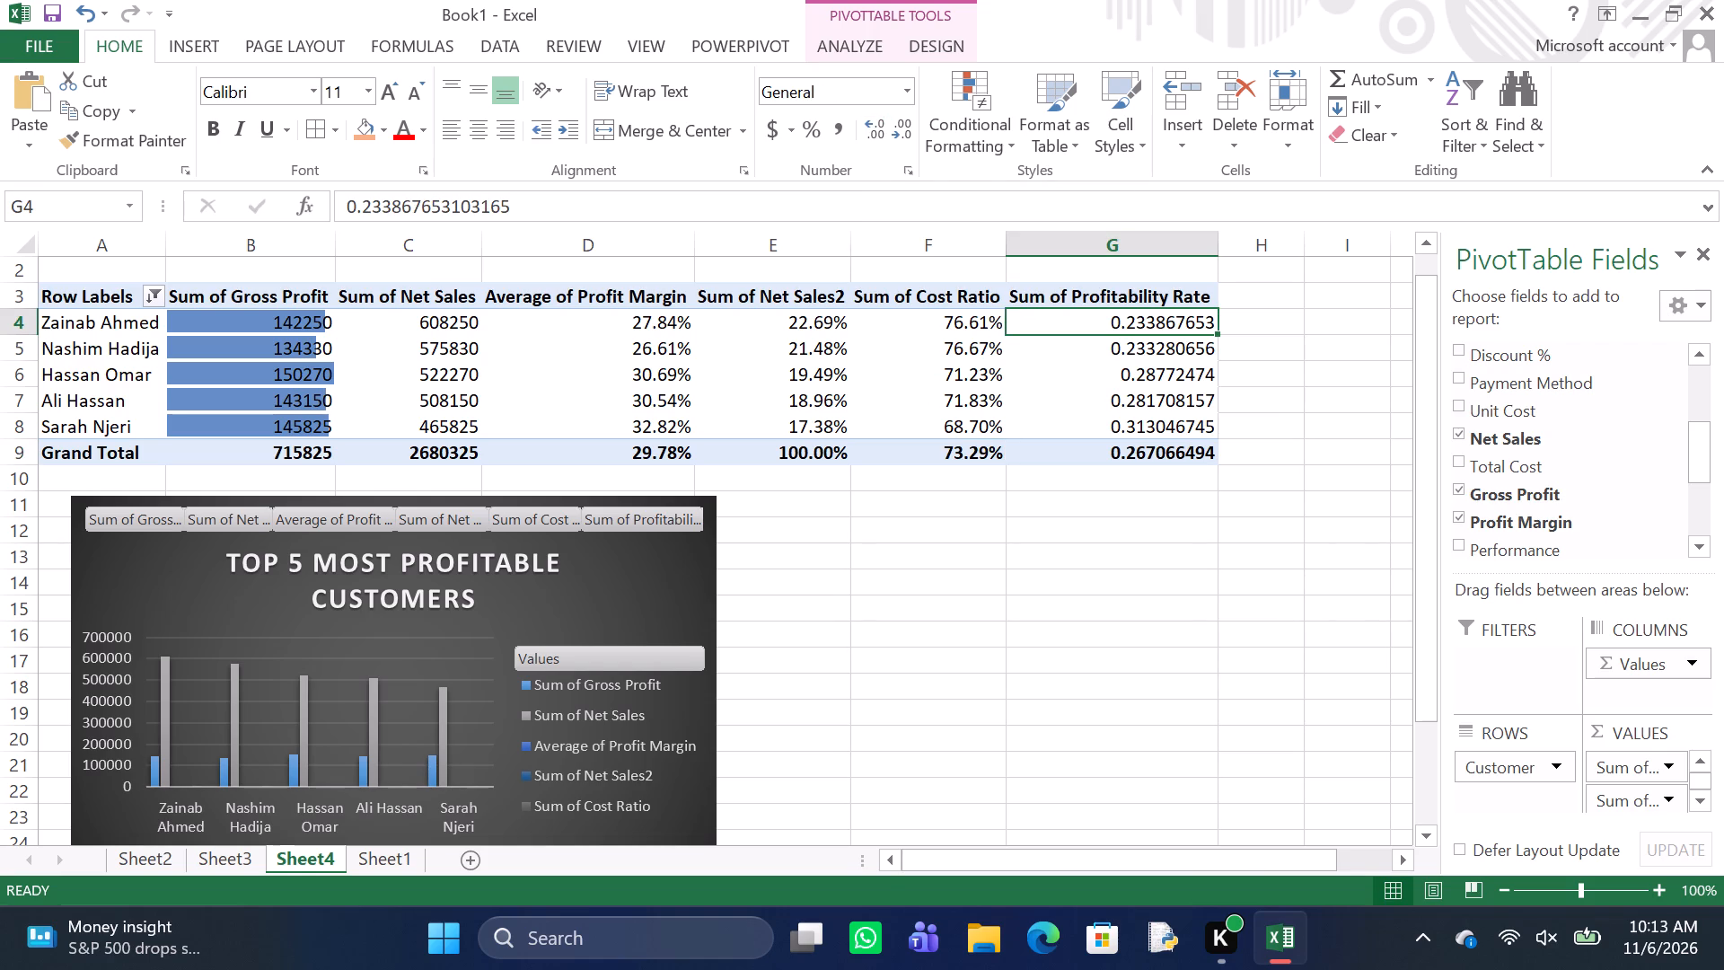
drag(1111, 322, 1111, 375)
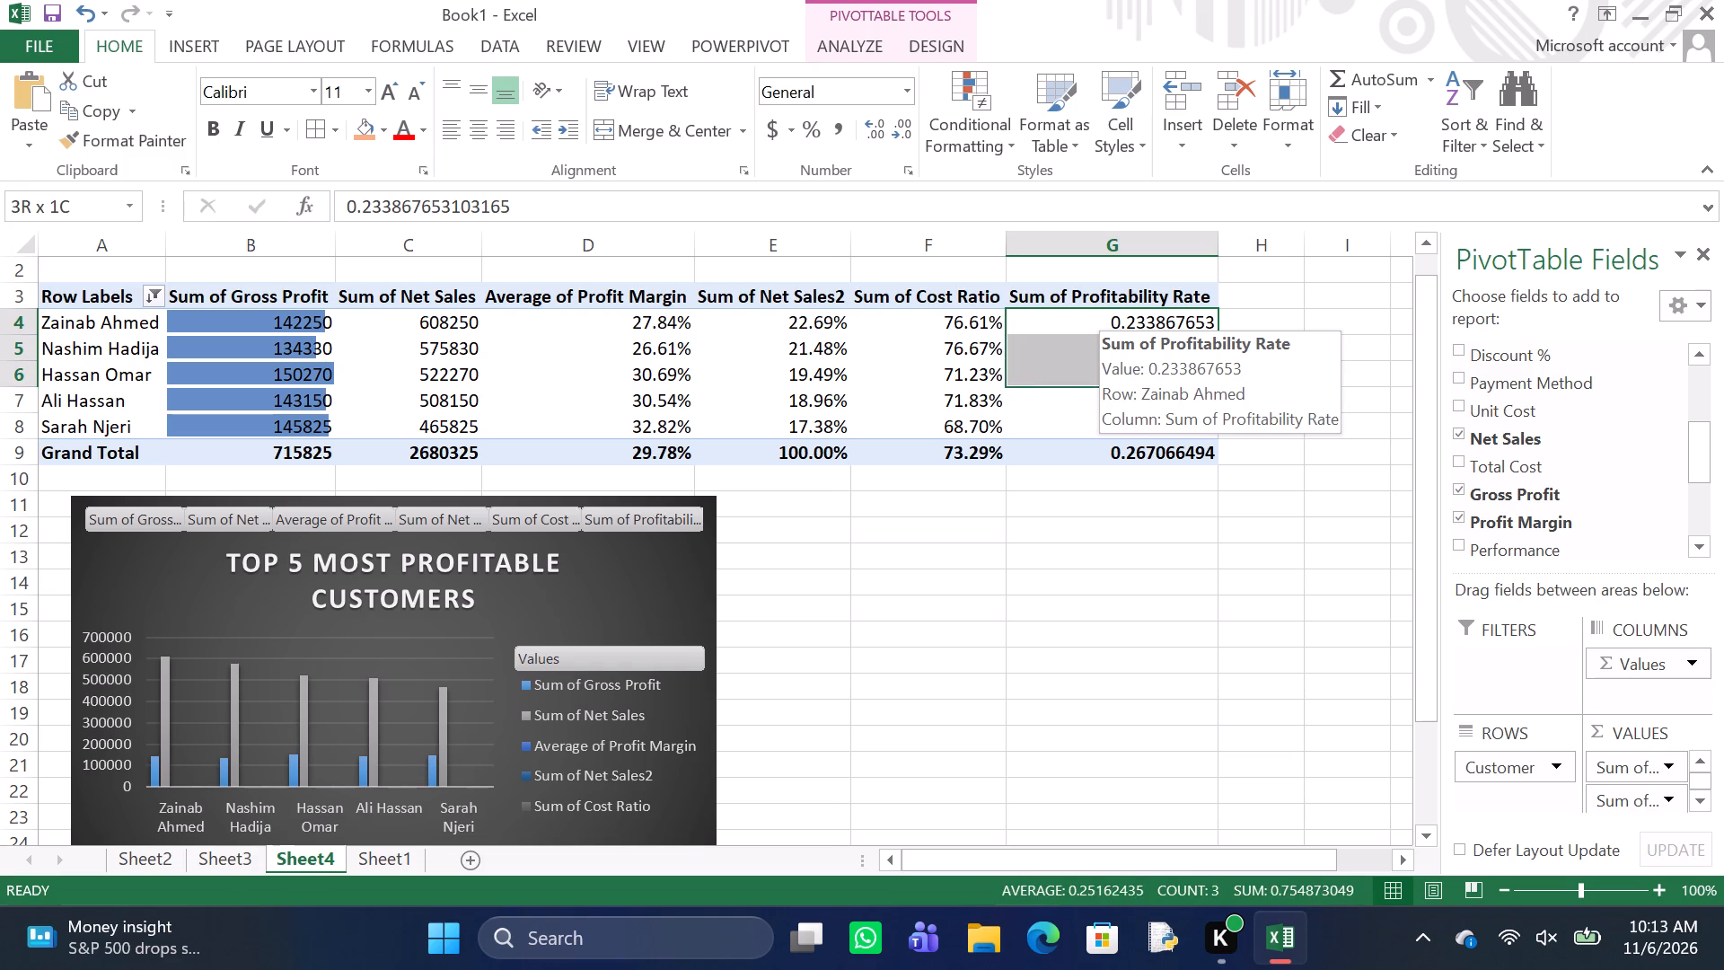
drag(1111, 375, 1113, 451)
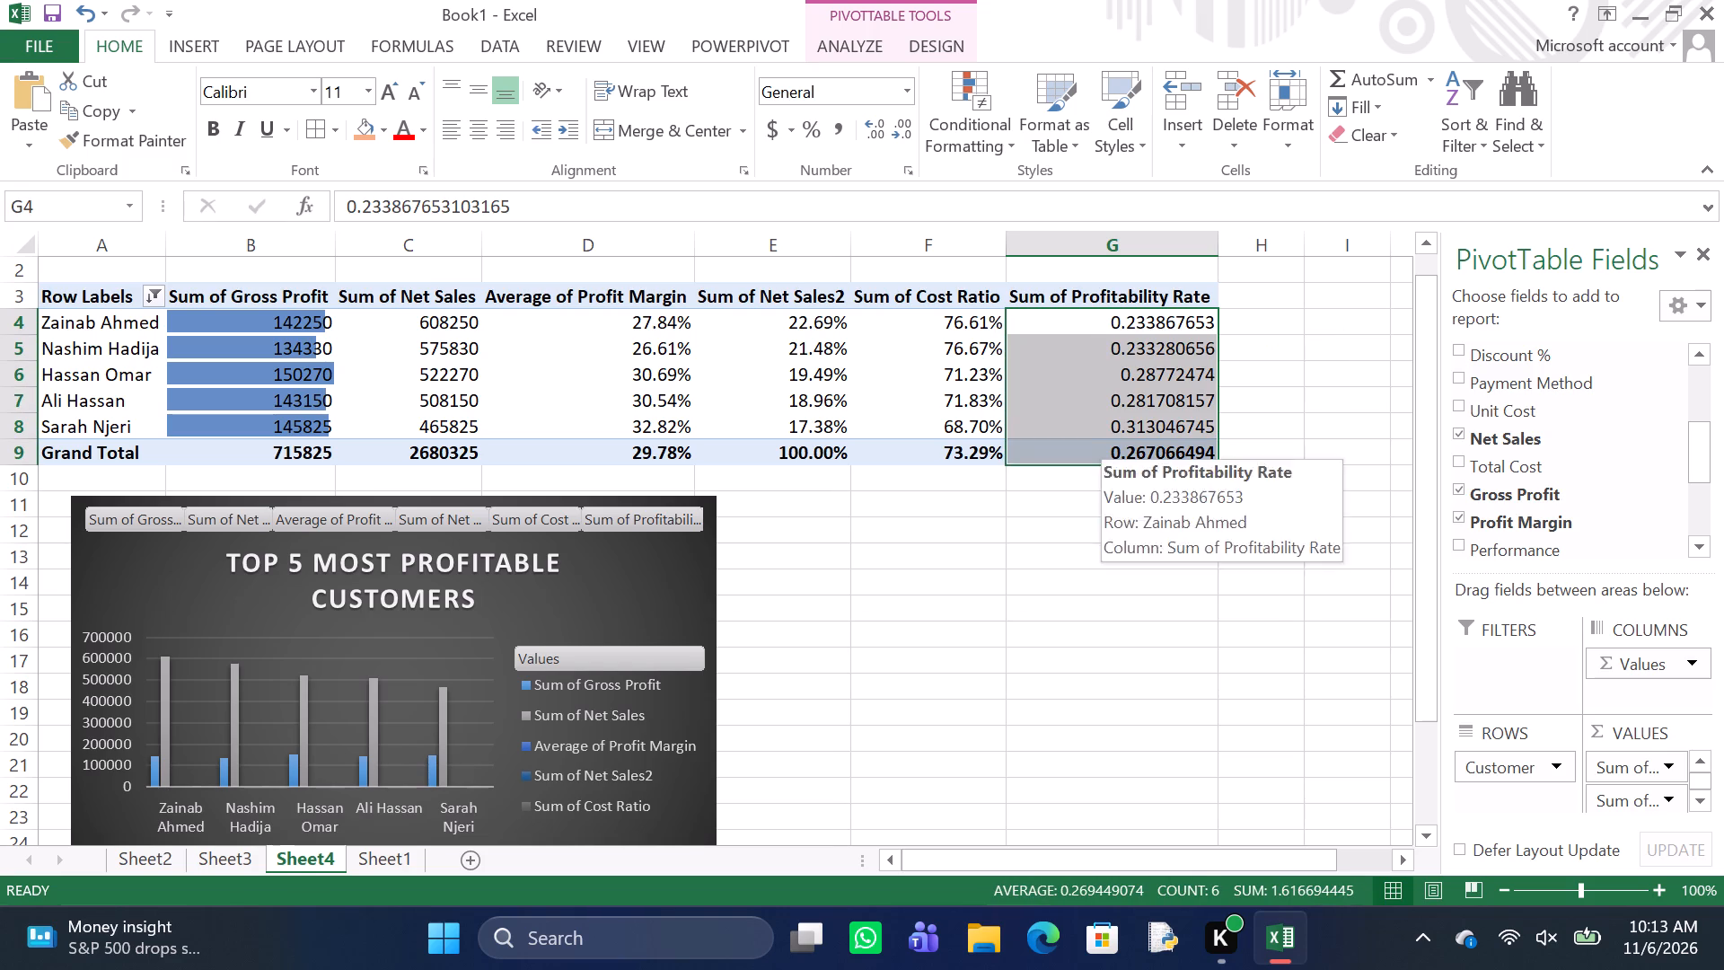
click(807, 128)
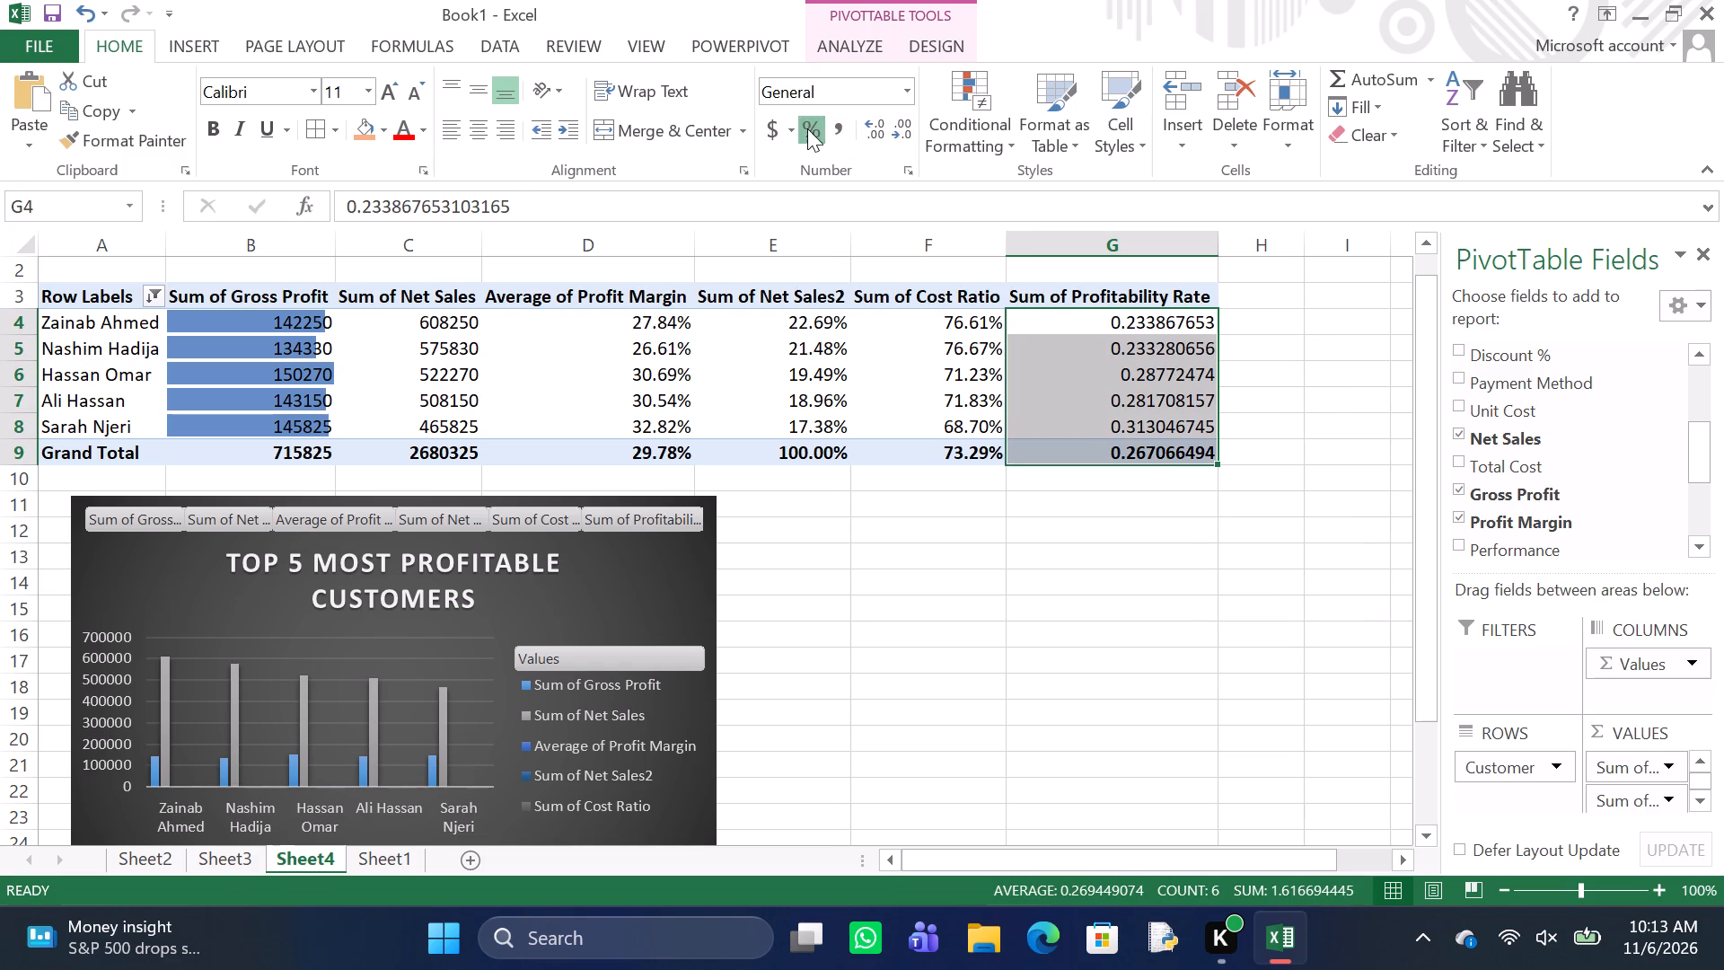
click(877, 129)
click(877, 129)
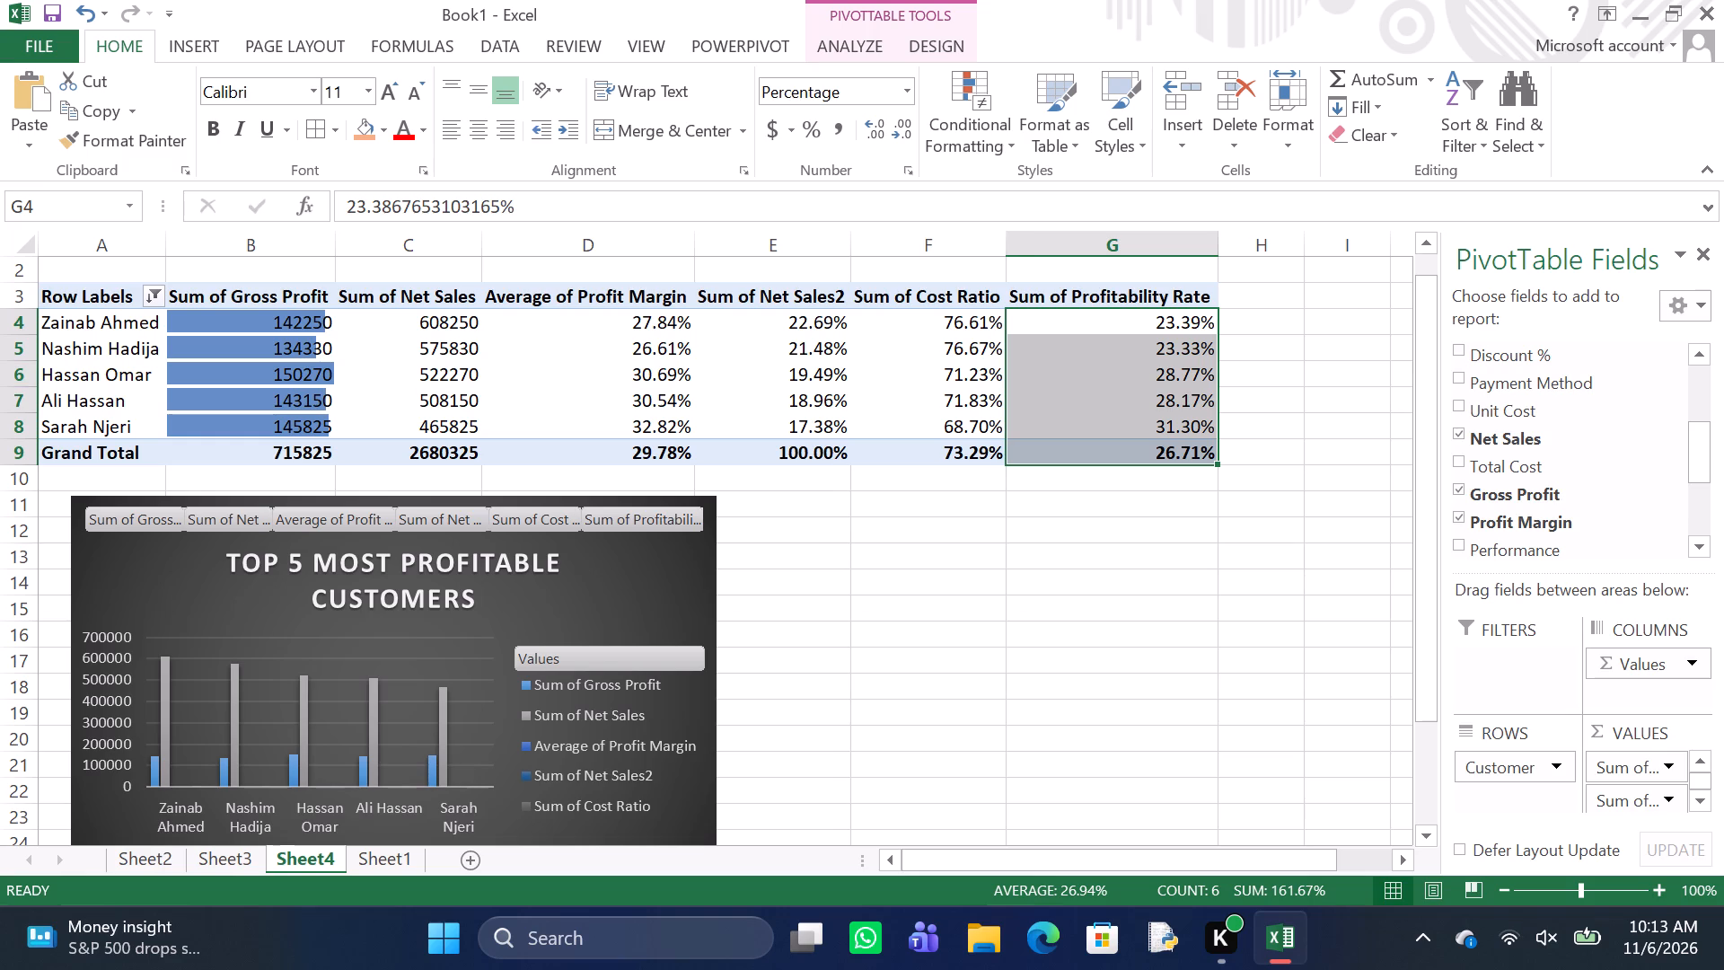
Sort the customers in the PivotTable by Sum of Gross Profit in descending order.
click(75, 392)
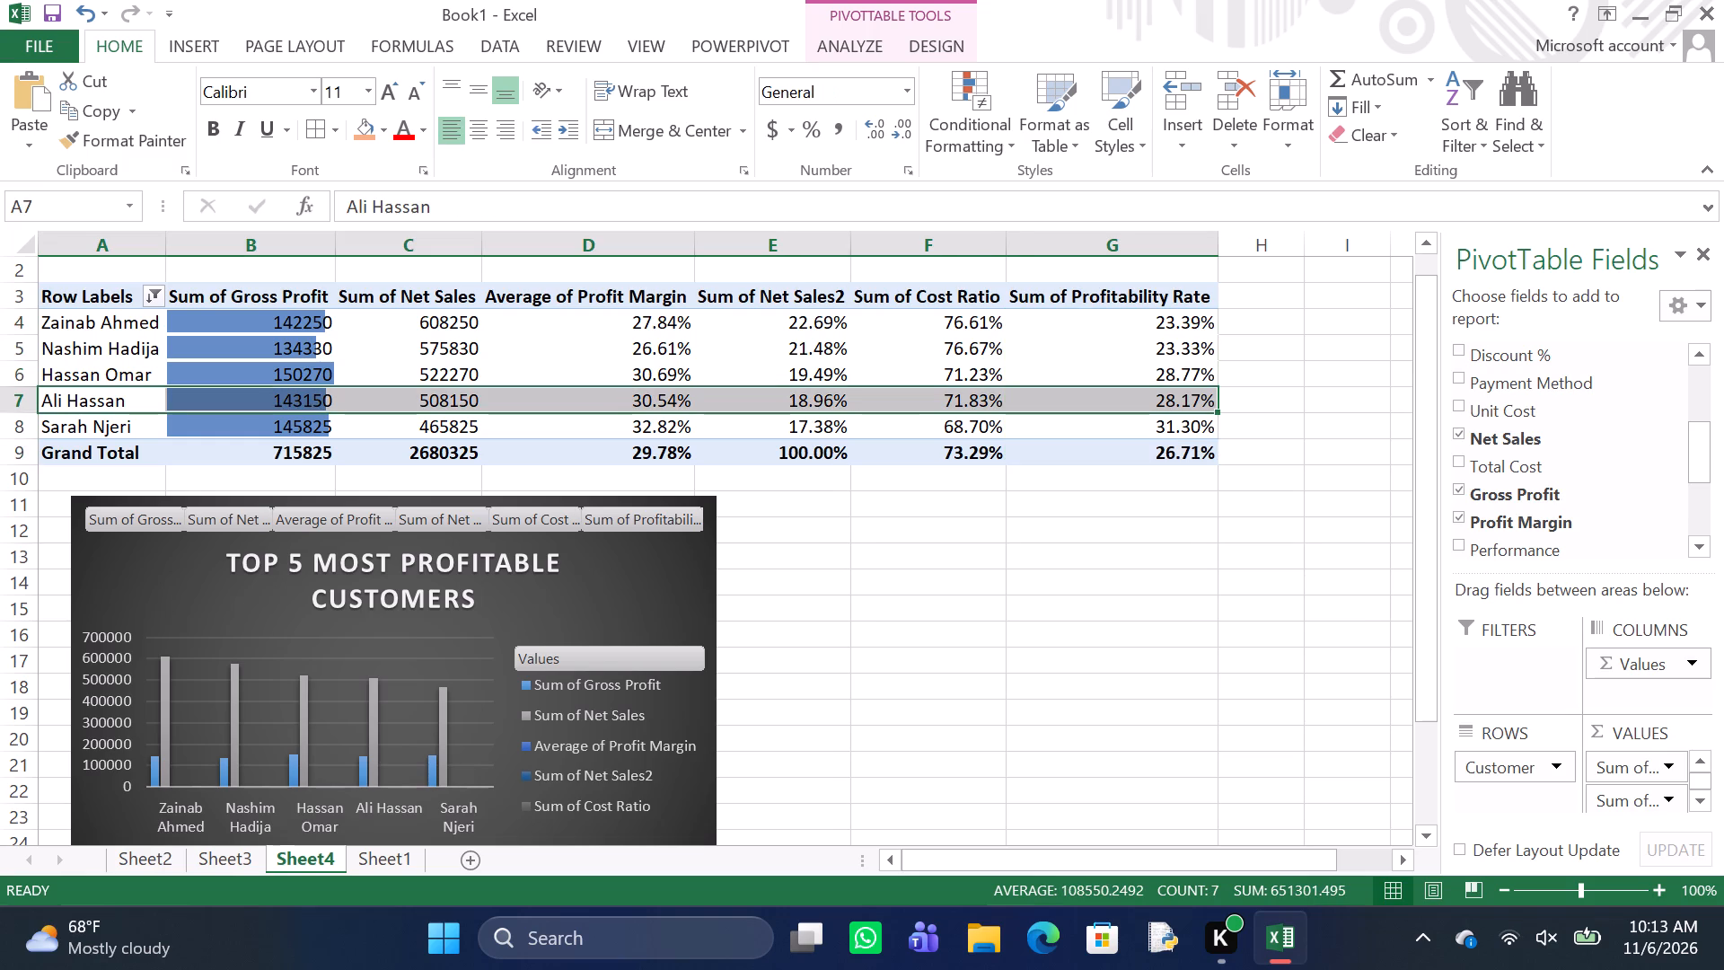
click(67, 359)
click(1179, 695)
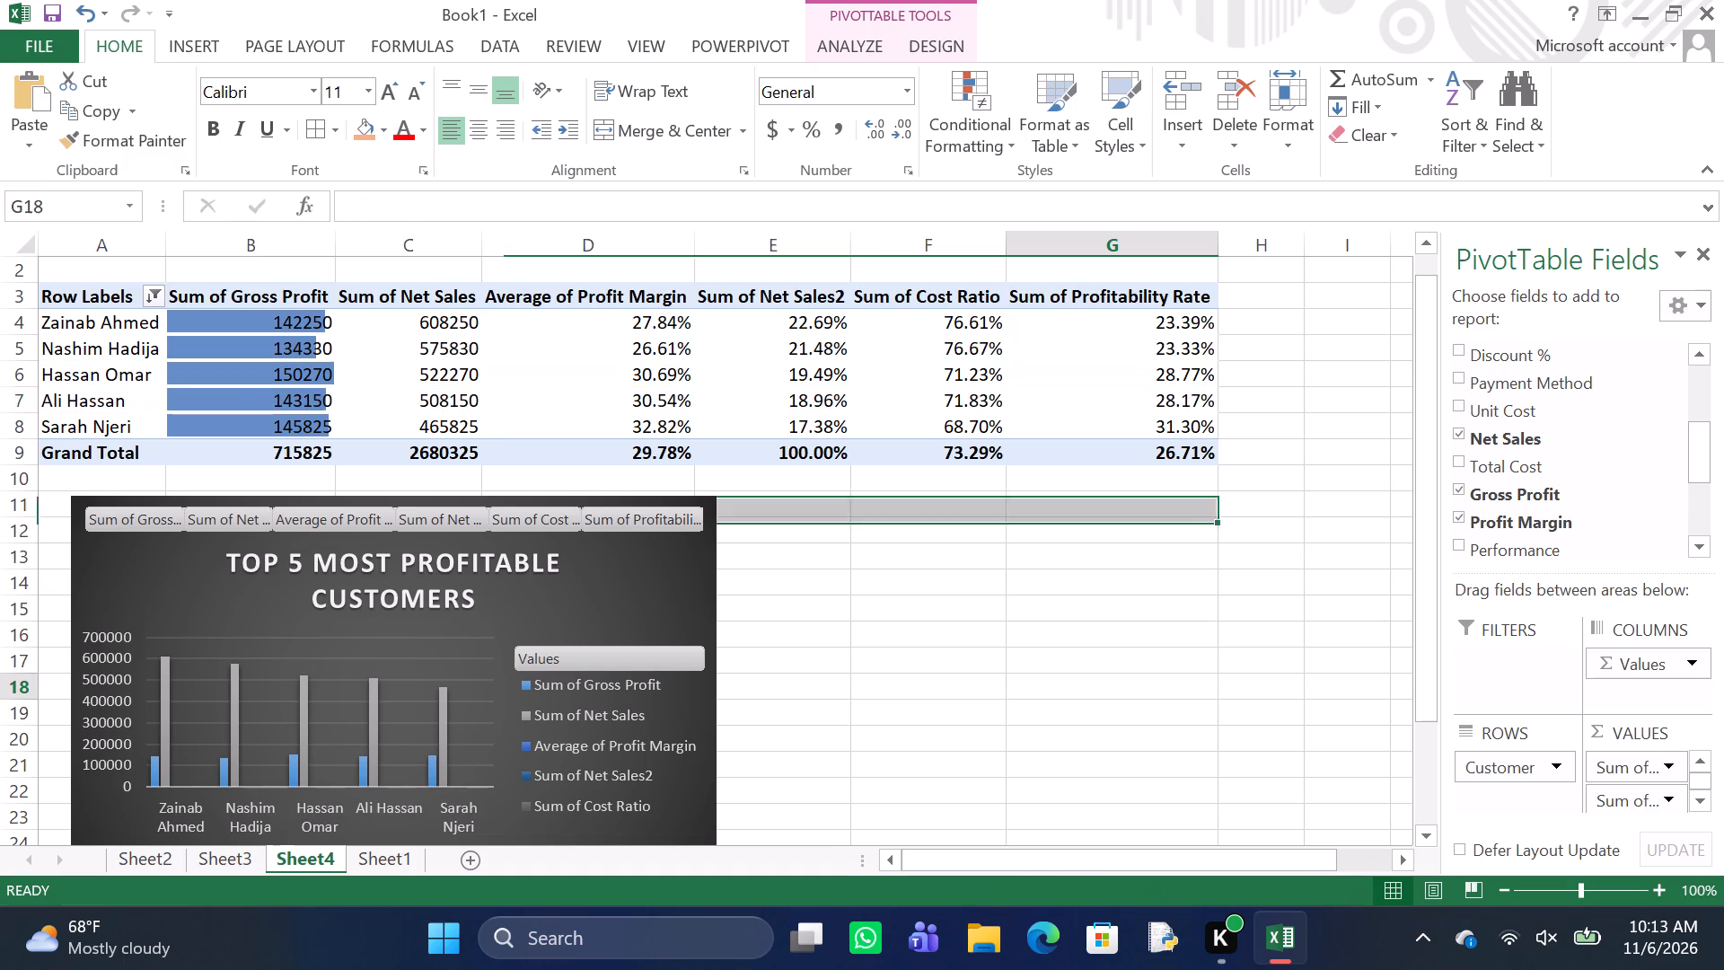
click(117, 379)
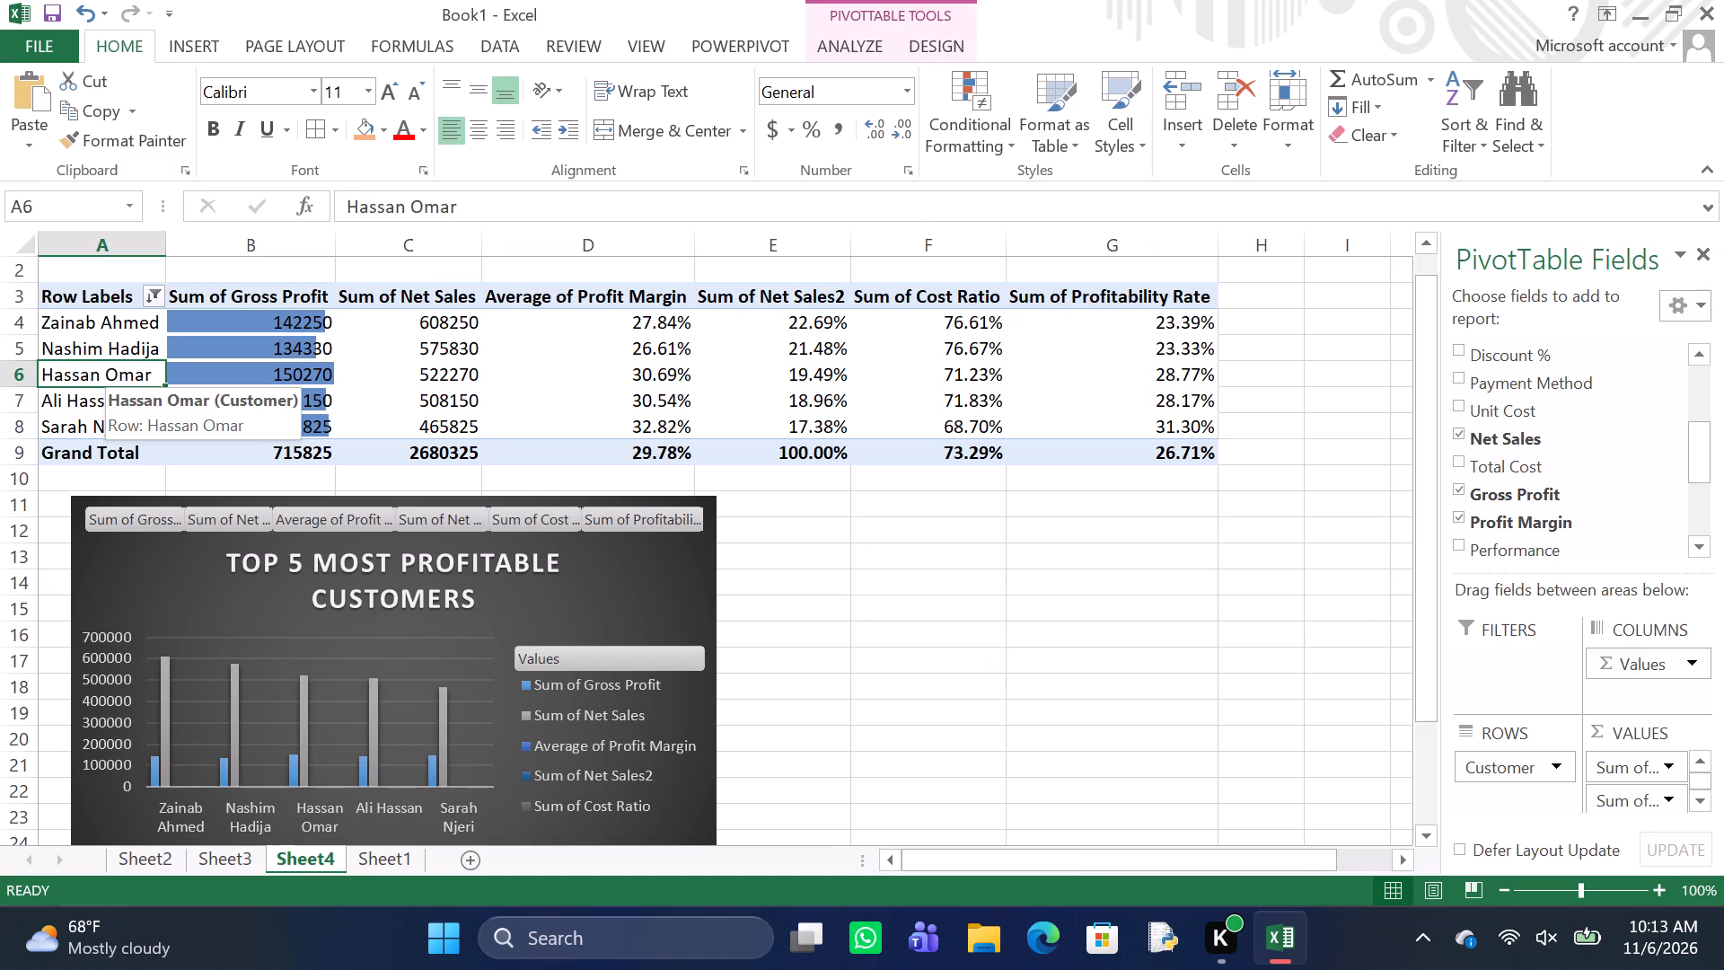
click(498, 39)
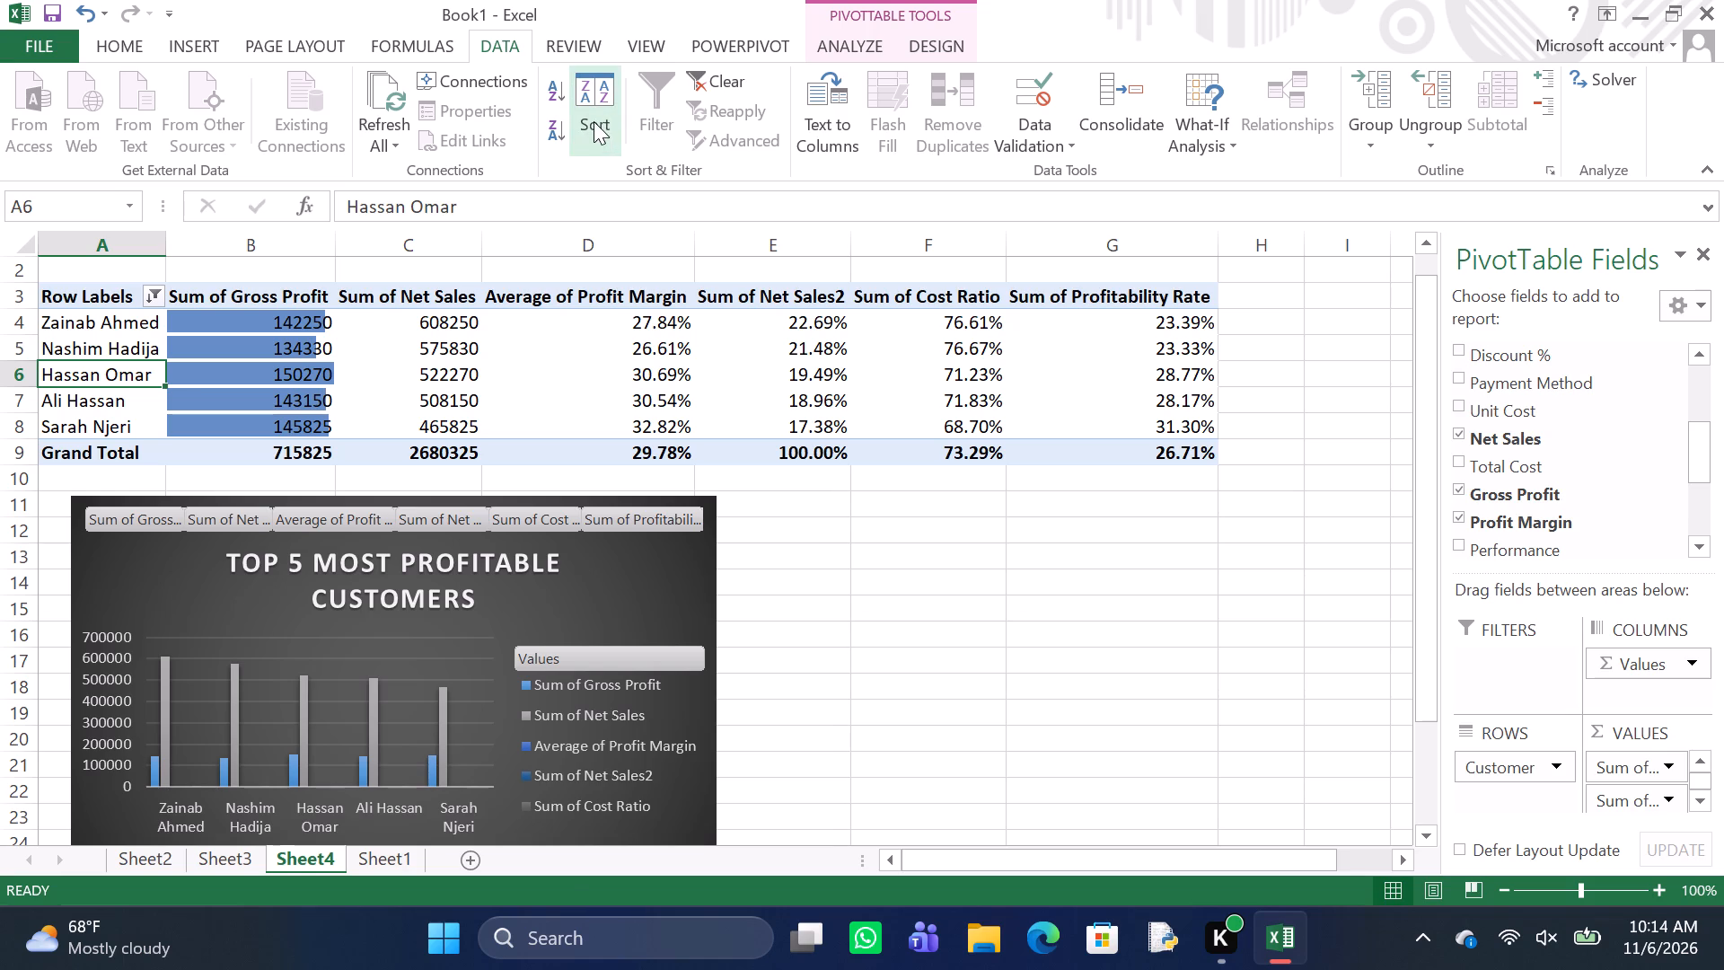
click(594, 121)
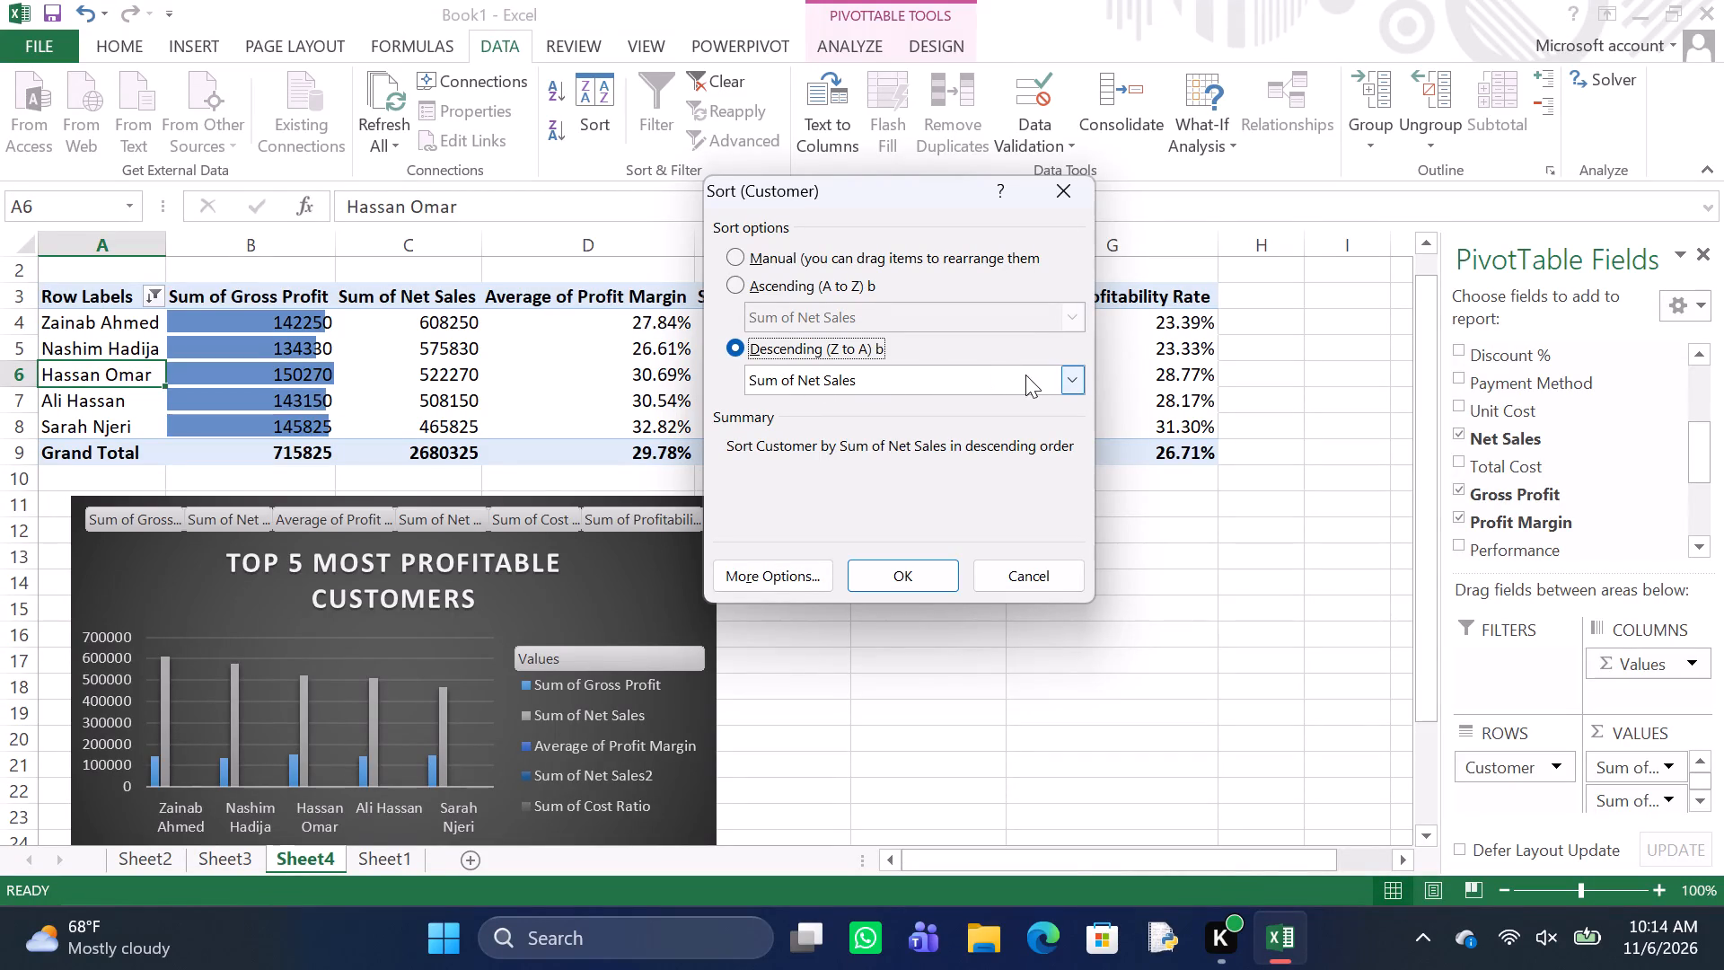
click(1065, 370)
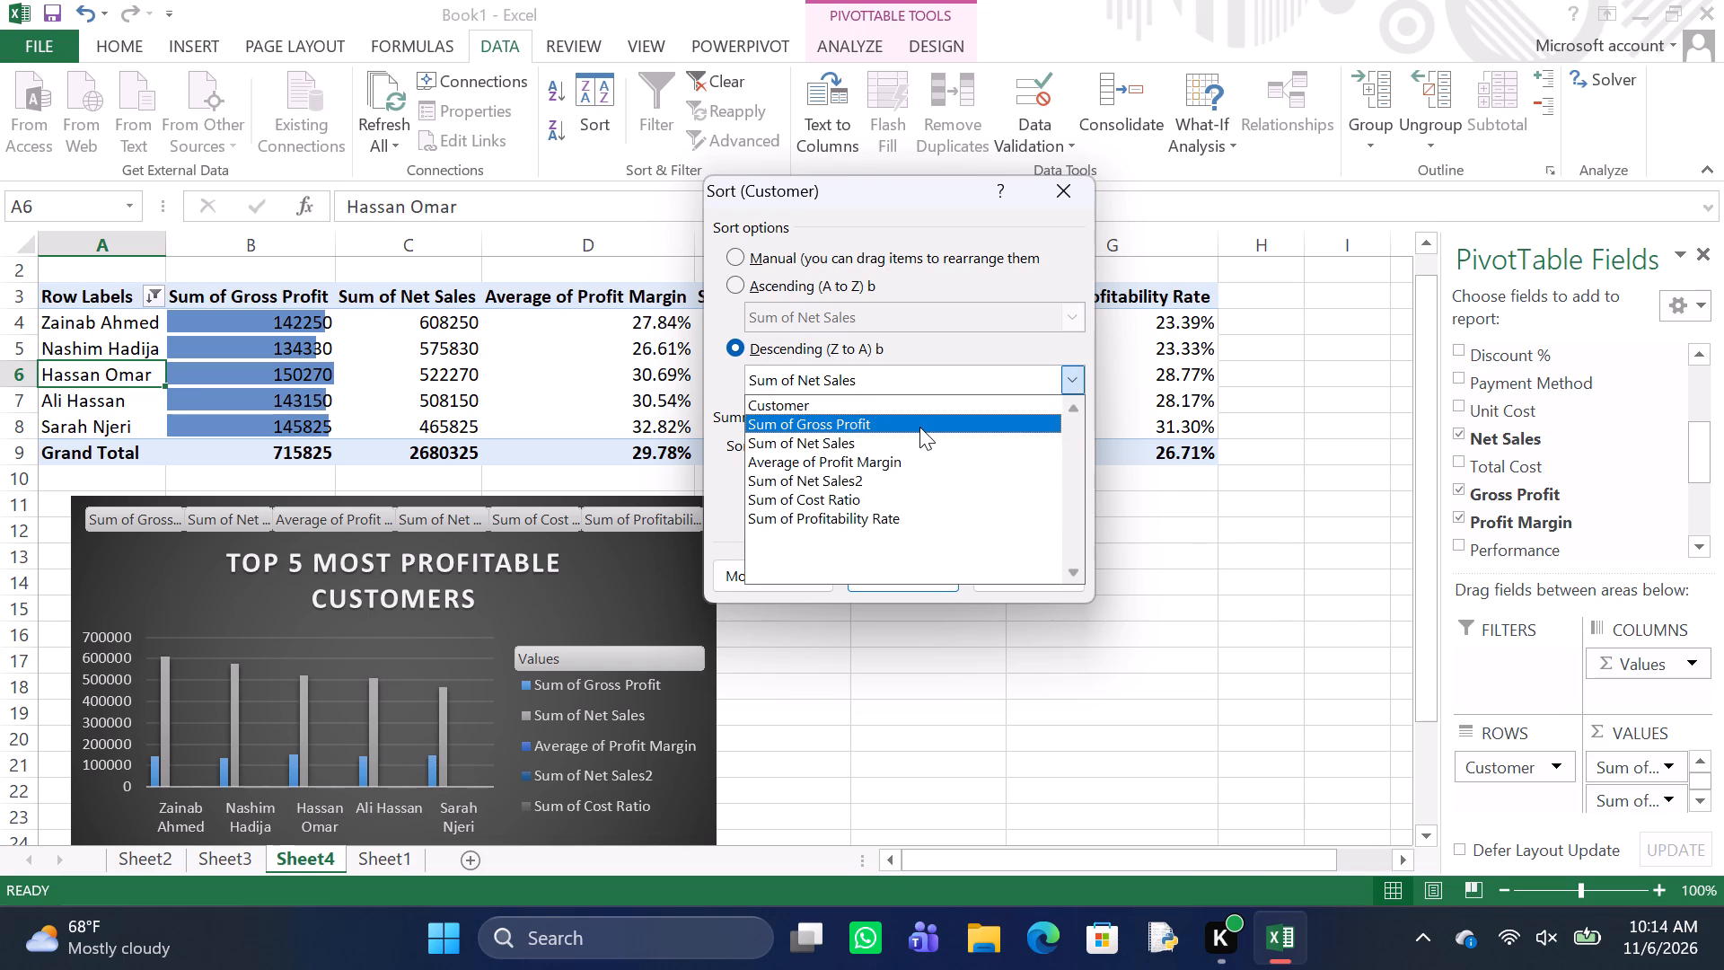
click(919, 427)
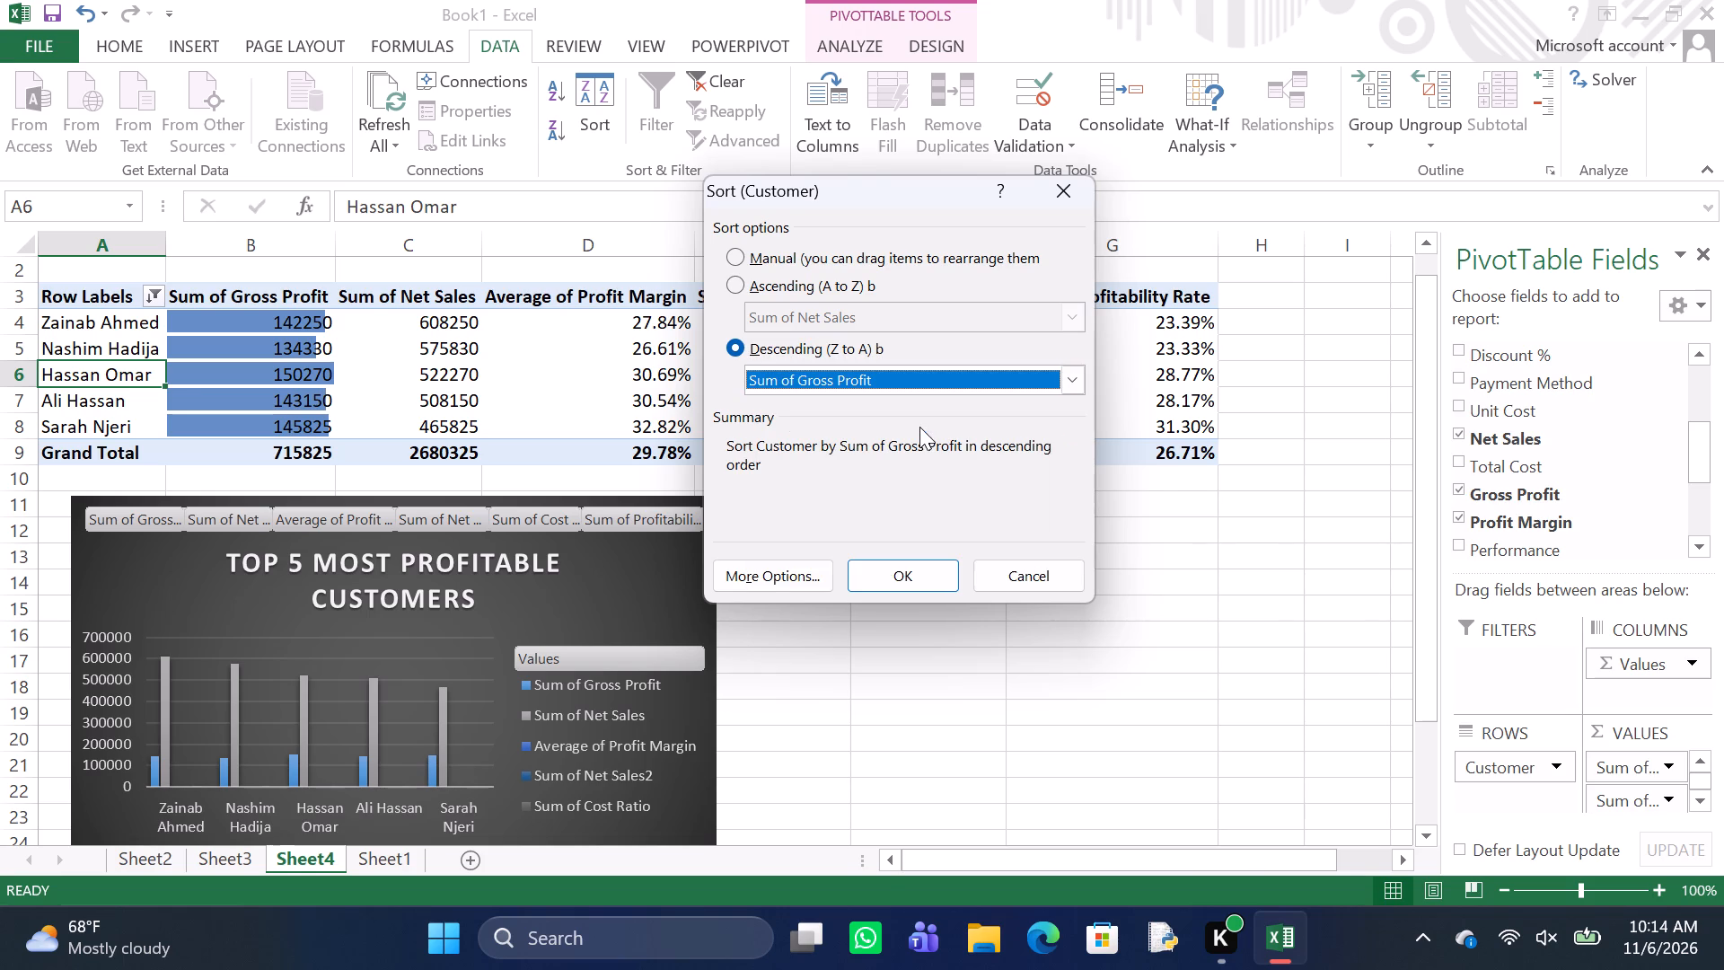
click(916, 567)
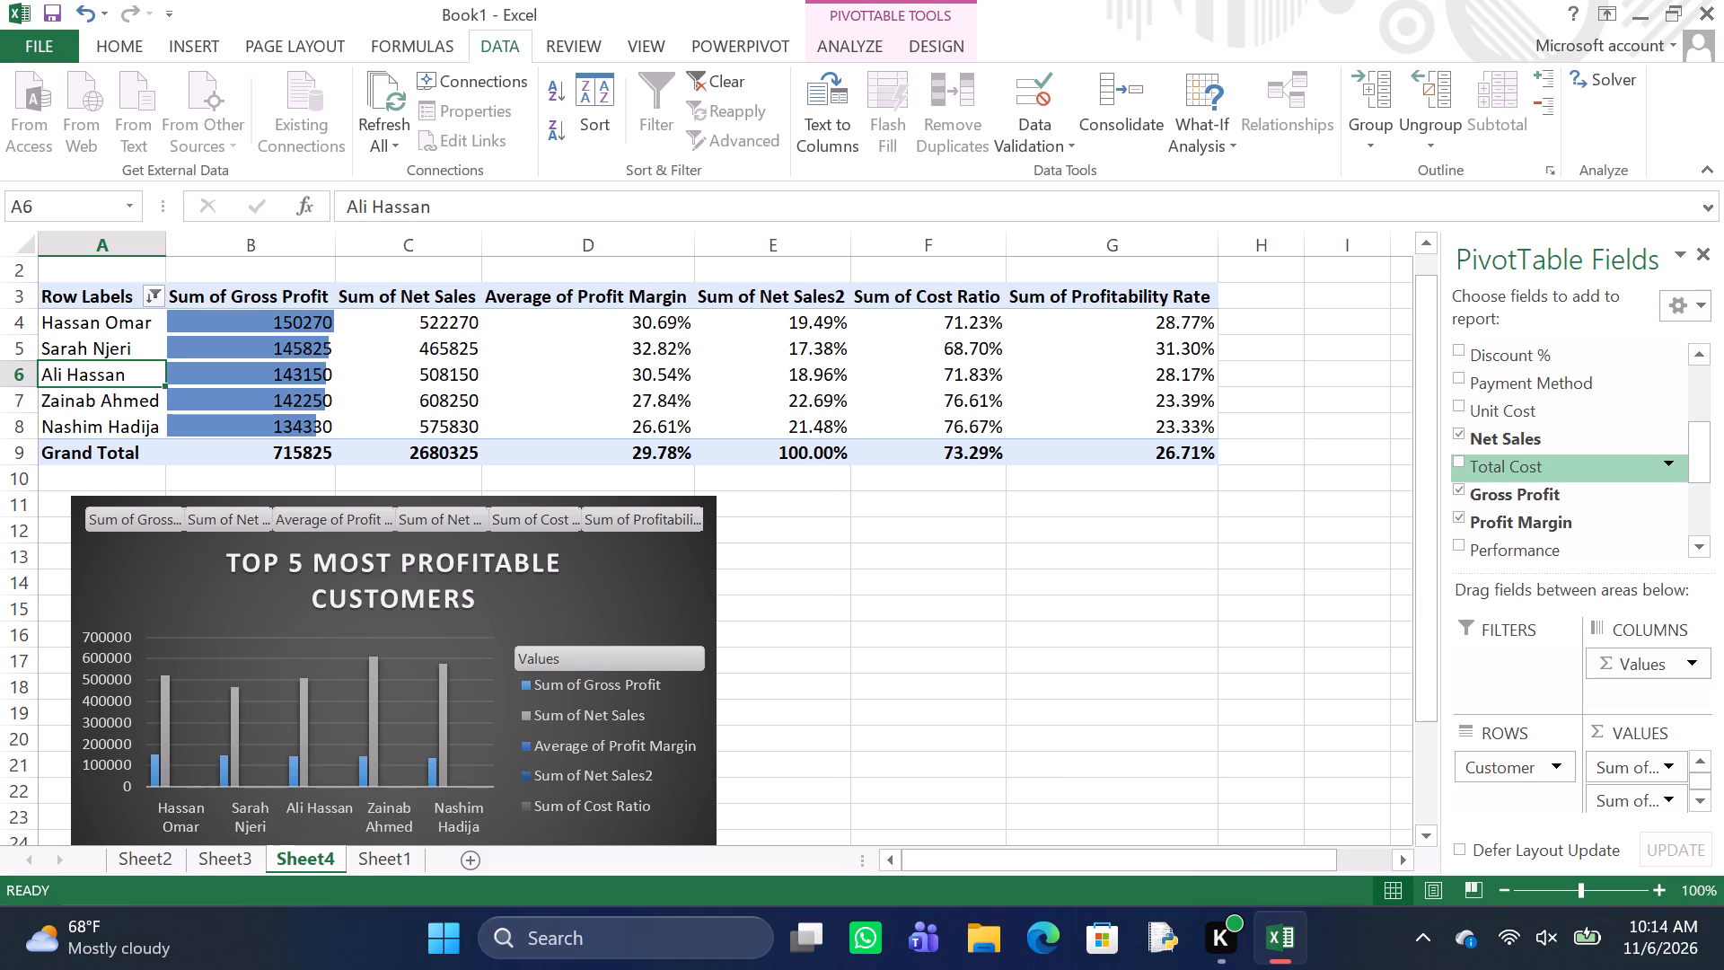
Add the Category field to the customer PivotTable as a report filter.
scroll(1556, 463, down, 3)
scroll(1556, 463, up, 4)
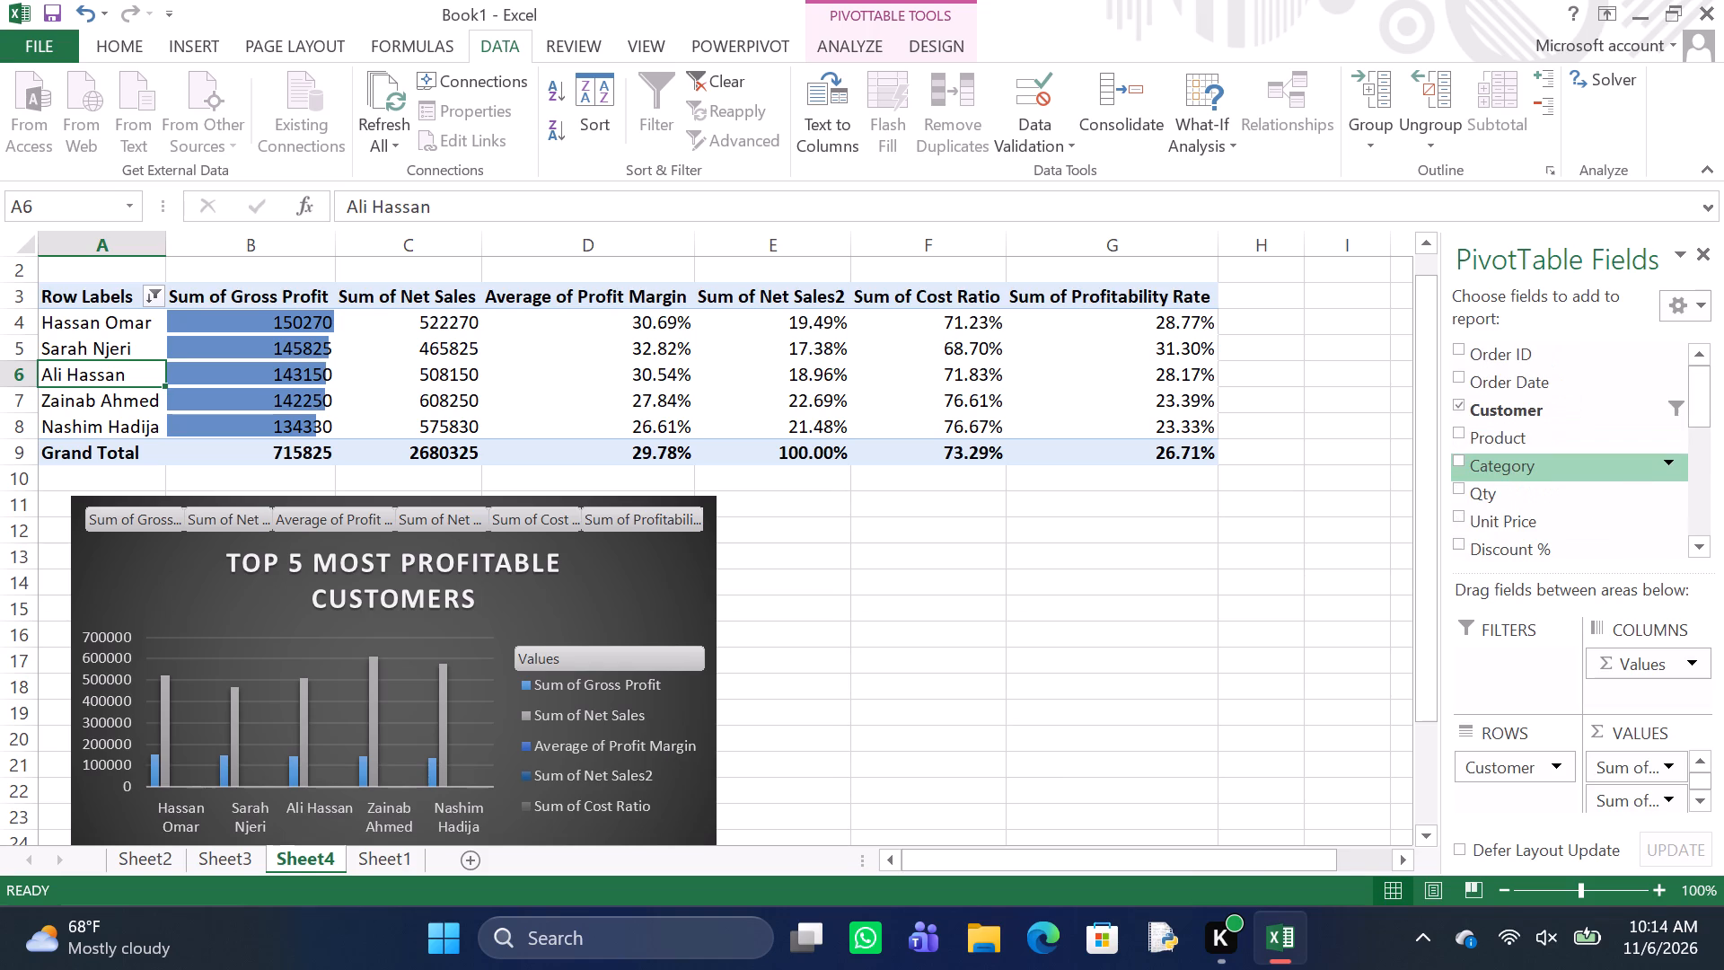
scroll(1556, 463, up, 2)
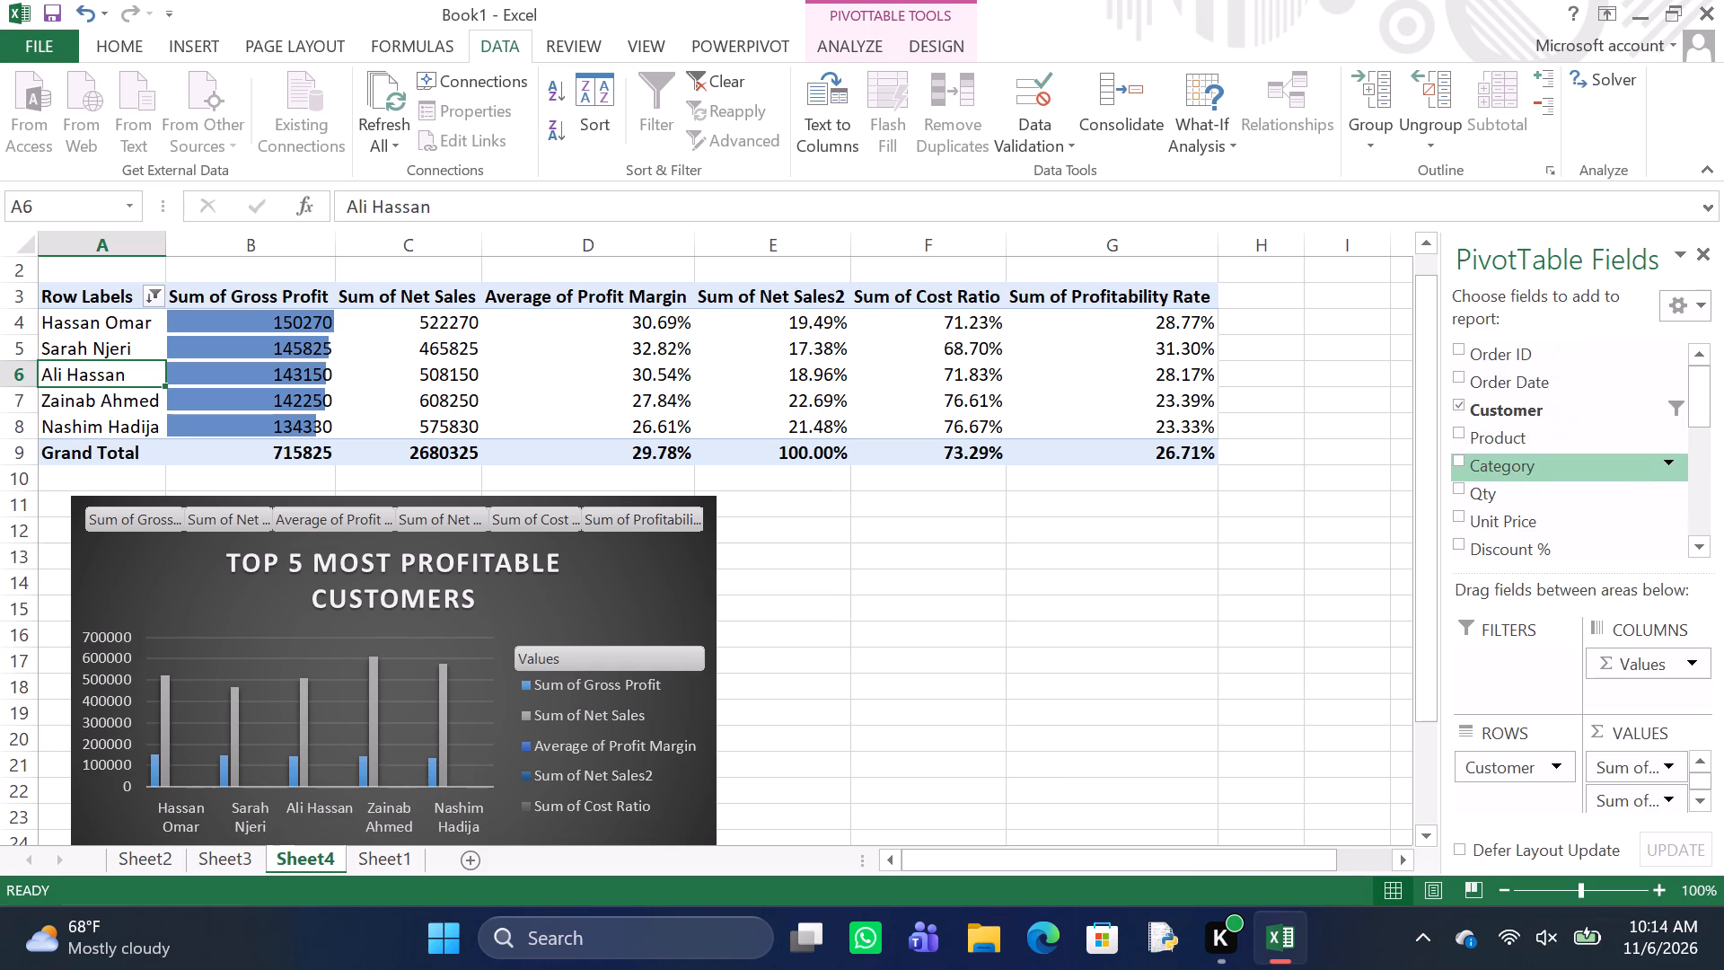
right_click(1528, 466)
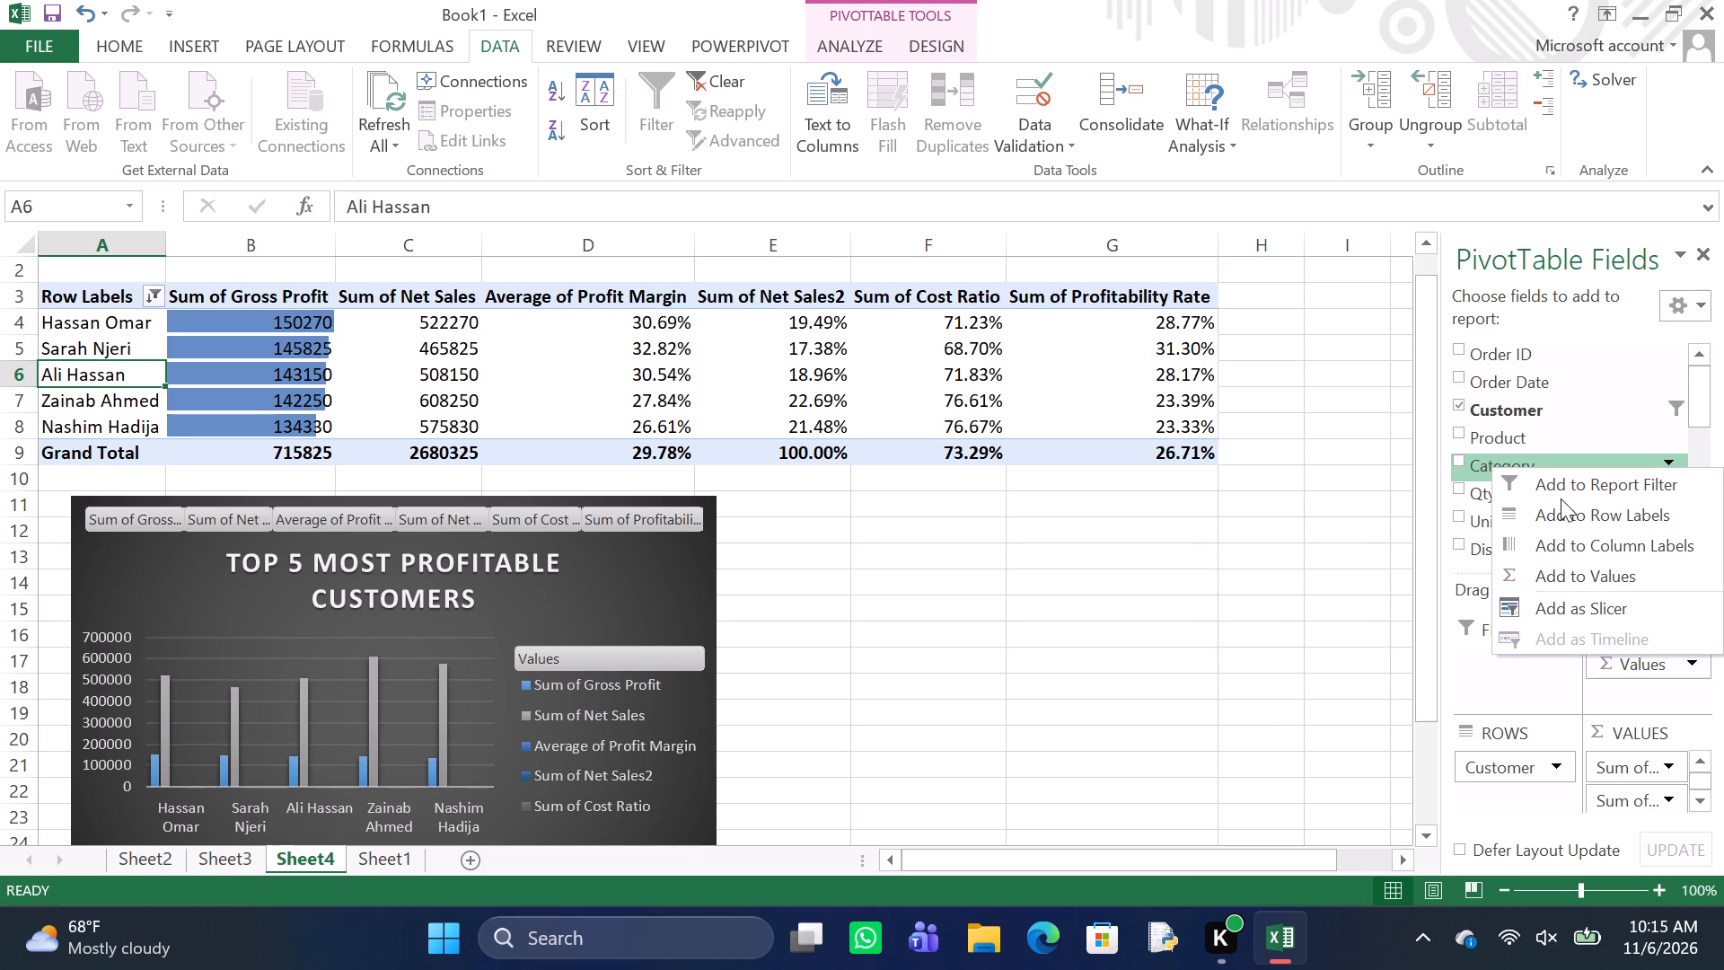
click(1559, 482)
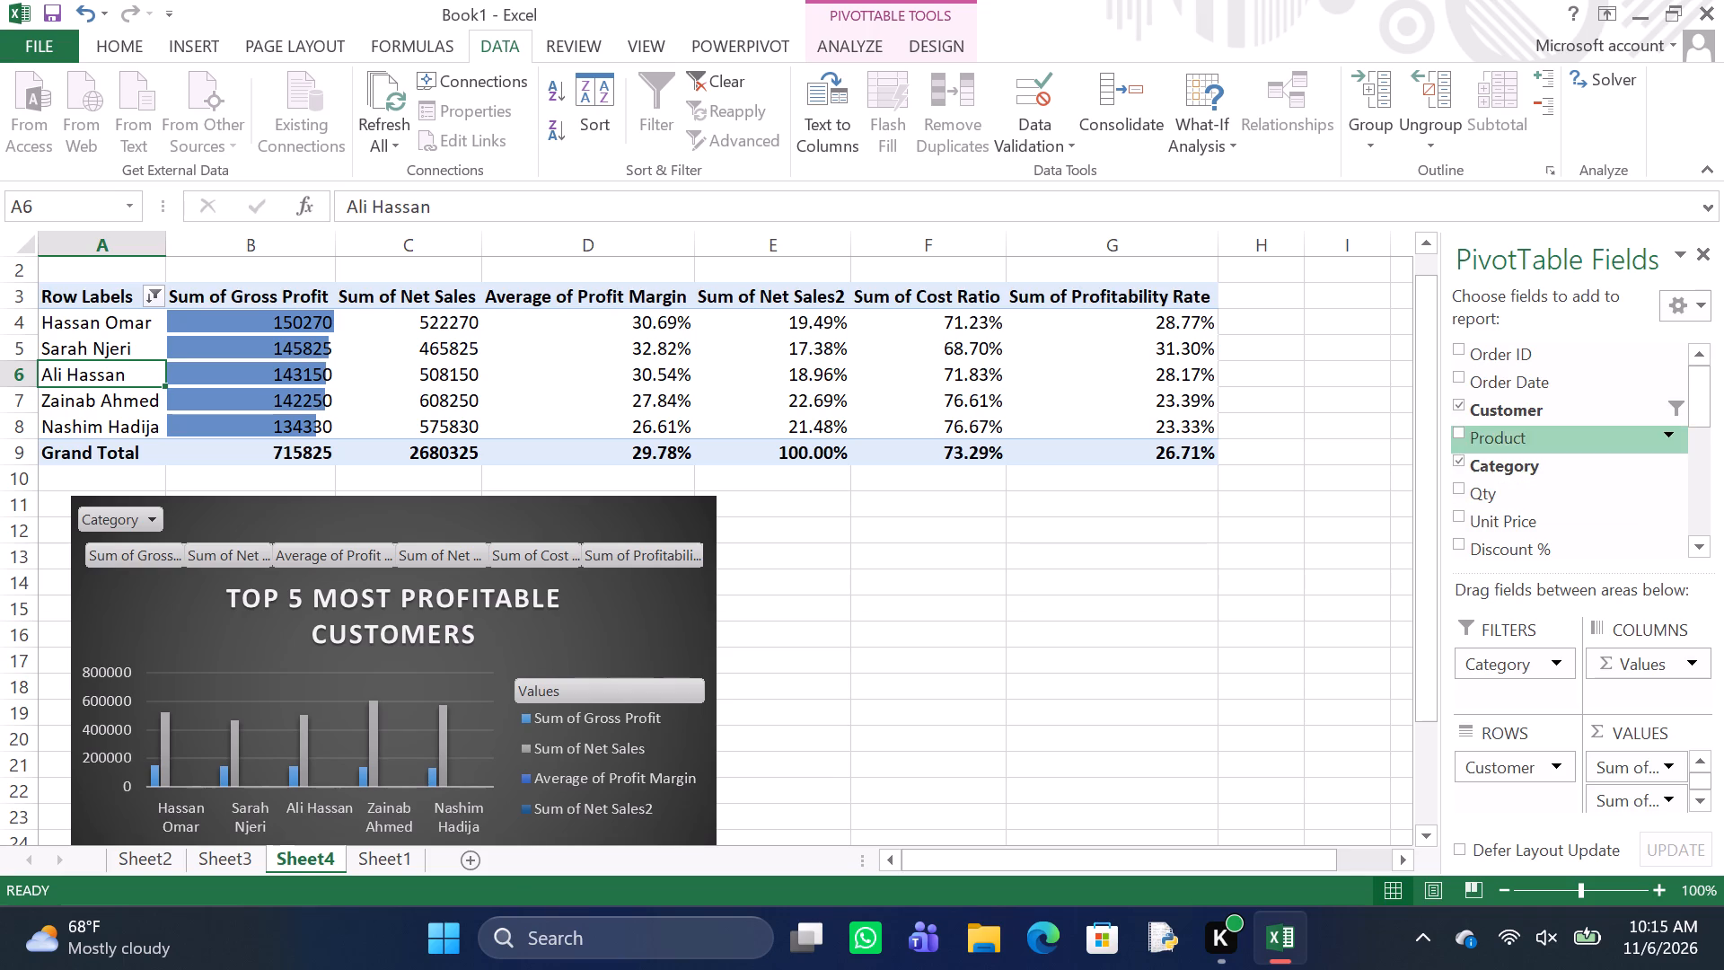
Add the Payment Method field to the customer PivotTable as a second report filter.
scroll(1532, 394, down, 3)
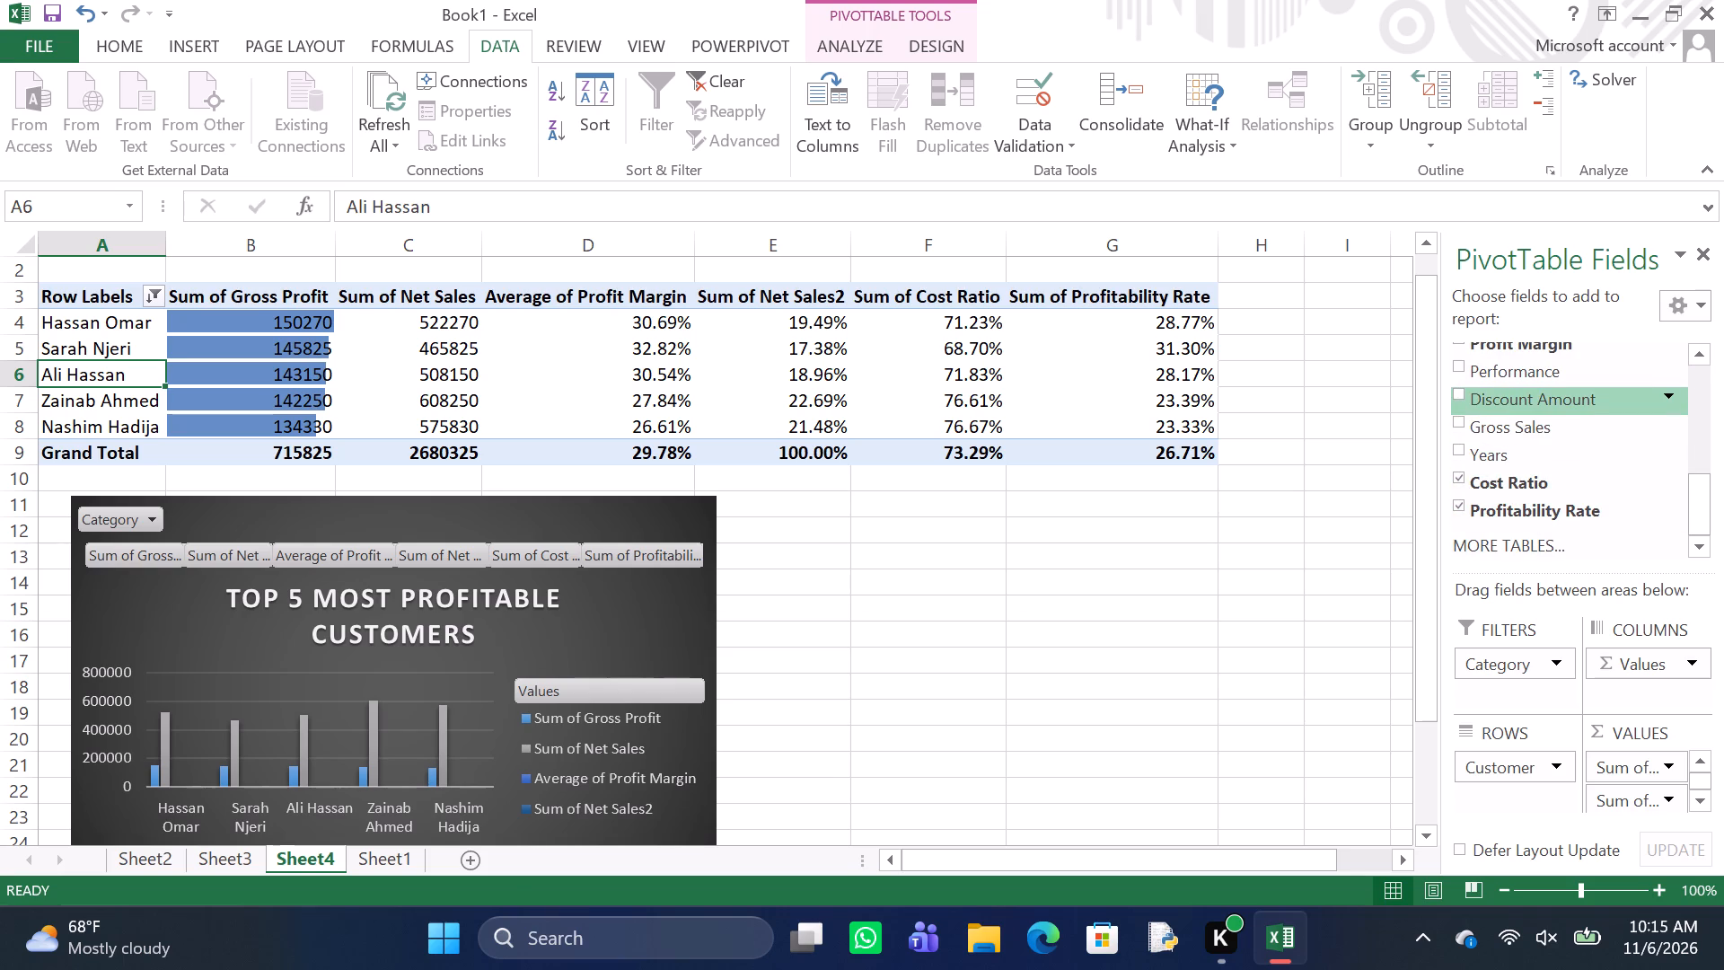
scroll(1513, 409, down, 3)
scroll(1513, 409, up, 5)
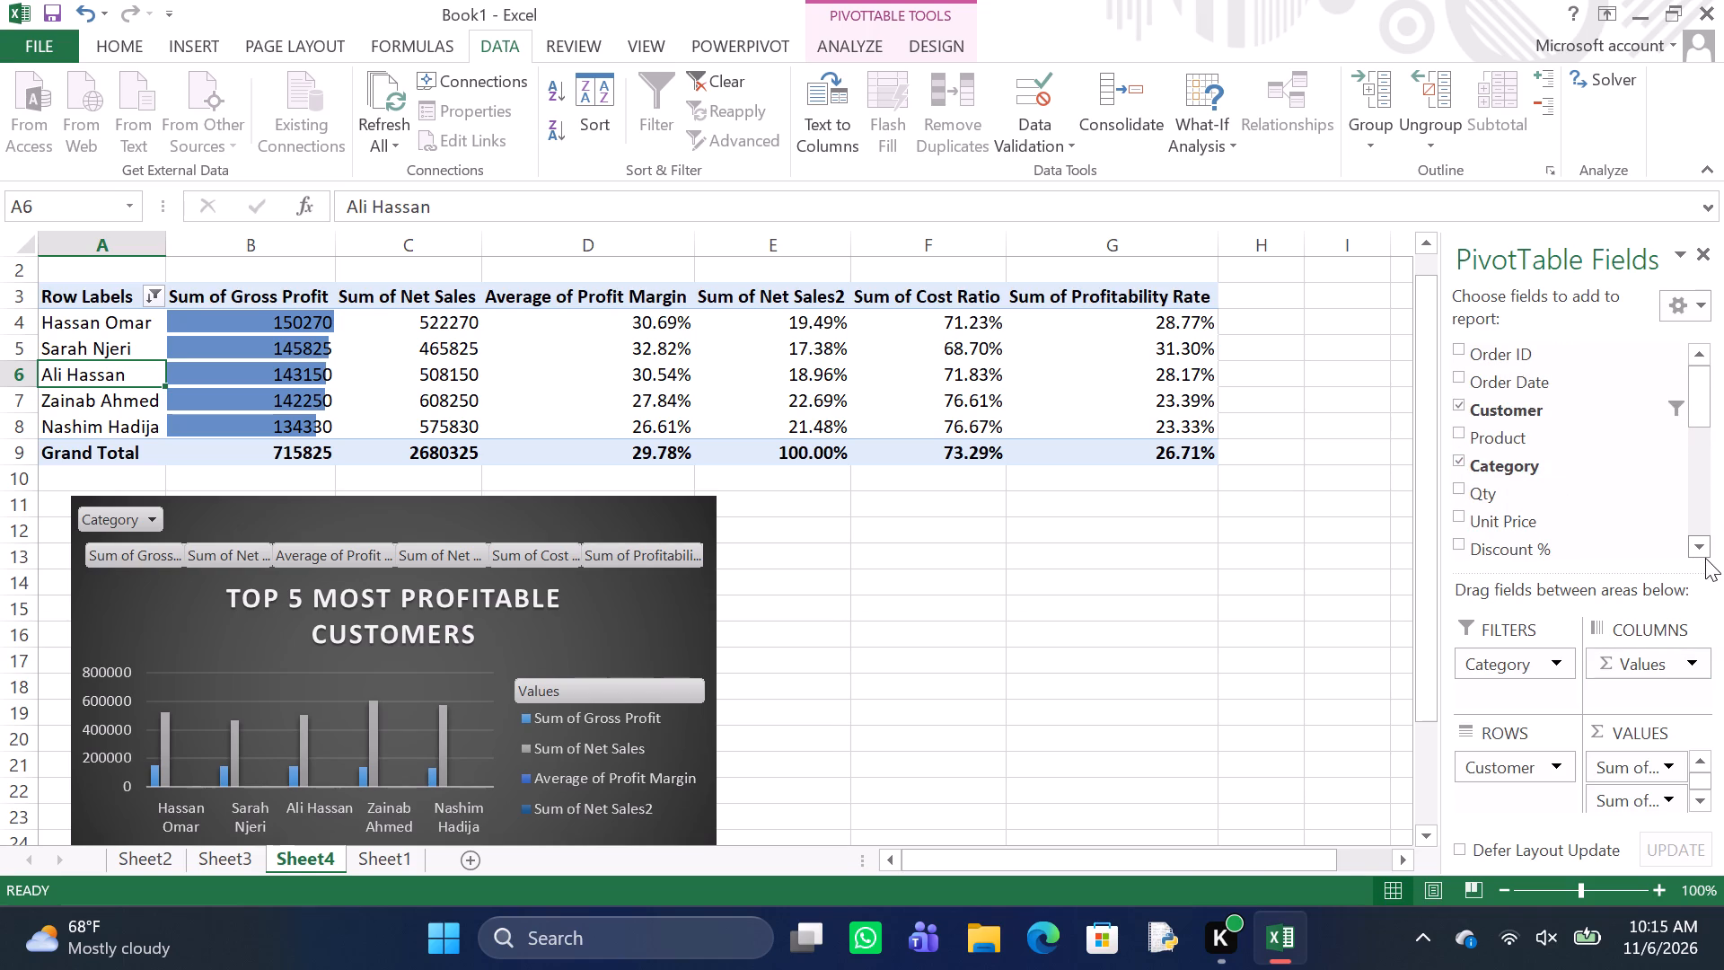
double_click(1702, 347)
drag(1702, 347, 1714, 538)
drag(1714, 538, 1699, 542)
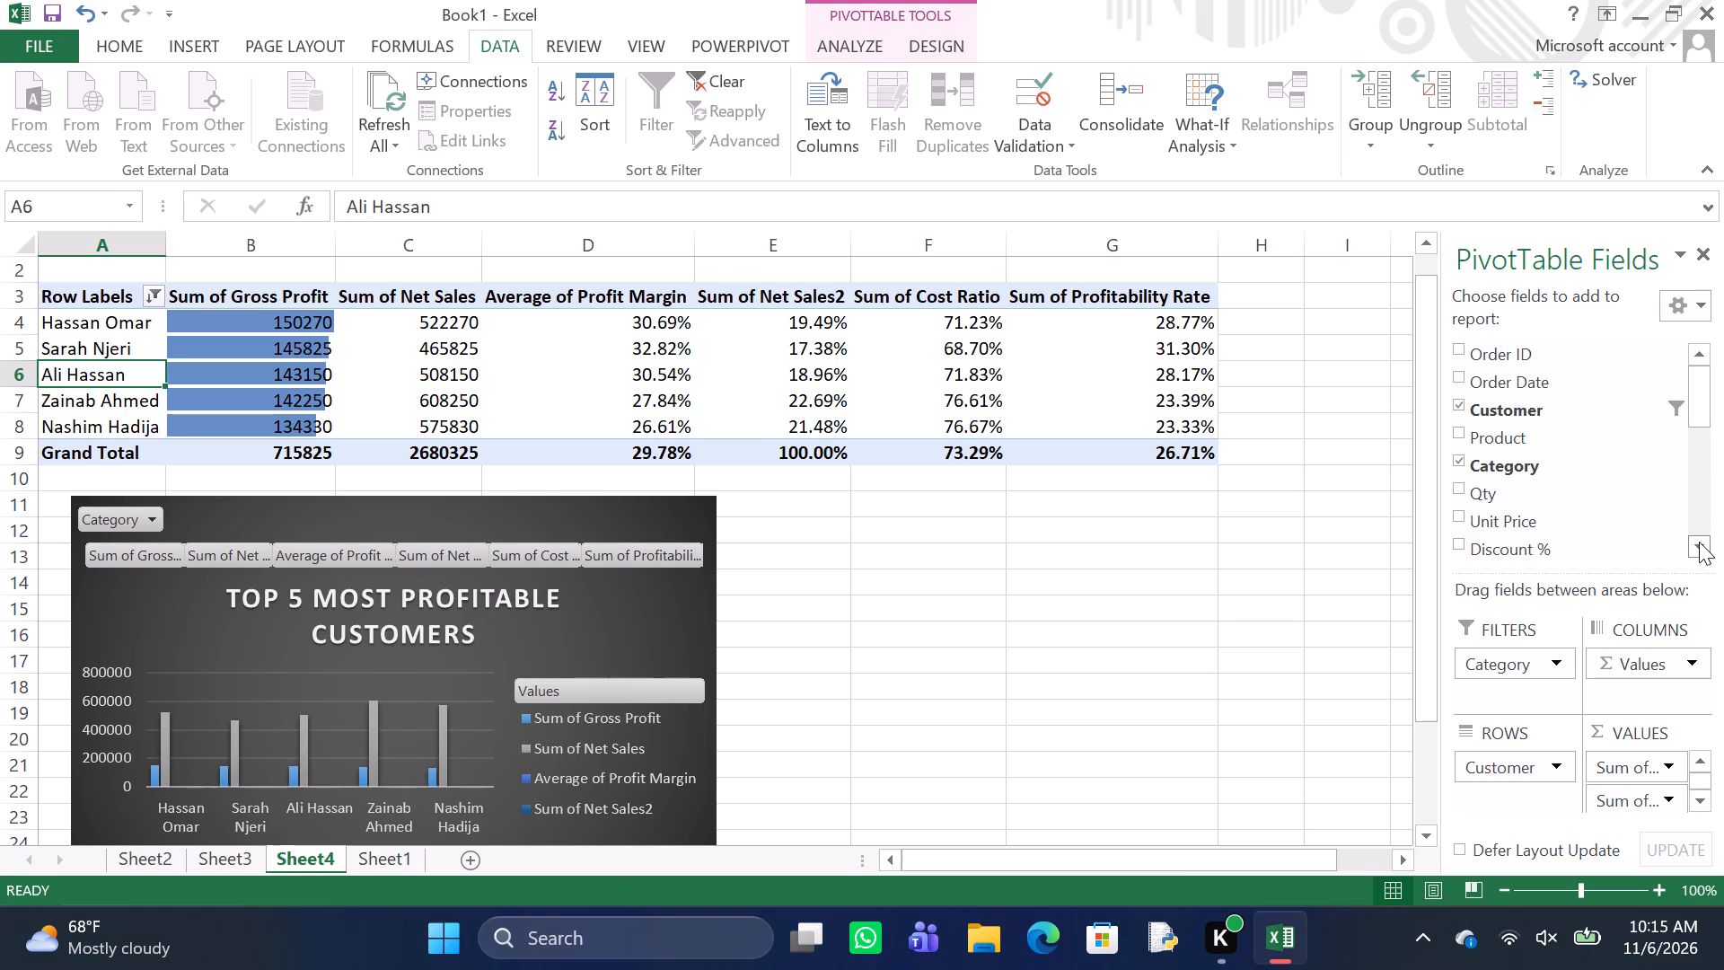
click(1699, 542)
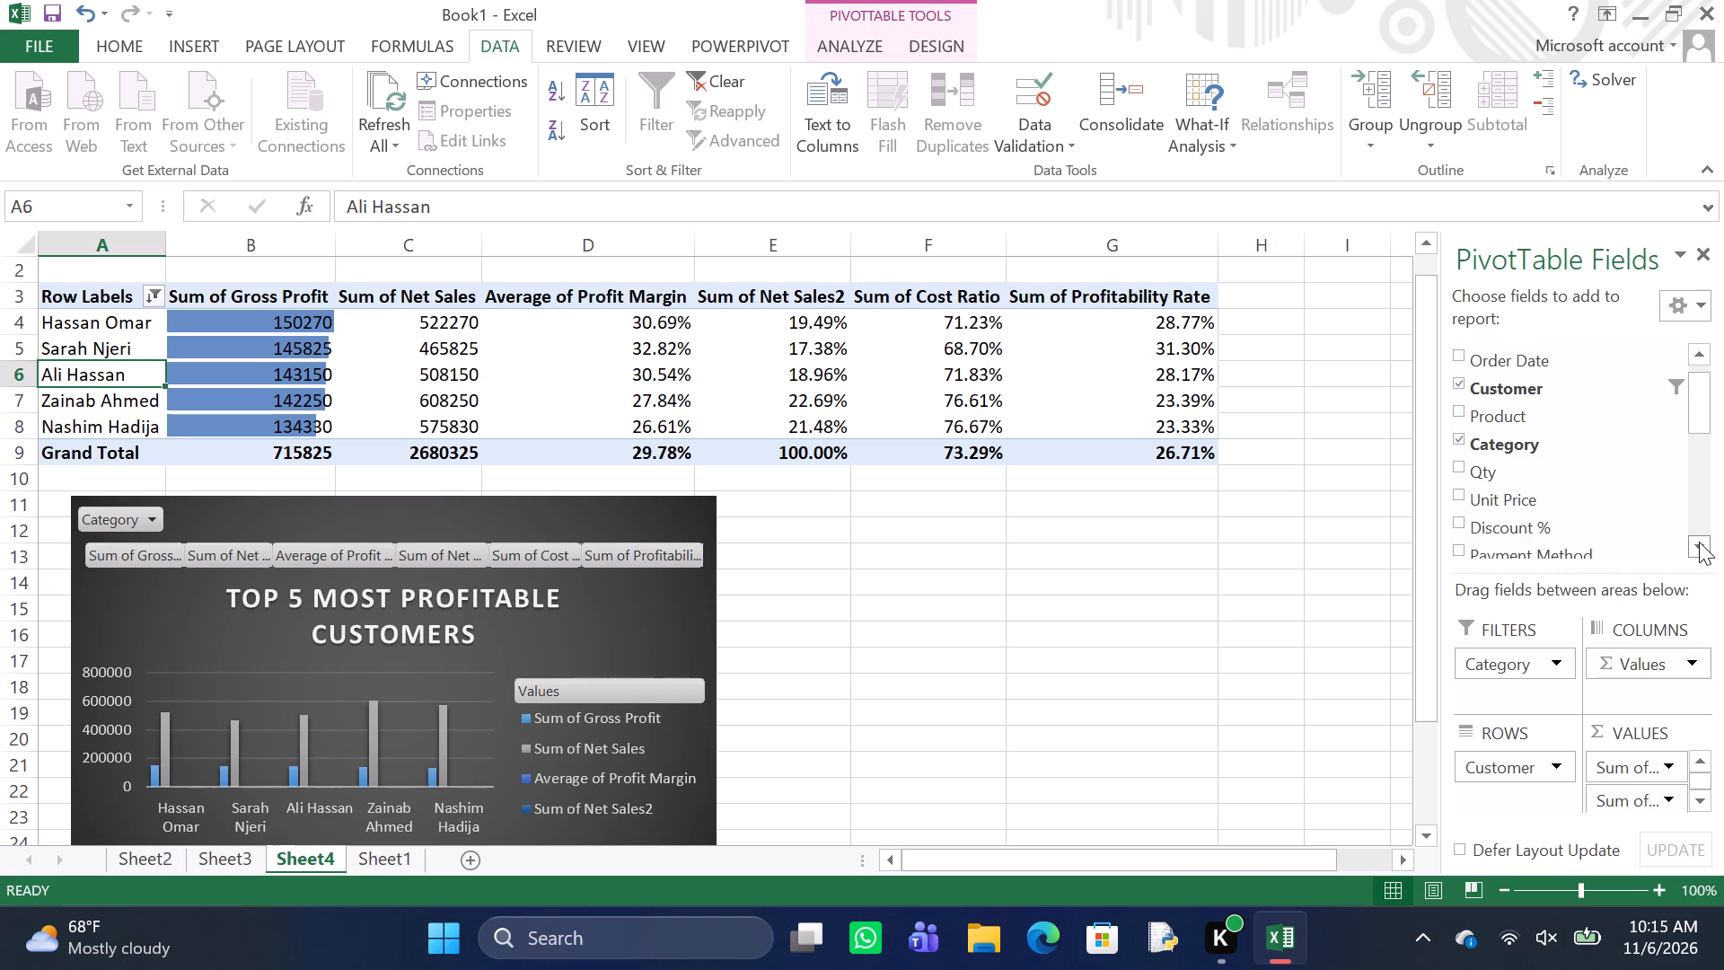
click(1699, 542)
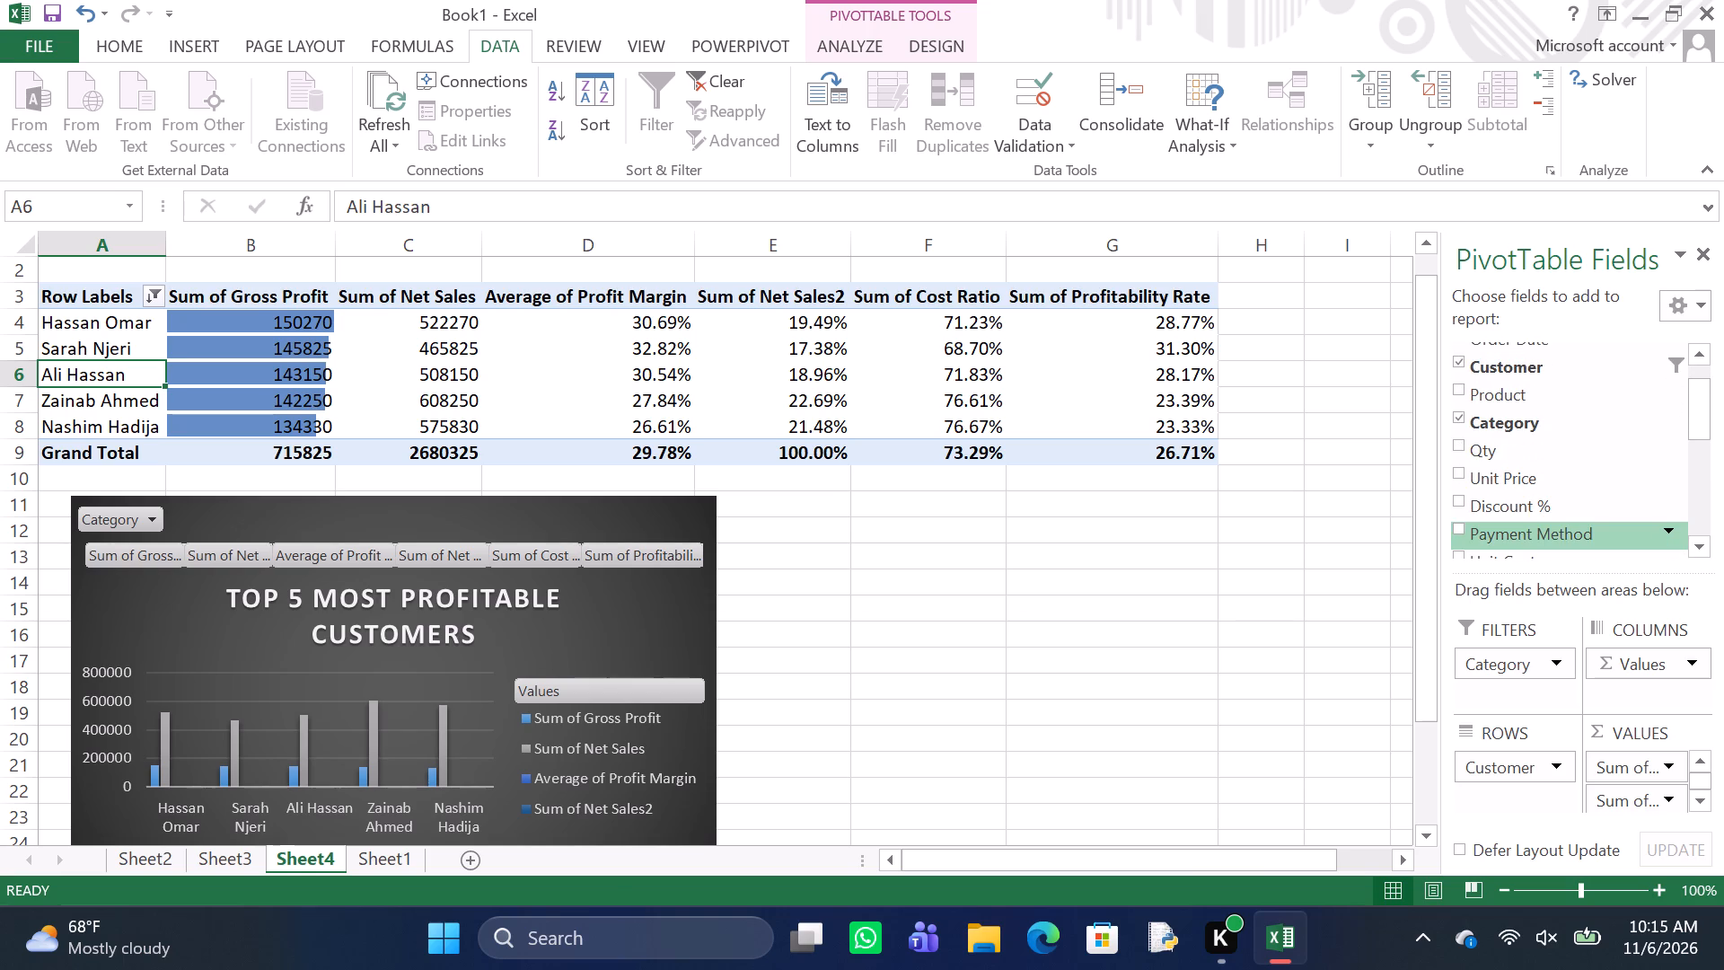
right_click(1629, 539)
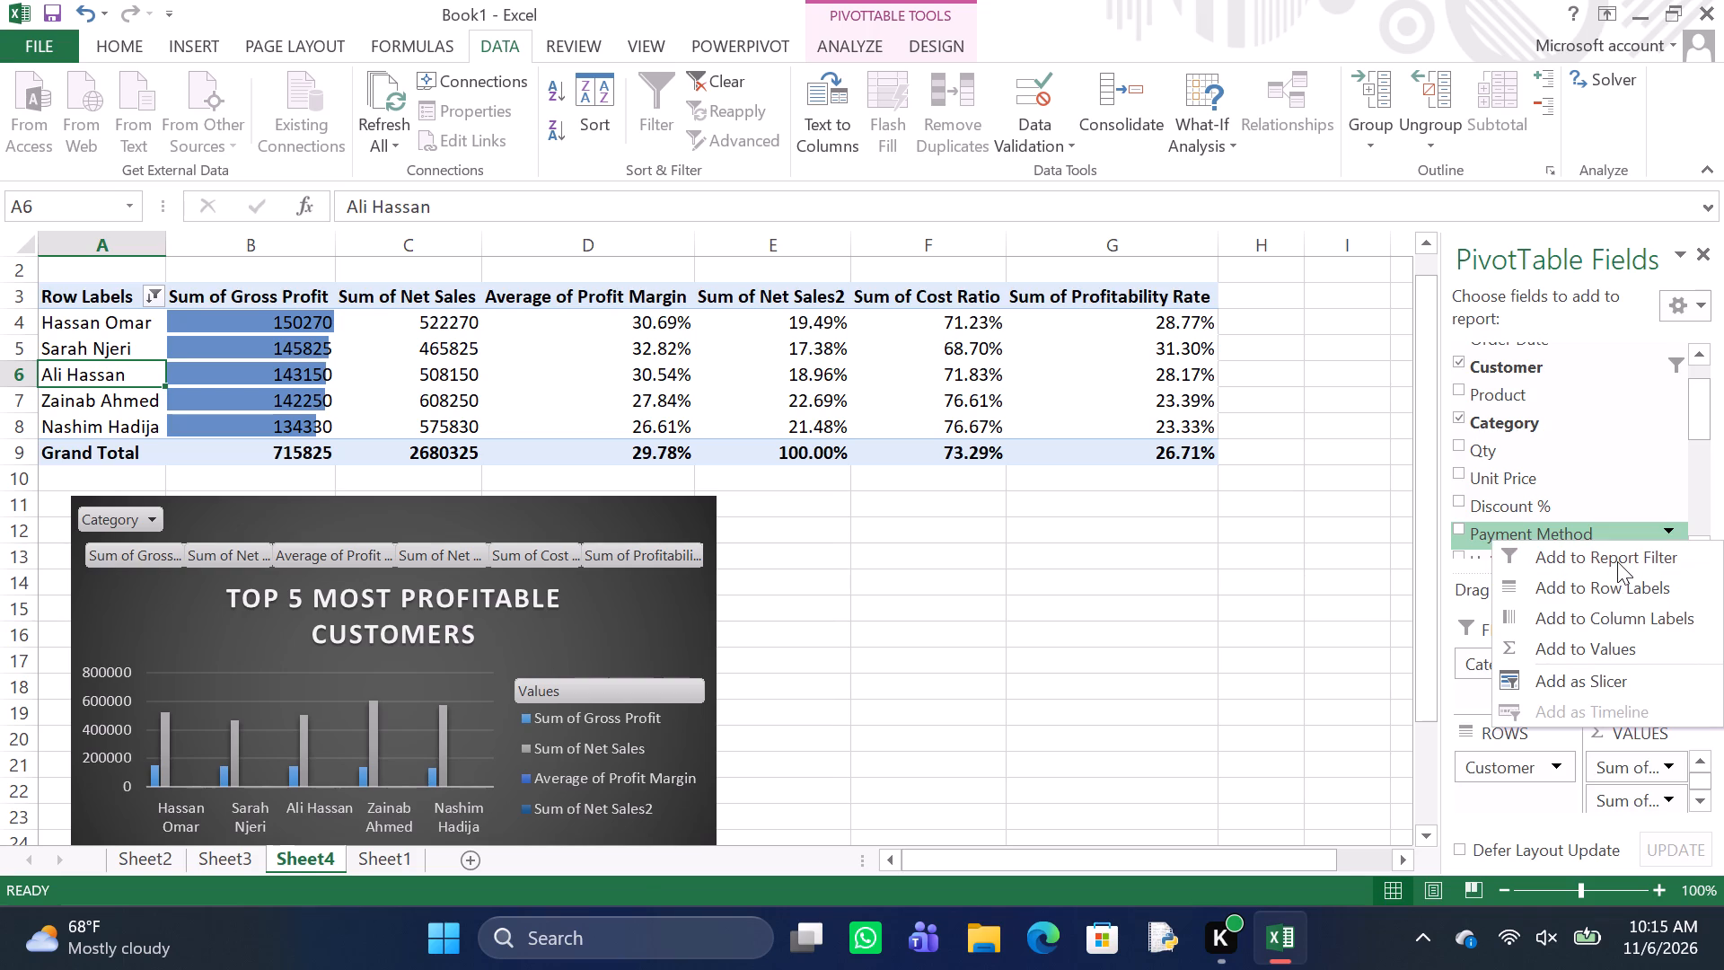
click(1617, 561)
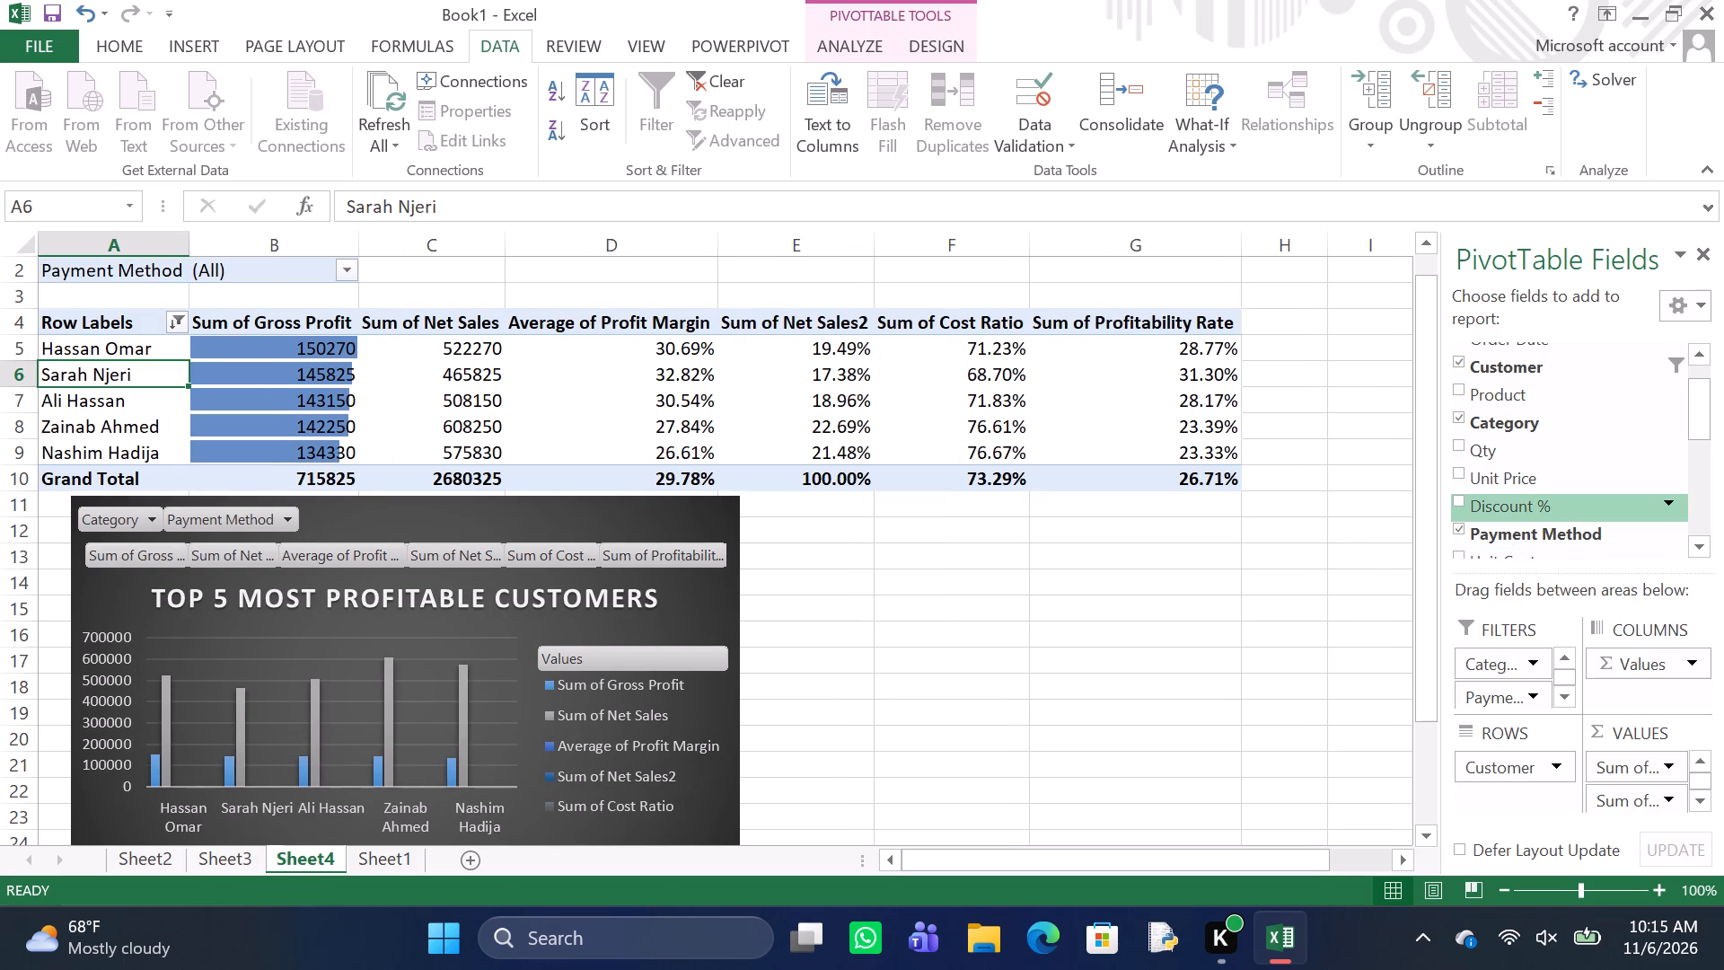
Add the Performance field to the customer PivotTable as a third report filter.
click(1696, 535)
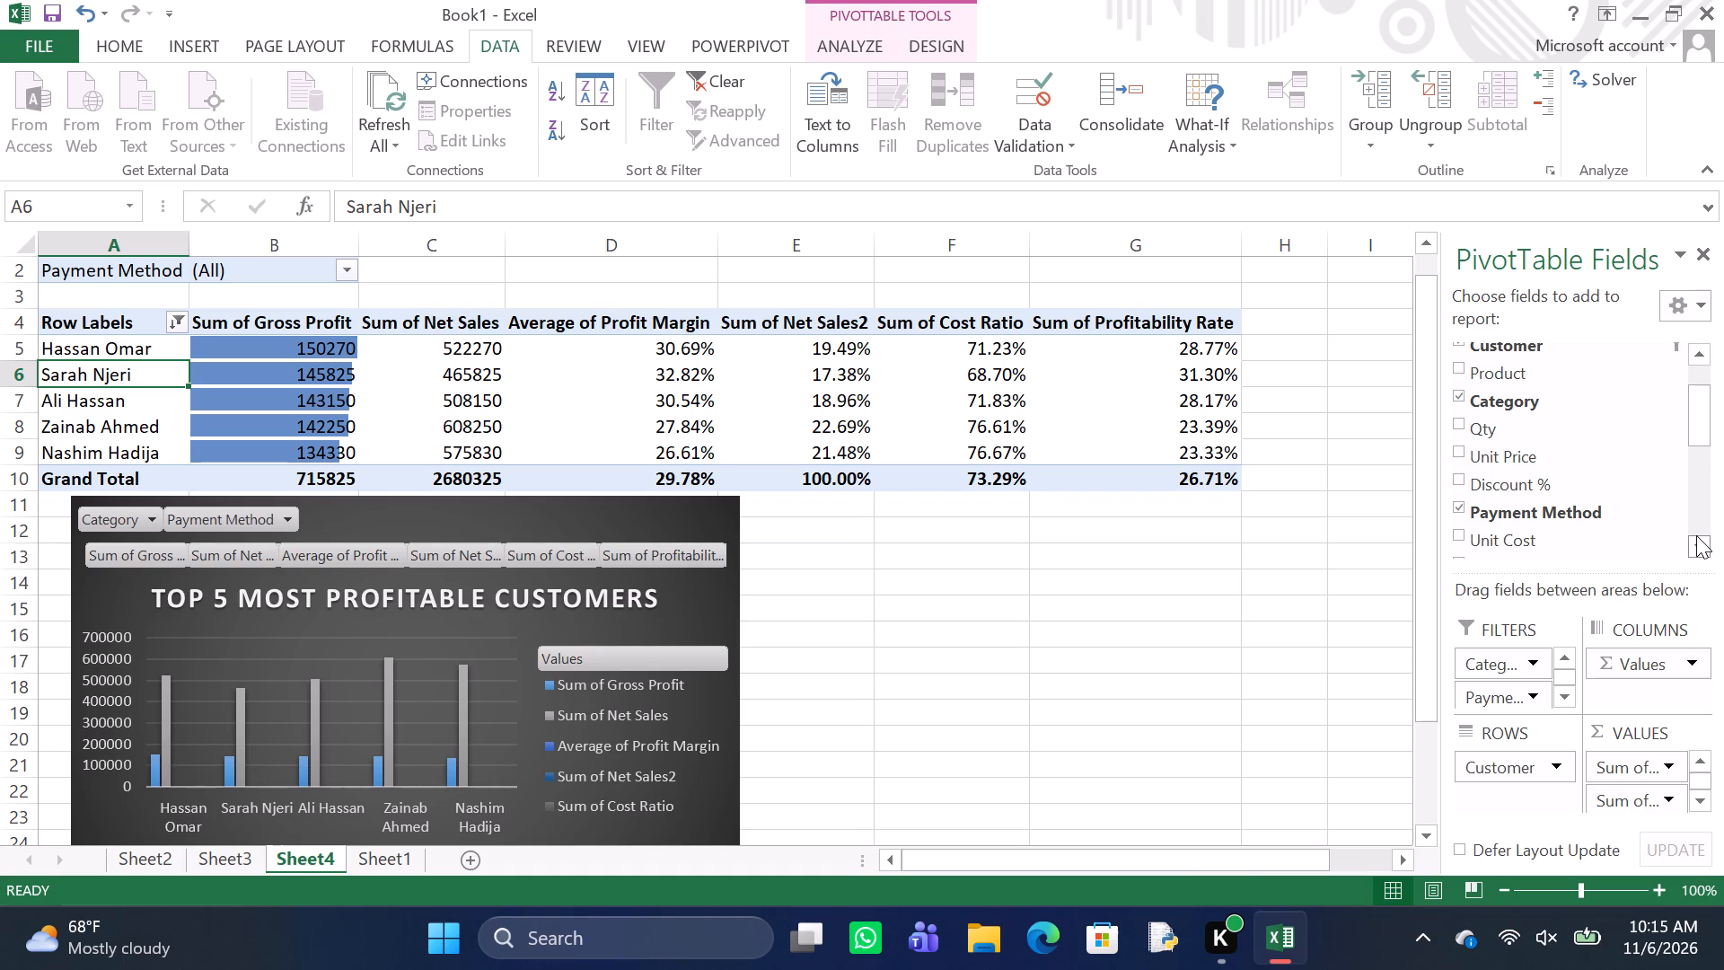
click(1696, 535)
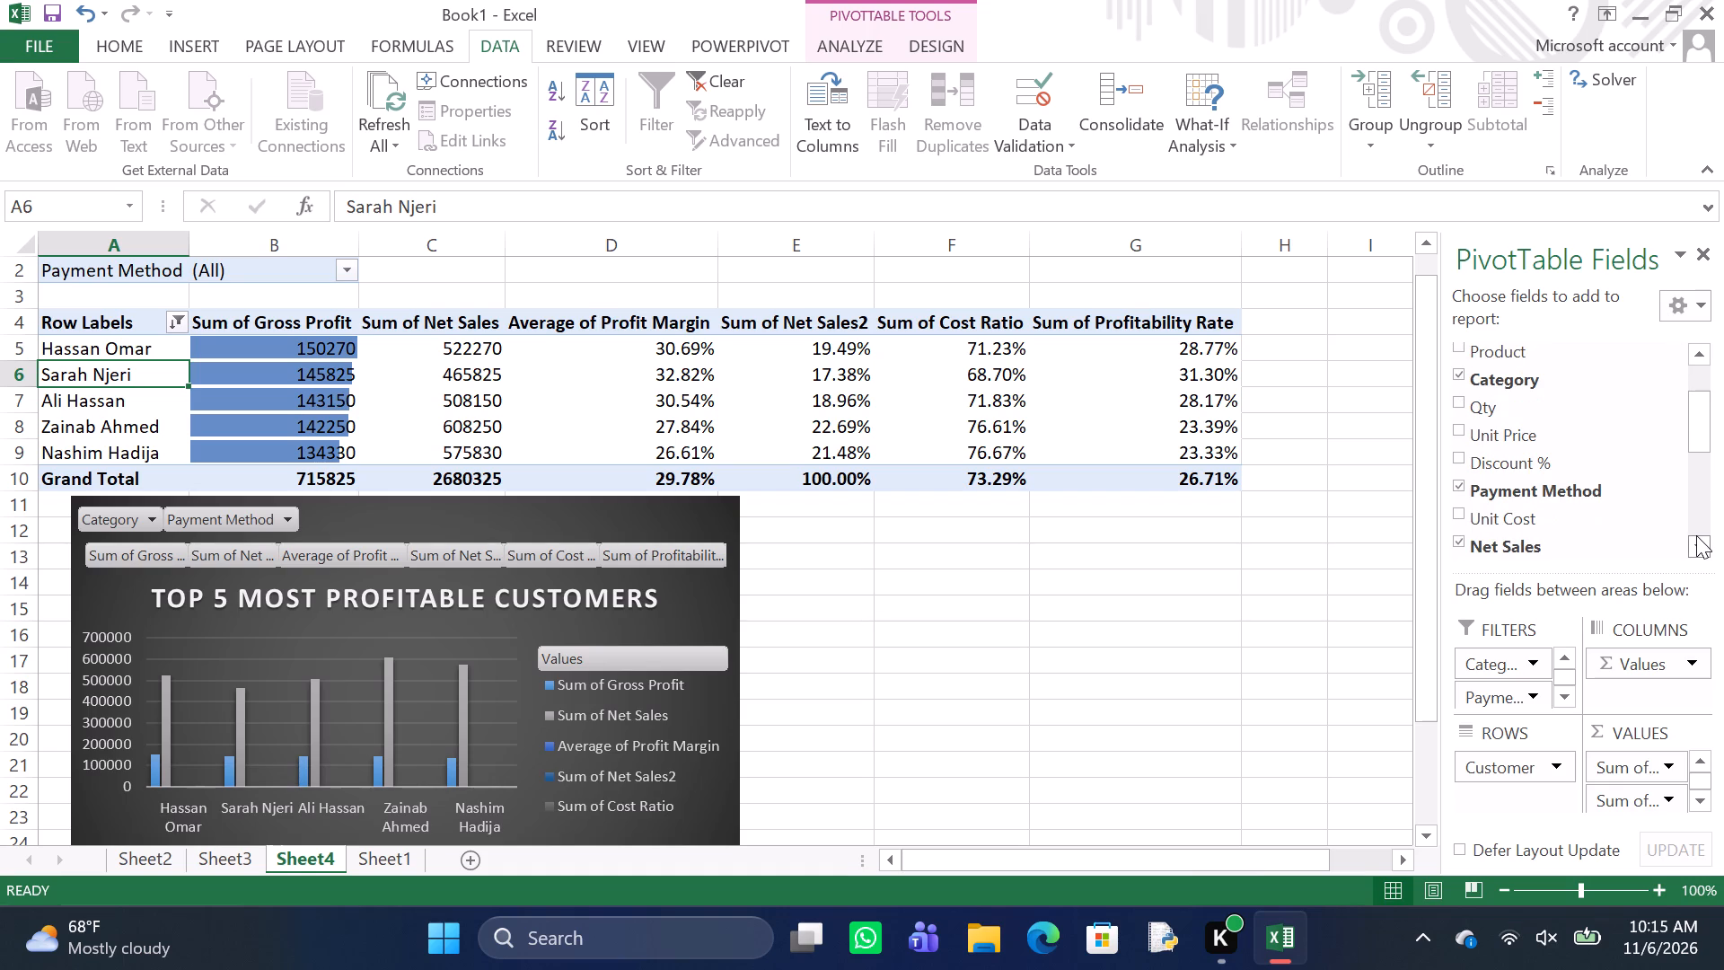
click(1696, 535)
click(1696, 535)
click(1696, 535)
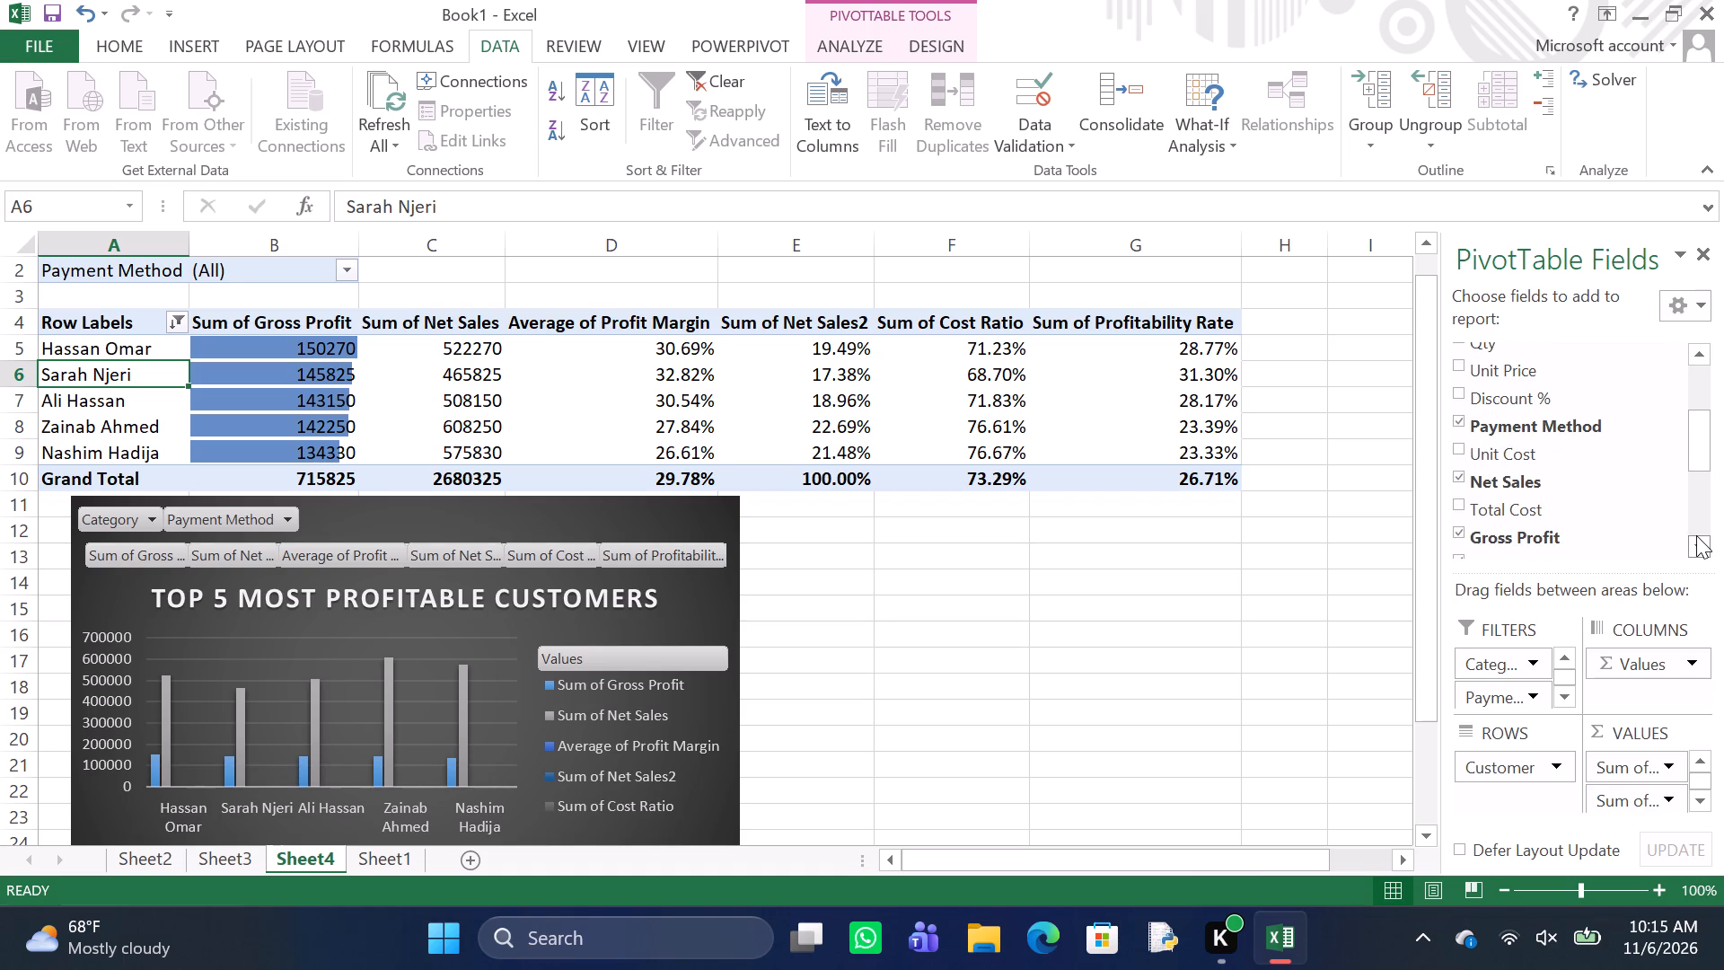
click(1696, 535)
click(1696, 535)
click(1696, 535)
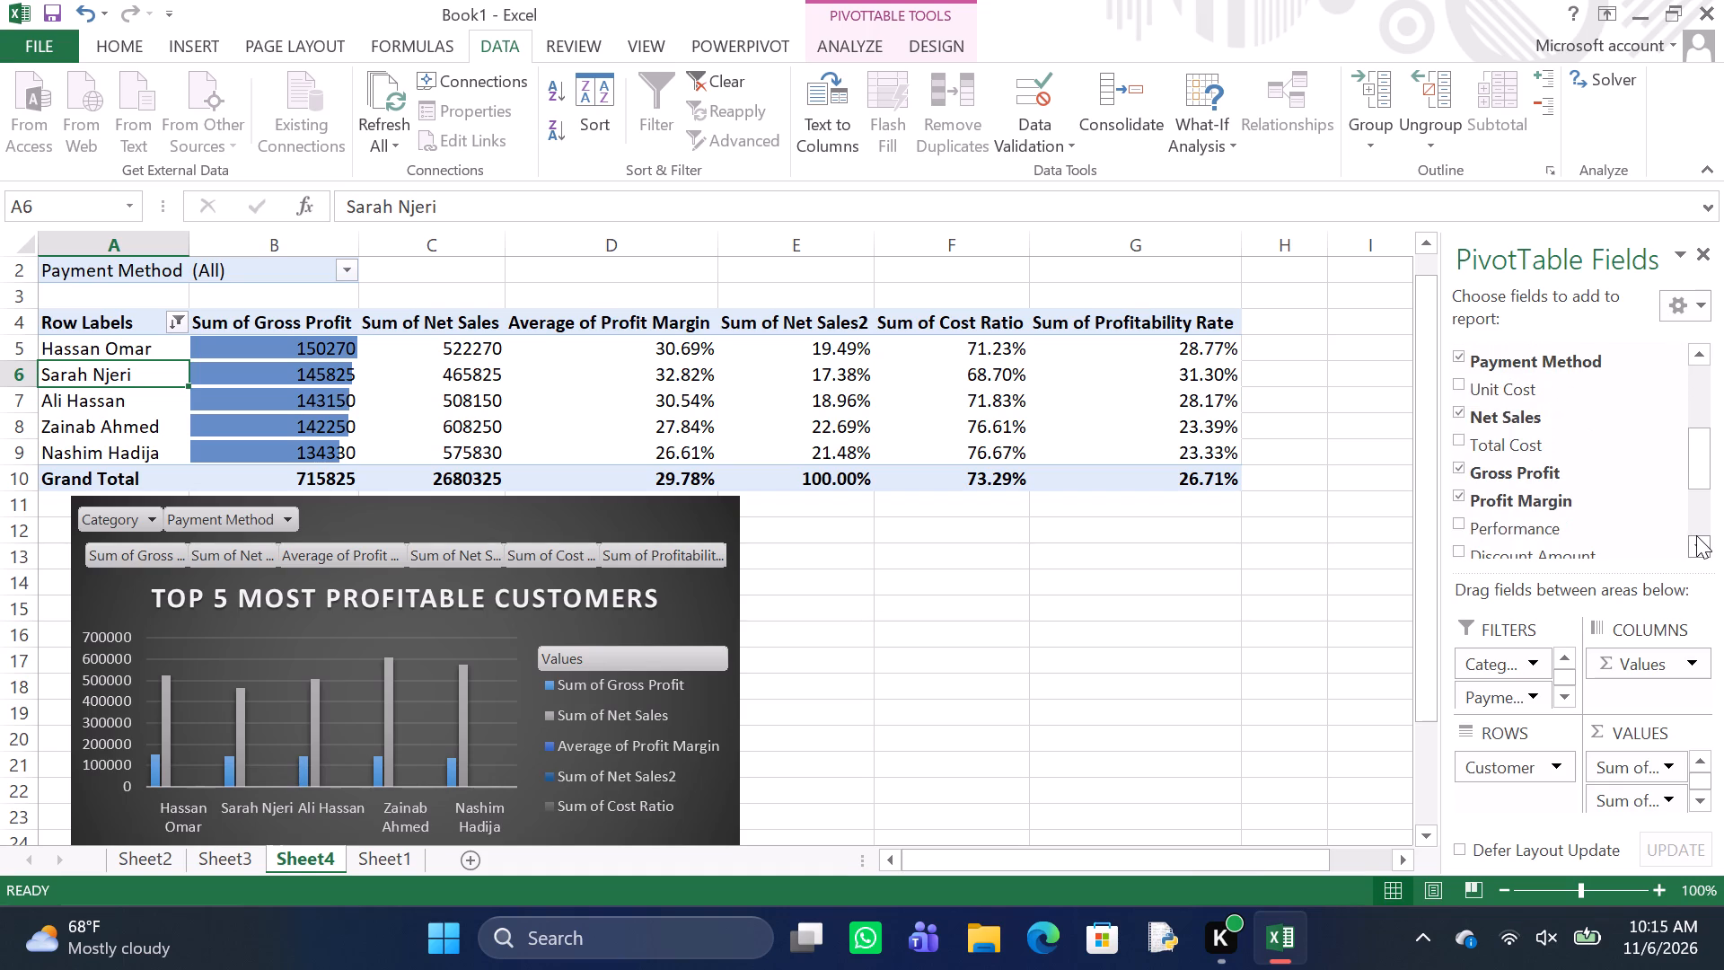
right_click(1610, 535)
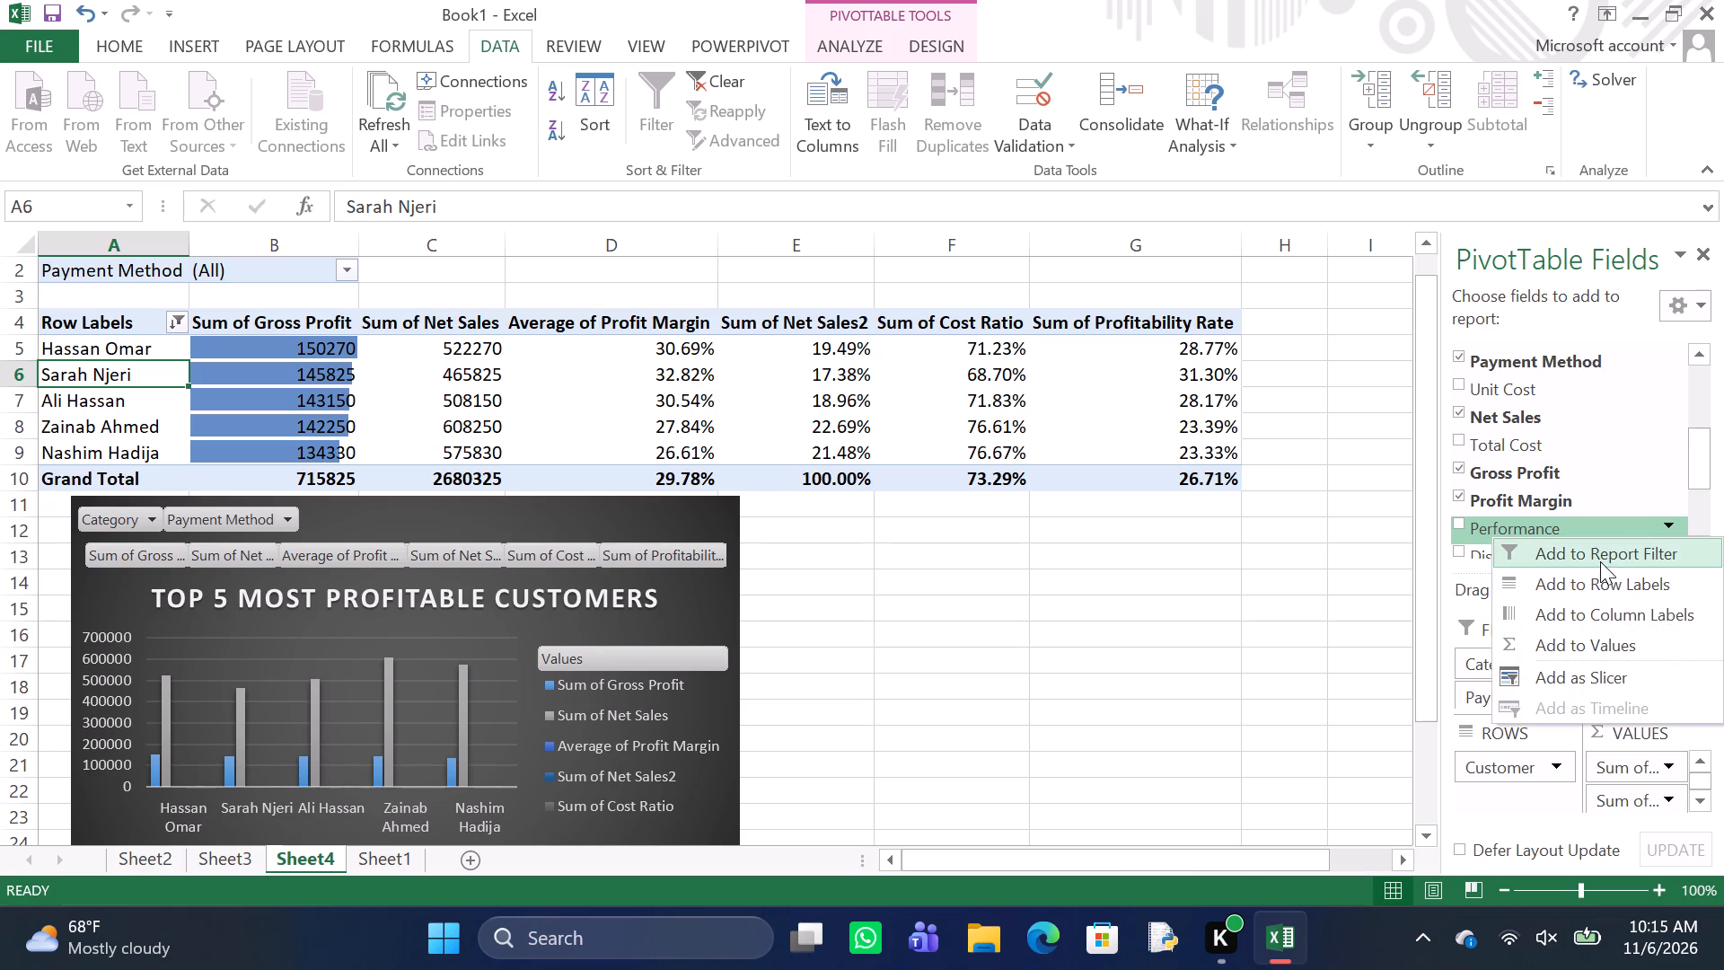
click(1600, 556)
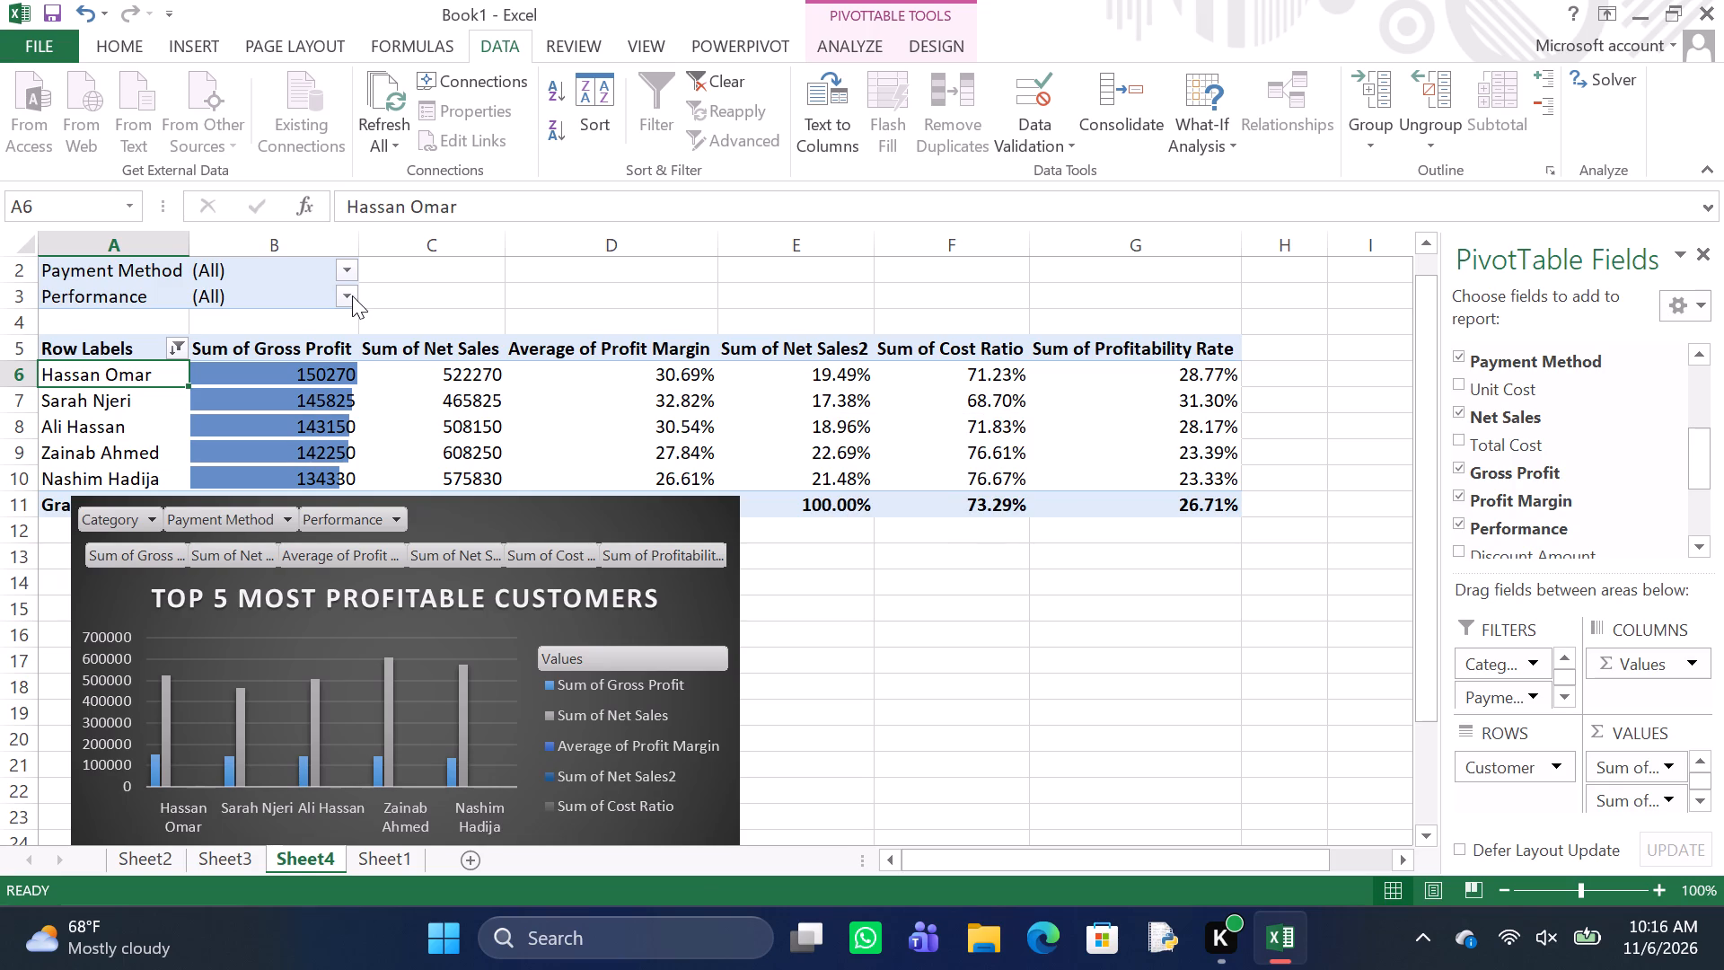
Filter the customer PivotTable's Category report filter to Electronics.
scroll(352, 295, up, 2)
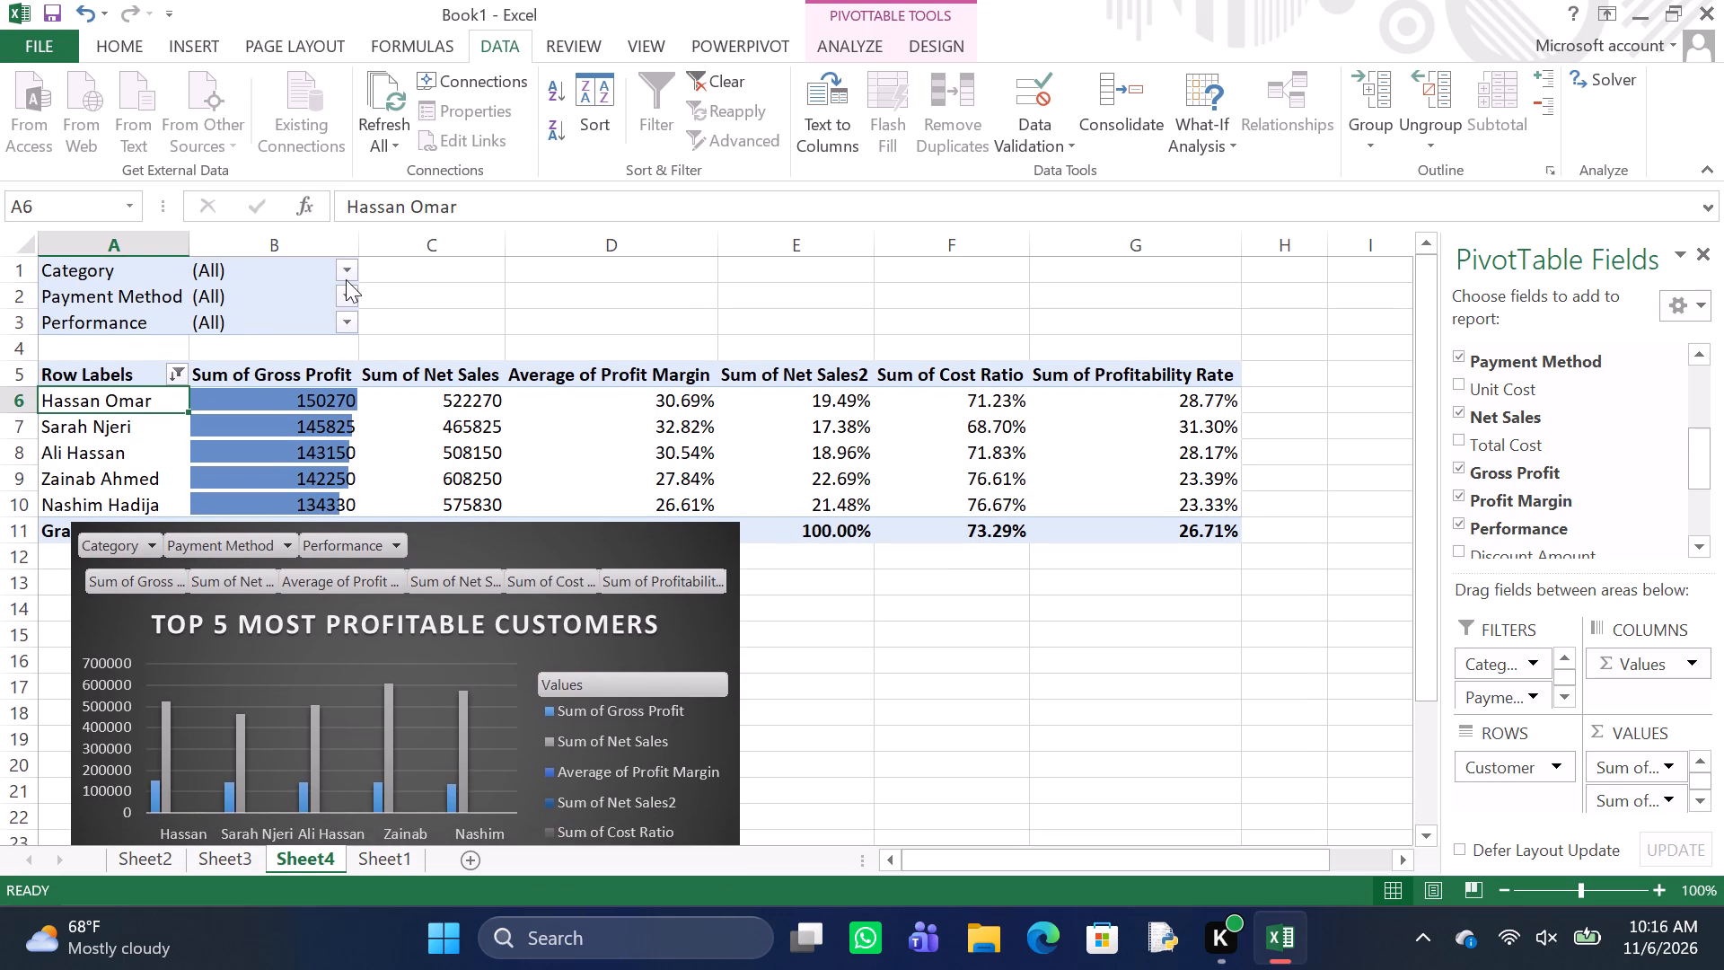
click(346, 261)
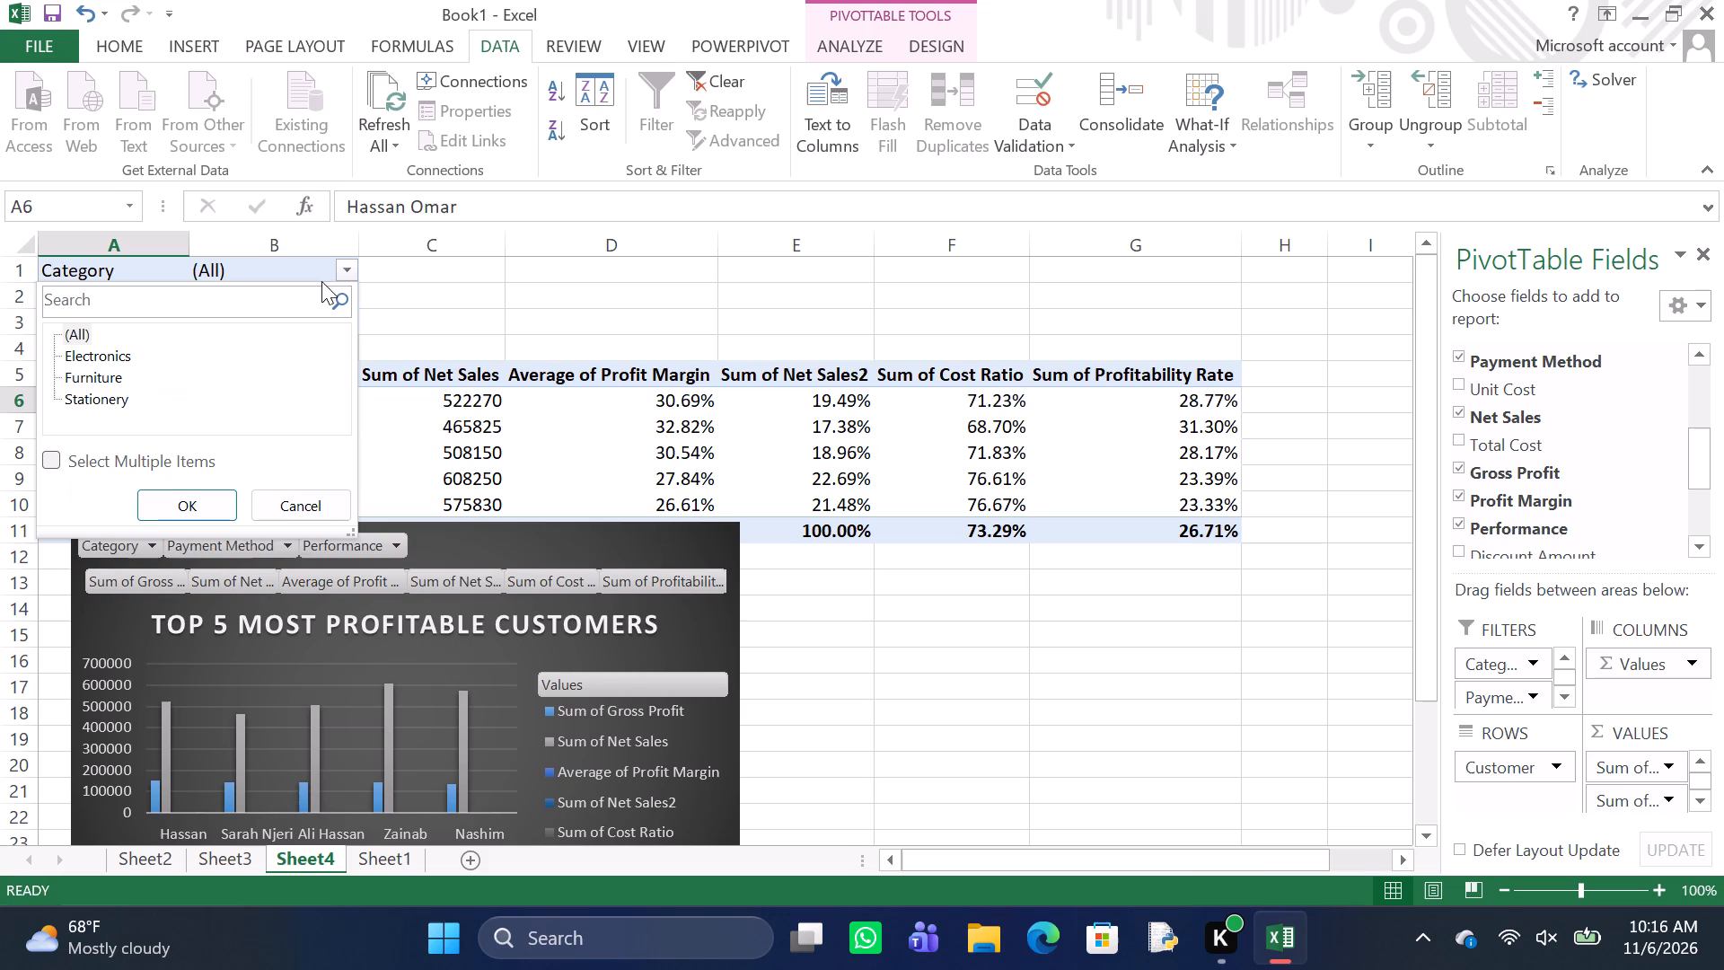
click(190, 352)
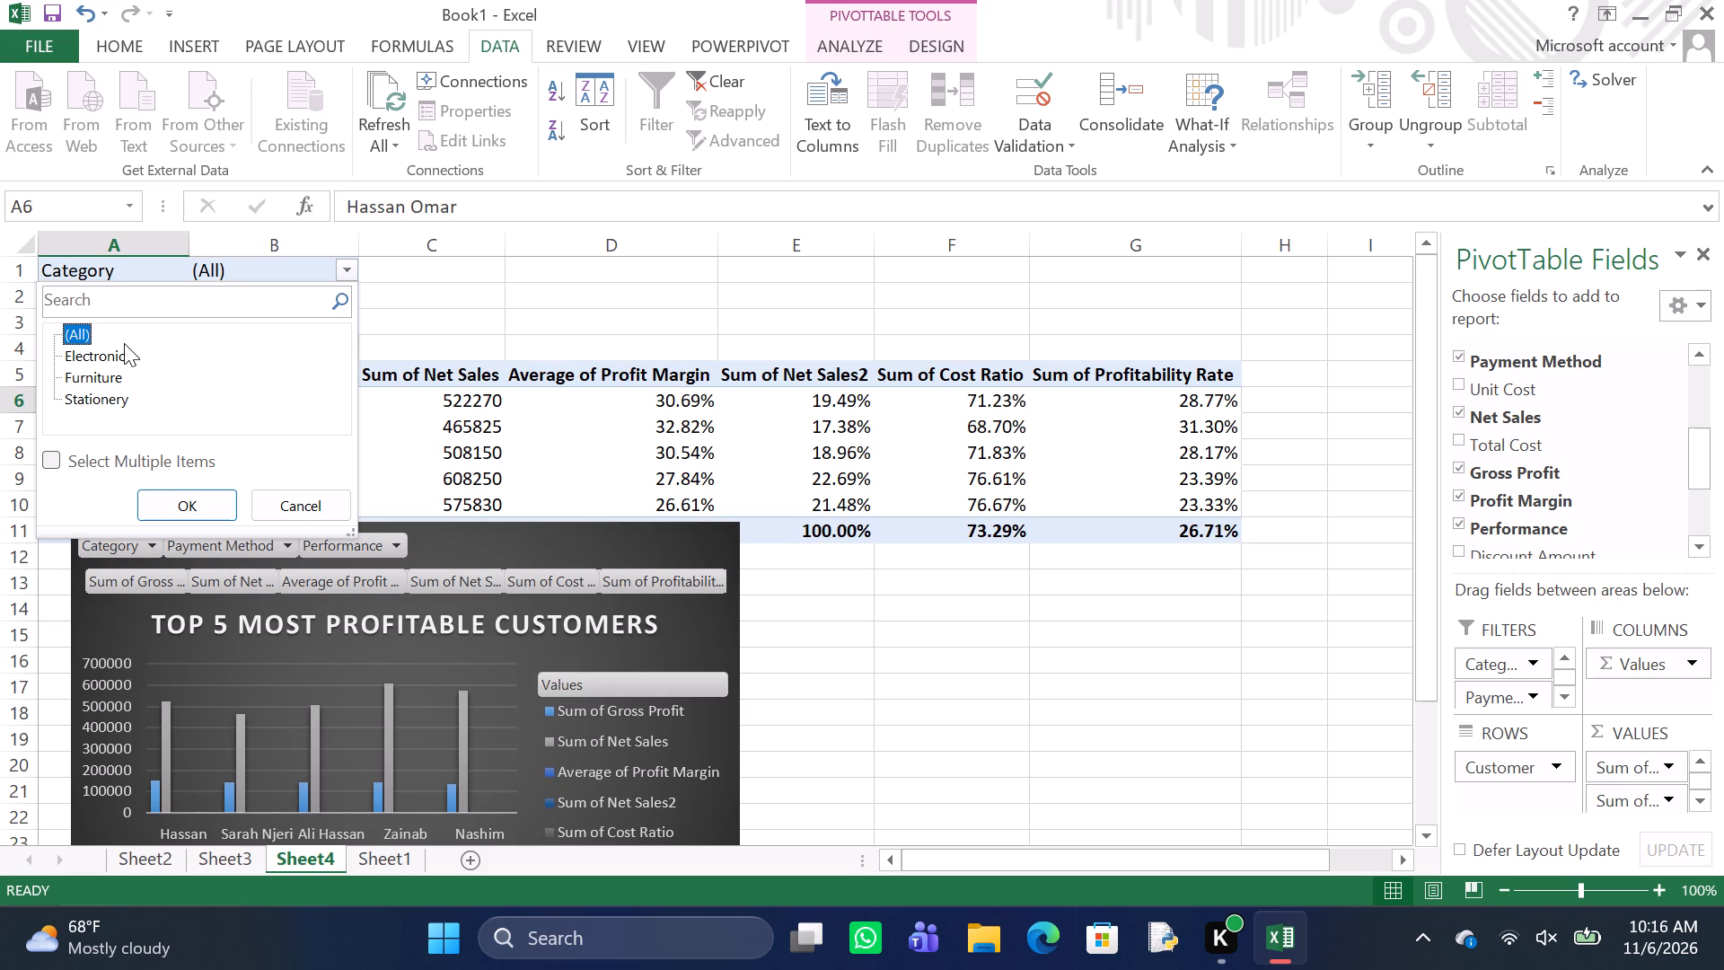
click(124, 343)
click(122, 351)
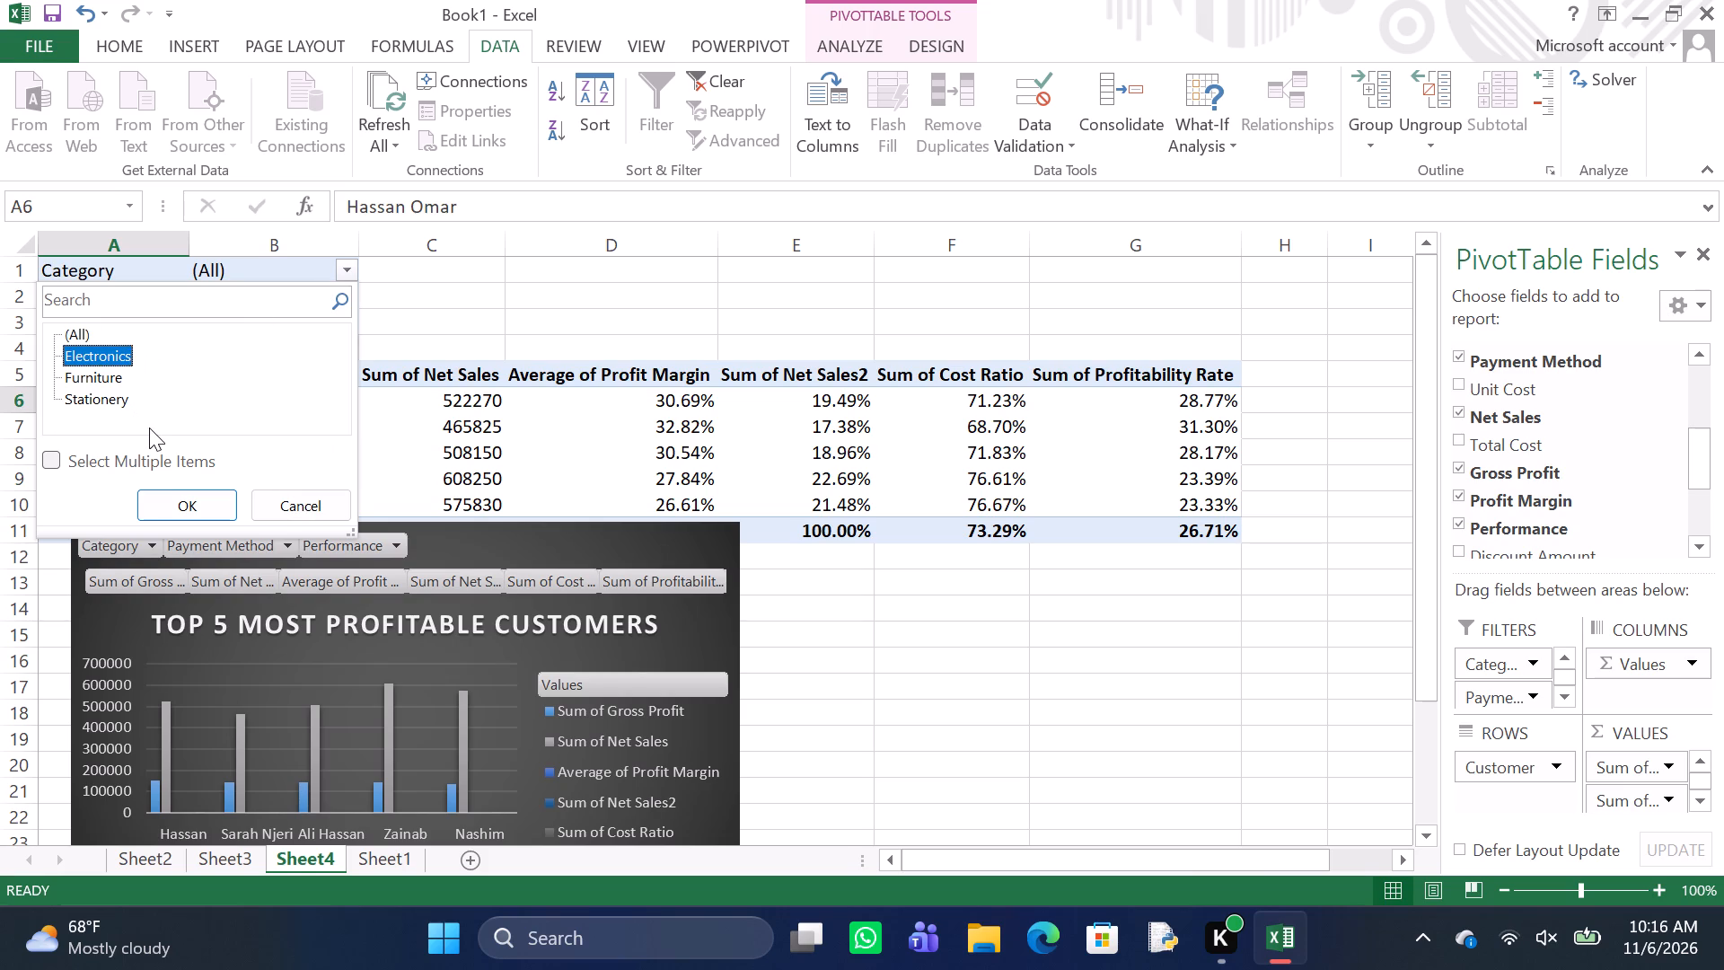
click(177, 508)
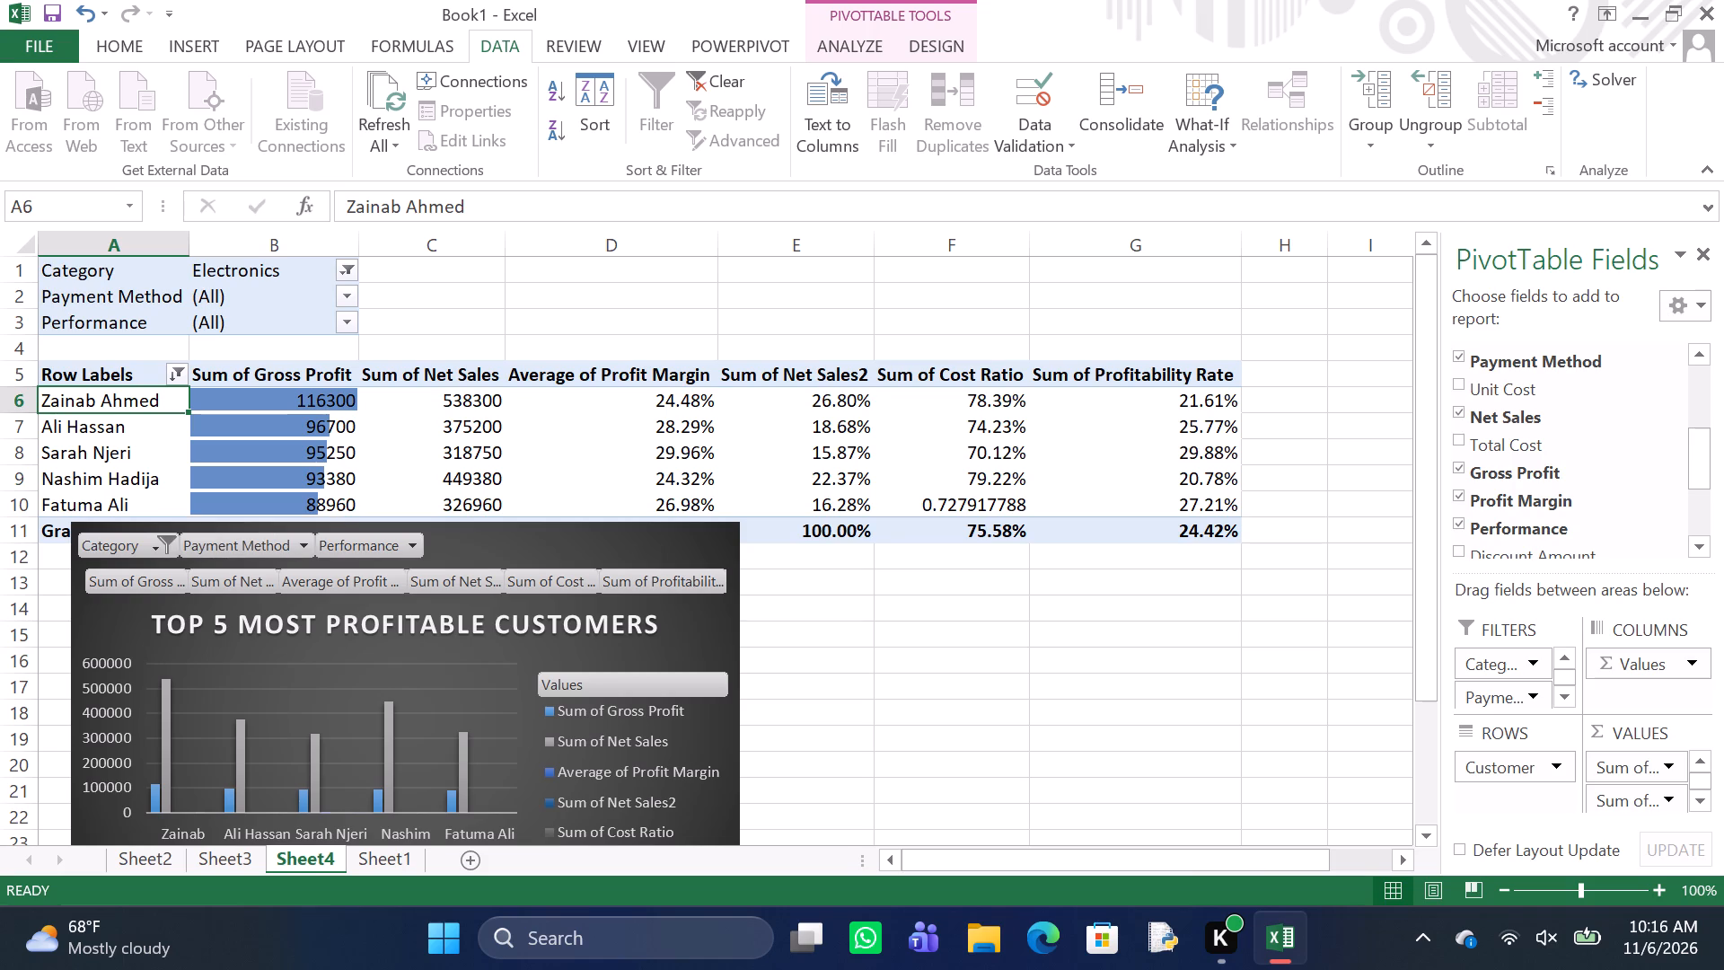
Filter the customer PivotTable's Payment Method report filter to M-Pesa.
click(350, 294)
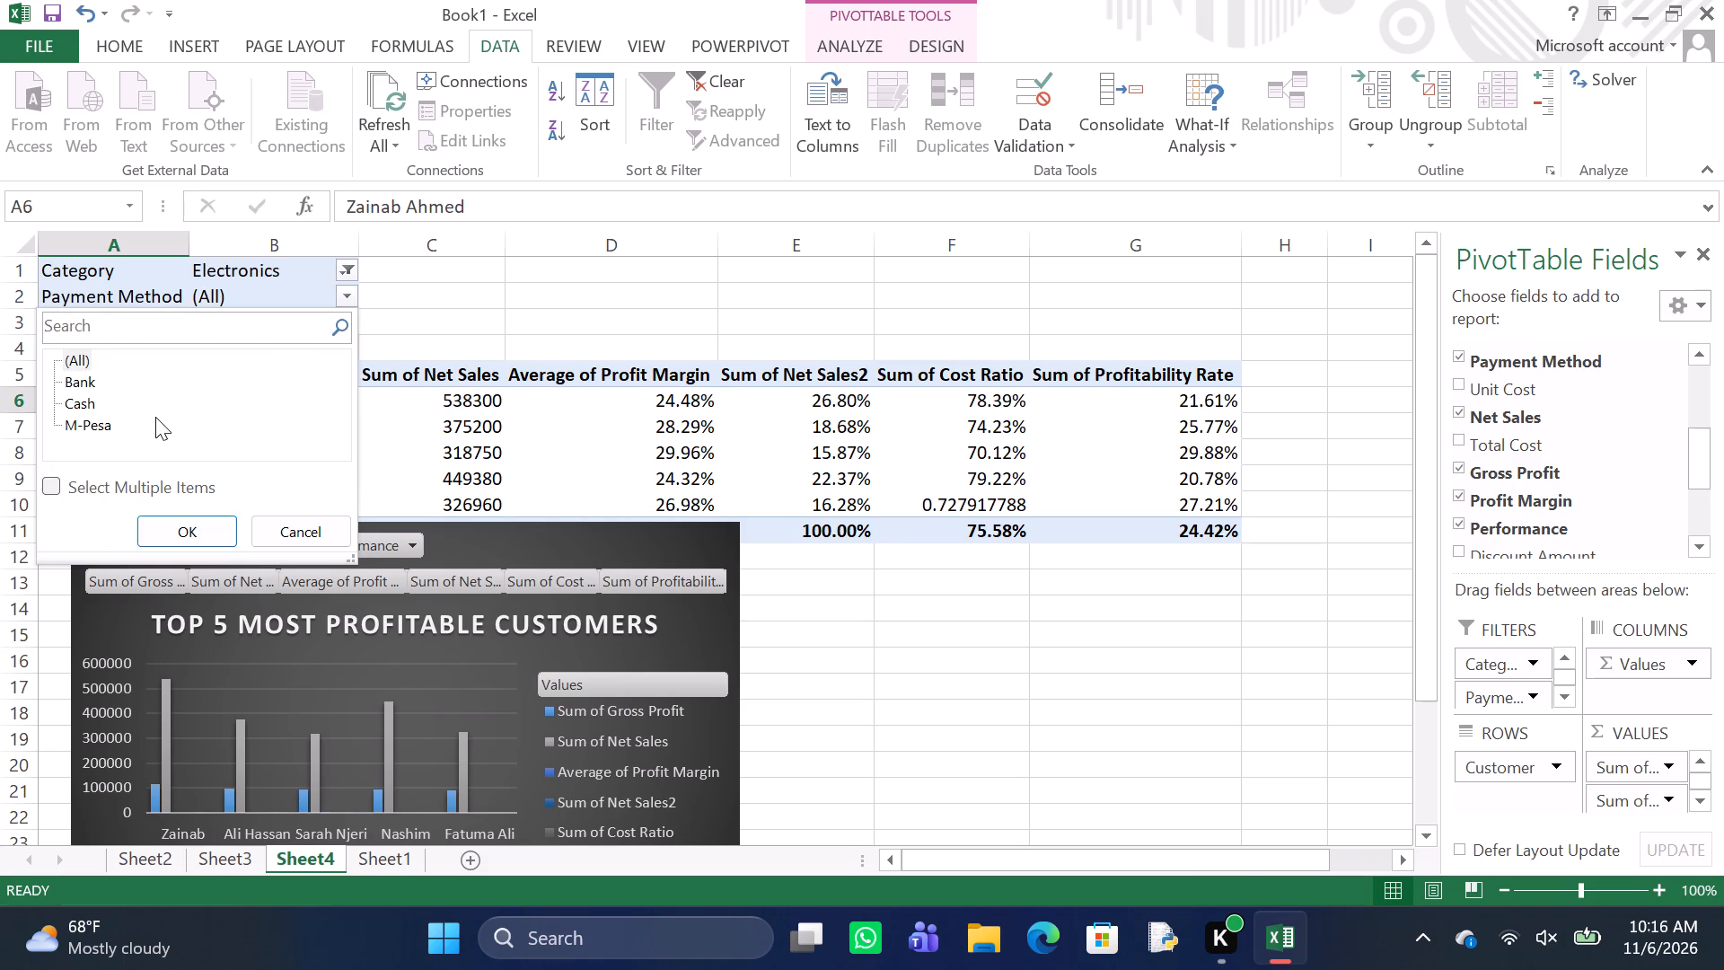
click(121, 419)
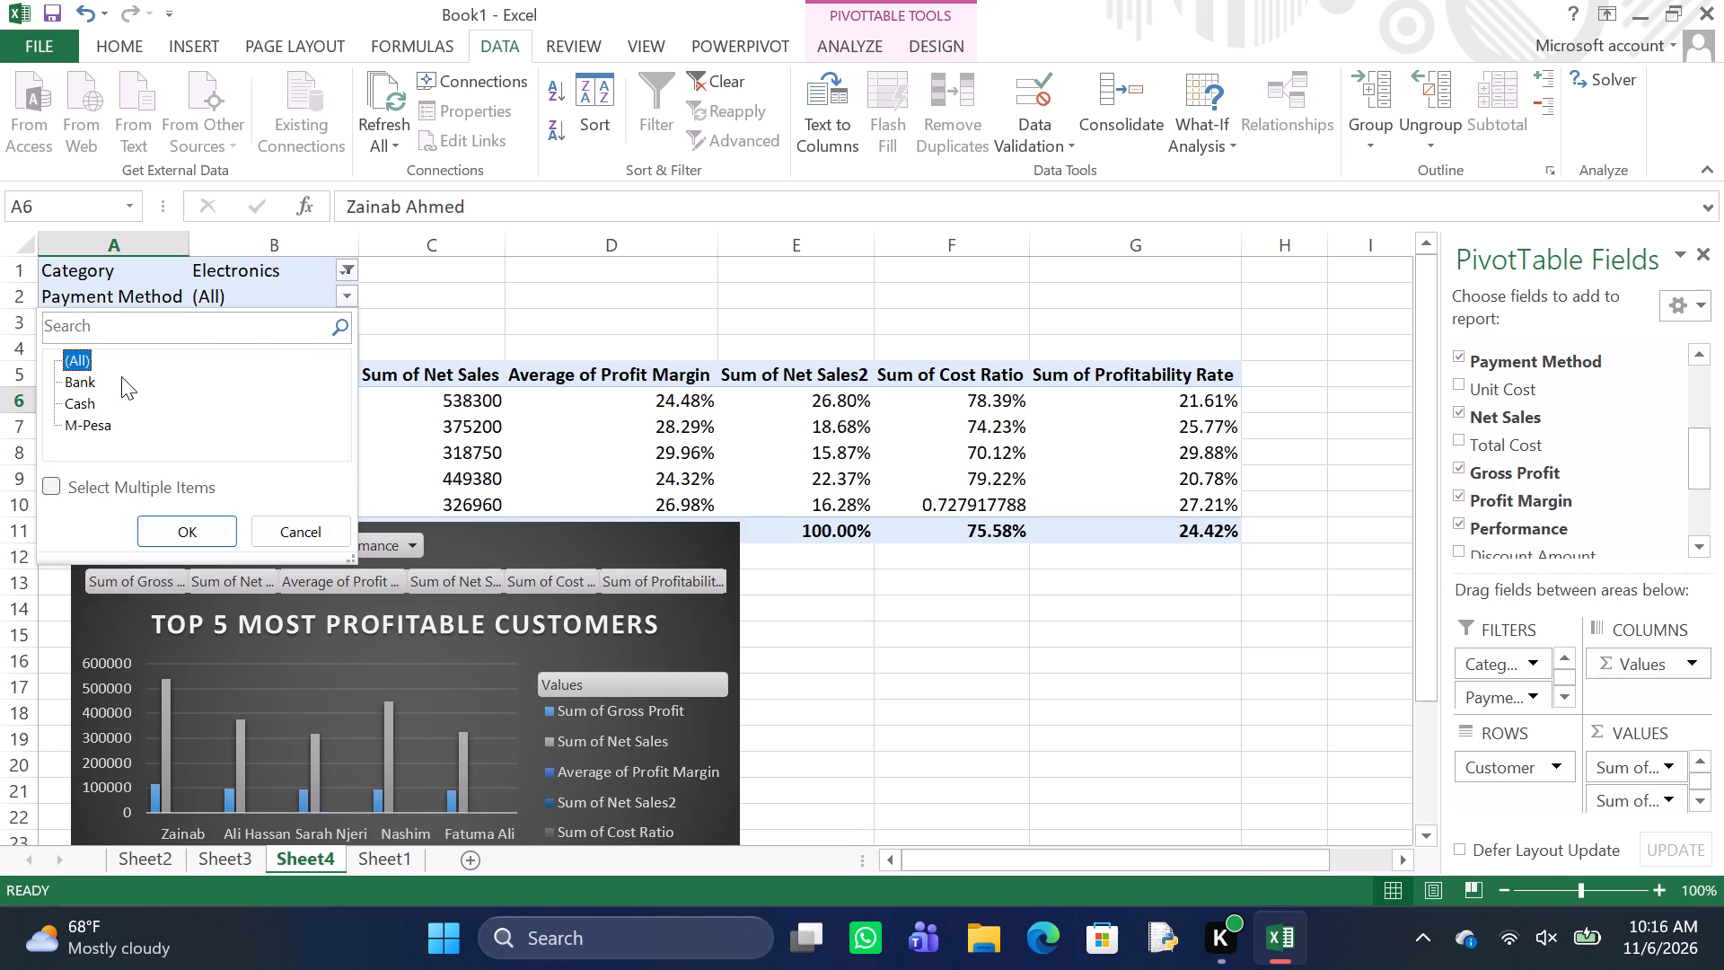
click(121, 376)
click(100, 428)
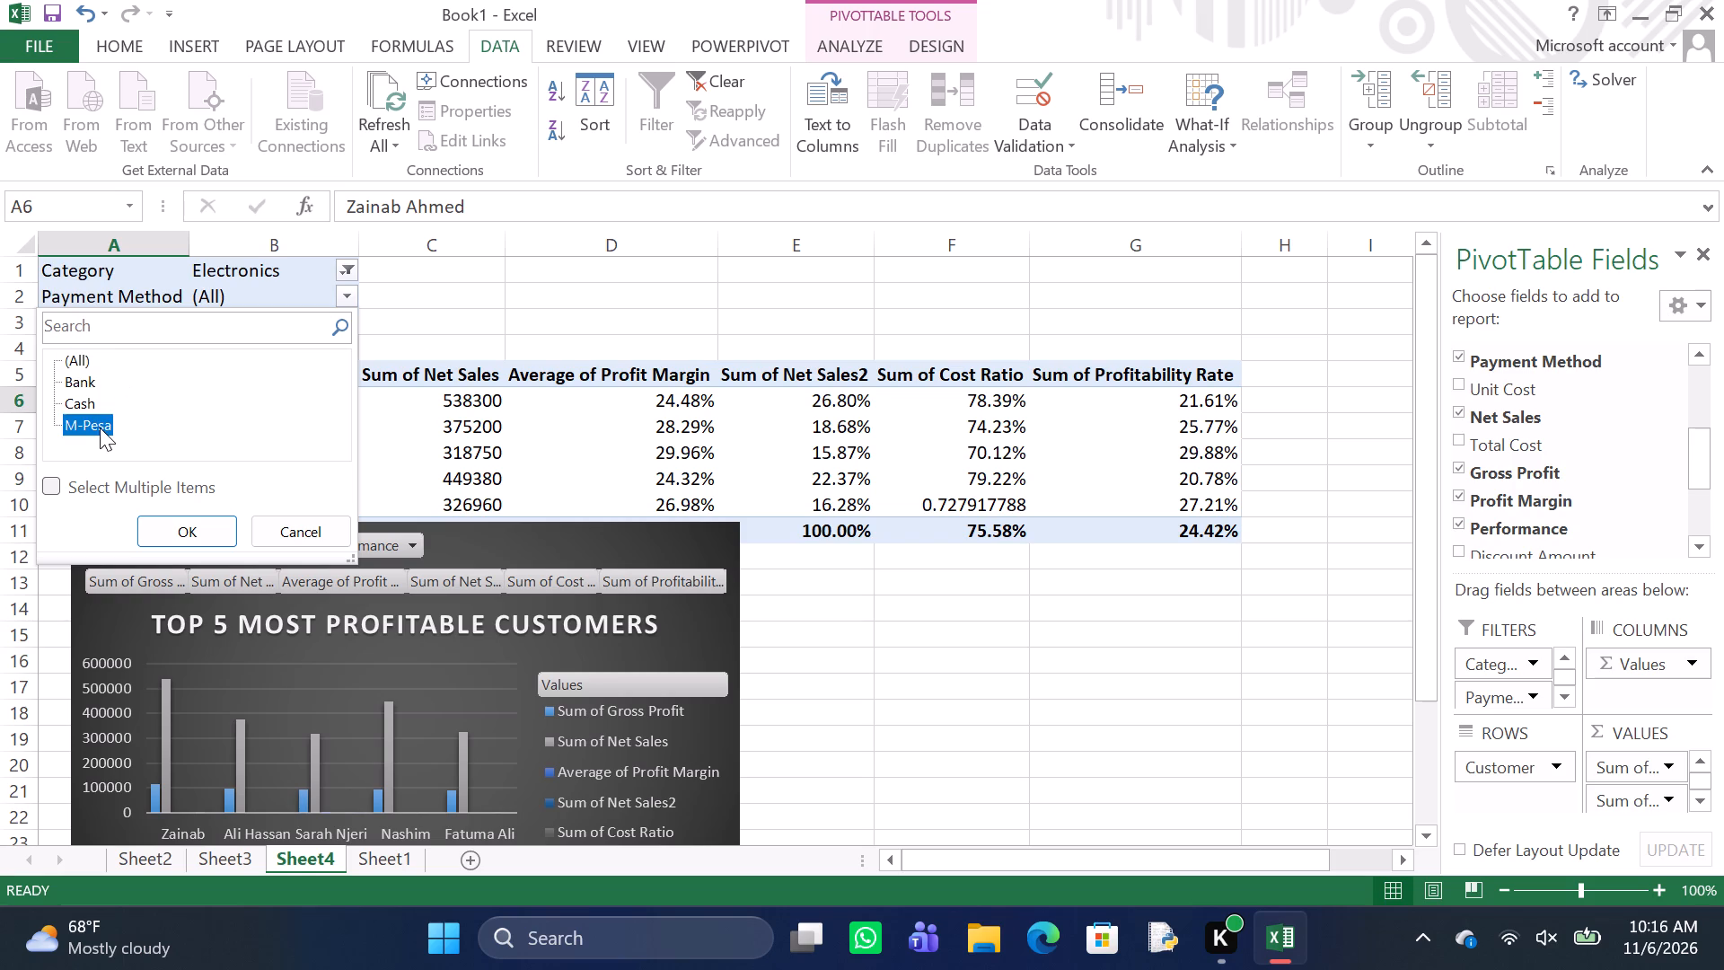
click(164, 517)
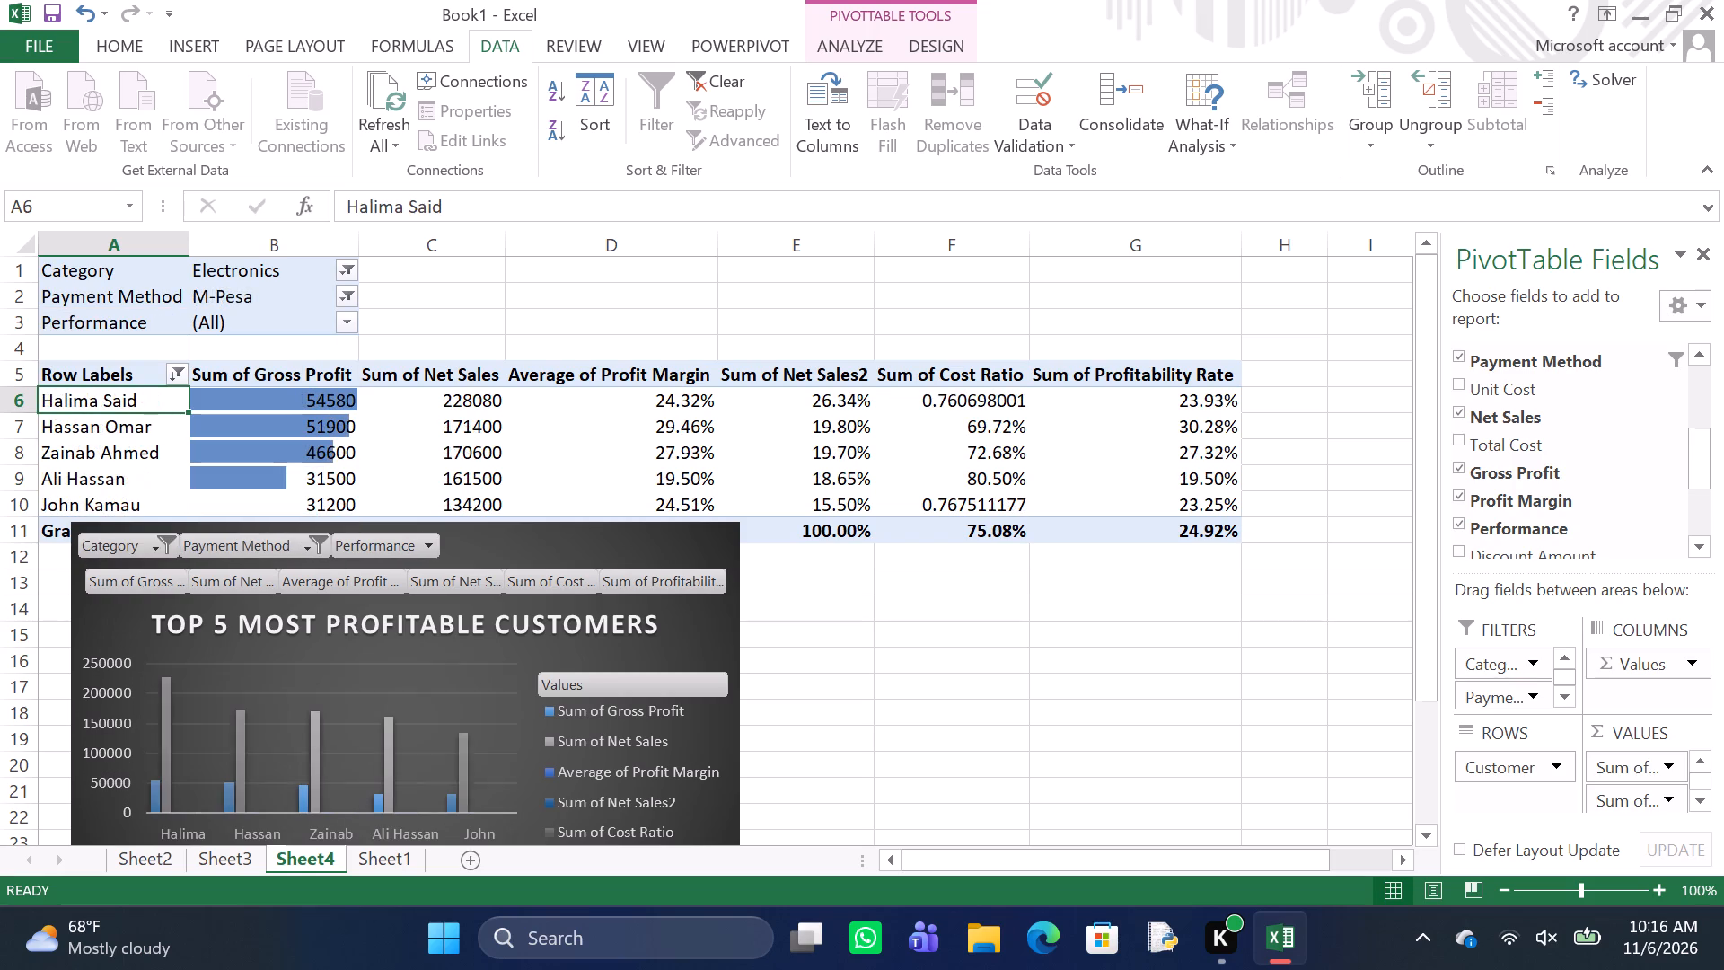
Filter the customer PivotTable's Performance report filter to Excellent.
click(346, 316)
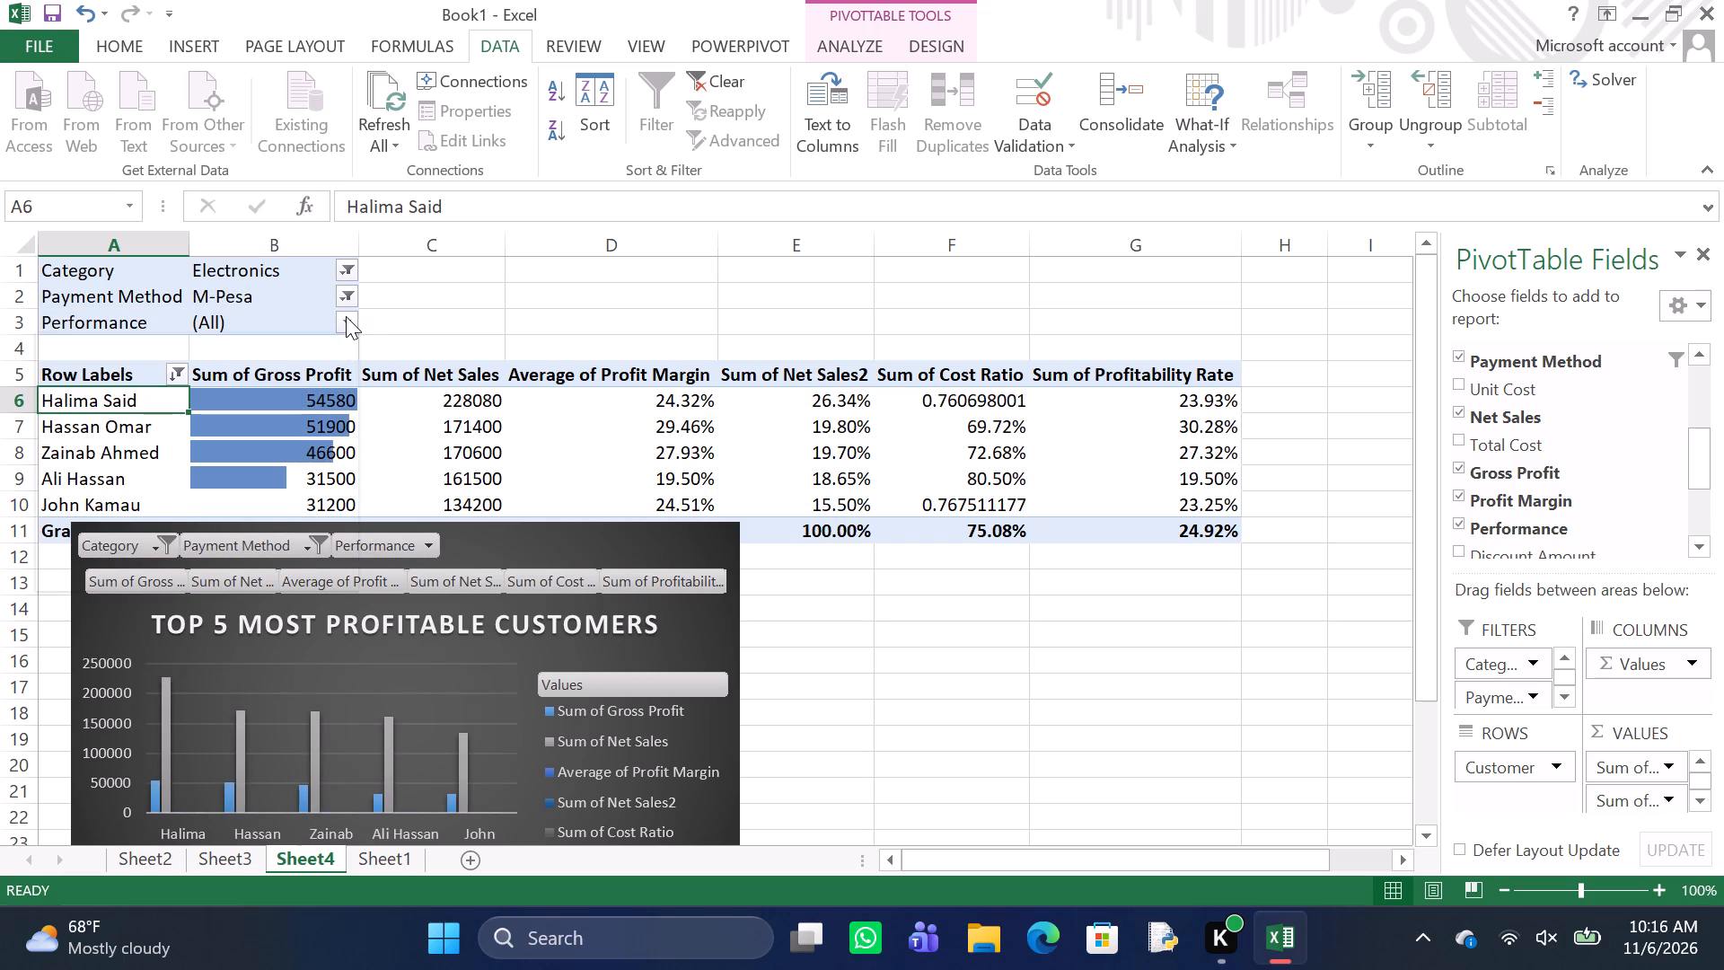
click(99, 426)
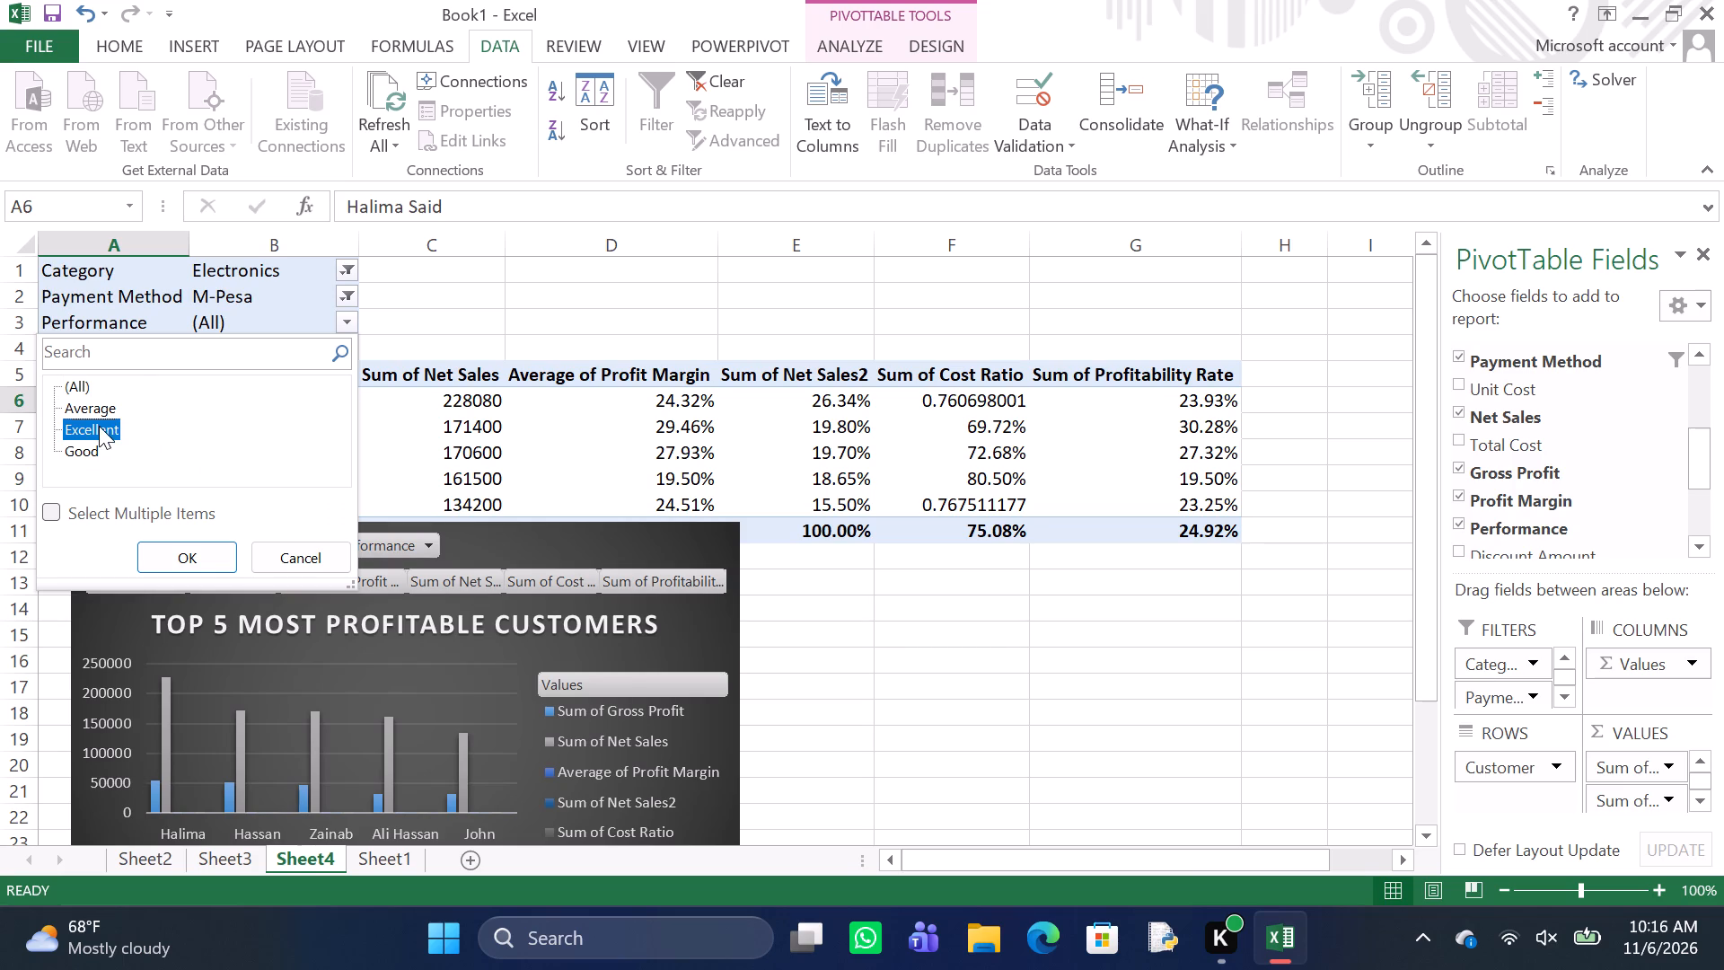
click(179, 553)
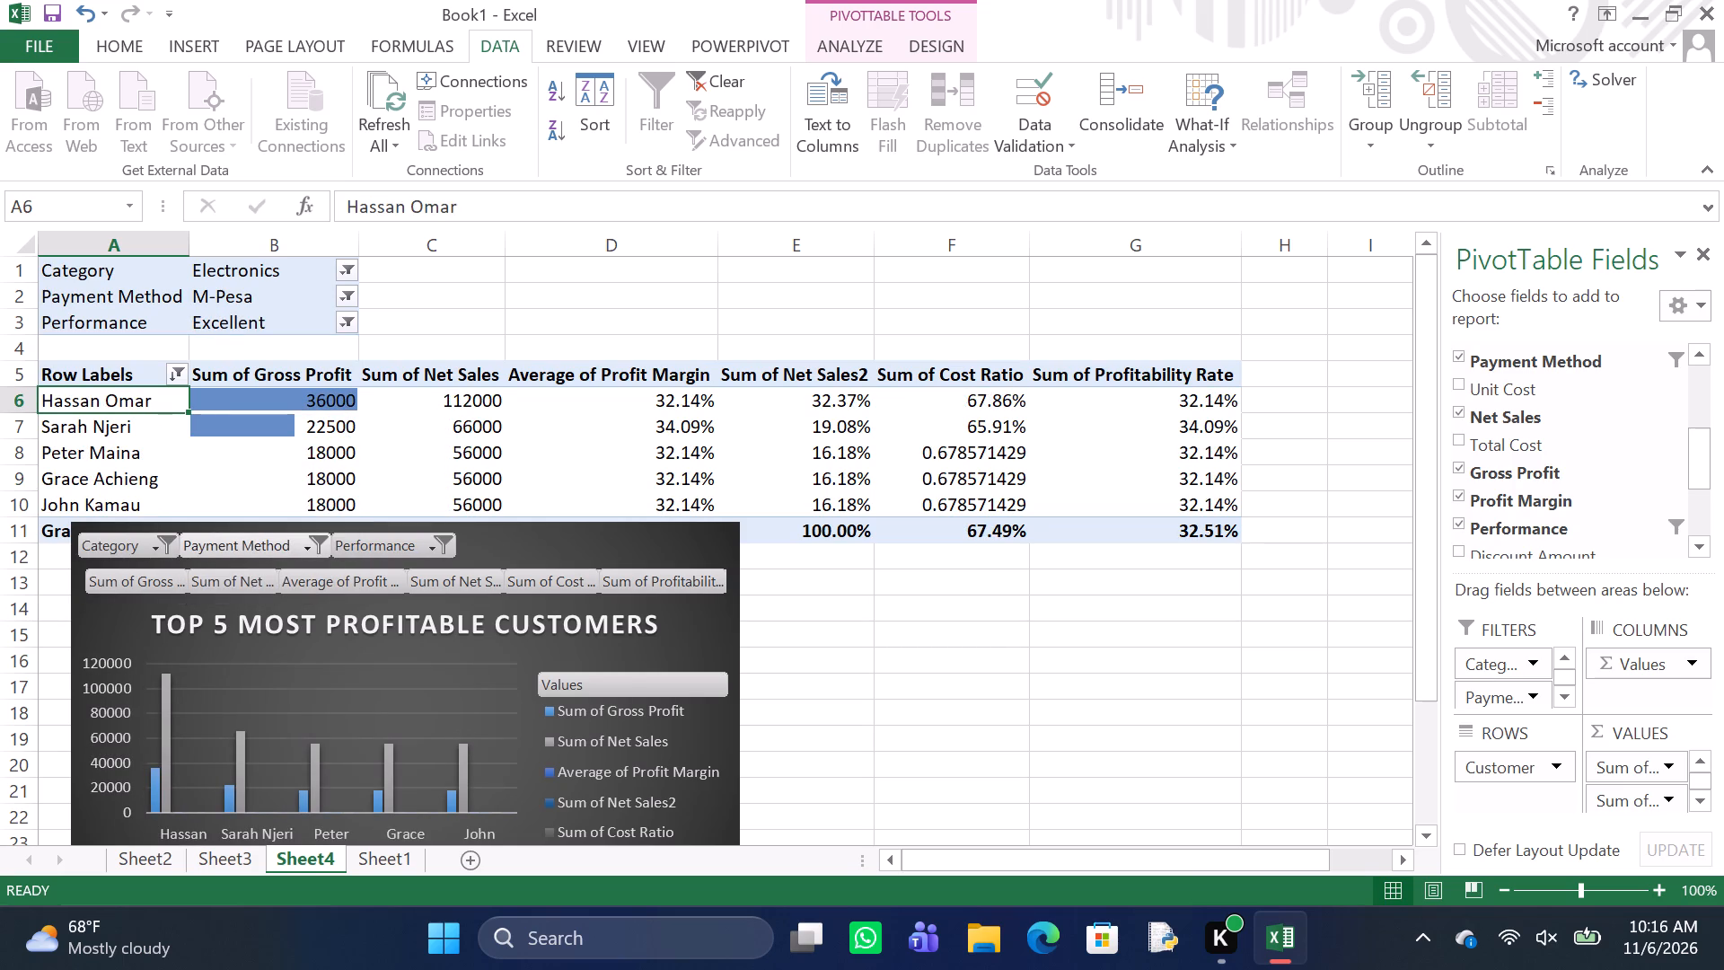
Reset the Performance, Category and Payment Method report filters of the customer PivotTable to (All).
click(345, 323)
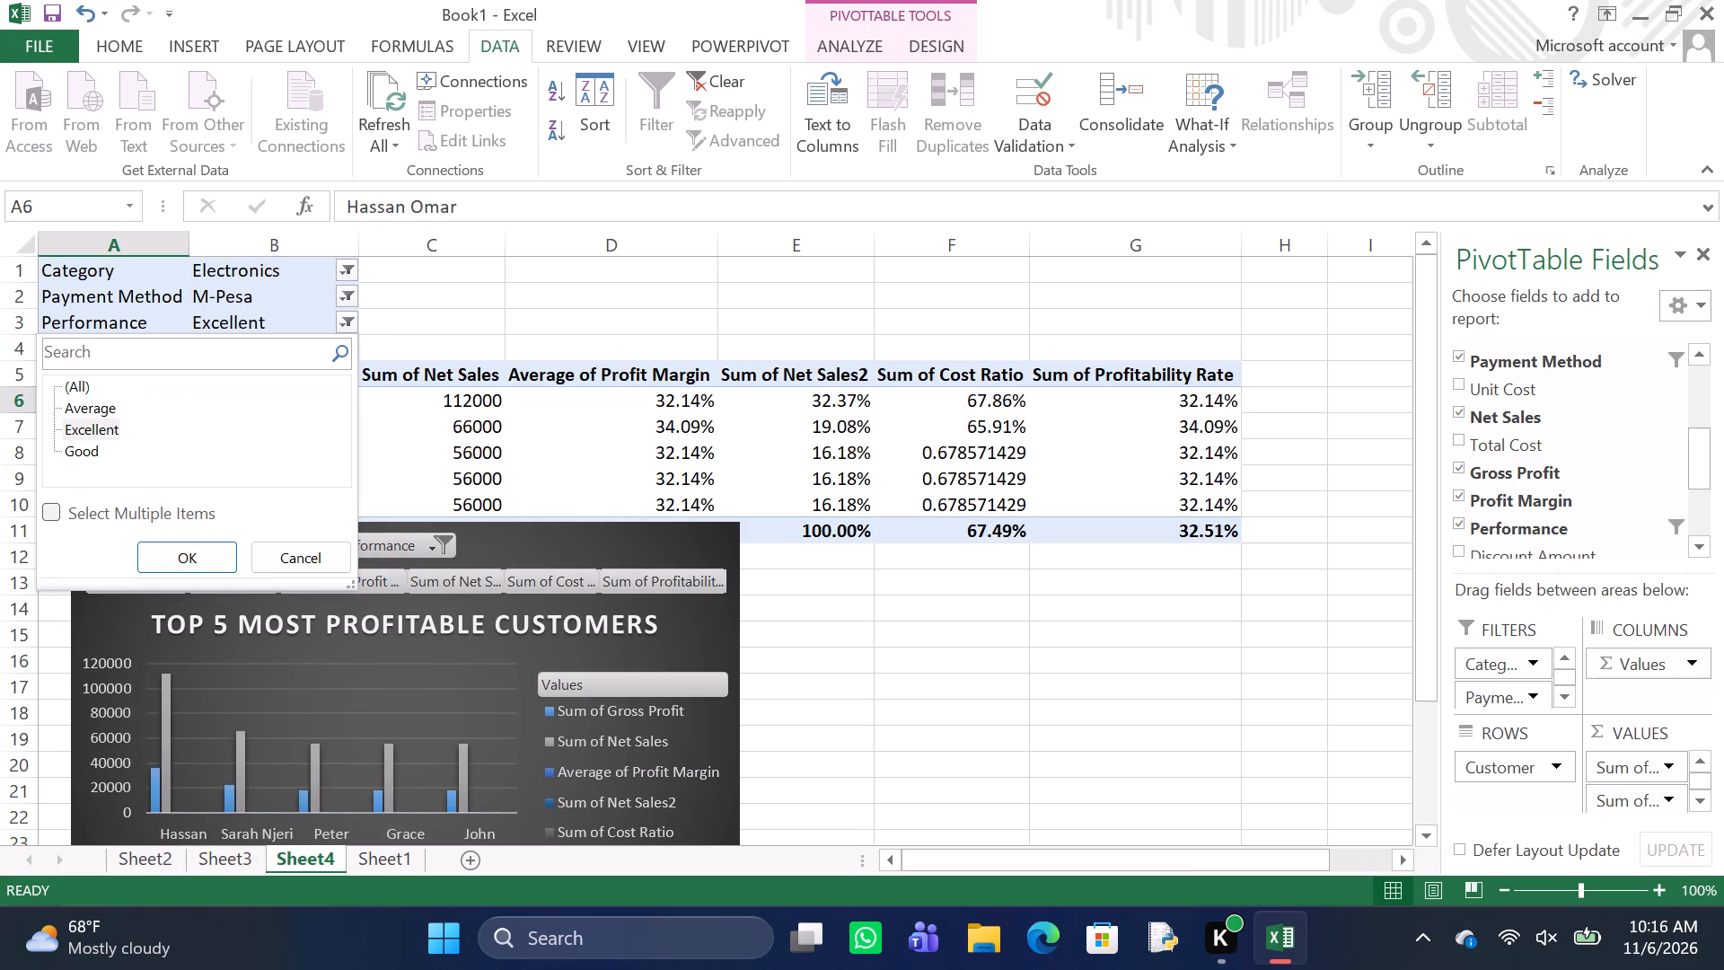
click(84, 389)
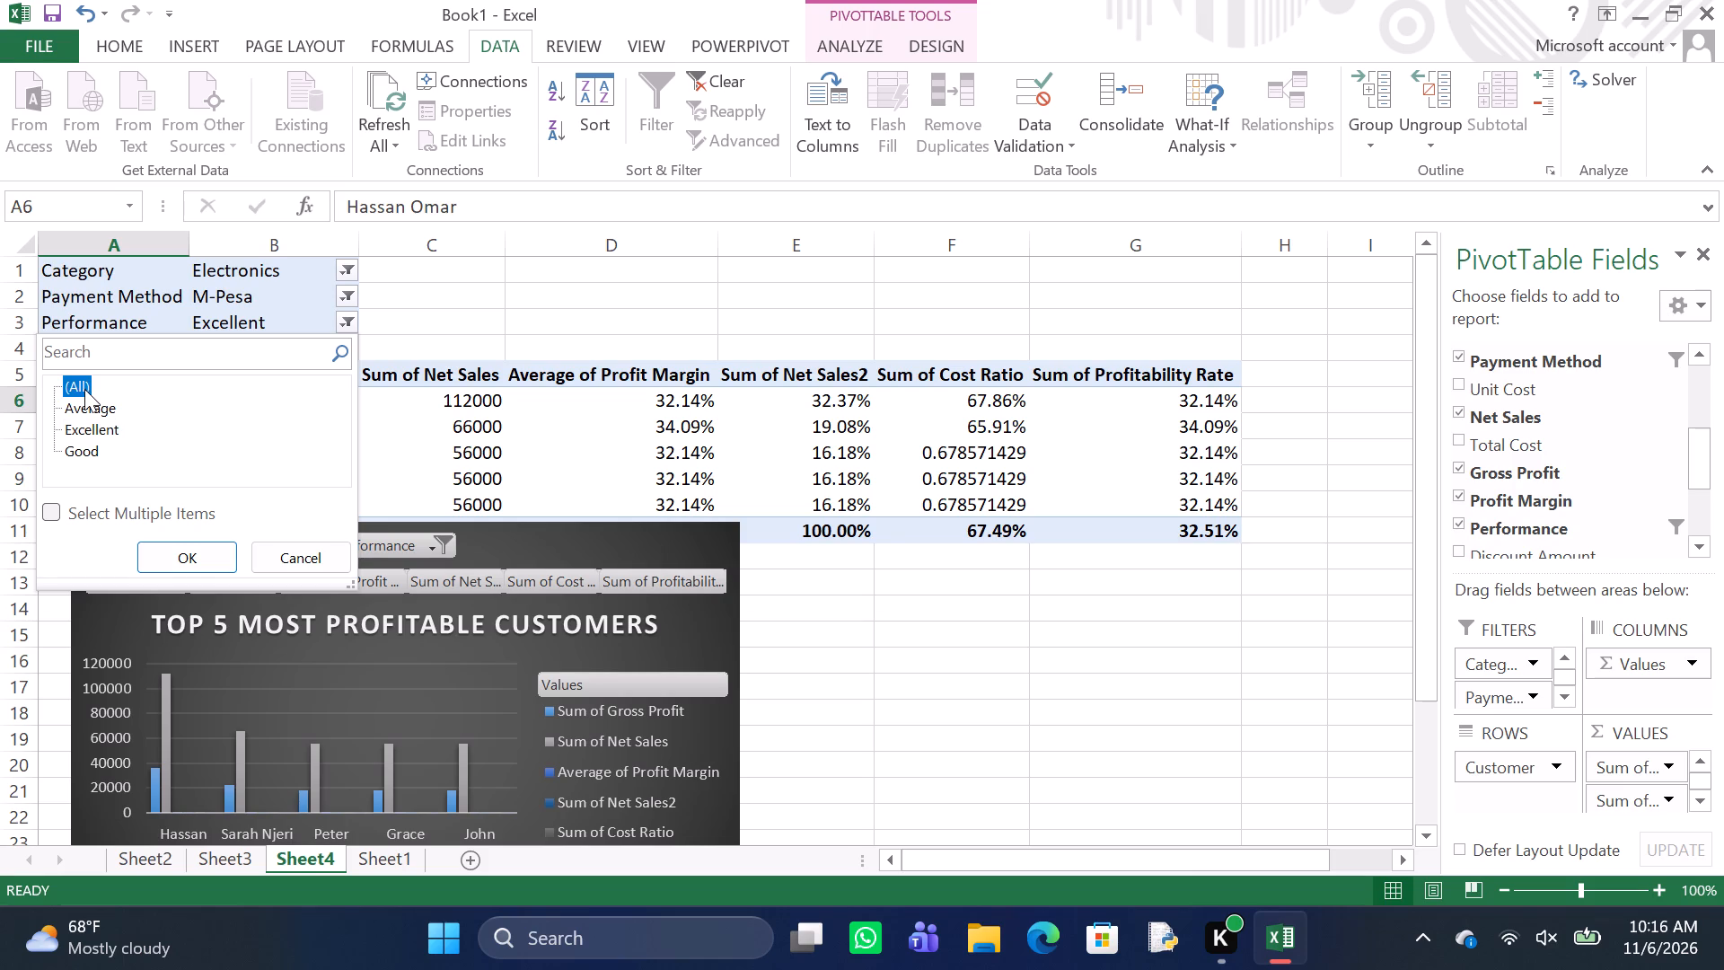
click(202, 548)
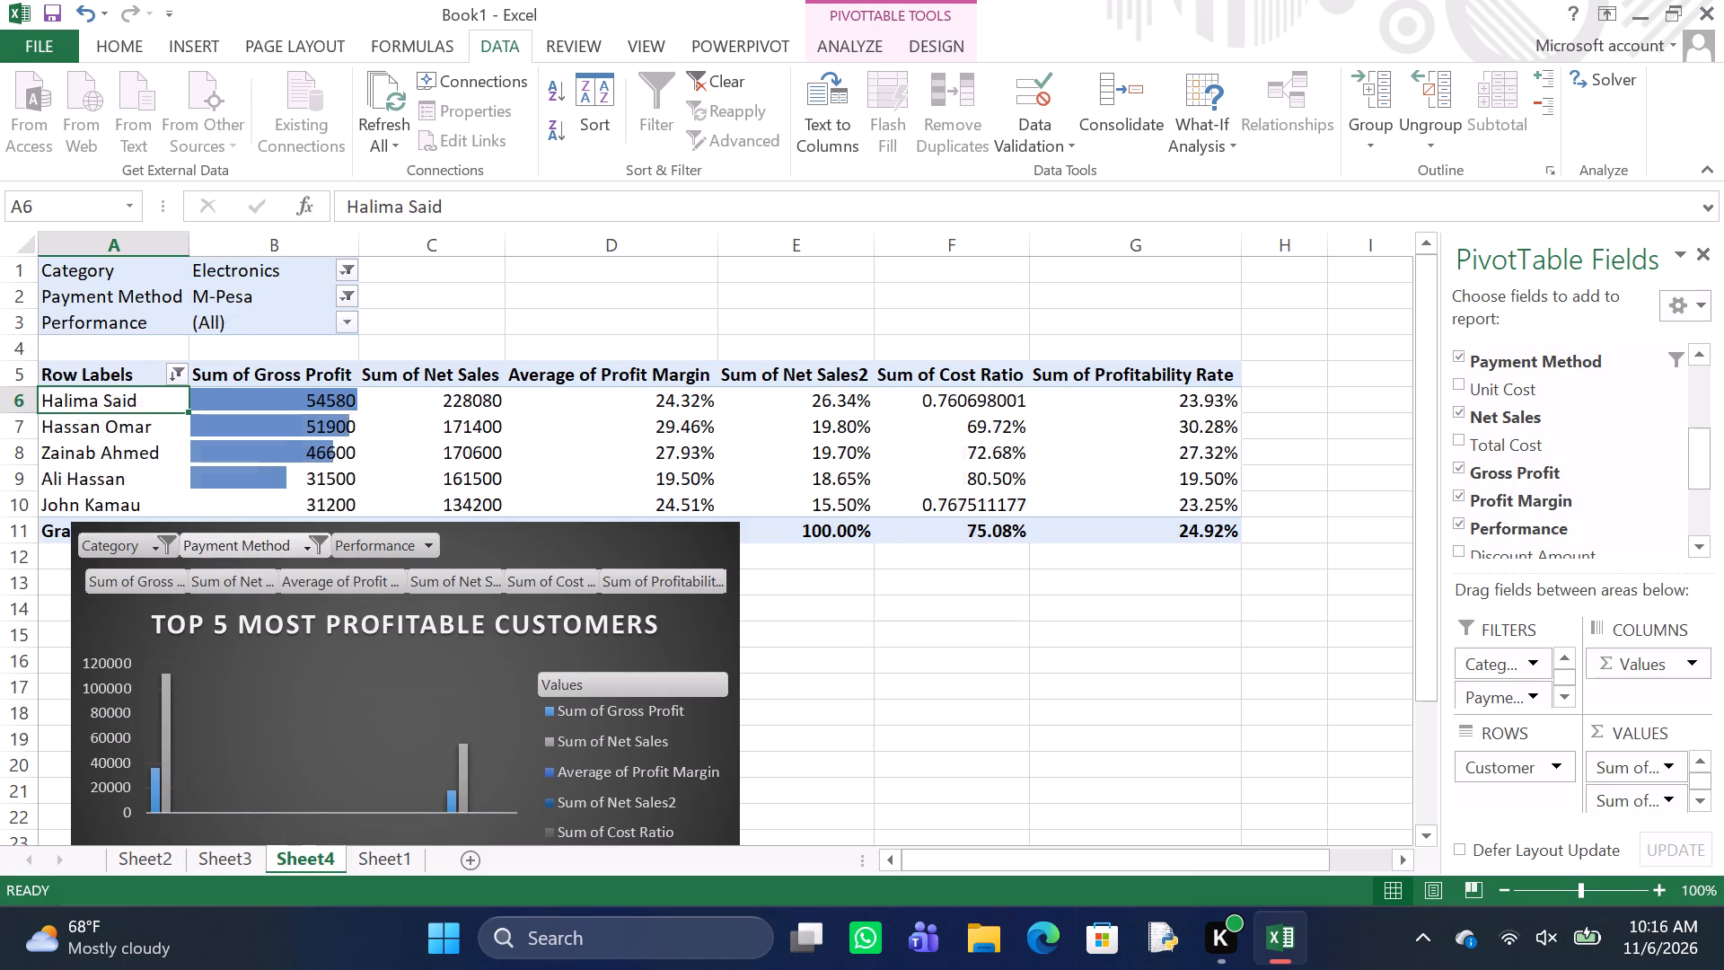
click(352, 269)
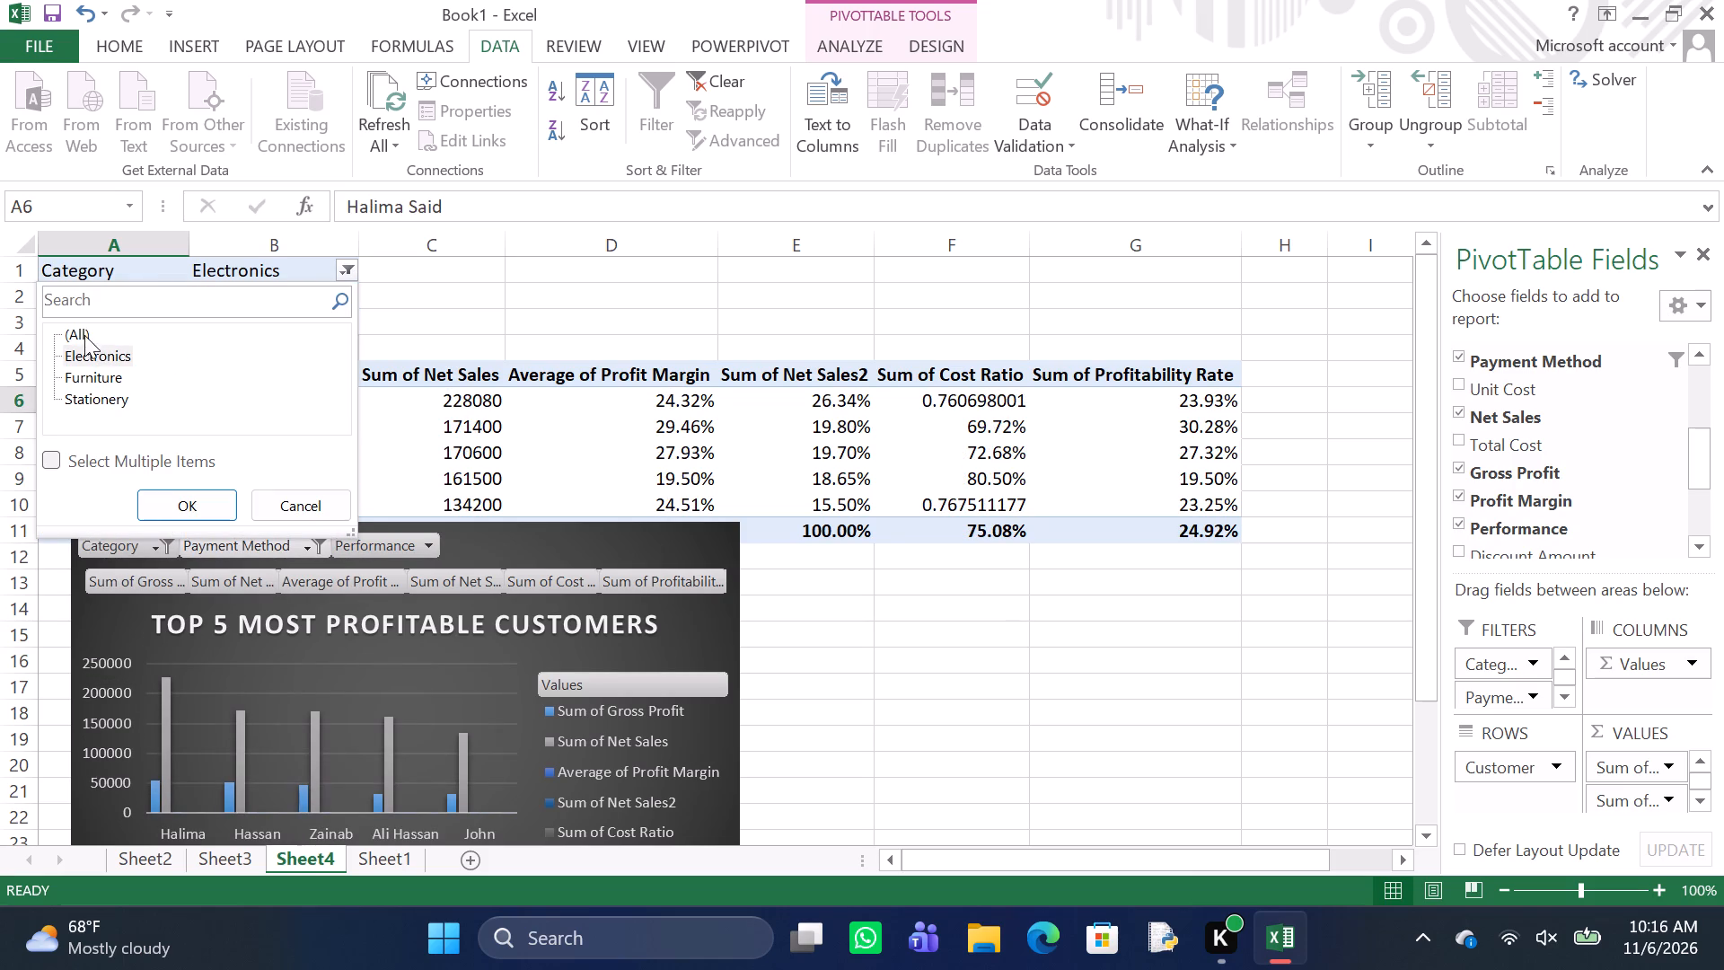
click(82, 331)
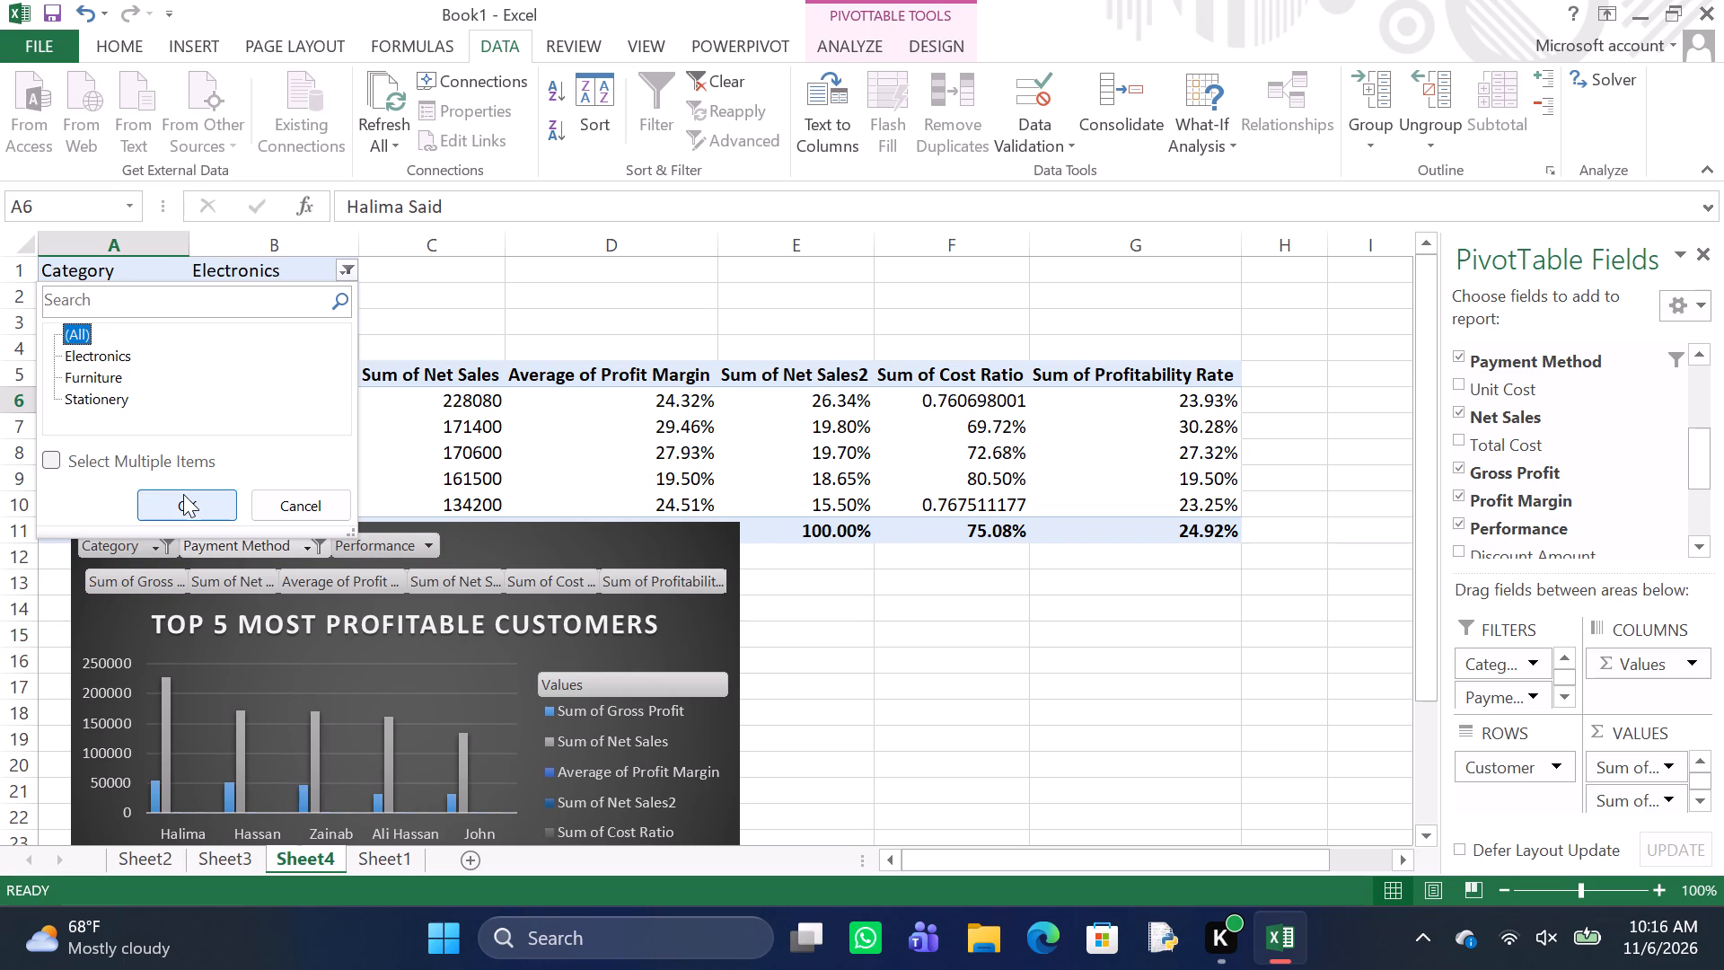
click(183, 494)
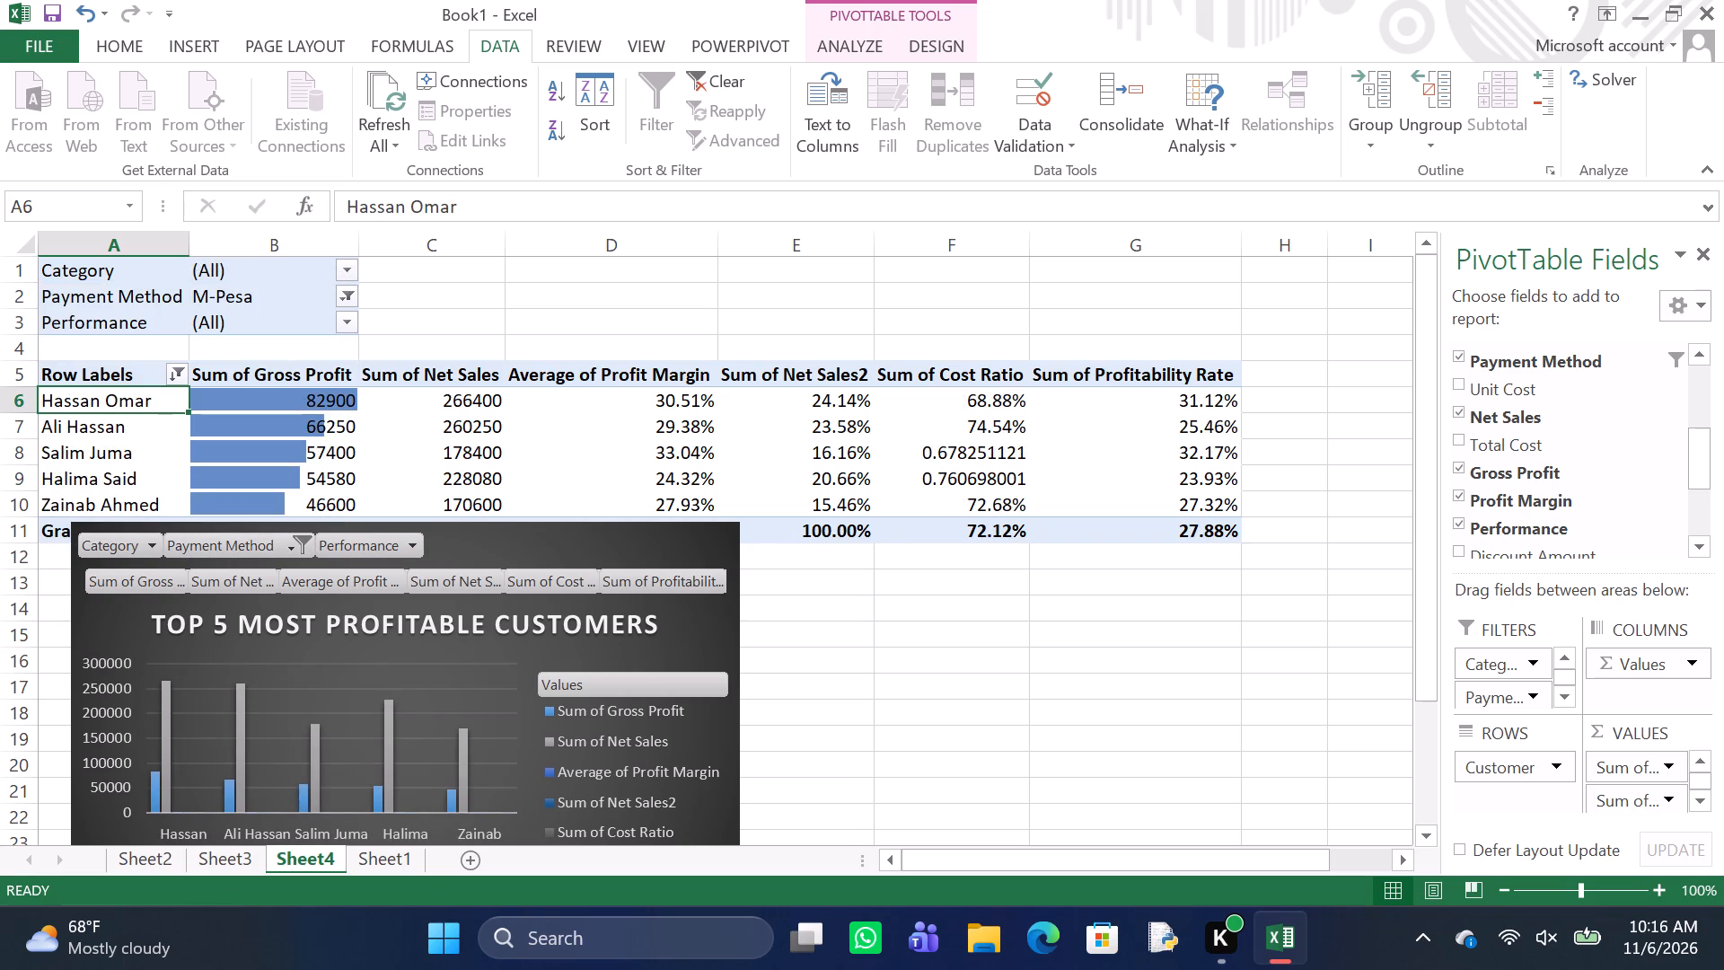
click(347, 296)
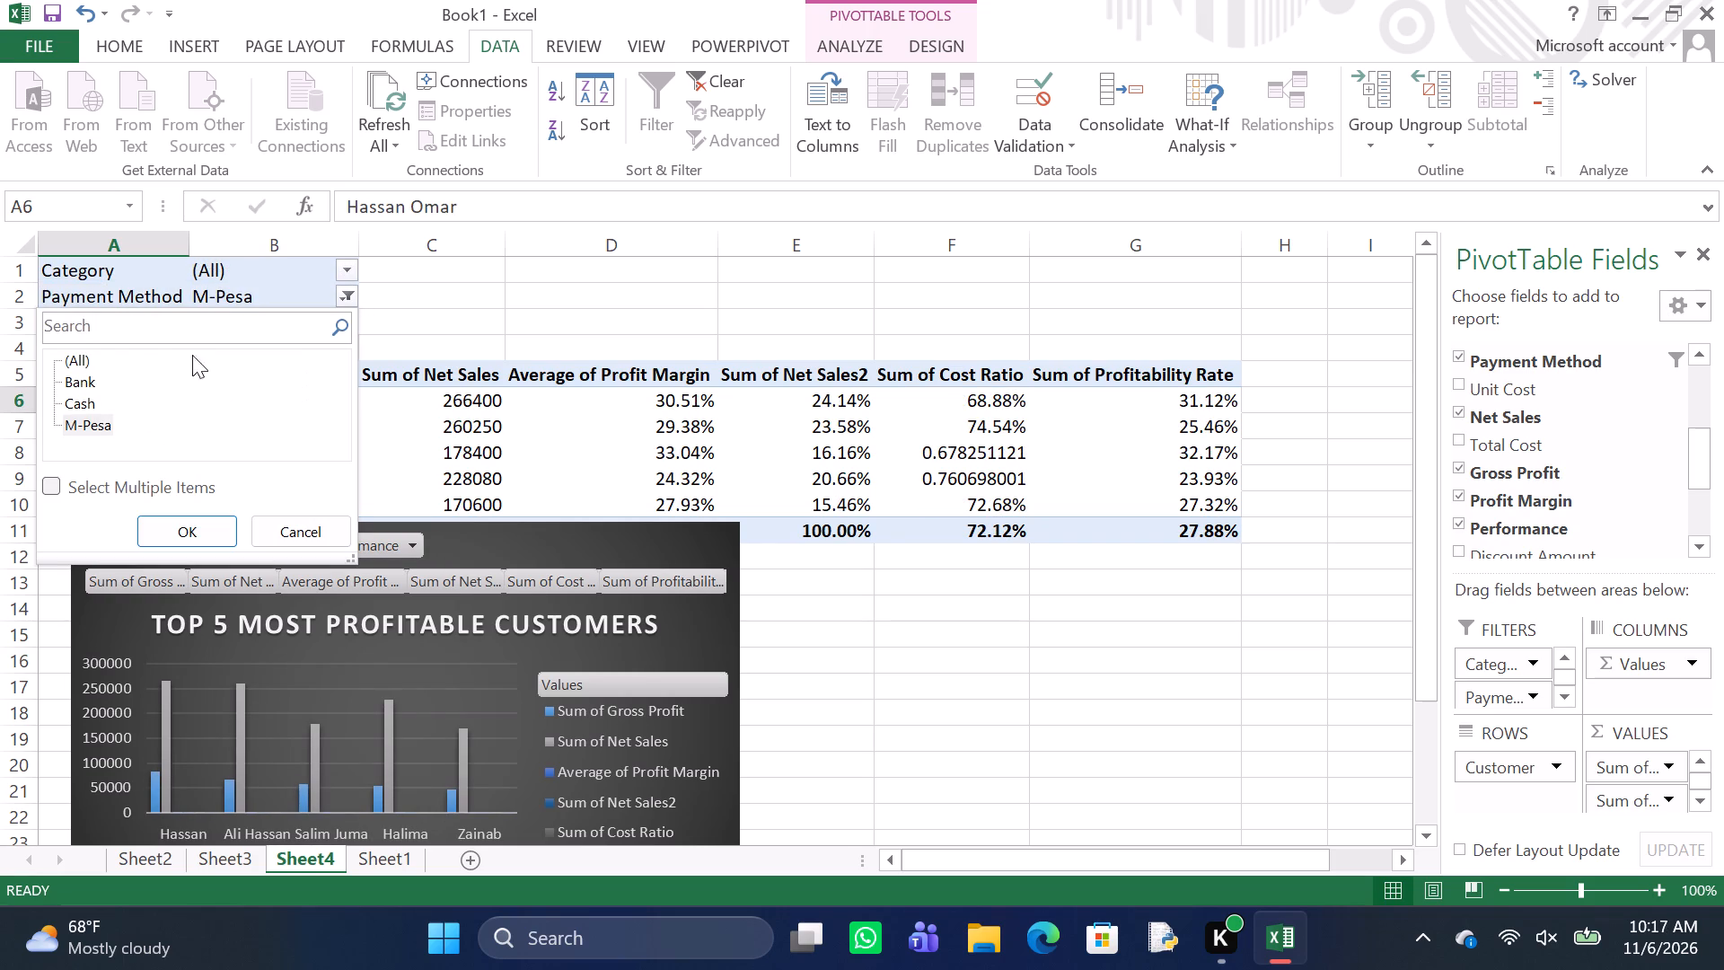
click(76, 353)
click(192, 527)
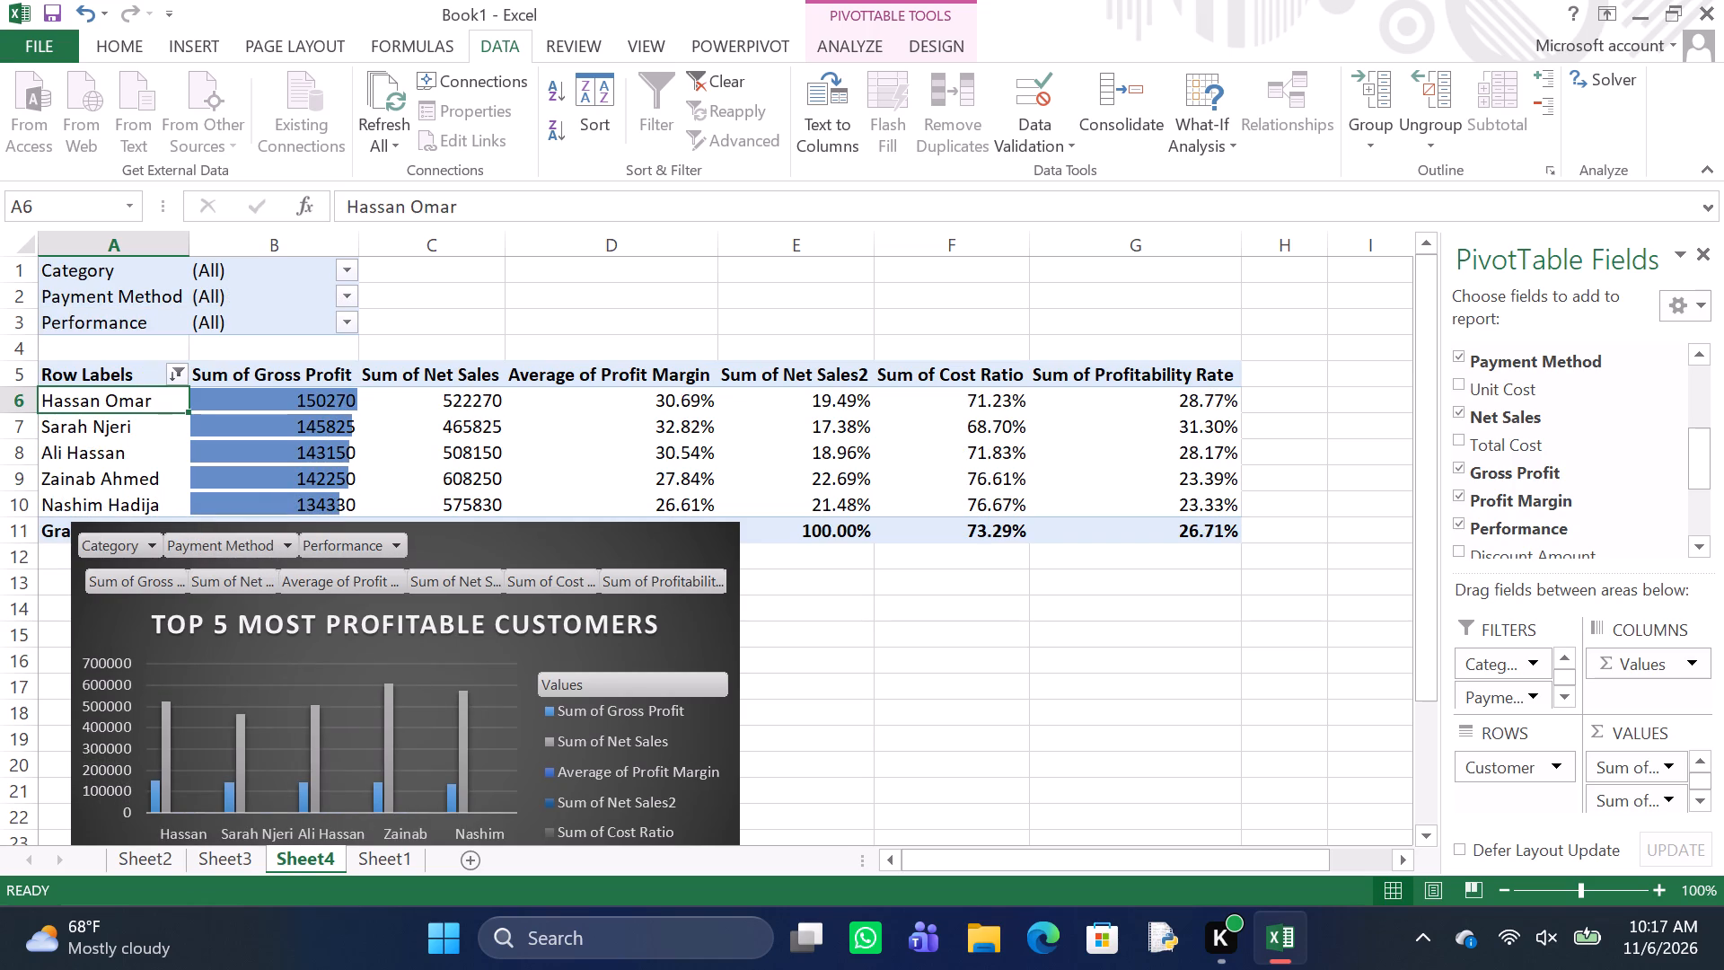
Move the Top 5 Most Profitable Customers chart down so it sits below the PivotTable's Grand Total row.
drag(699, 630, 699, 677)
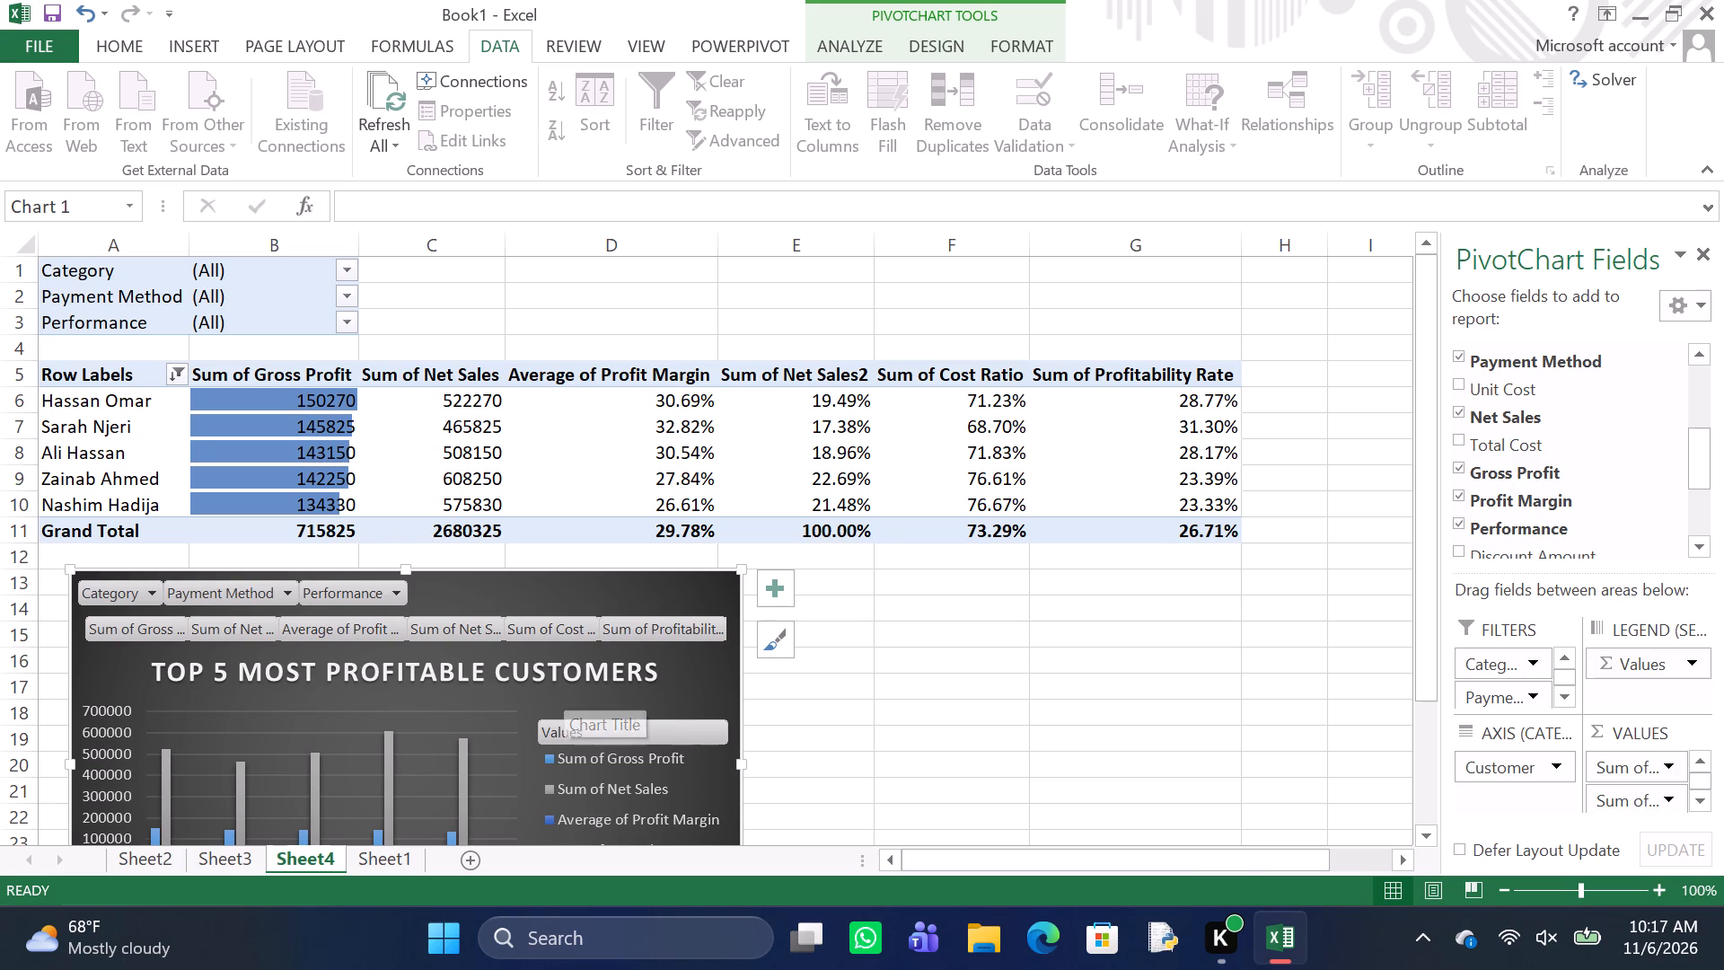
scroll(762, 684, down, 2)
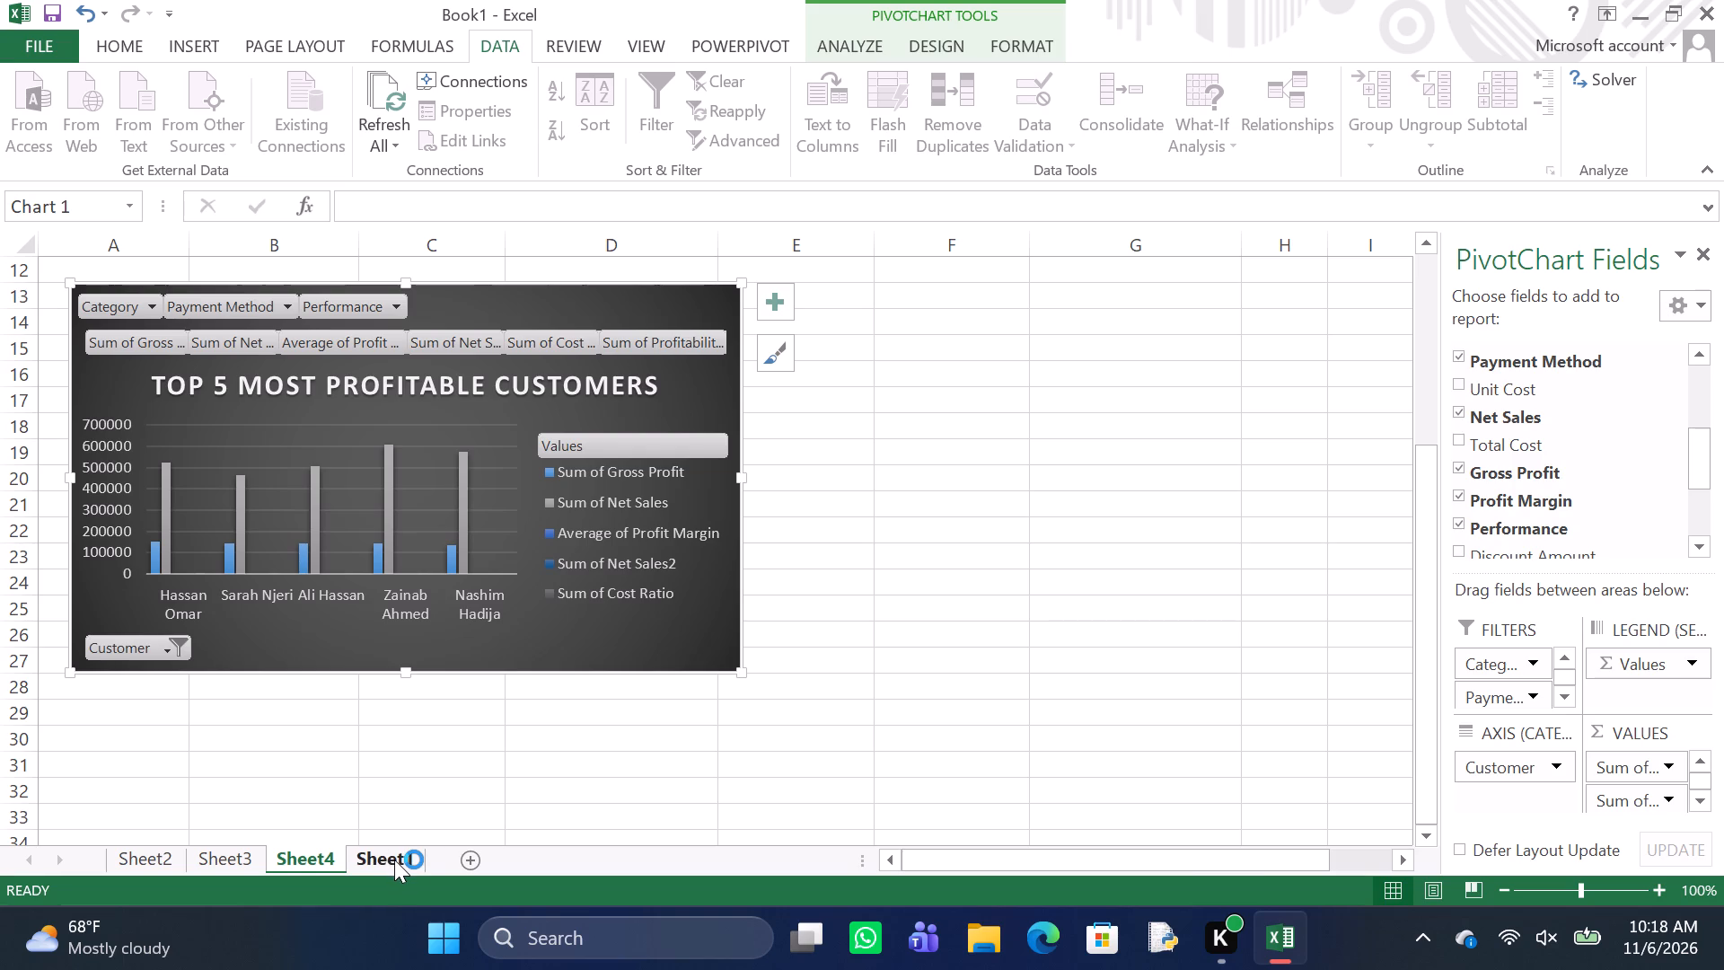
scroll(462, 571, up, 2)
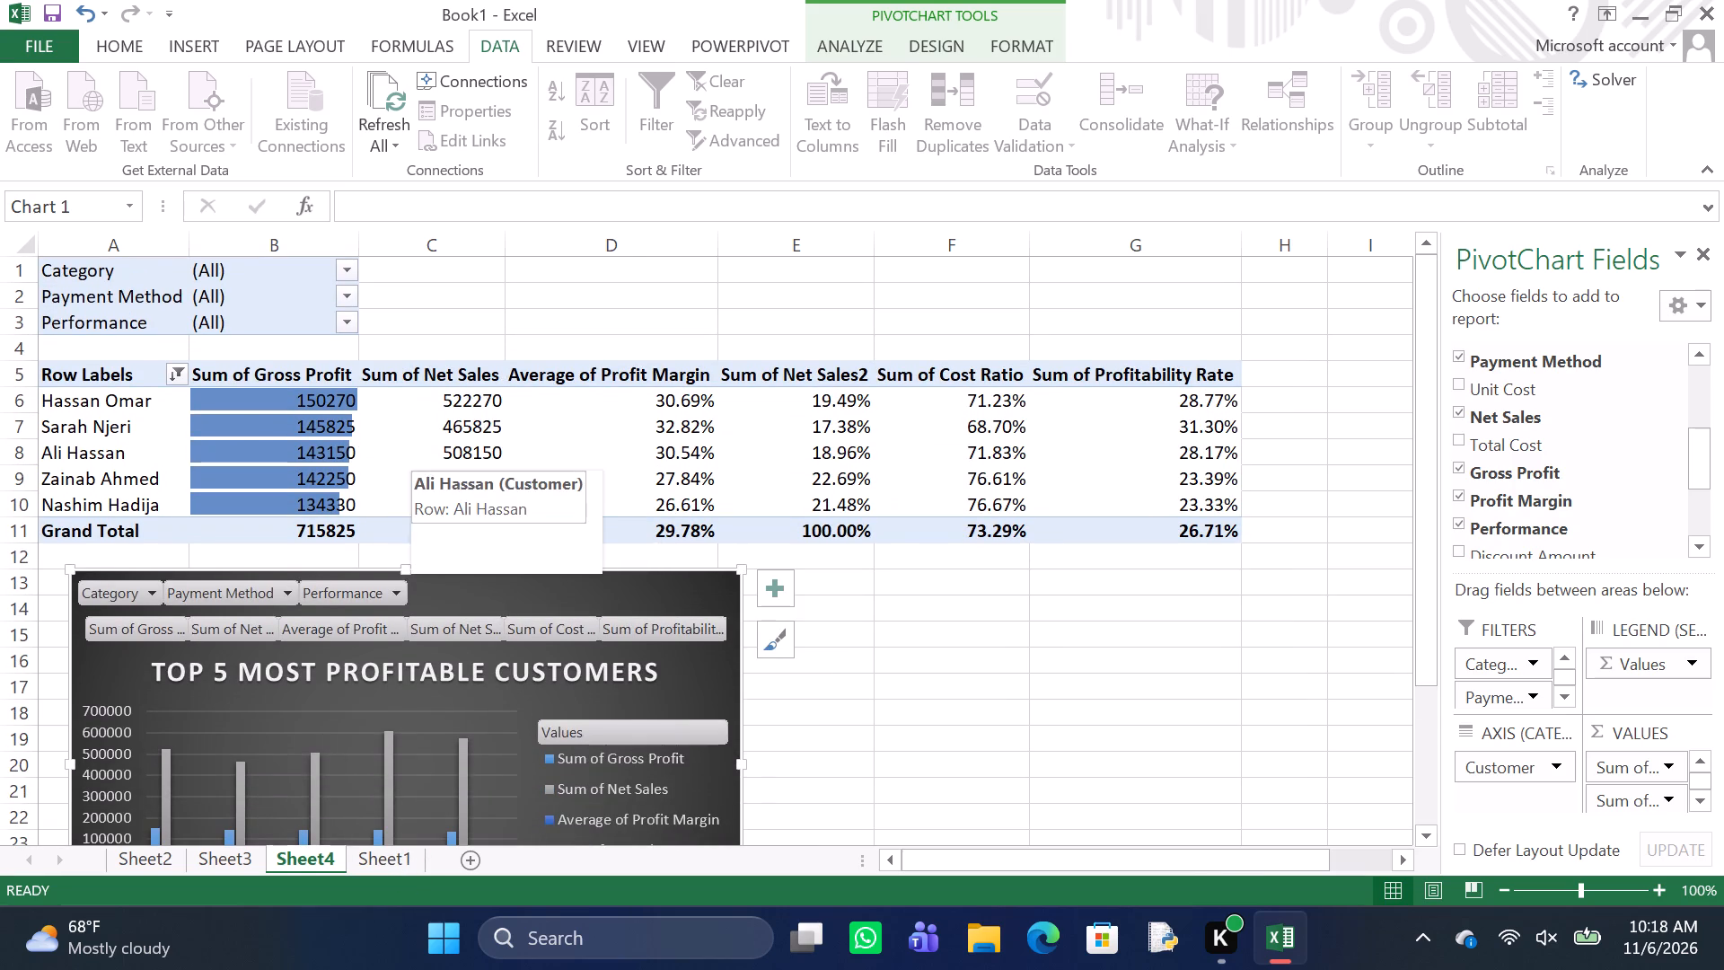
Select cell C8 inside the customer PivotTable and bring up the PivotTable analysis commands.
click(428, 463)
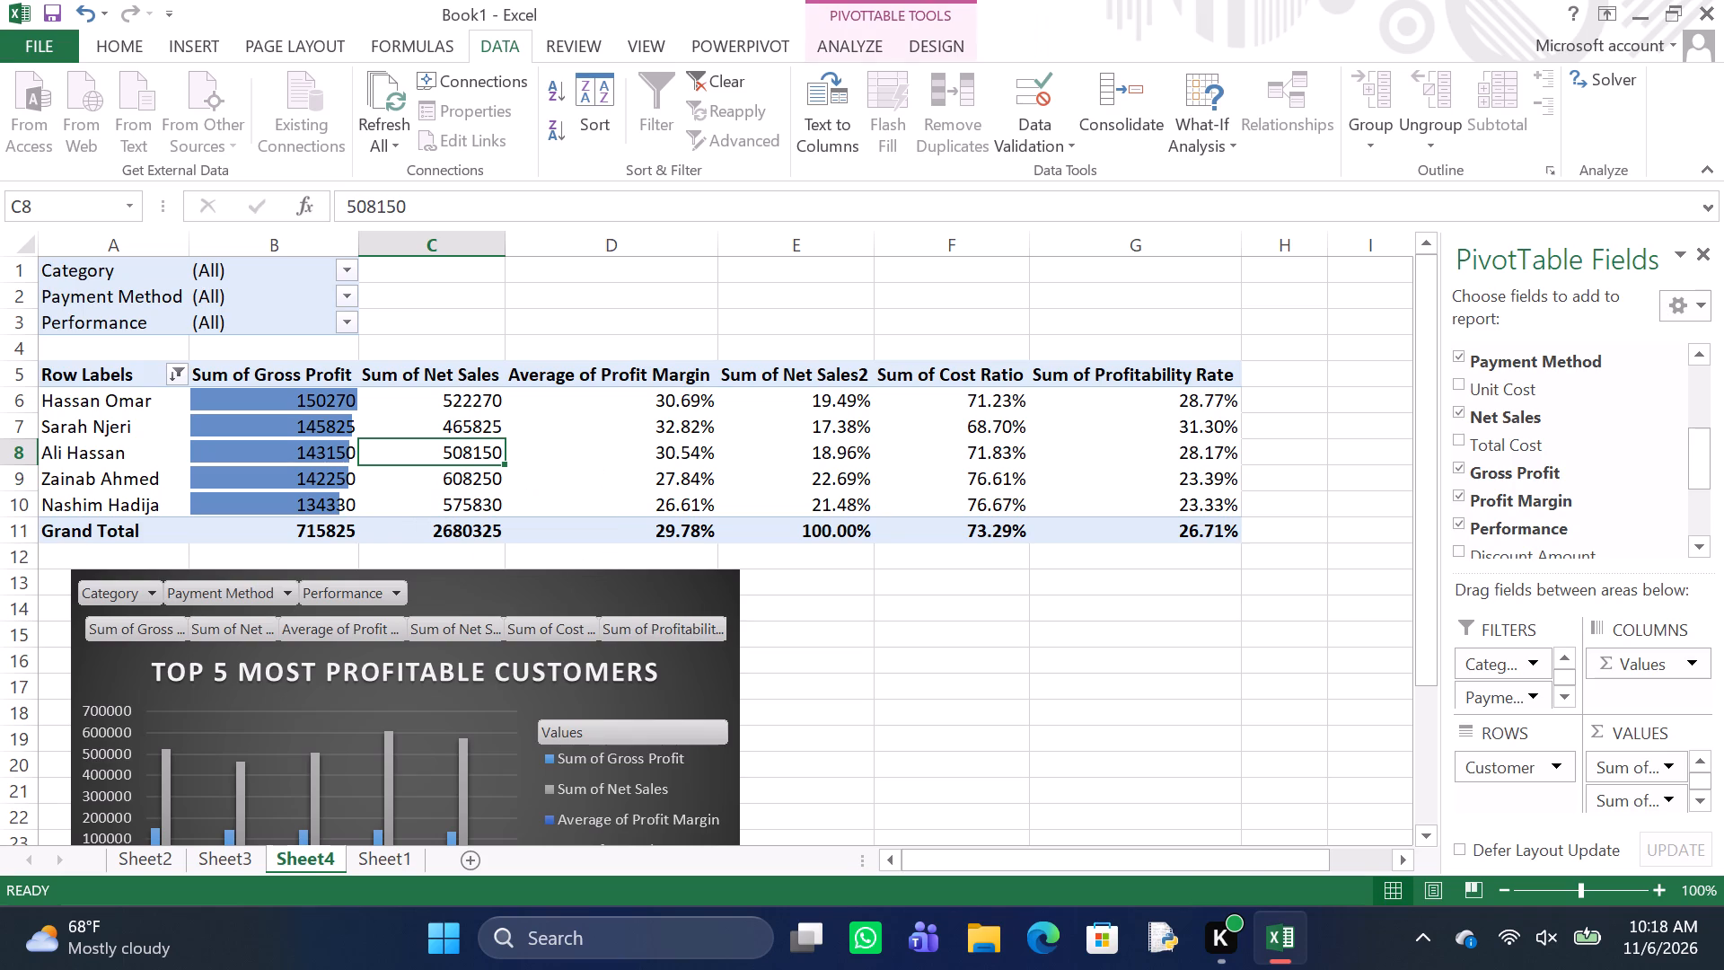
click(836, 36)
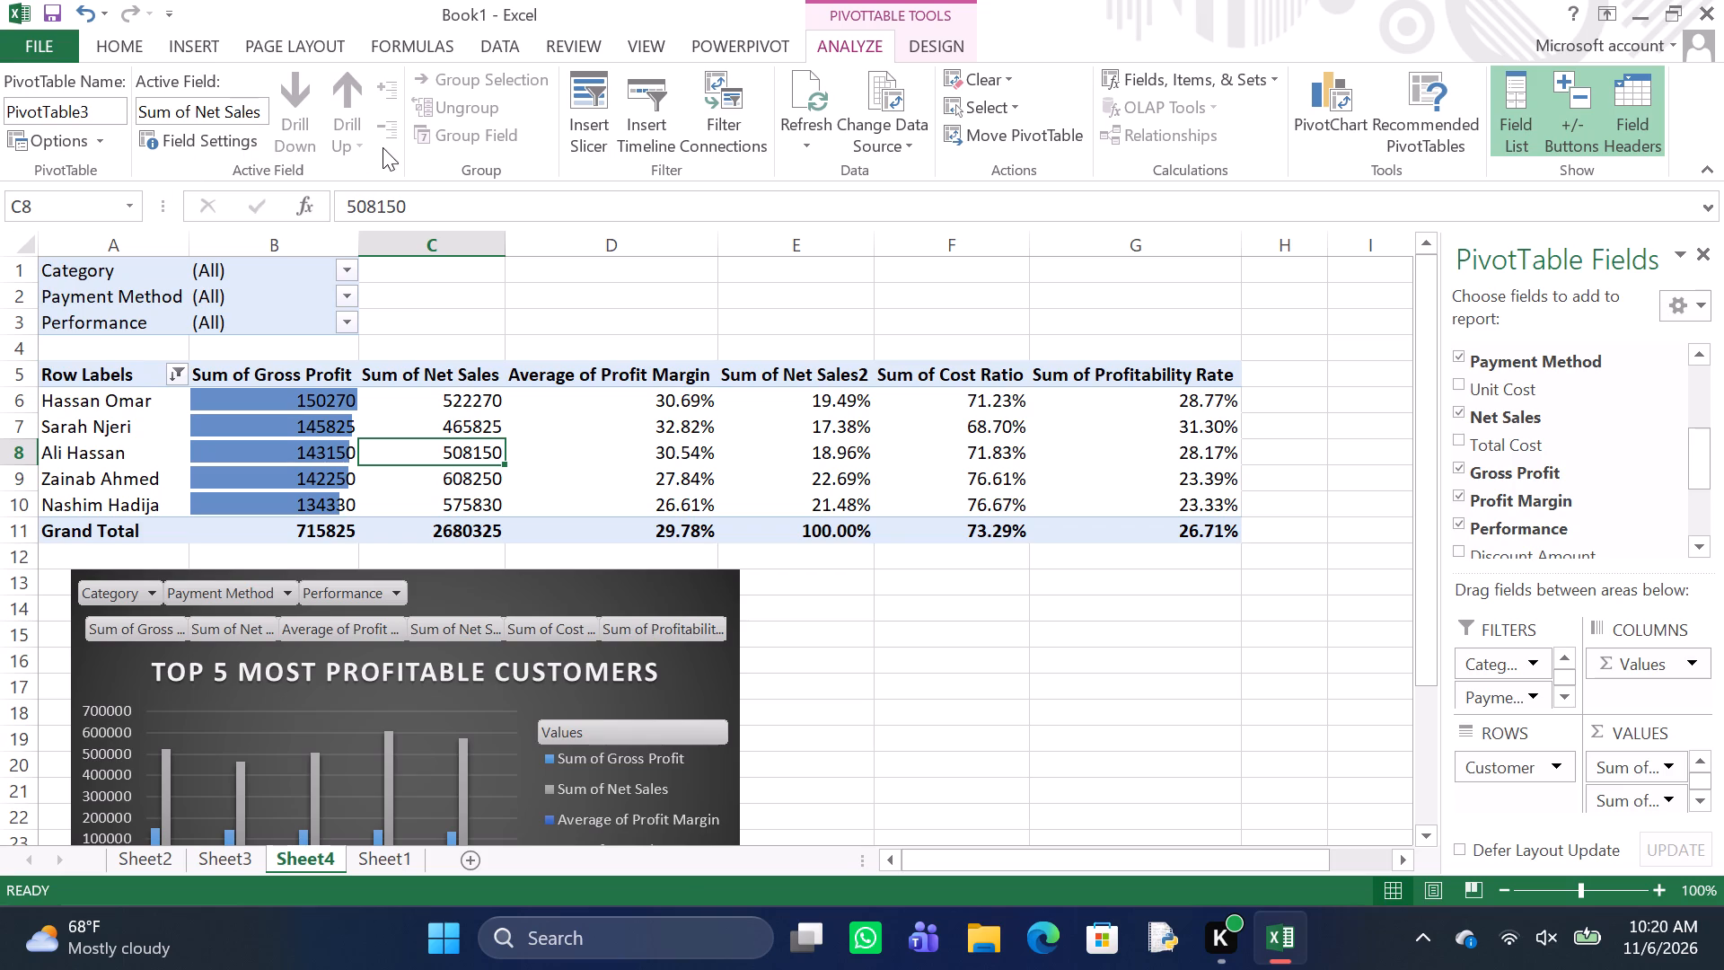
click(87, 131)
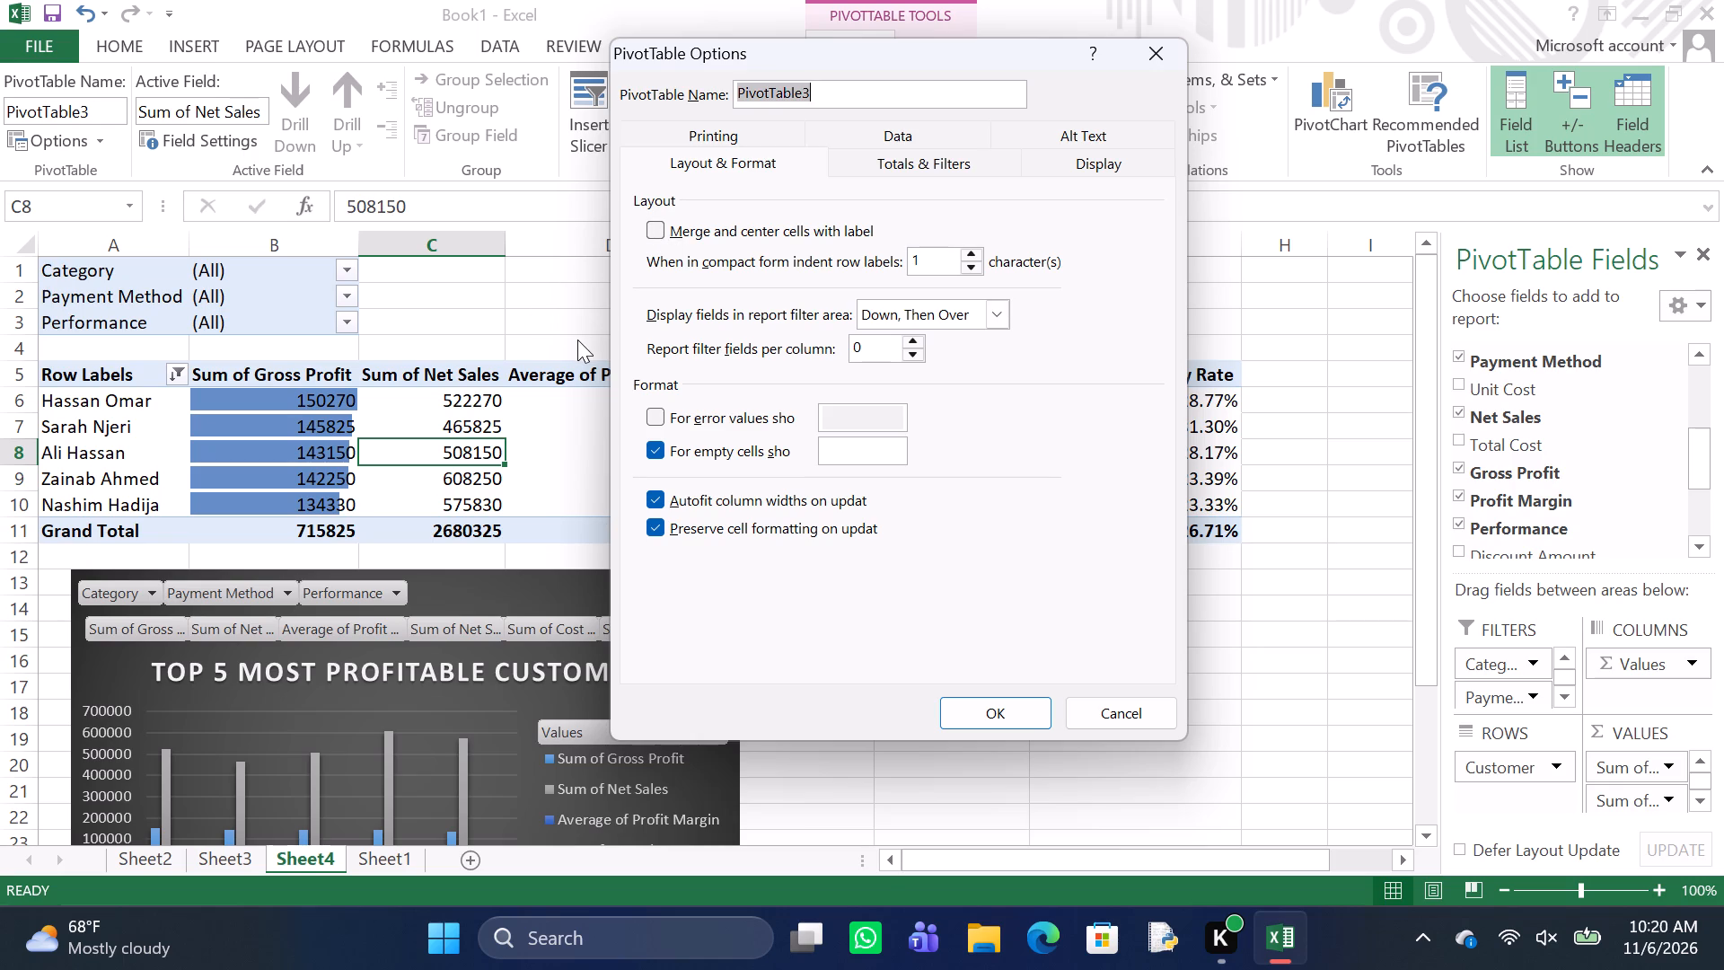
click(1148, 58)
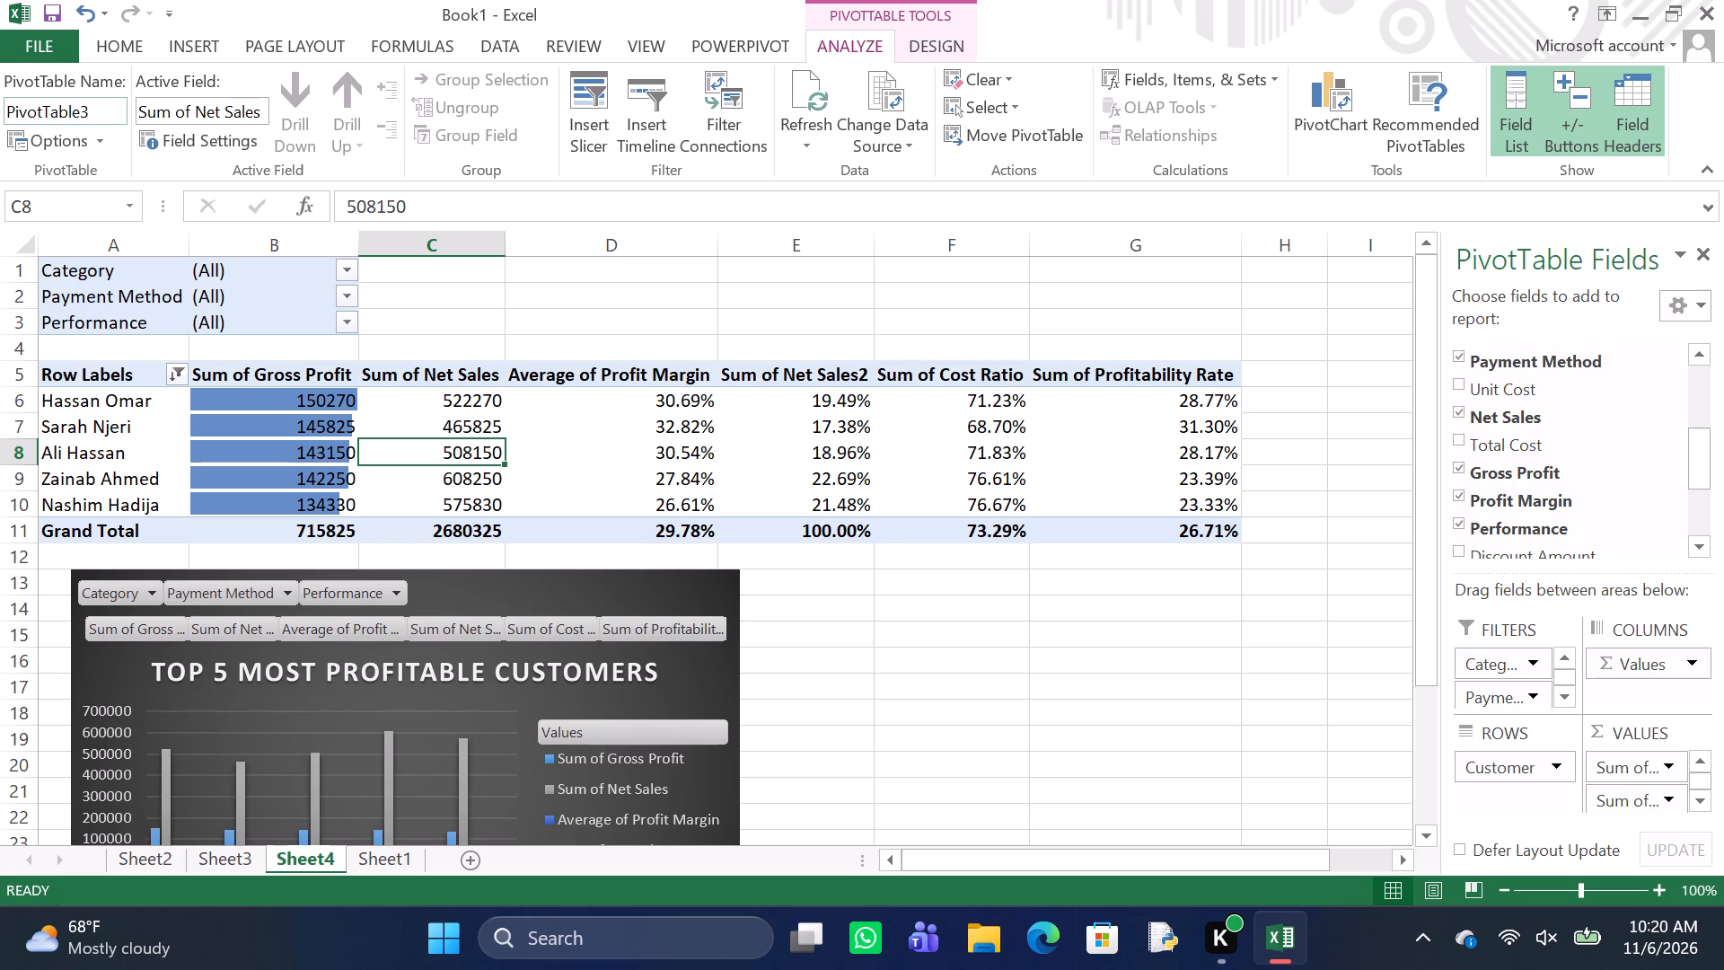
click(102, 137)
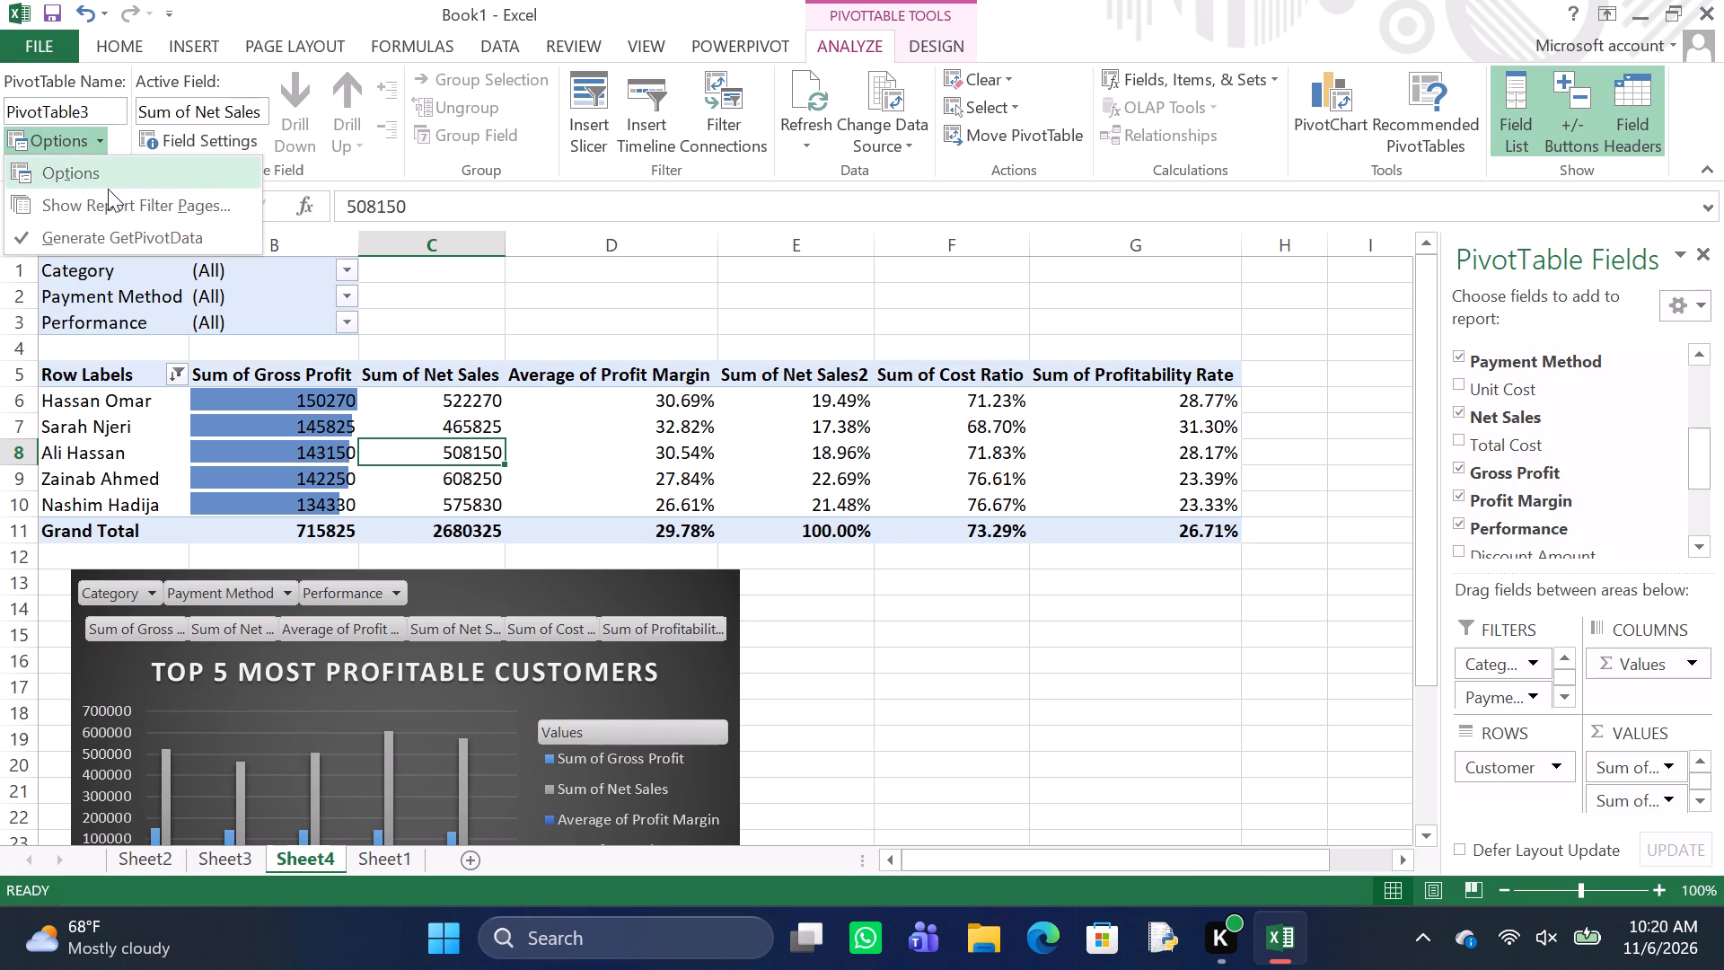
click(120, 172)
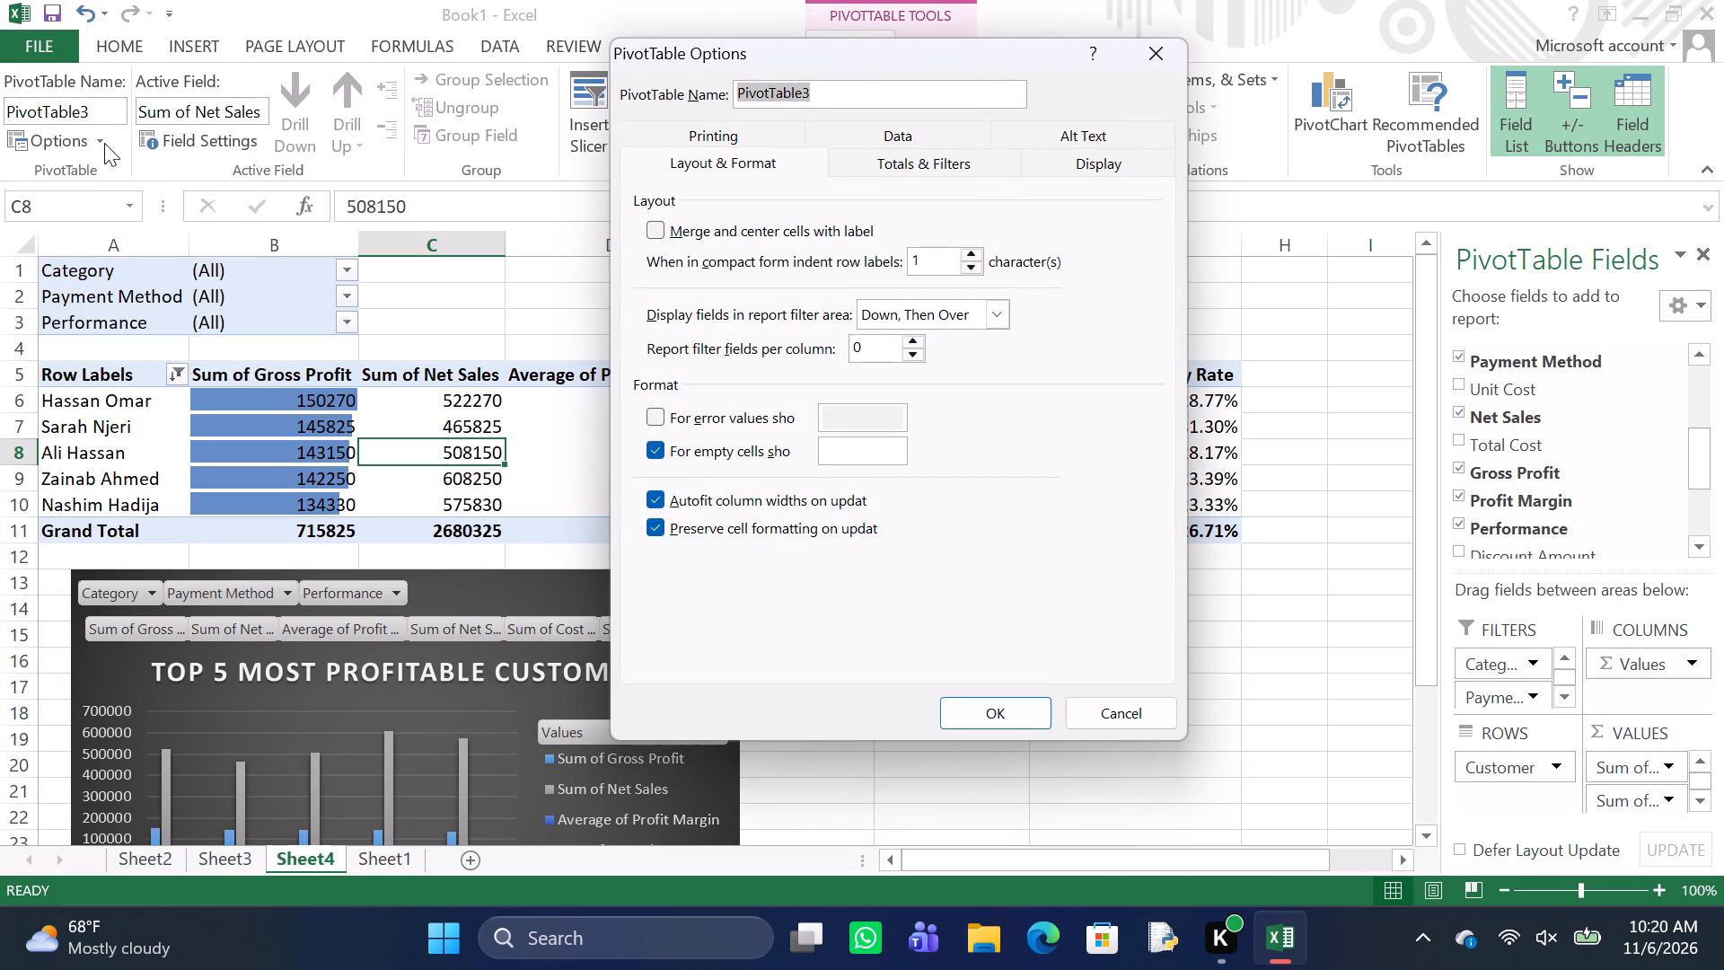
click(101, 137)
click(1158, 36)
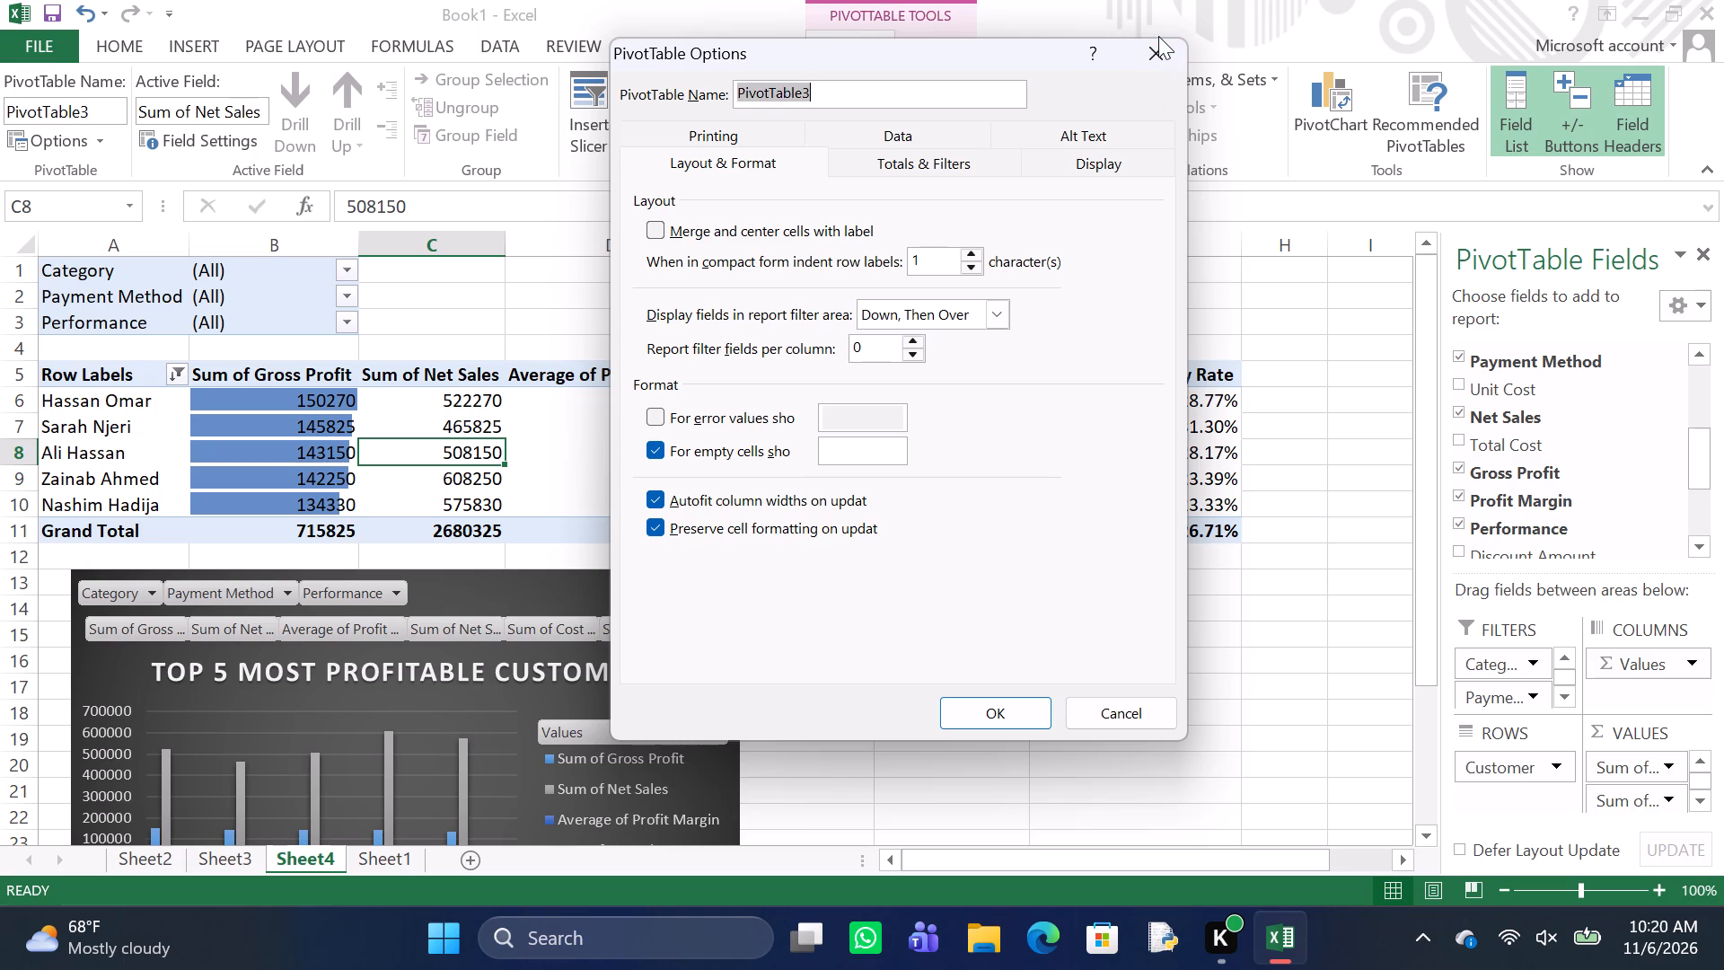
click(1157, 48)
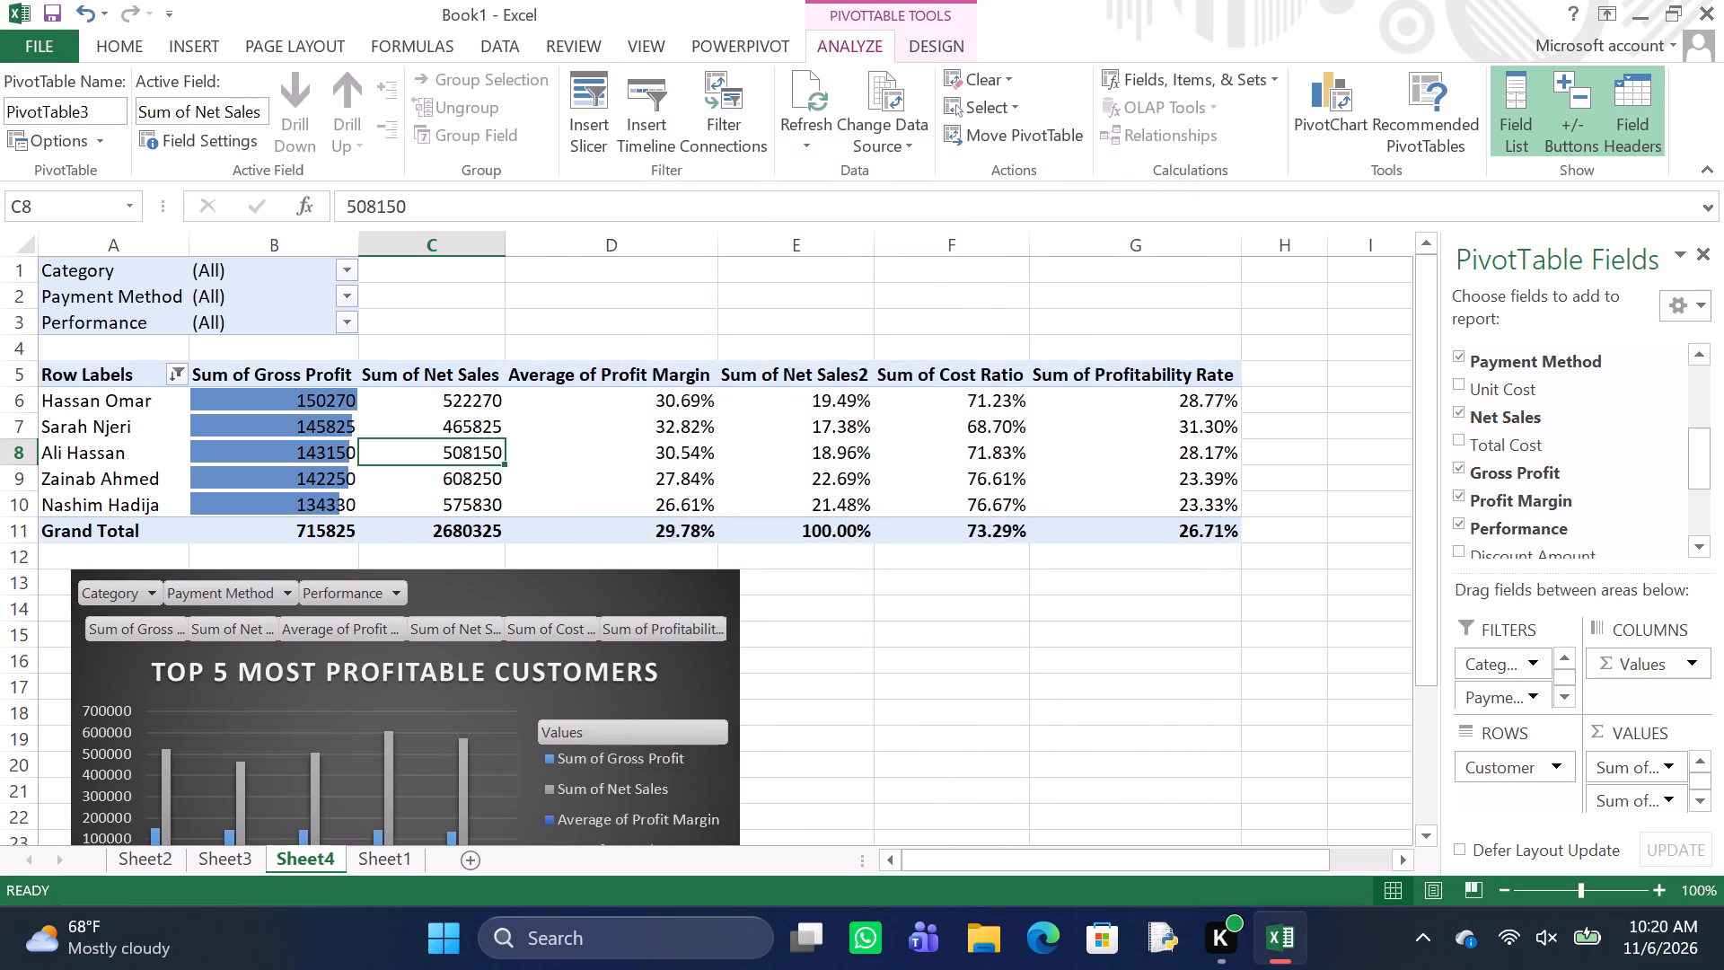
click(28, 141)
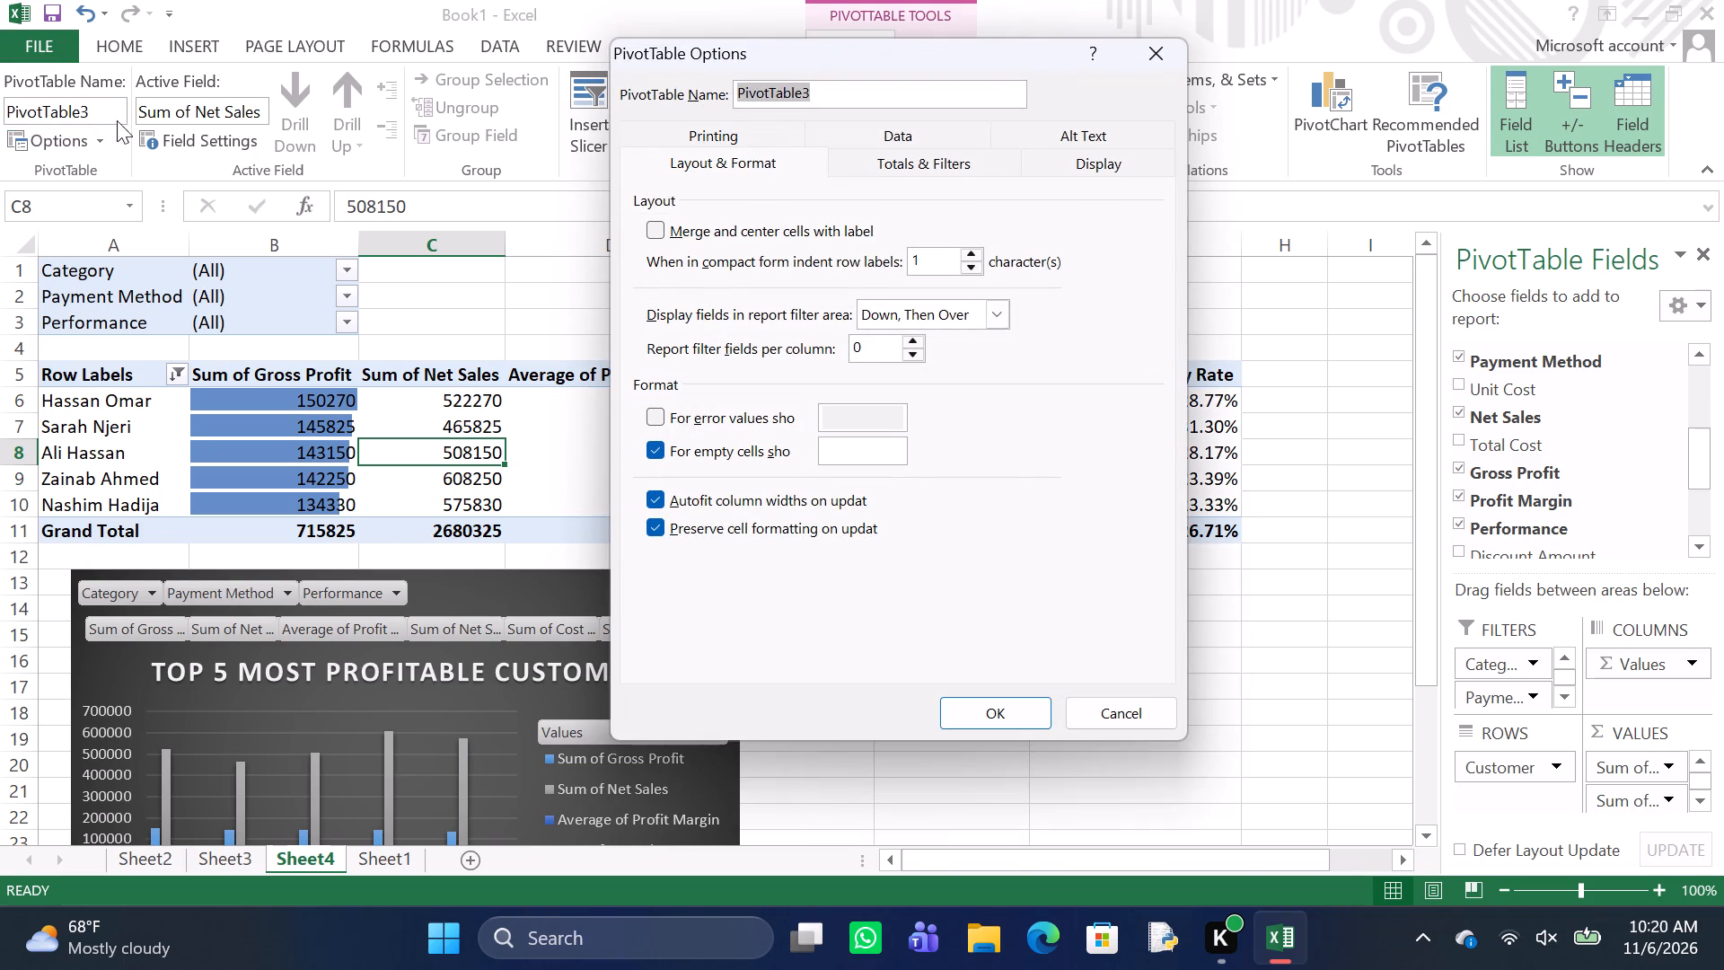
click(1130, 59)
Generate a separate report filter page sheet from the customer PivotTable for each Category item.
click(101, 133)
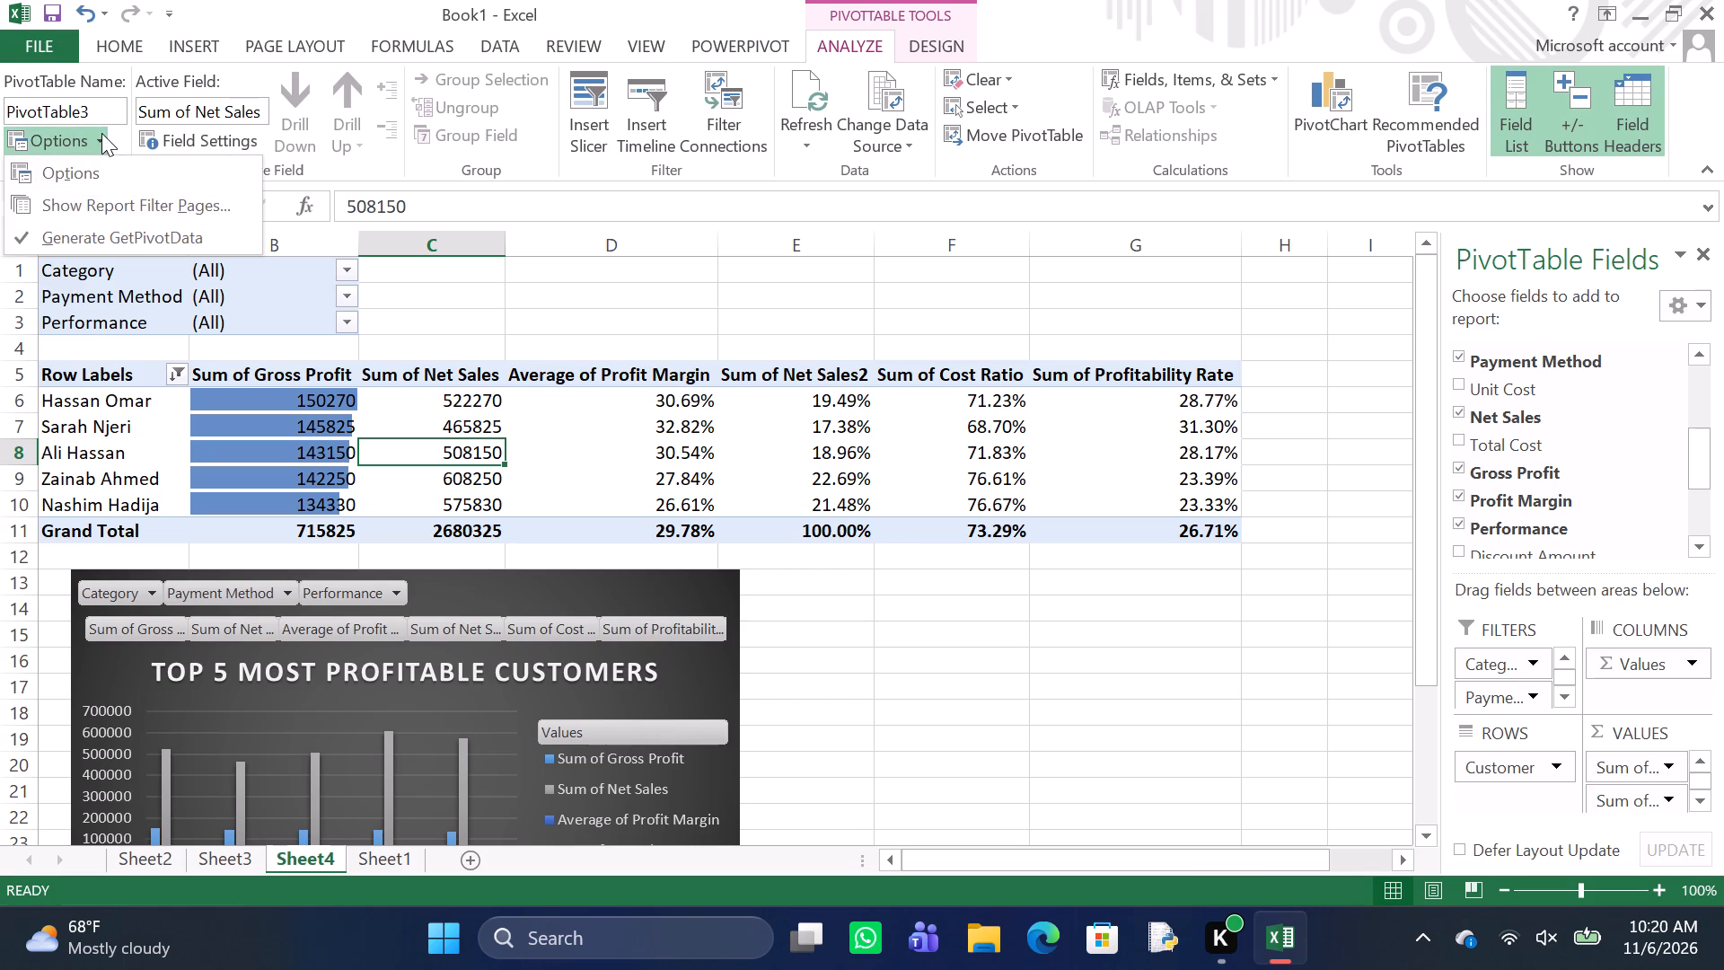
click(101, 198)
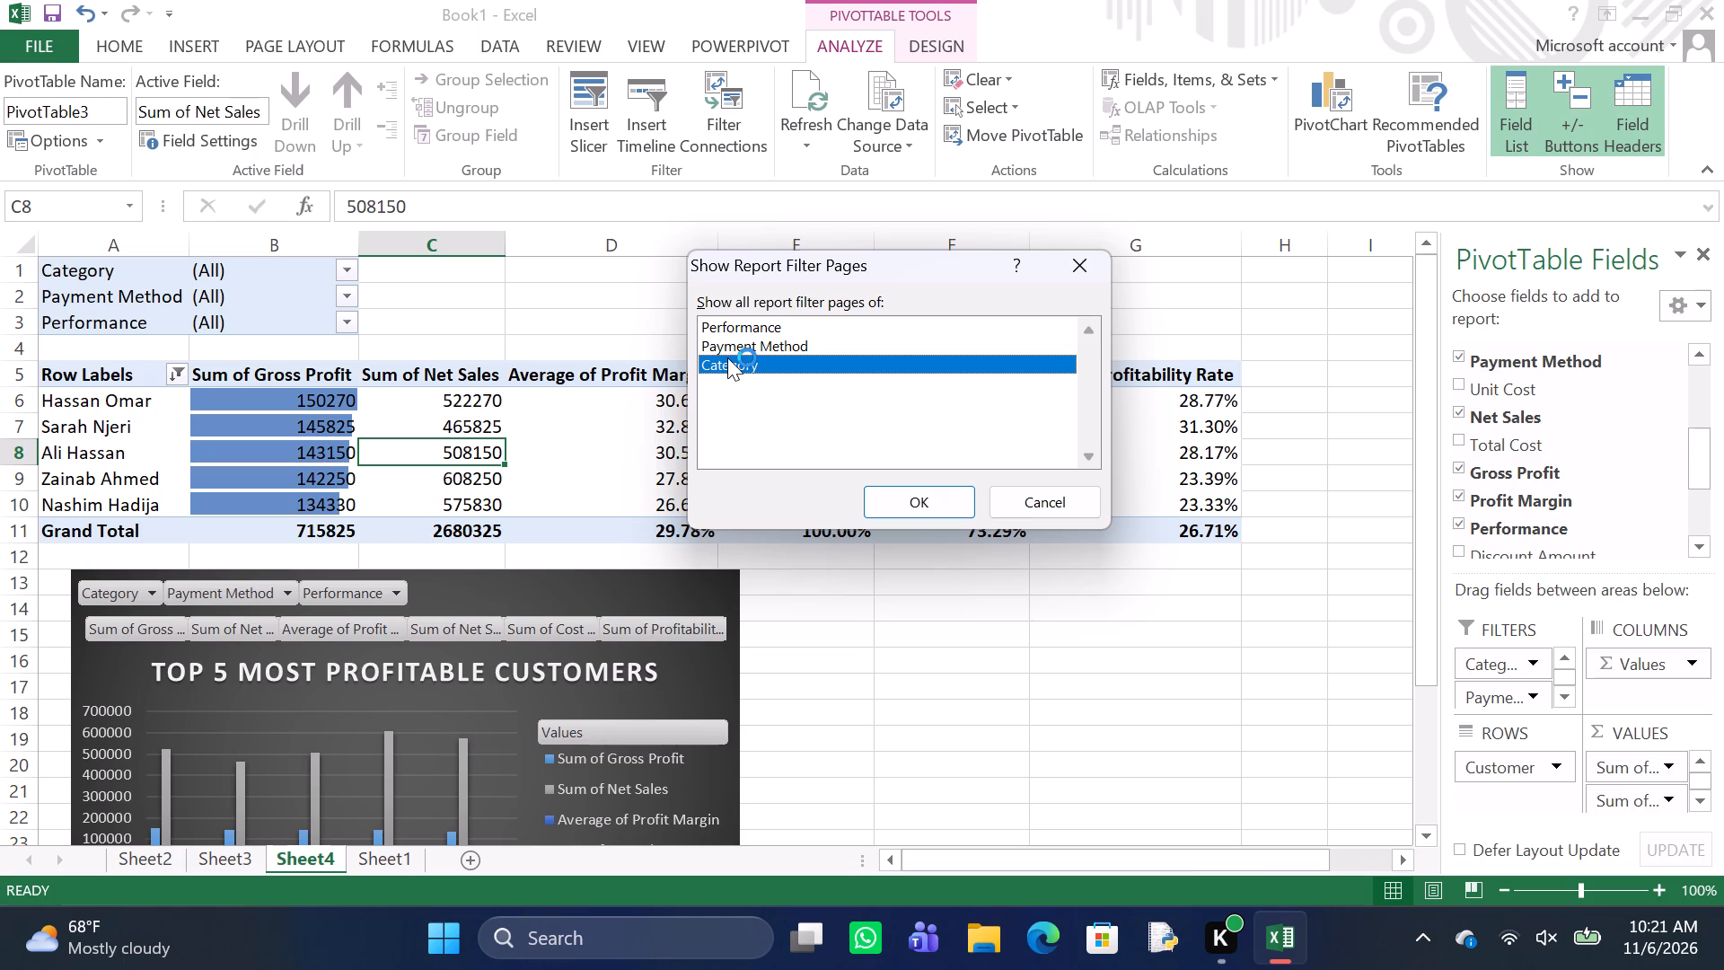
click(932, 500)
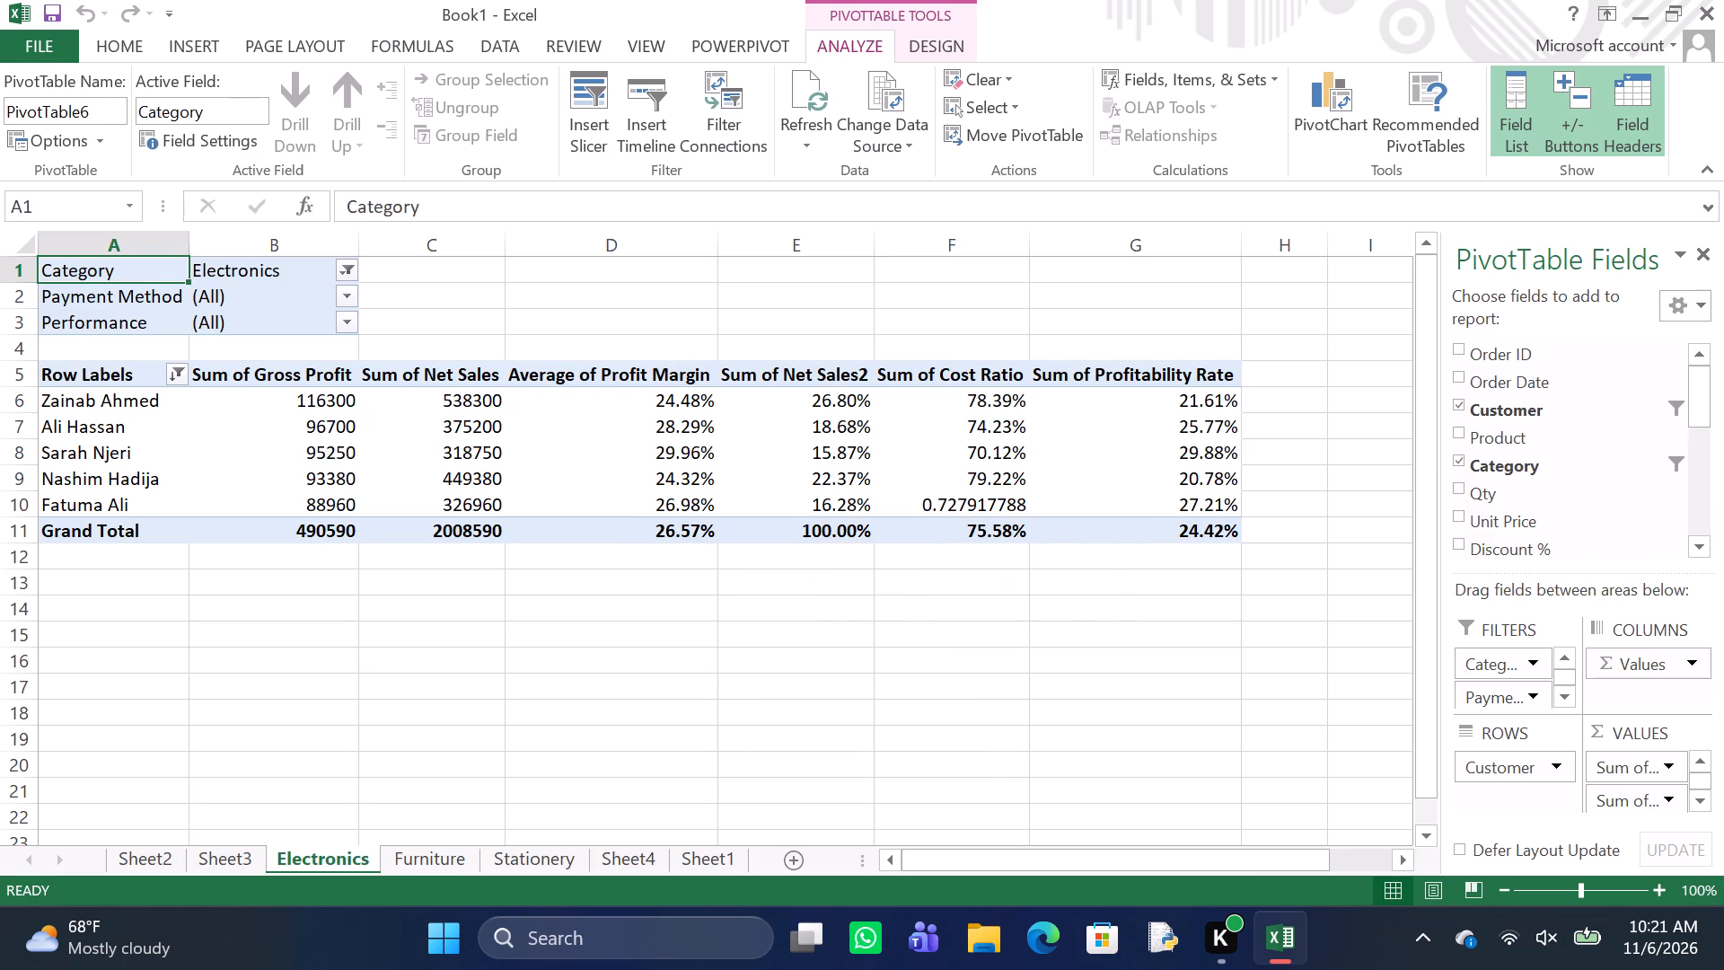
Enter the header Category in cell A20, below the PivotTable on the Electronics sheet.
scroll(663, 636, up, 1)
scroll(51, 710, down, 2)
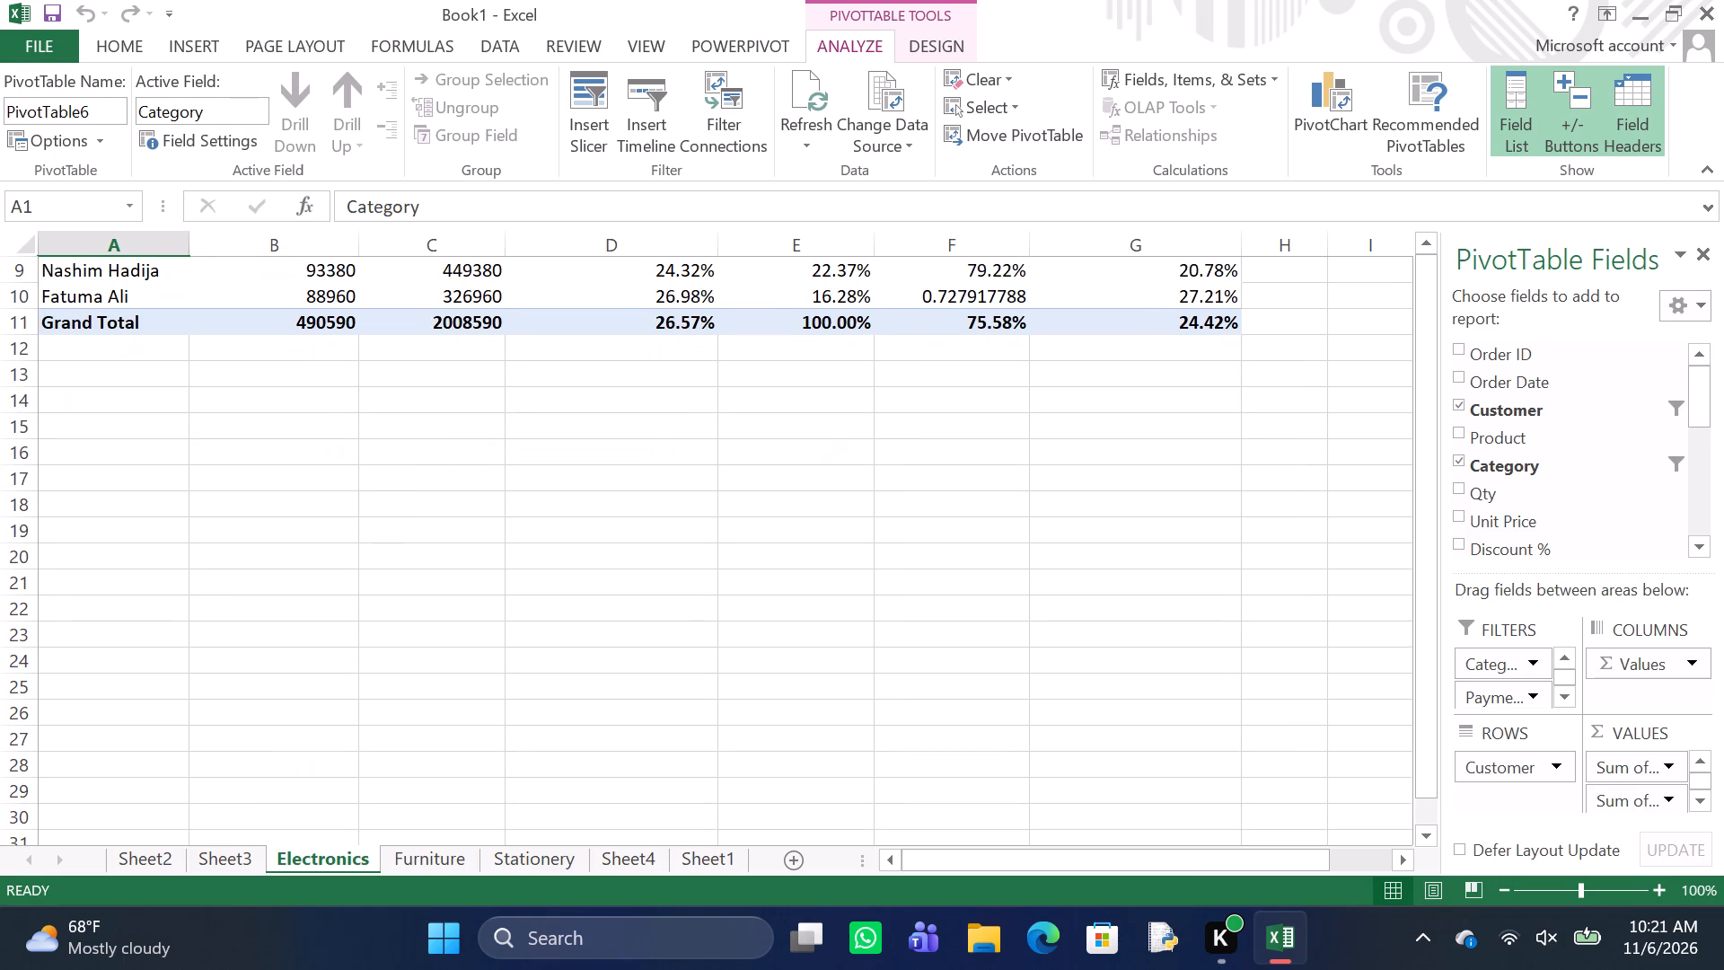
click(75, 560)
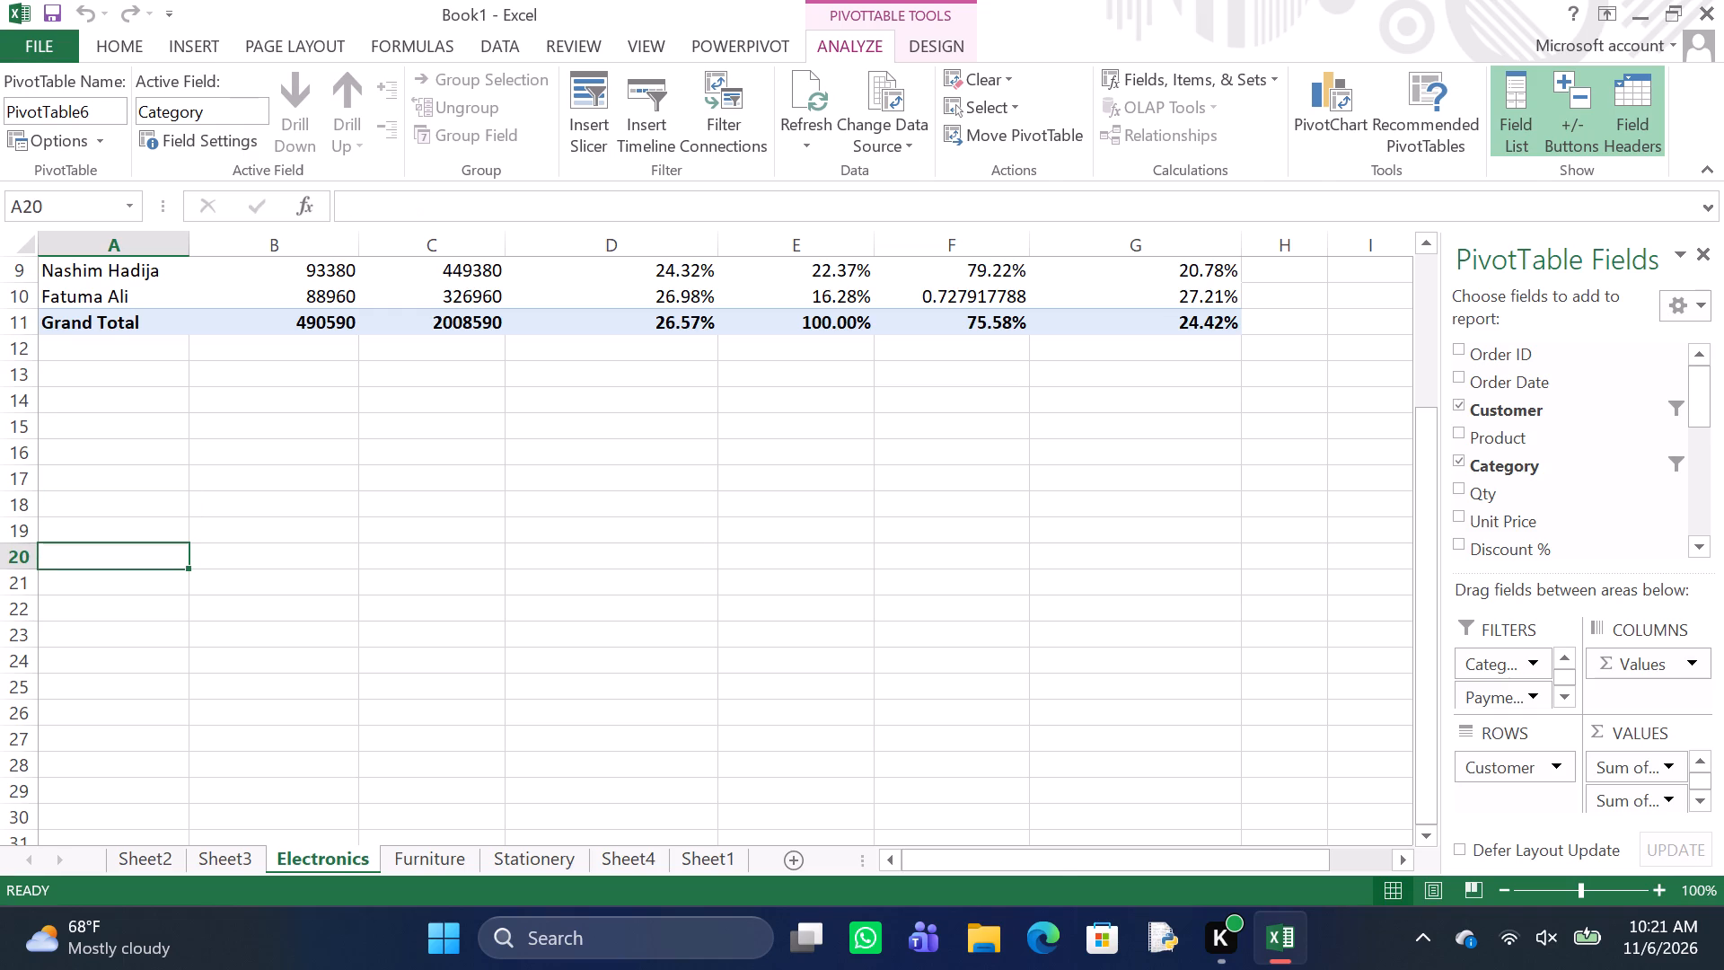
key(c)
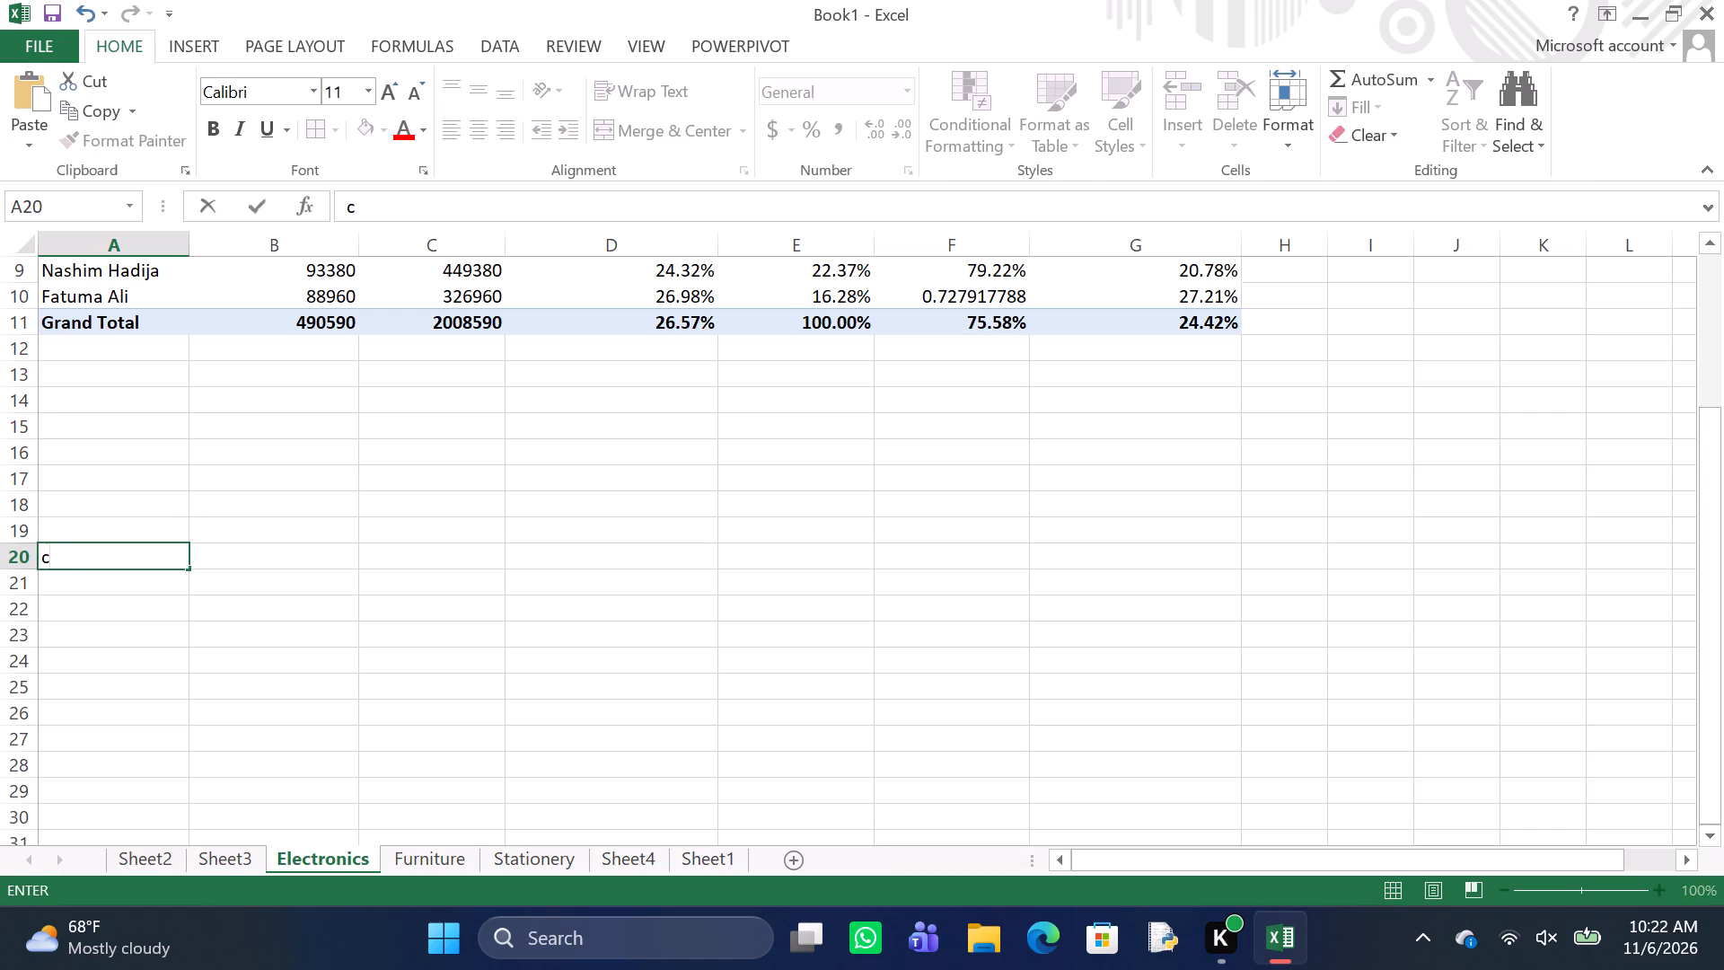
key(BackSpace)
key(c)
text(ategory)
key(Return)
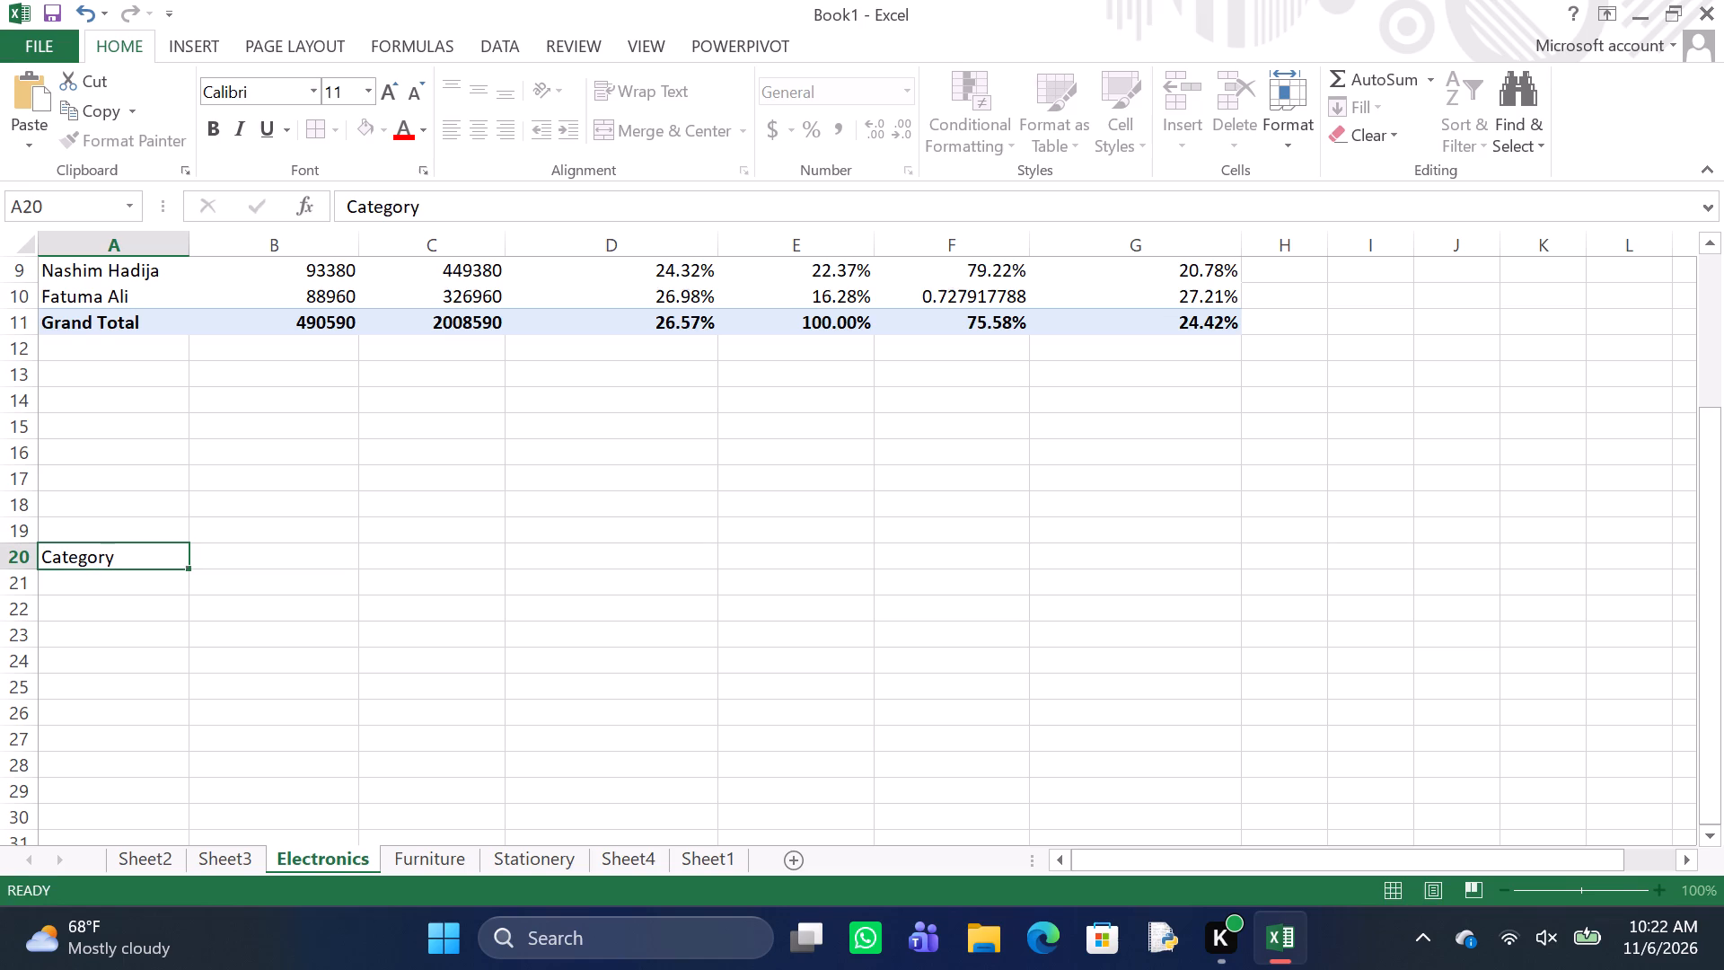
Enter the header Sales in cell B20, beside the Category header, and correct any typo in it.
click(237, 560)
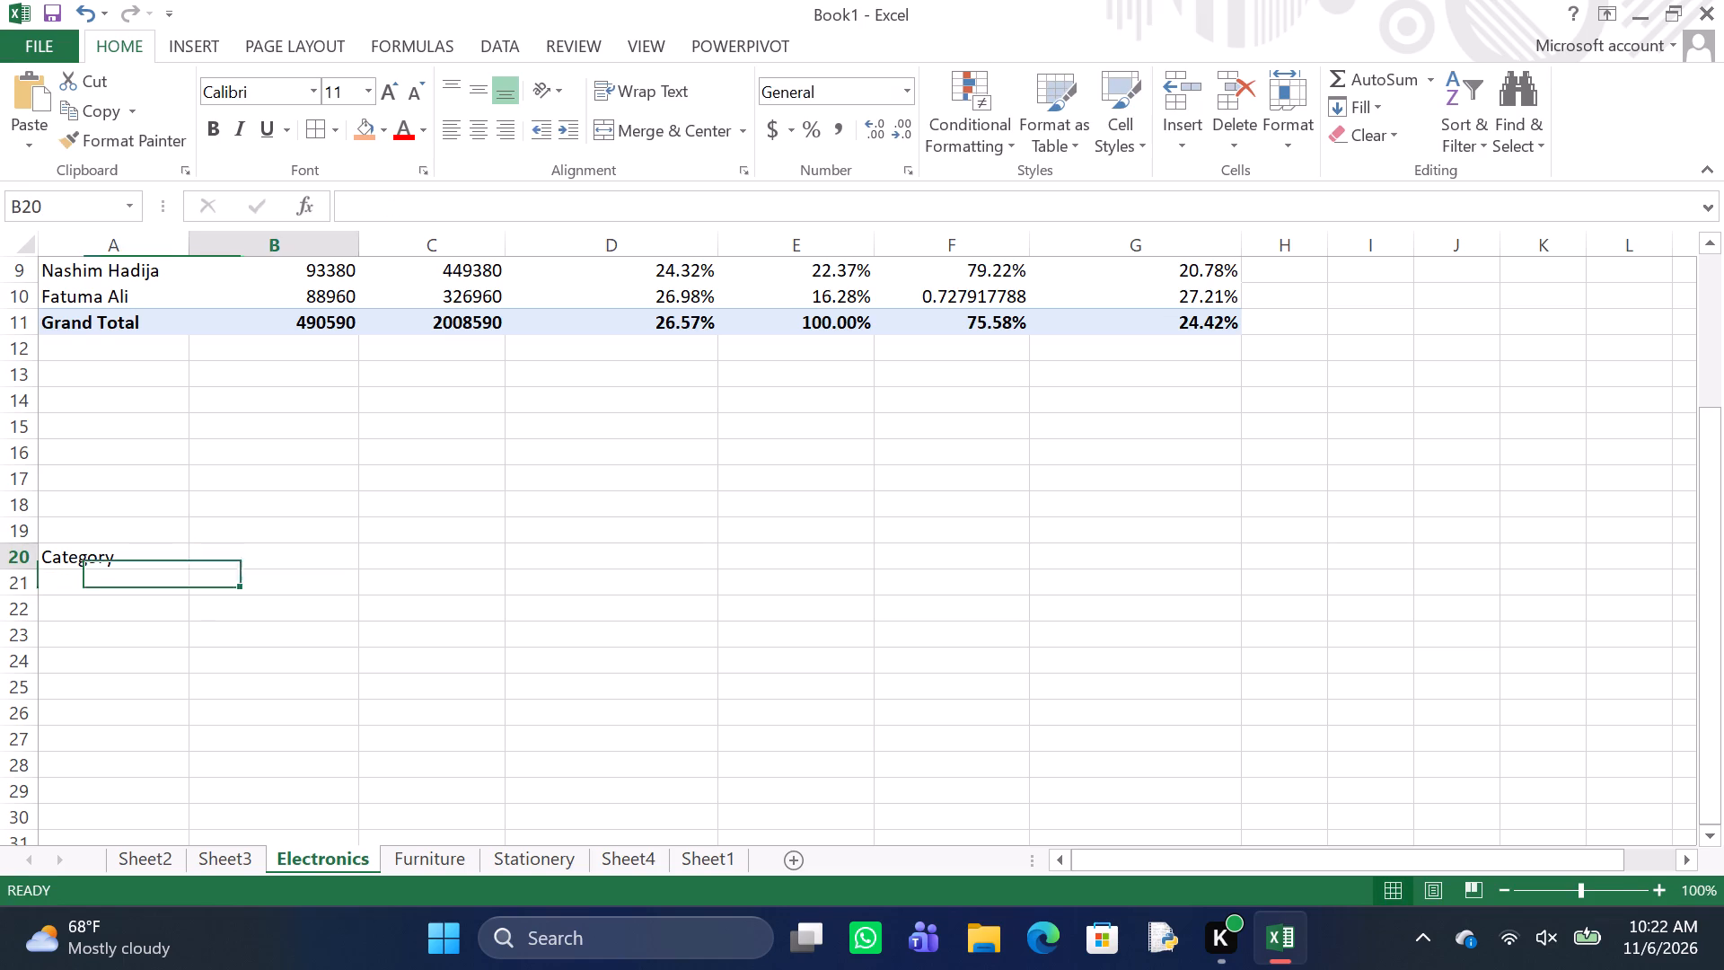
key(s)
text(alesa)
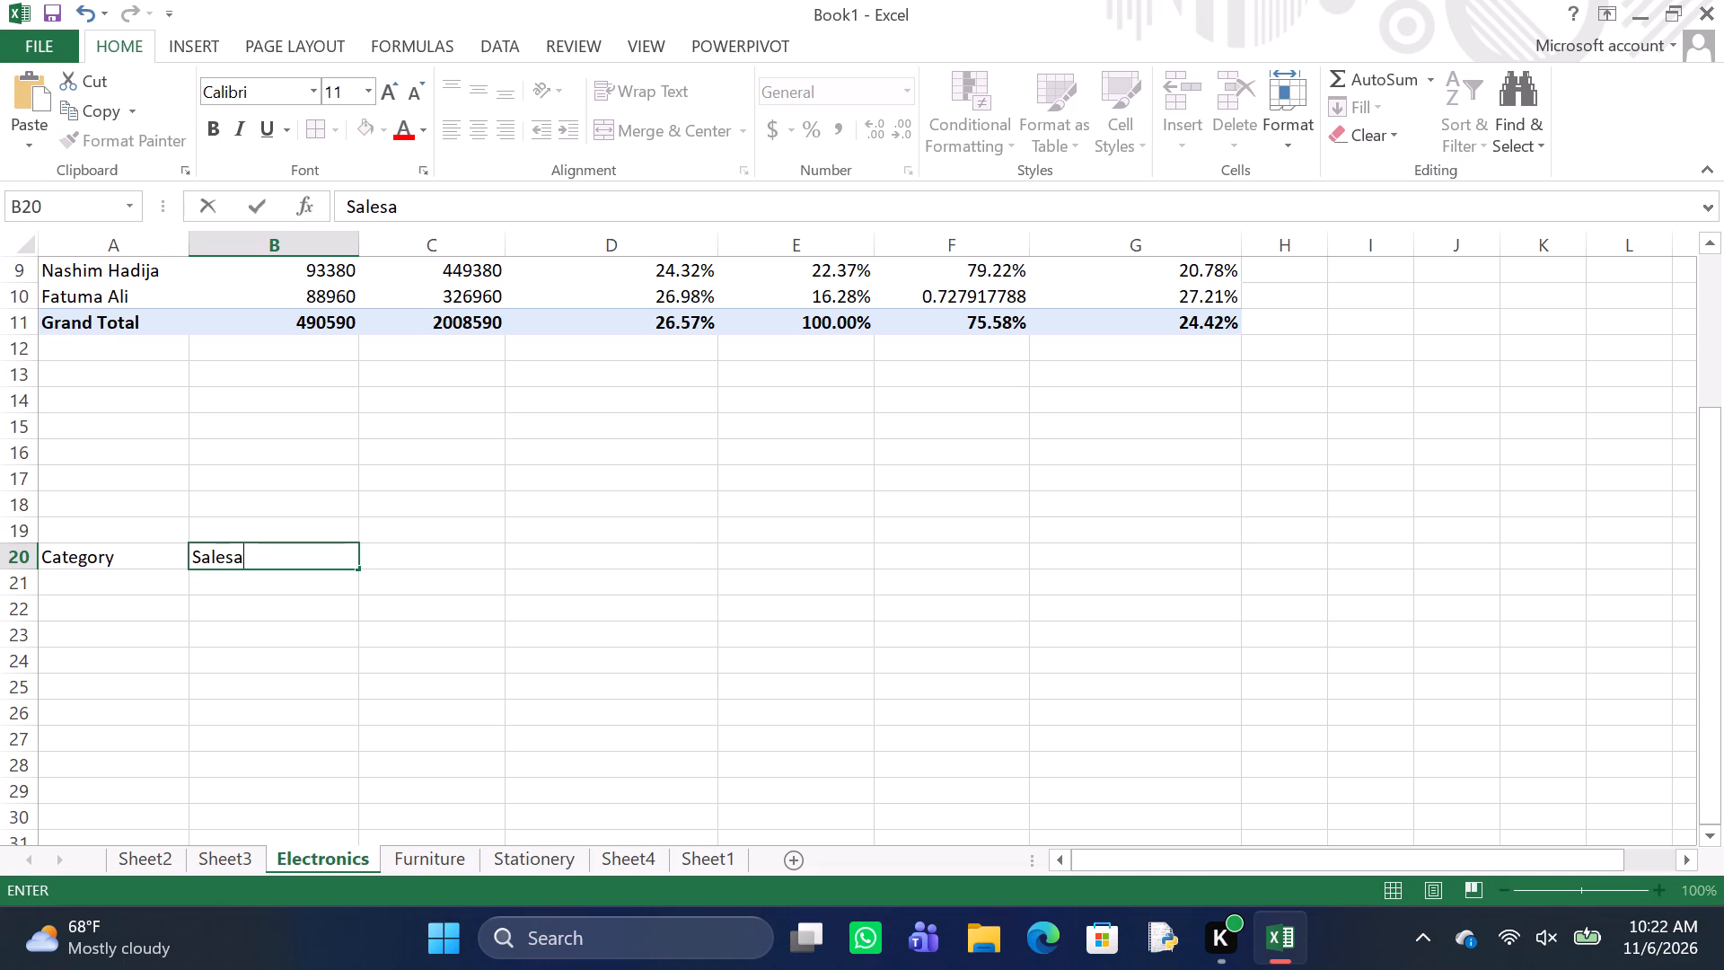
click(251, 572)
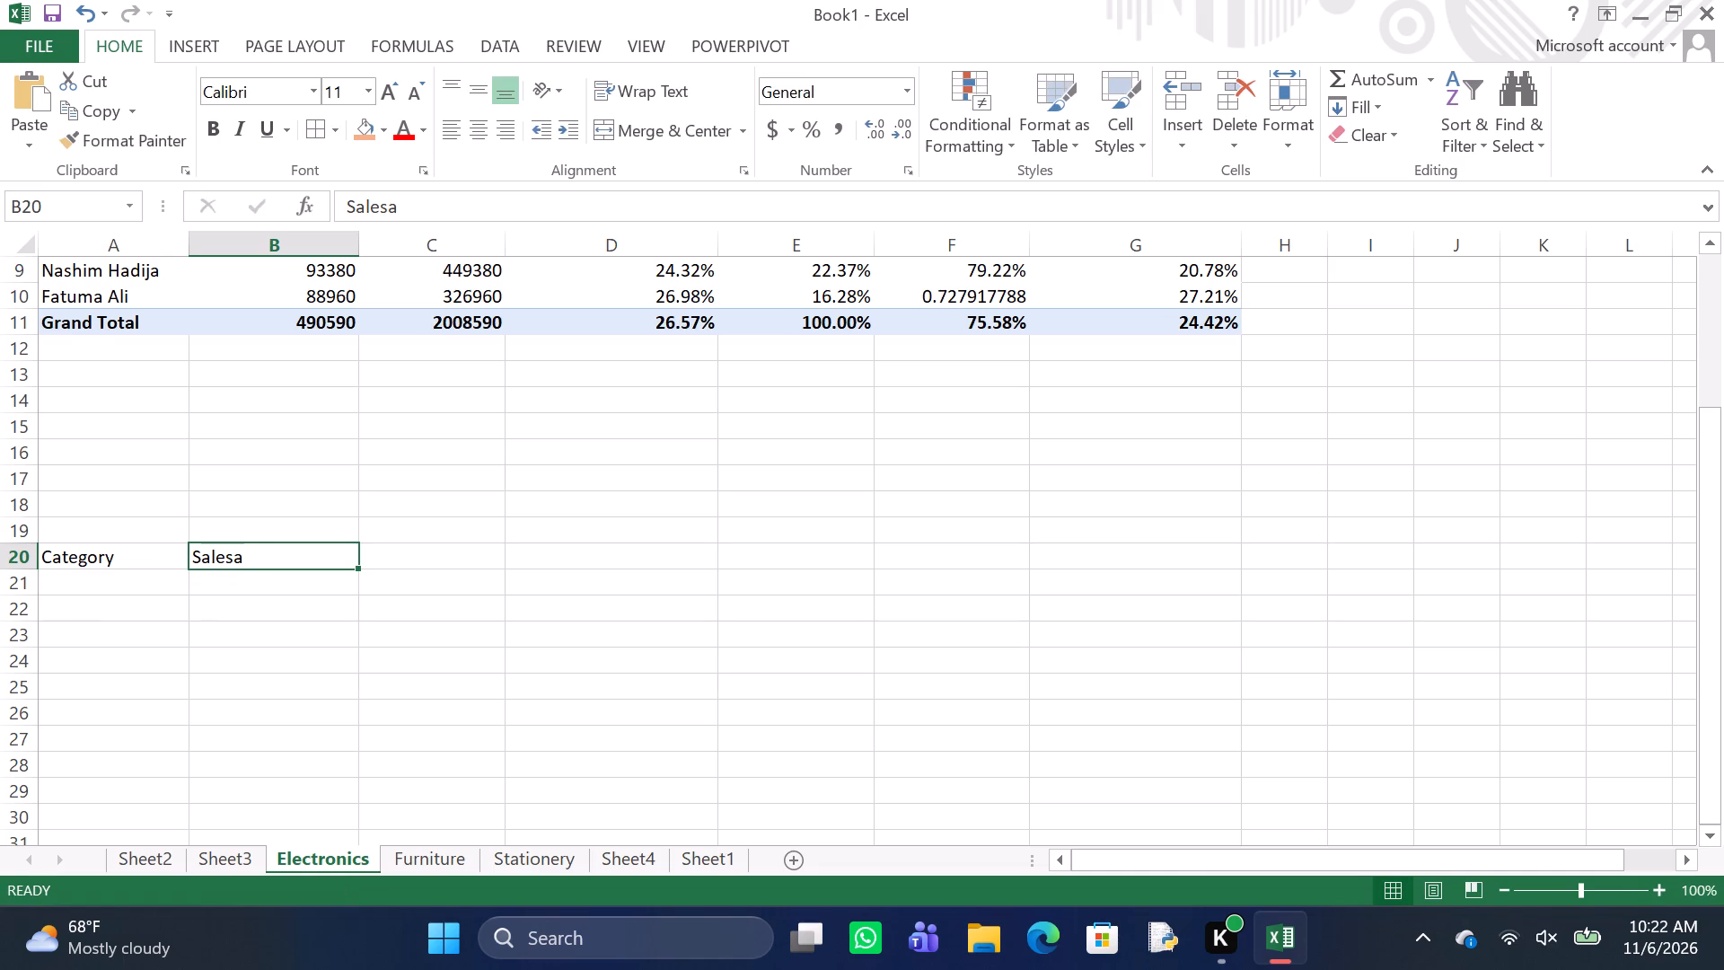
key(BackSpace)
key(Return)
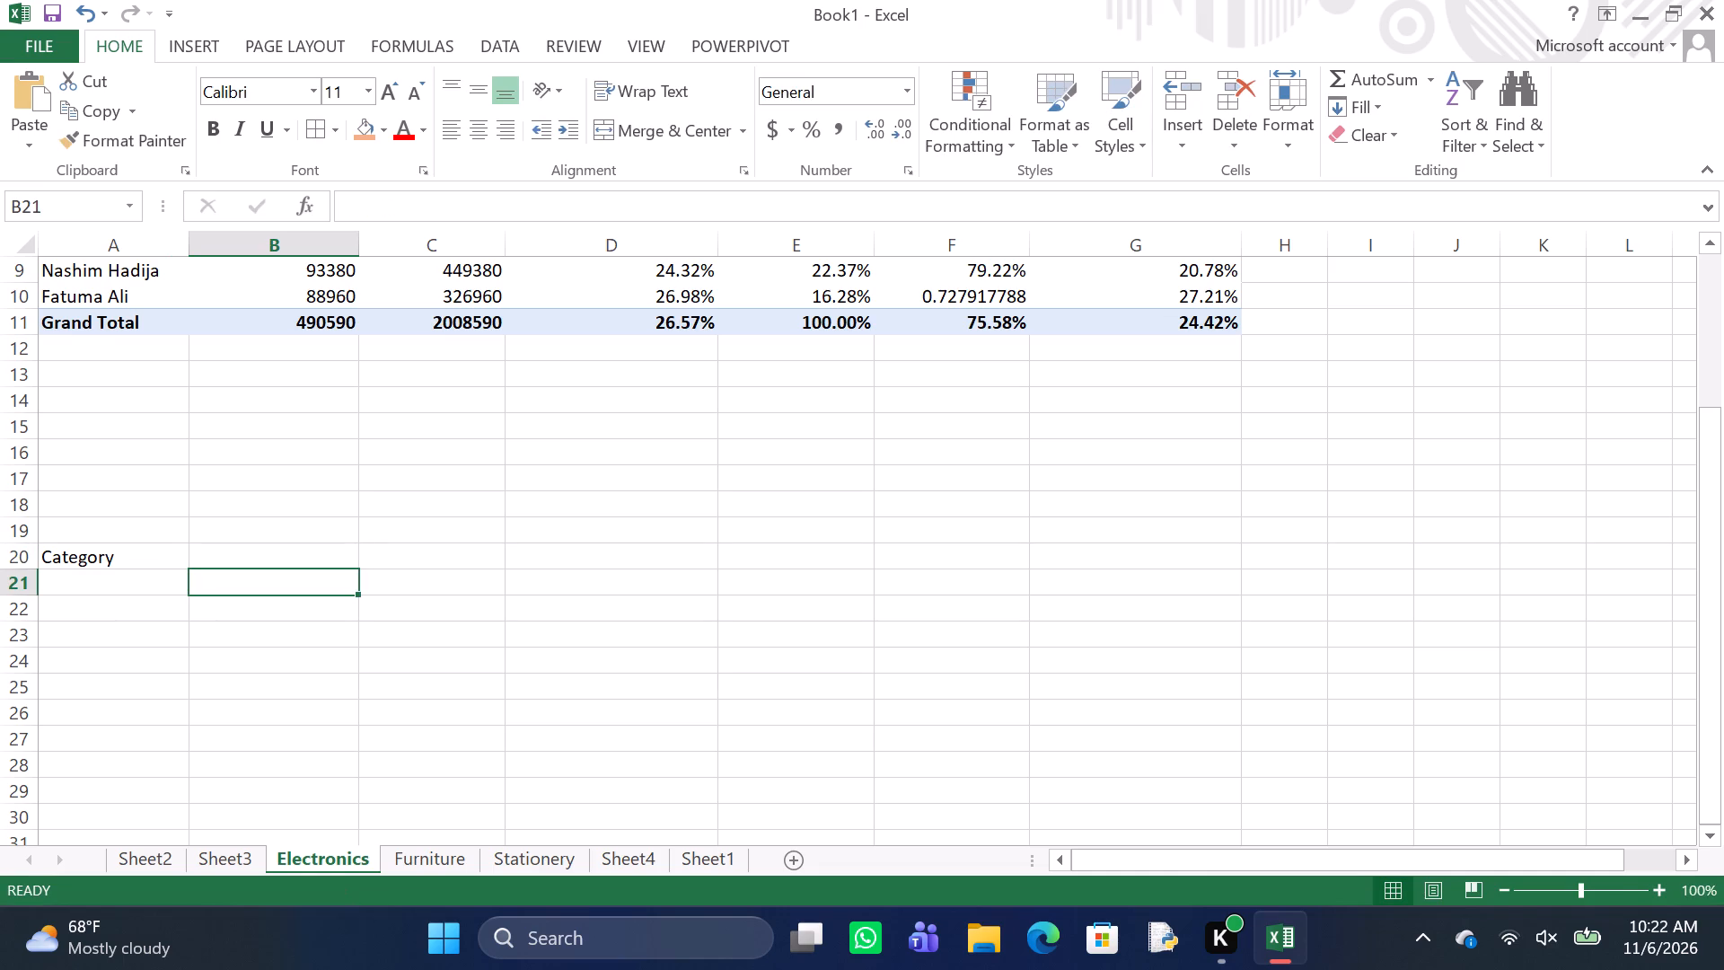
click(256, 561)
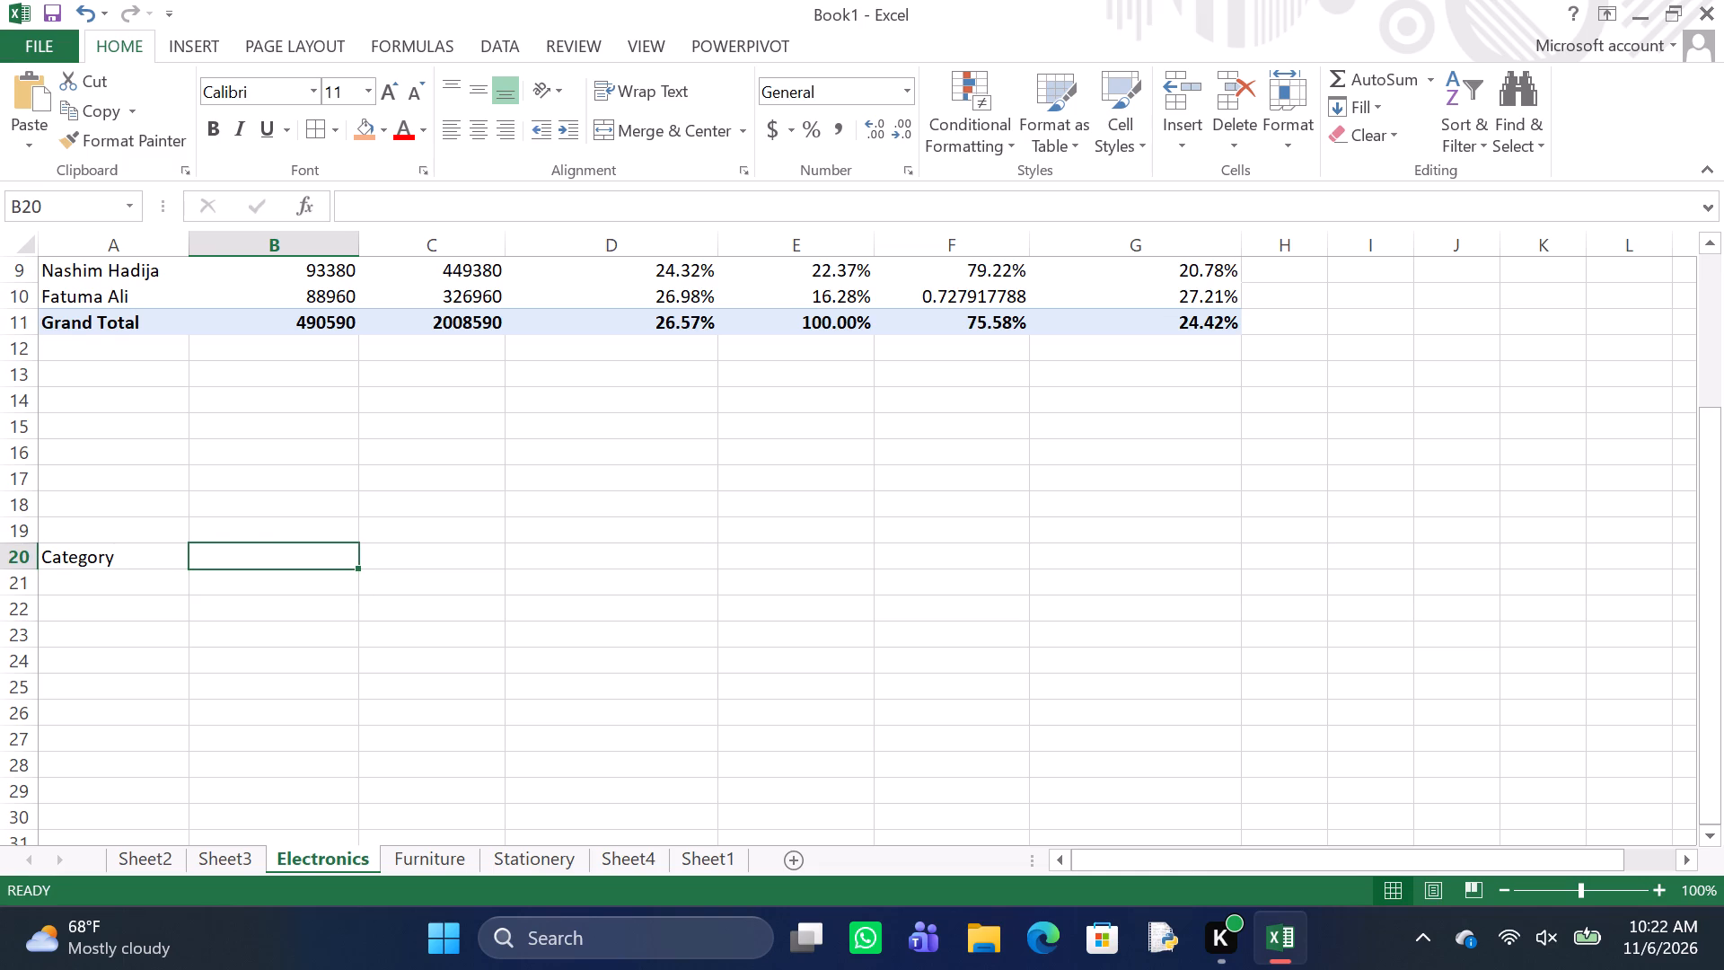
key(ctrl+z)
click(246, 561)
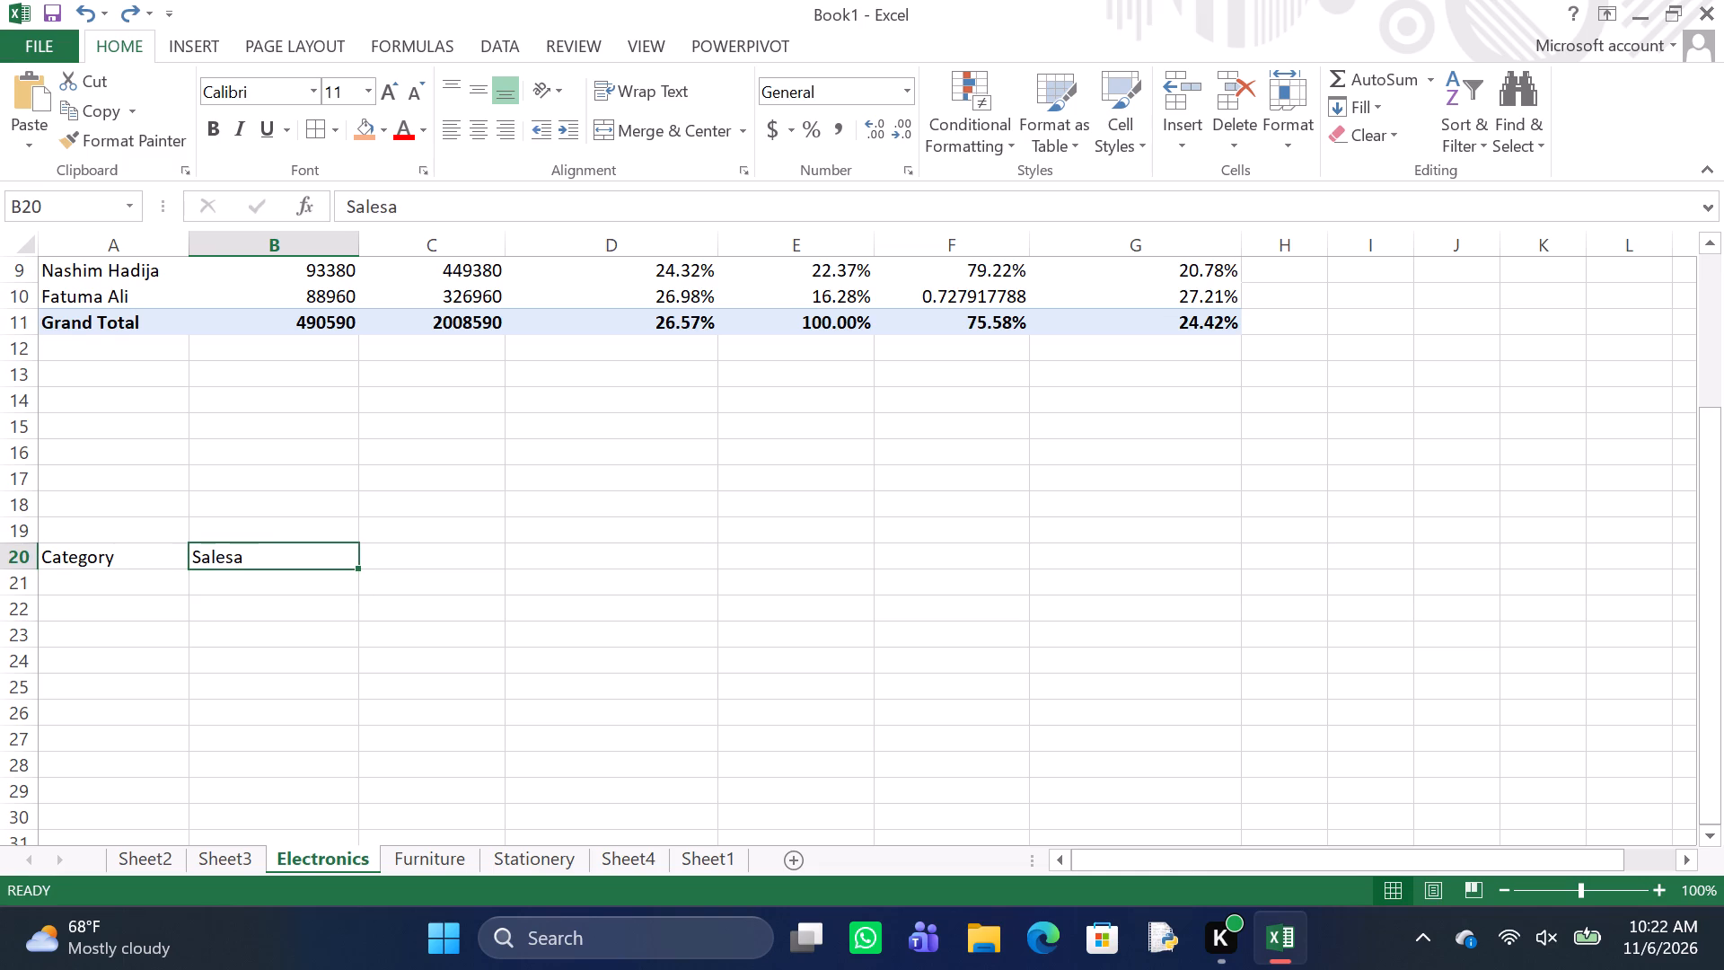
click(263, 561)
drag(263, 561, 453, 206)
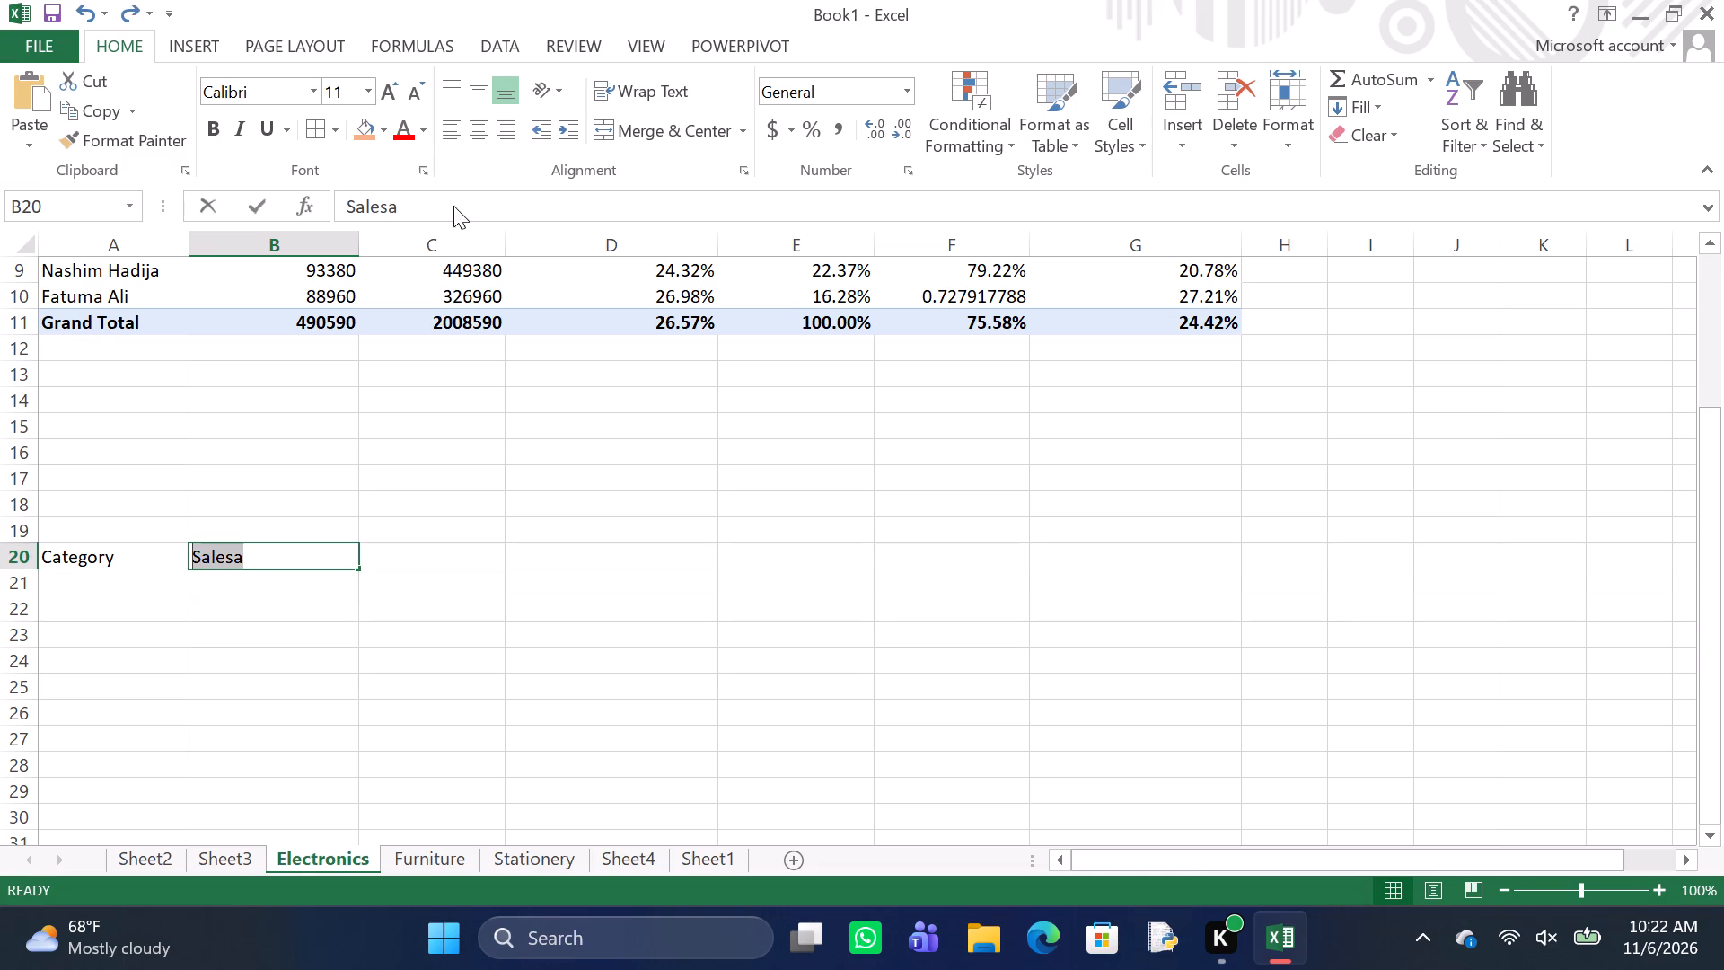
click(453, 206)
key(BackSpace)
key(Return)
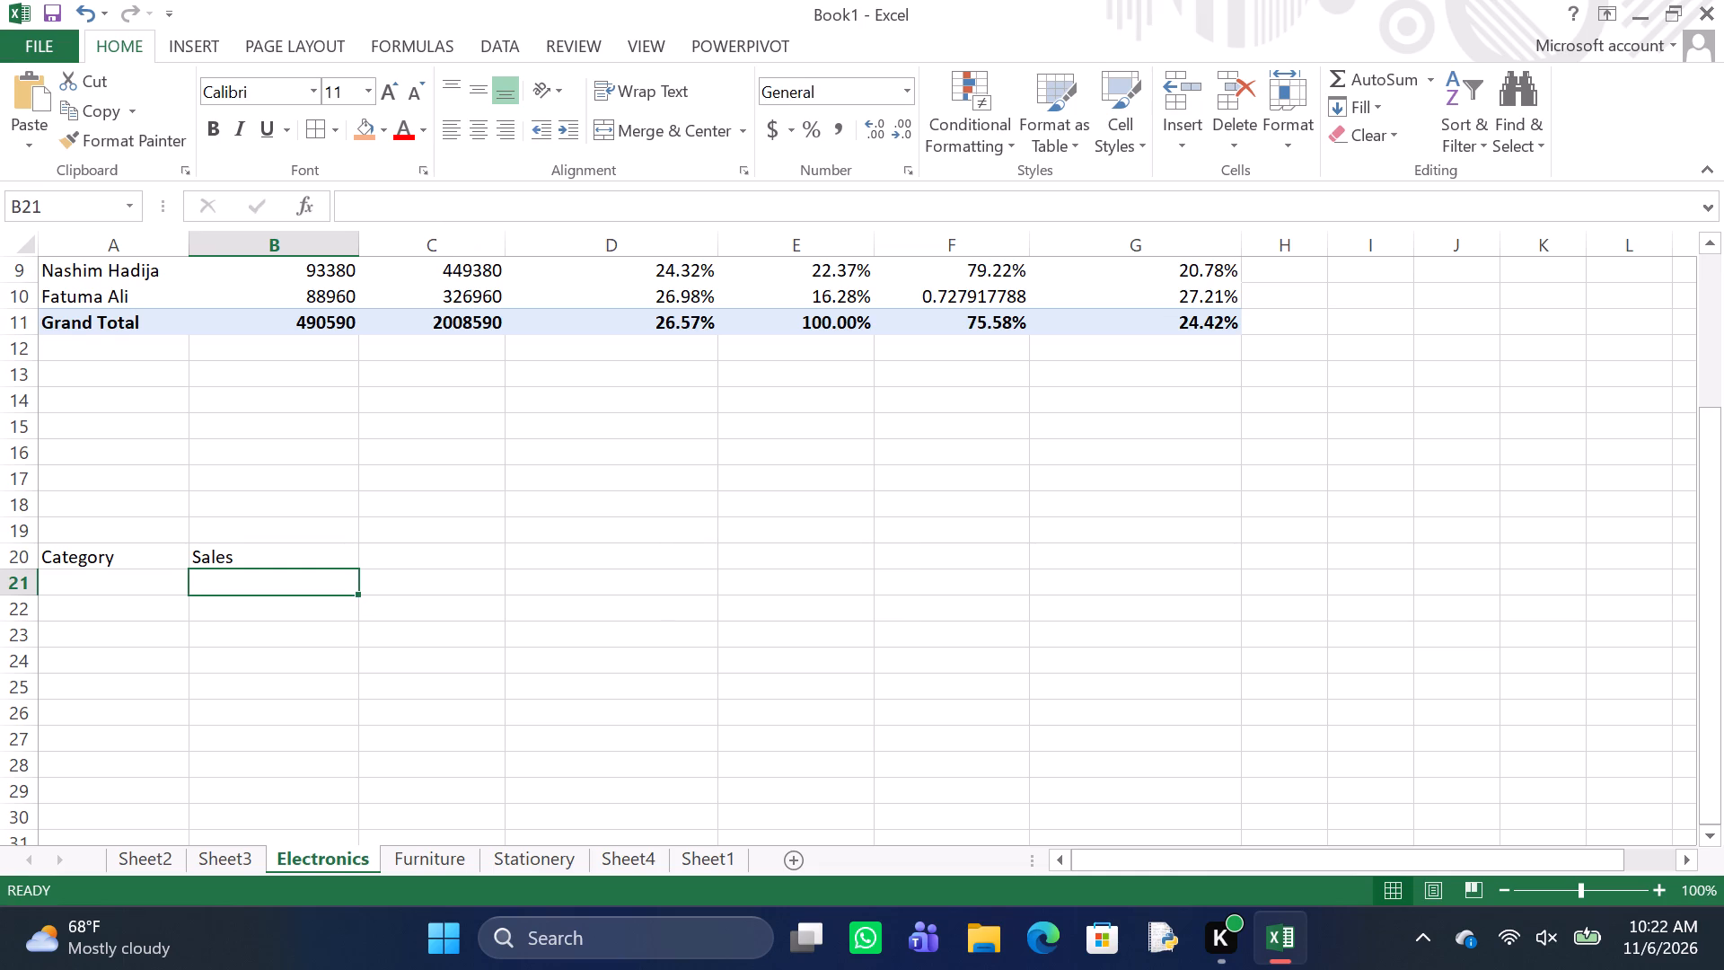
List the categories Electronics, Furniture and Stationery under the Category header in cells A21 to A23.
click(111, 587)
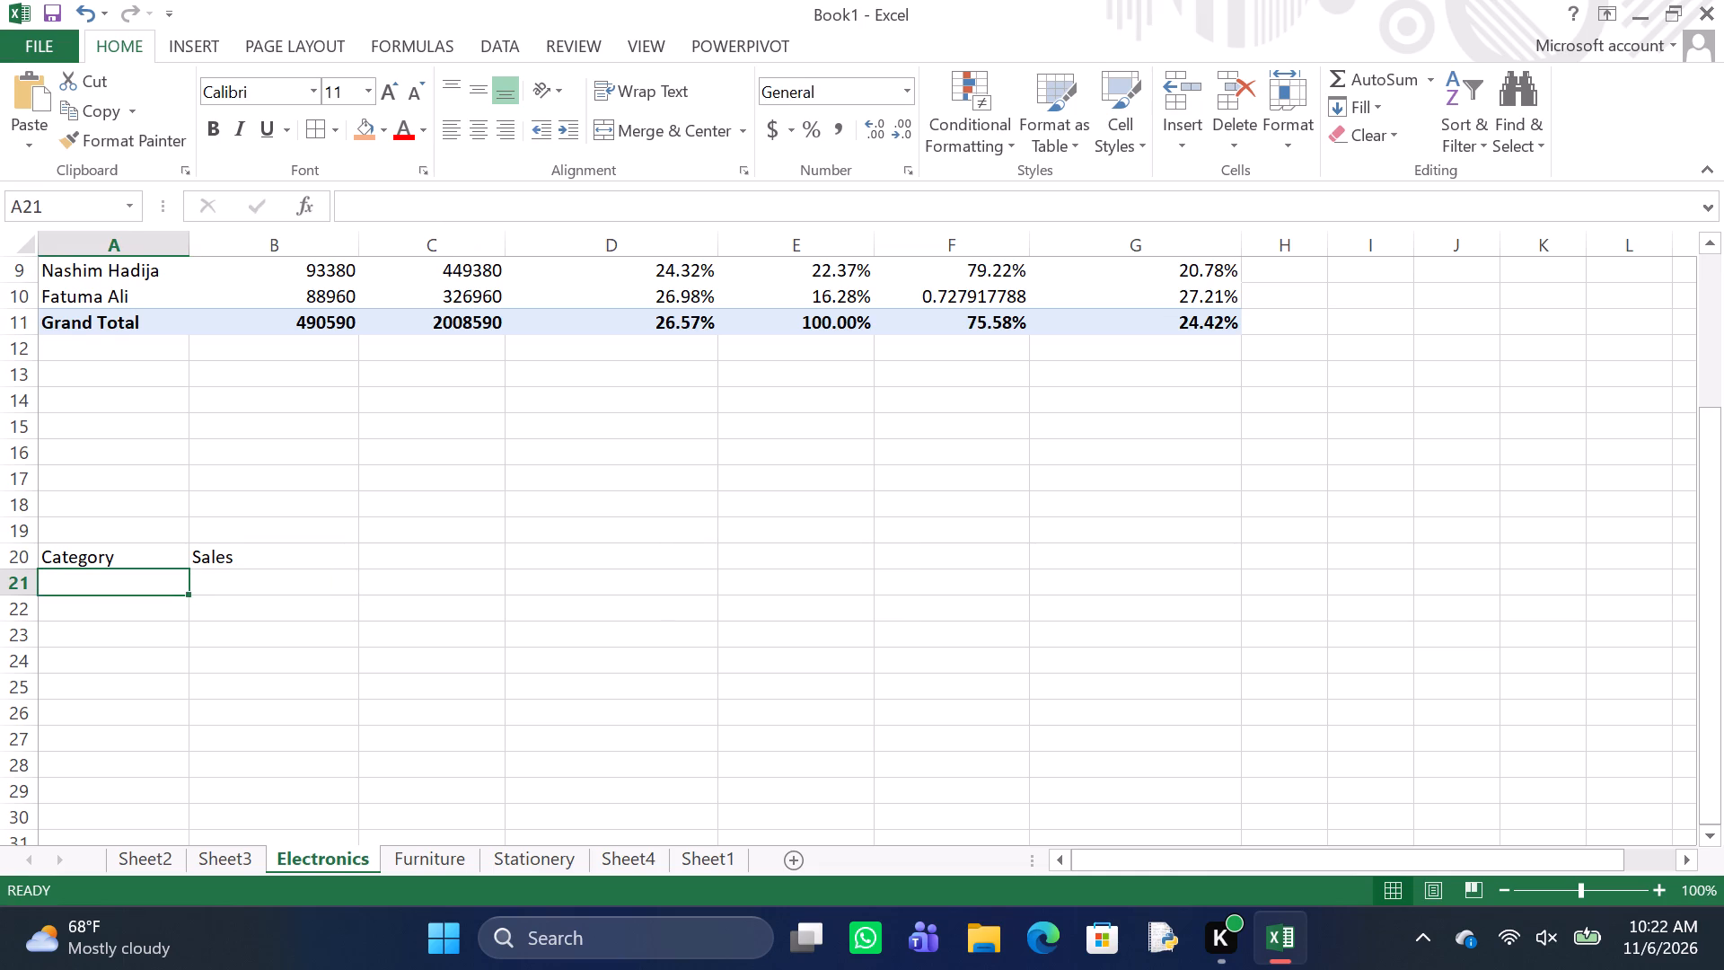
key(e)
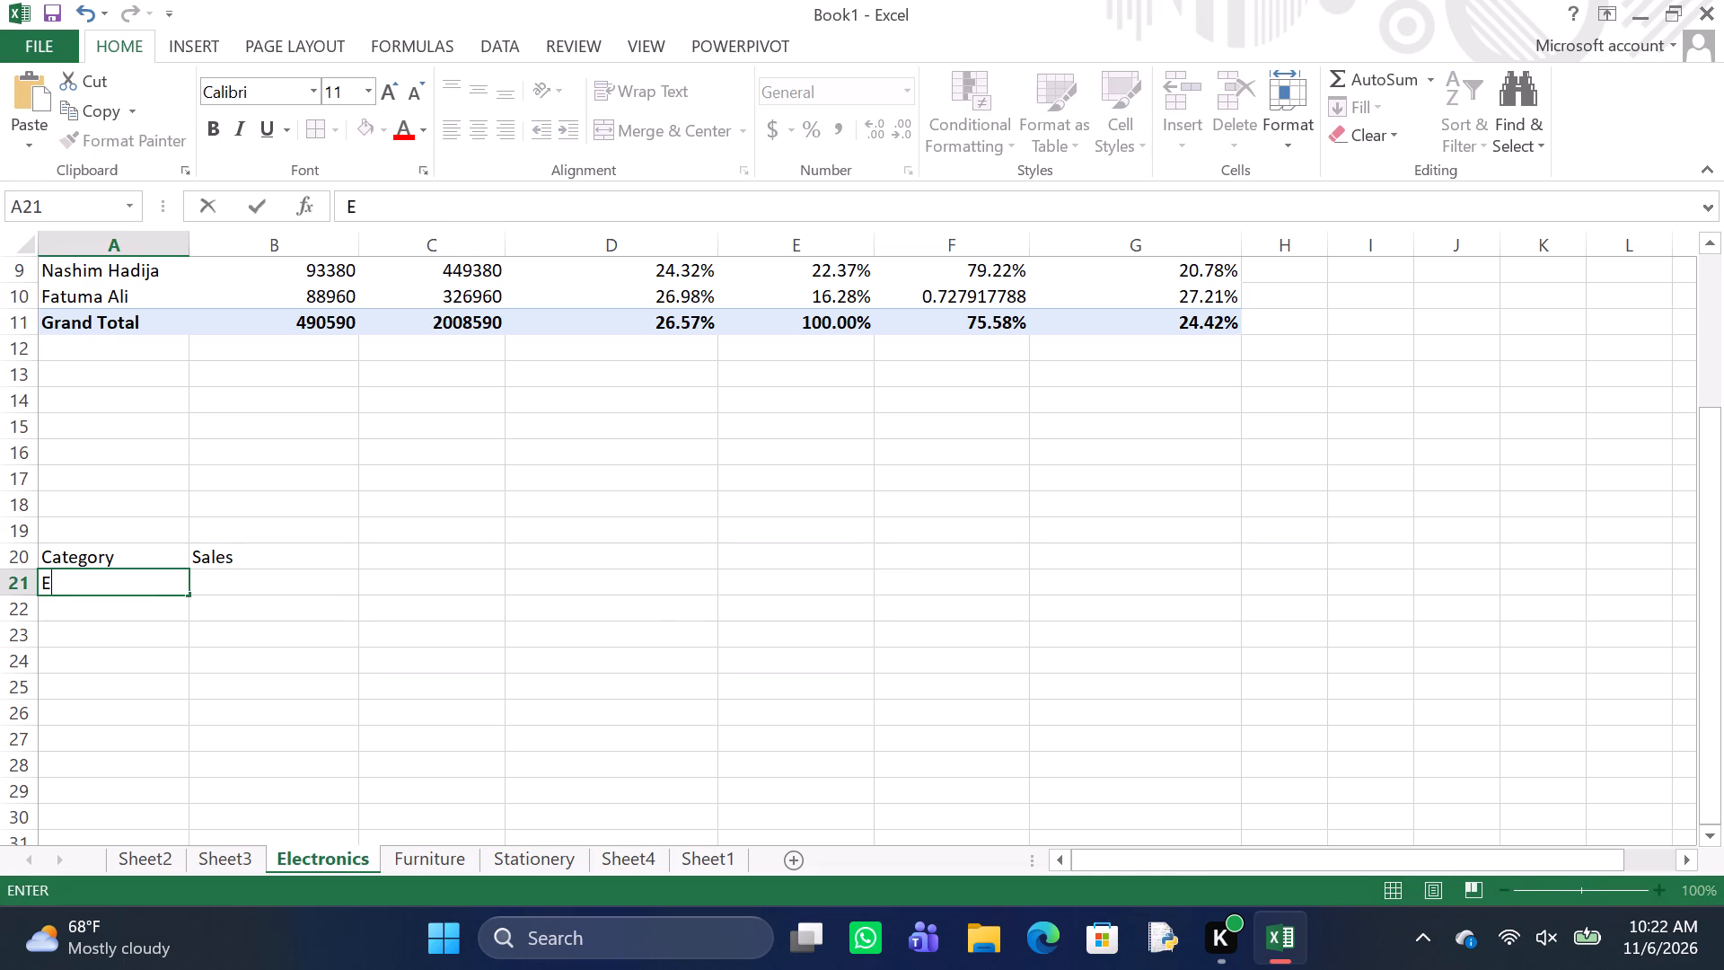
text(lectronics)
key(Return)
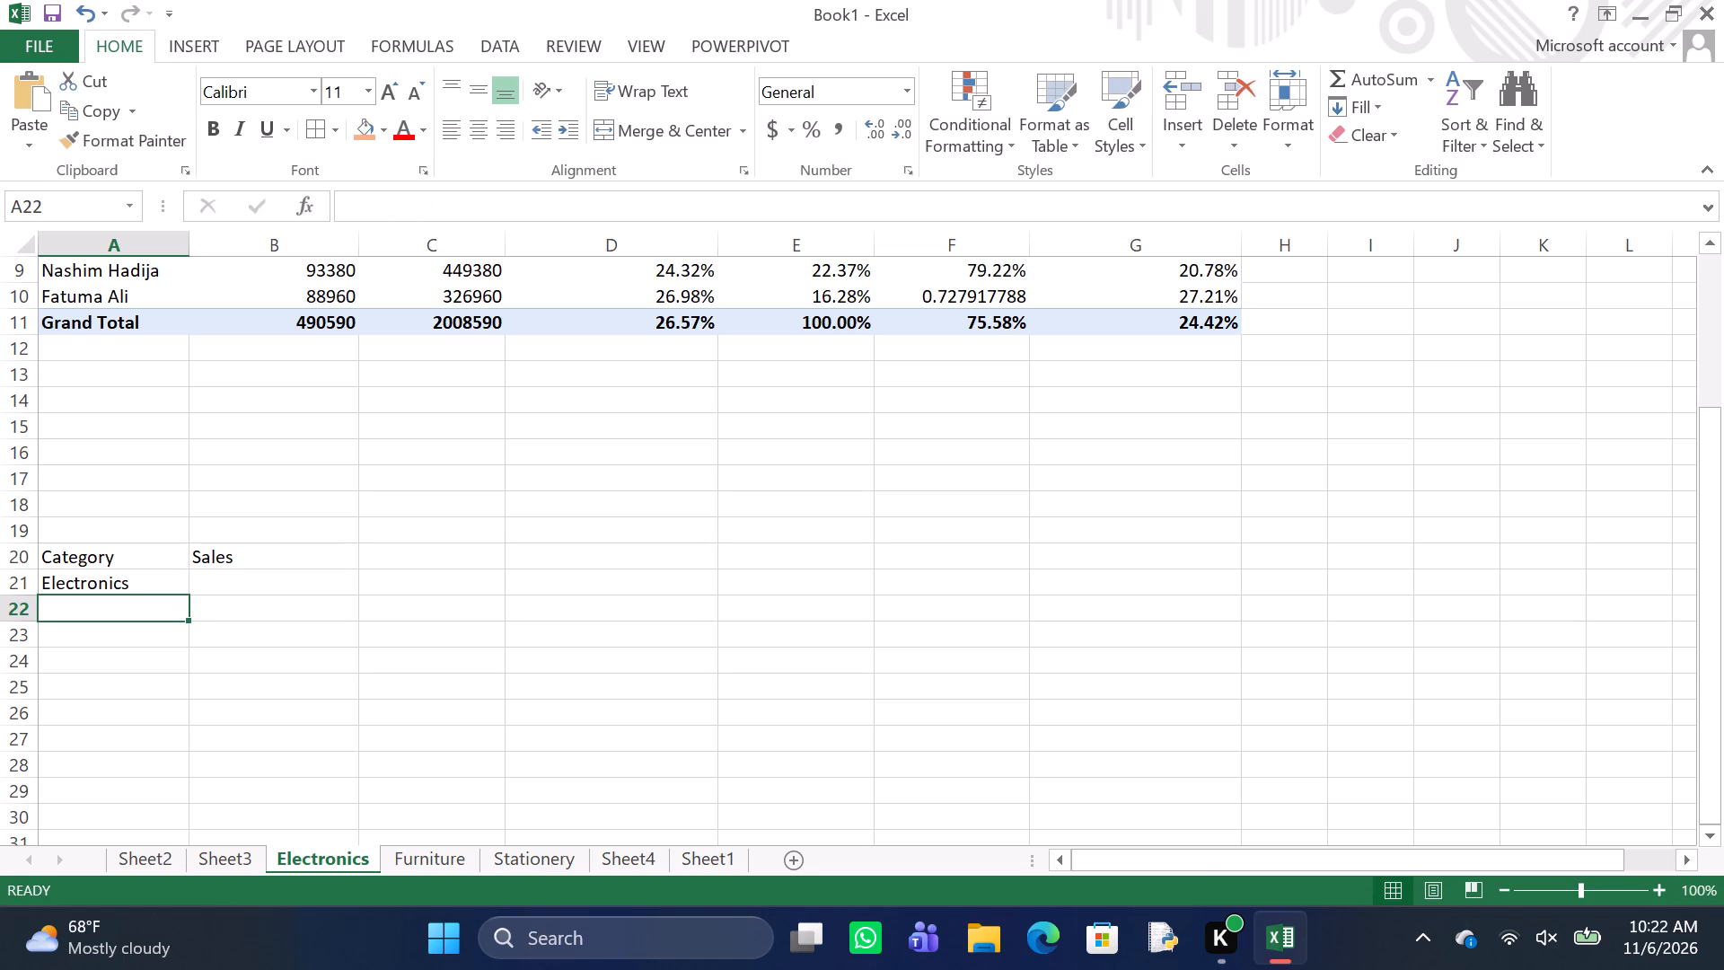
key(f)
text(urniture)
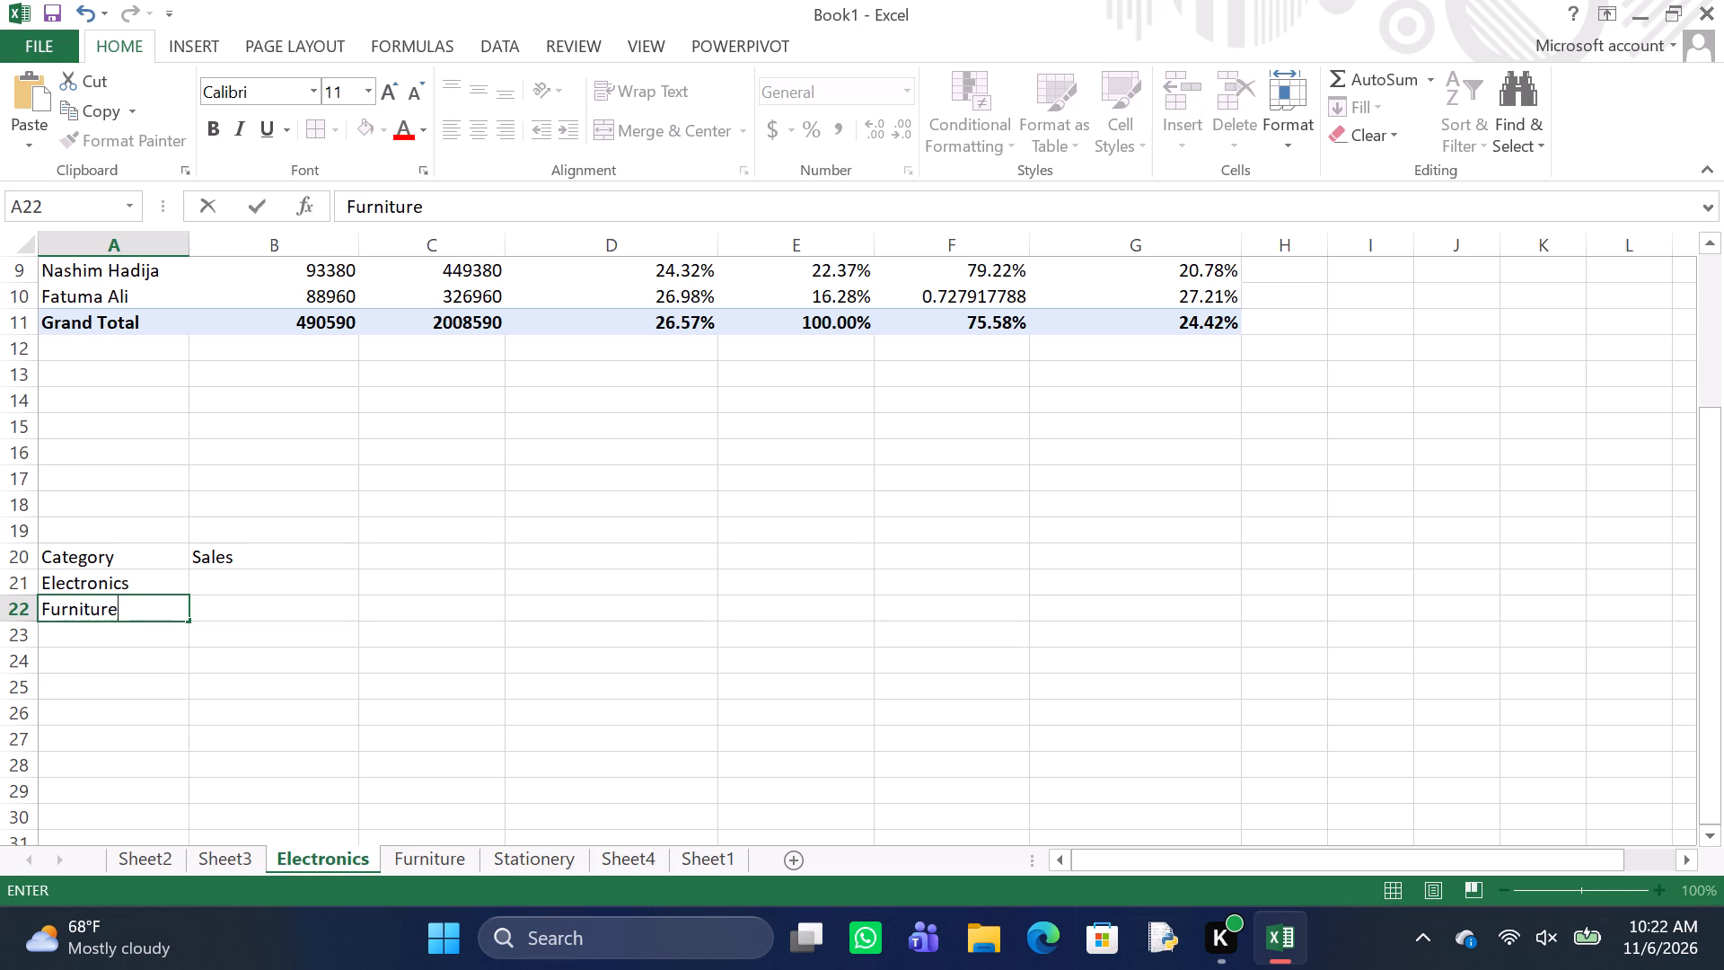
key(Return)
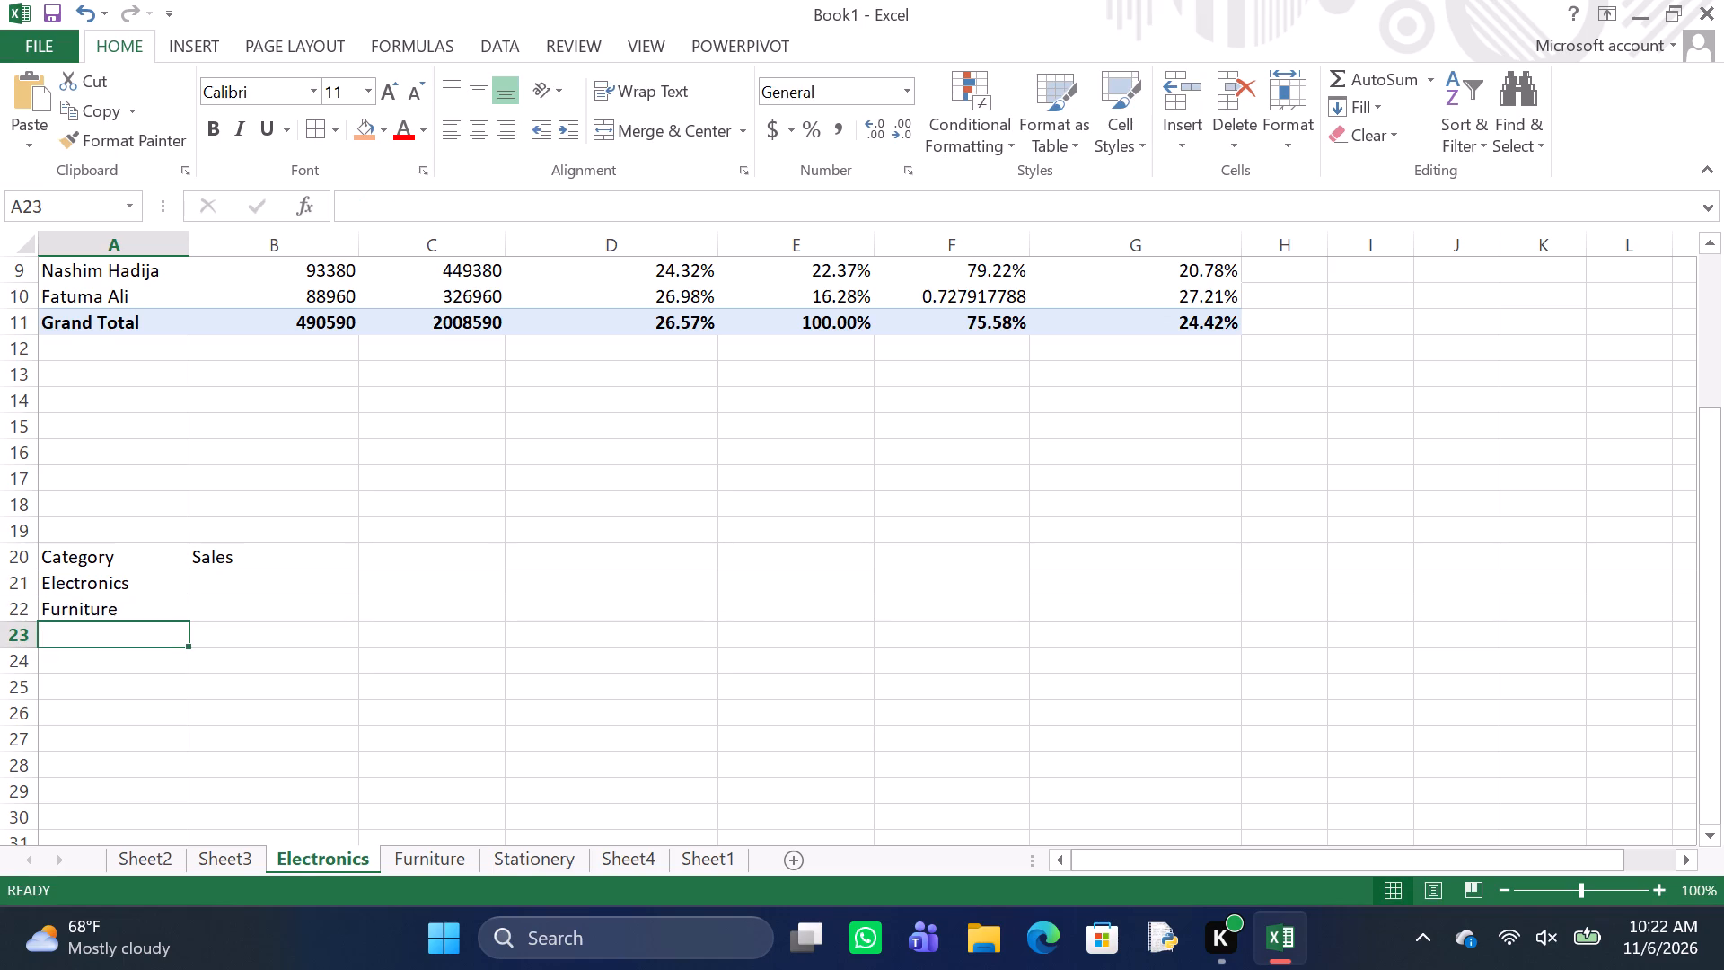
key(s)
text(tation)
text(ery)
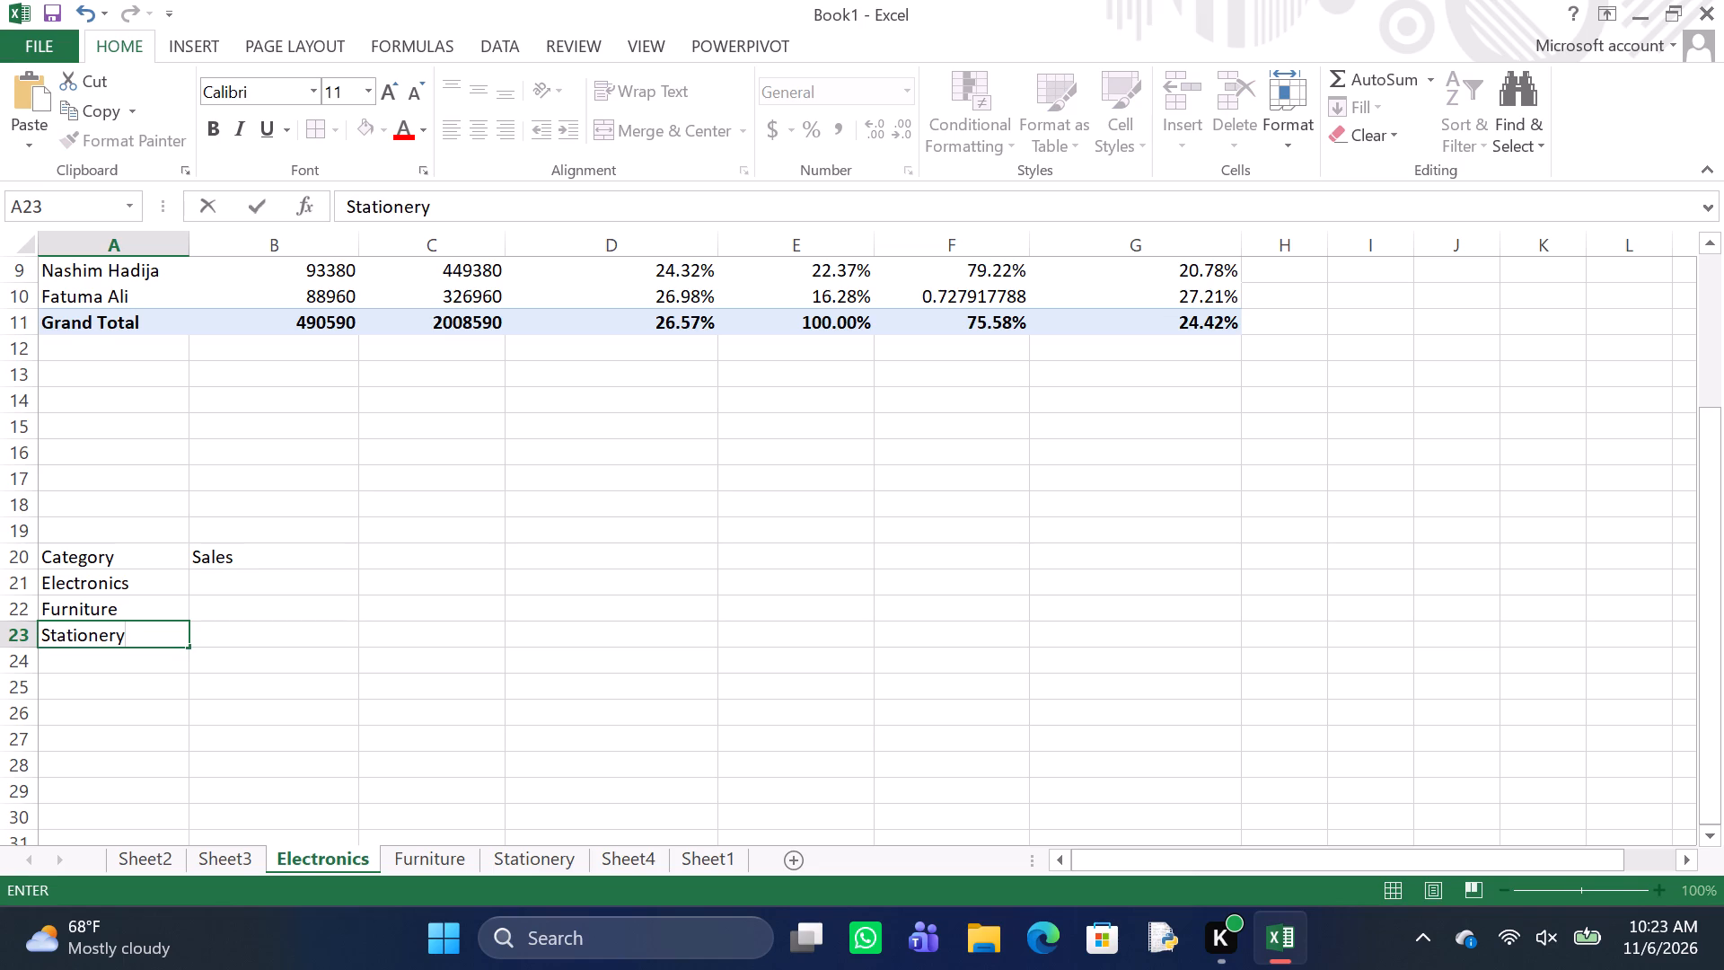
key(Return)
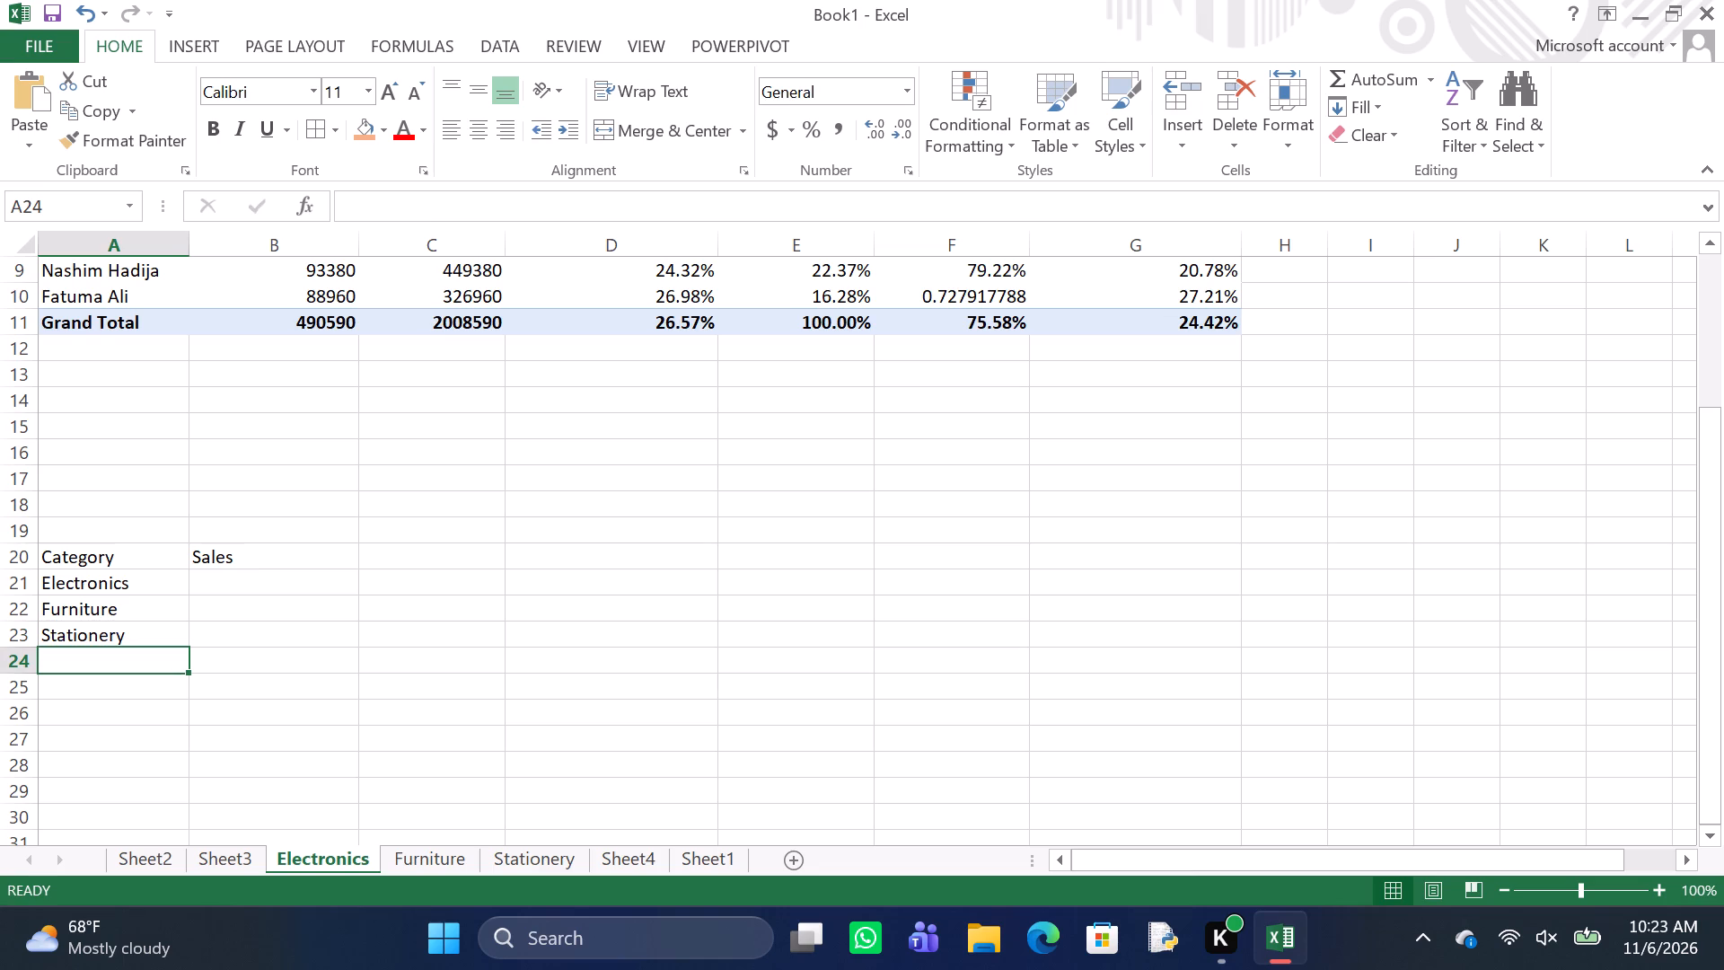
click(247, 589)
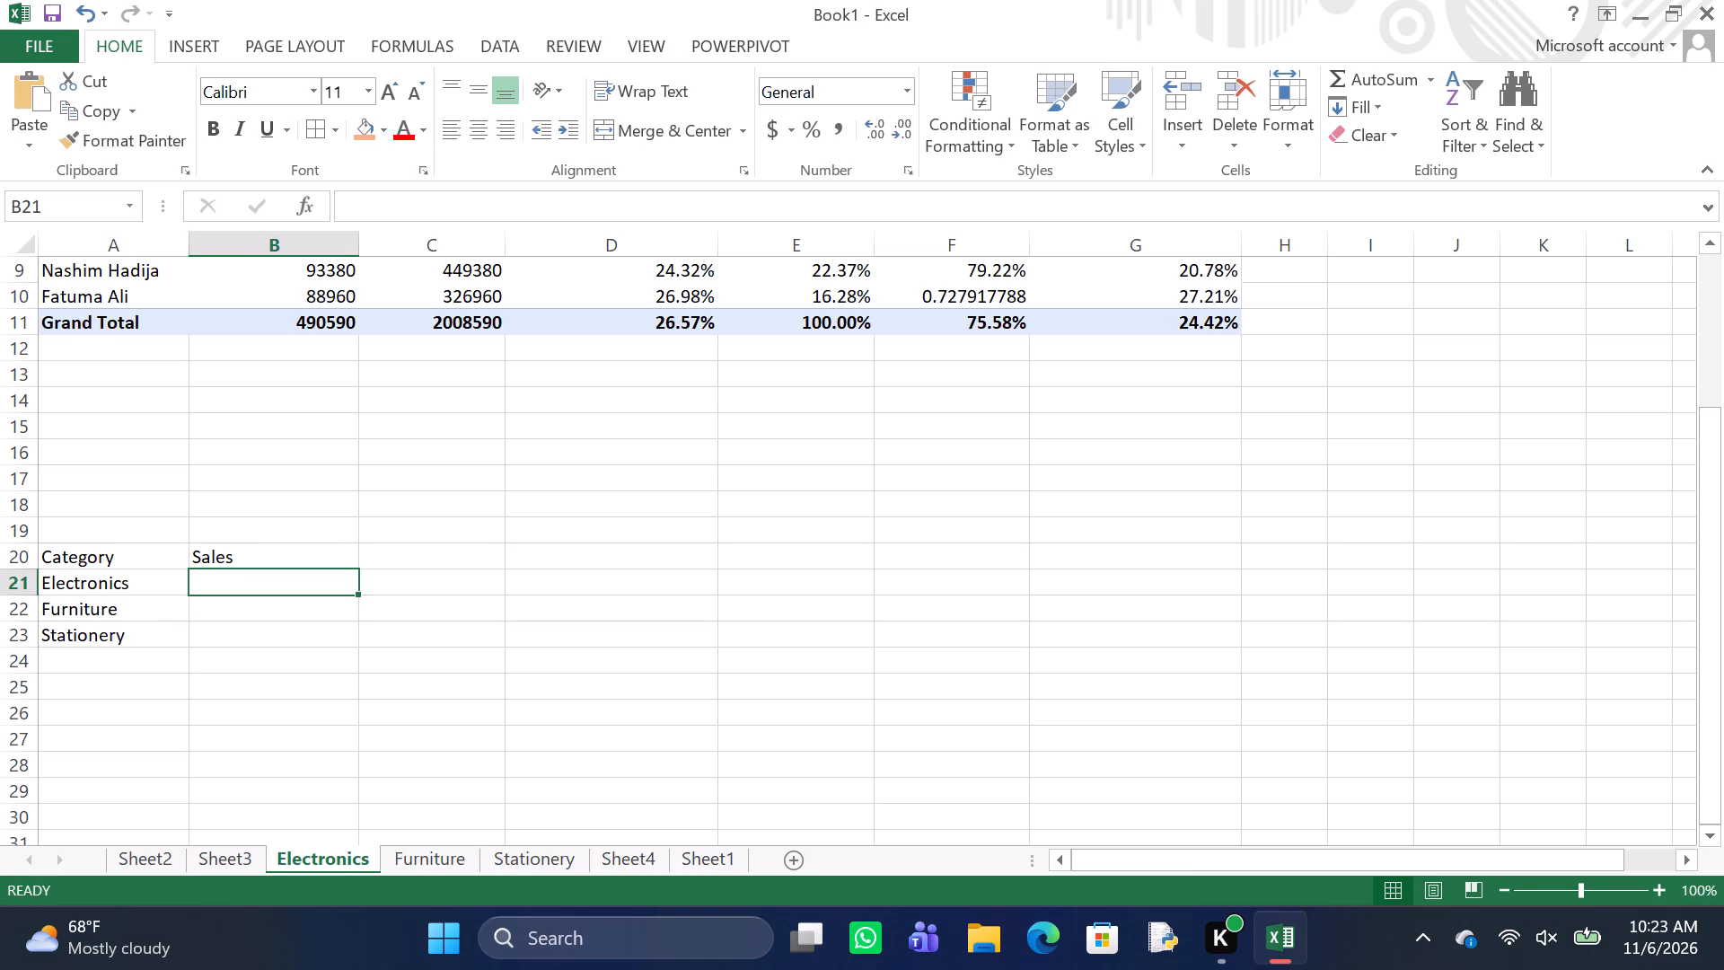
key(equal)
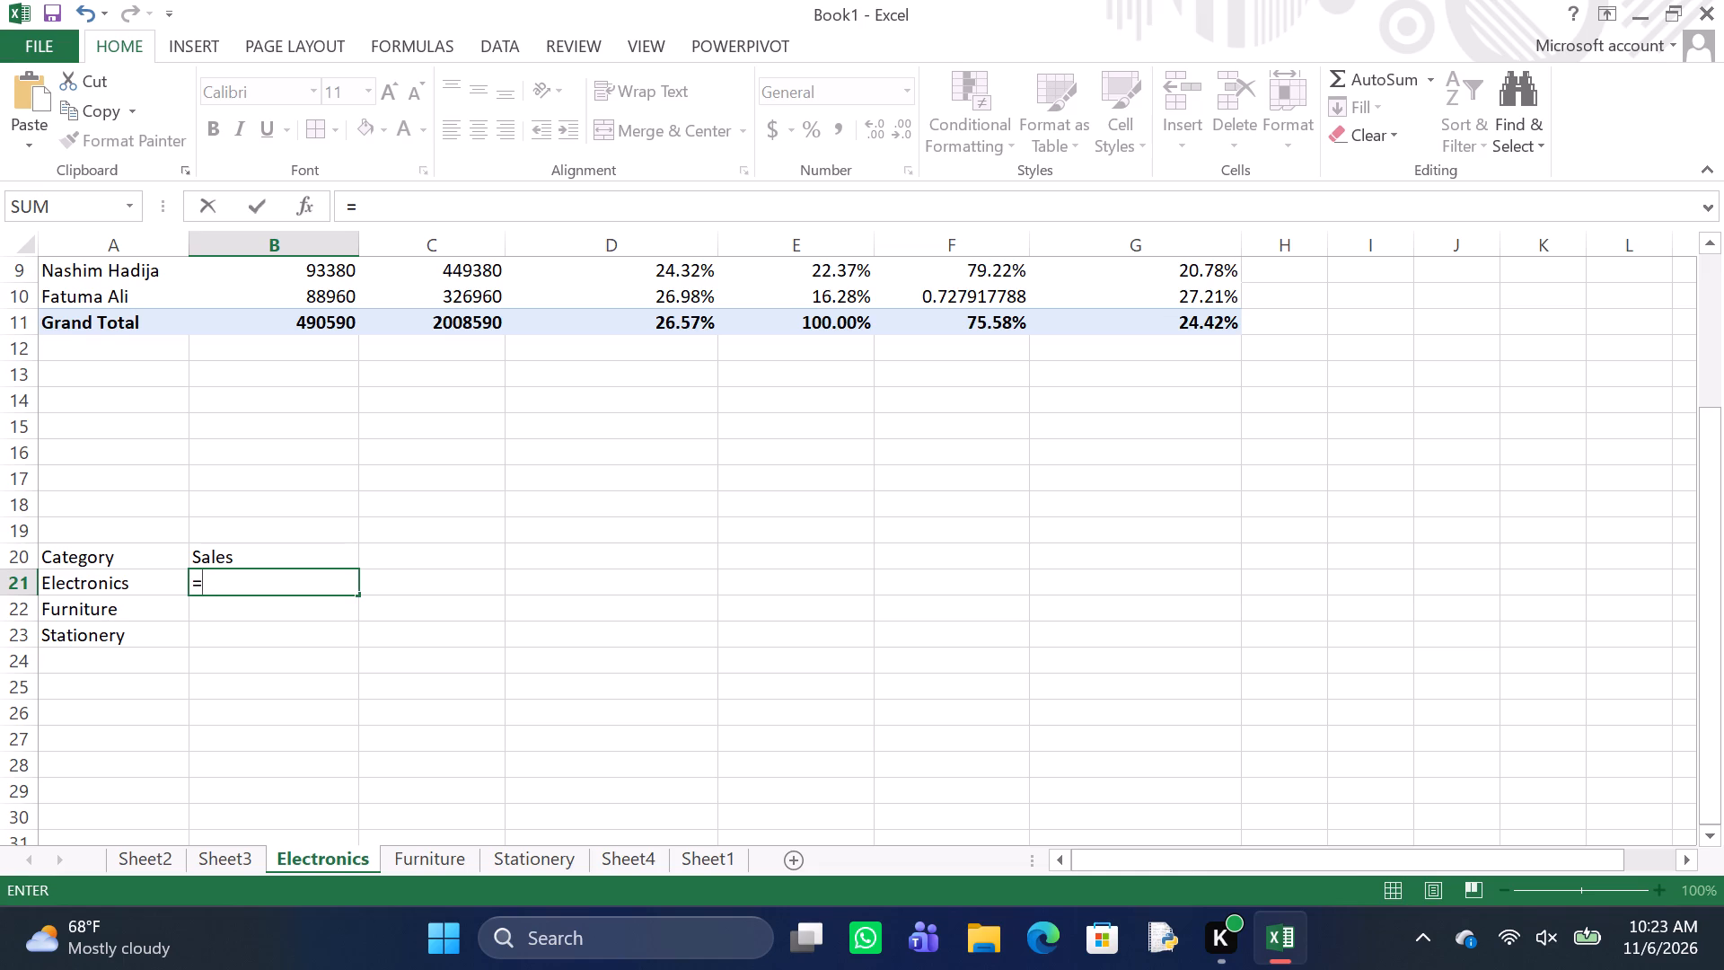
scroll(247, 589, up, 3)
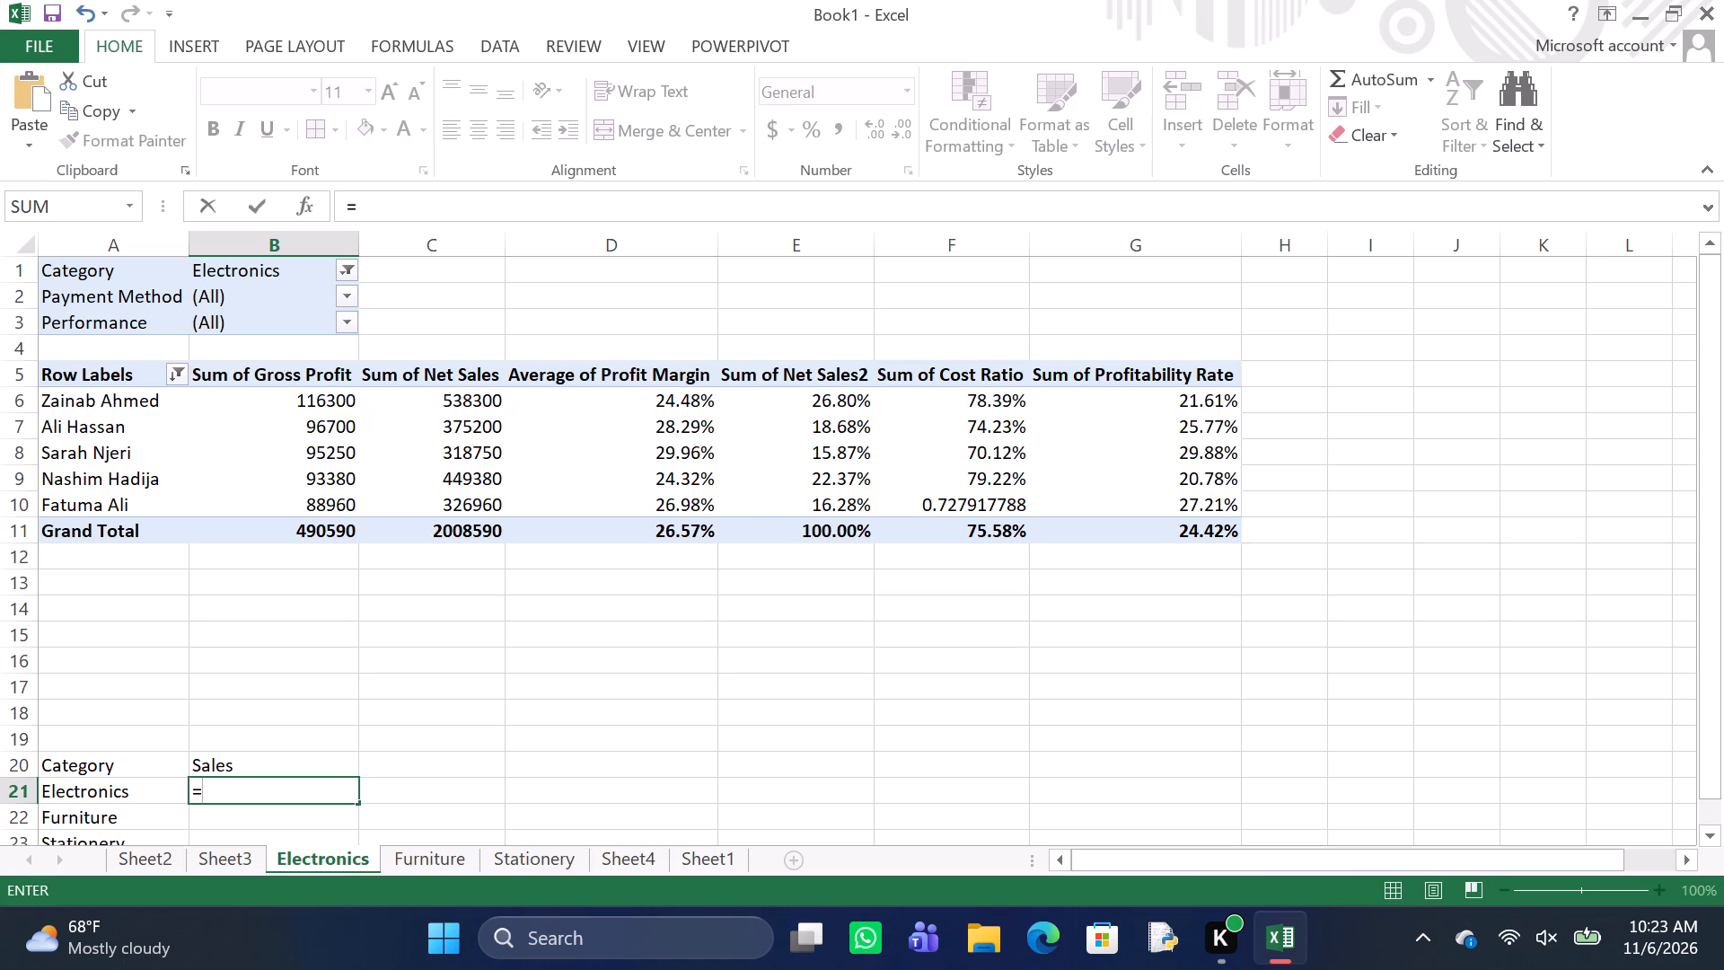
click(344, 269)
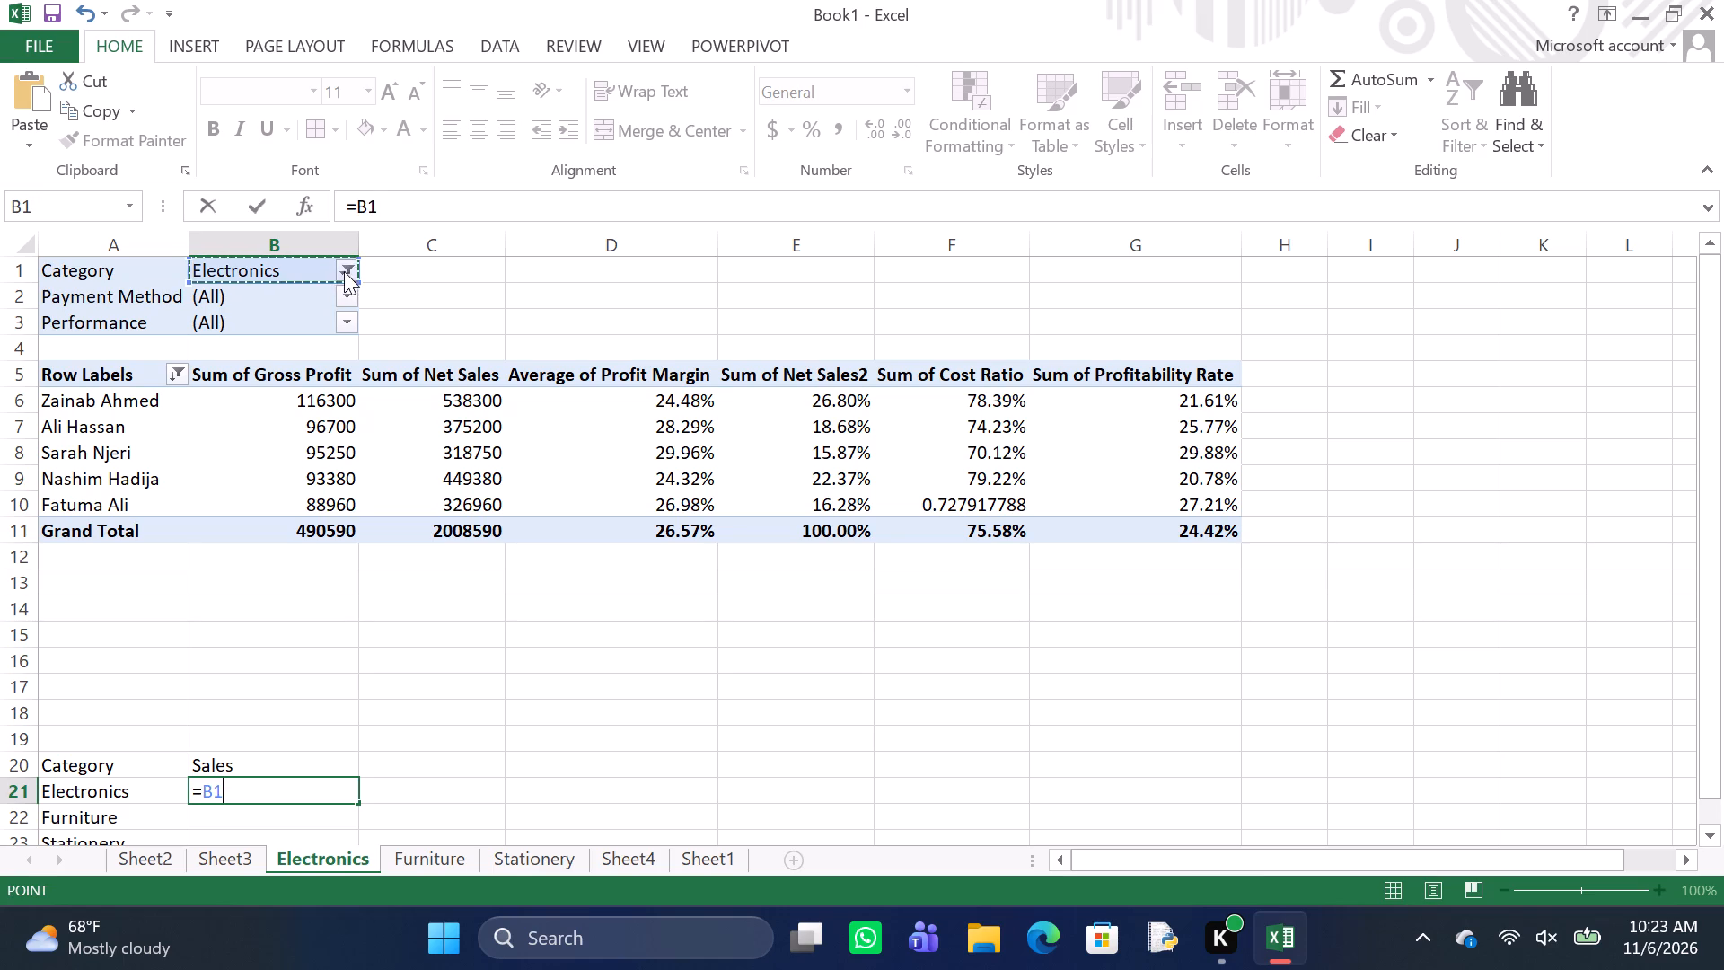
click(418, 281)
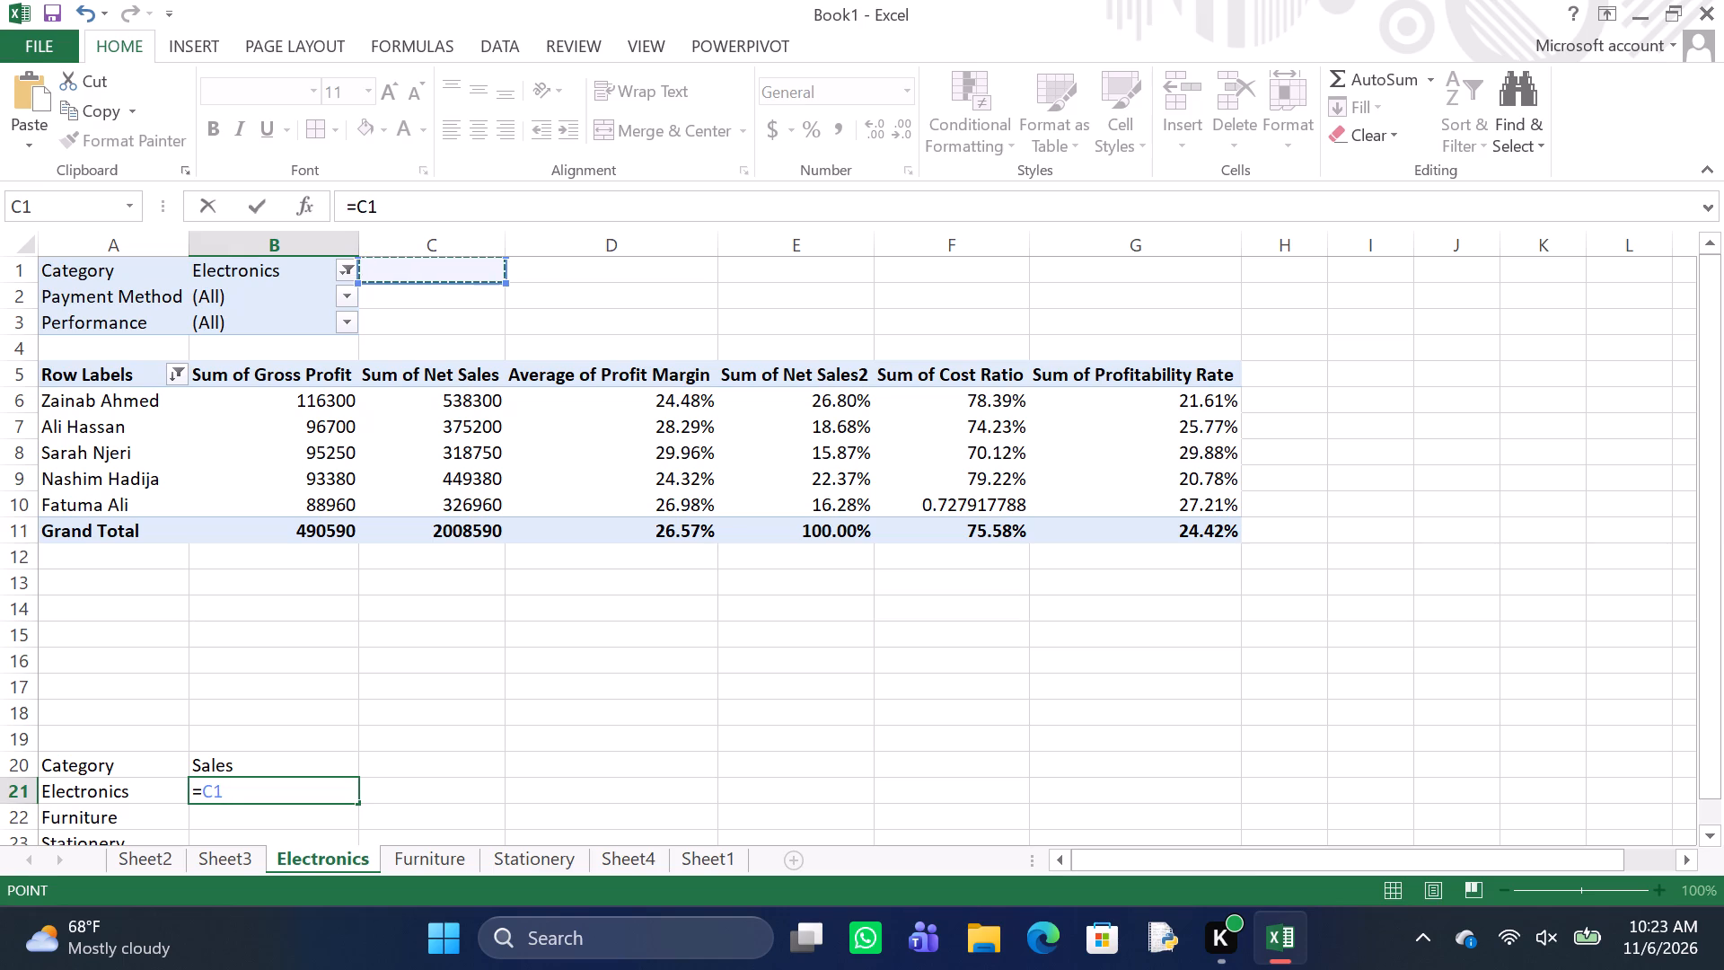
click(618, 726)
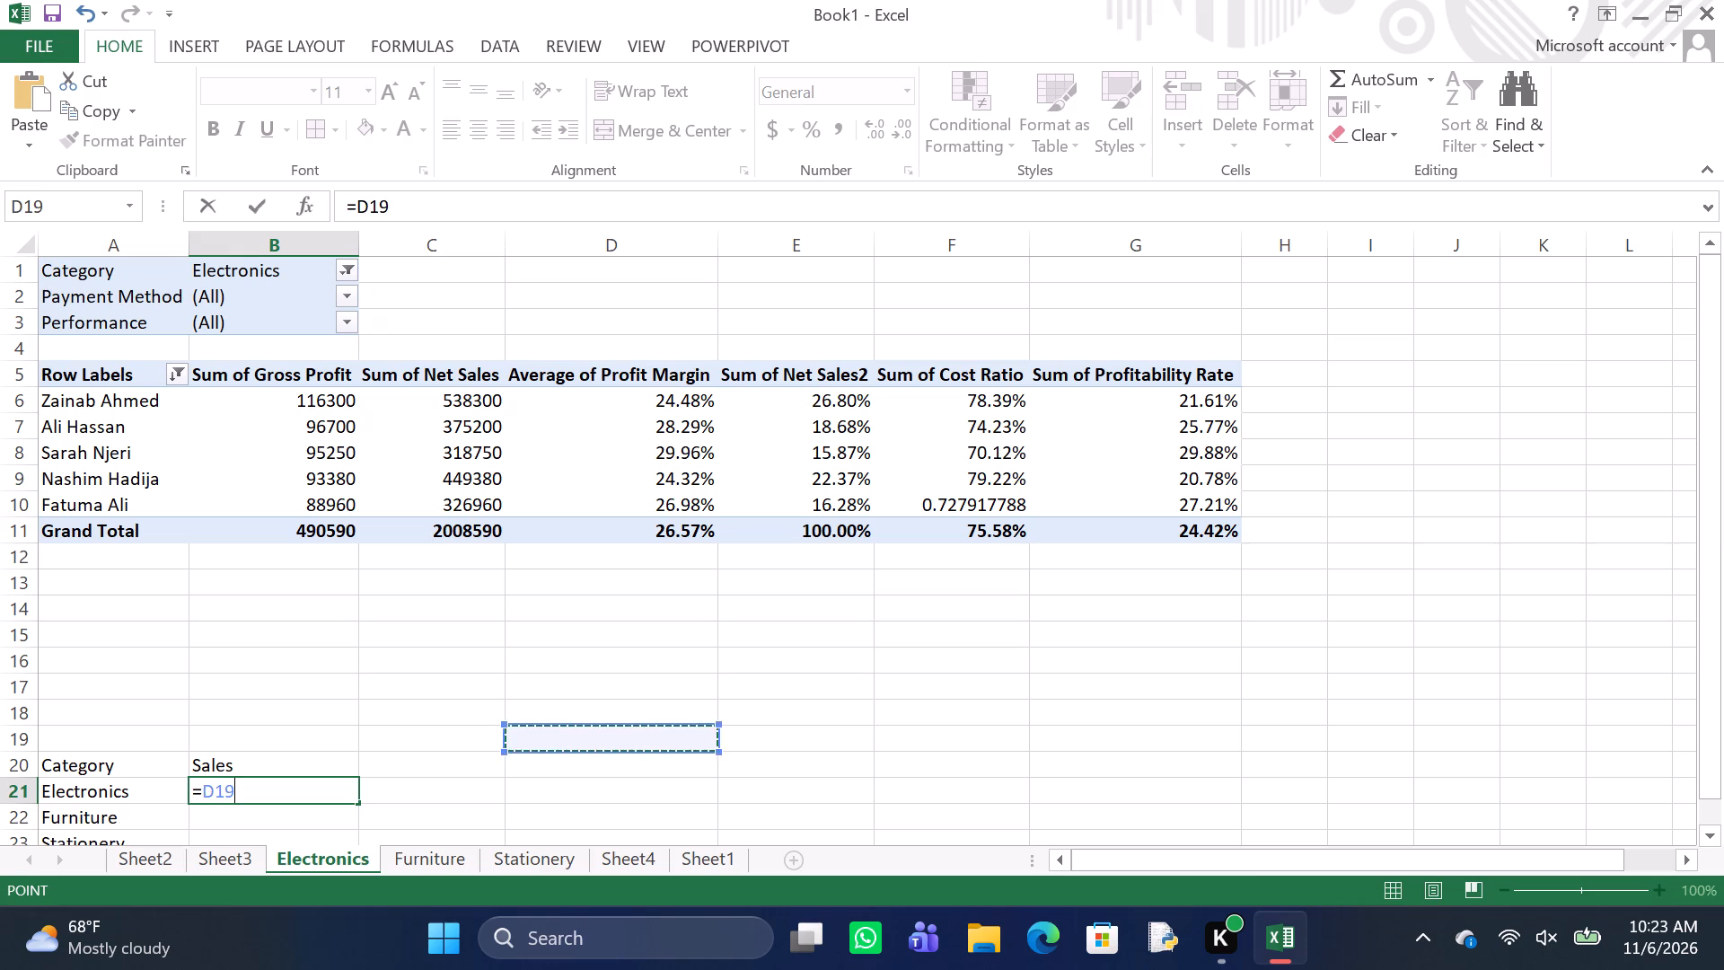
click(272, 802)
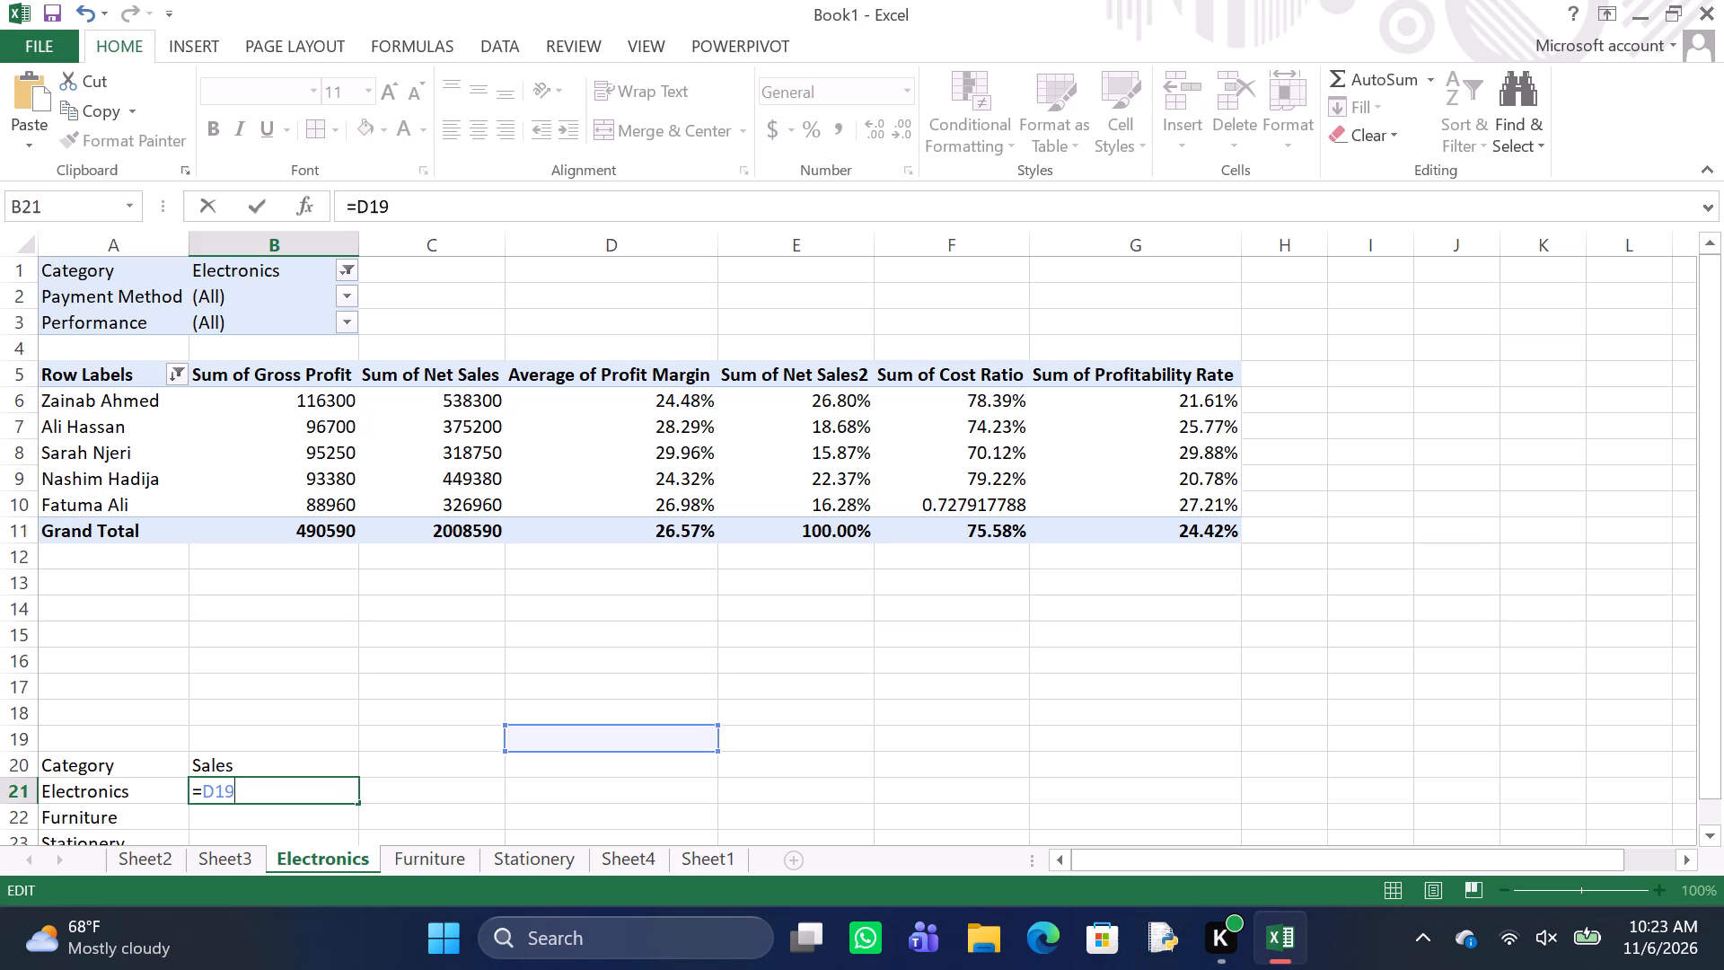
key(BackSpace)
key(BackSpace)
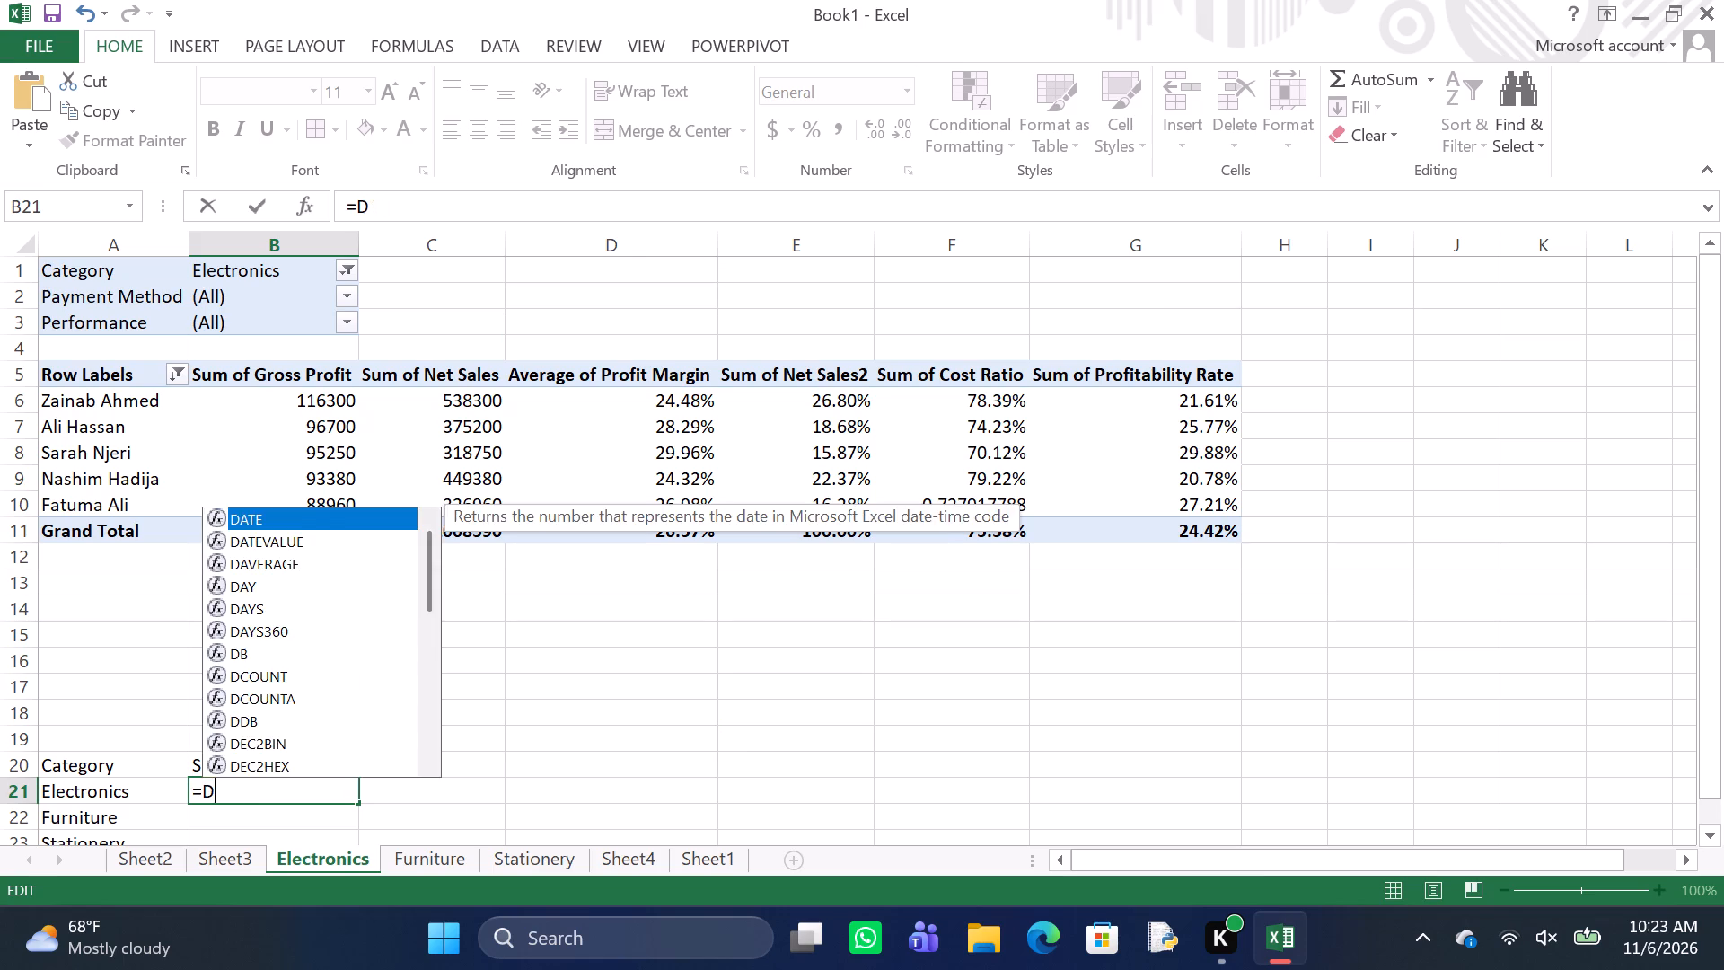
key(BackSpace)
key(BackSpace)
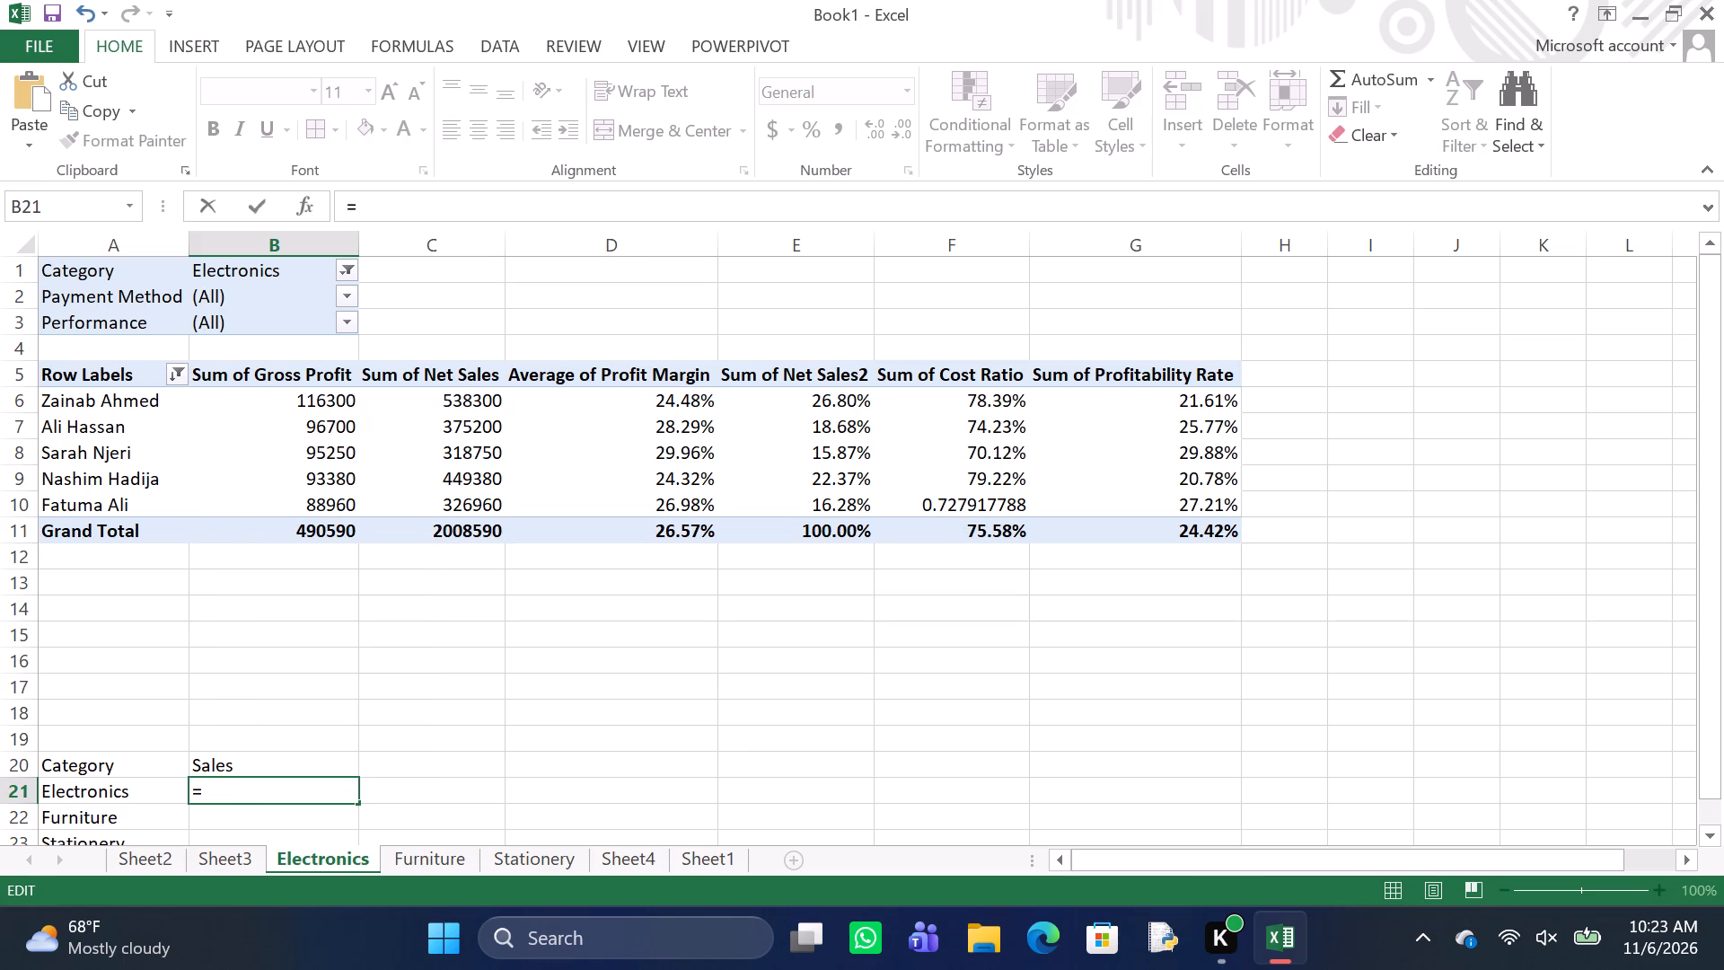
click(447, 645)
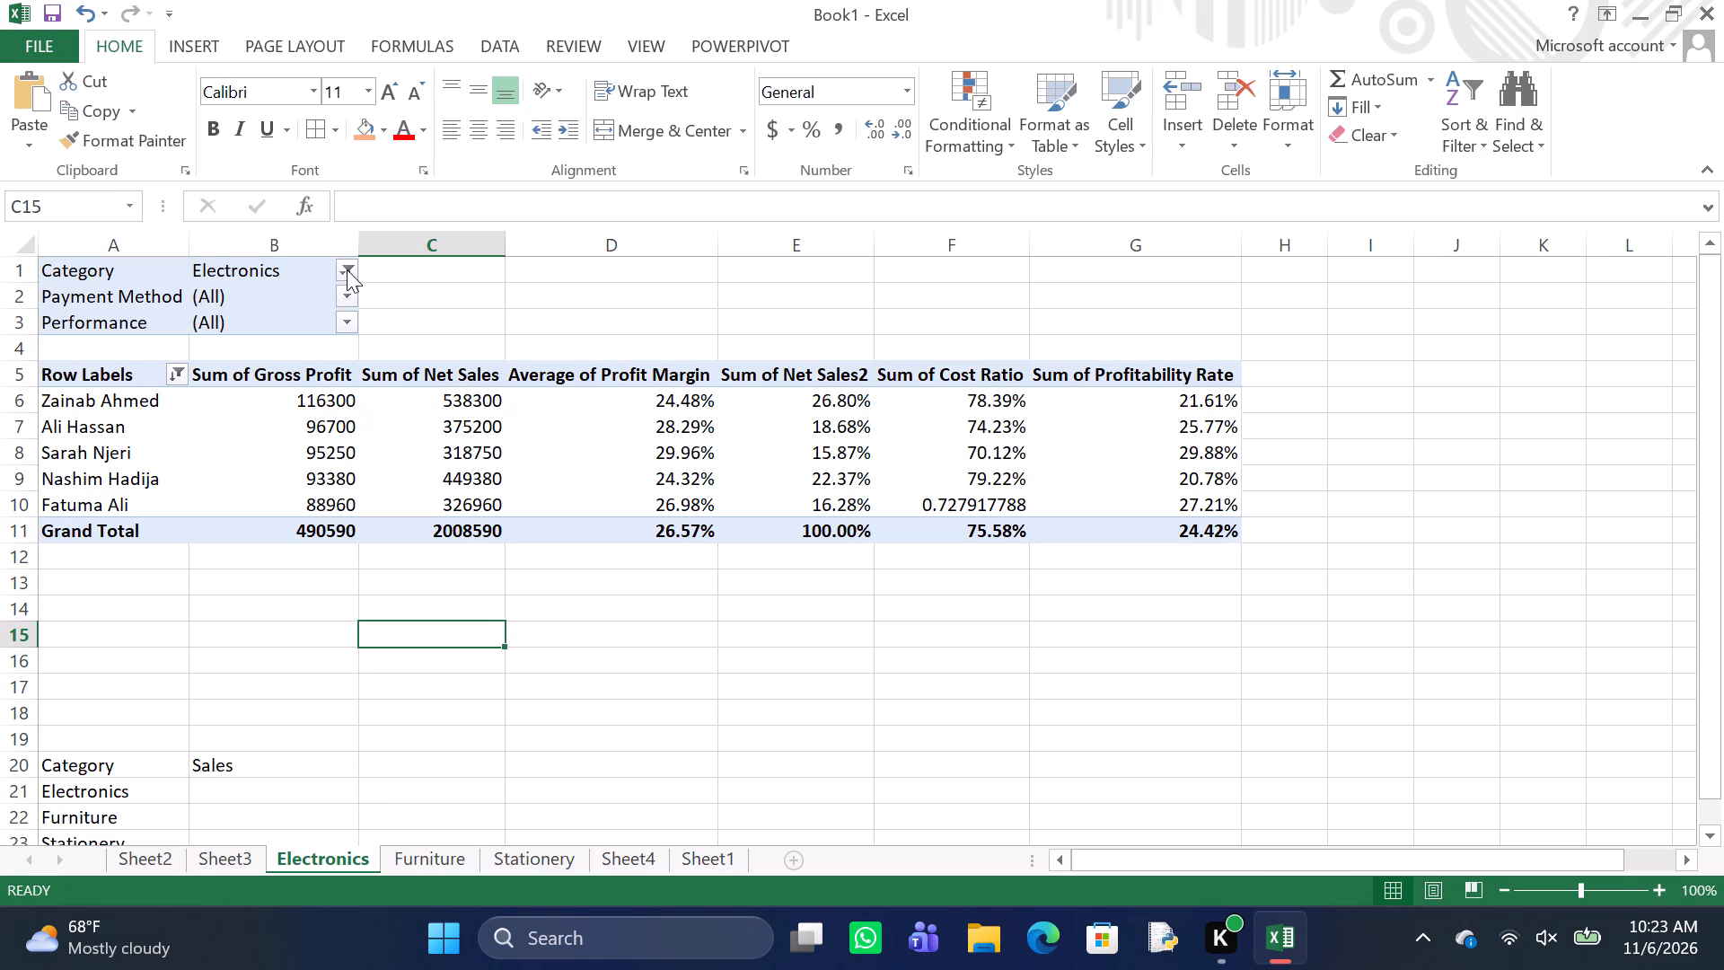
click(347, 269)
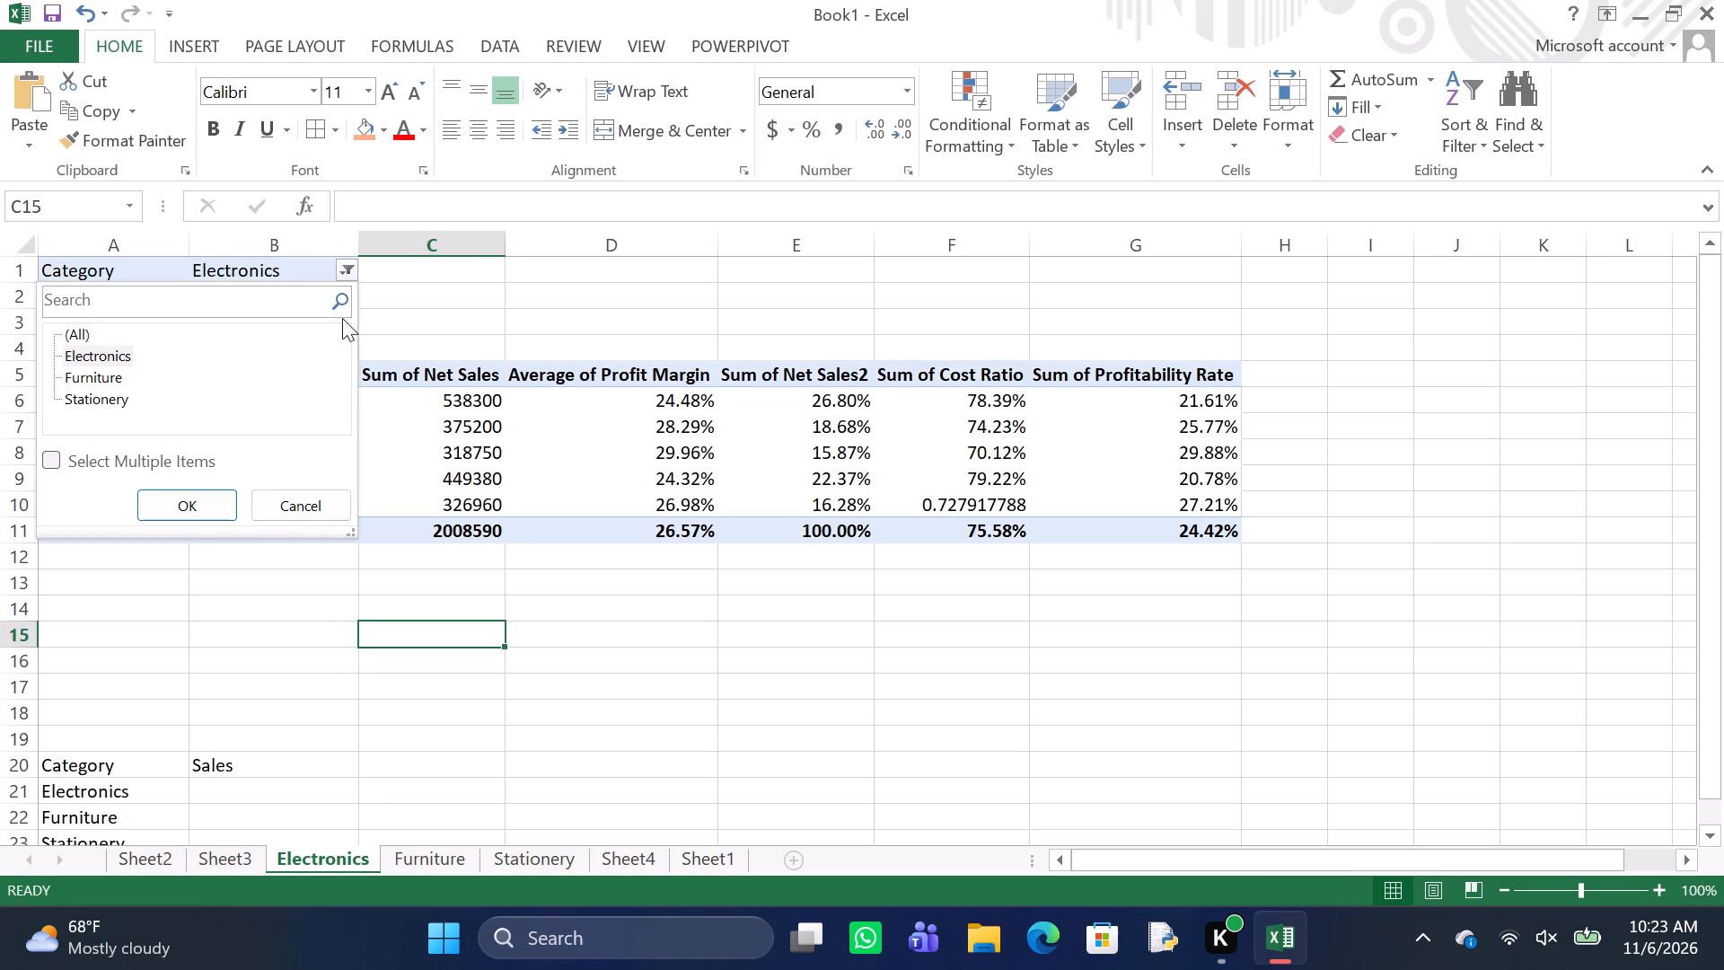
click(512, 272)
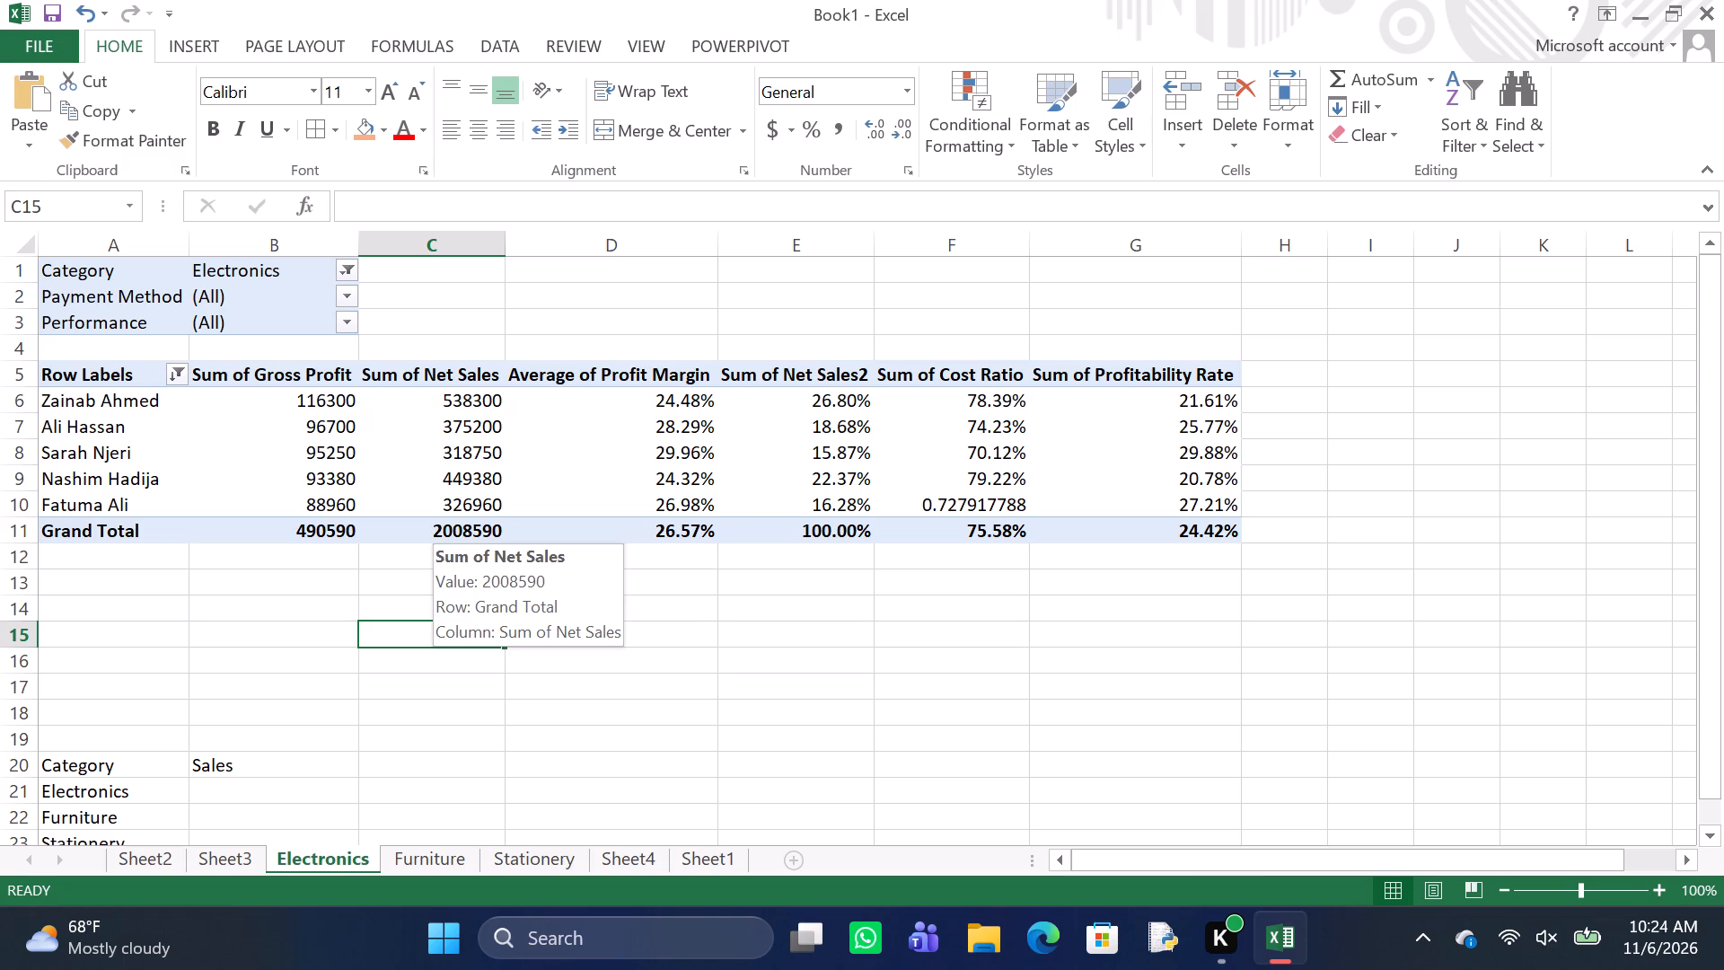
Link the Electronics sales cell B21 to the PivotTable's Sum of Net Sales grand total with =GETPIVOTDATA("Sum of Net Sales",$A$5).
scroll(444, 533, down, 2)
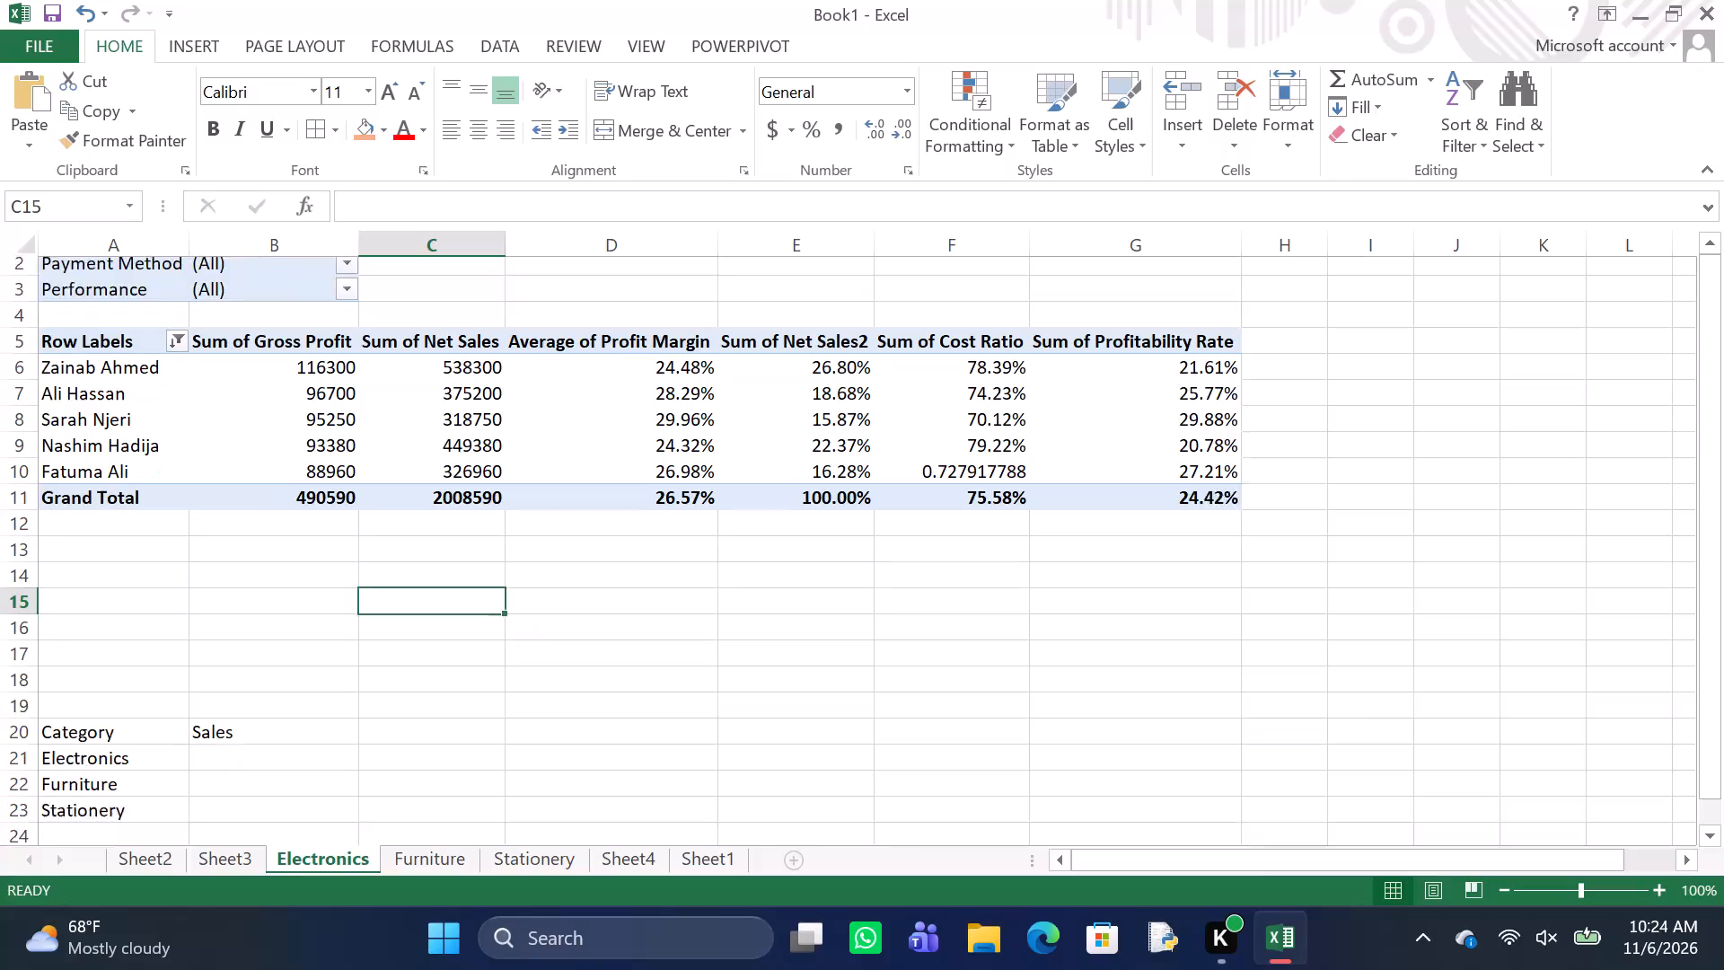
scroll(444, 533, down, 1)
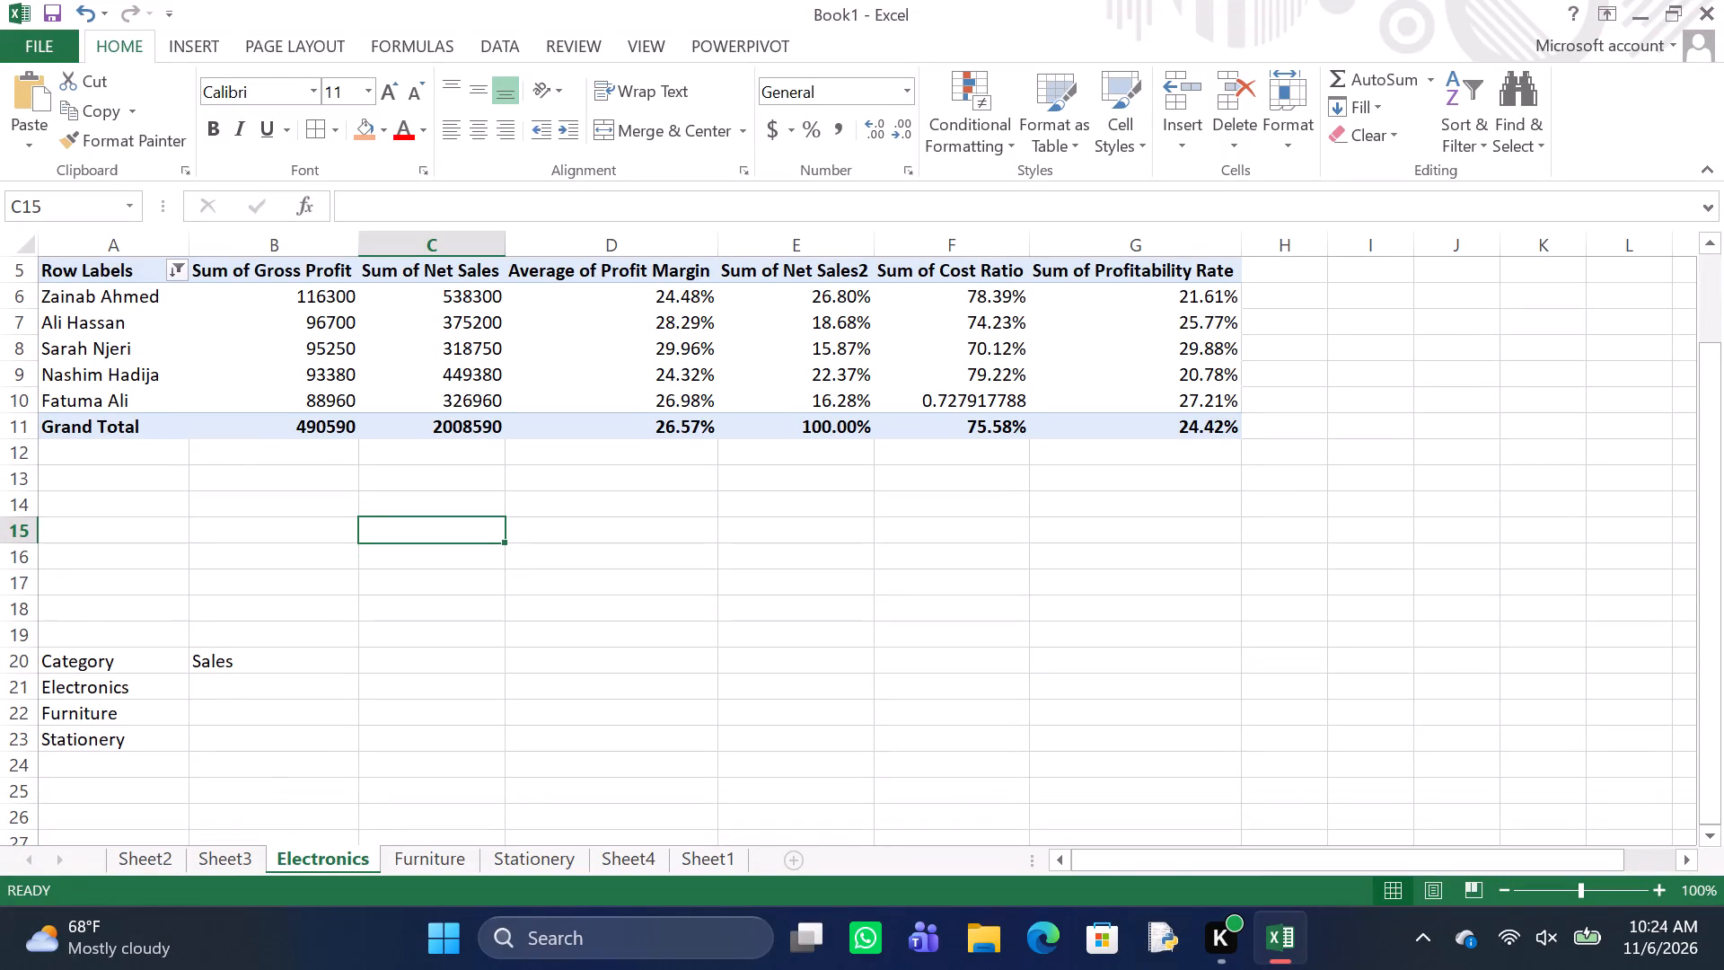
click(219, 687)
key(equal)
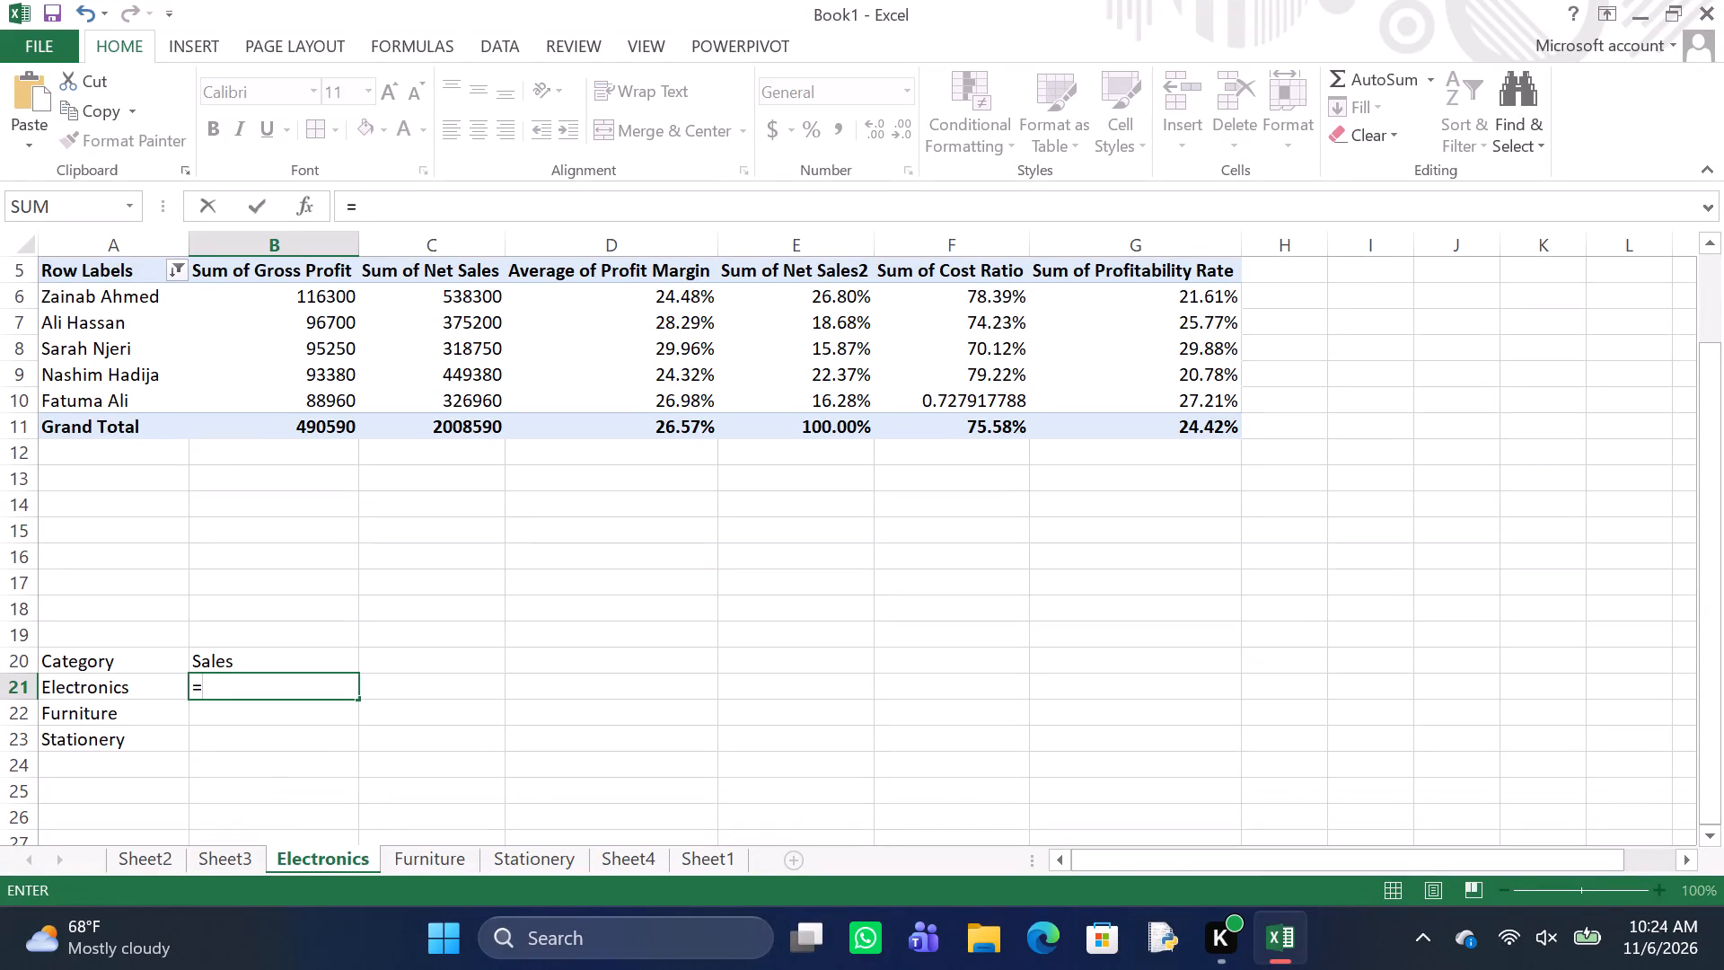
click(469, 423)
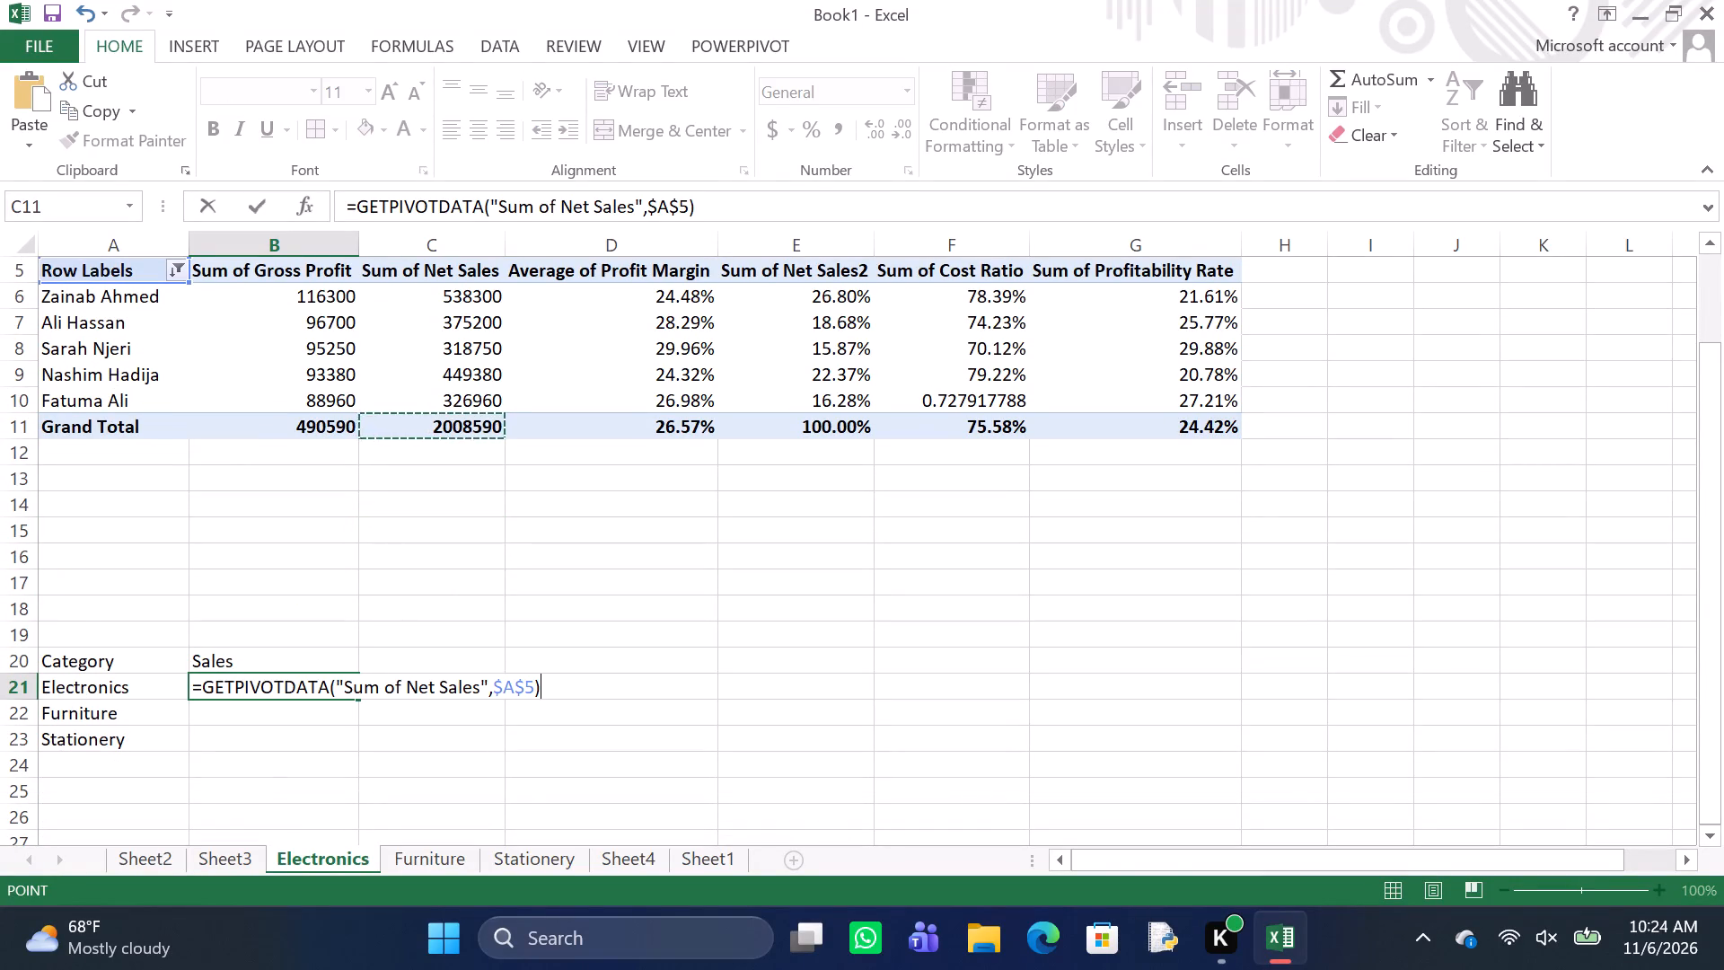
key(Return)
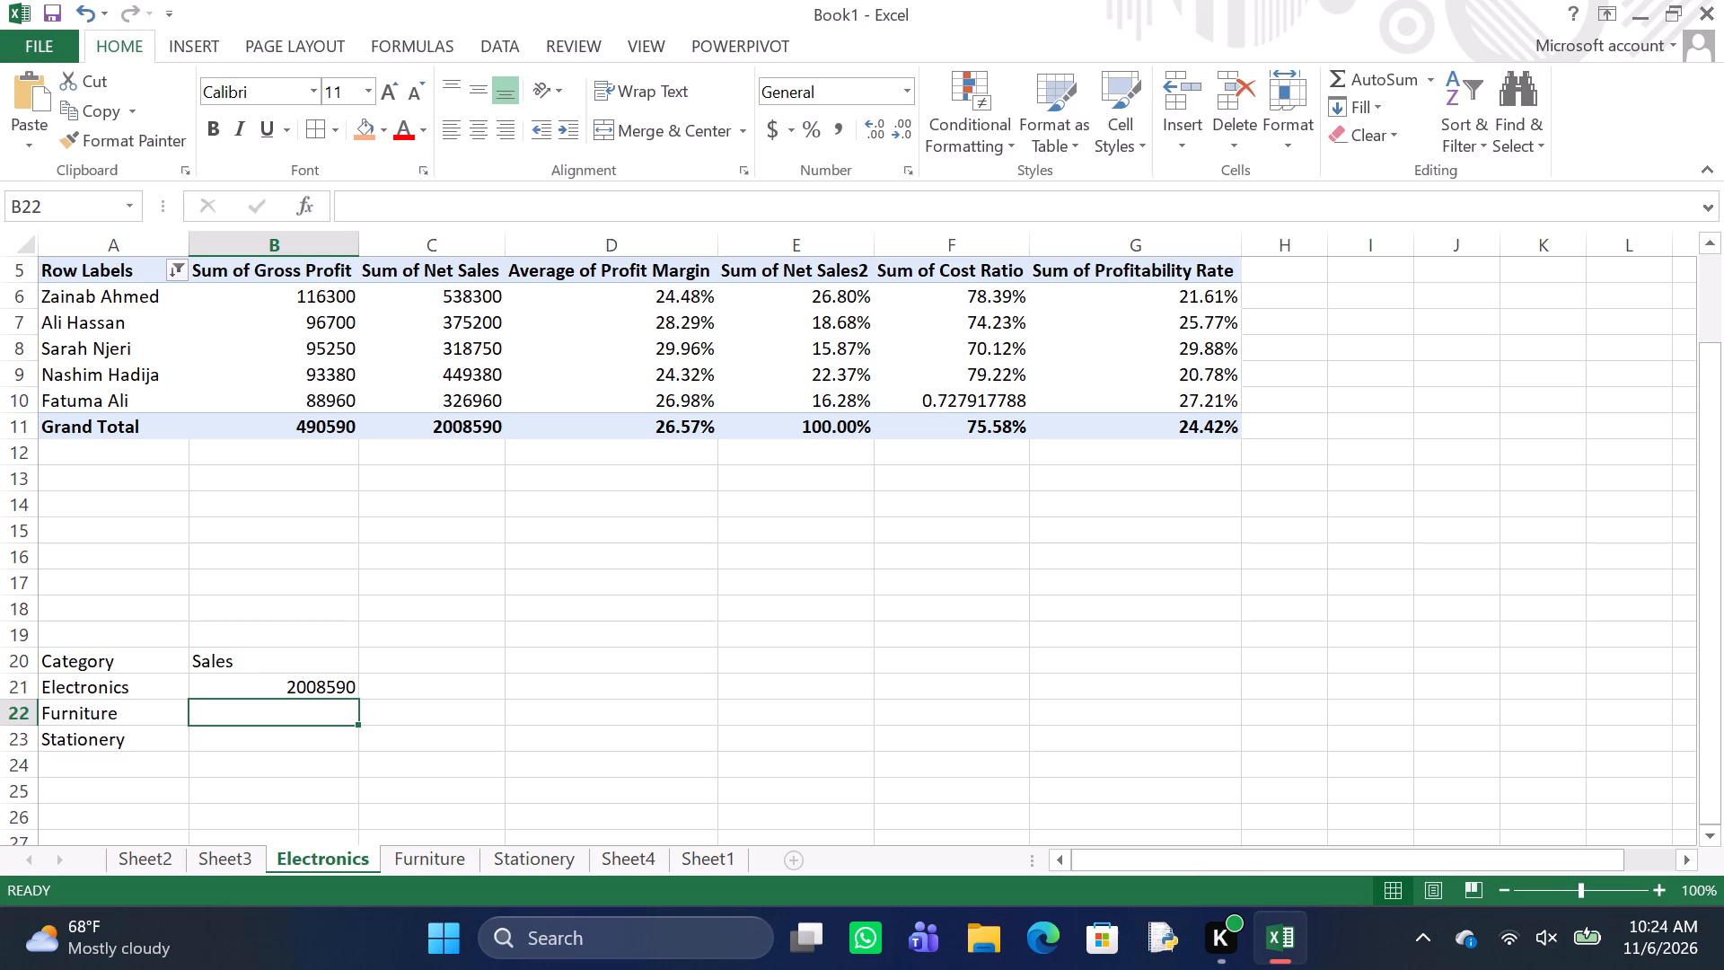
drag(401, 526, 400, 530)
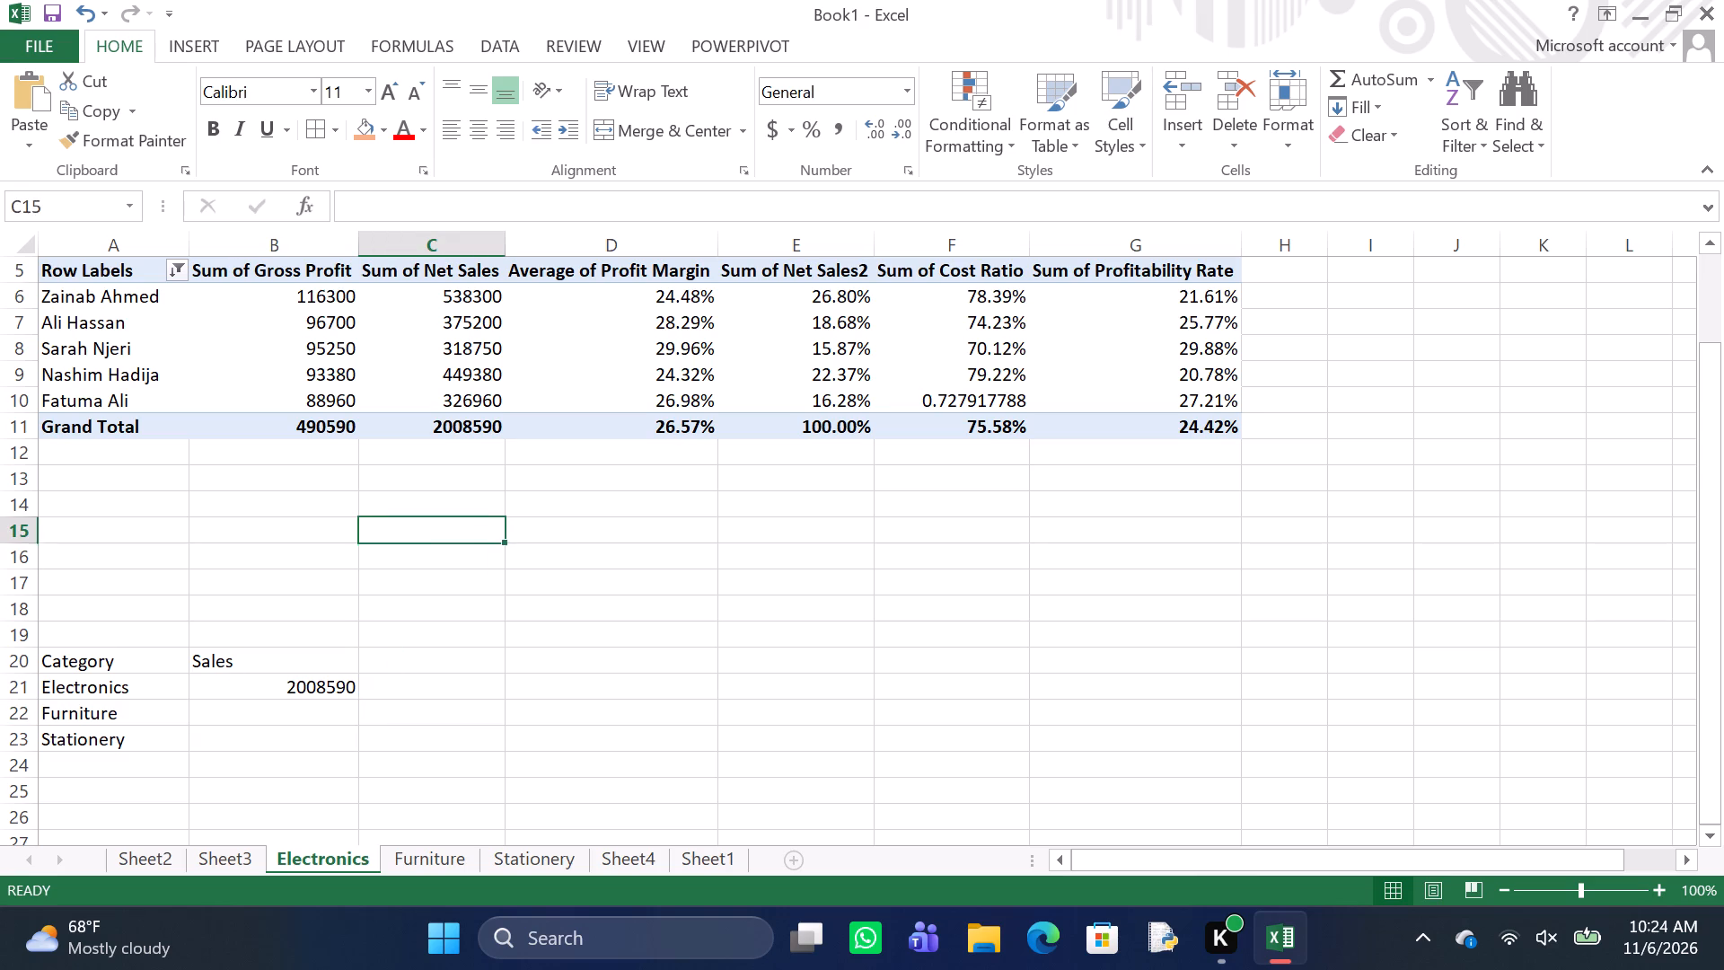
drag(400, 530, 429, 519)
Set the Category filter of the PivotTable on the Electronics sheet to Furniture.
click(265, 712)
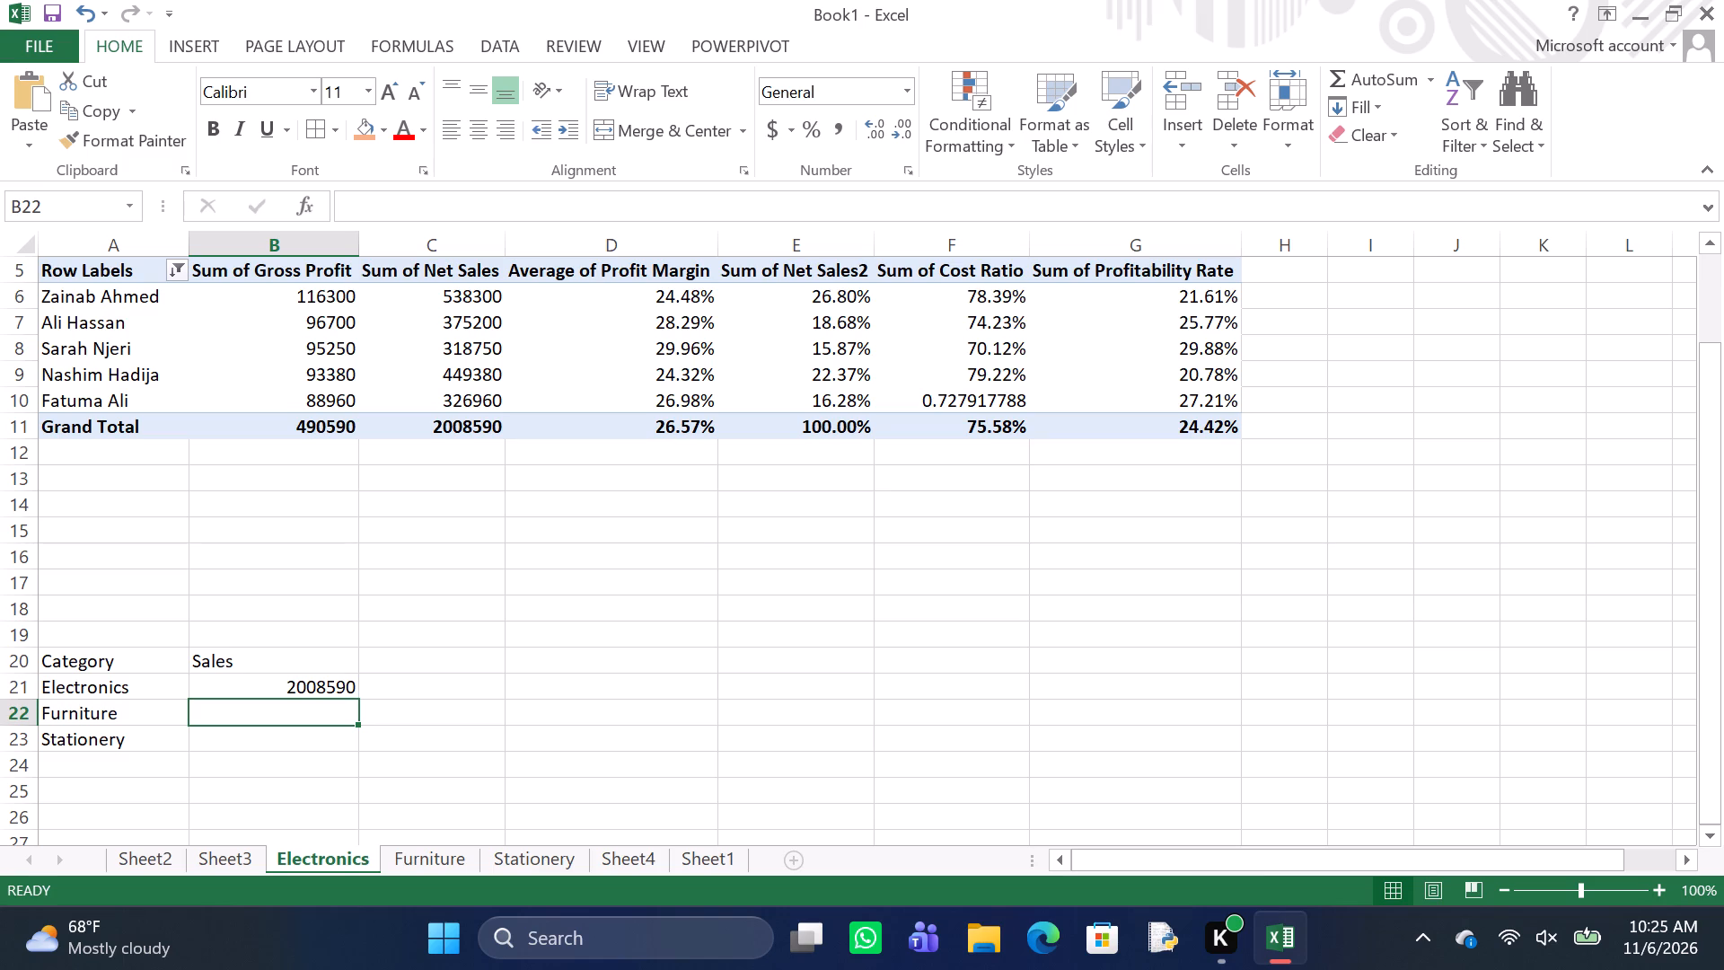
scroll(429, 514, up, 2)
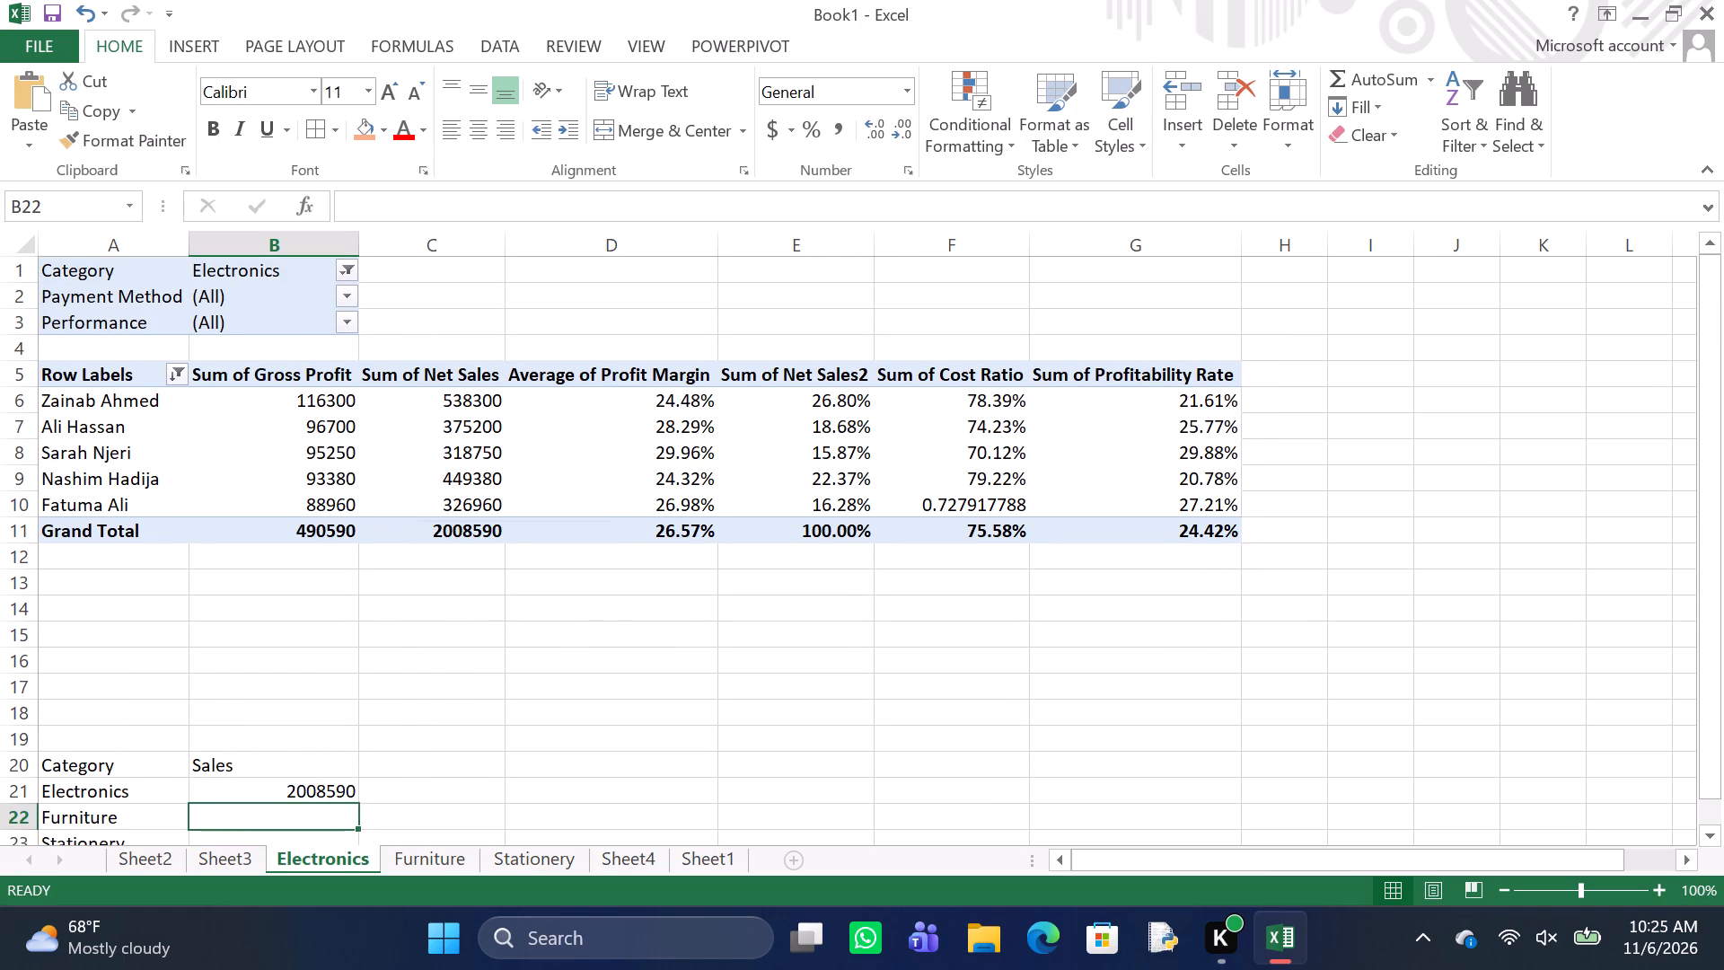
click(345, 267)
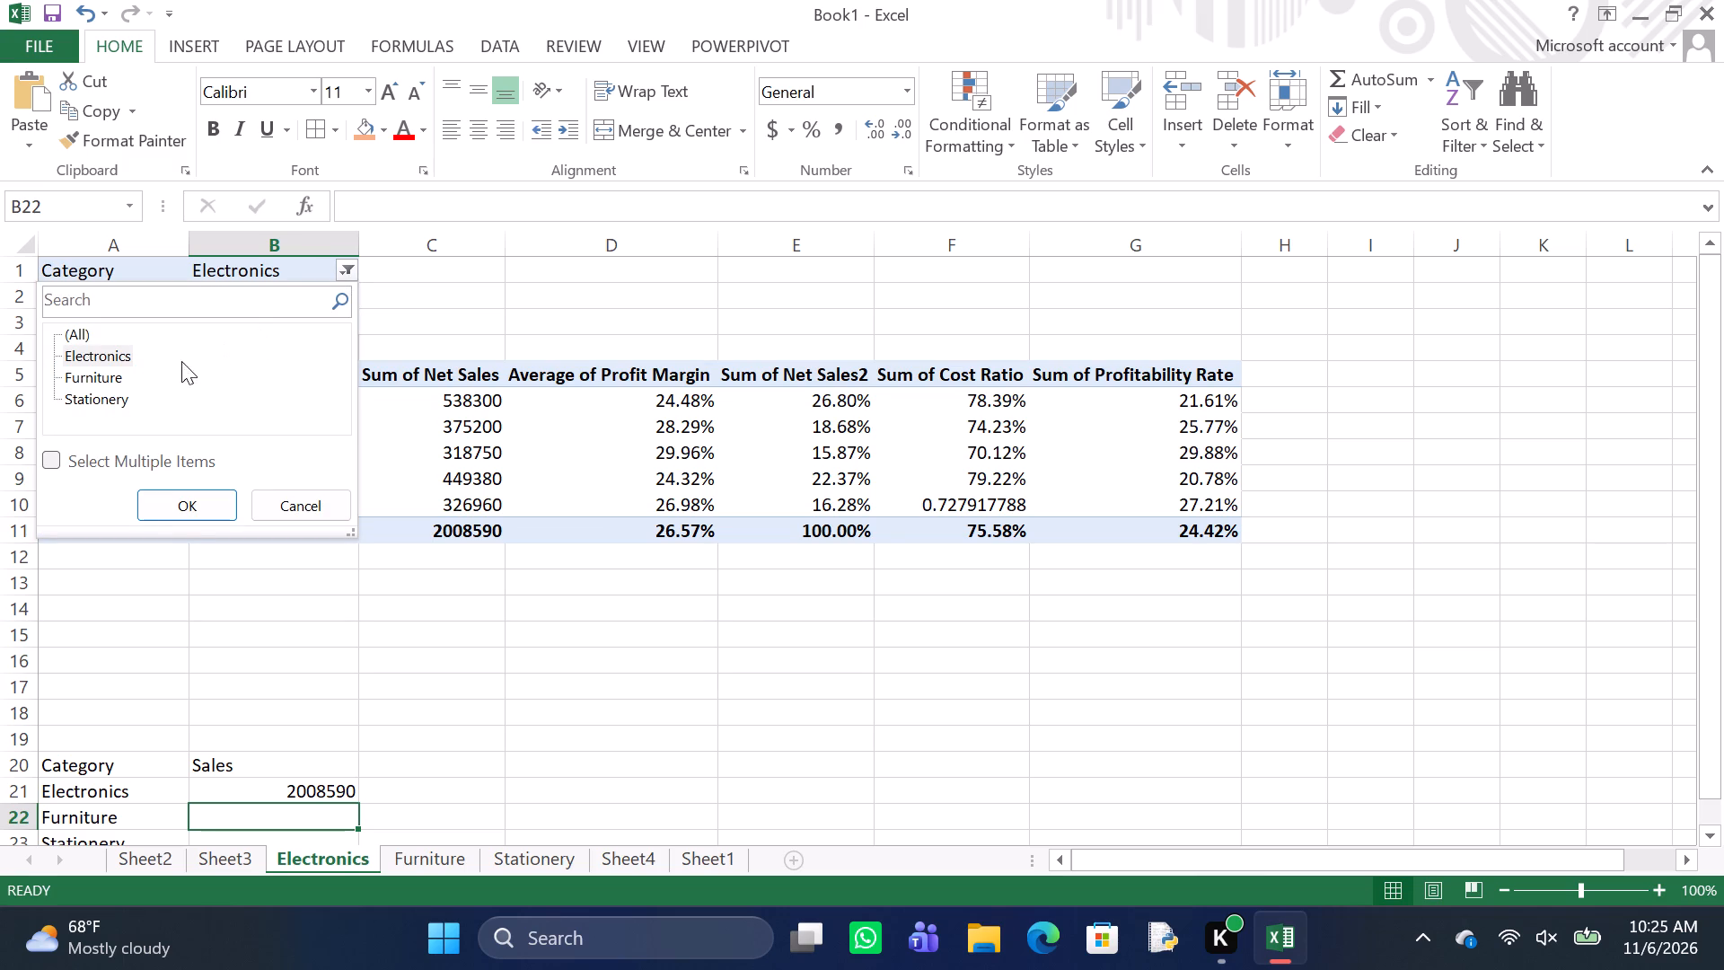
click(122, 371)
click(178, 512)
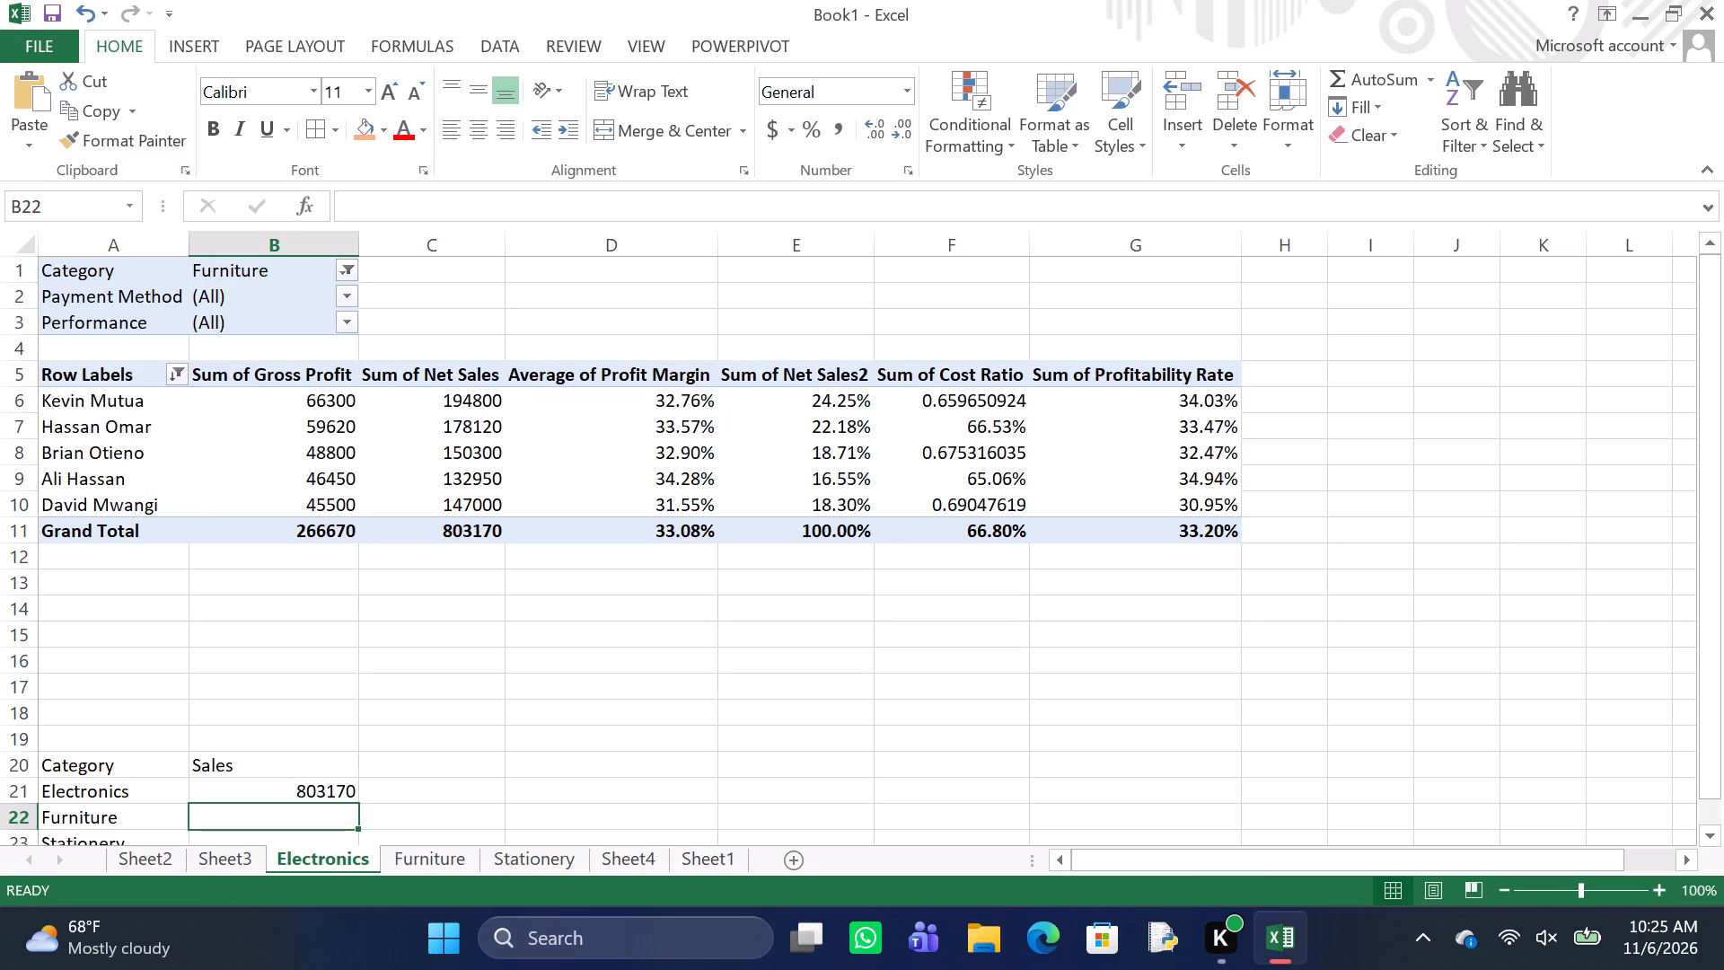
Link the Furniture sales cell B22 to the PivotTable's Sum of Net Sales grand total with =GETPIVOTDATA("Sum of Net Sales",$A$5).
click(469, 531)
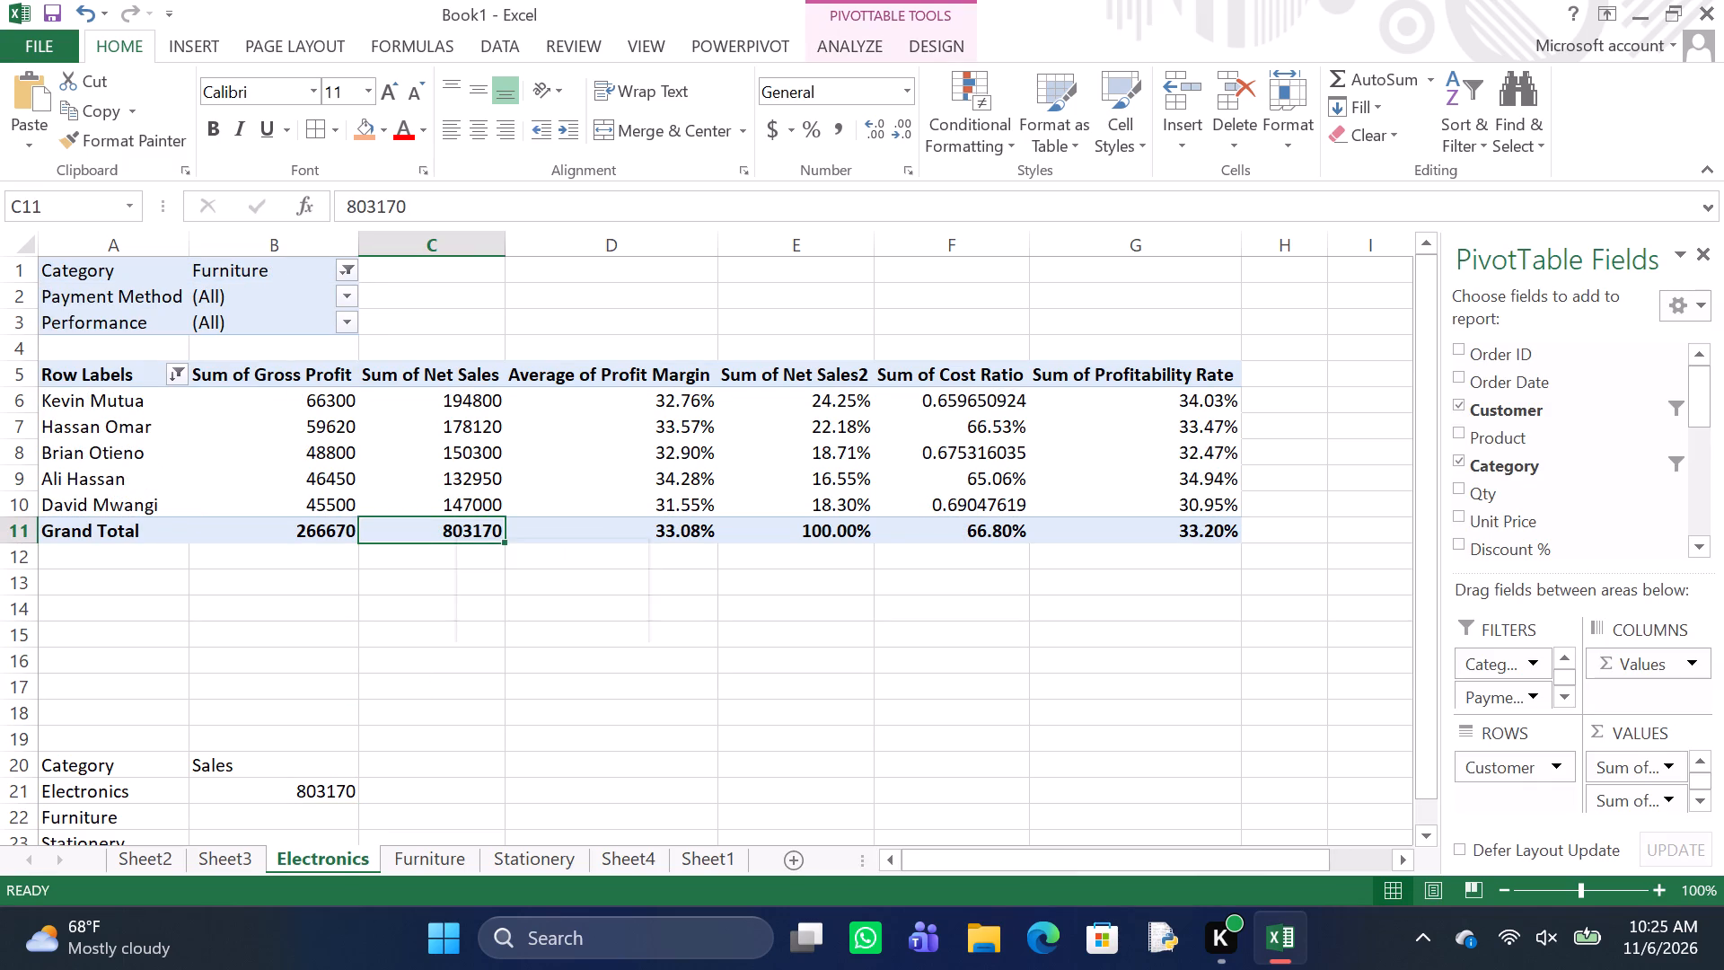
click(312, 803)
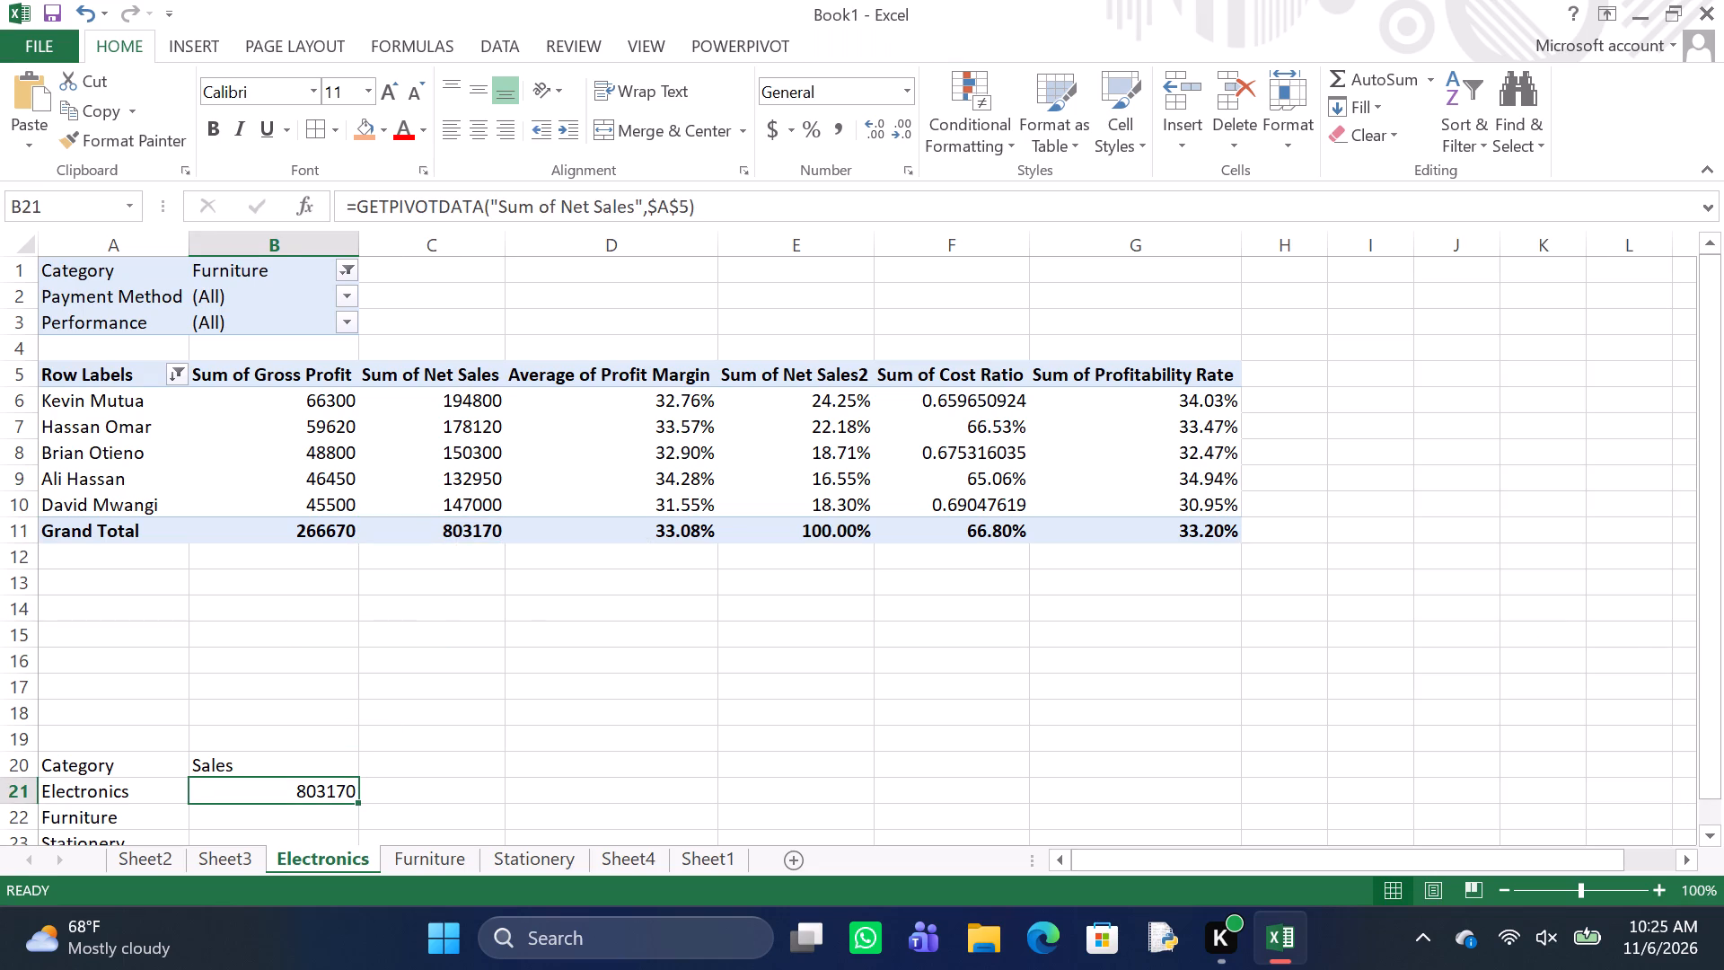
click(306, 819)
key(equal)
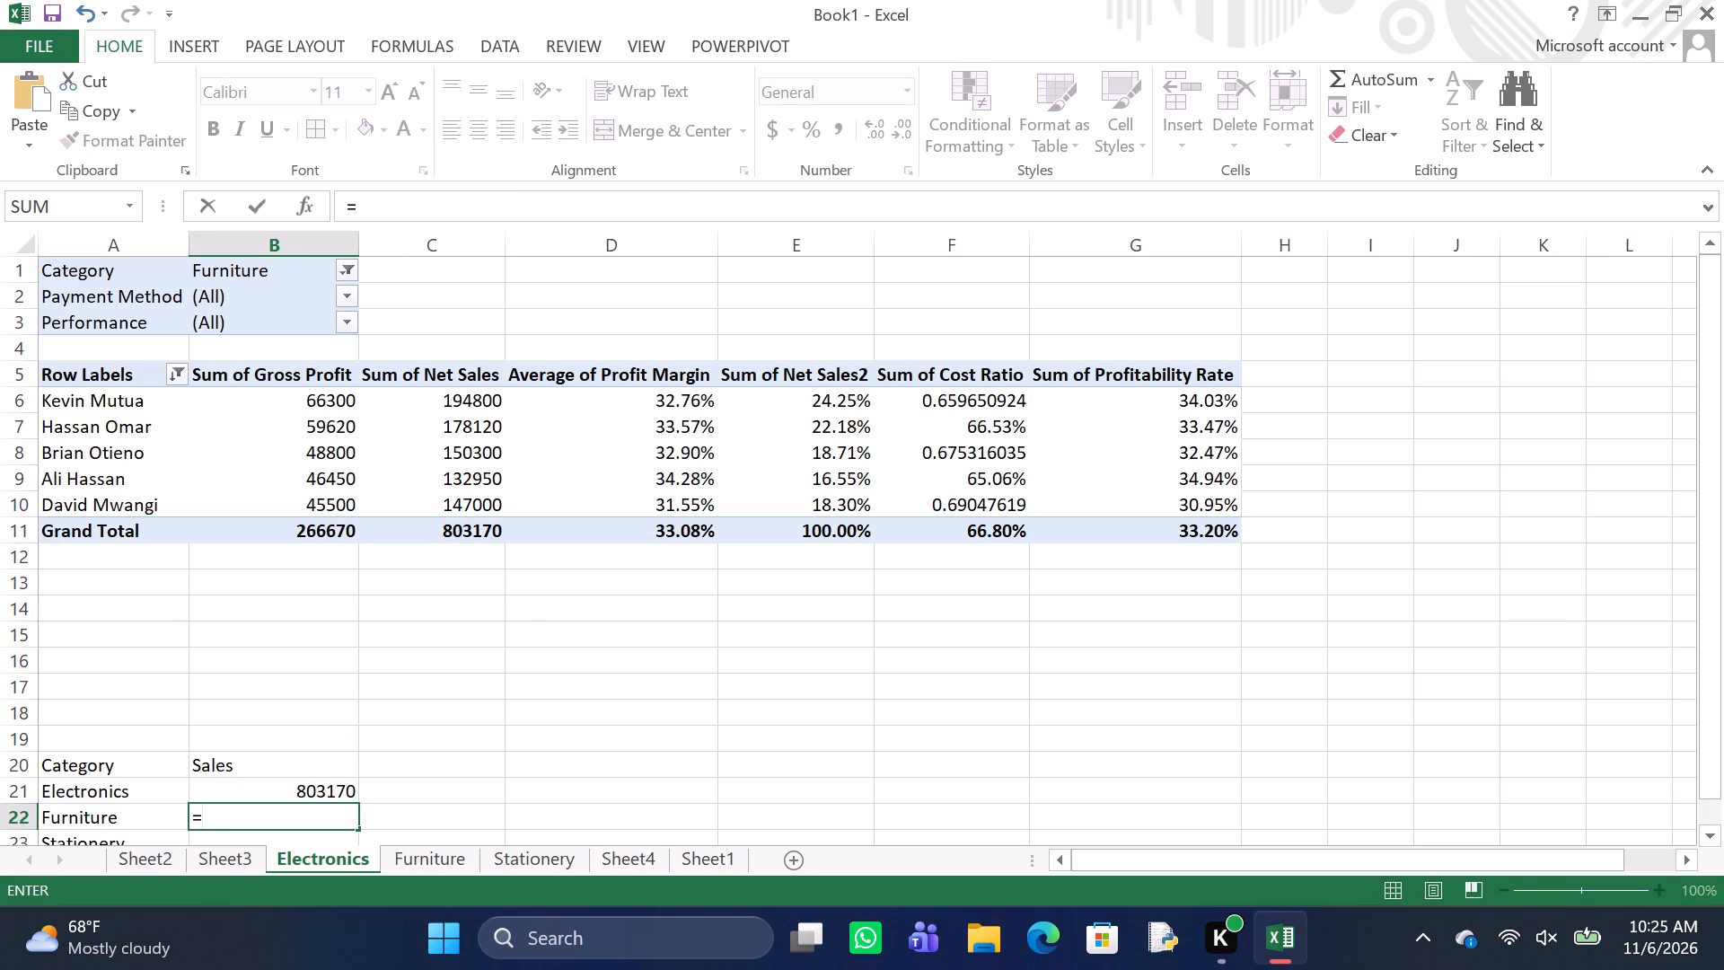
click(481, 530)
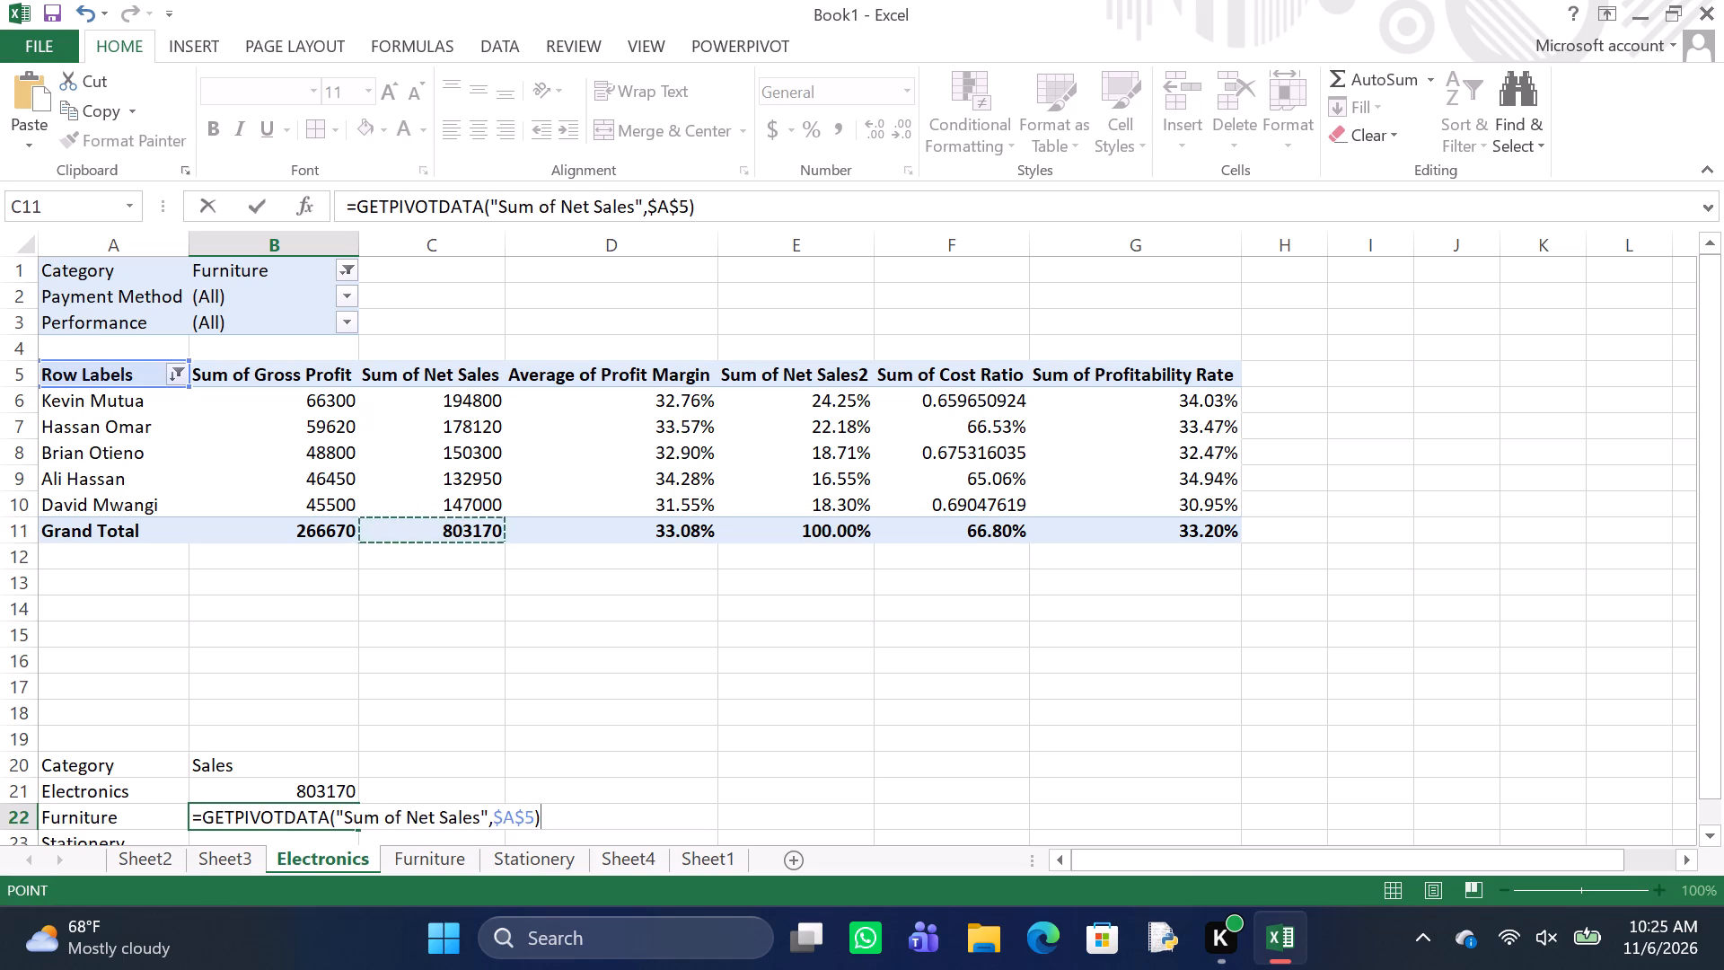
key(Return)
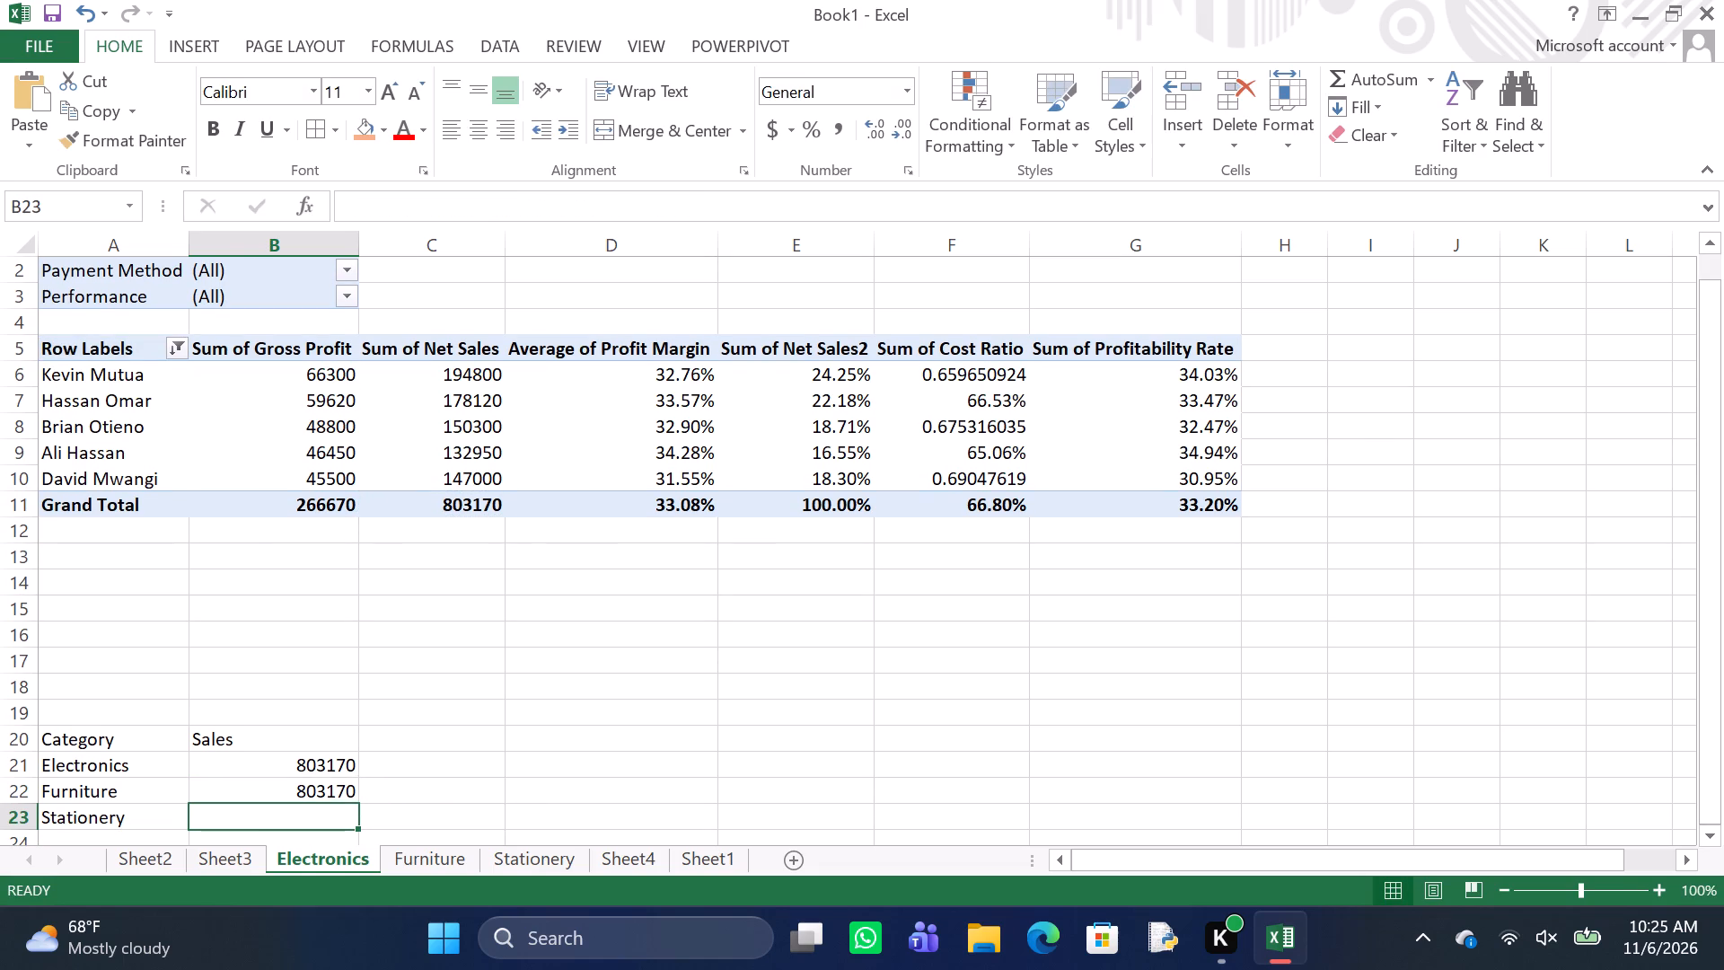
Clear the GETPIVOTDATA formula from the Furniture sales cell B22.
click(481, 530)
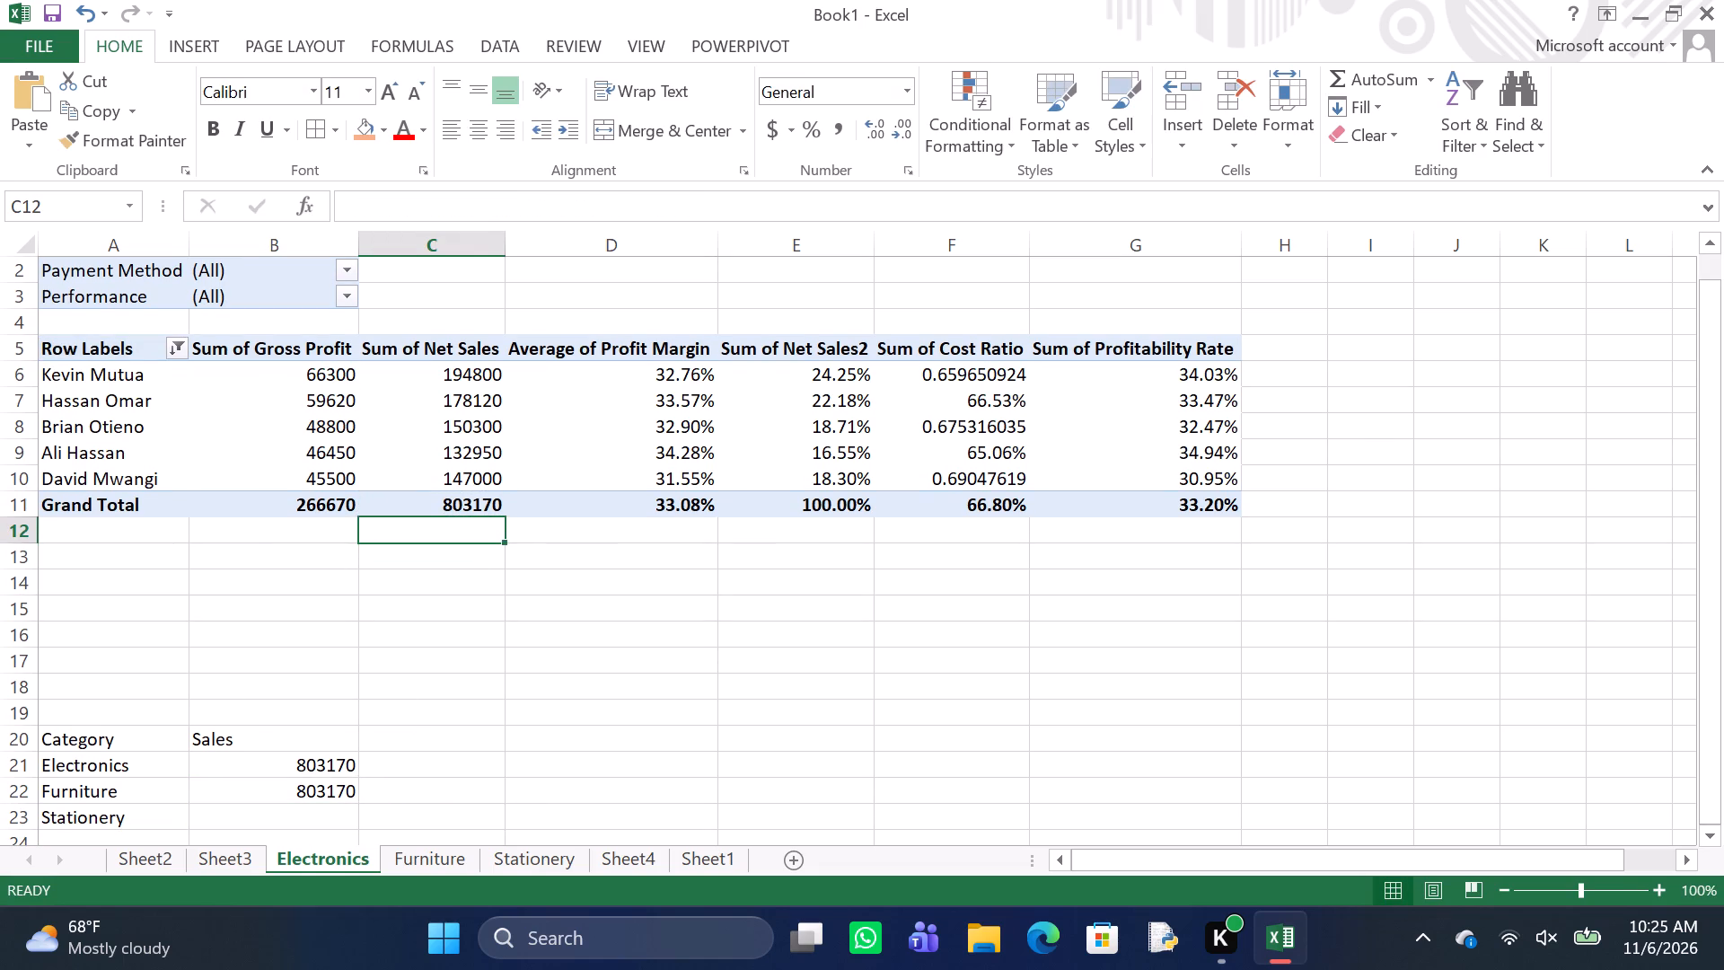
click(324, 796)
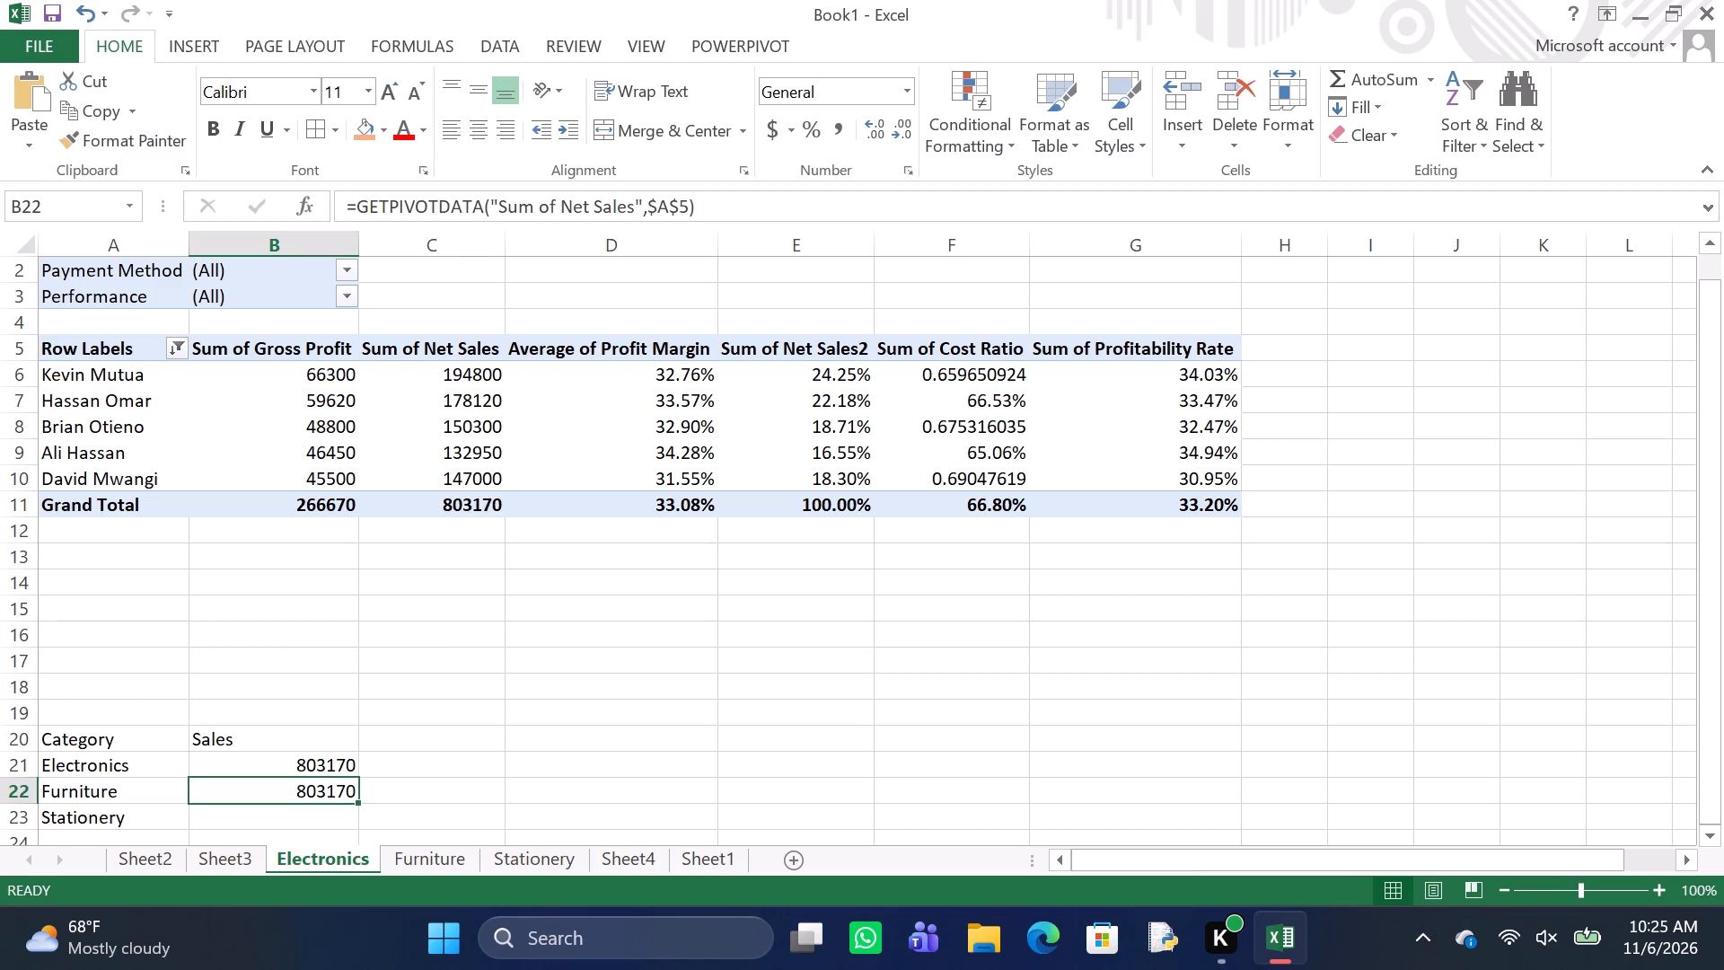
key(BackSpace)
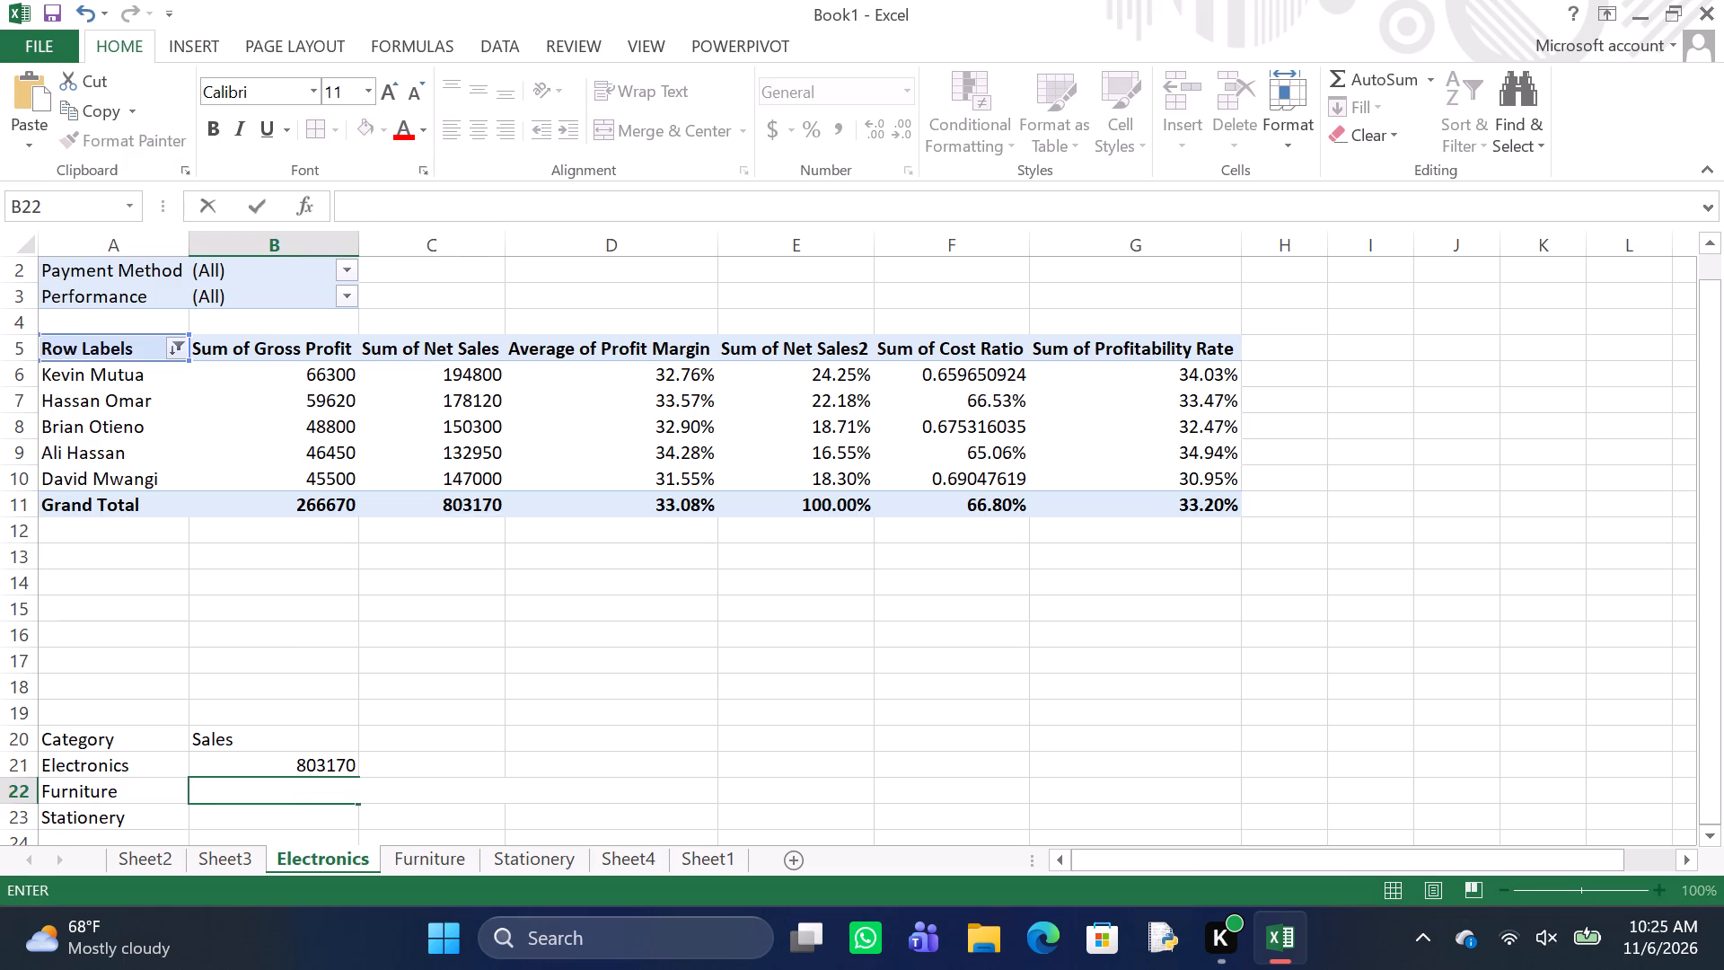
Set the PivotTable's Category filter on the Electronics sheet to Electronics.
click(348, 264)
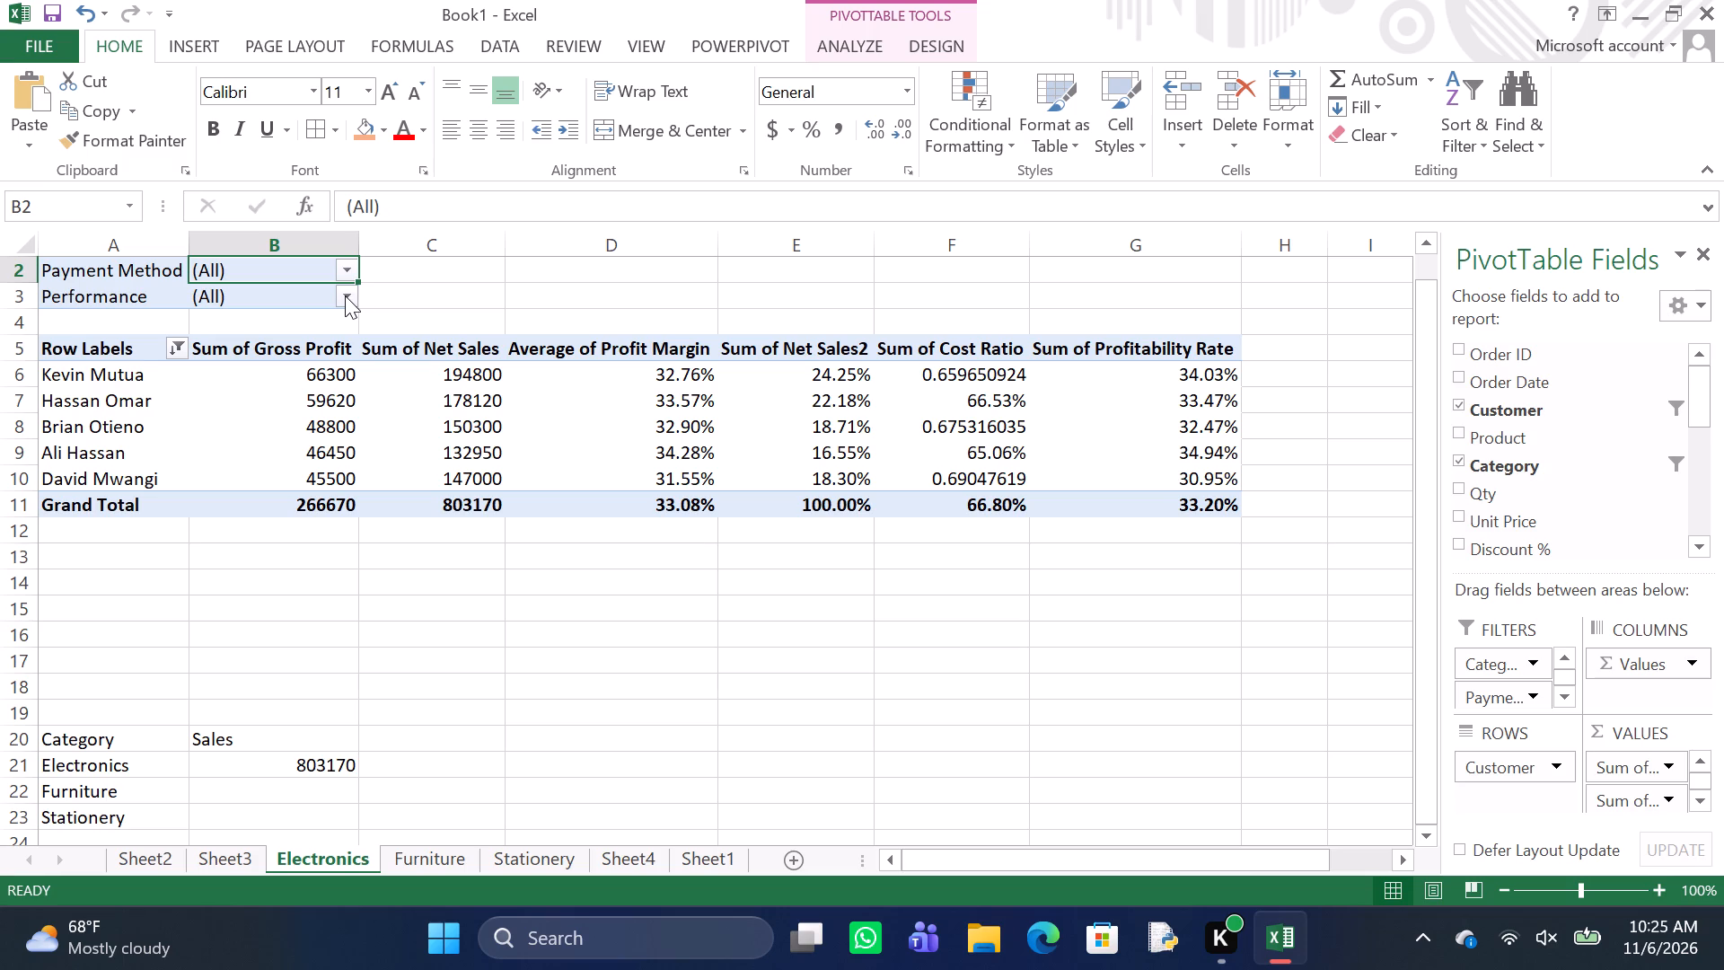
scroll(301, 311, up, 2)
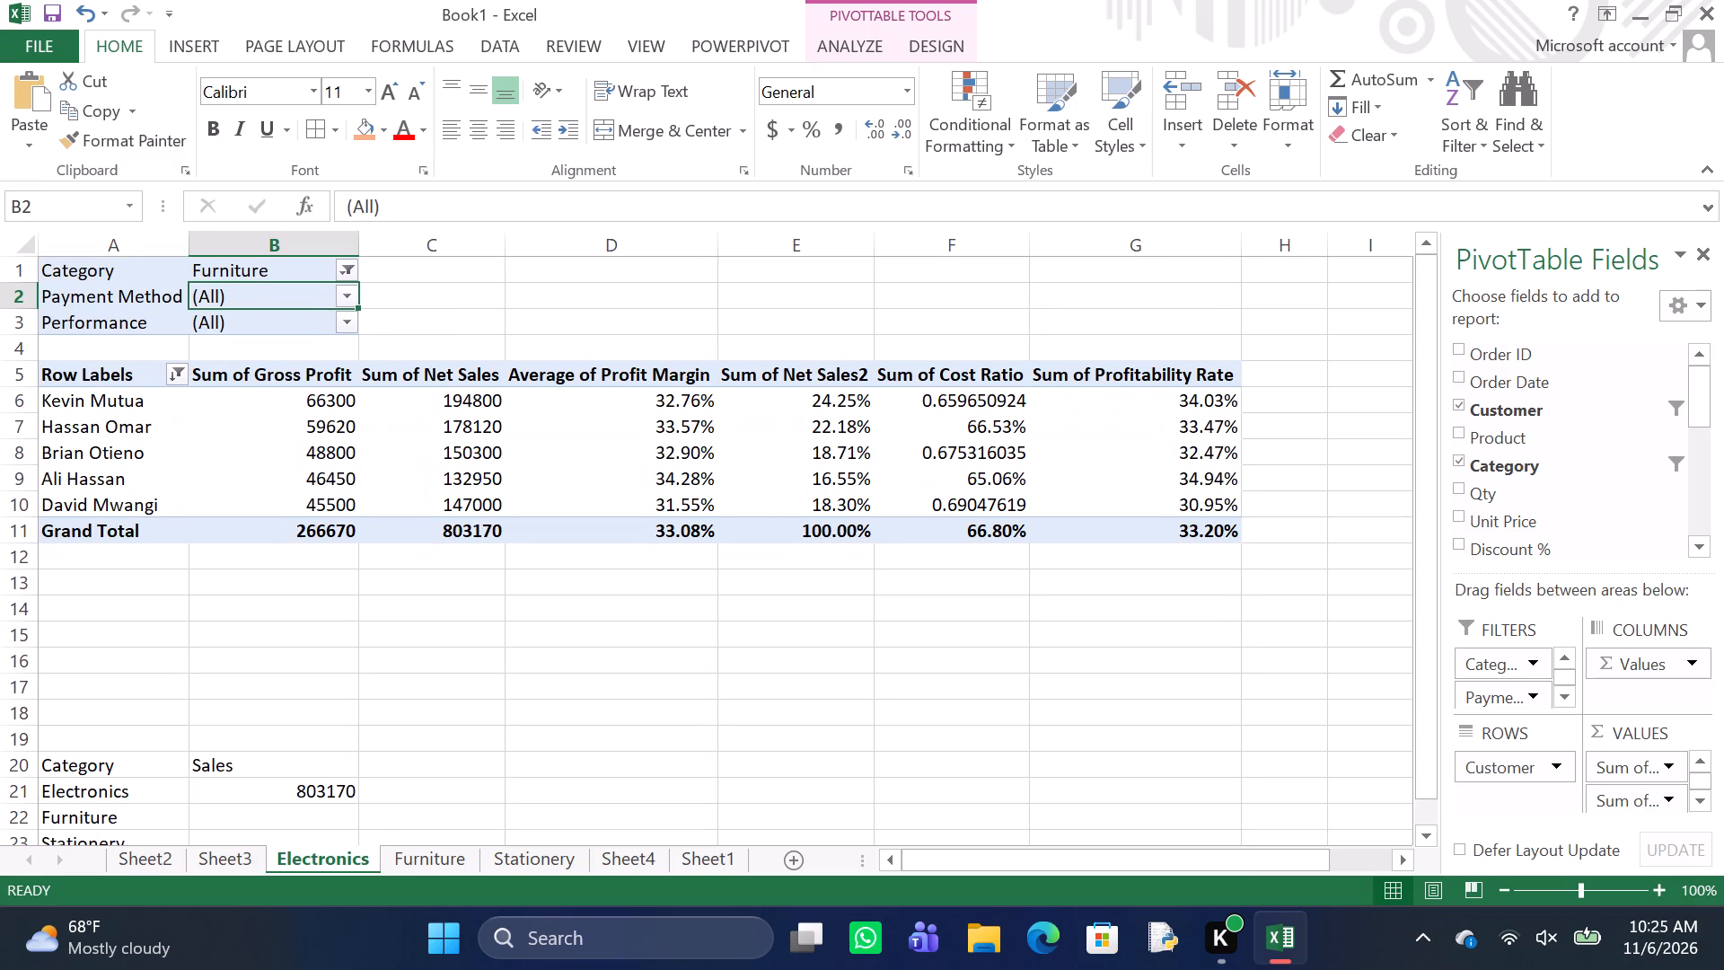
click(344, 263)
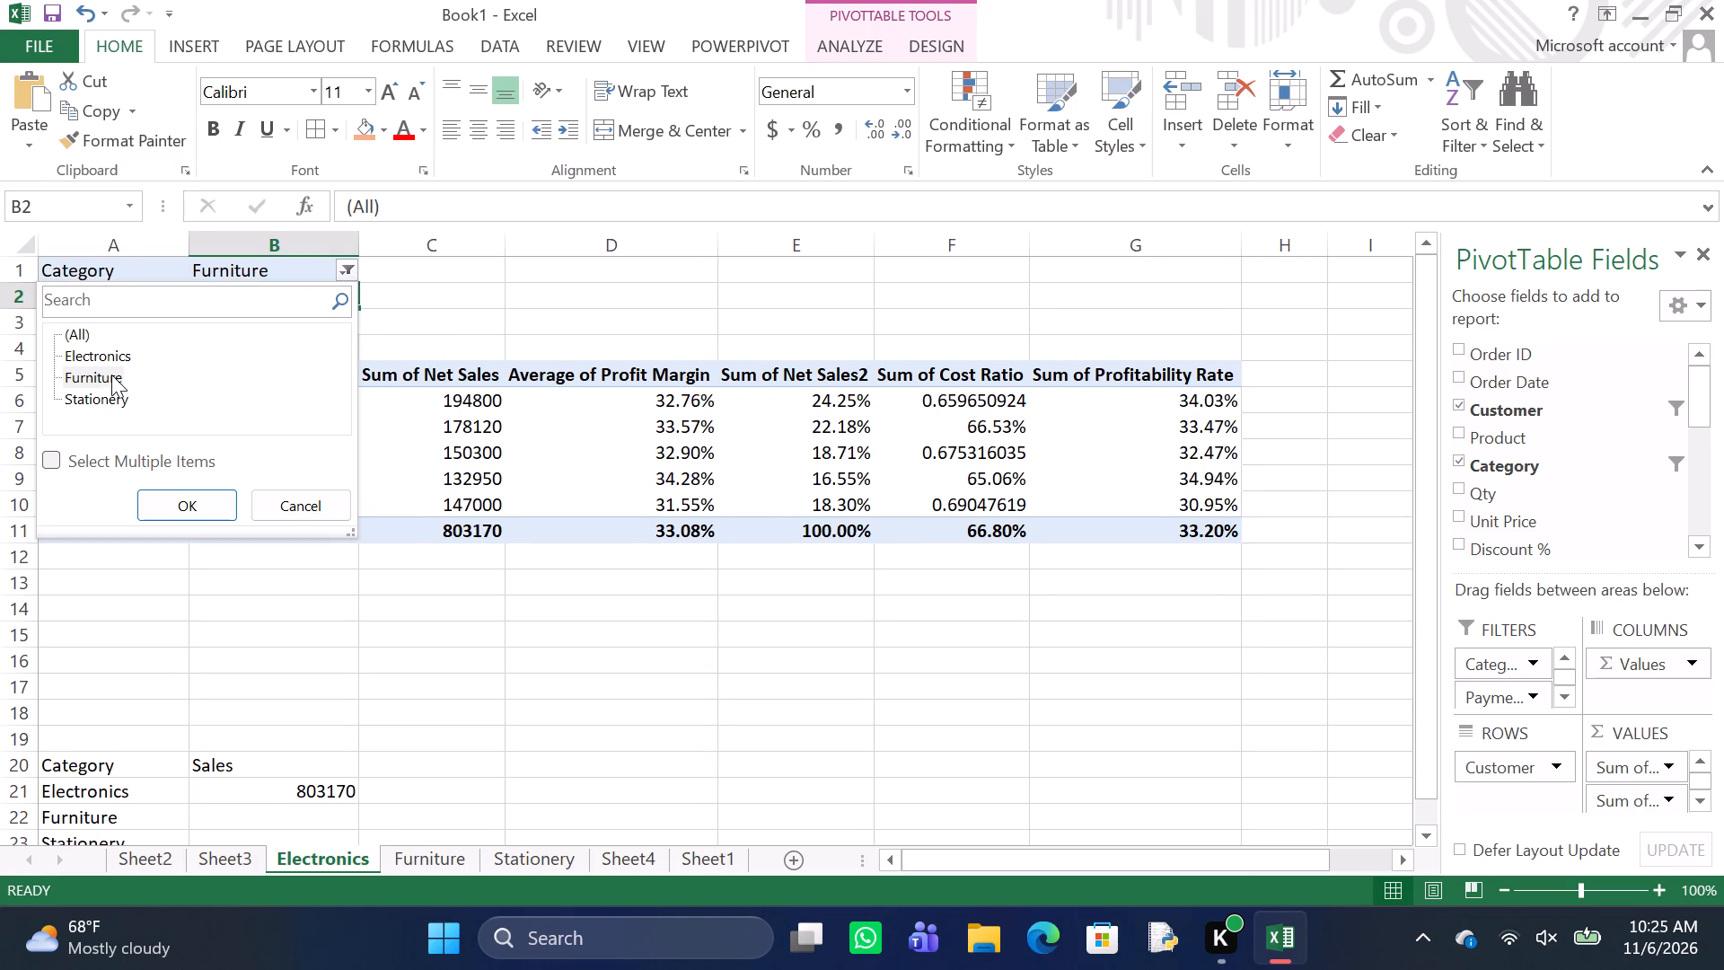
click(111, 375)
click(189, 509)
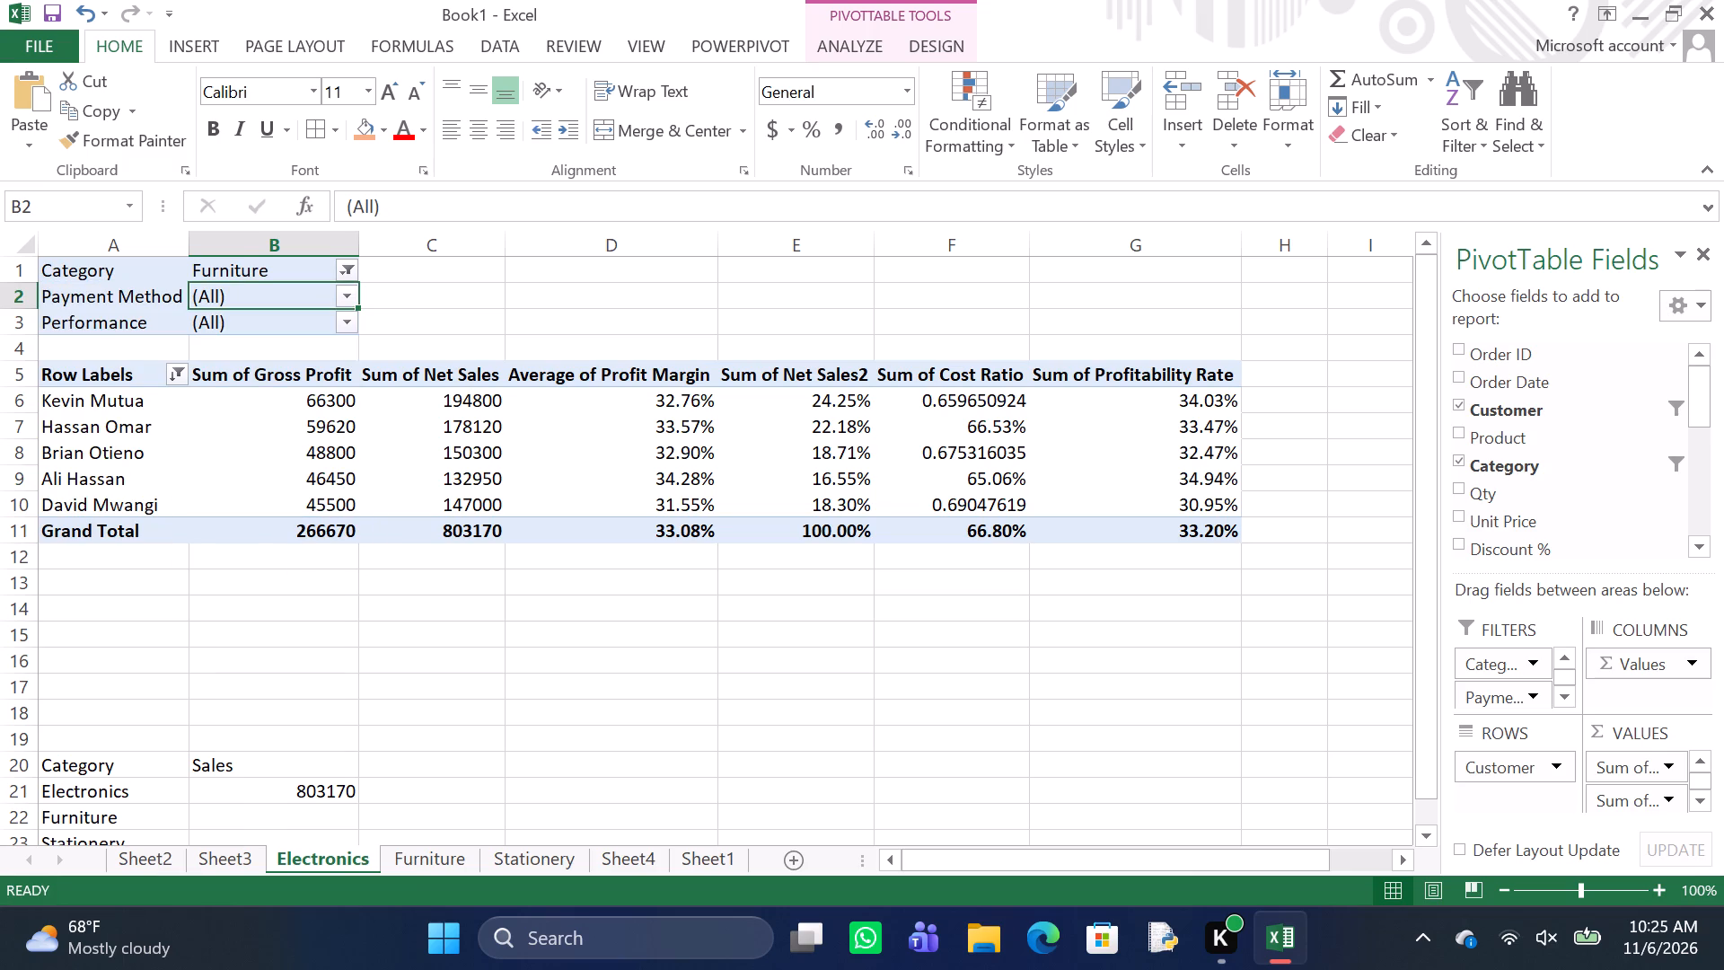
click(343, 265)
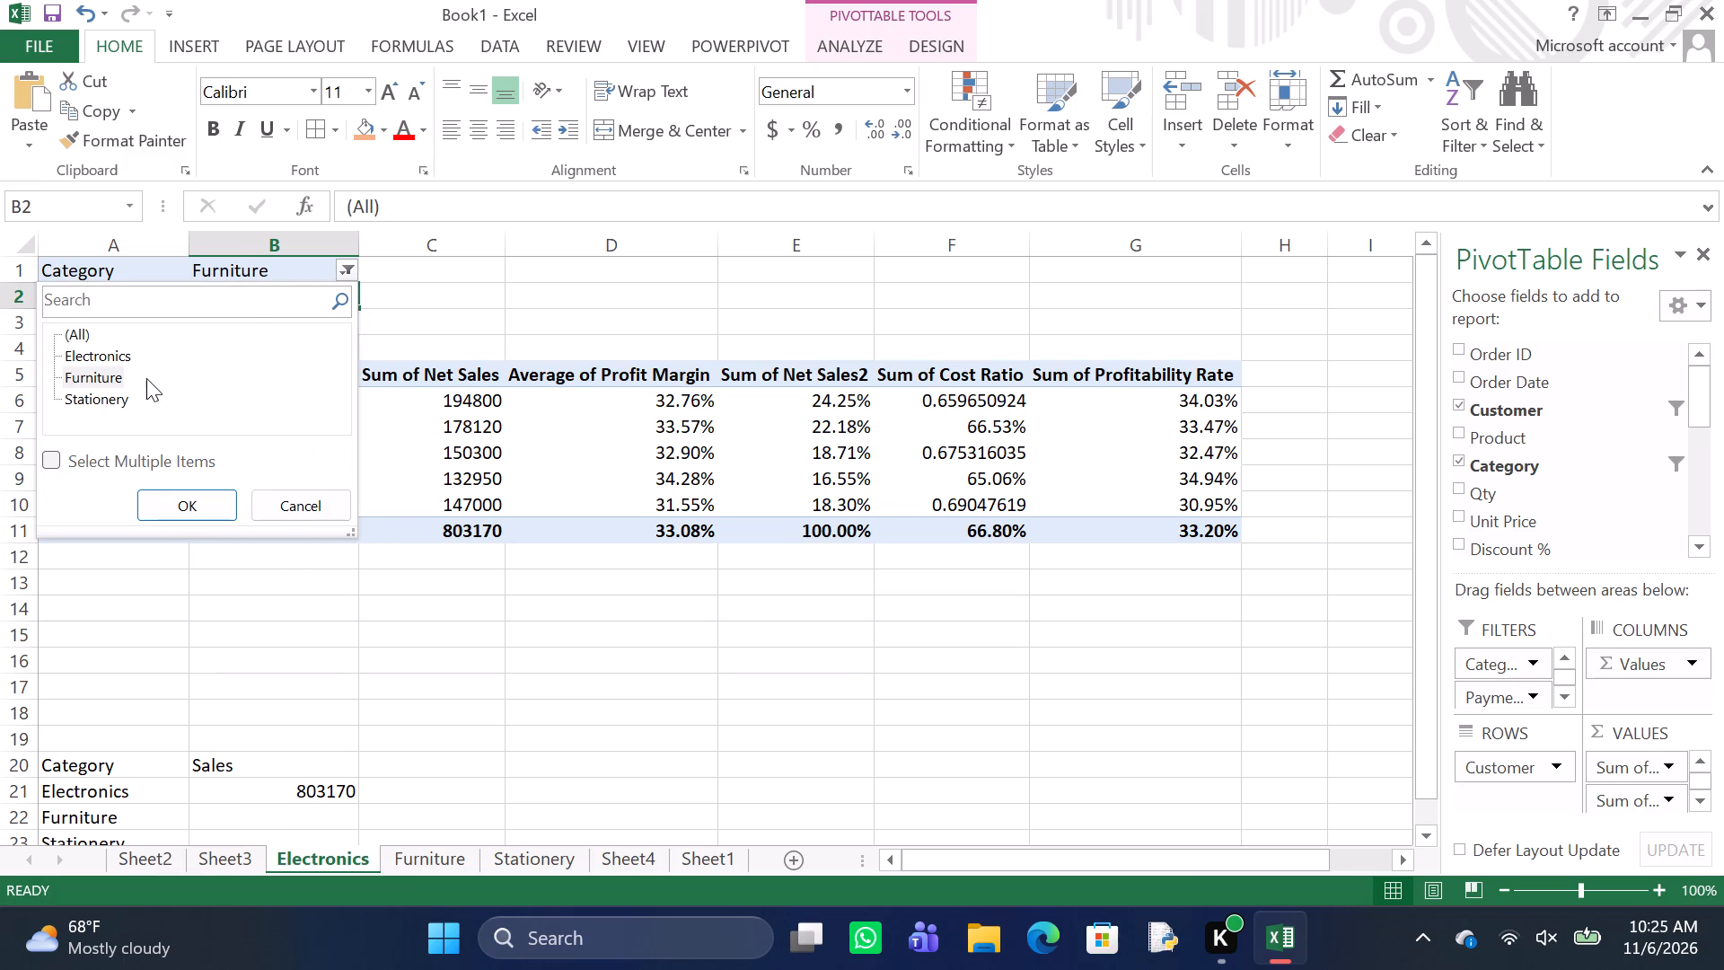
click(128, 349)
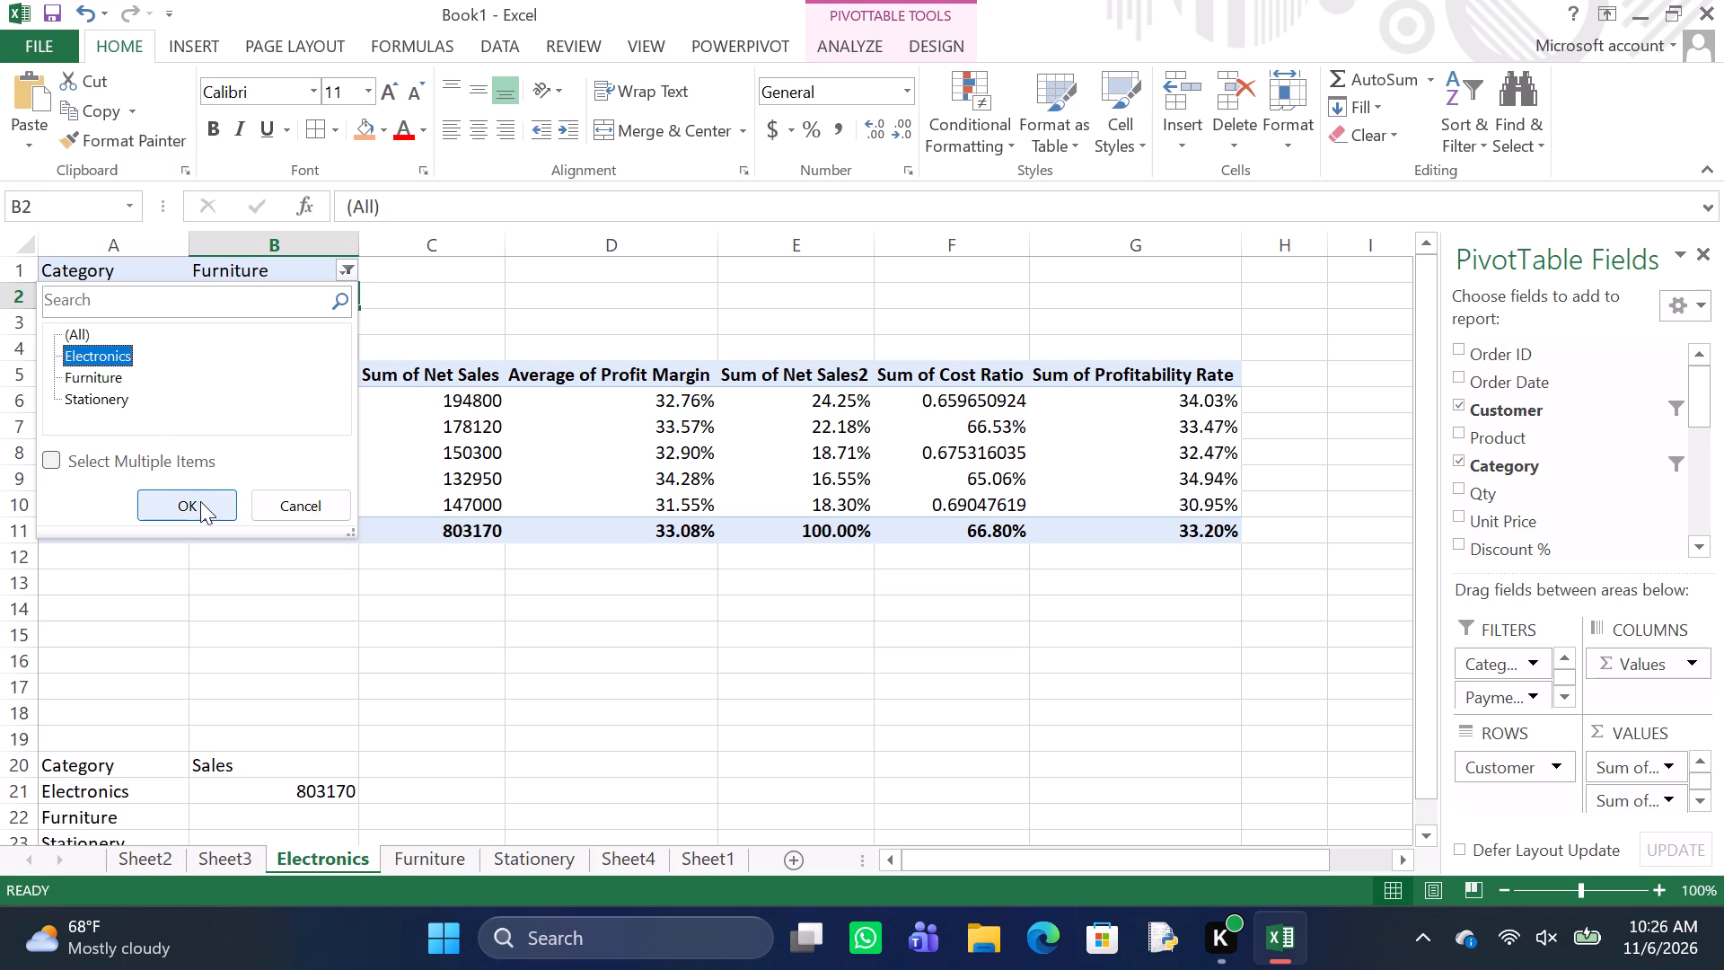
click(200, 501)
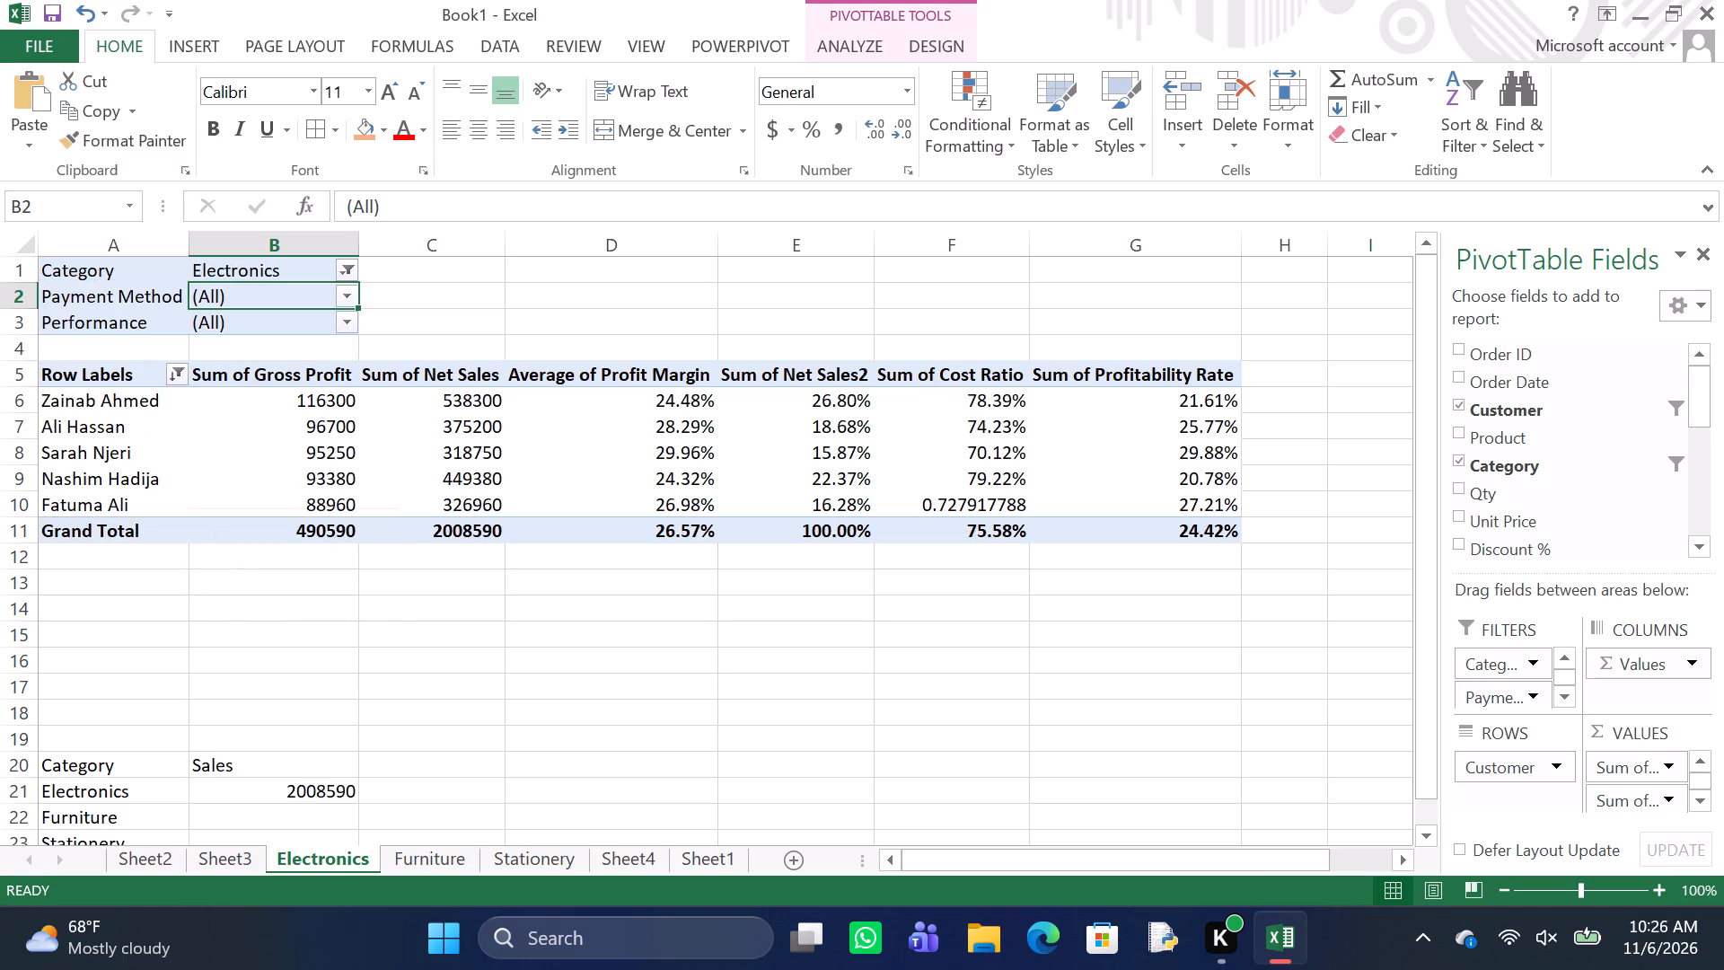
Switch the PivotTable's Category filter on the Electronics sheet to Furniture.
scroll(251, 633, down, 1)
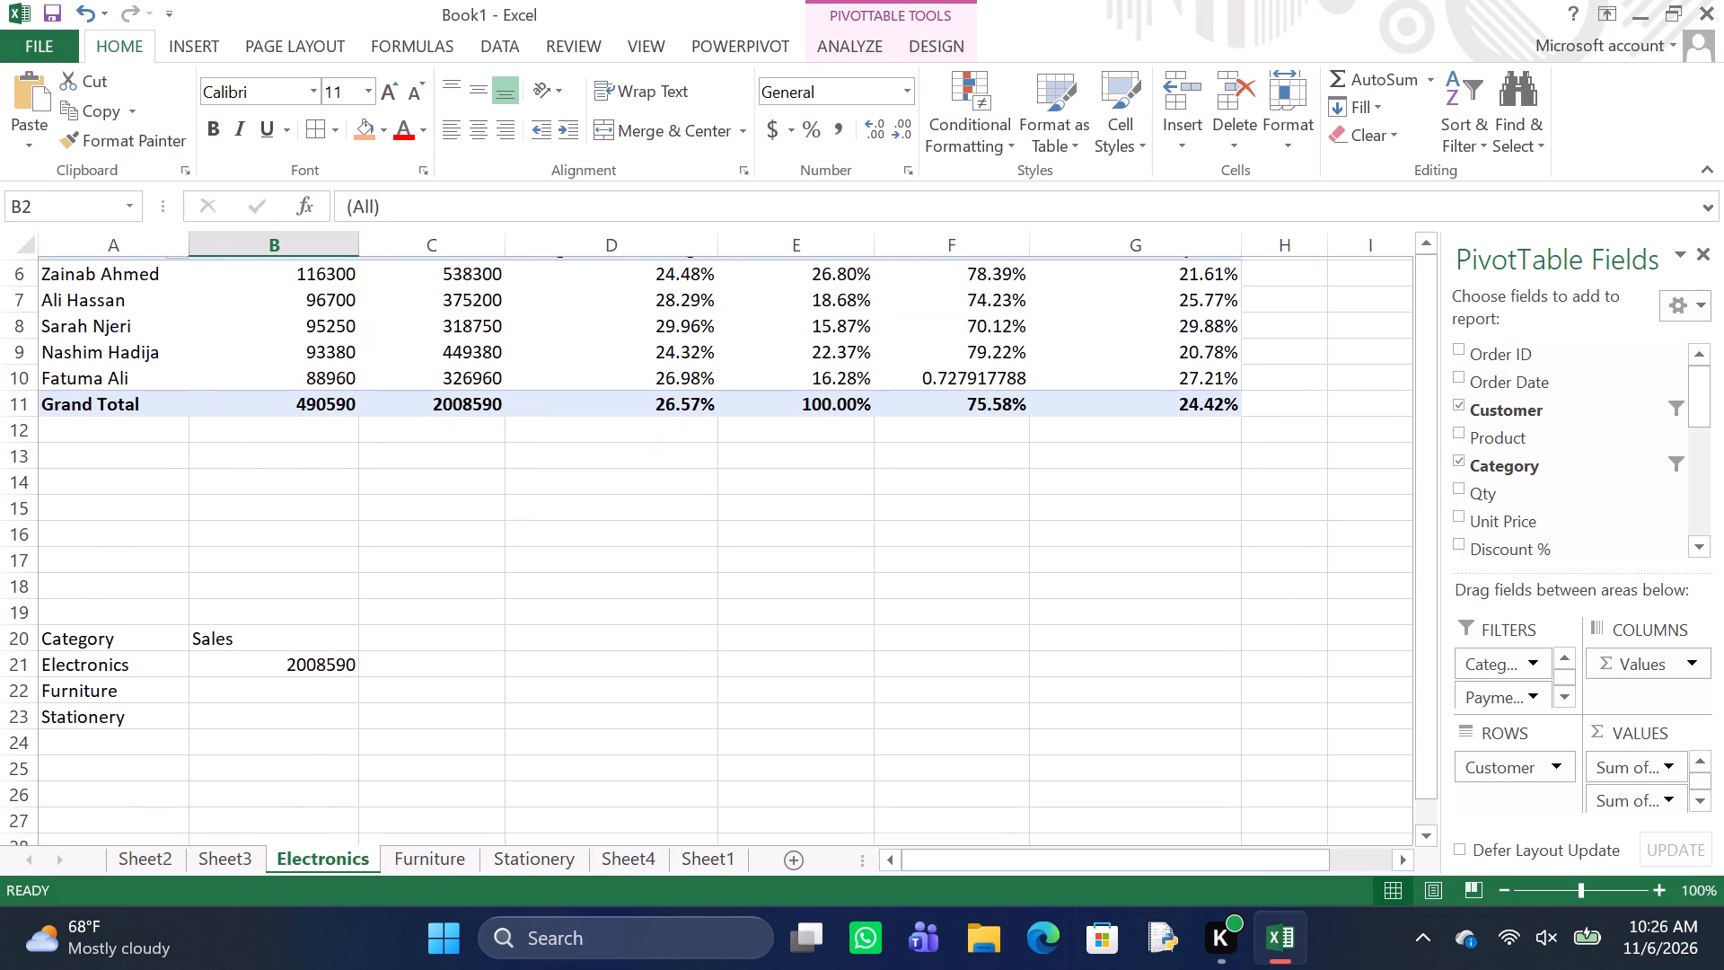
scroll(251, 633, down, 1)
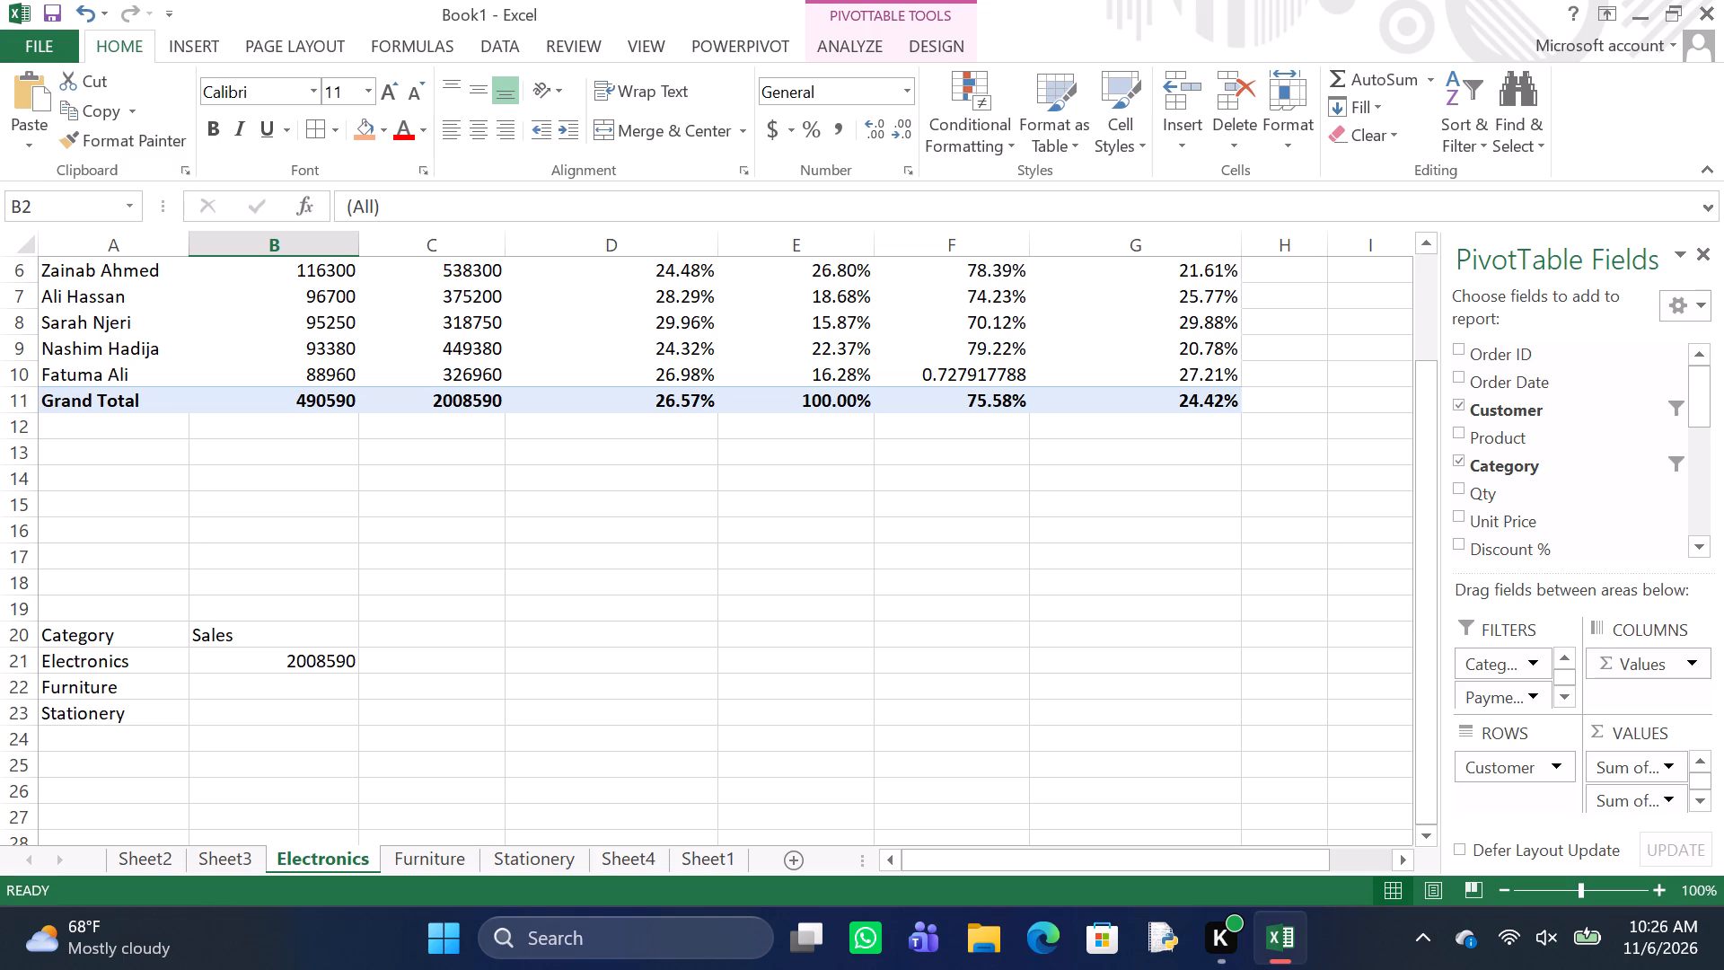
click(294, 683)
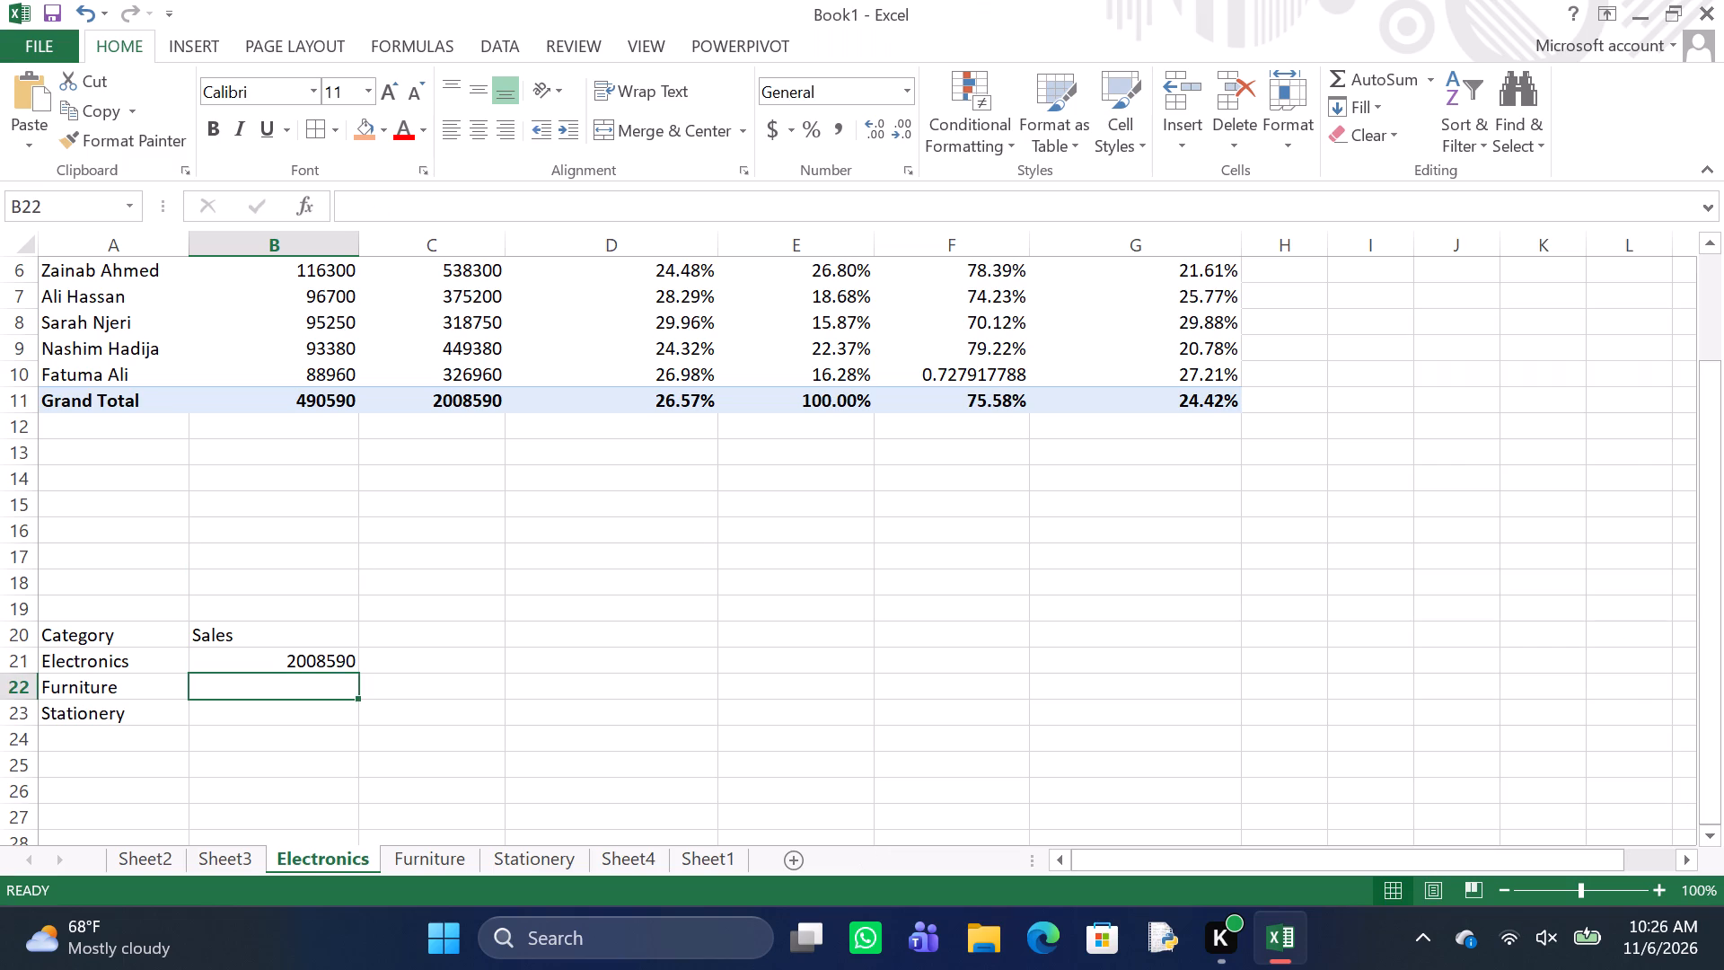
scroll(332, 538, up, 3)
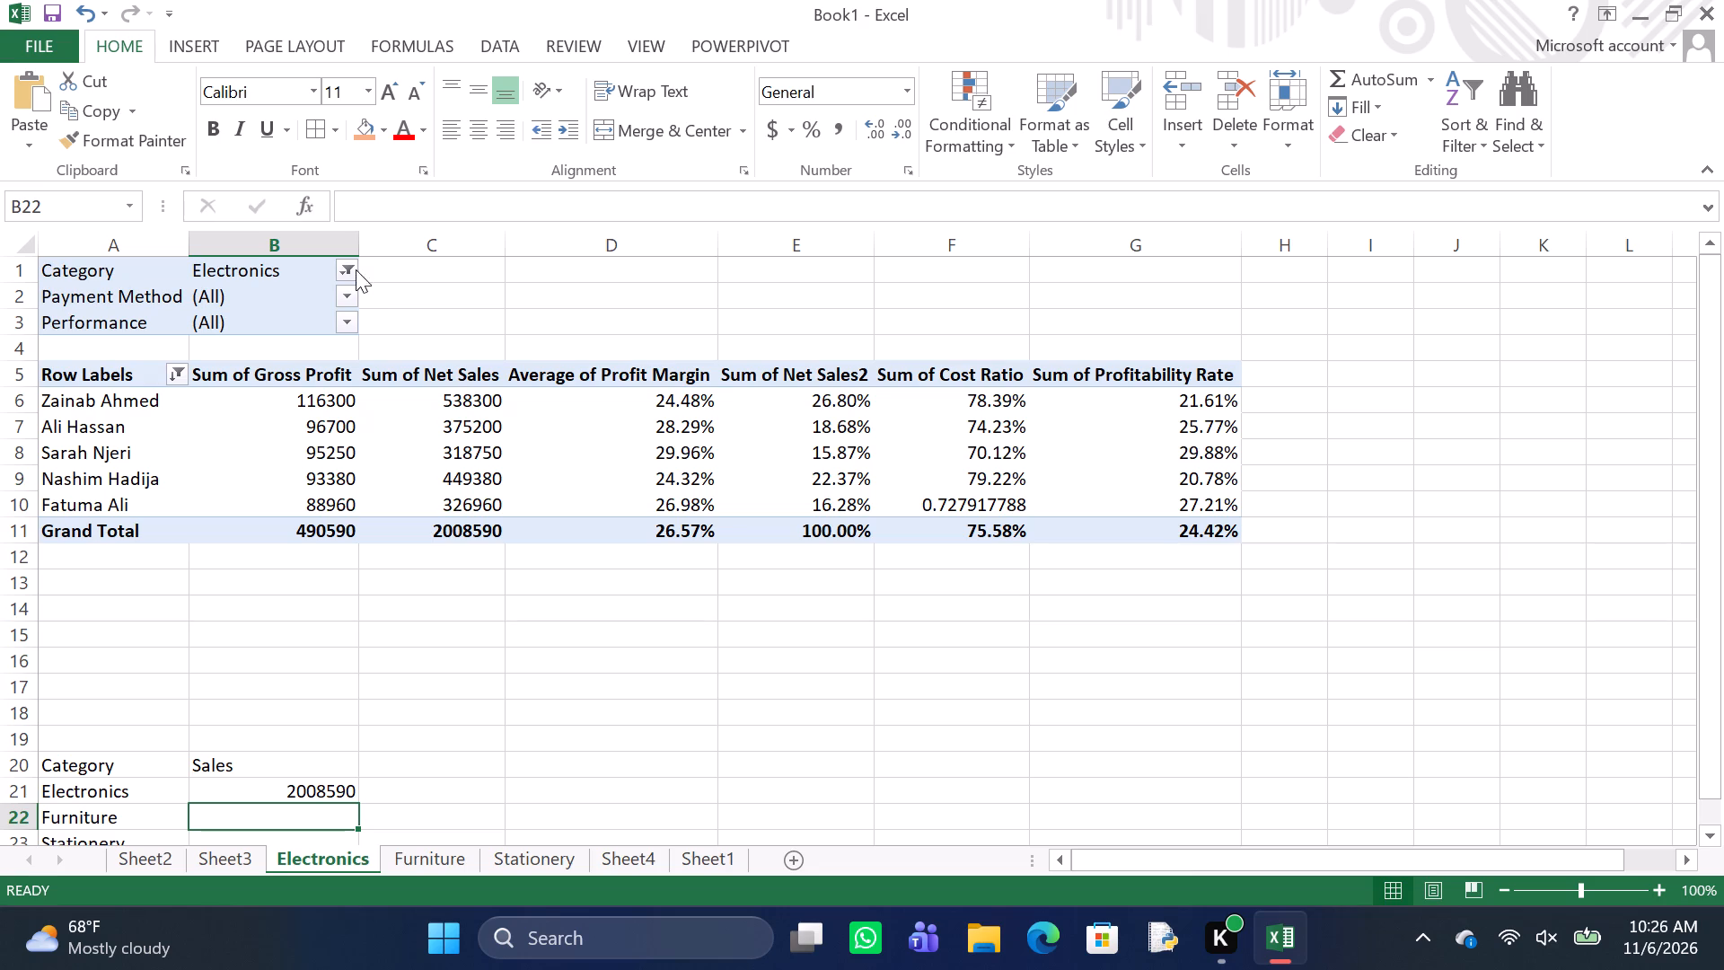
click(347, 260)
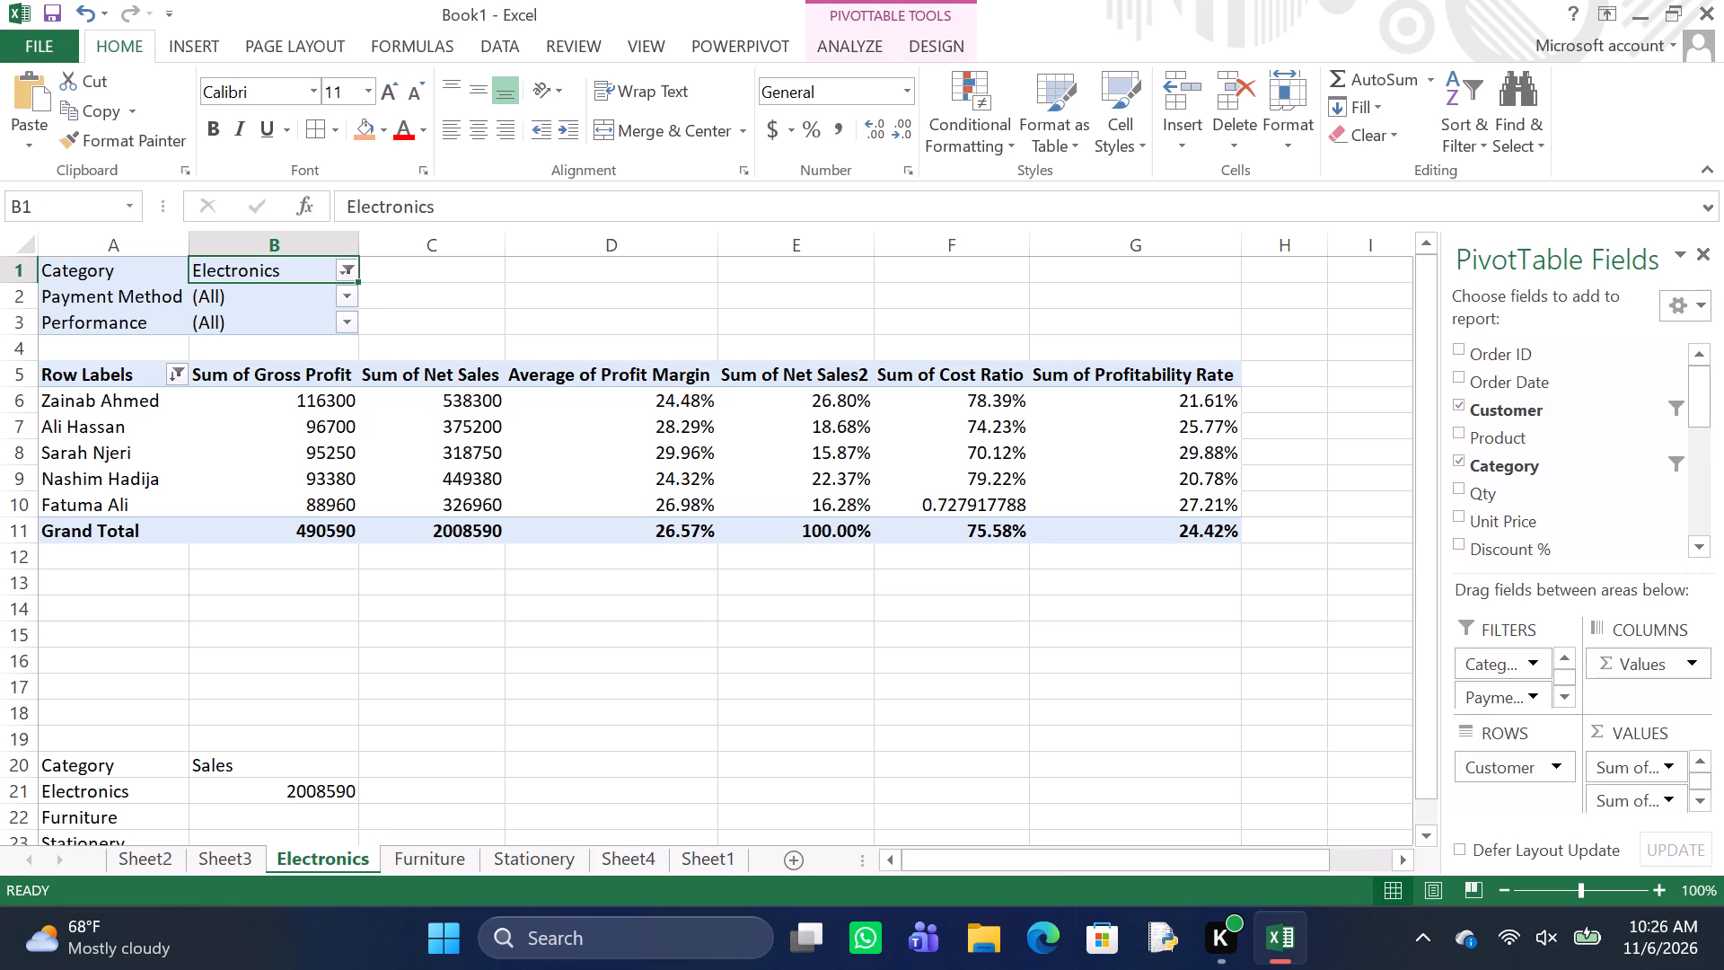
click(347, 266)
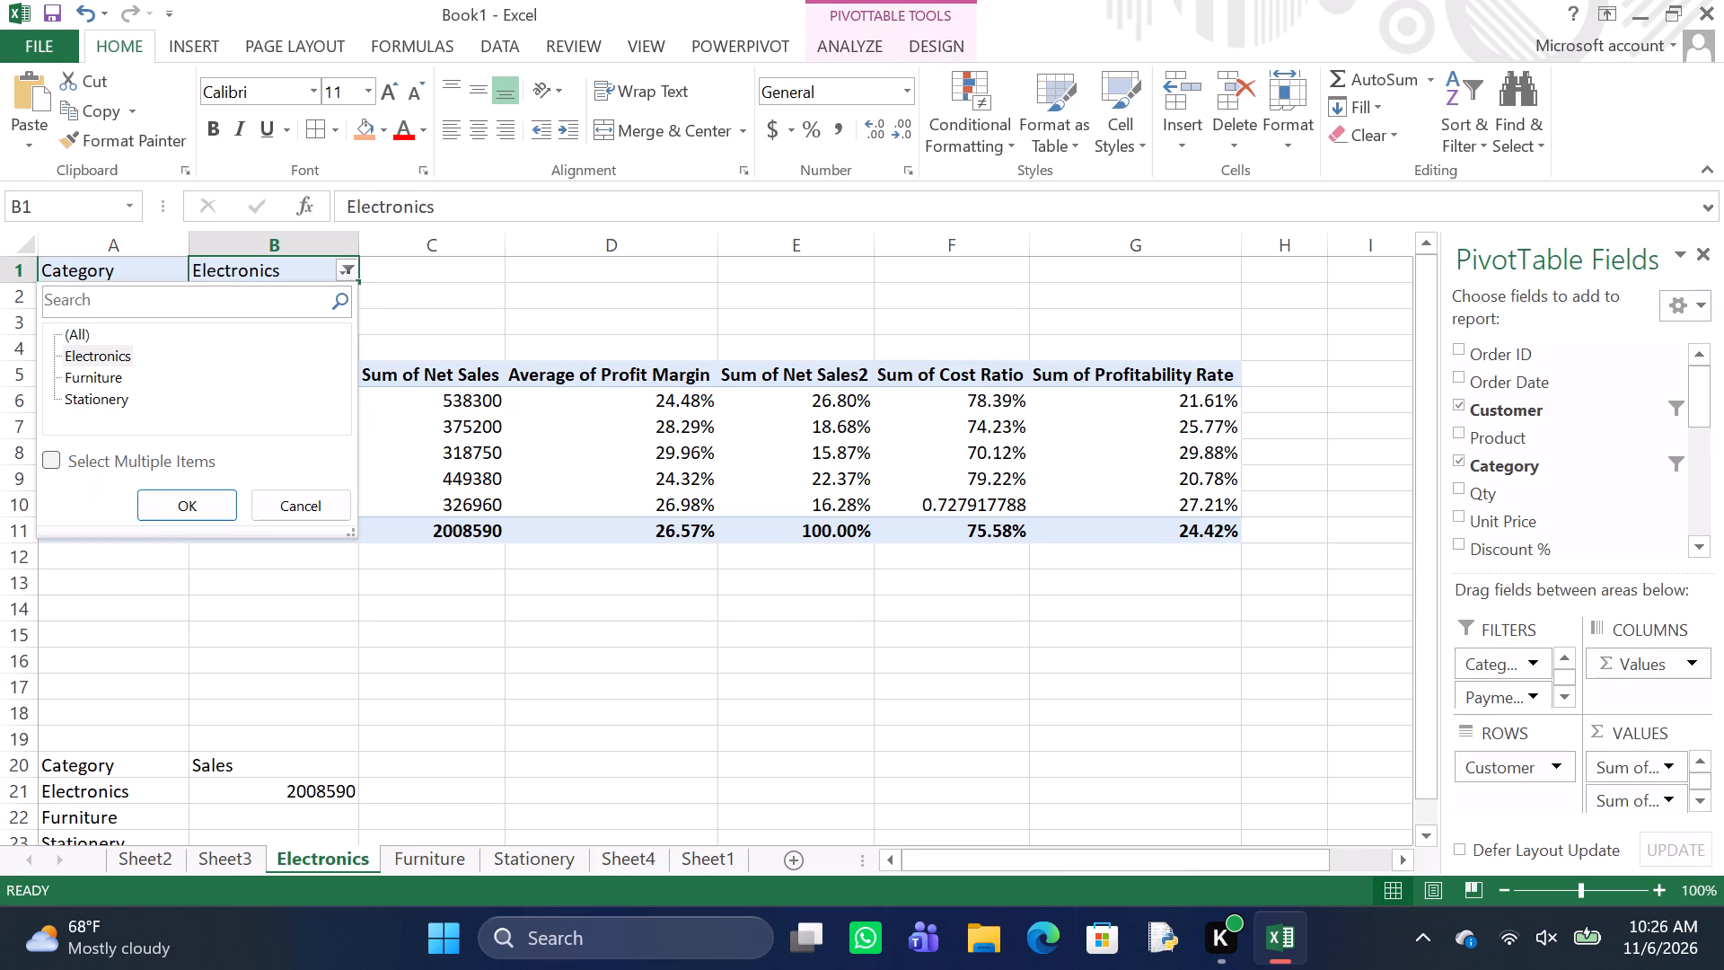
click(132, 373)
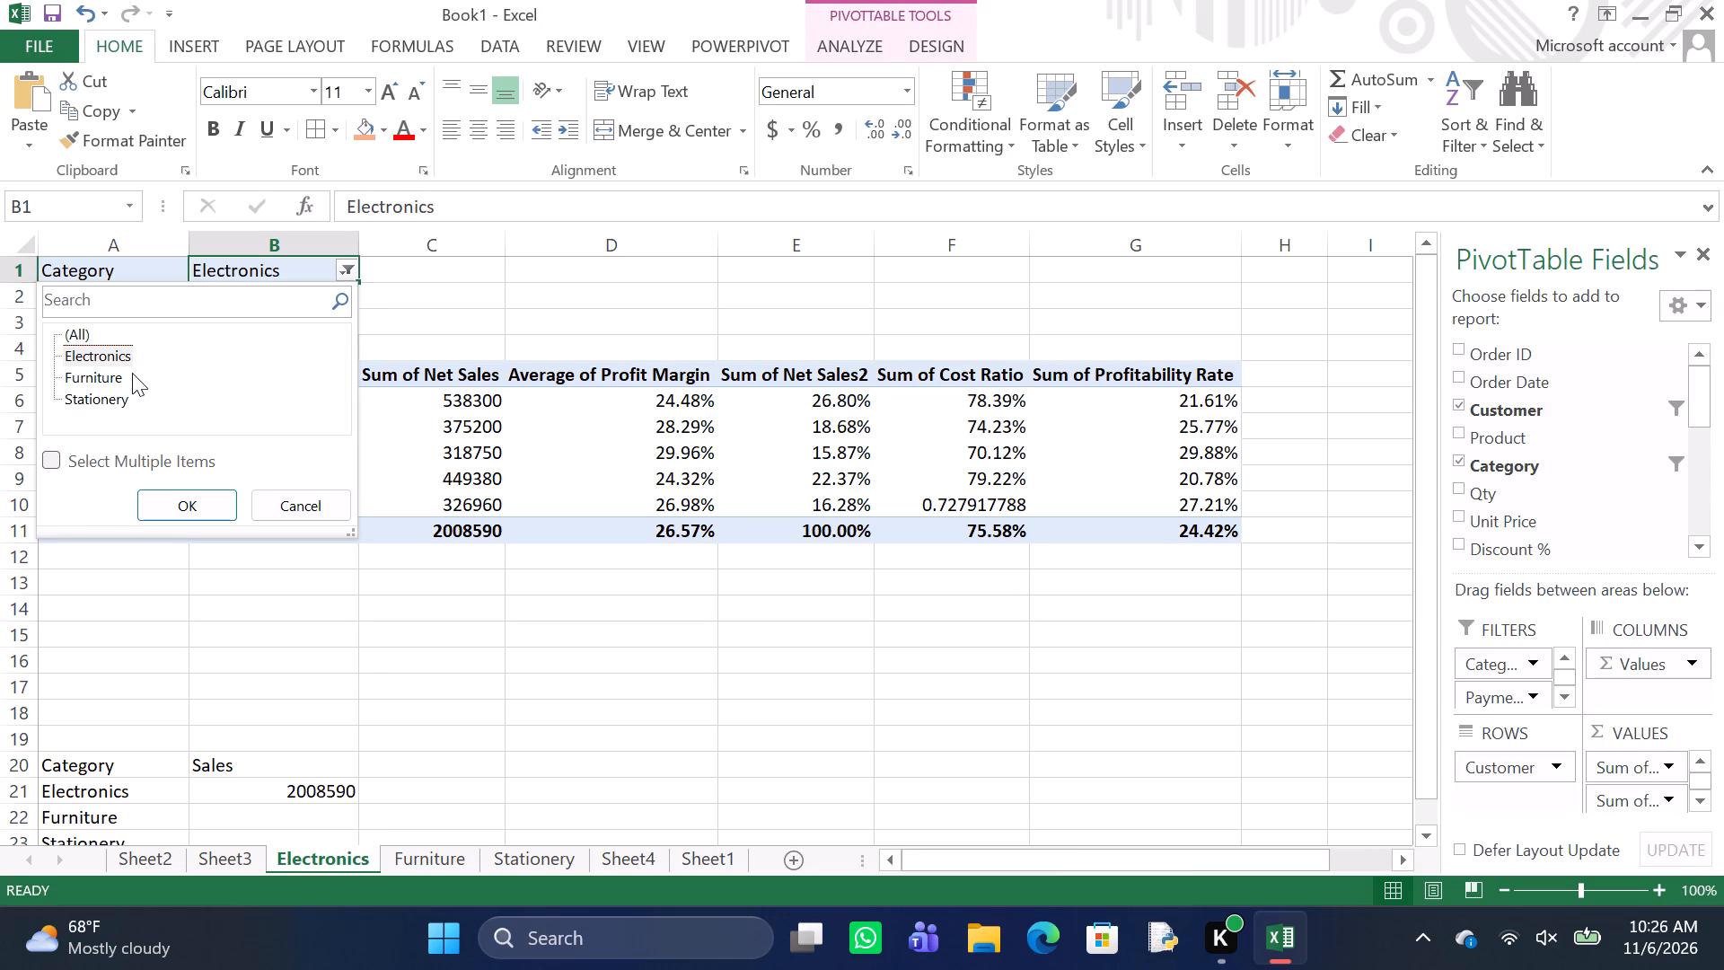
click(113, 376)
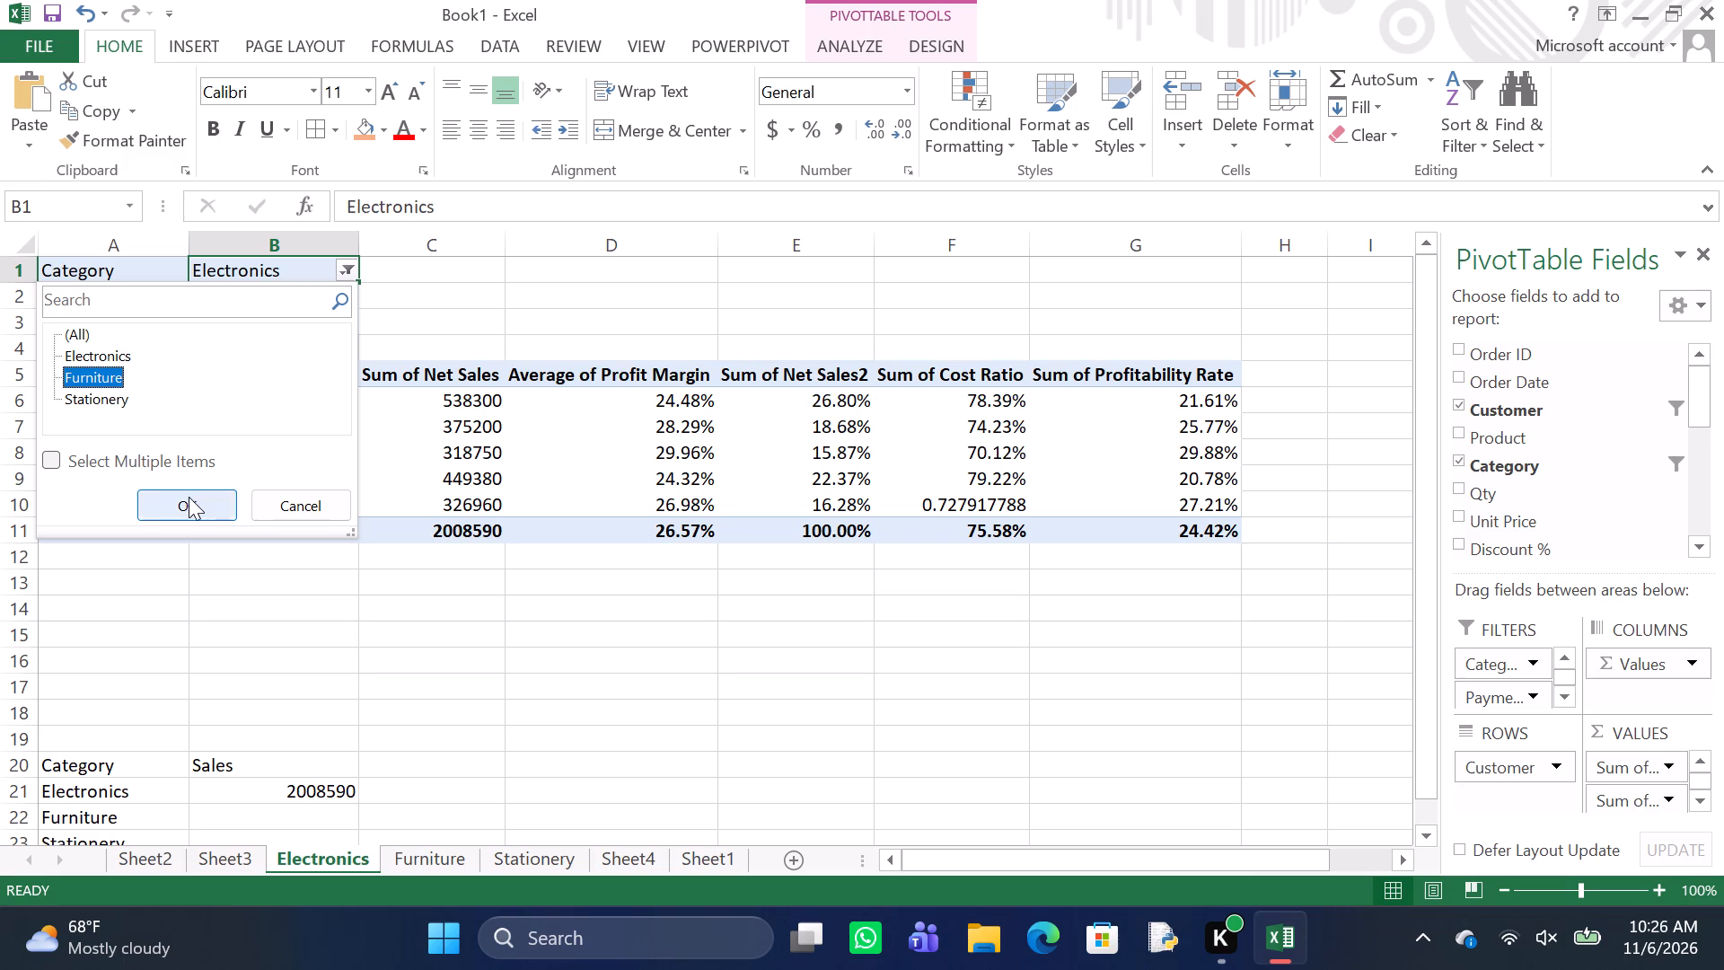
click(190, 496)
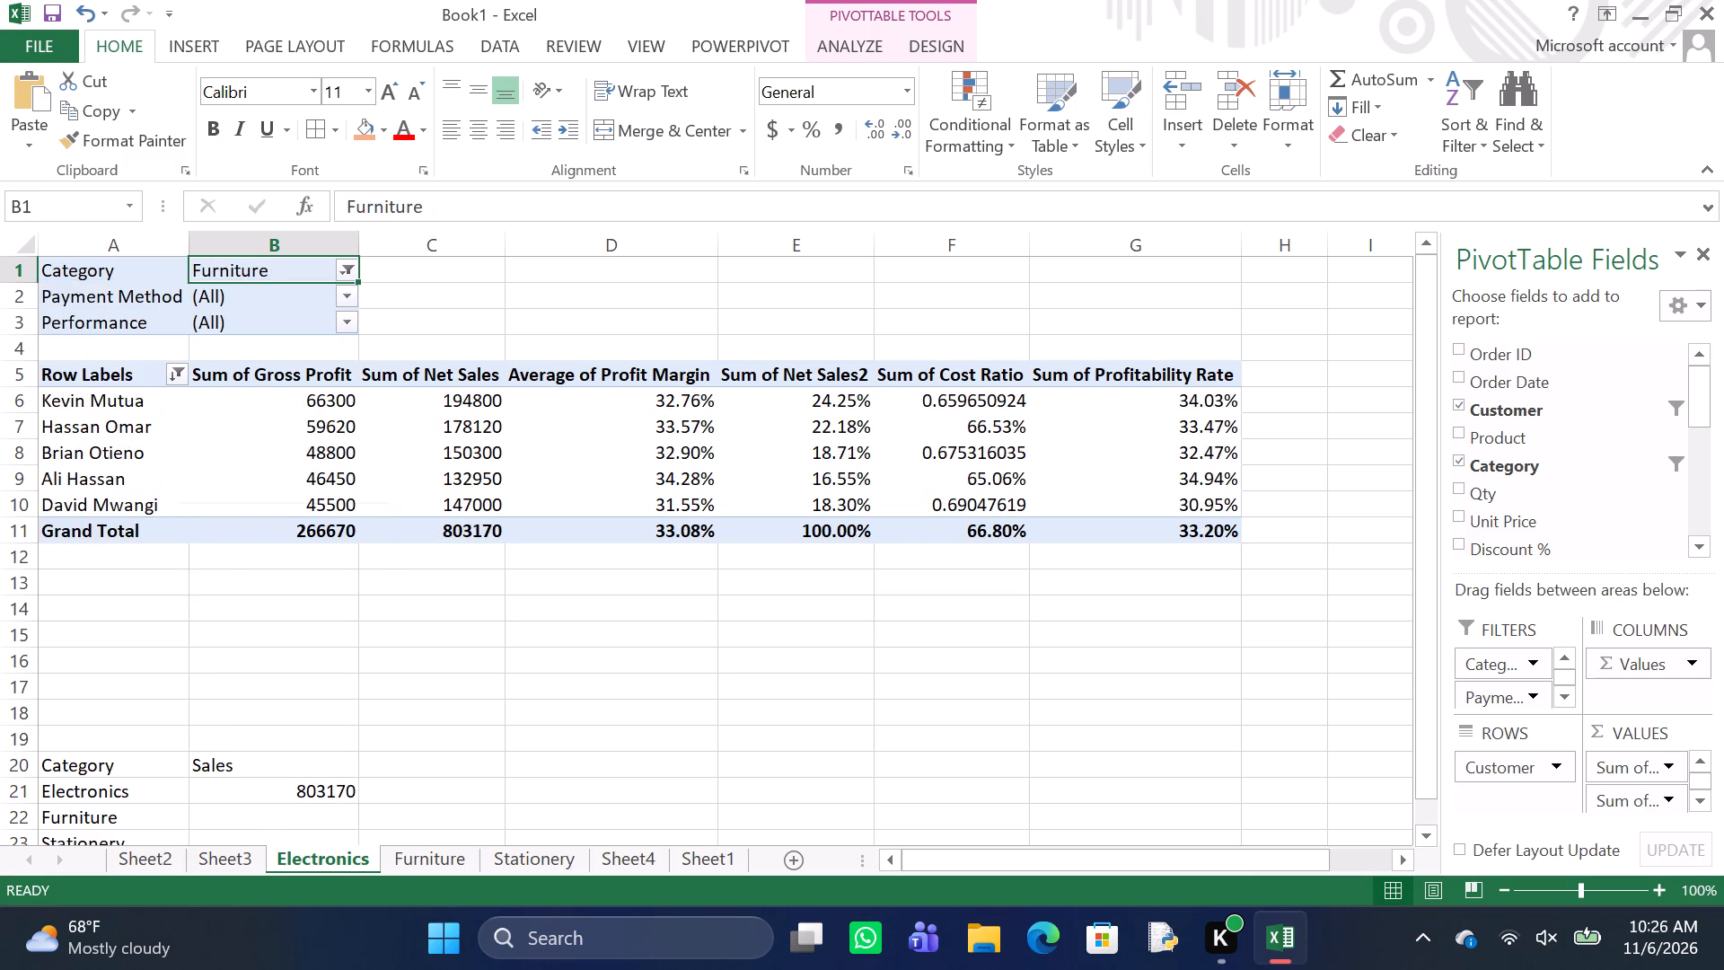
Reset the PivotTable's Category filter on the Electronics sheet to (All).
scroll(269, 570, down, 3)
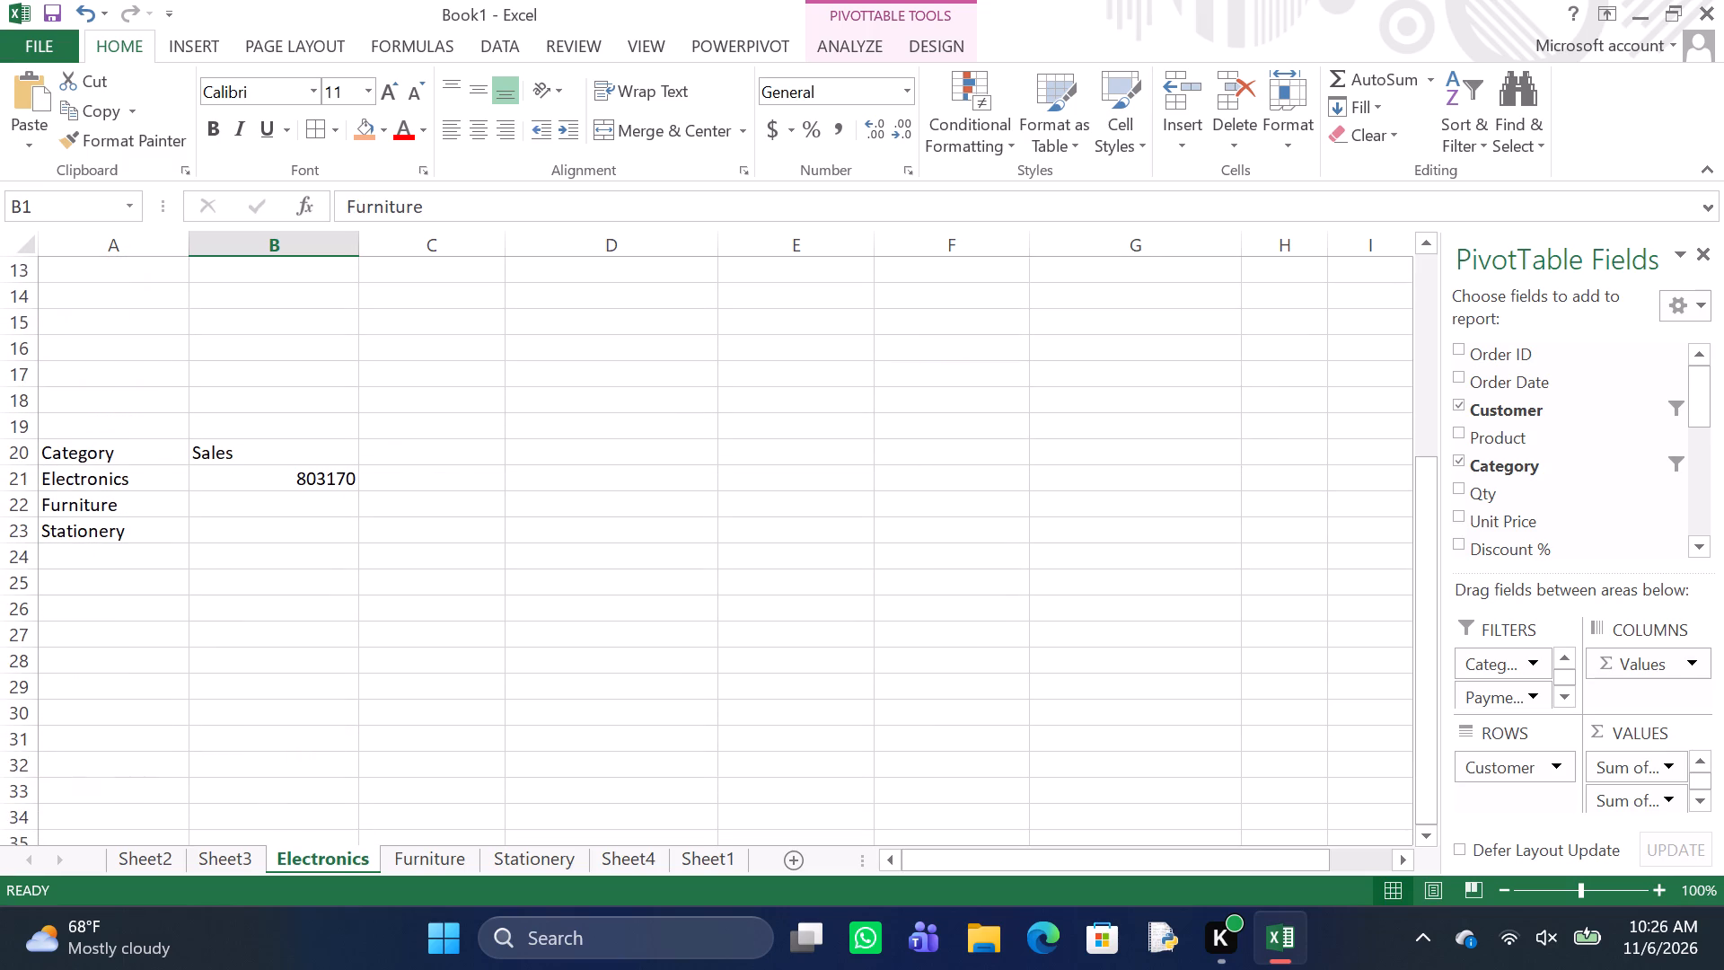
scroll(496, 469, up, 3)
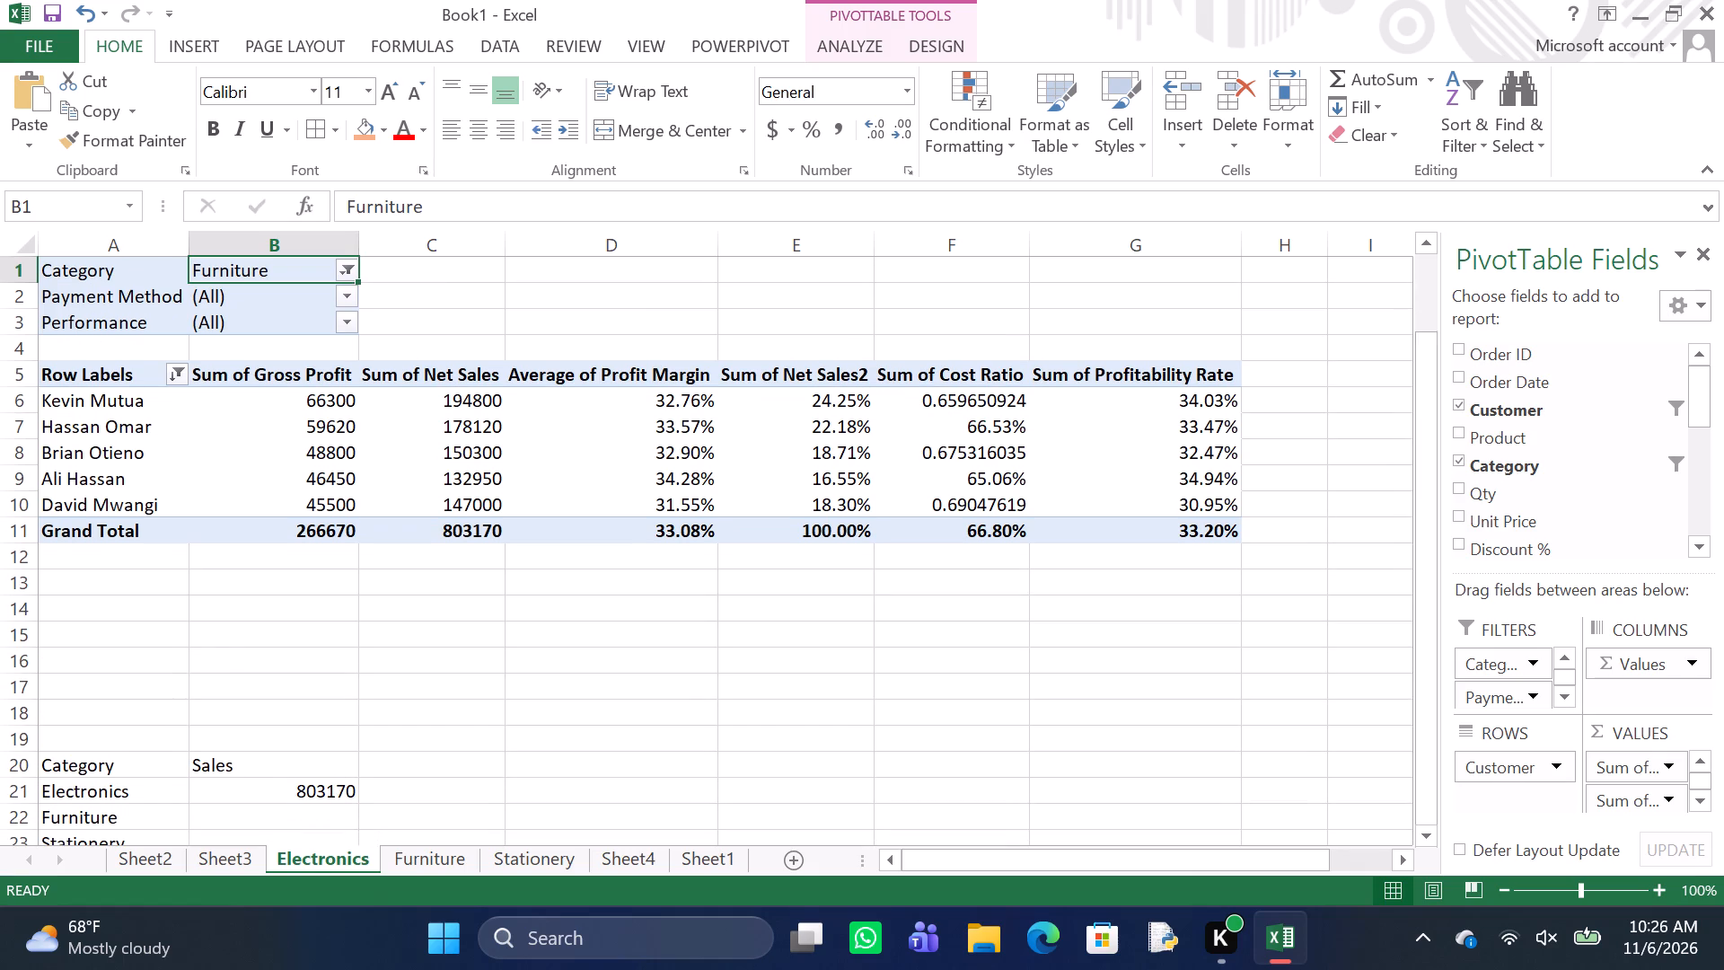
click(341, 261)
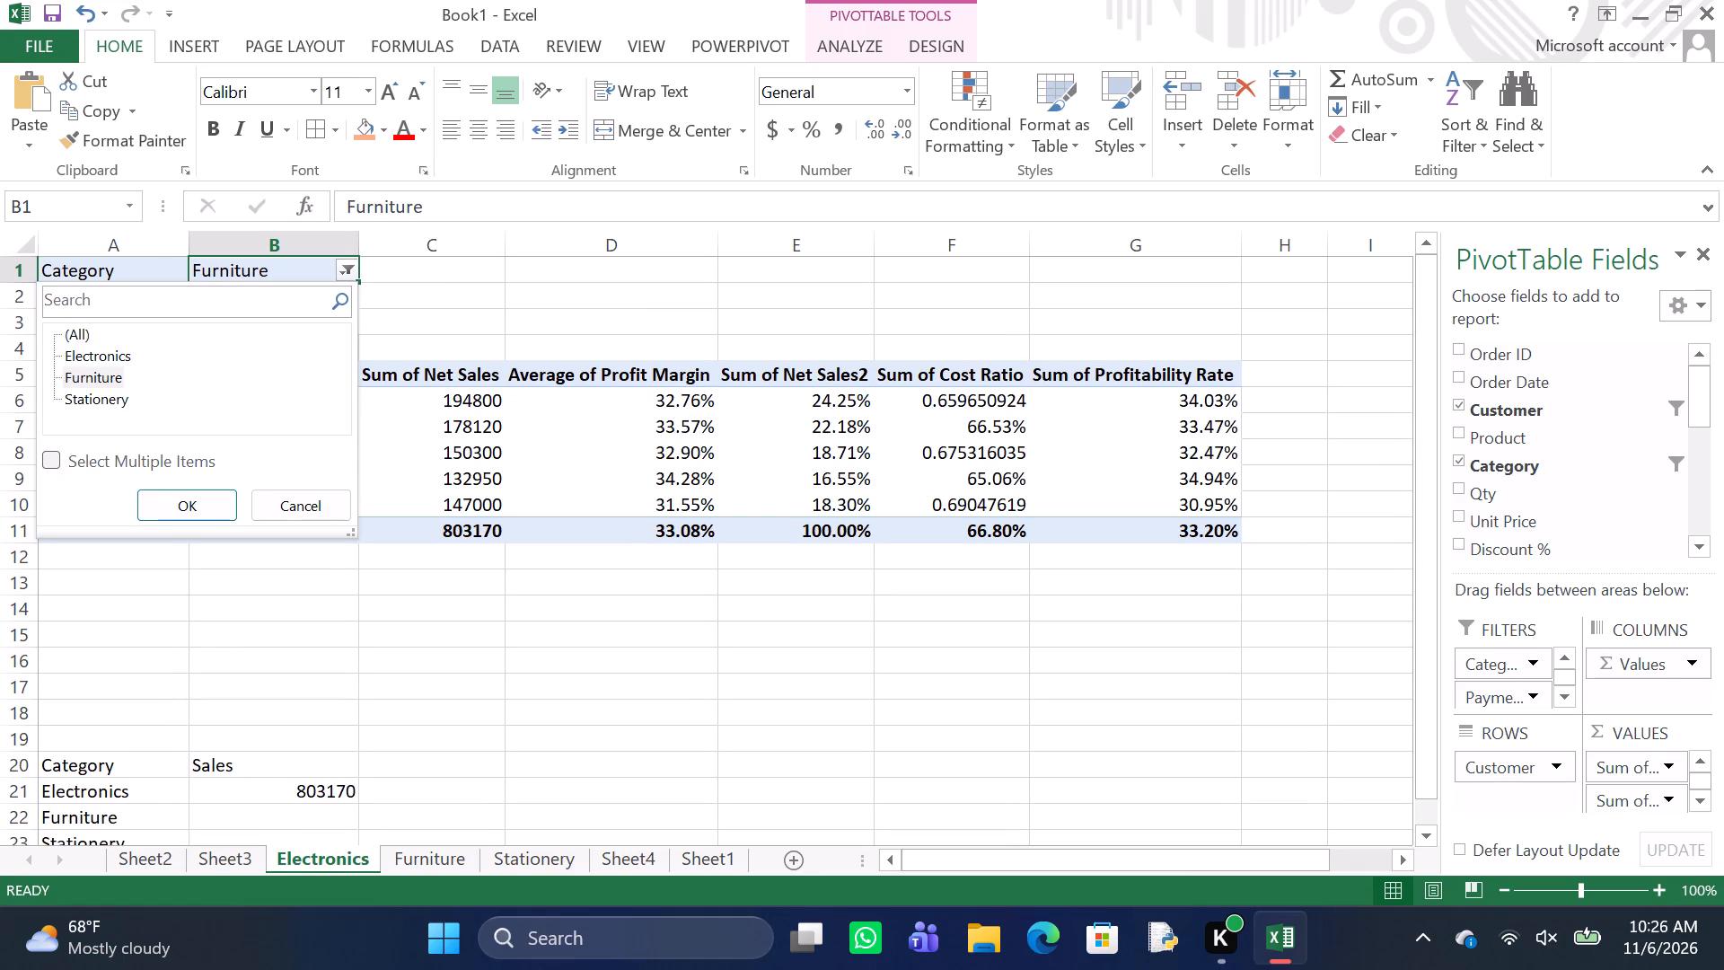
click(76, 331)
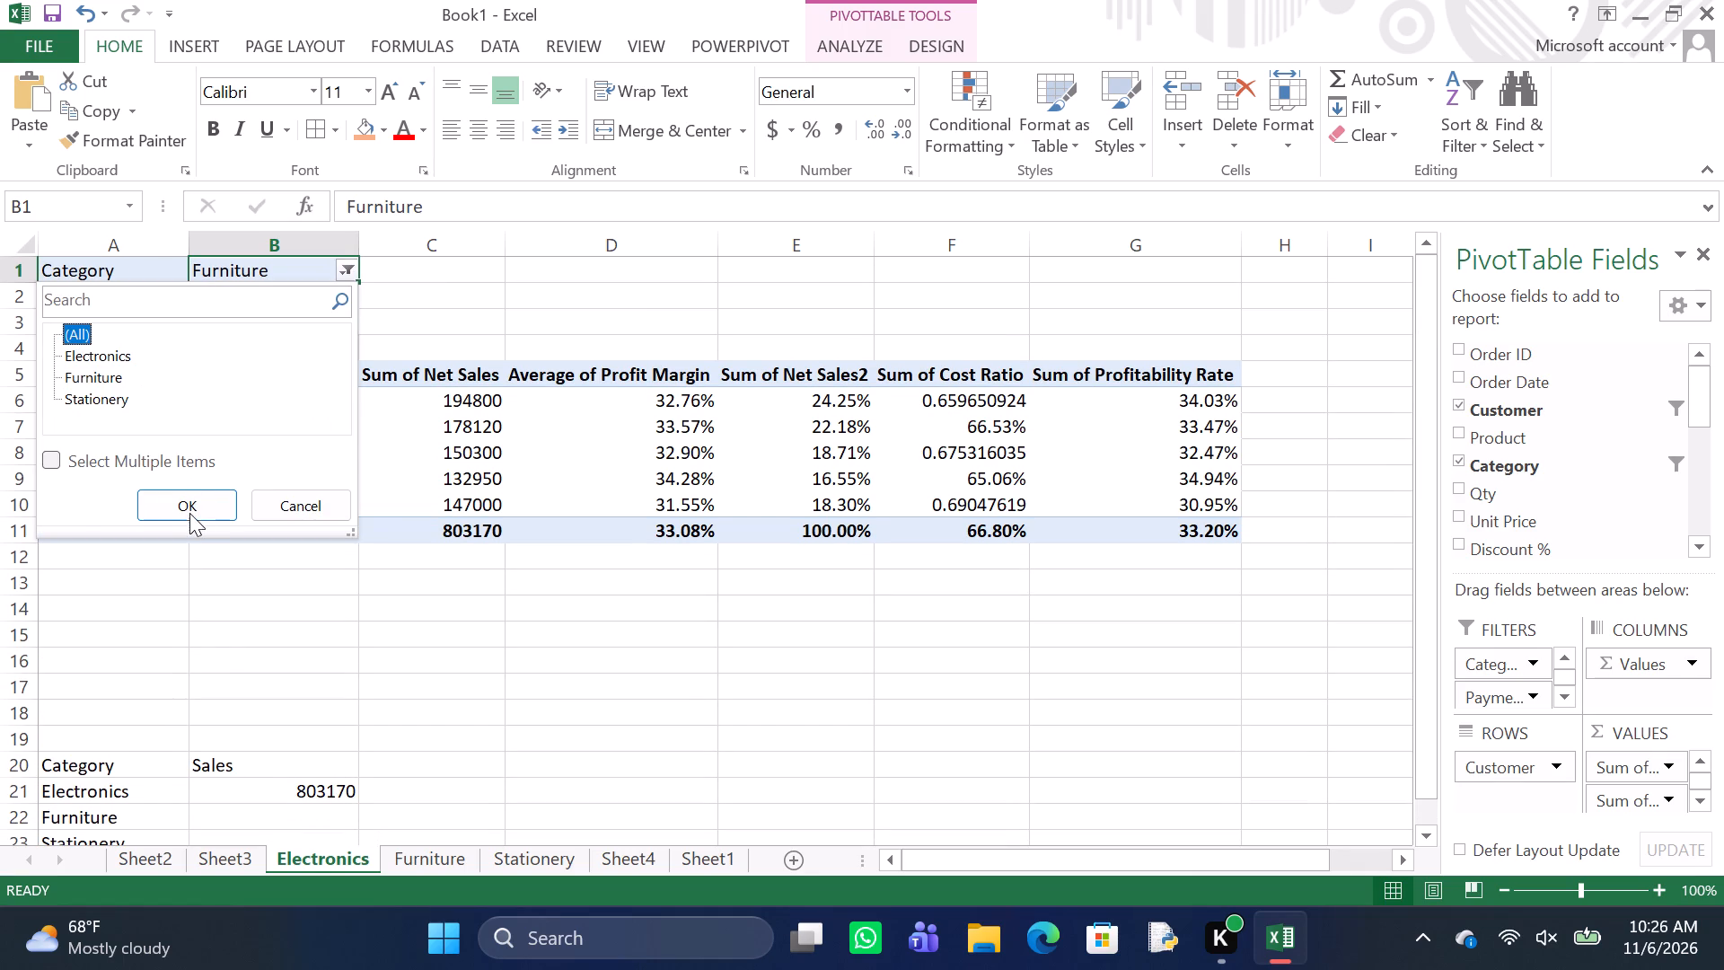
click(189, 513)
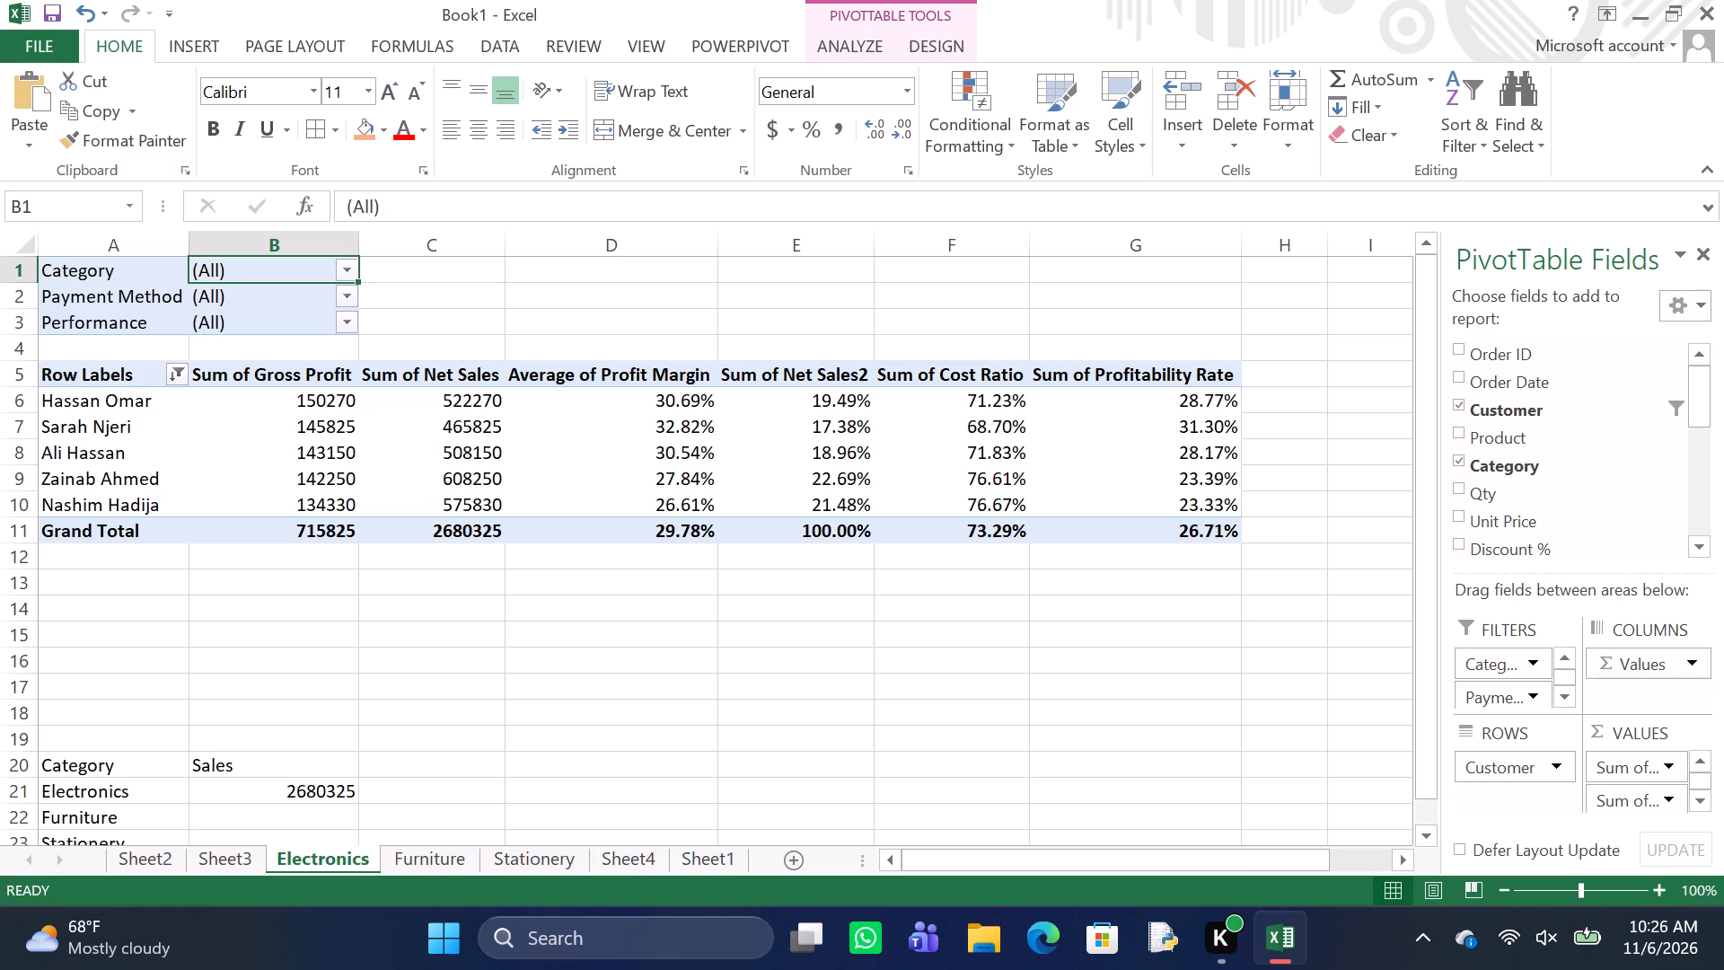
Apply borders to all cells of the category sales table starting at A20, below the PivotTable.
click(188, 800)
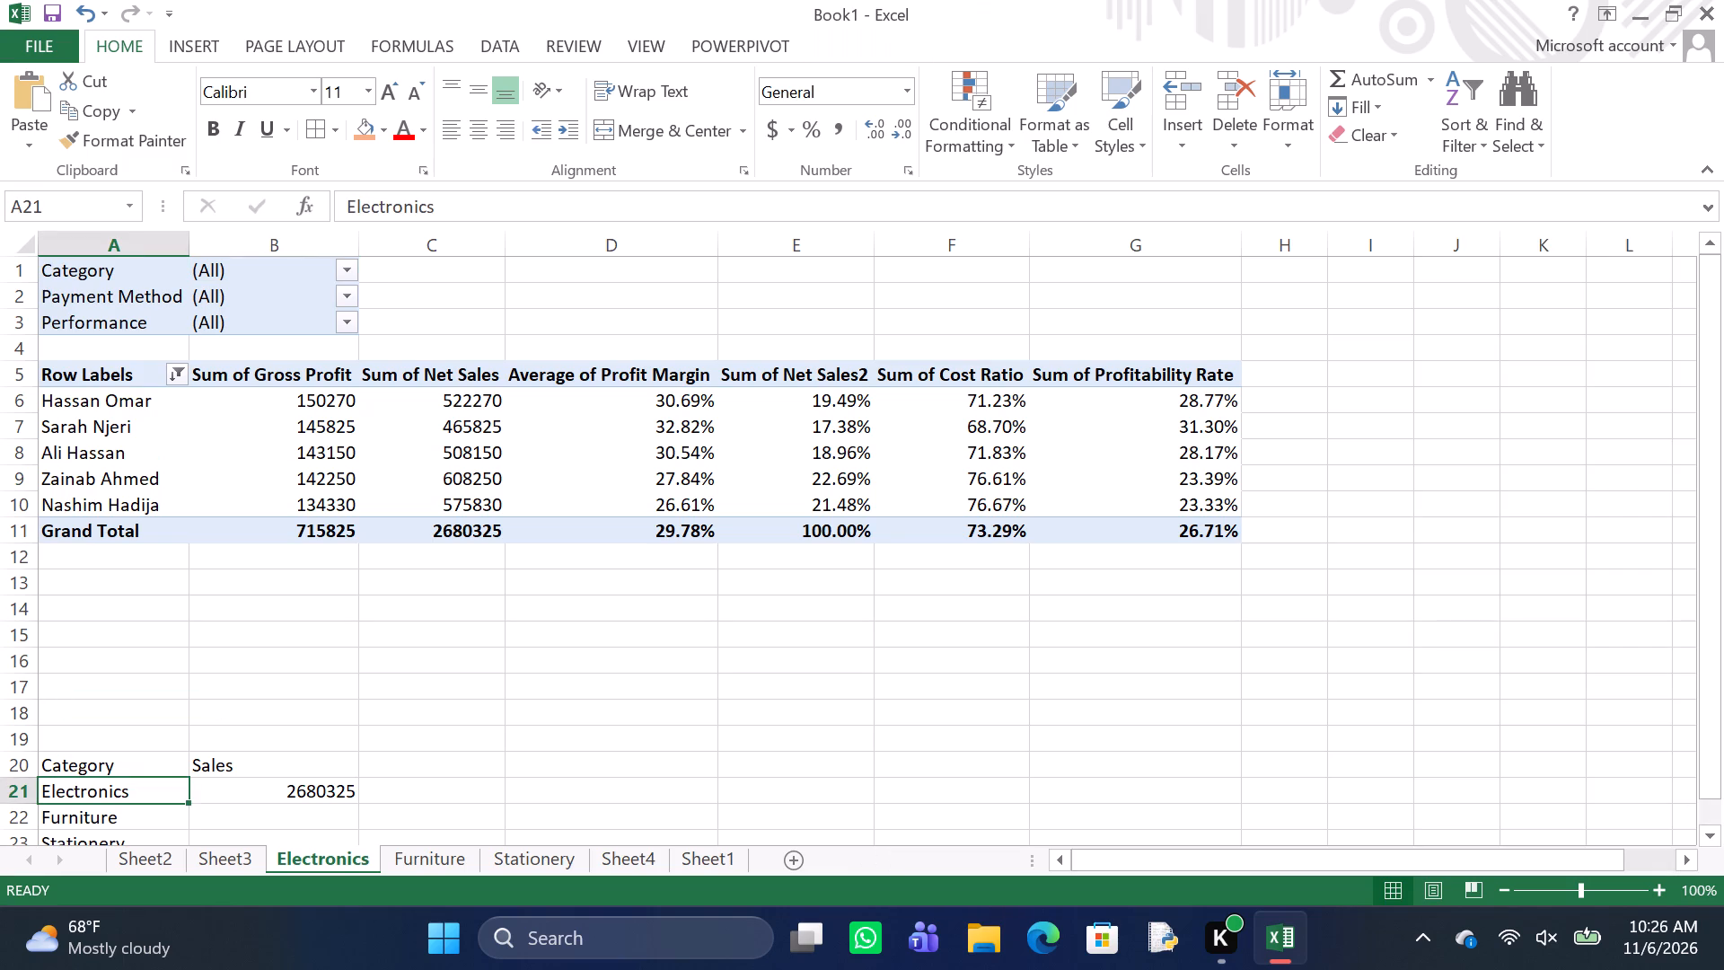
key(ctrl+a)
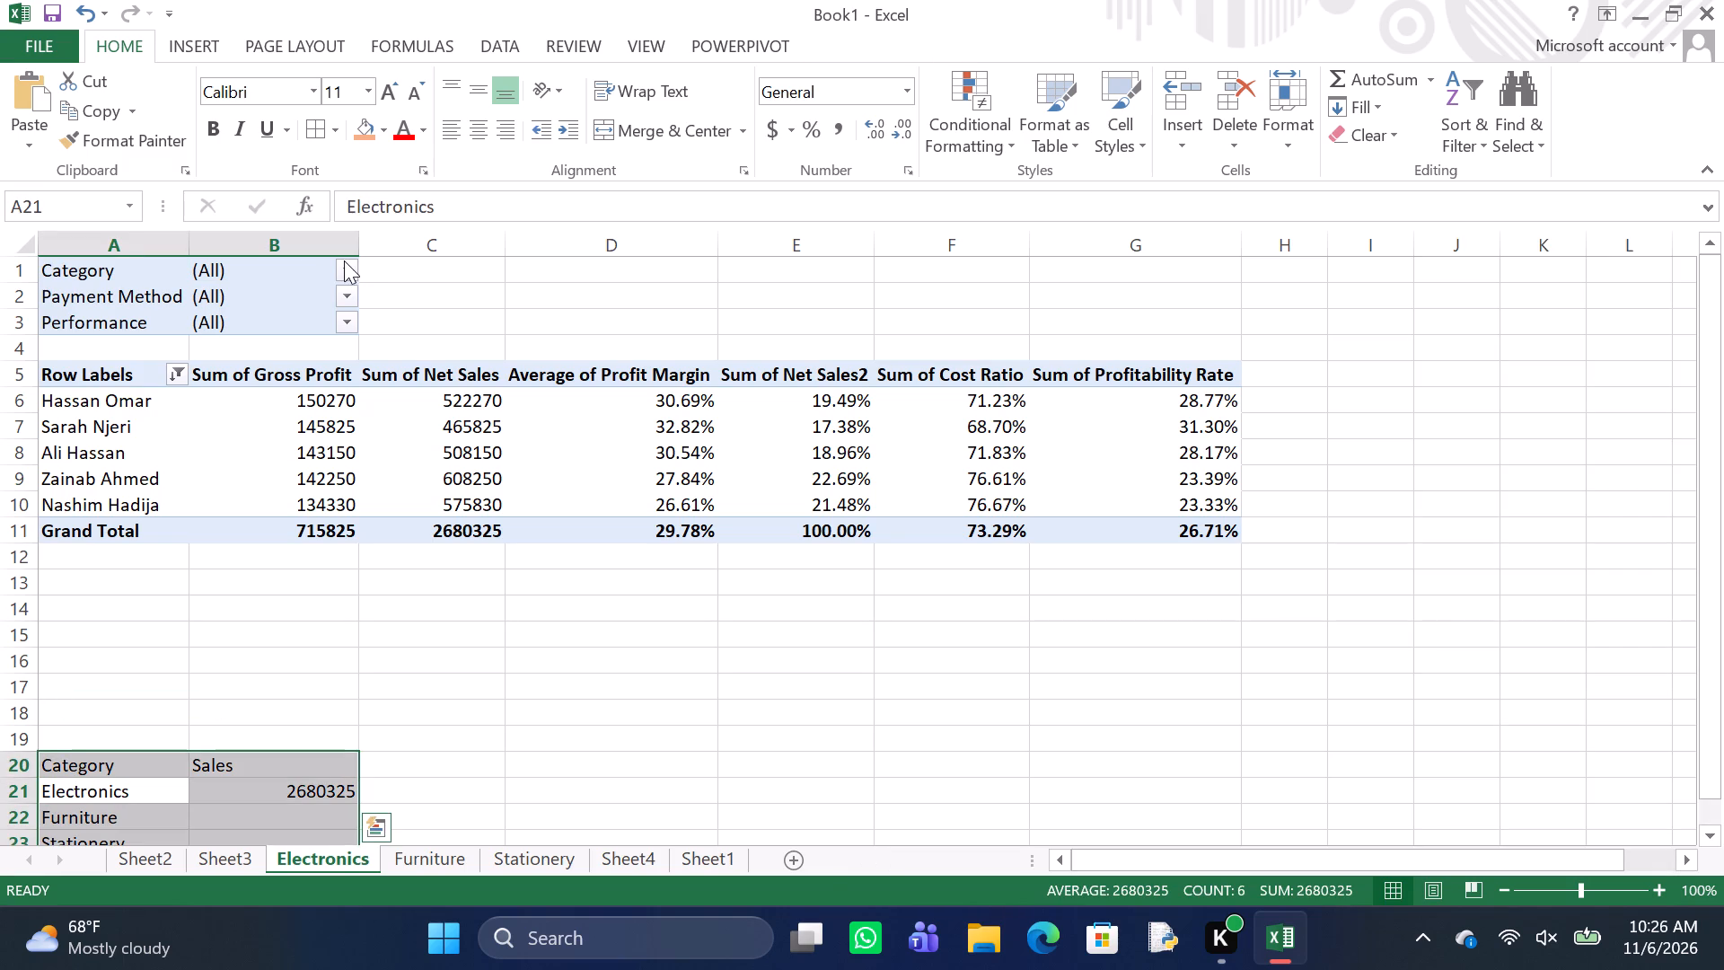
click(321, 131)
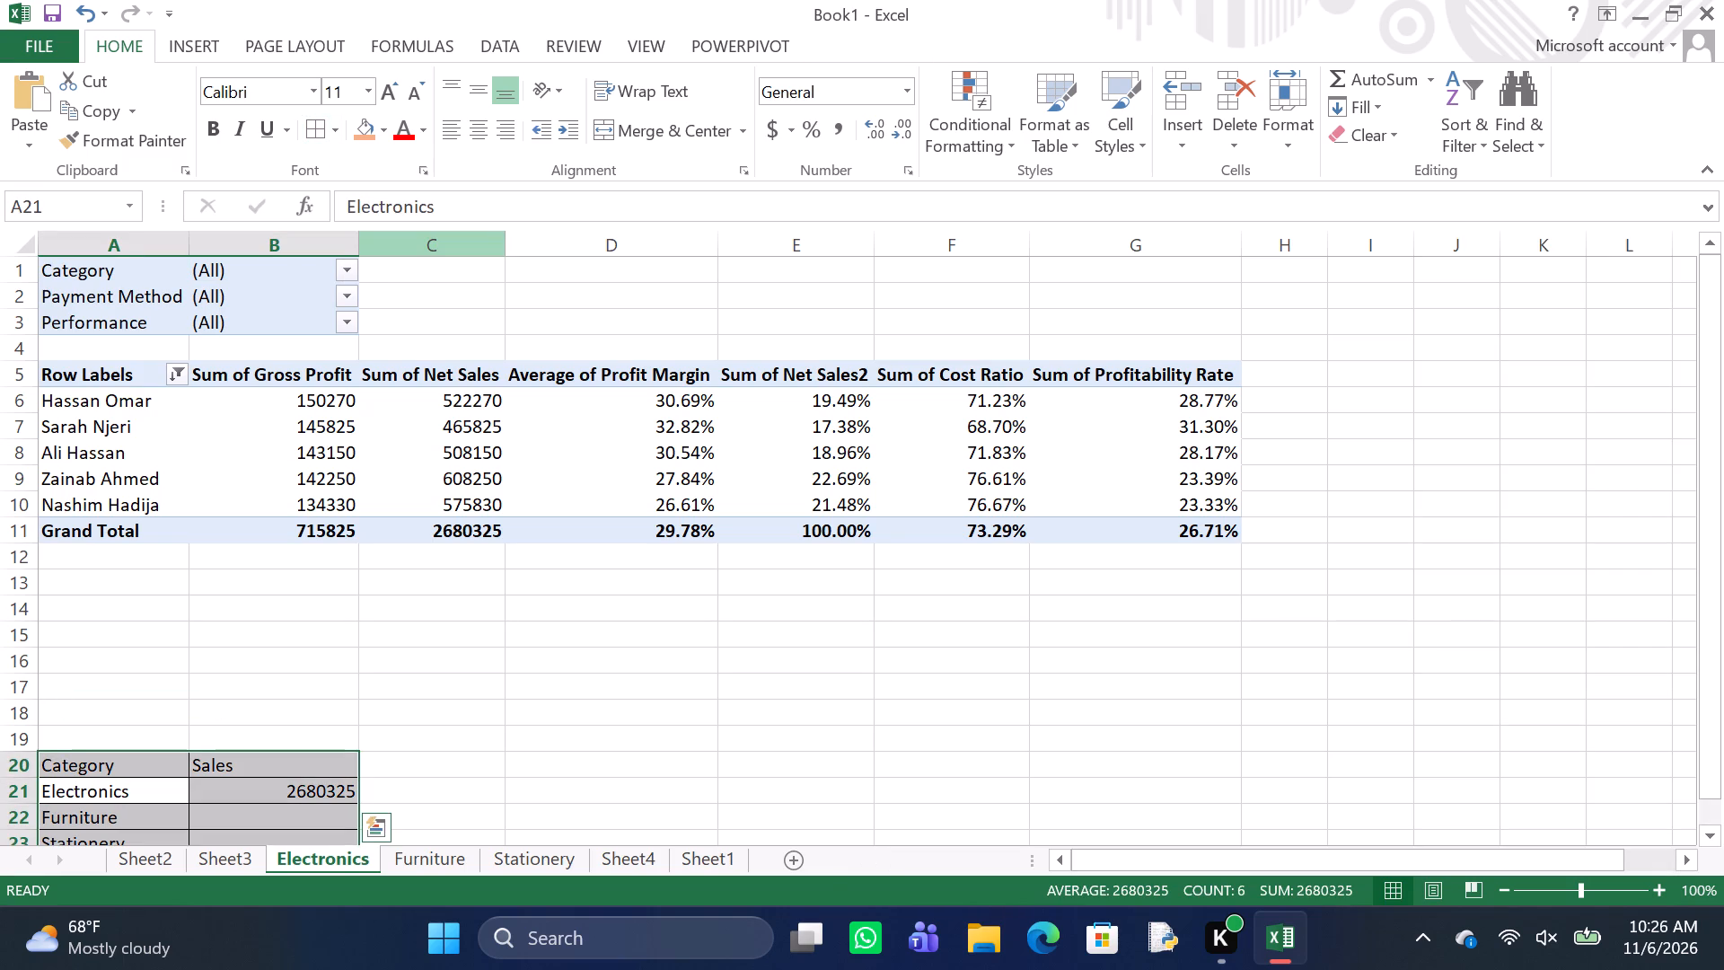
Enter the heading "Total Revenue" in cell D20, beside the category sales table.
click(603, 755)
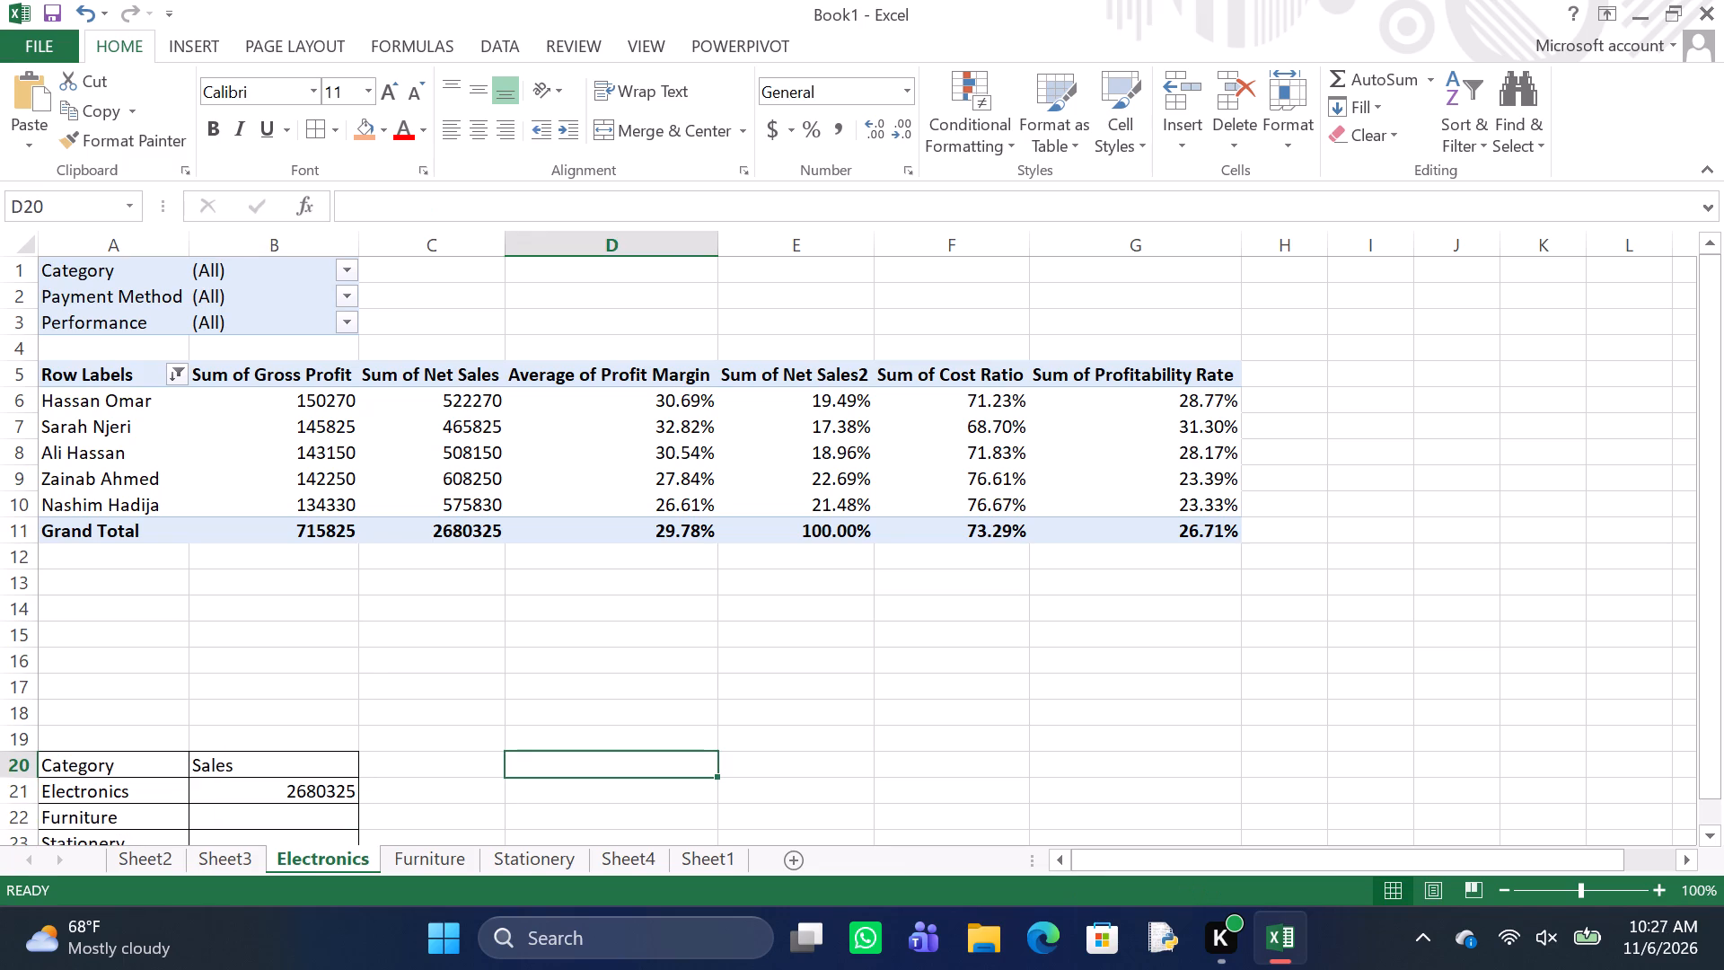
key(t)
text(otal)
key(space)
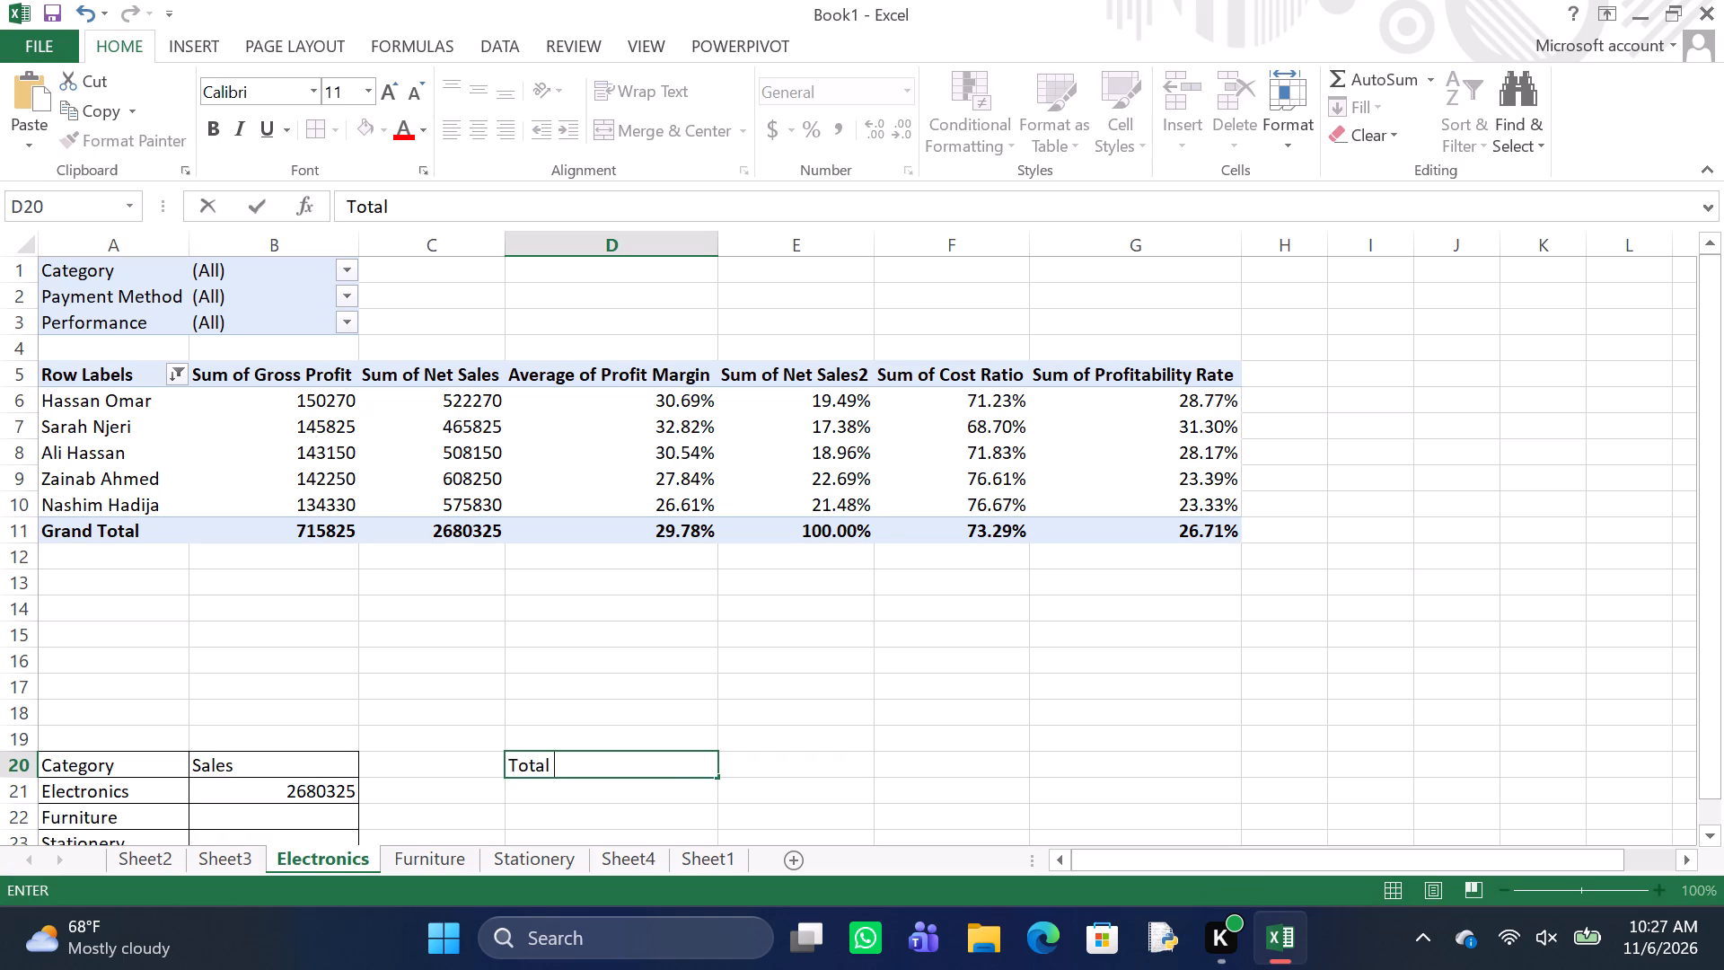
key(r)
text(evenue)
key(Return)
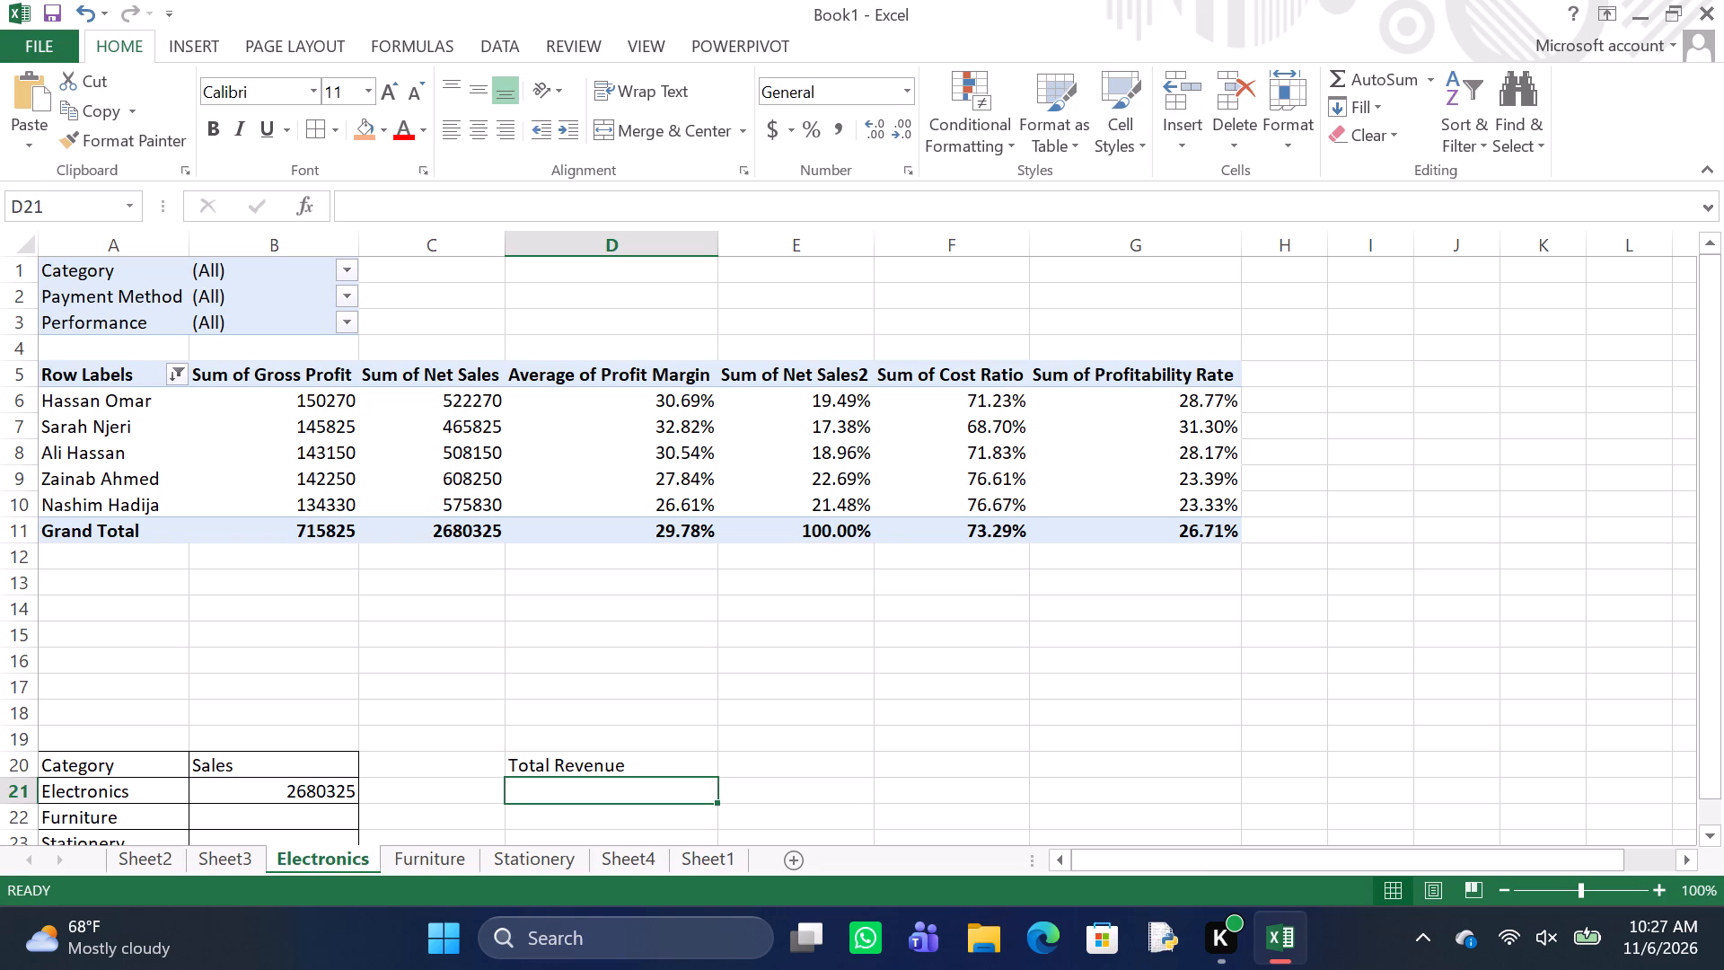
Enter the formula =GETPIVOTDATA("Net Sales",$A$3) in cell D21, under the Total Revenue heading.
key(equal)
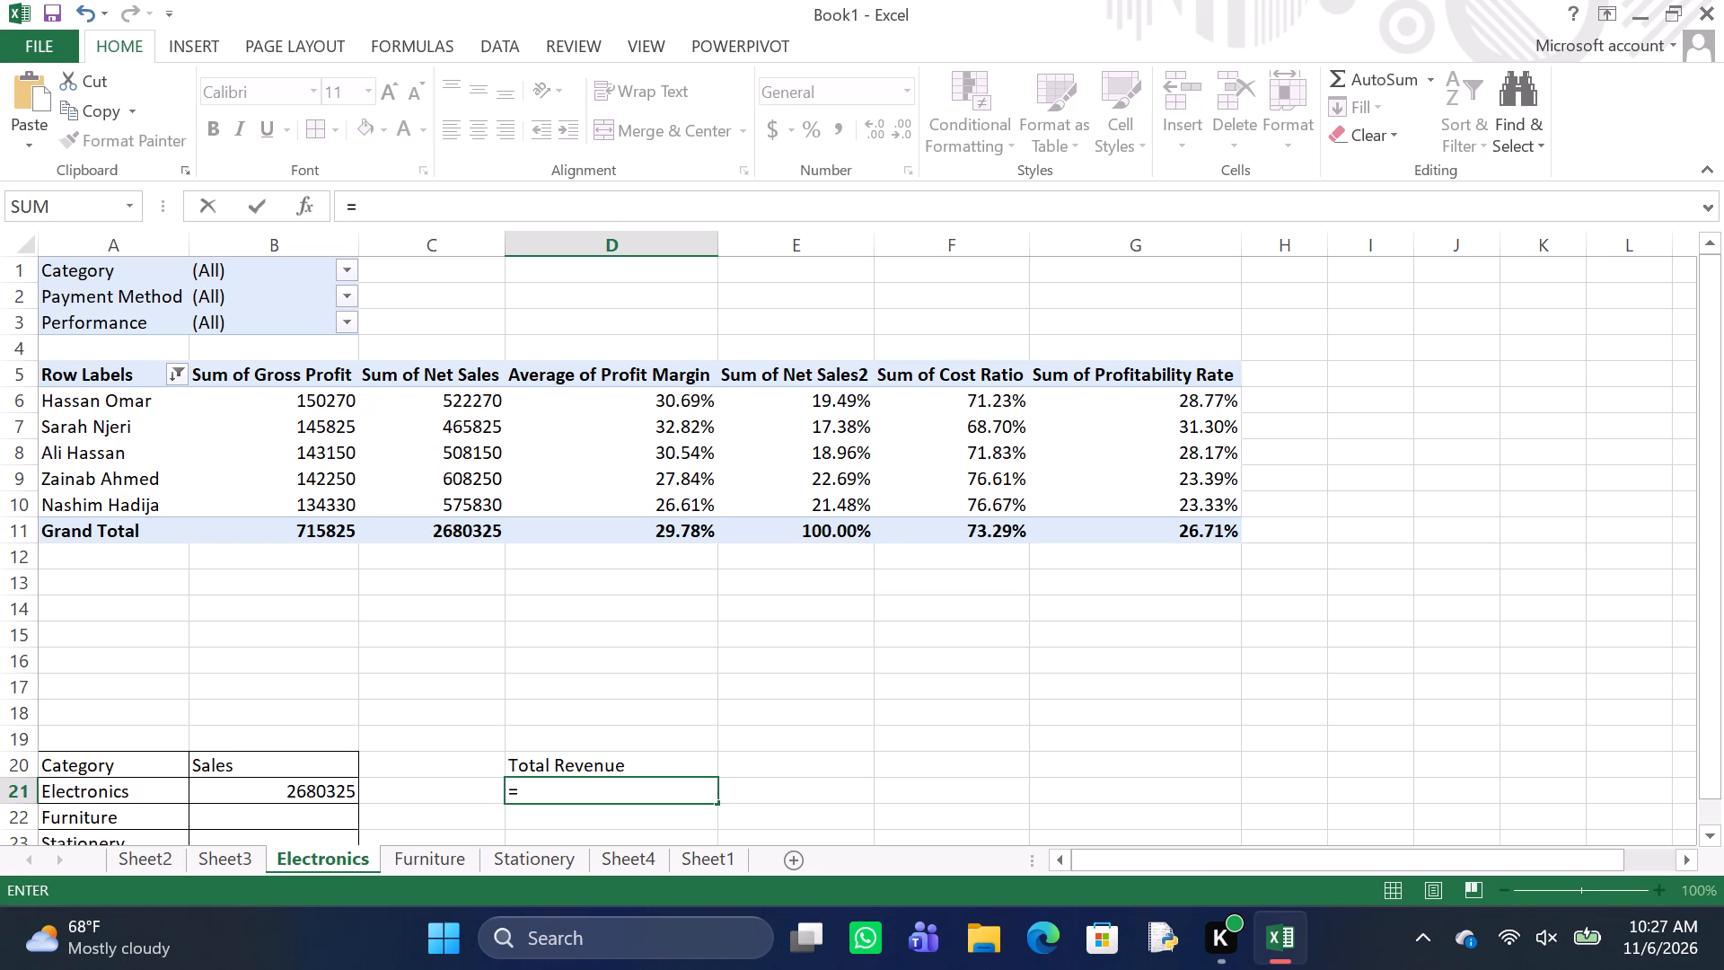
text(GE)
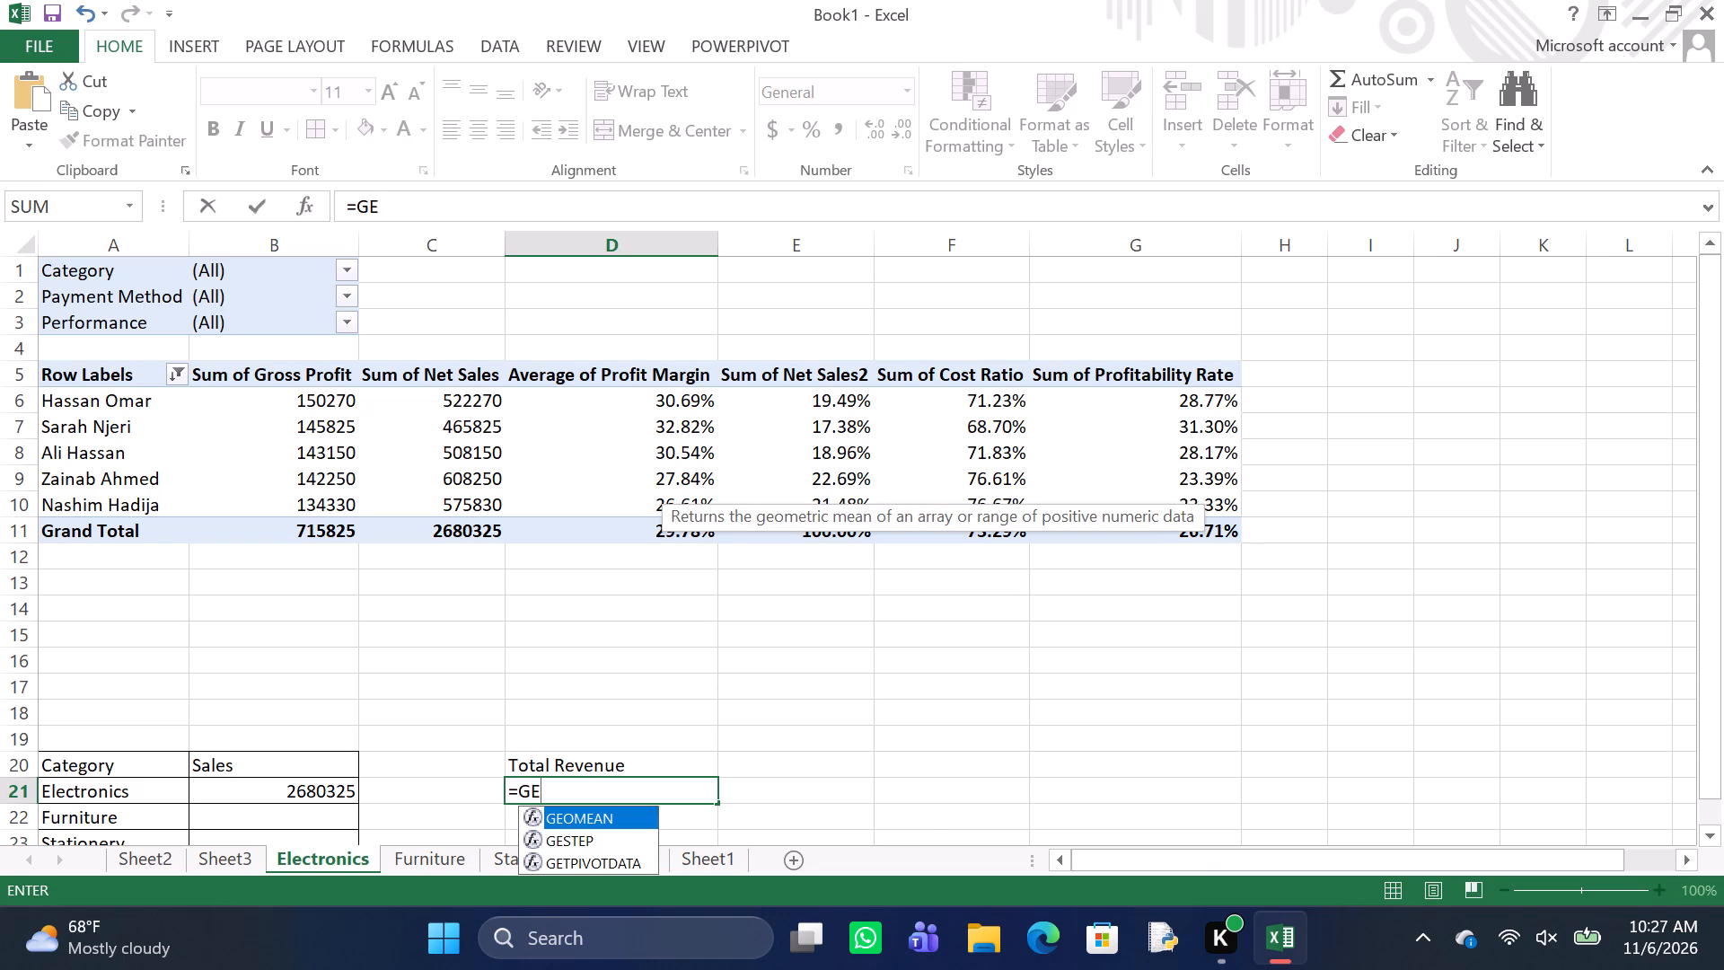
key(t)
key(p)
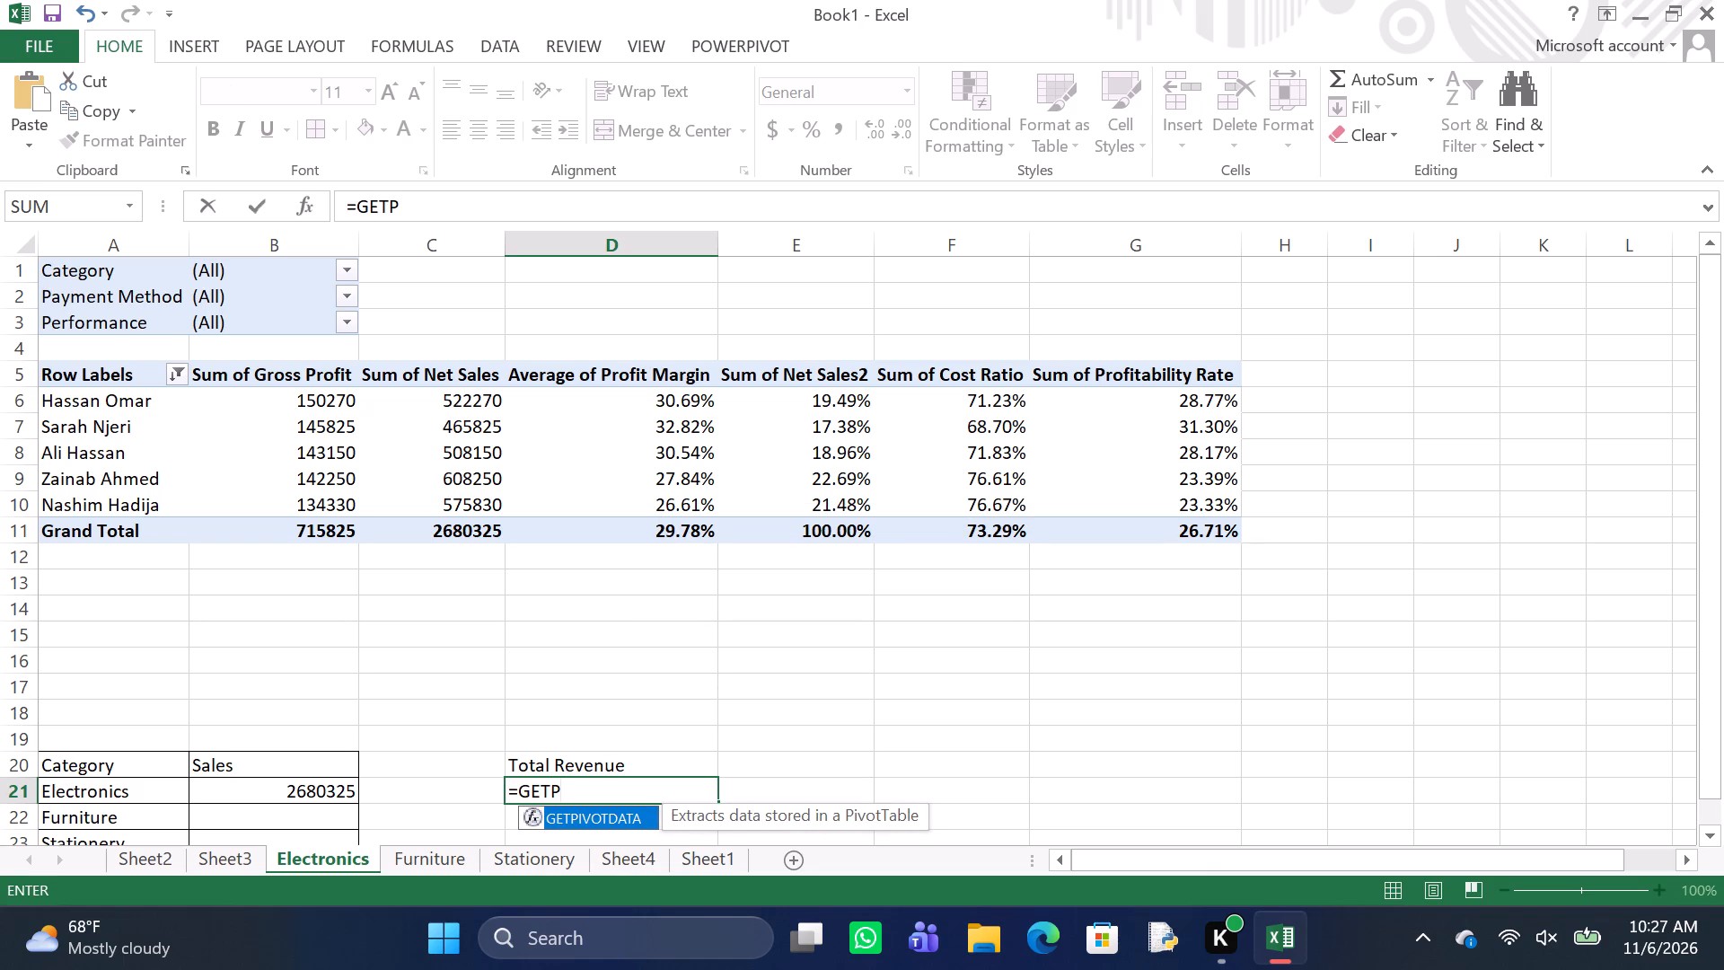
key(i)
text(VO)
key(t)
text(DATA)
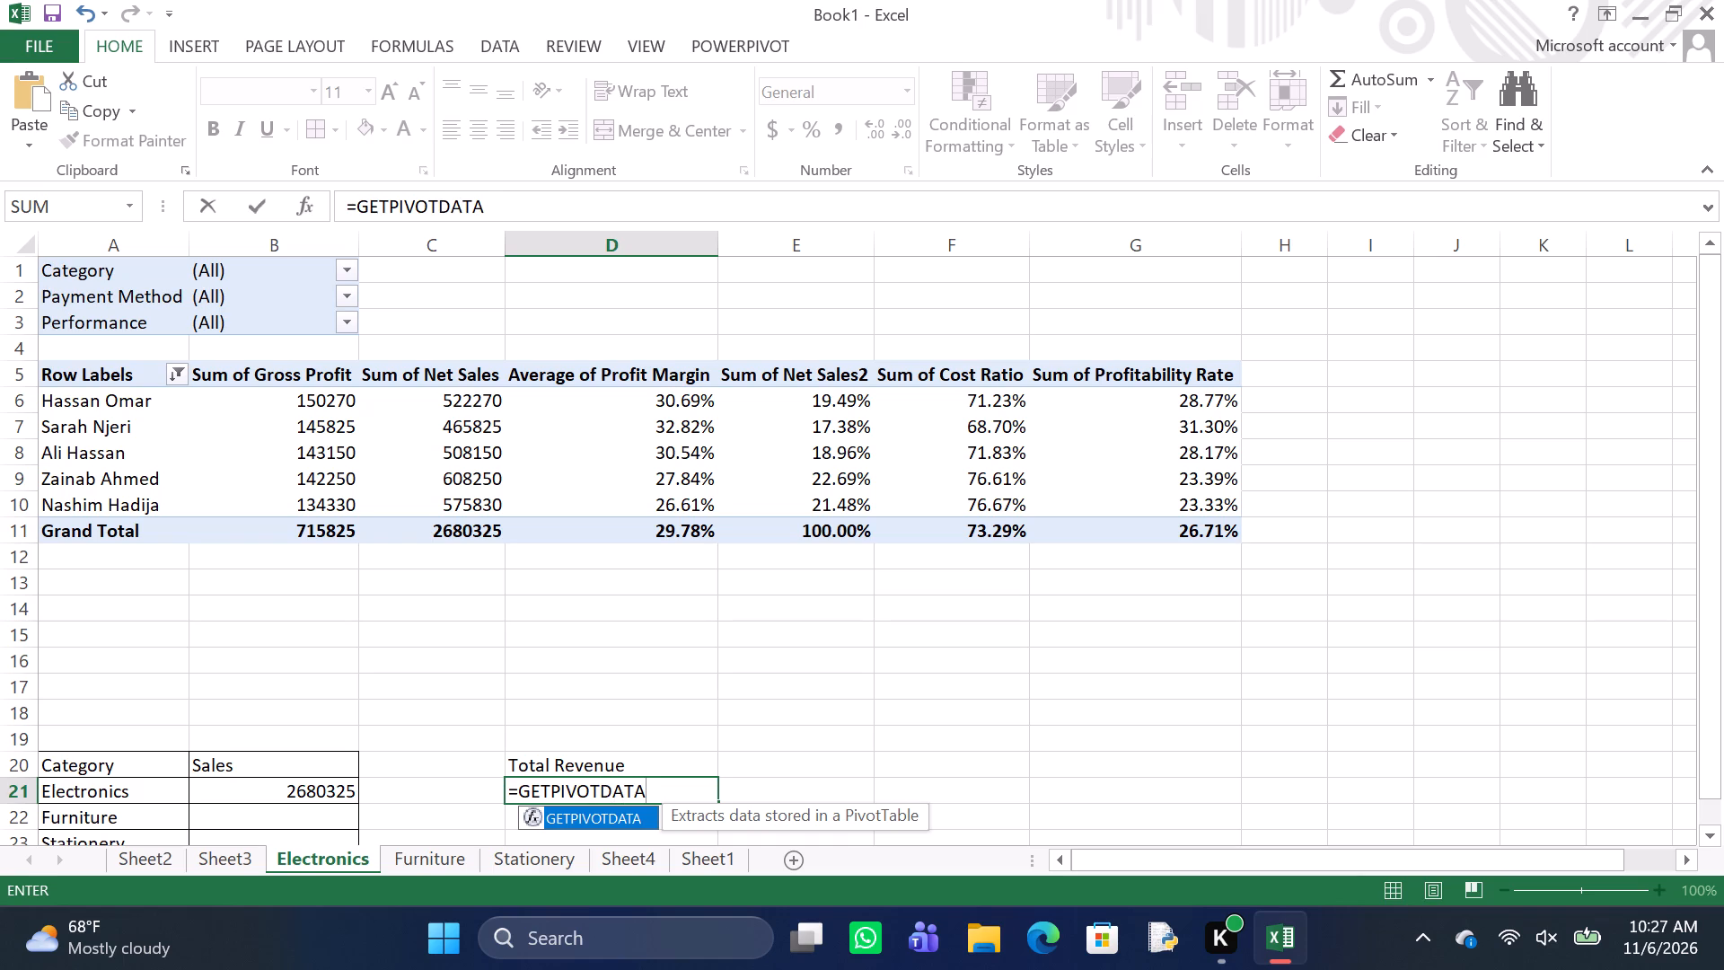
key(shift+parenleft)
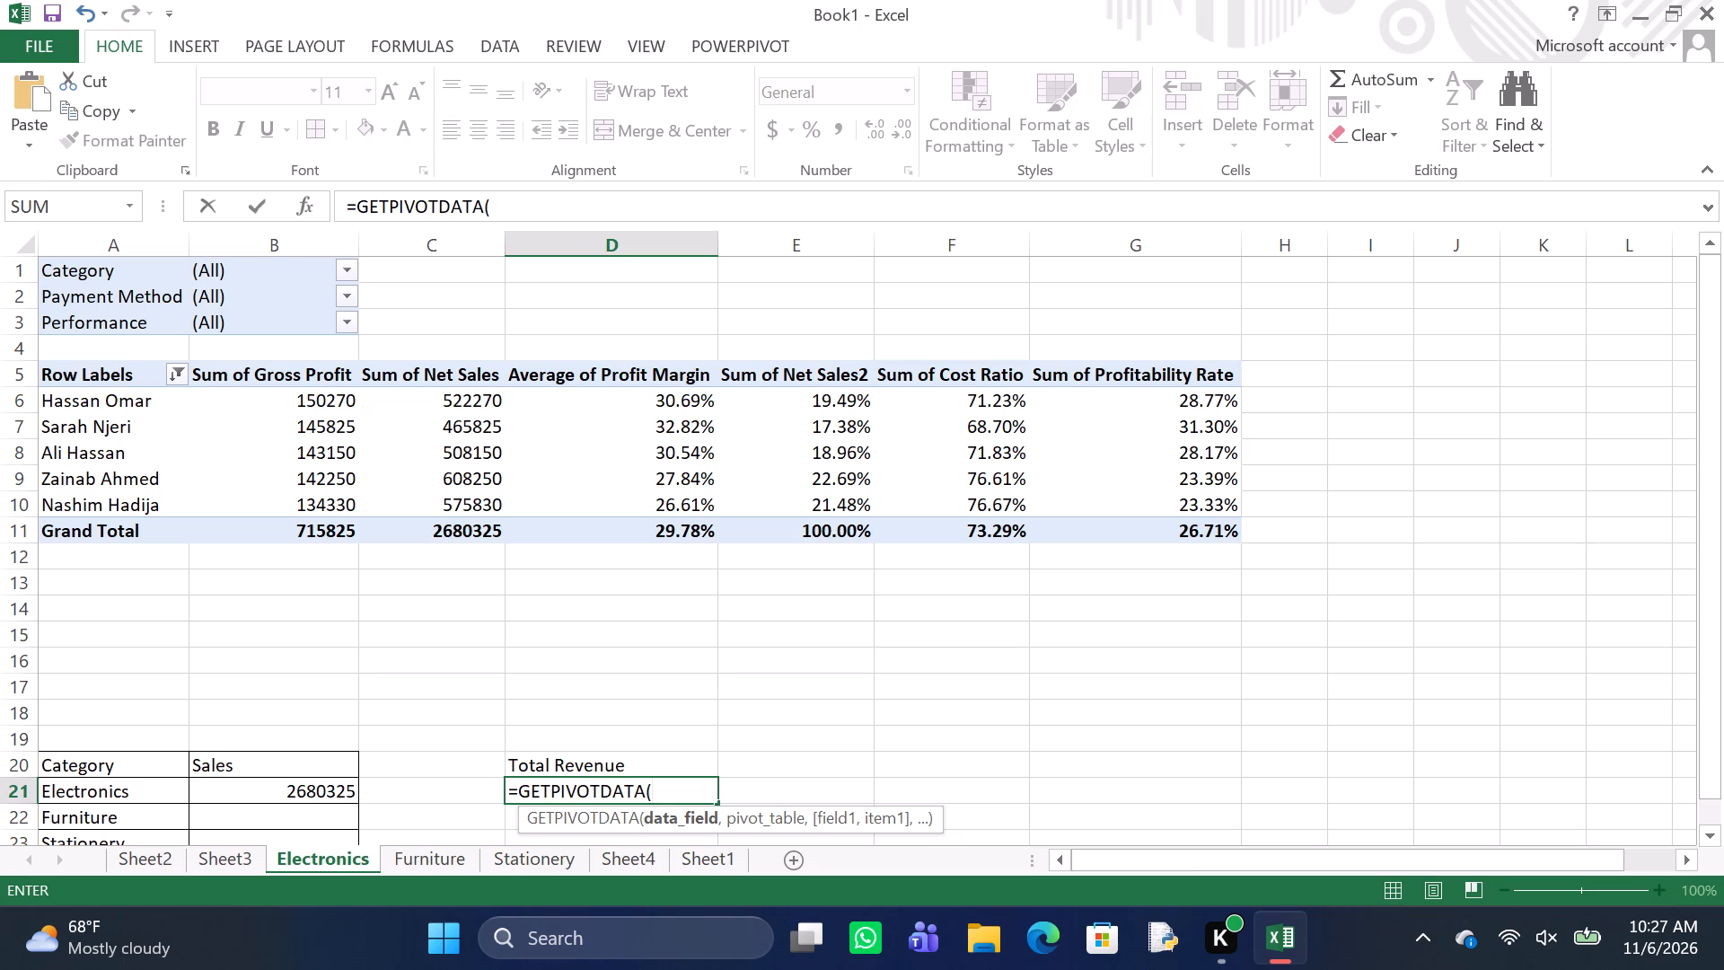
key(shift+quotedbl)
key(n)
text(et)
key(space)
key(s)
text(ales)
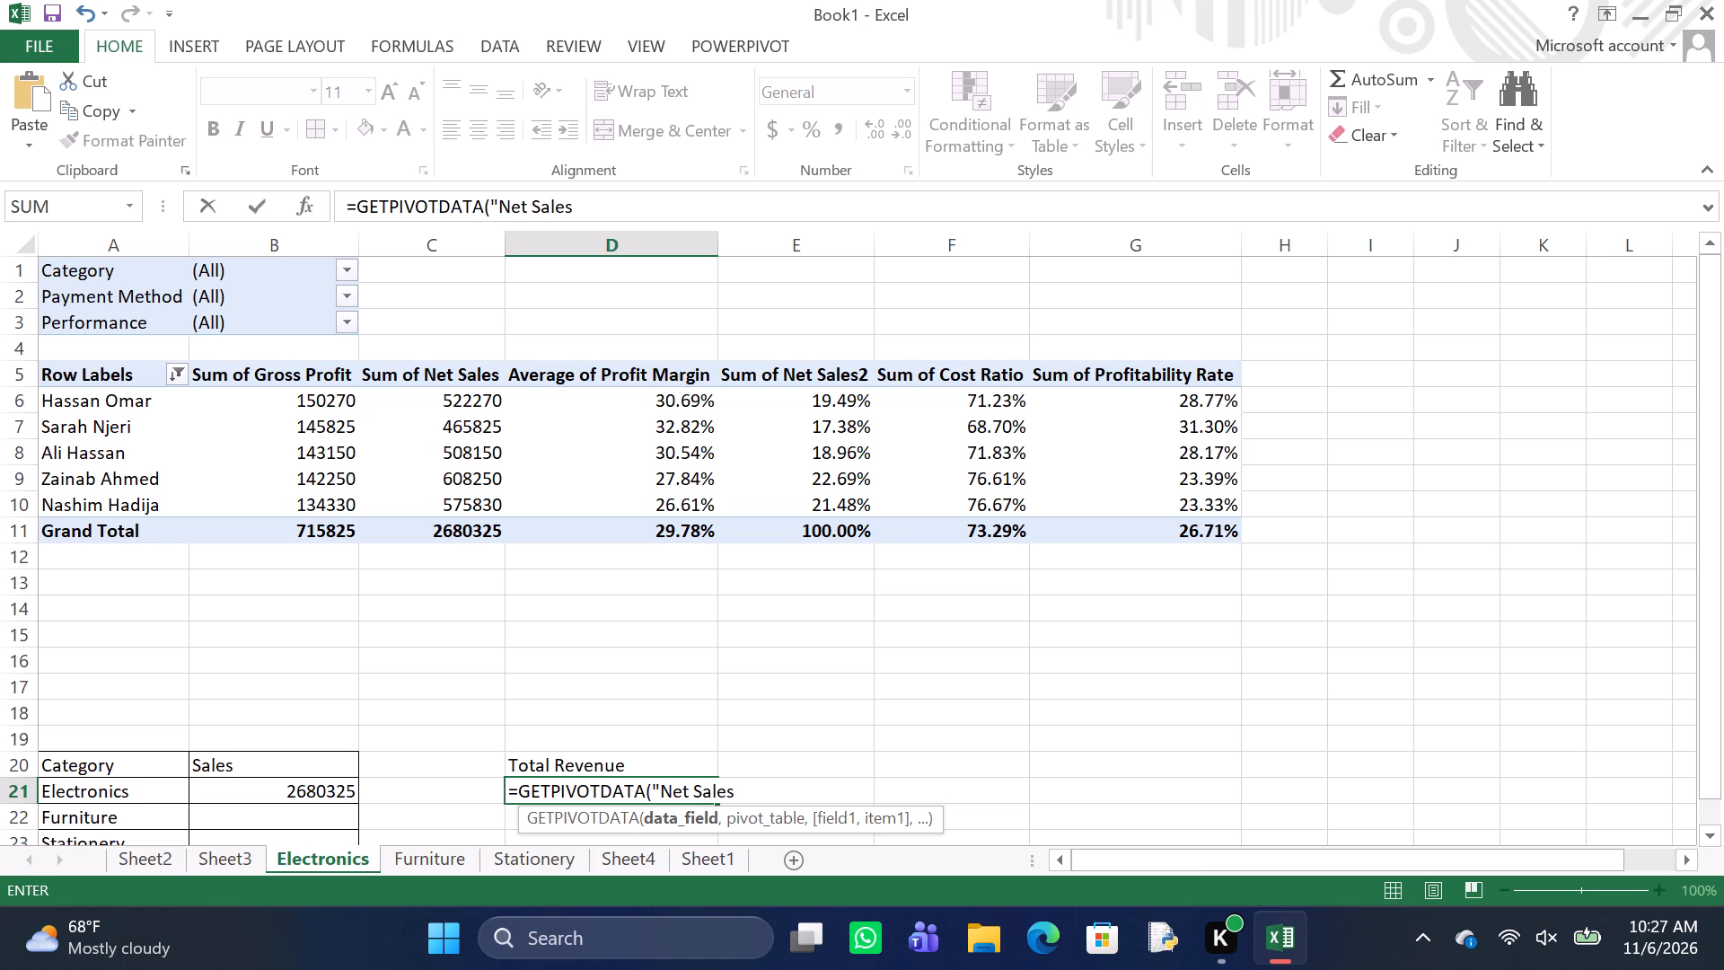
key(shift+quotedbl)
key(comma)
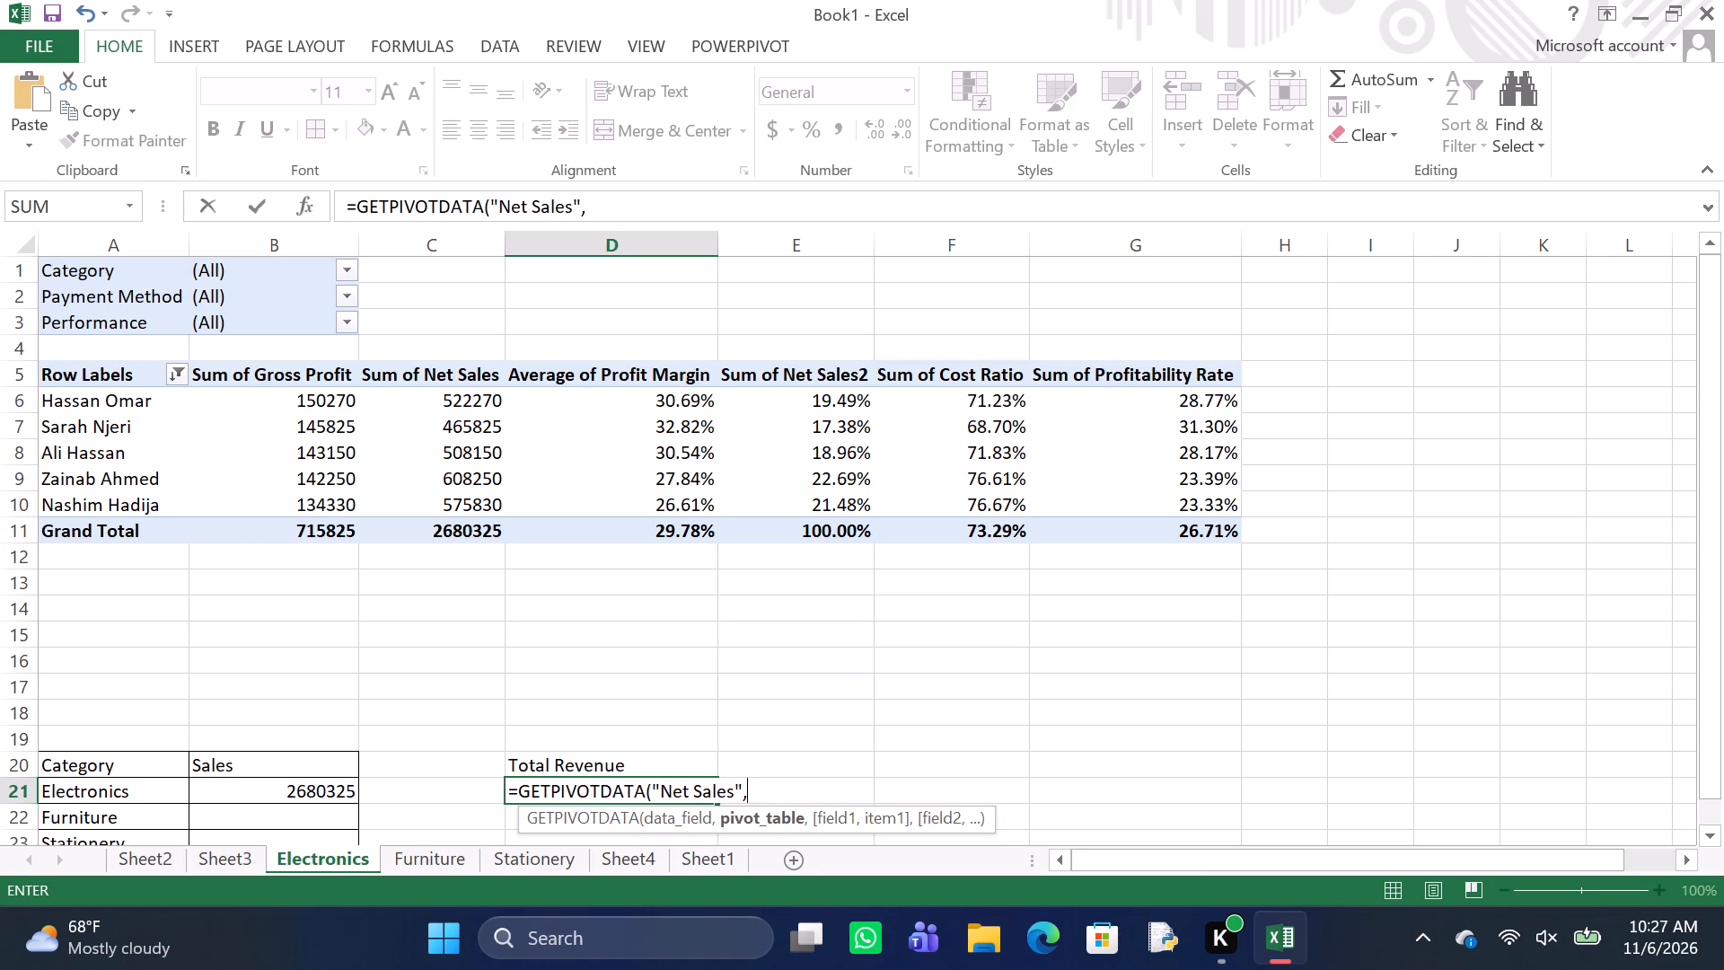
key(shift+dollar)
key(a)
key(shift+dollar)
key(3)
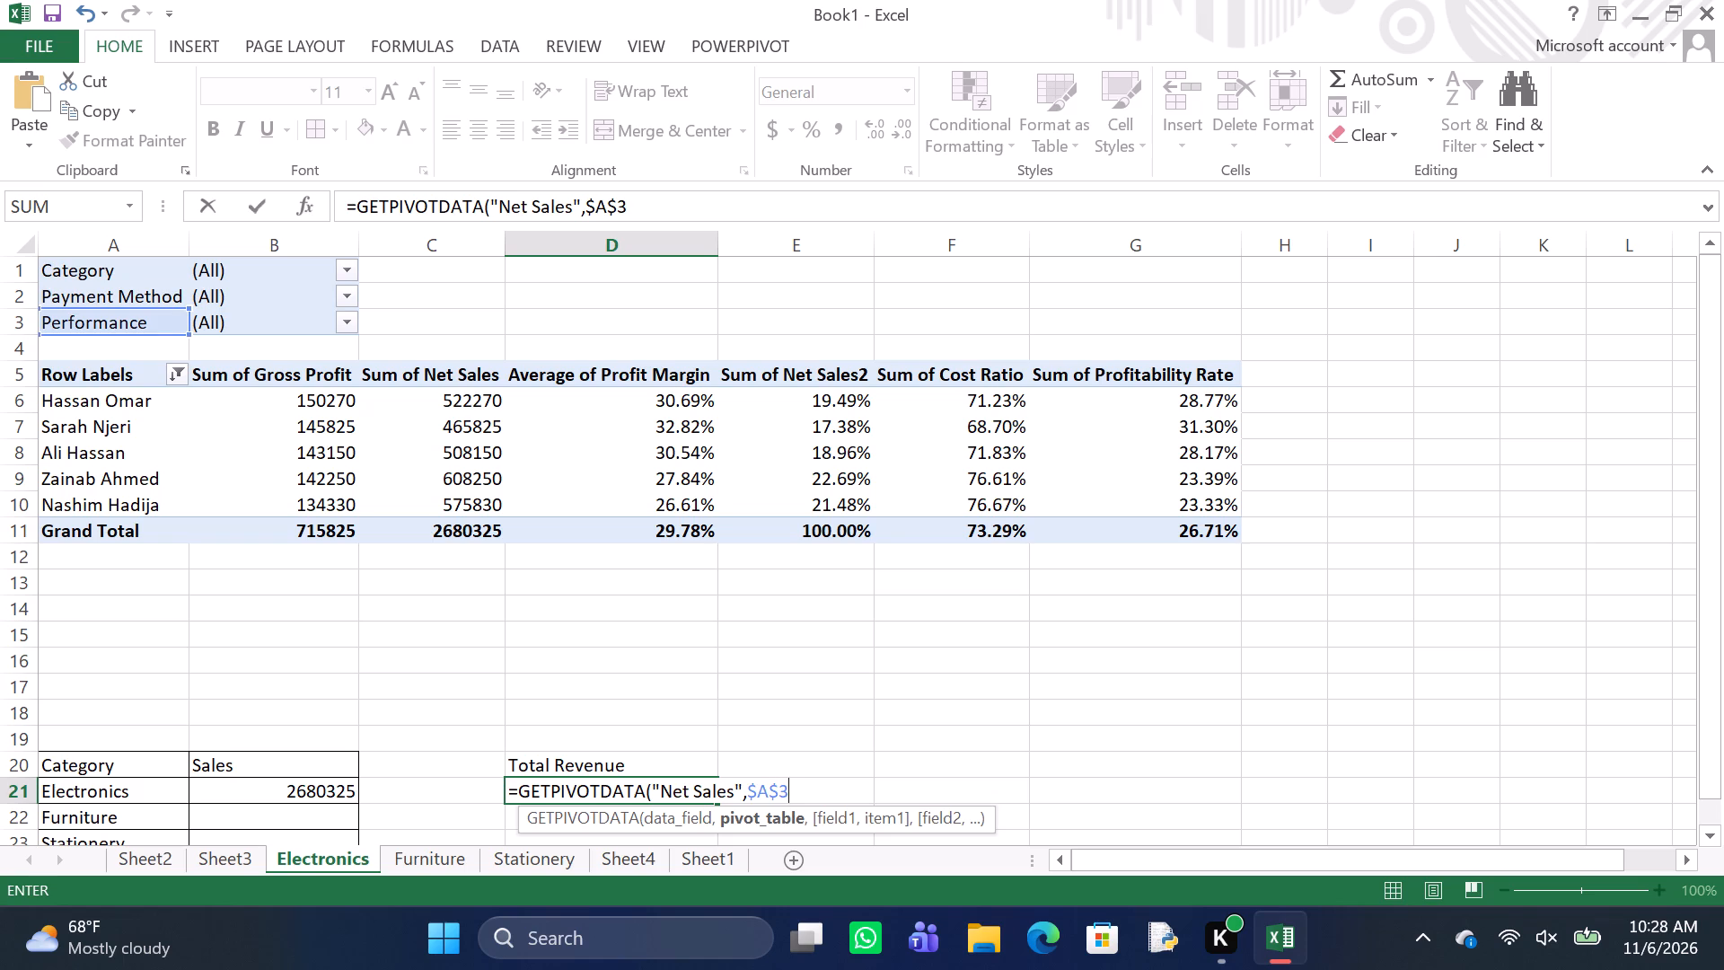
key(shift+parenright)
key(Return)
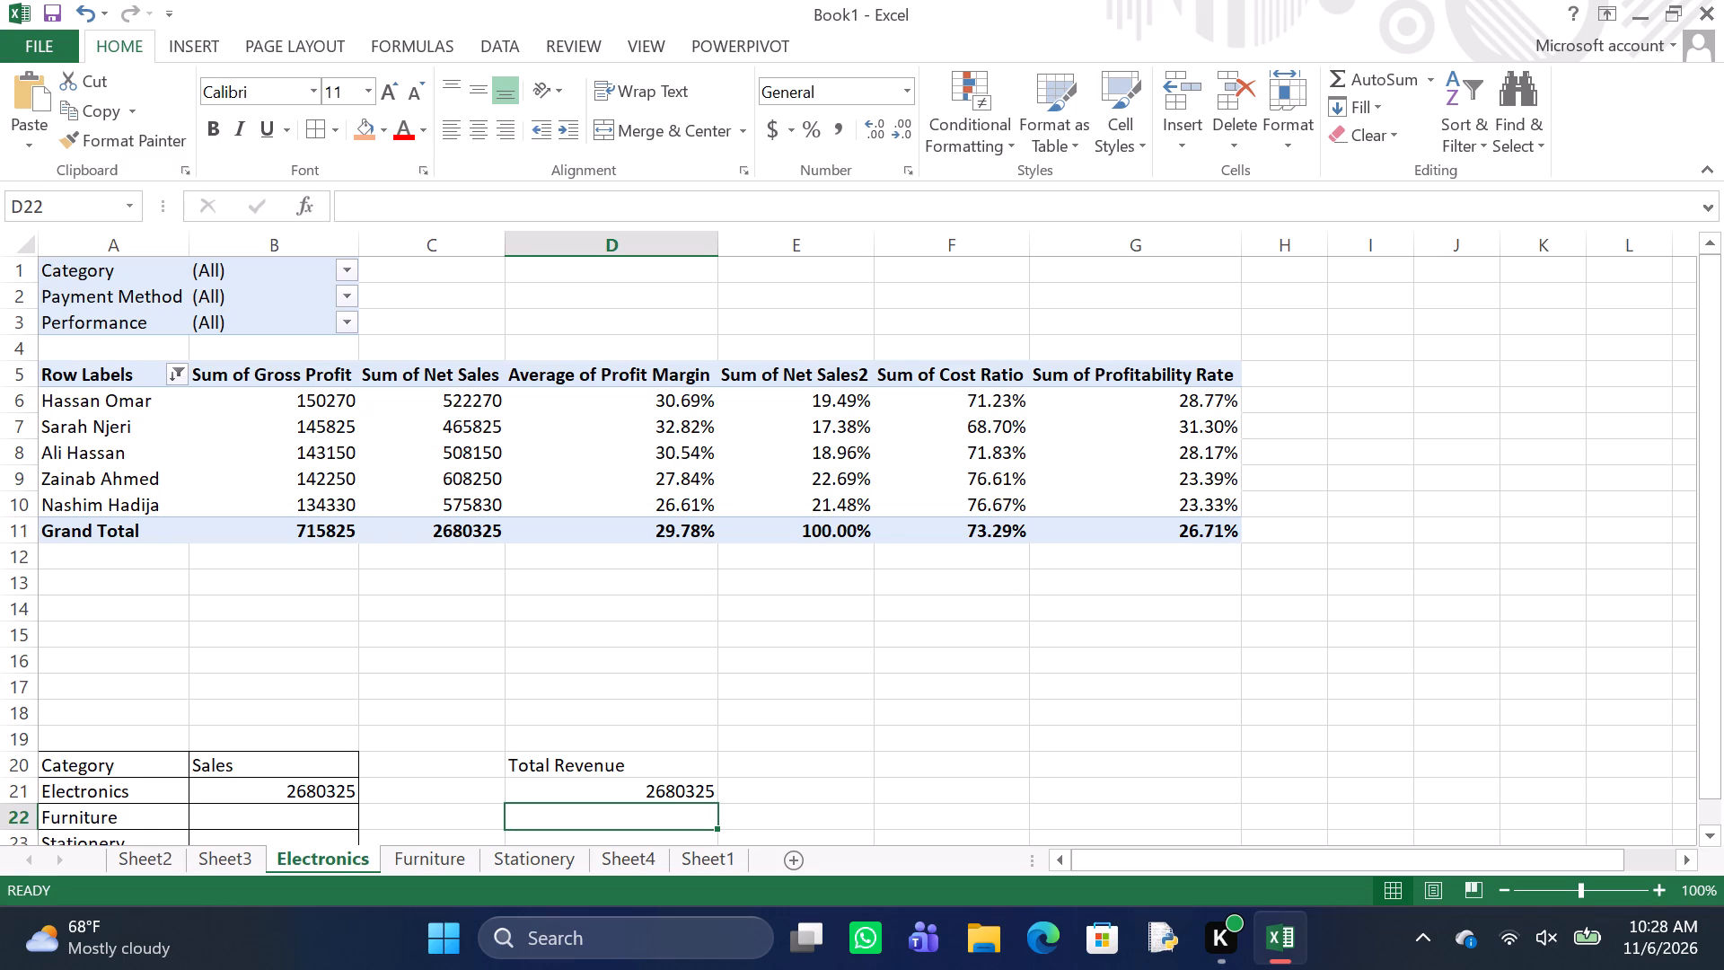
Enter the heading "Total Profit" in cell E20, beside the Total Revenue heading.
click(805, 767)
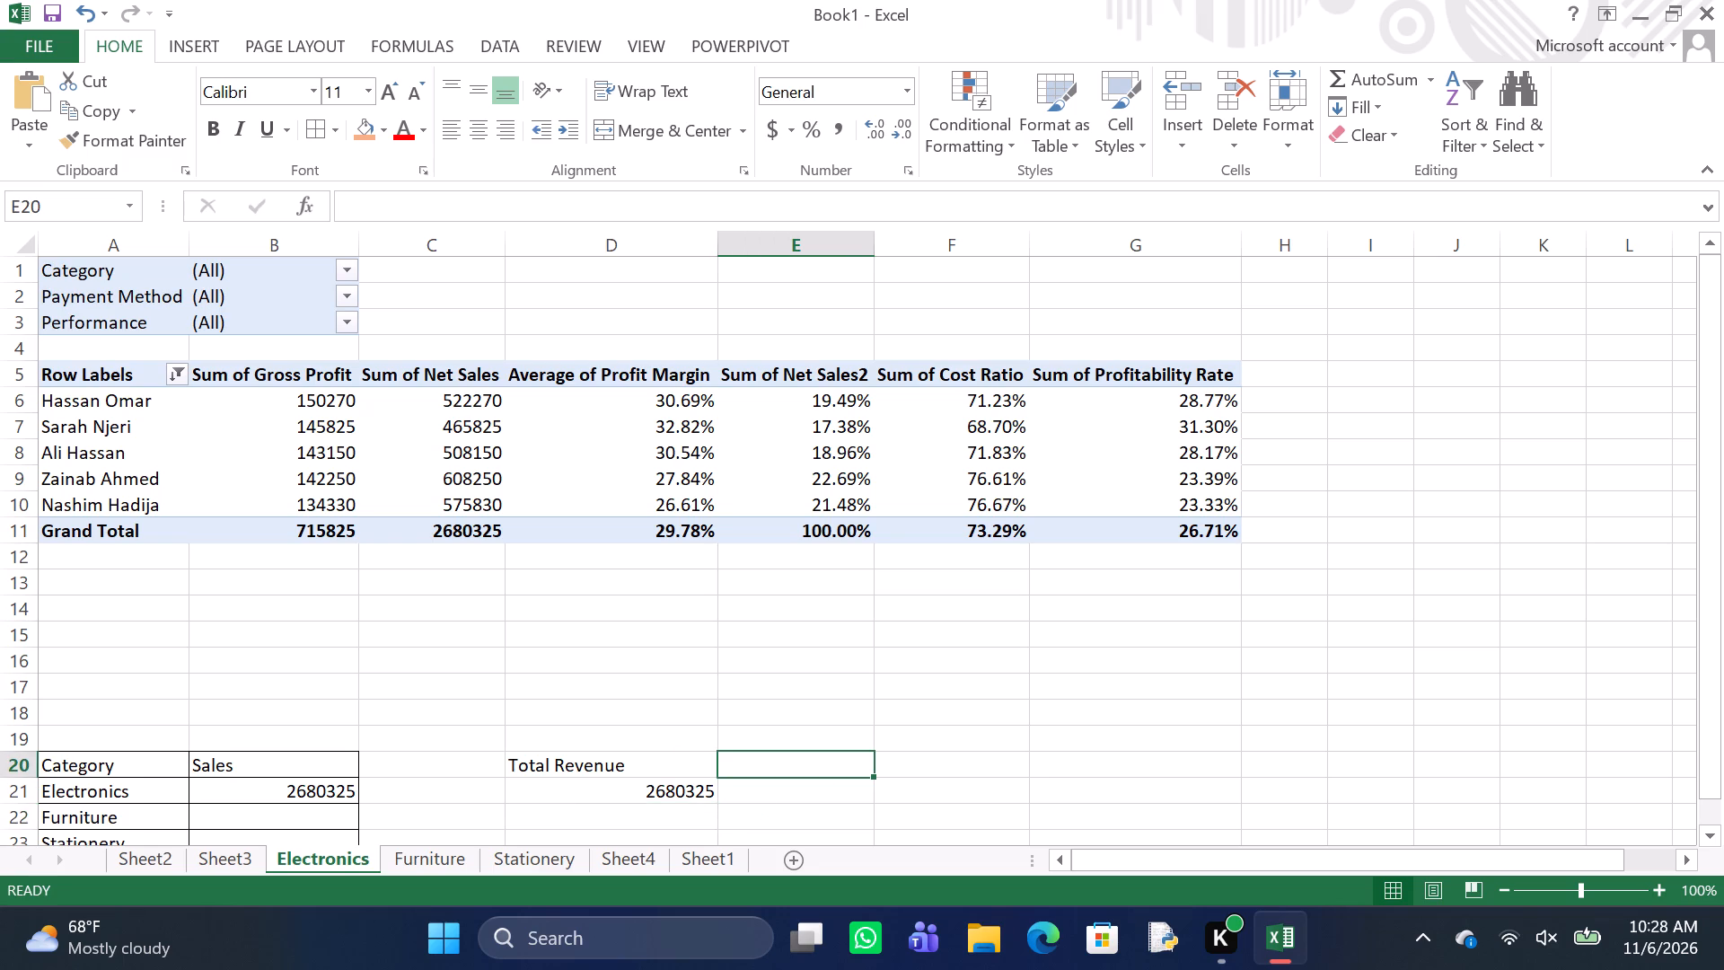
key(t)
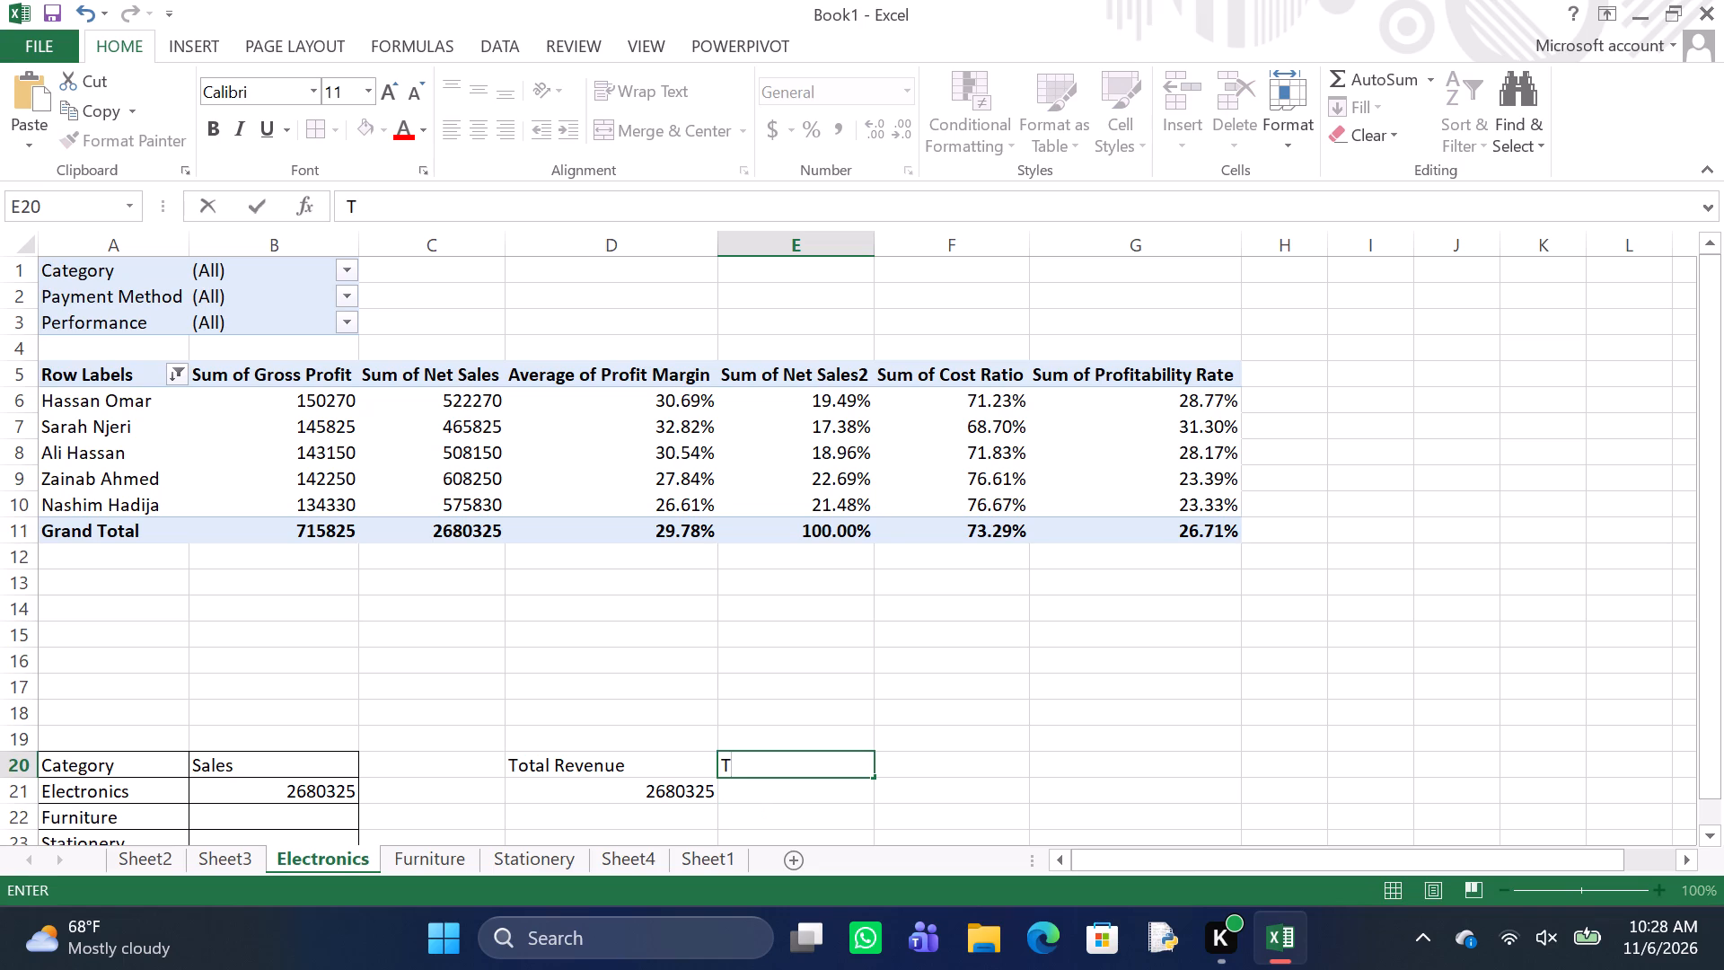
text(otal)
key(space)
key(p)
text(rofit)
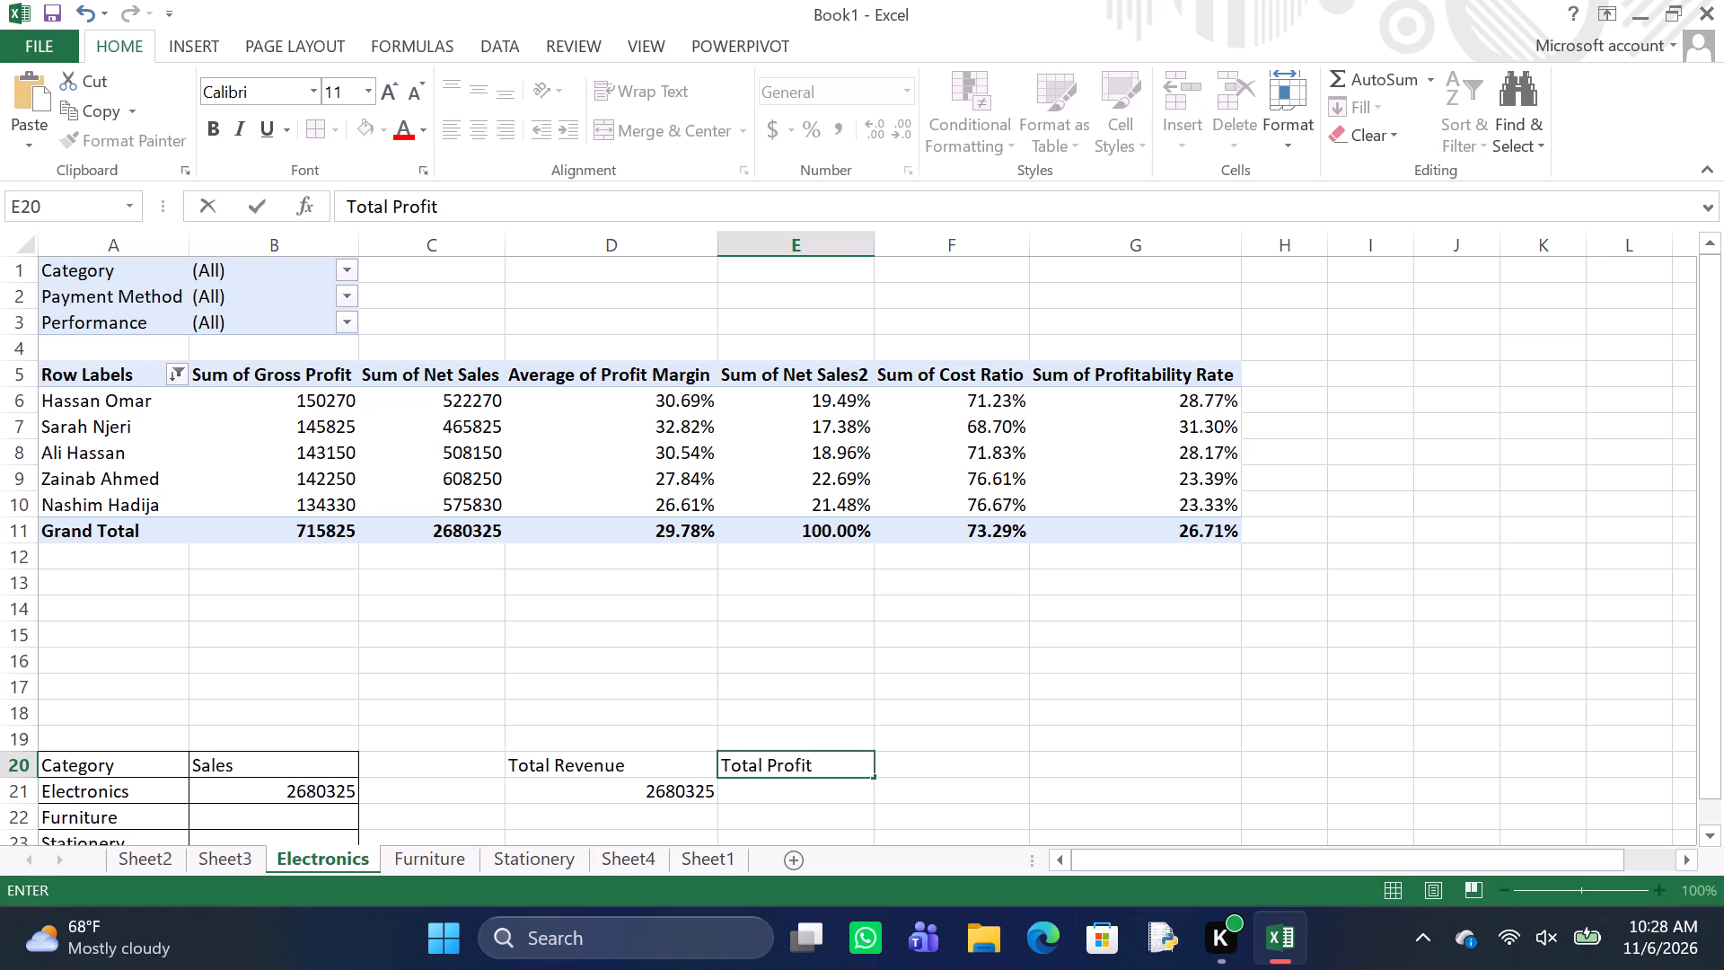
key(Return)
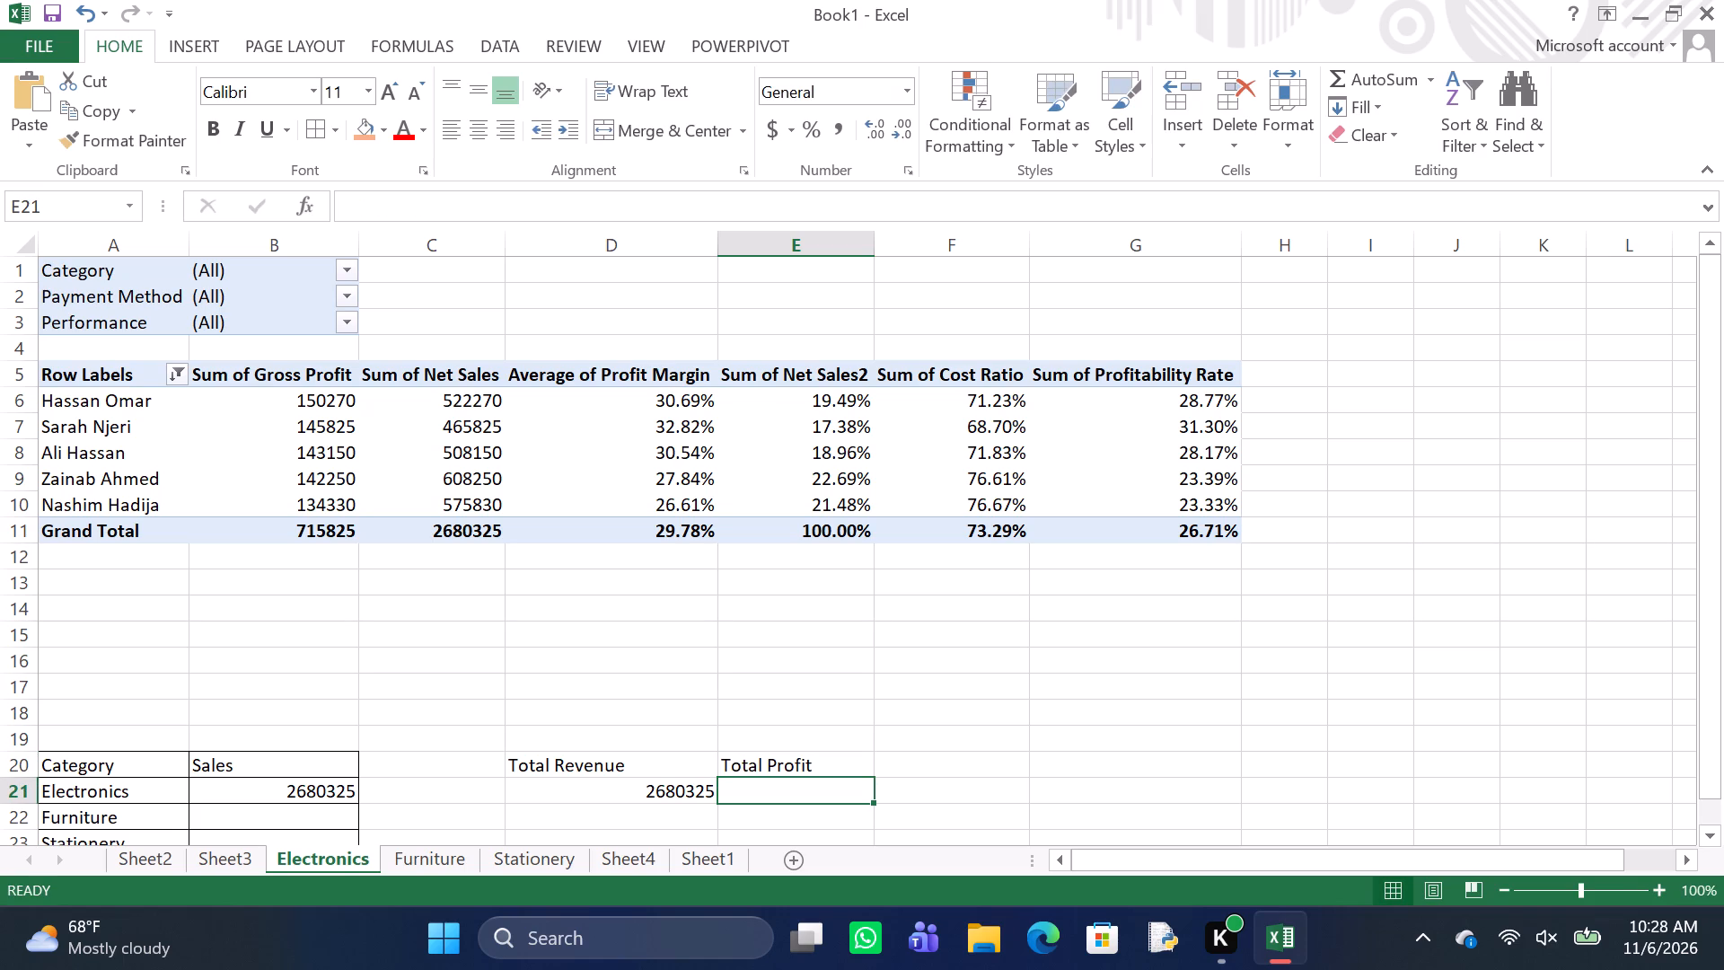
Enter the formula =GETPIVOTDATA("Gross Profit",$A$3) in cell E21, under the Total Profit heading.
key(equal)
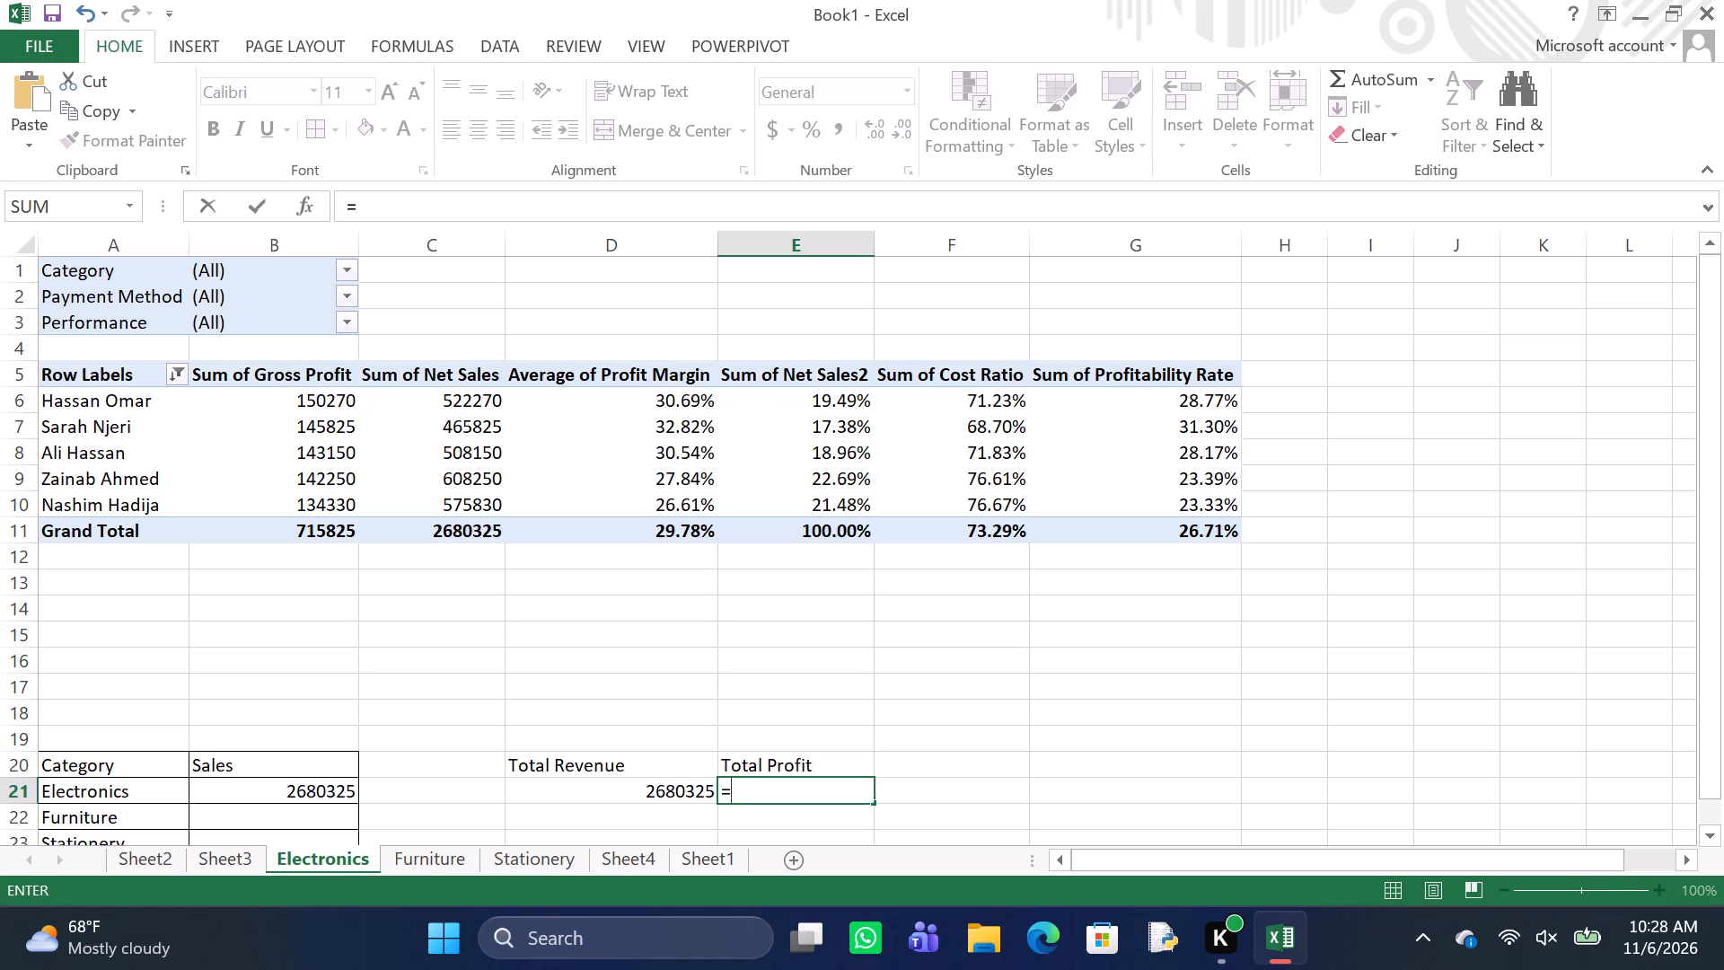
text(GET)
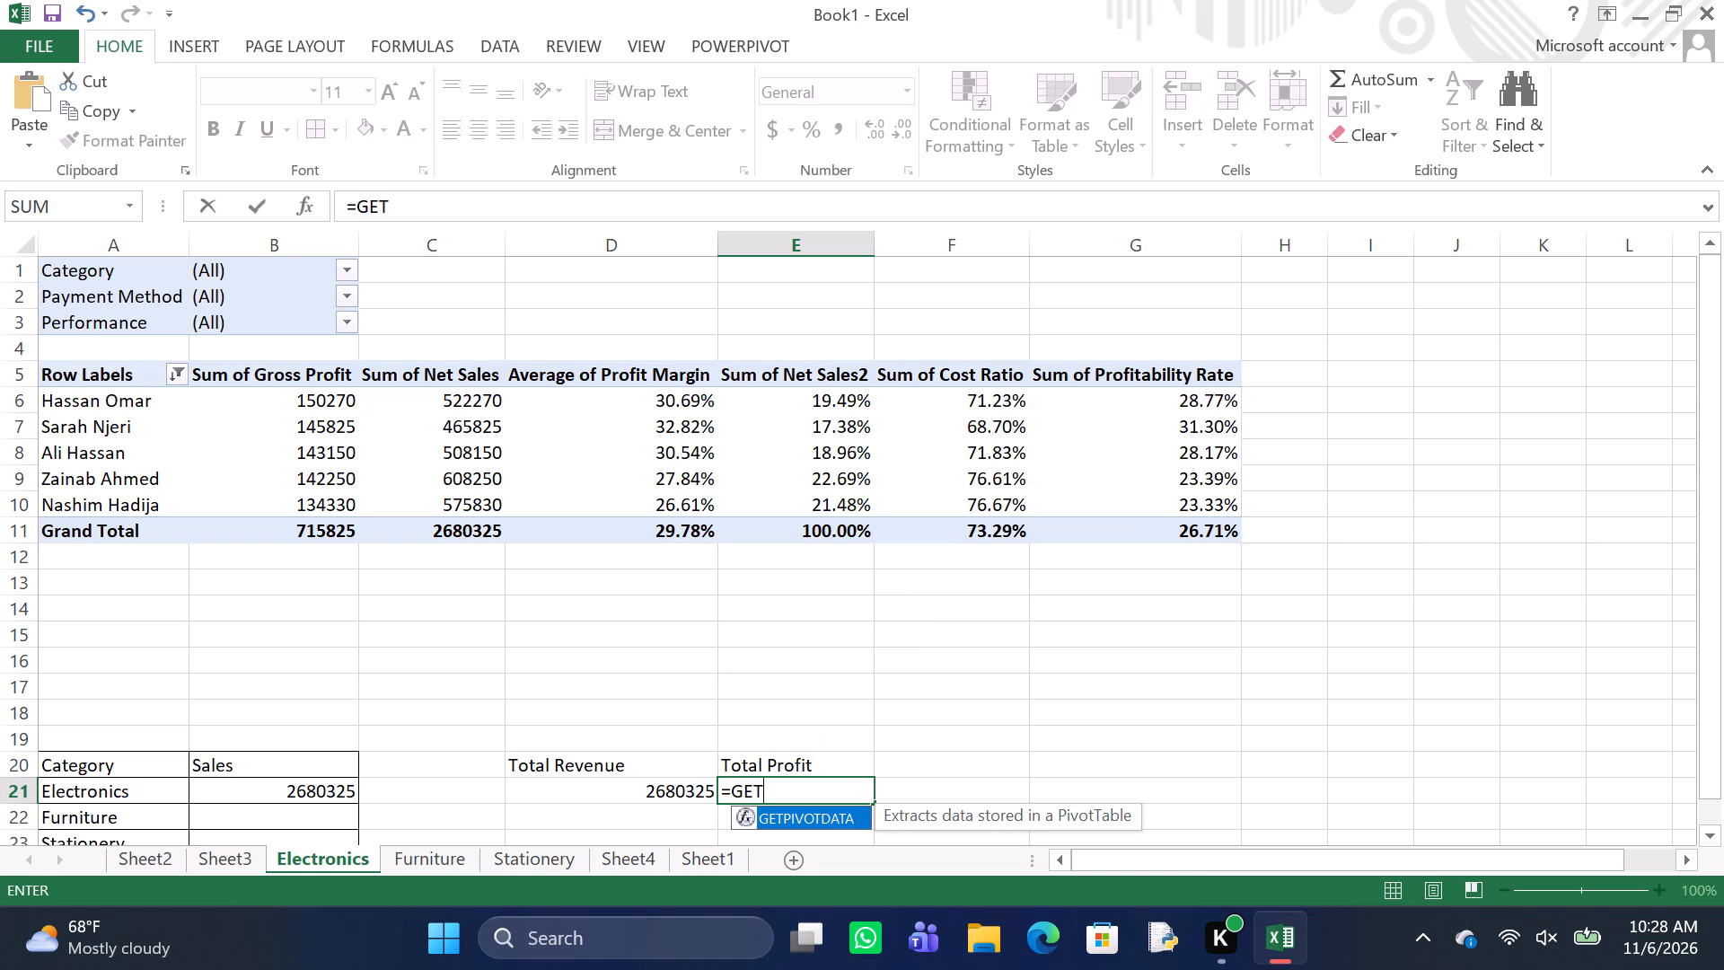
key(p)
text(IV)
text(OT)
text(DA)
text(TA)
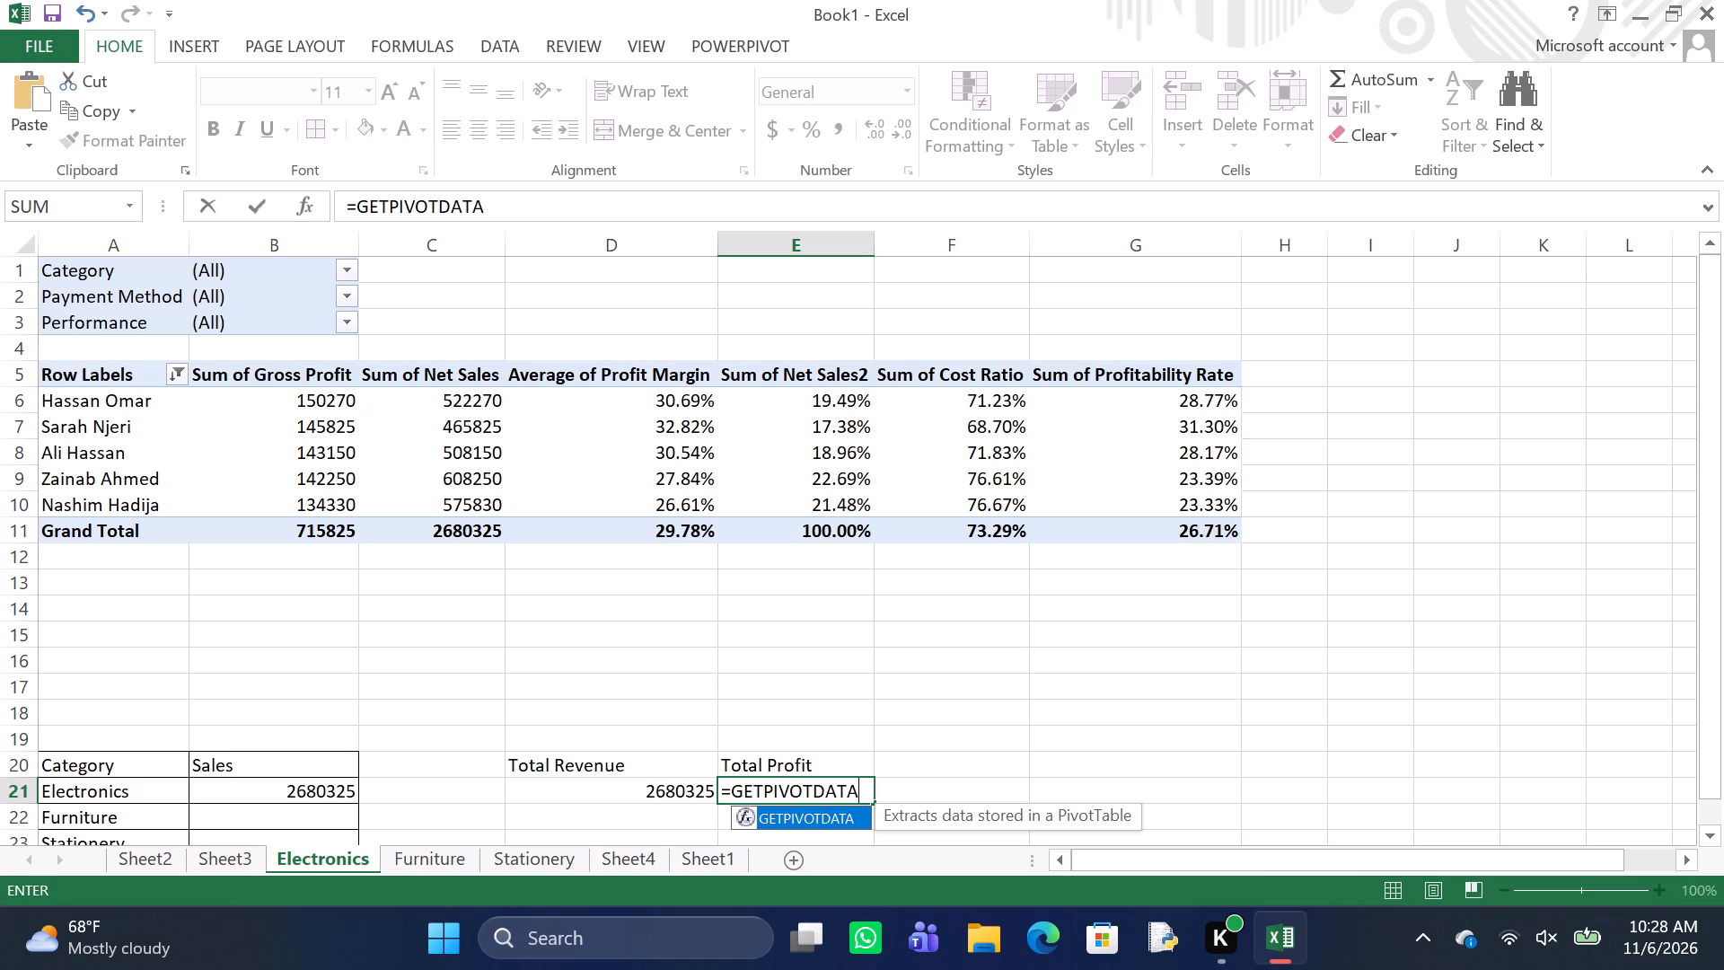
key(shift+parenleft)
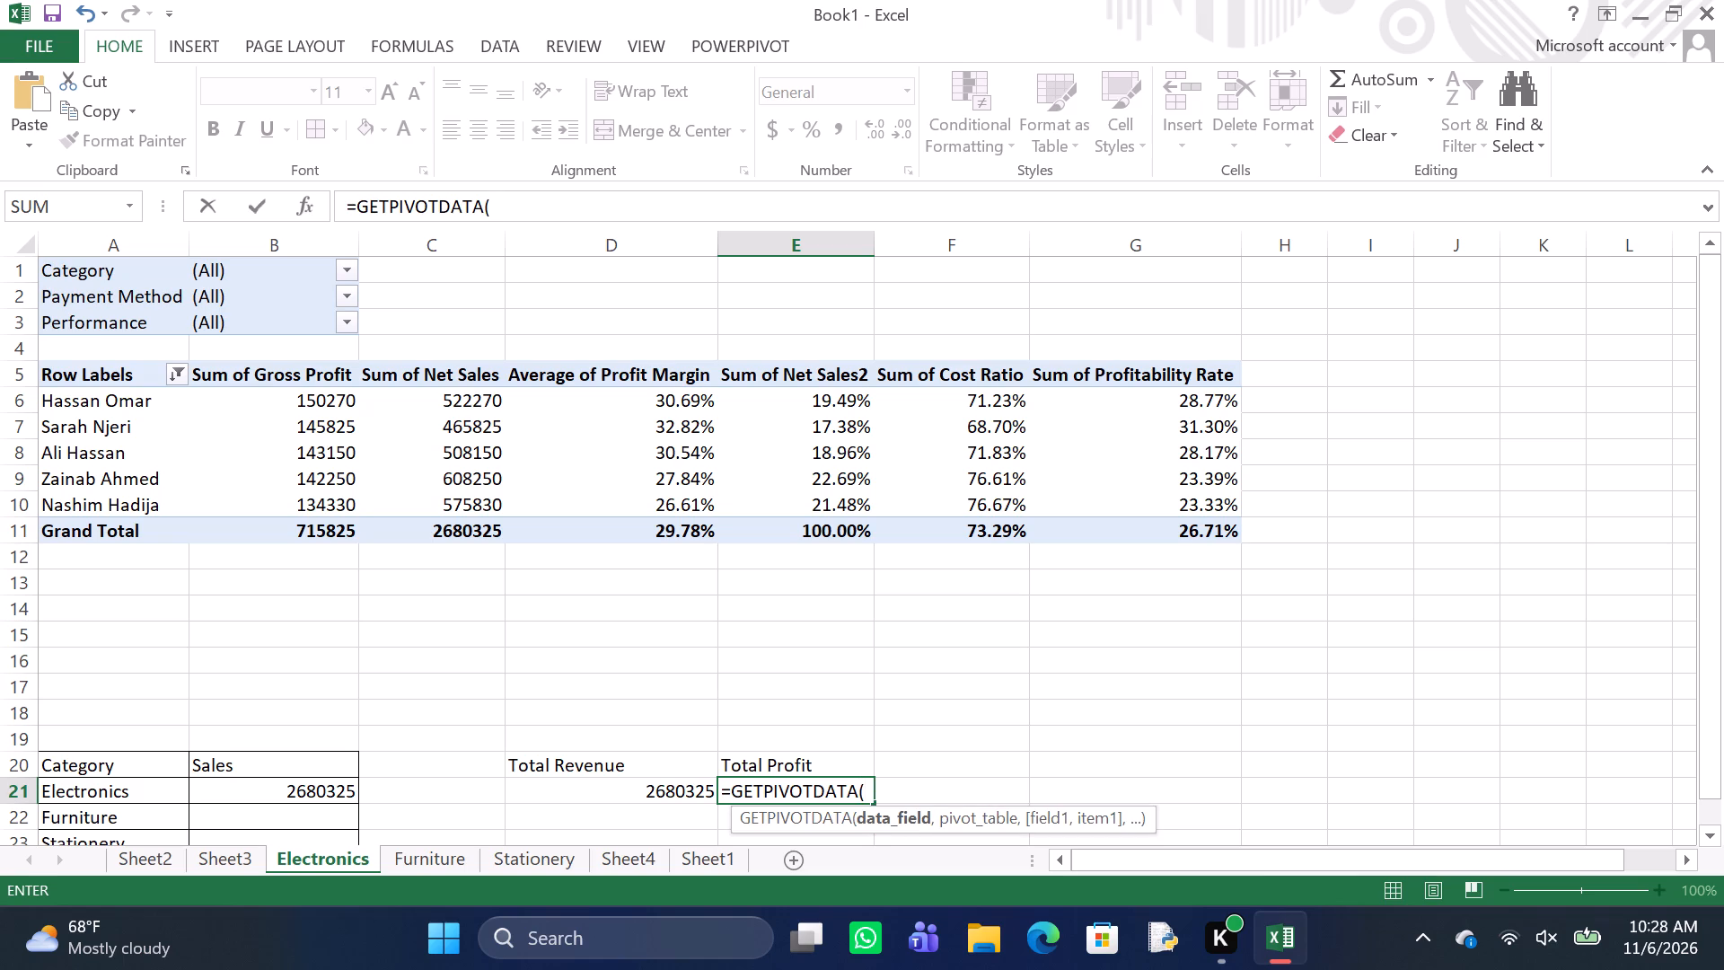
key(shift+quotedbl)
key(g)
key(r)
text(oss)
key(space)
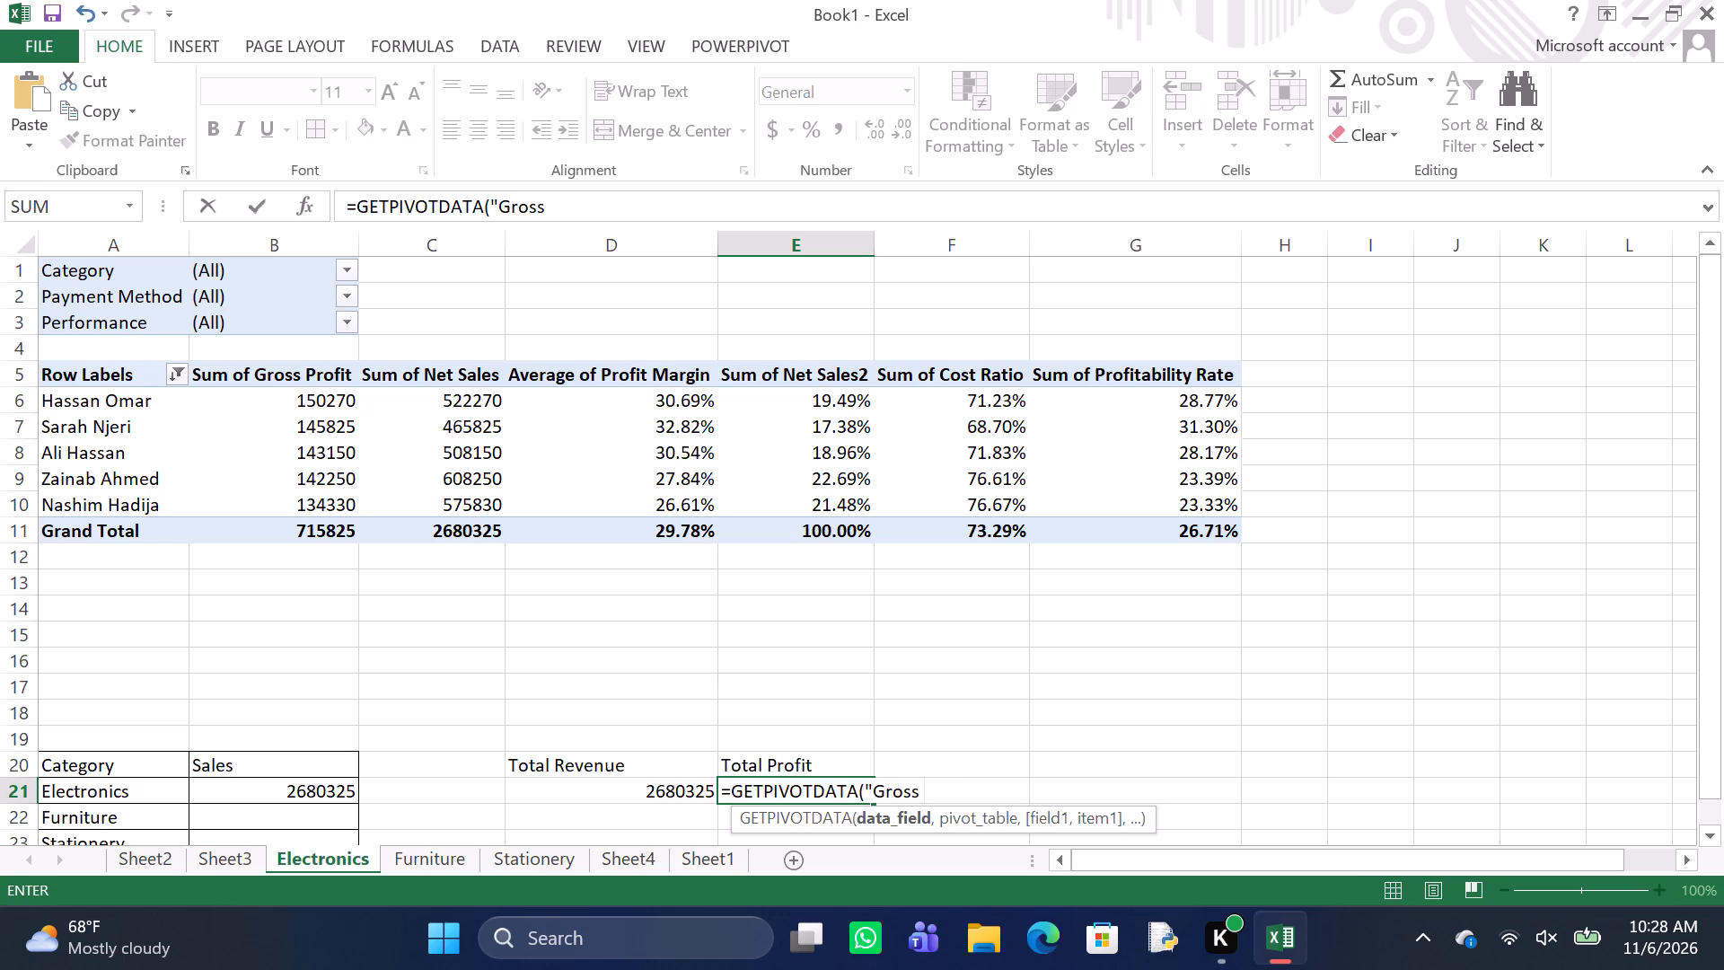
key(p)
text(rofit)
text(",)
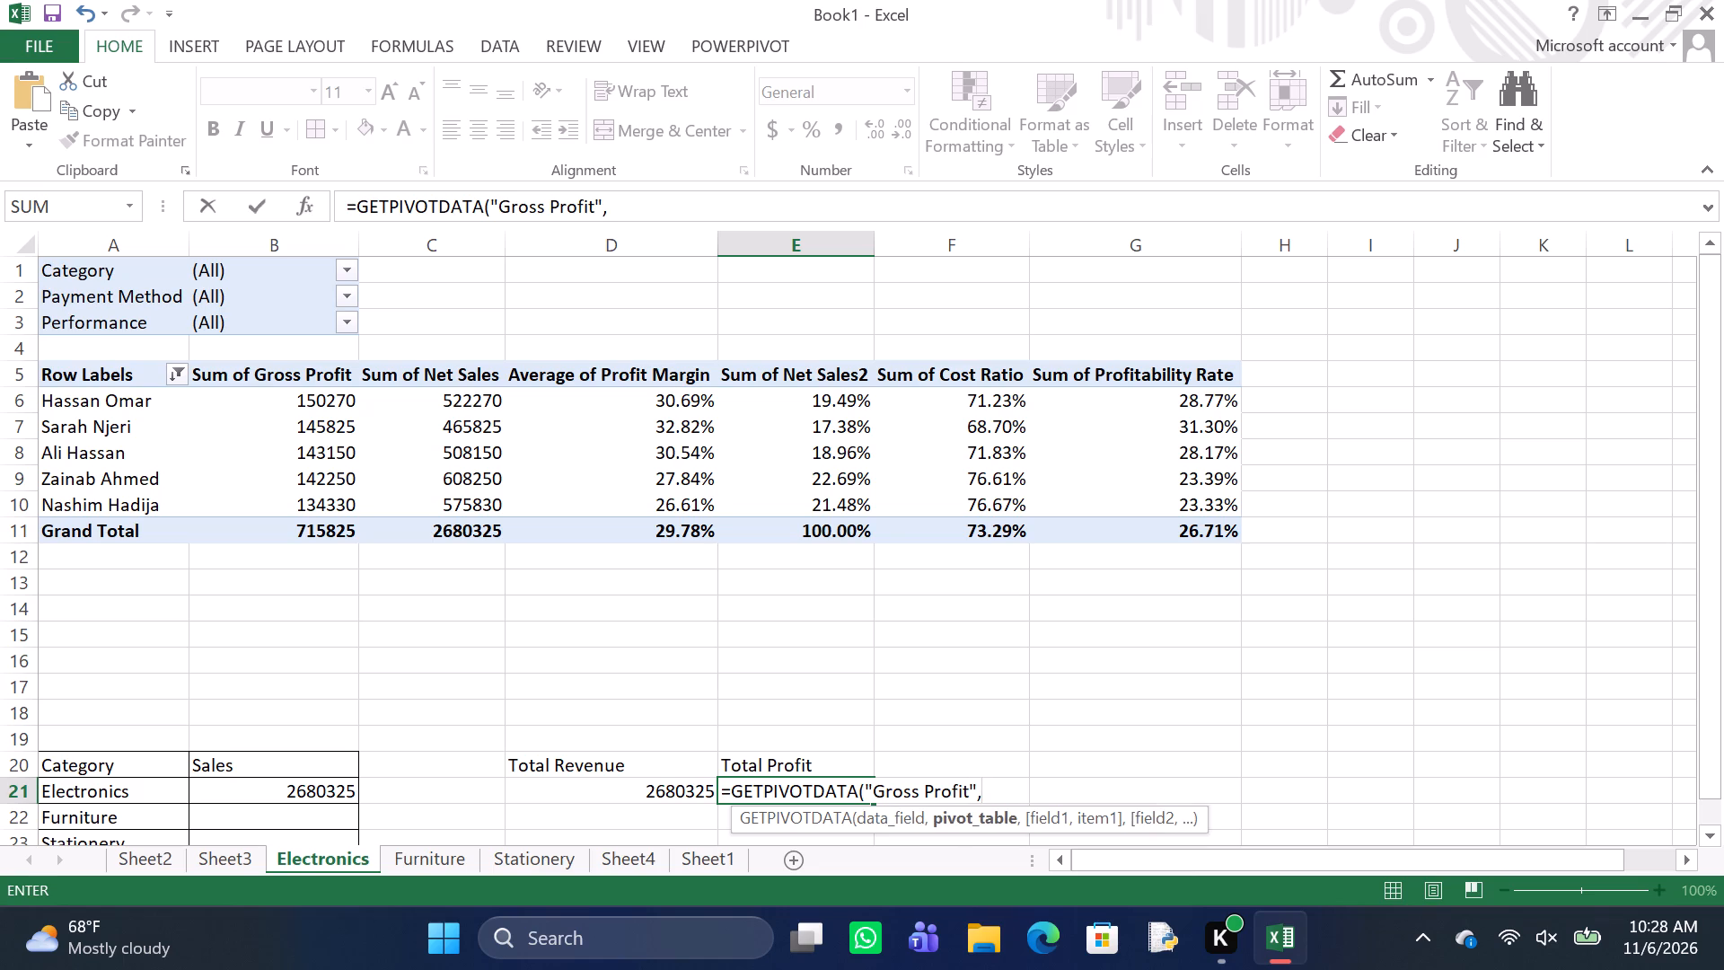
text($A$3)
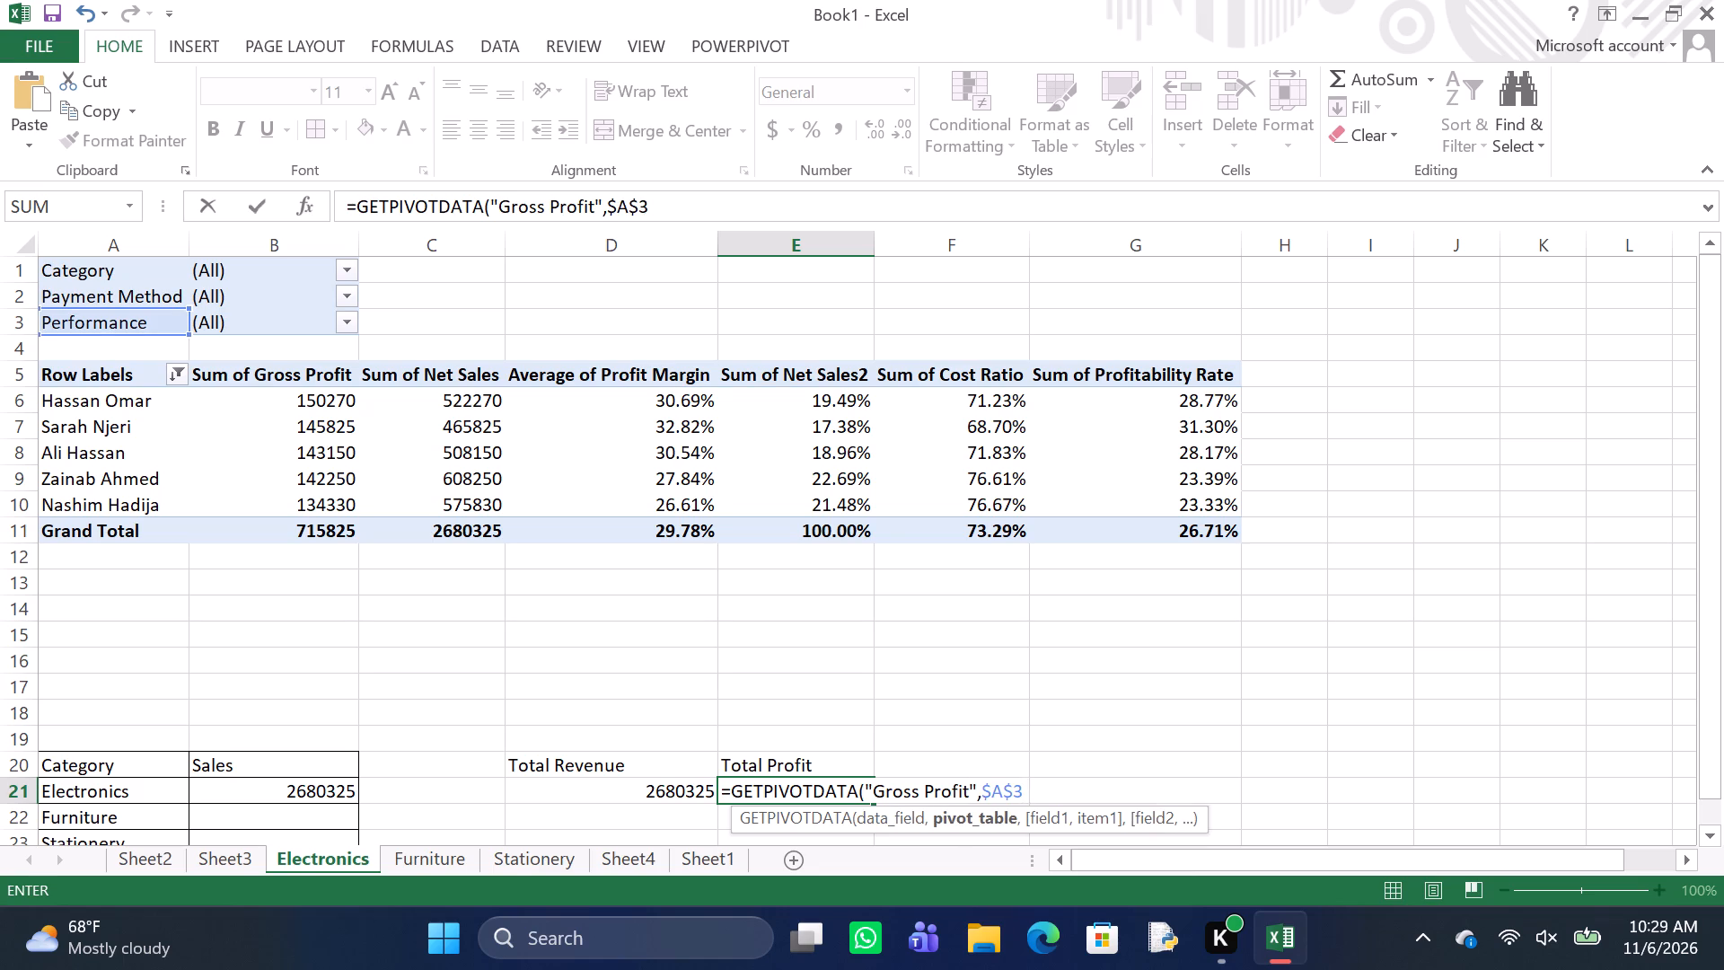
key(shift+parenright)
key(Return)
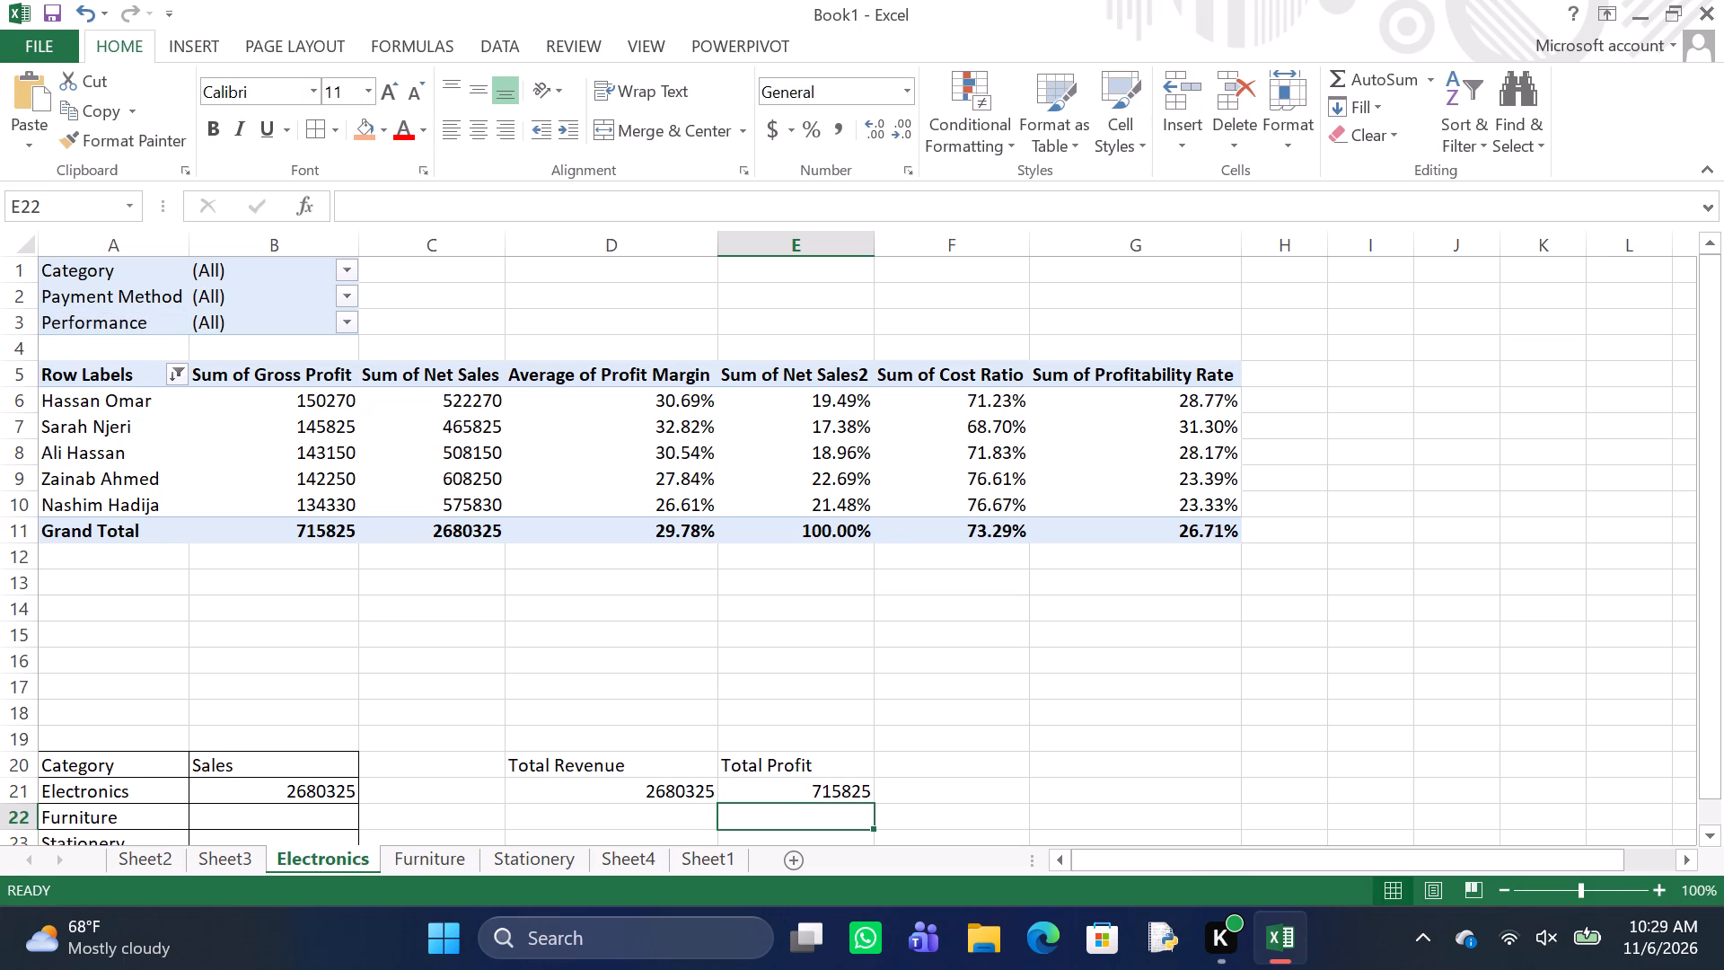
Enter the heading "Average Margin" in cell F20, beside the Total Profit heading.
click(966, 770)
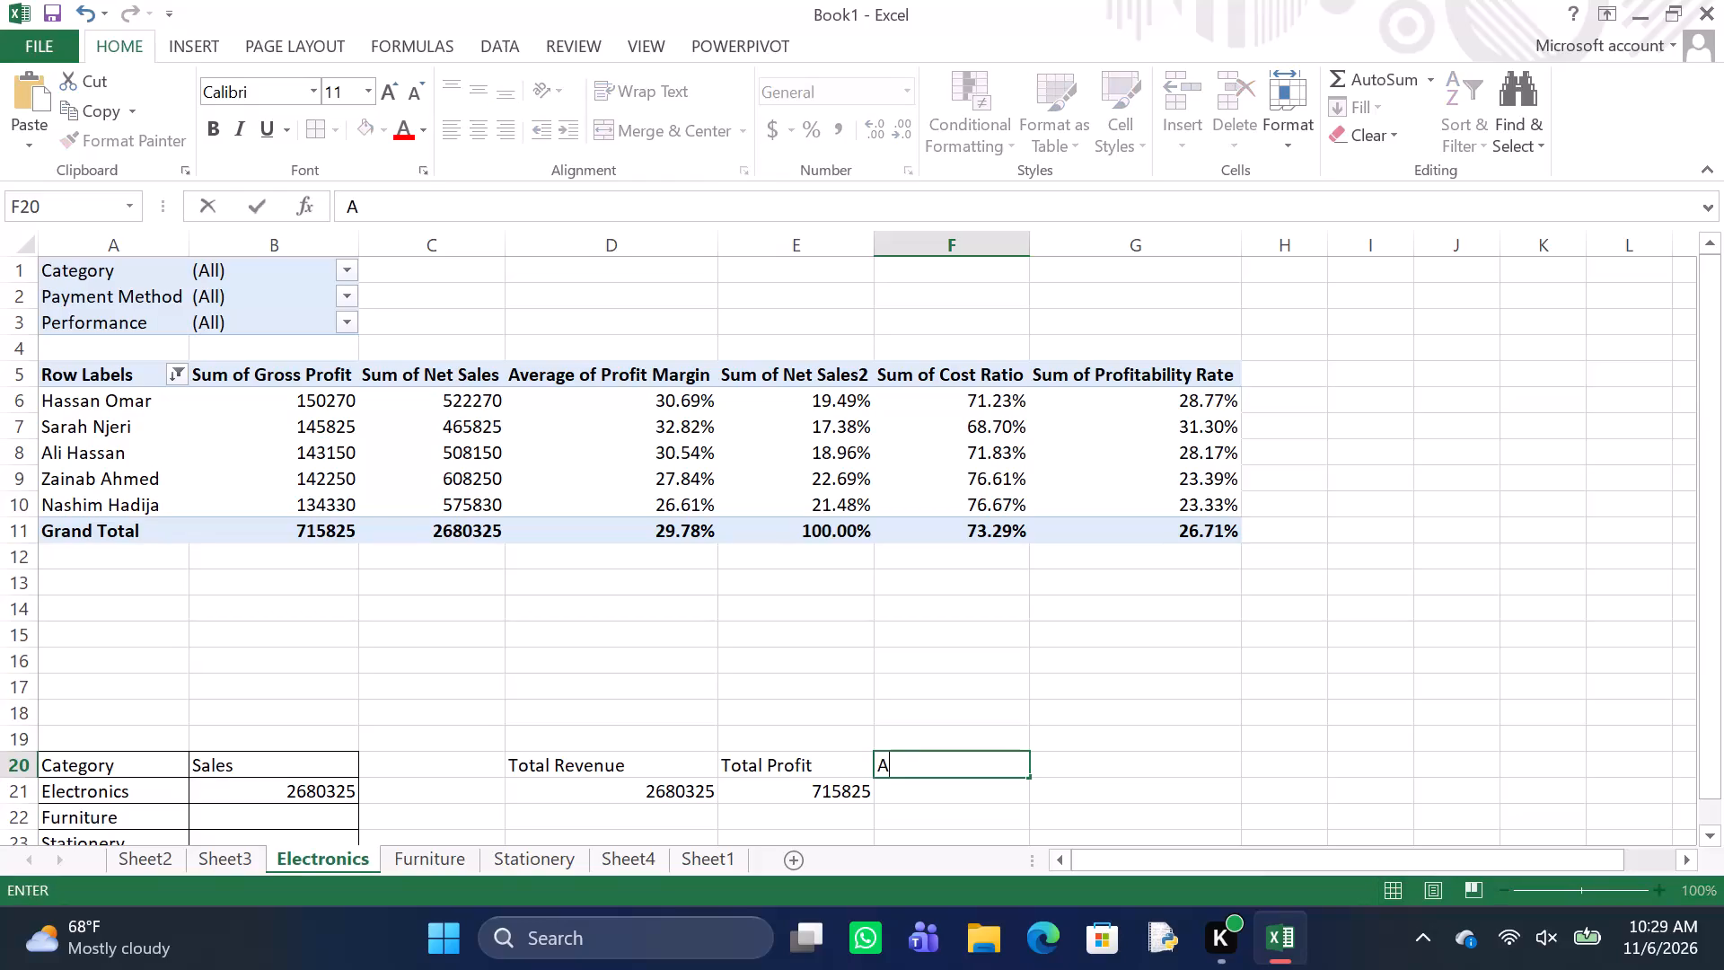
text(verage)
key(space)
key(m)
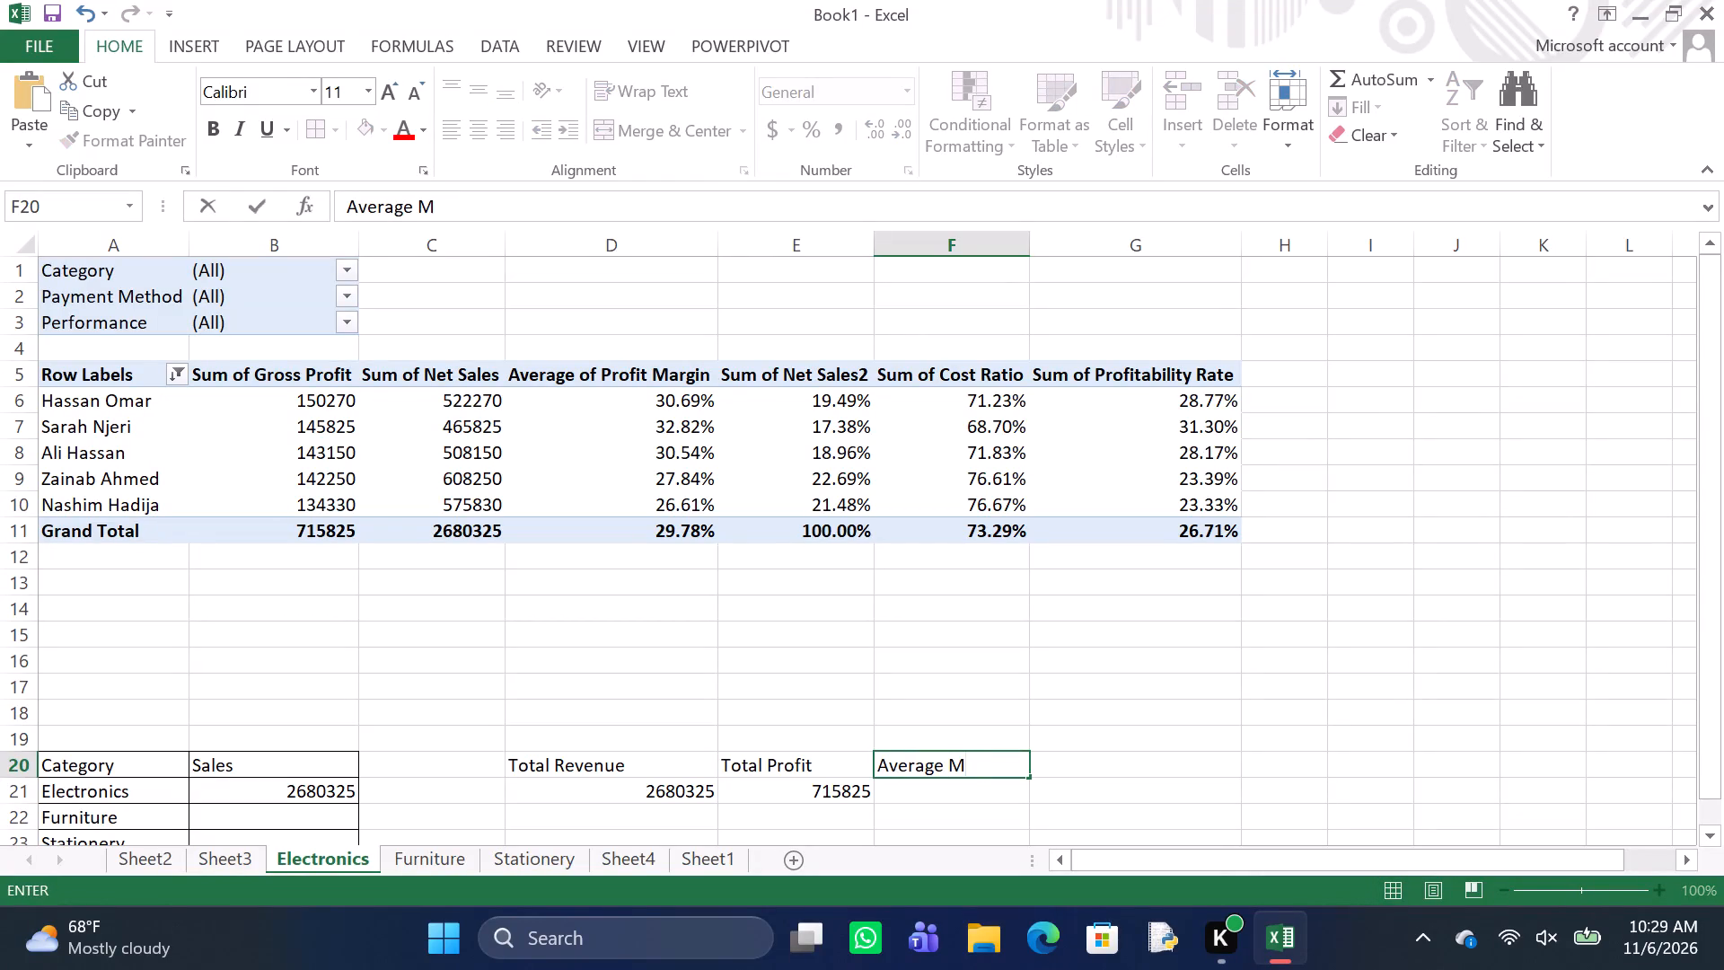
text(argin)
key(Return)
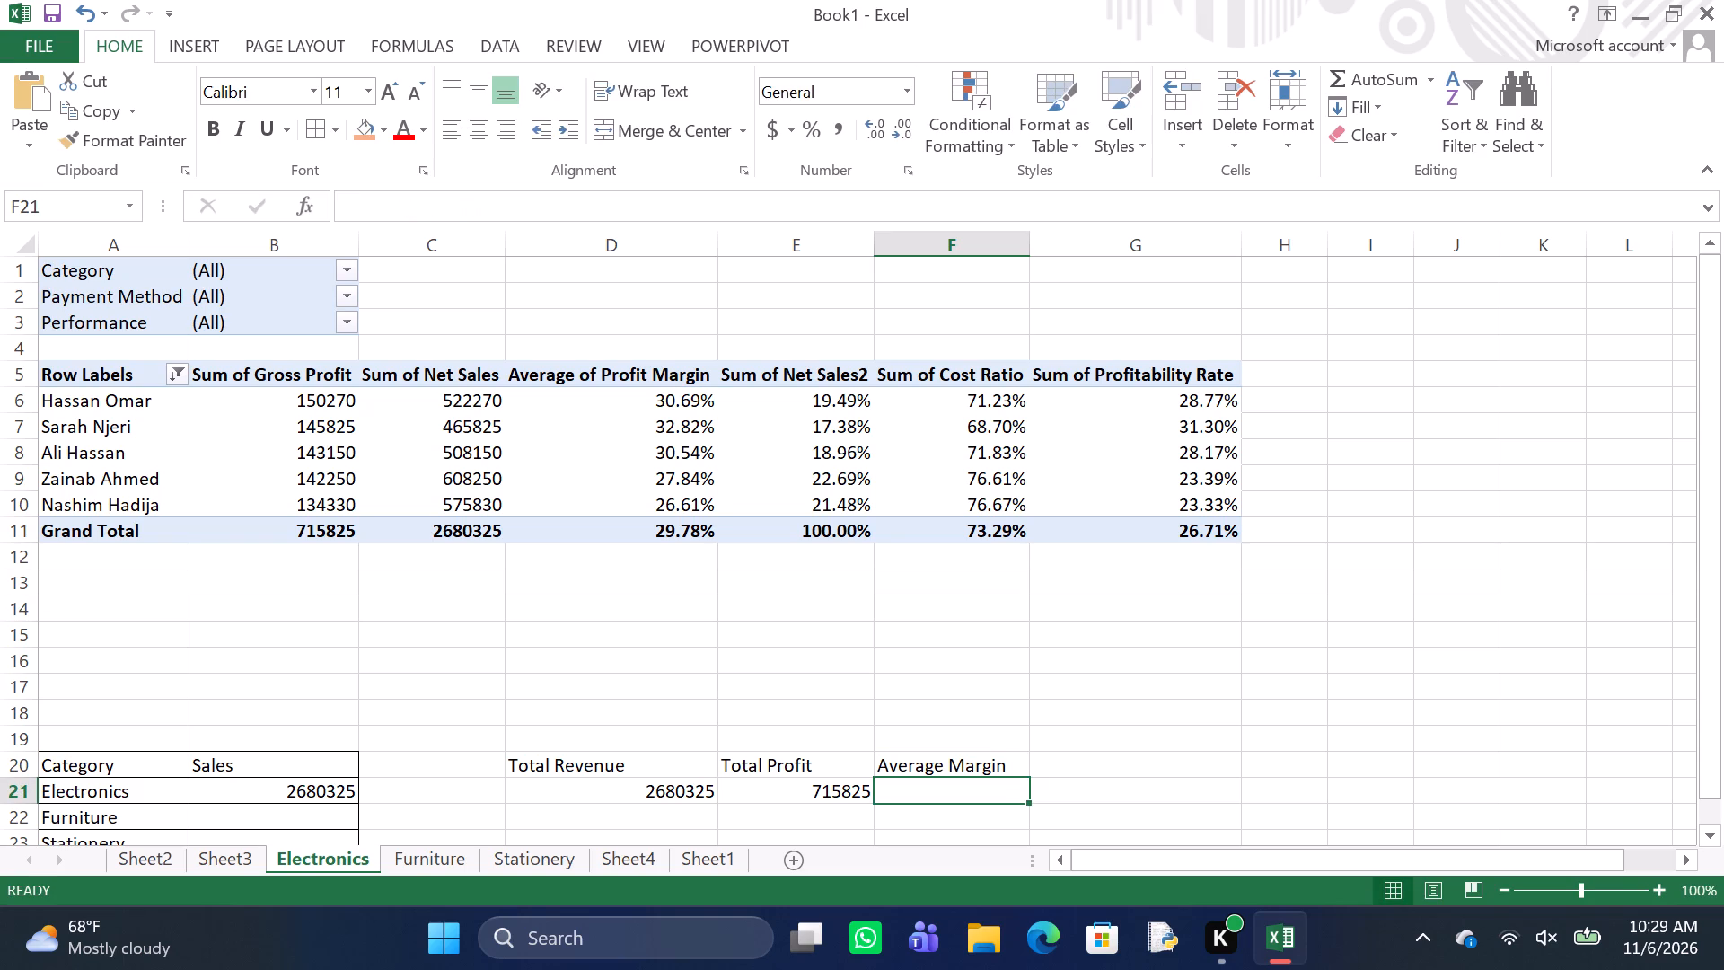
Enter the formula =GETPIVOTDATA("Profit Margin",$A$3) in cell F21, under the Average Margin heading.
key(equal)
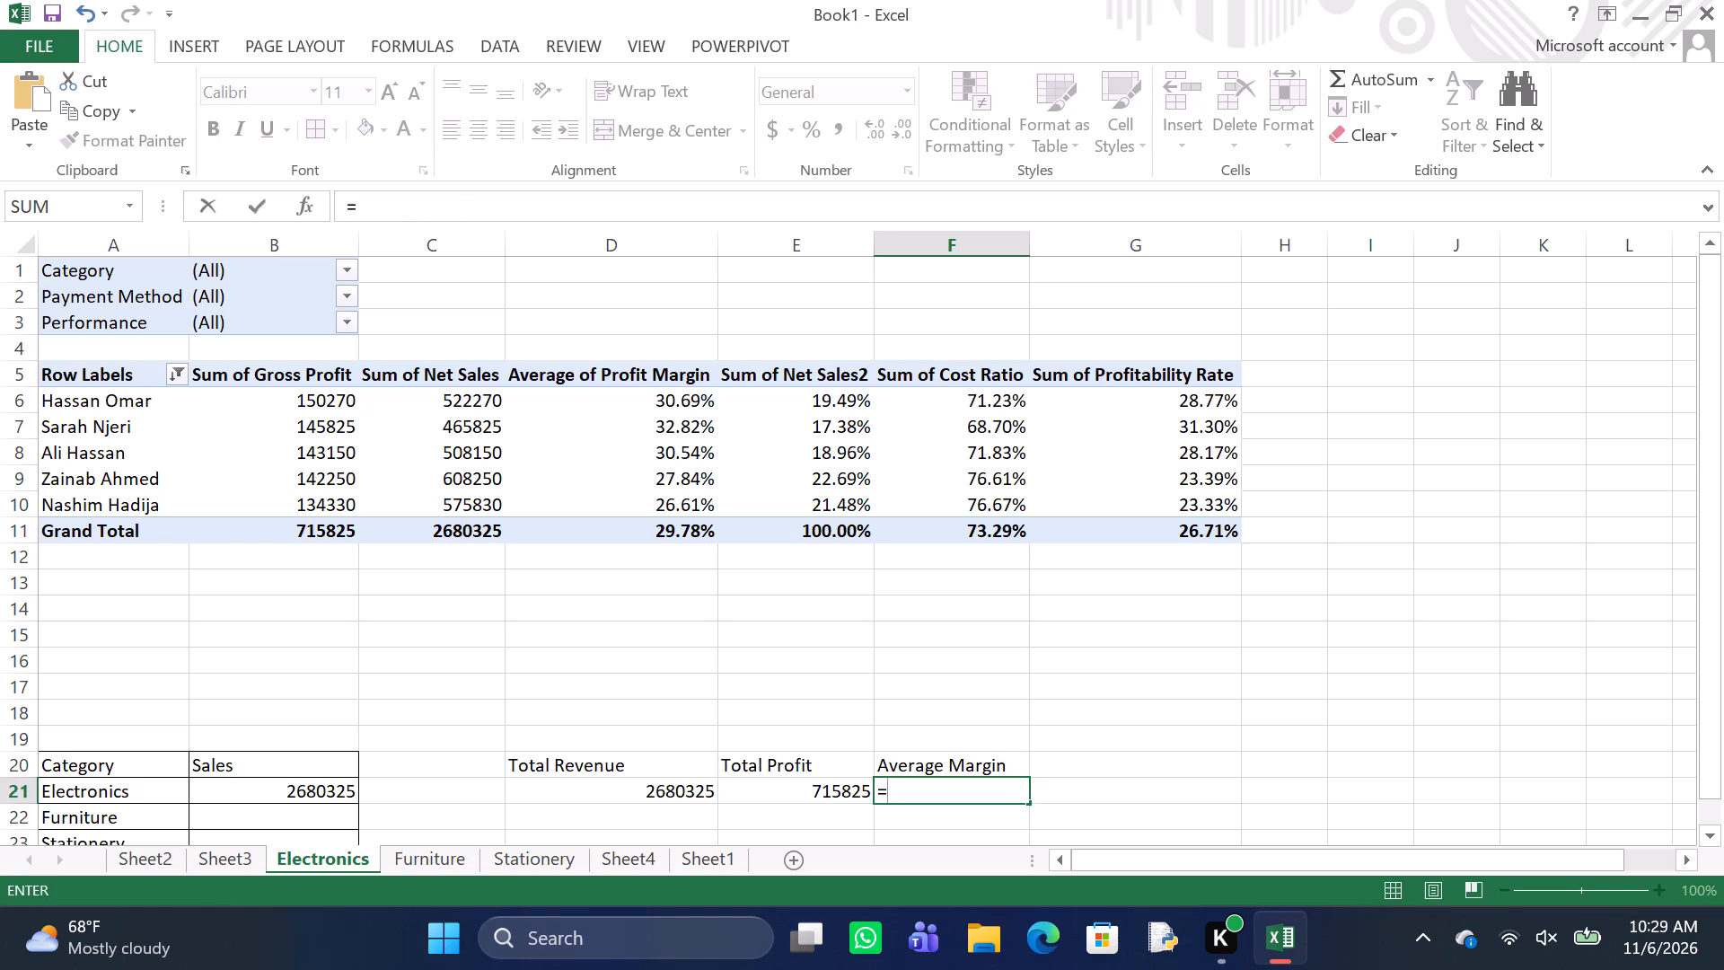
text(GET)
text(PI)
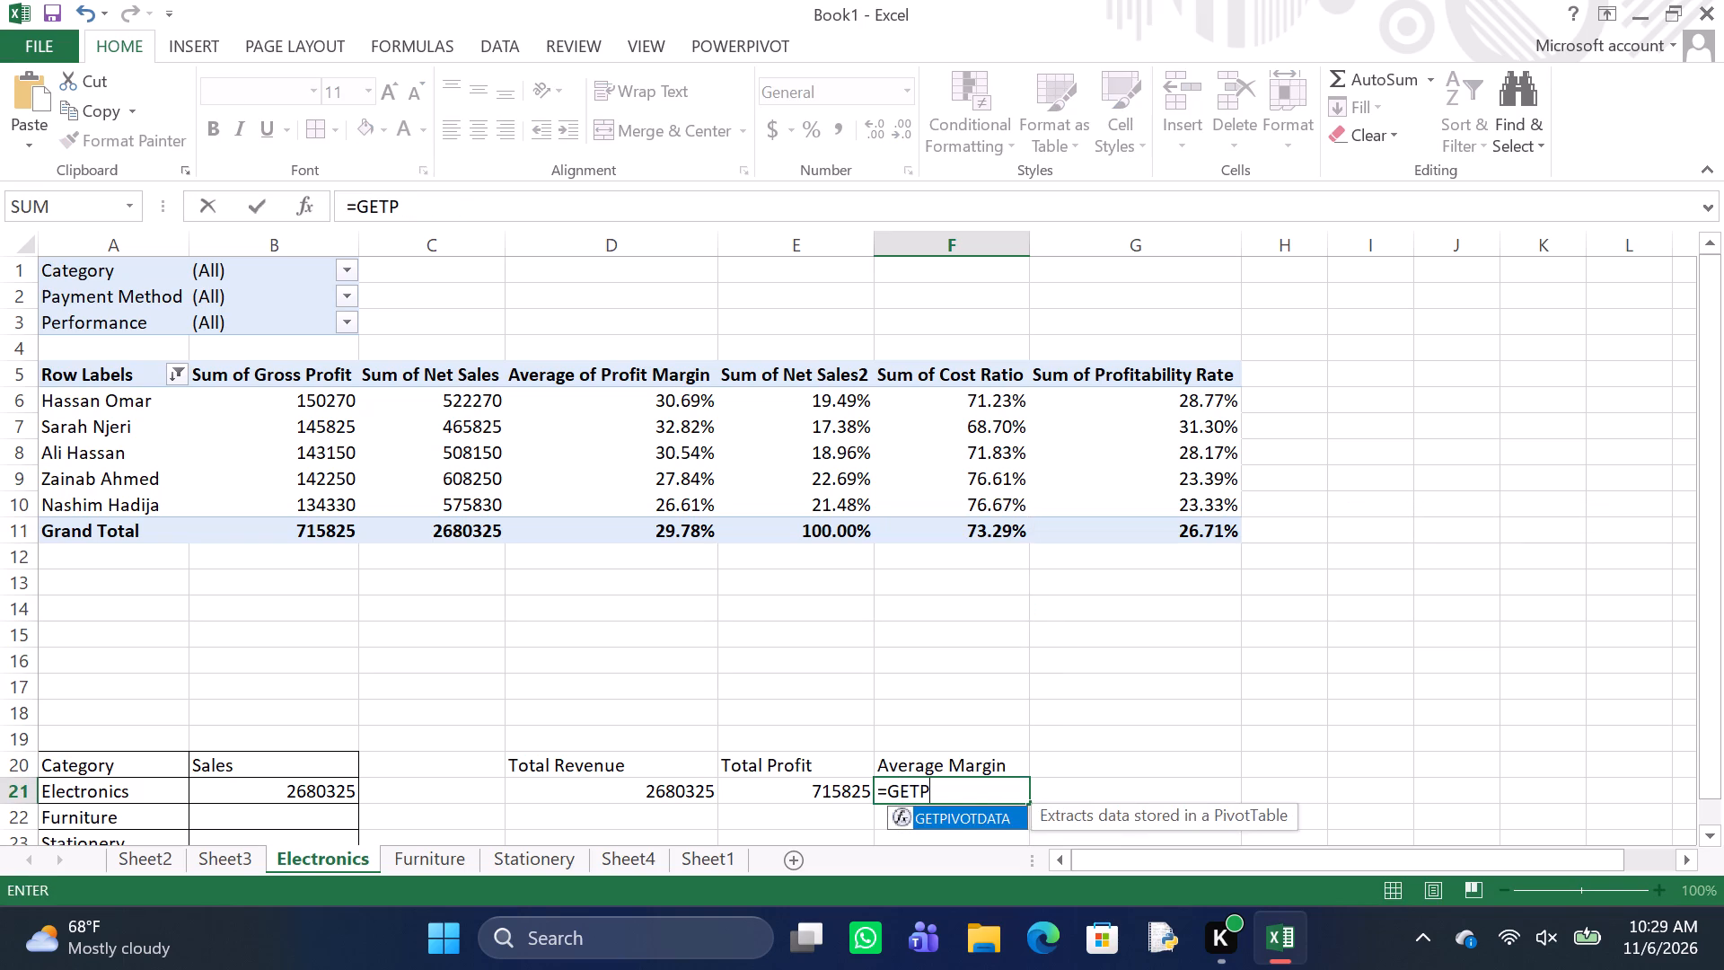
key(v)
text(OTDATA)
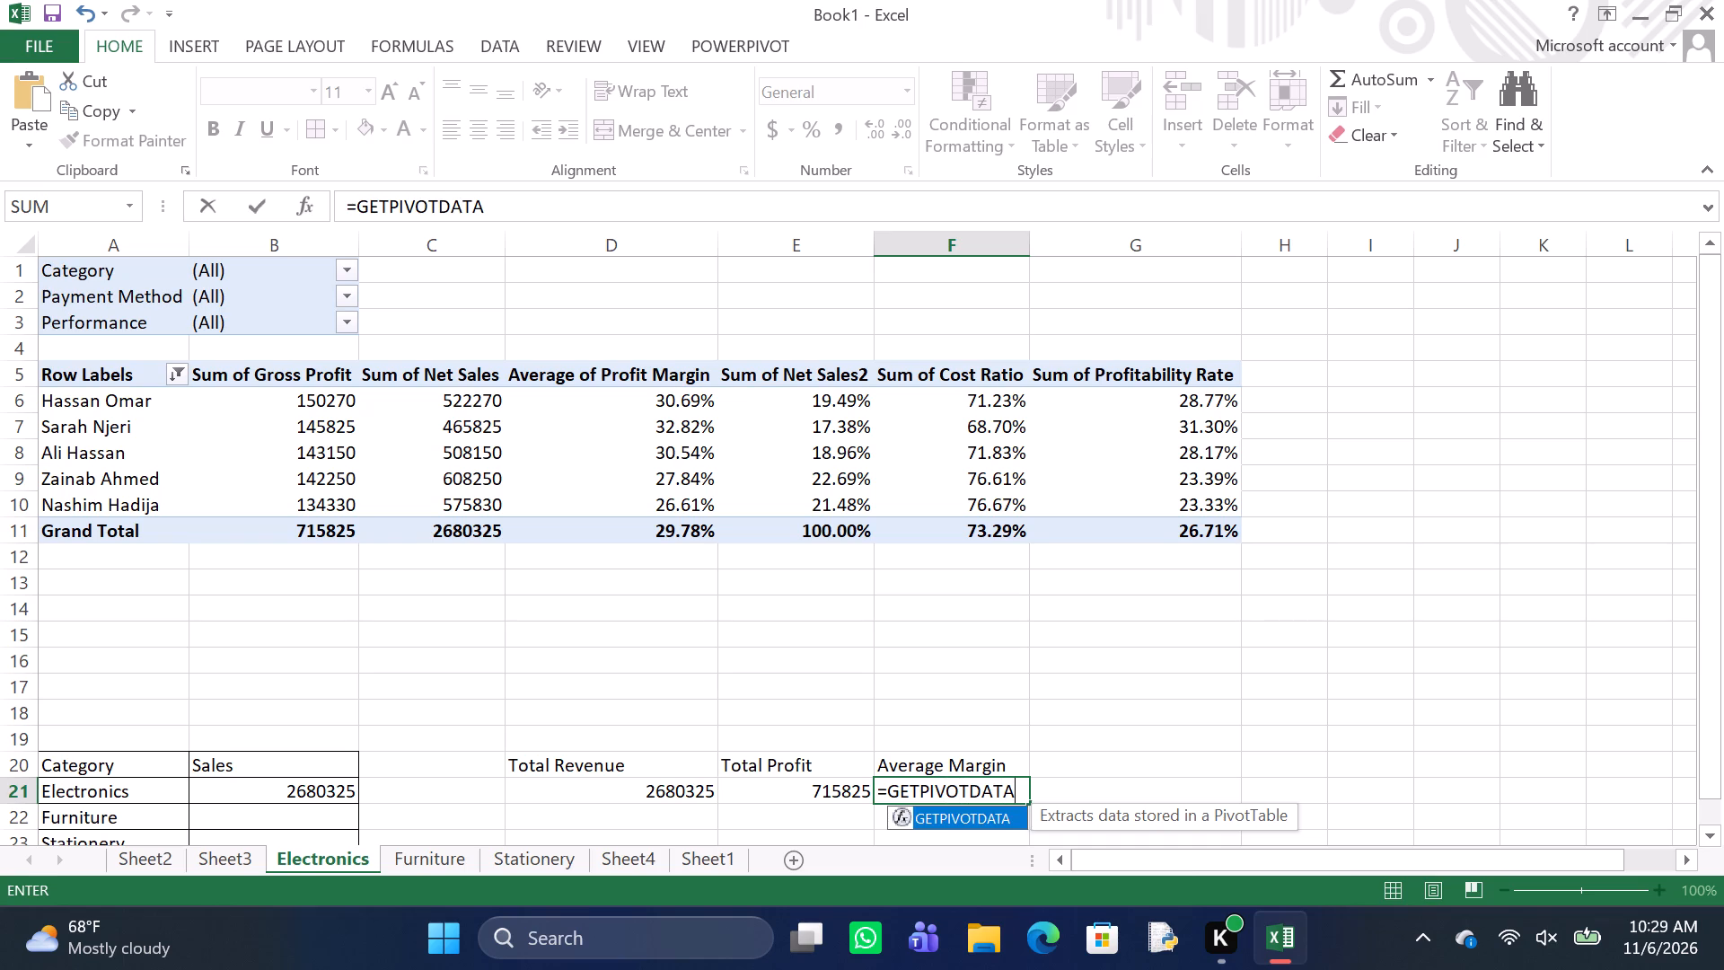
key(shift+parenleft)
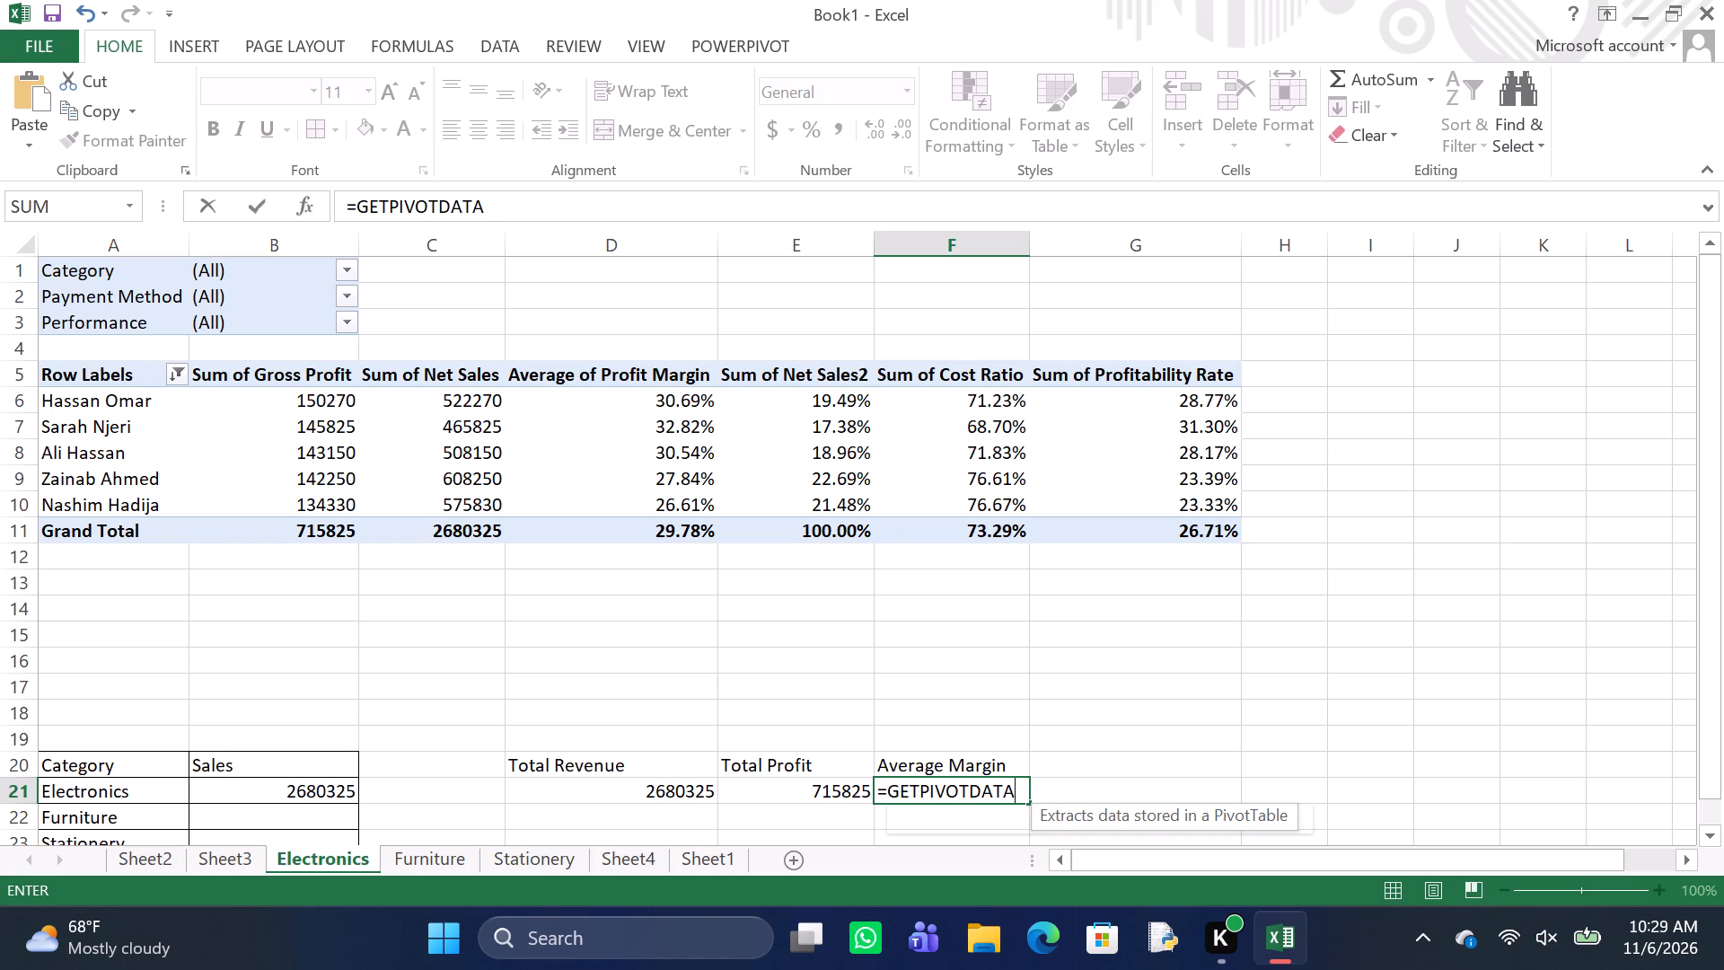
key(shift+quotedbl)
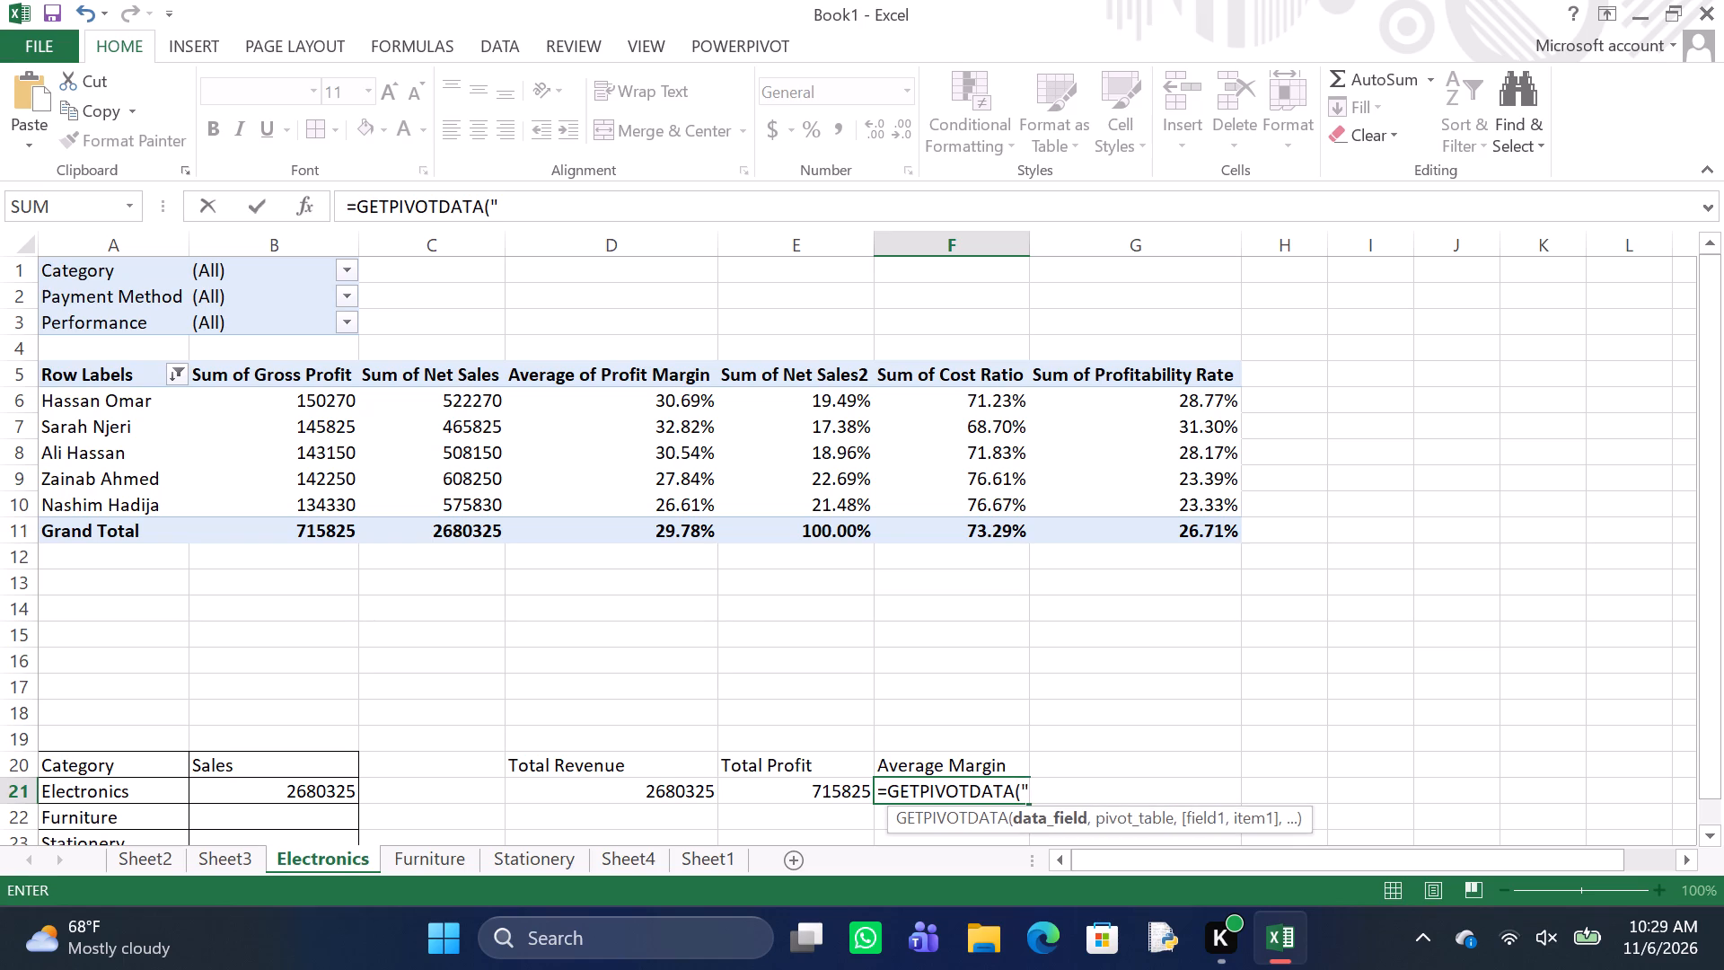
key(p)
key(r)
key(o)
text(fit)
key(space)
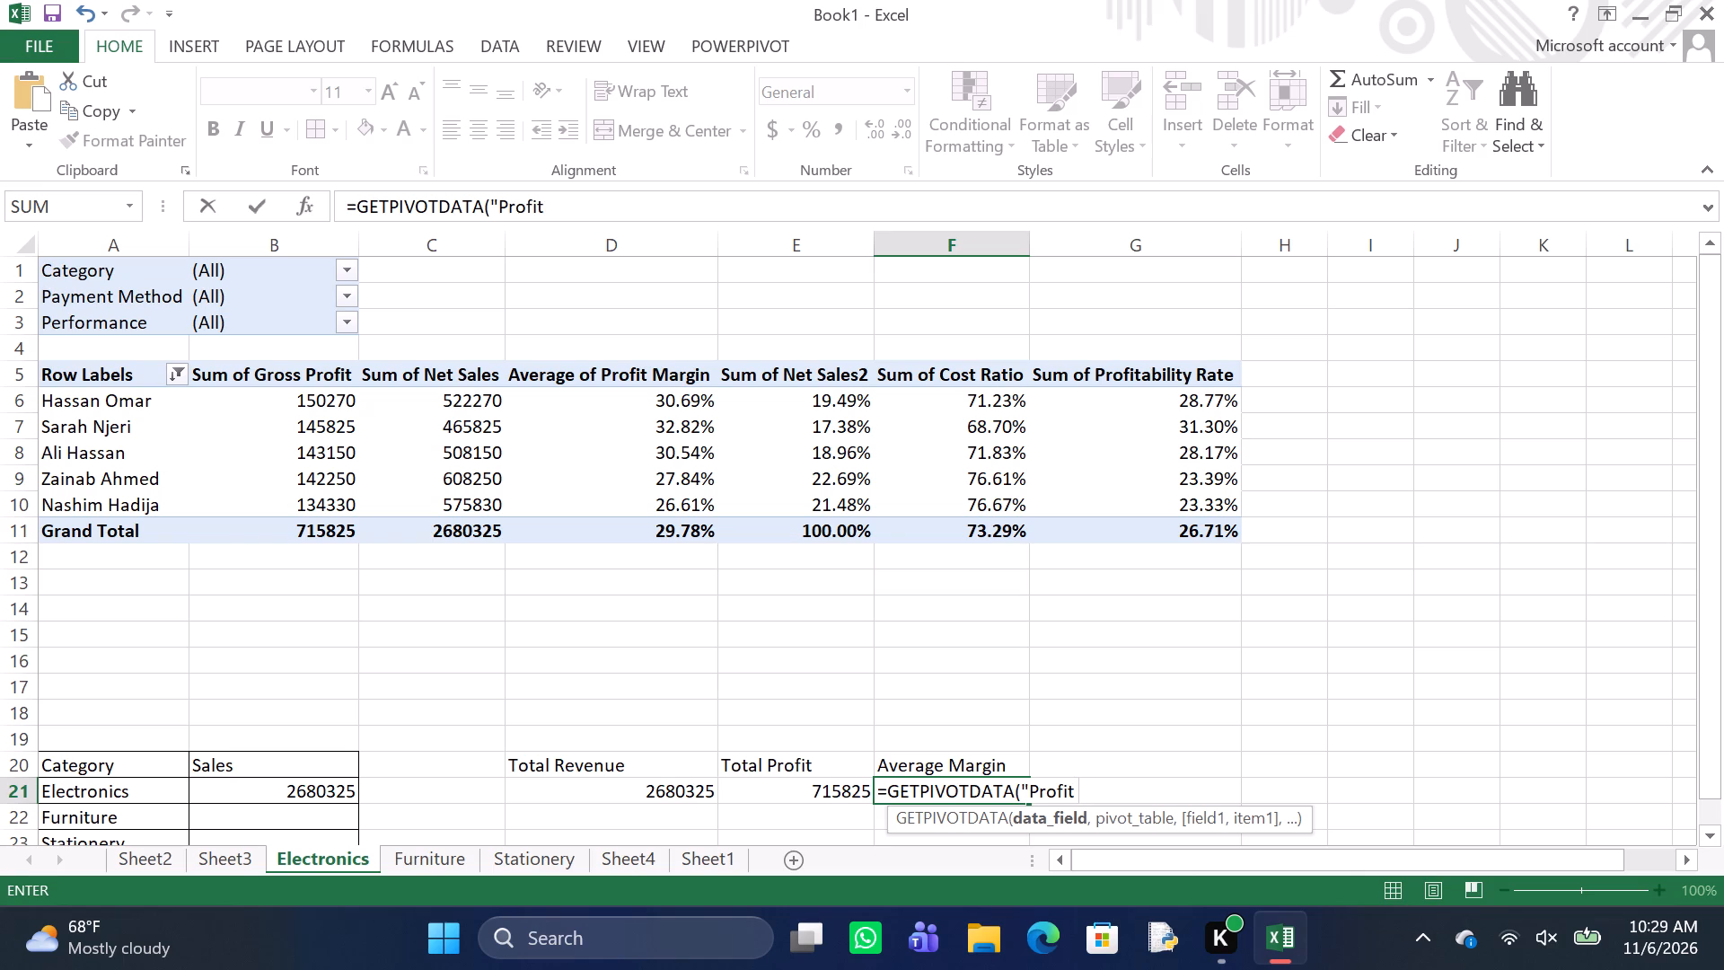
key(m)
text(argin)
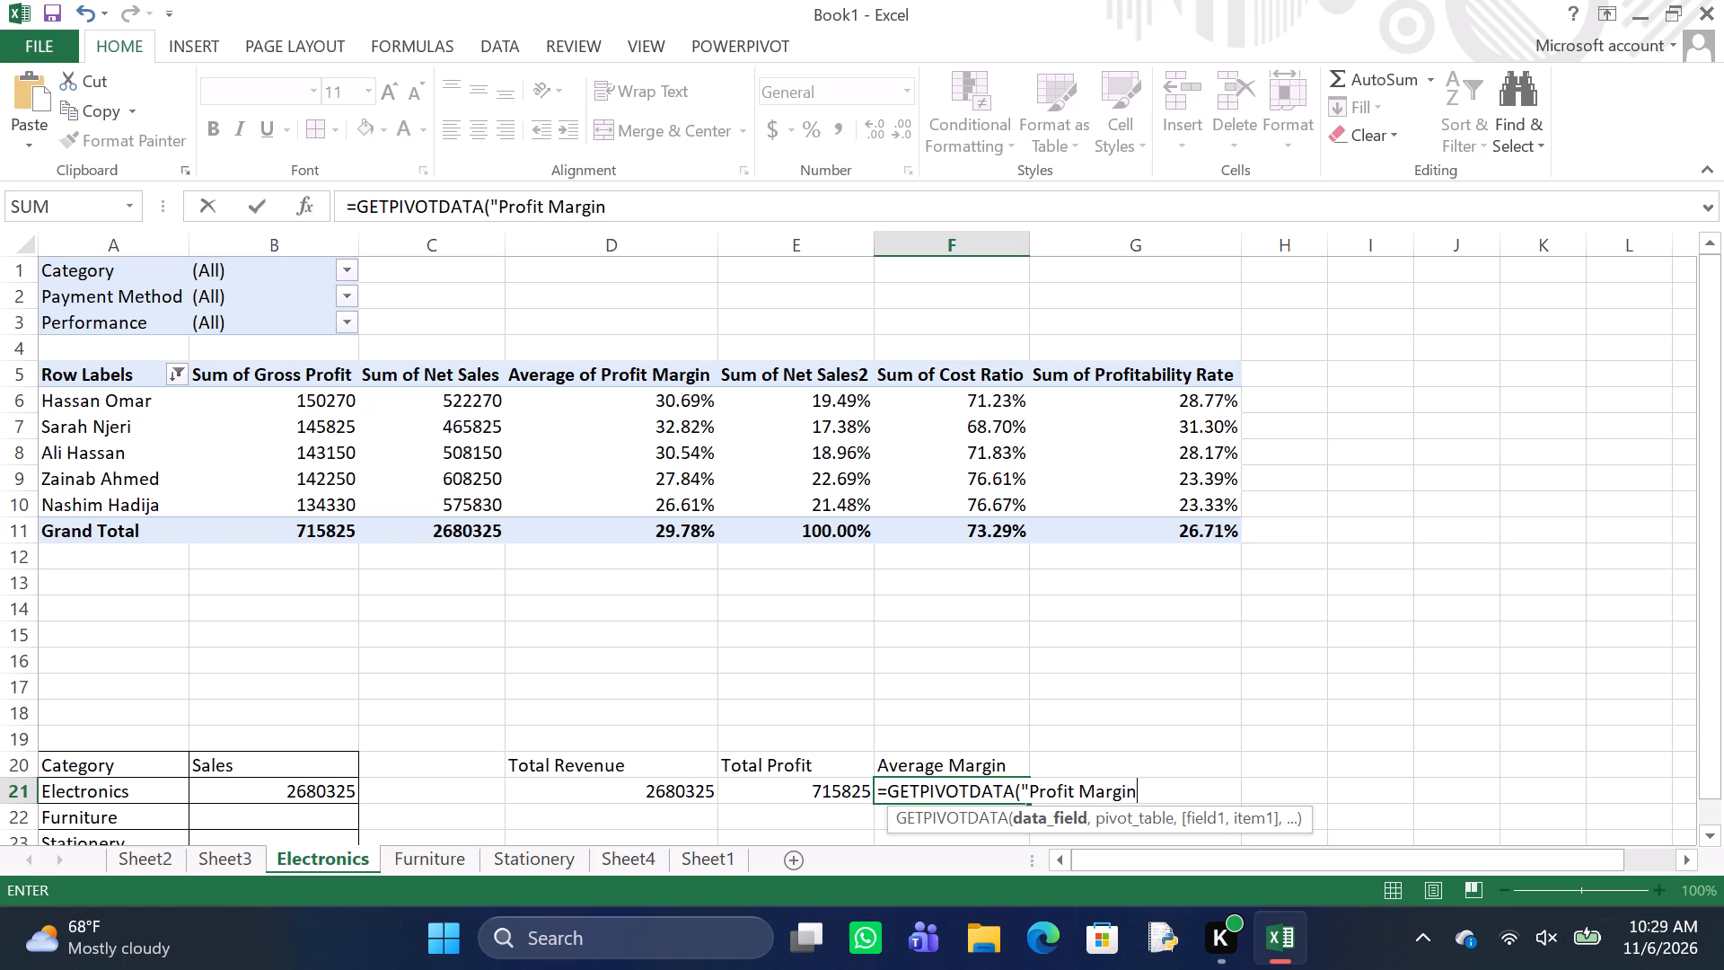
key(shift+quotedbl)
key(comma)
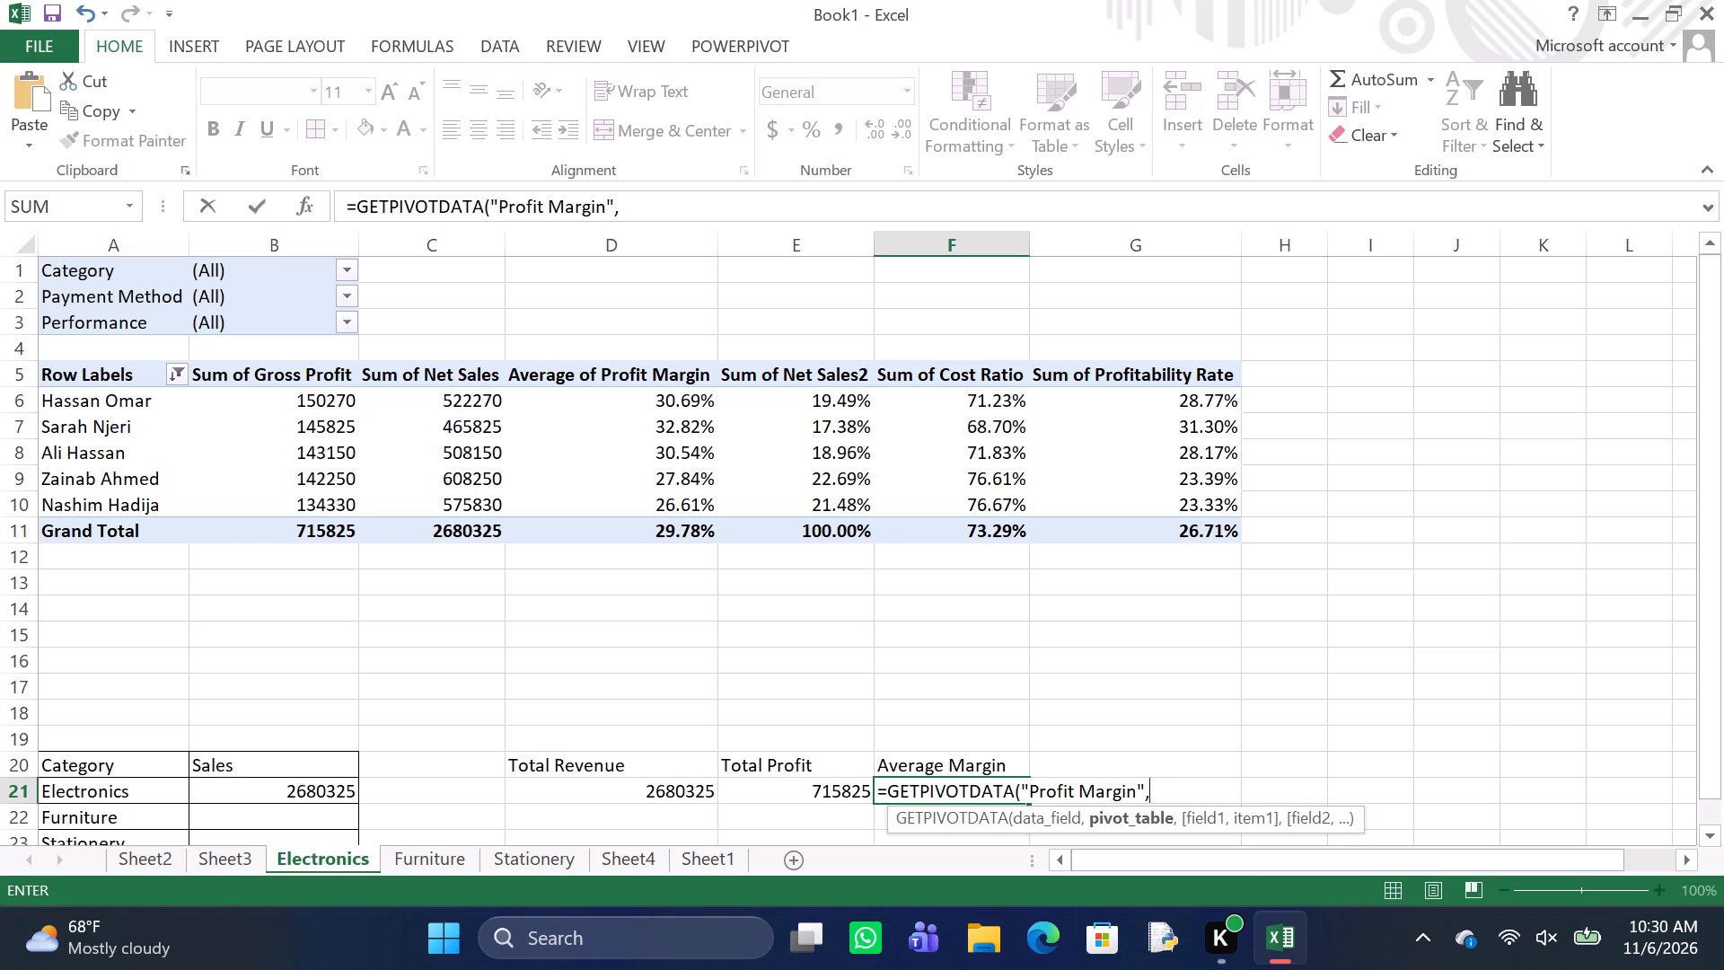
text($A)
key(shift+dollar)
key(3)
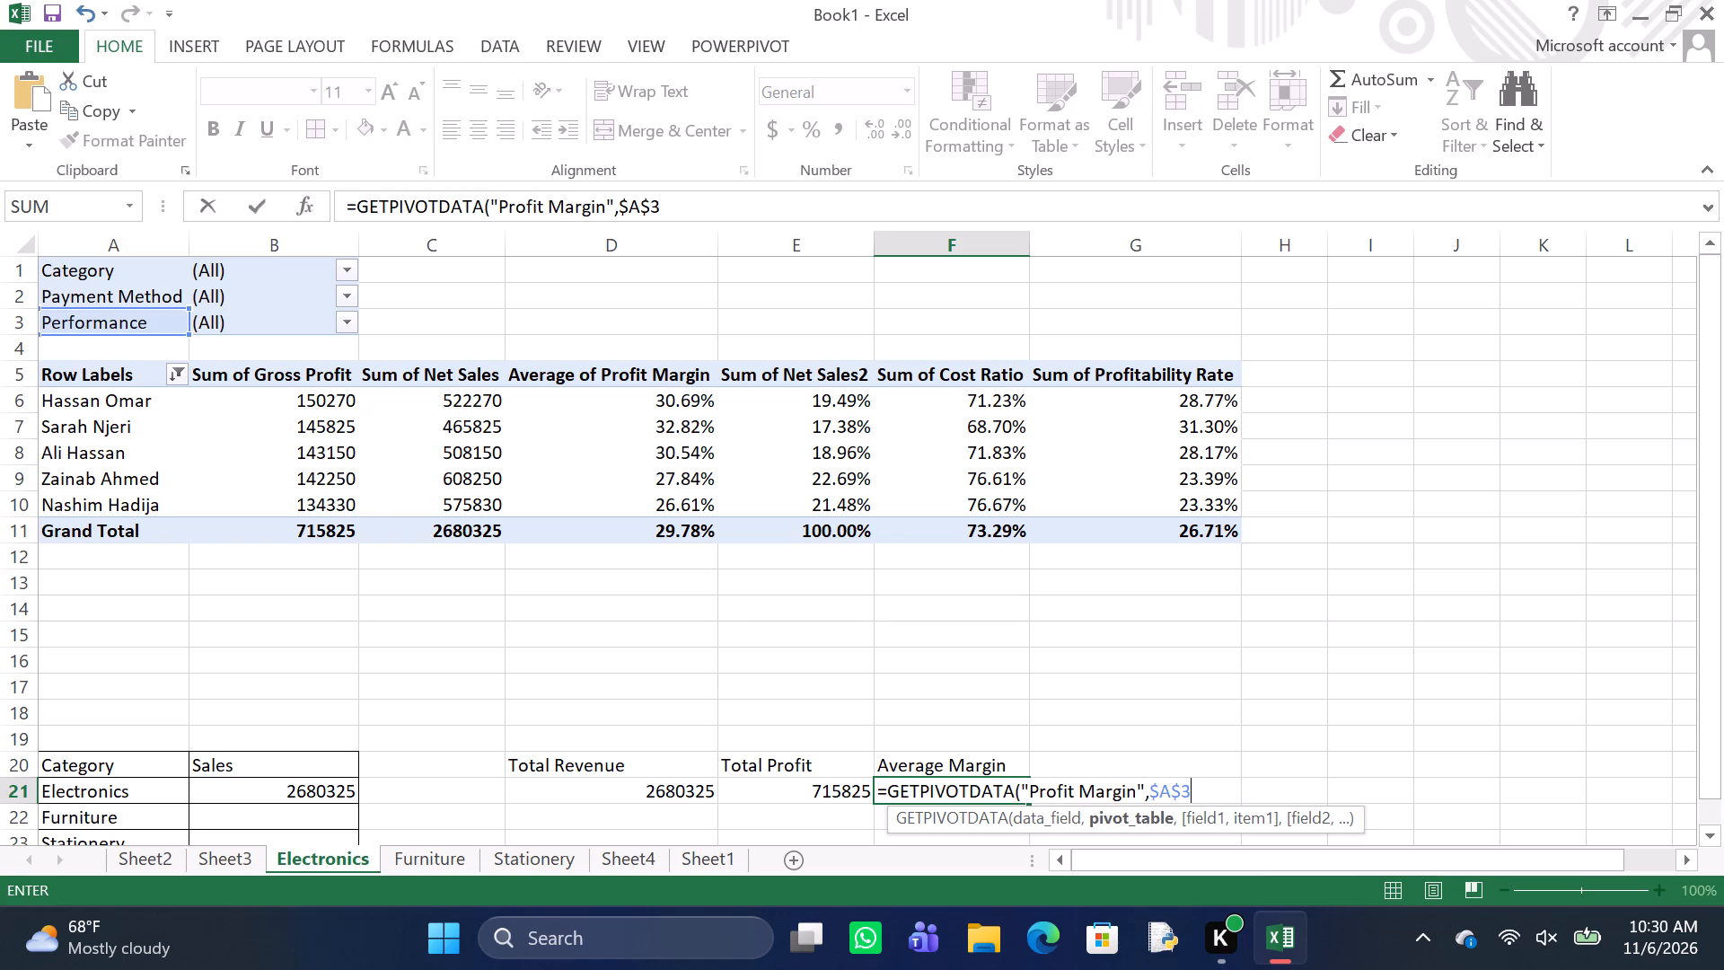
key(shift+parenright)
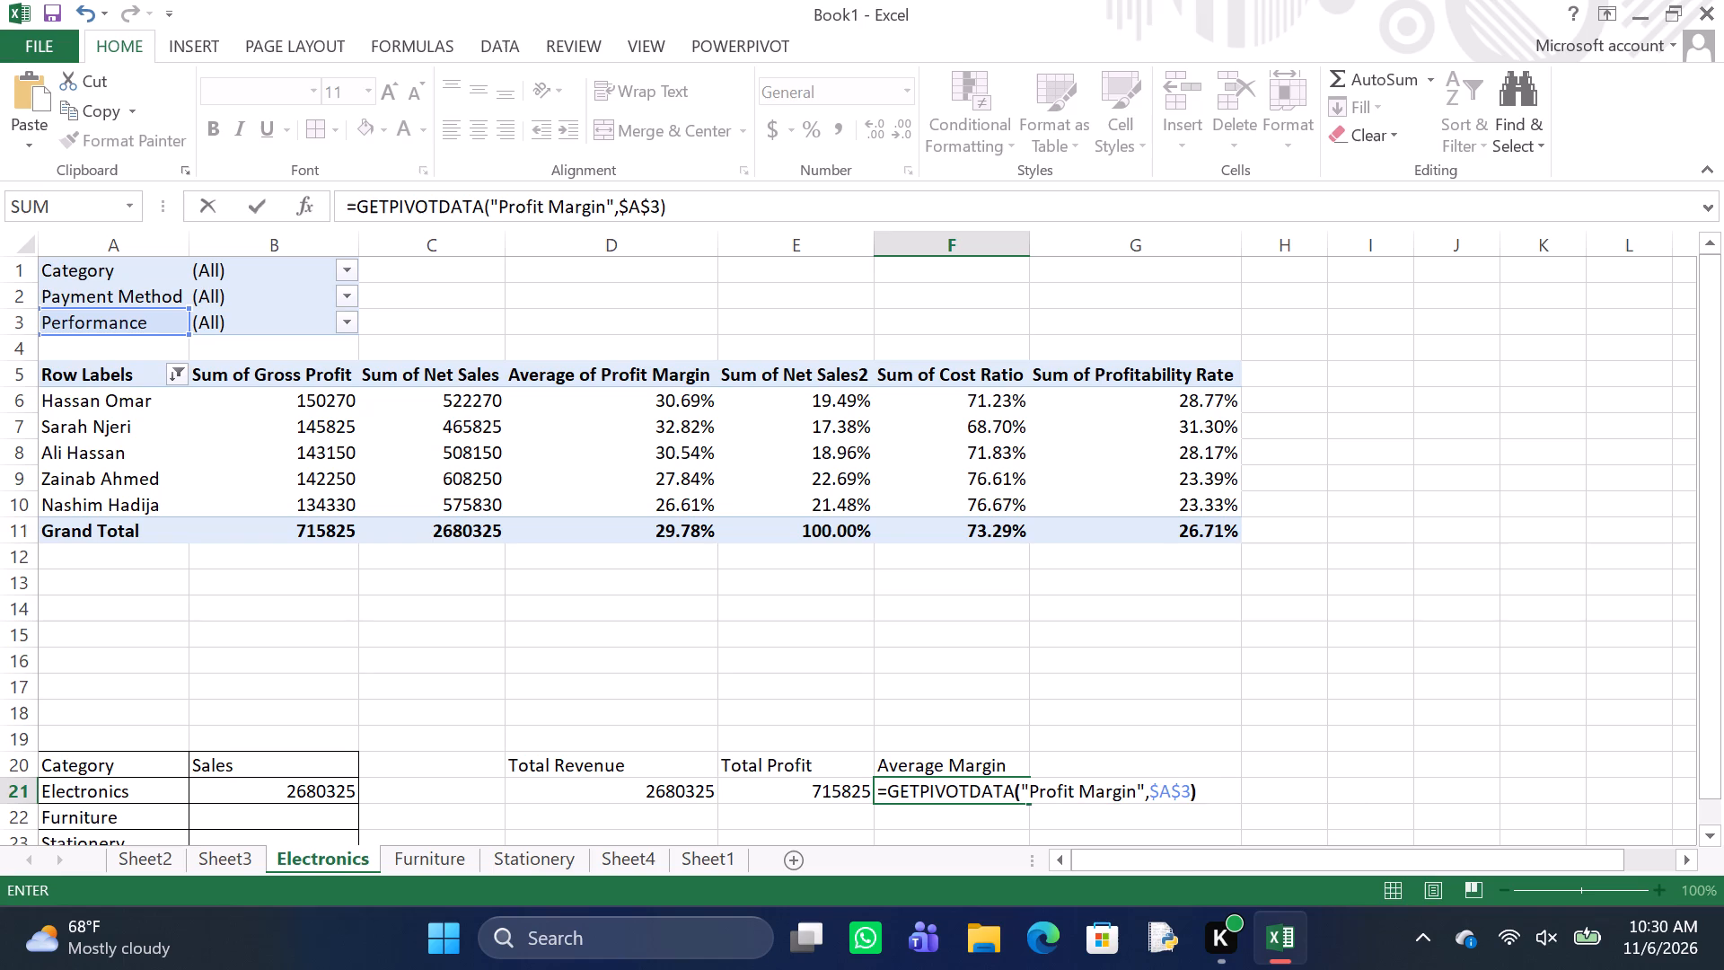
key(Return)
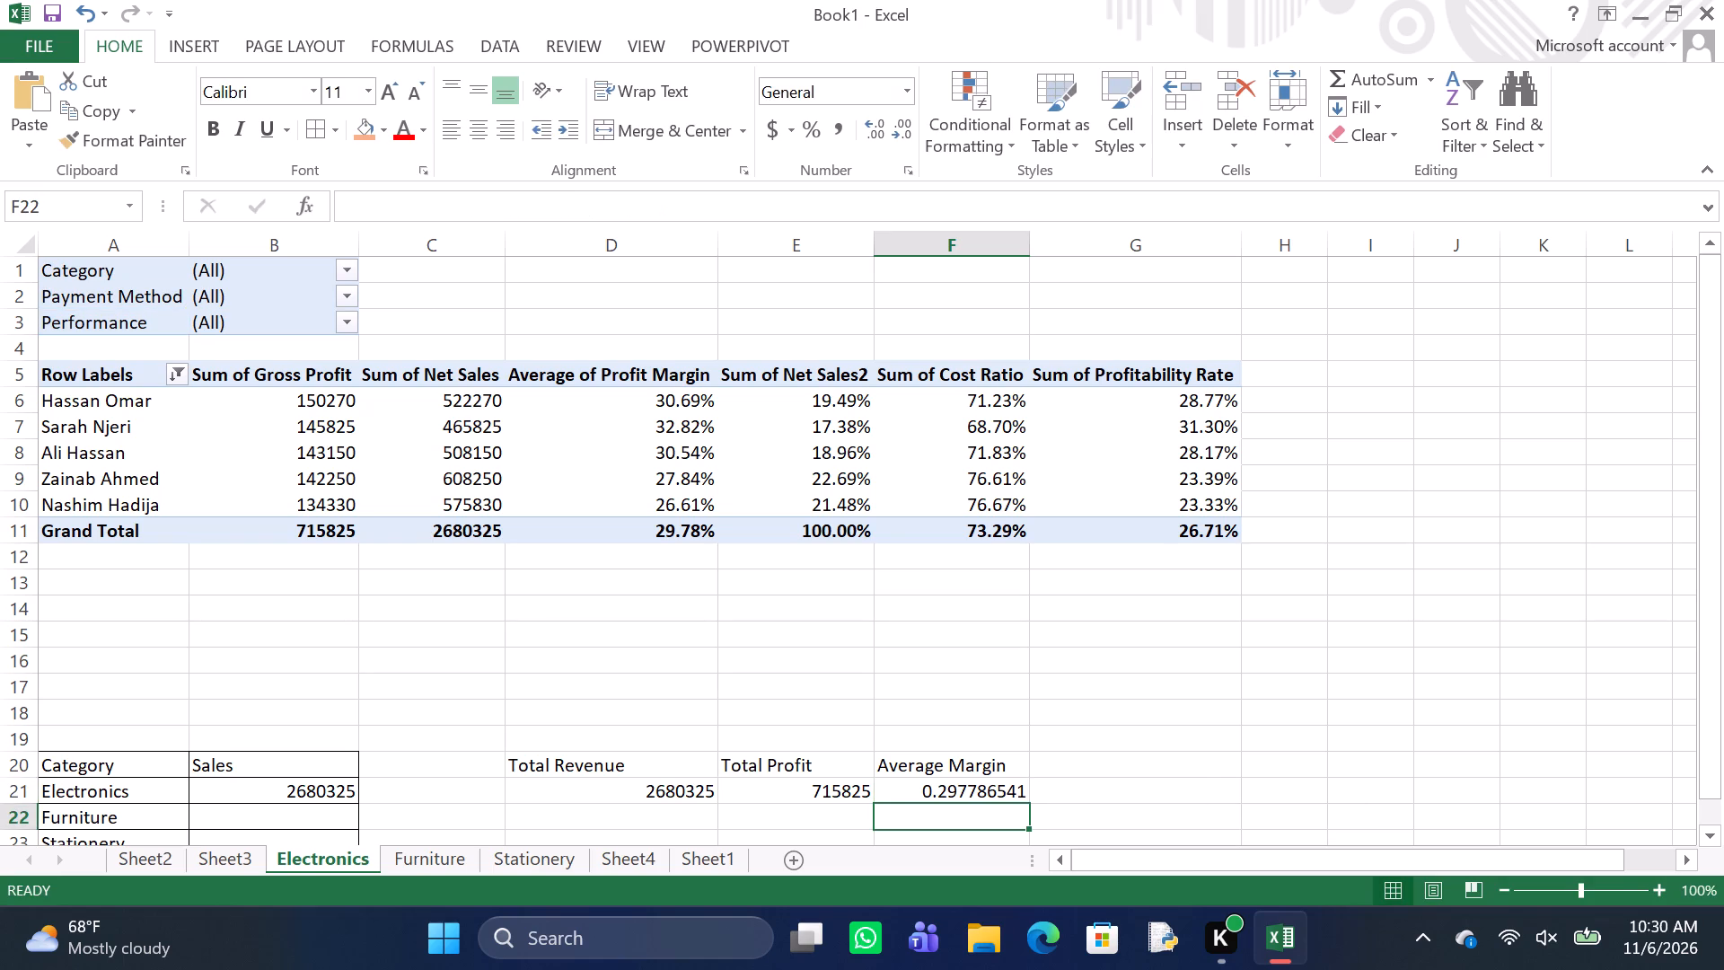
Format the Average Margin value in cell F21 as a percentage with two decimal places.
click(981, 797)
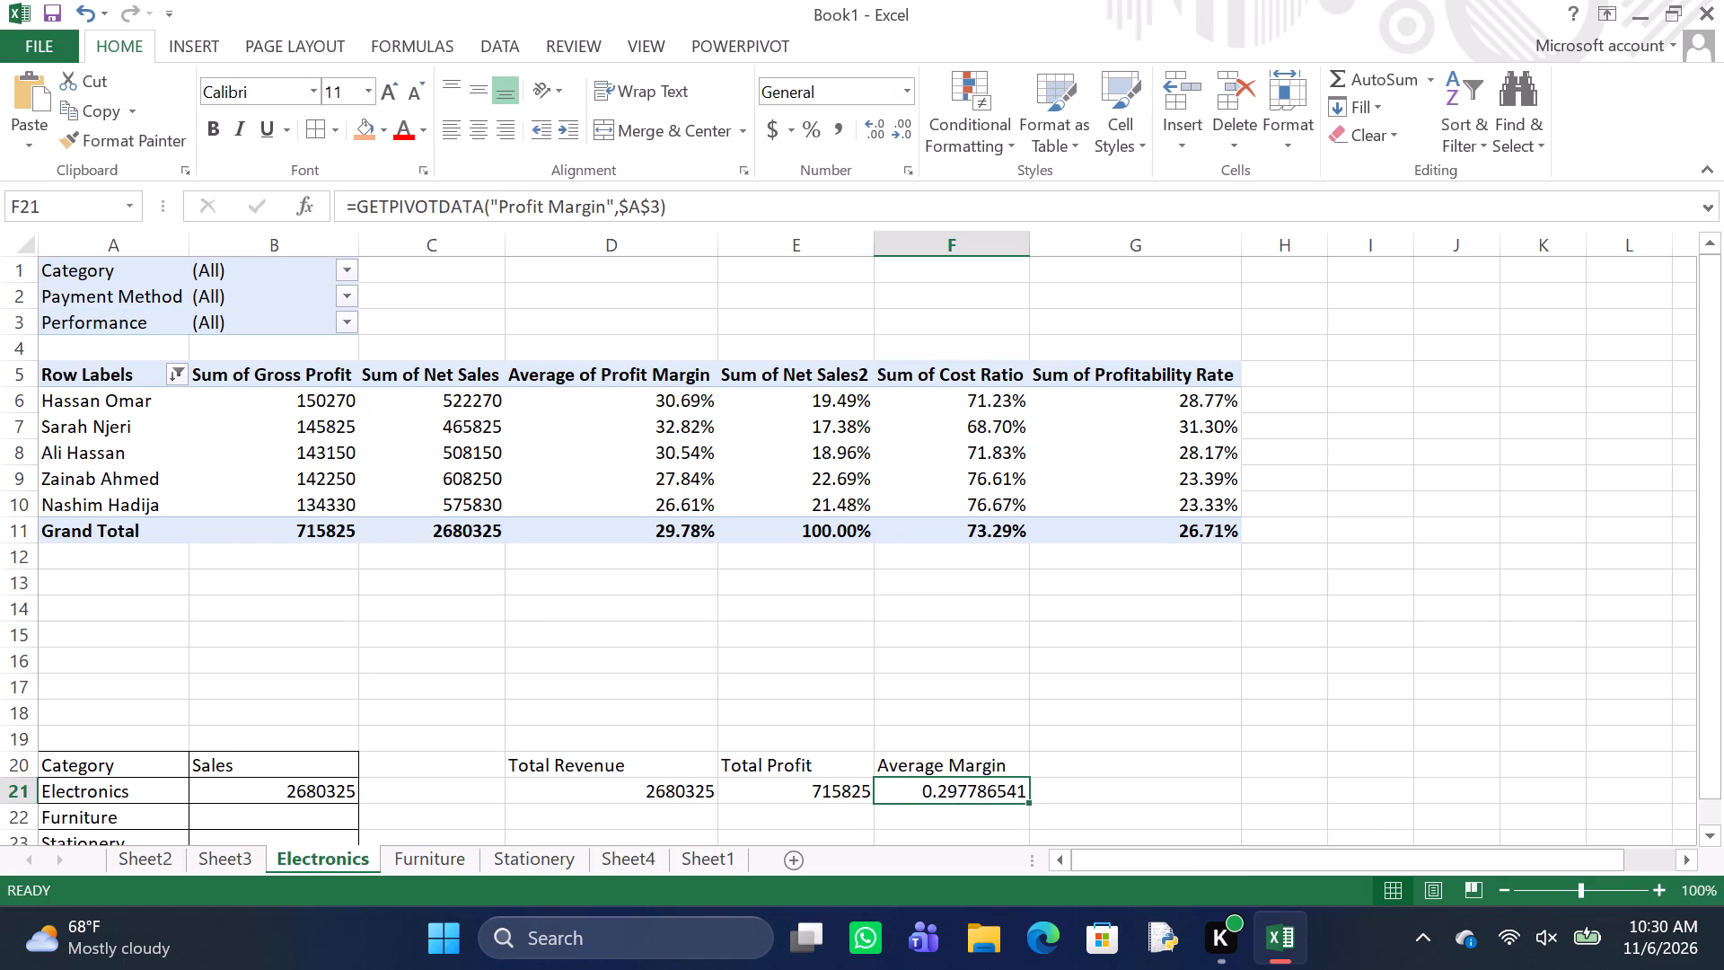
click(813, 127)
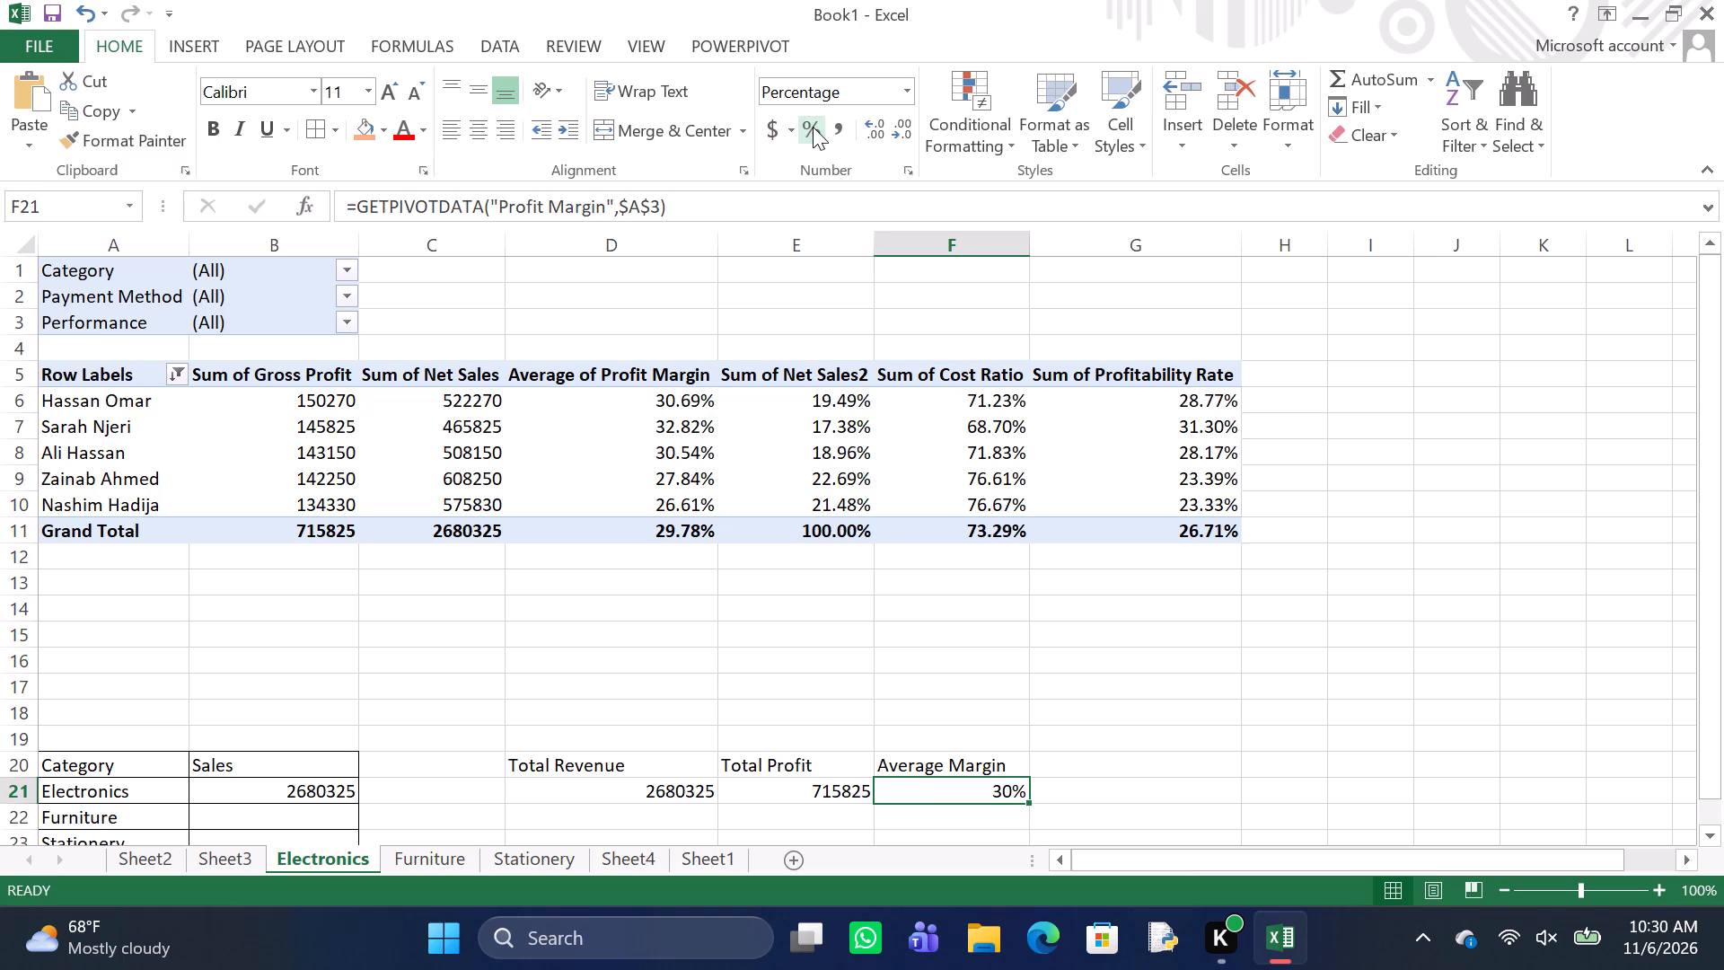
click(874, 130)
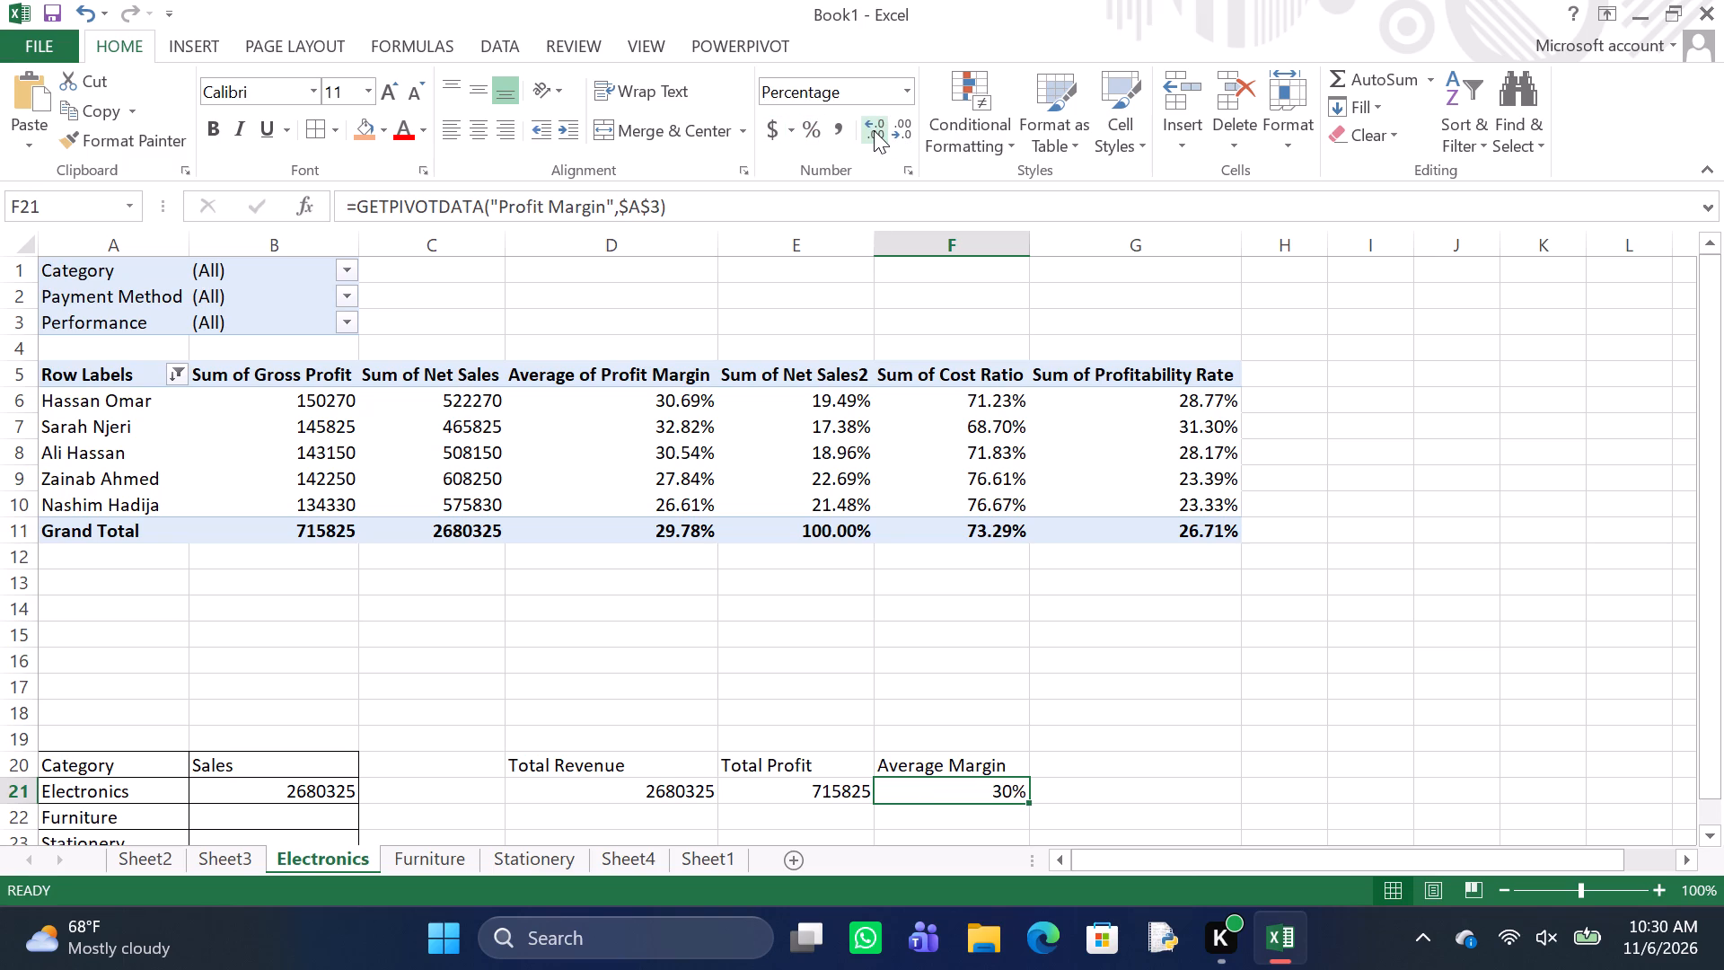
click(874, 130)
Apply all borders to the Total Revenue, Total Profit and Average Margin block, D20:F21.
click(628, 769)
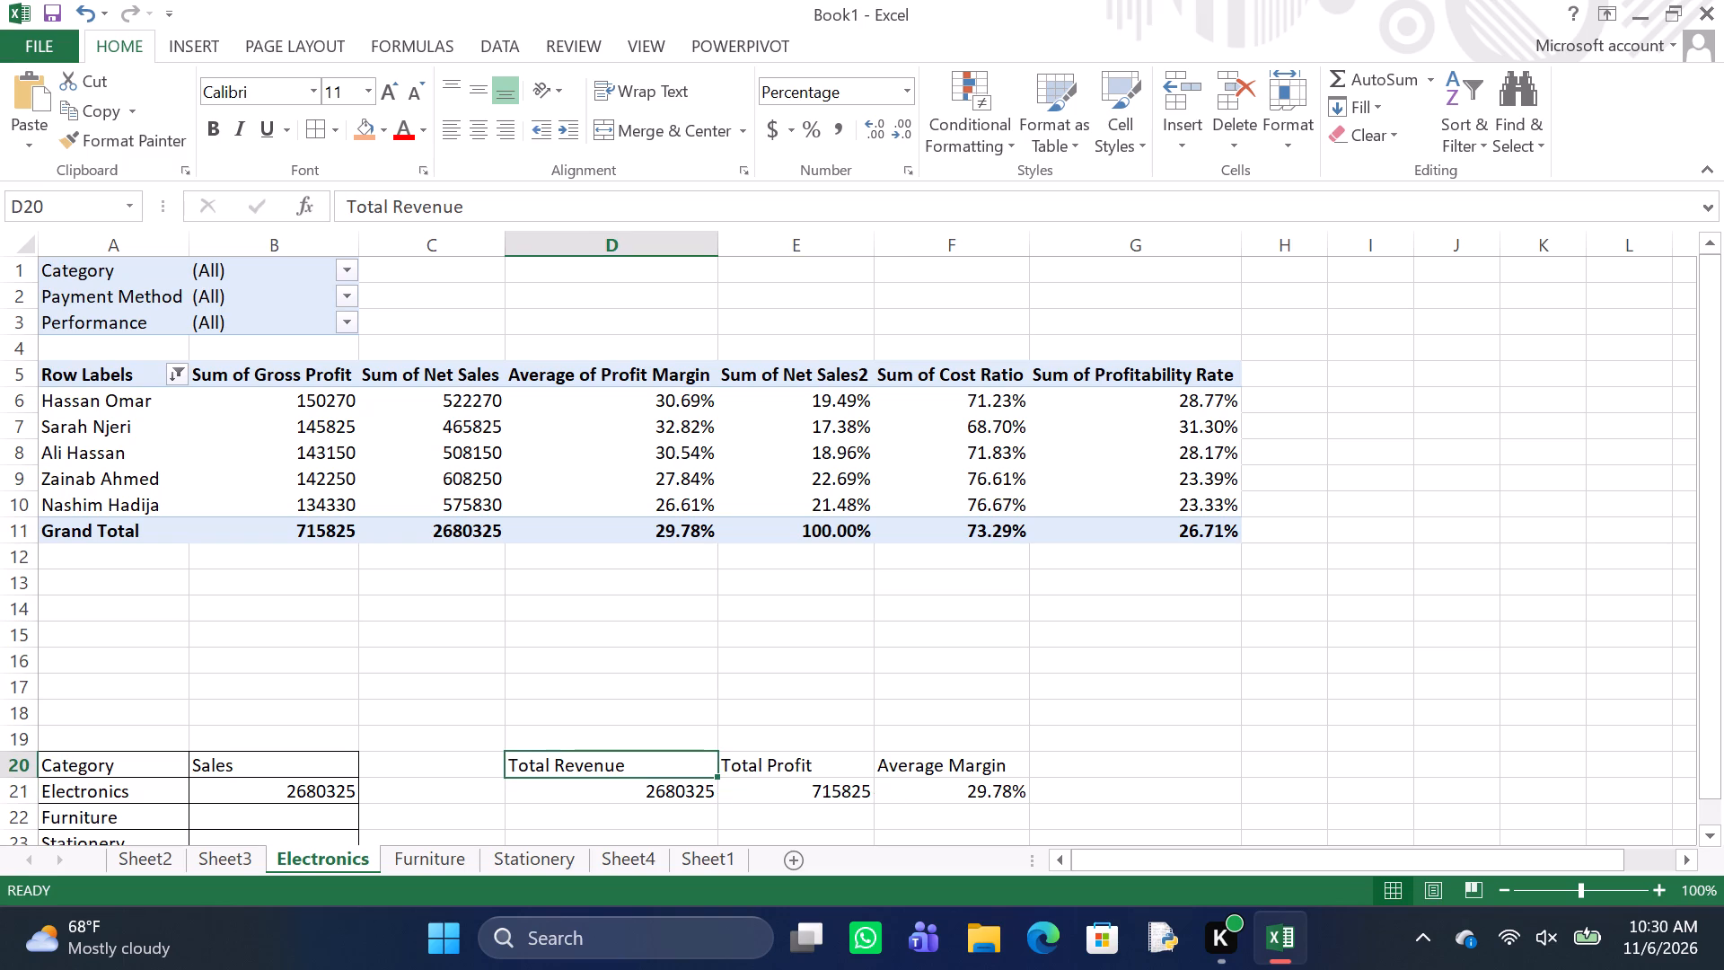
key(ctrl+a)
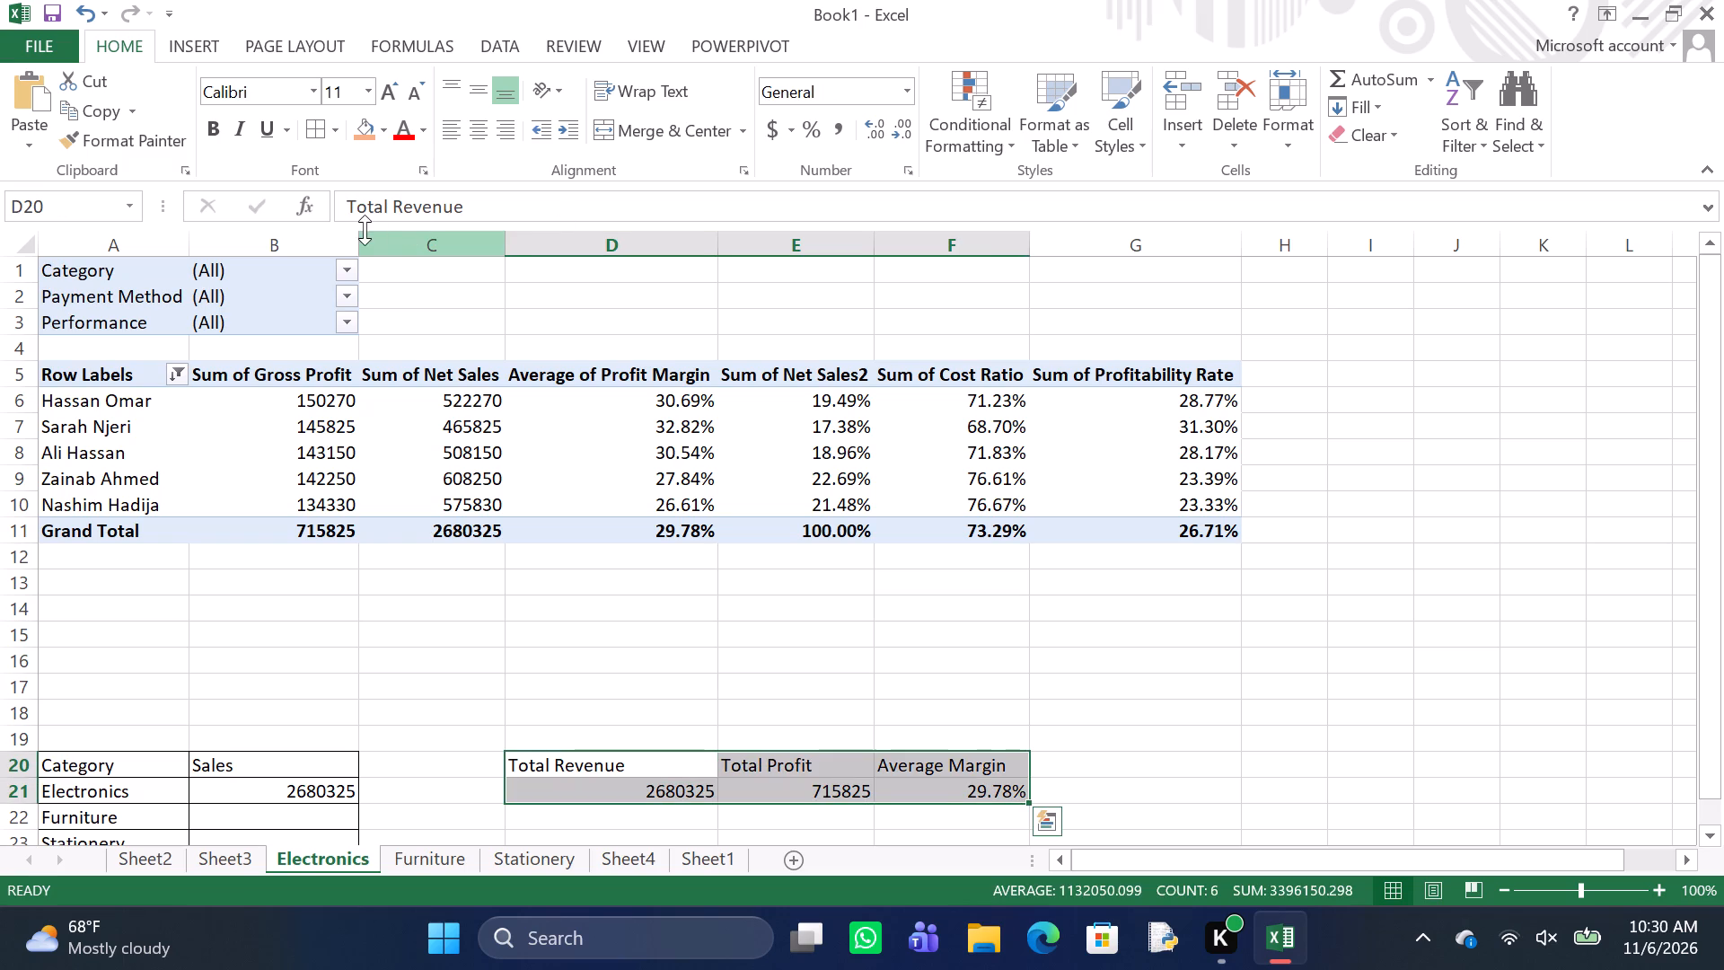
click(309, 125)
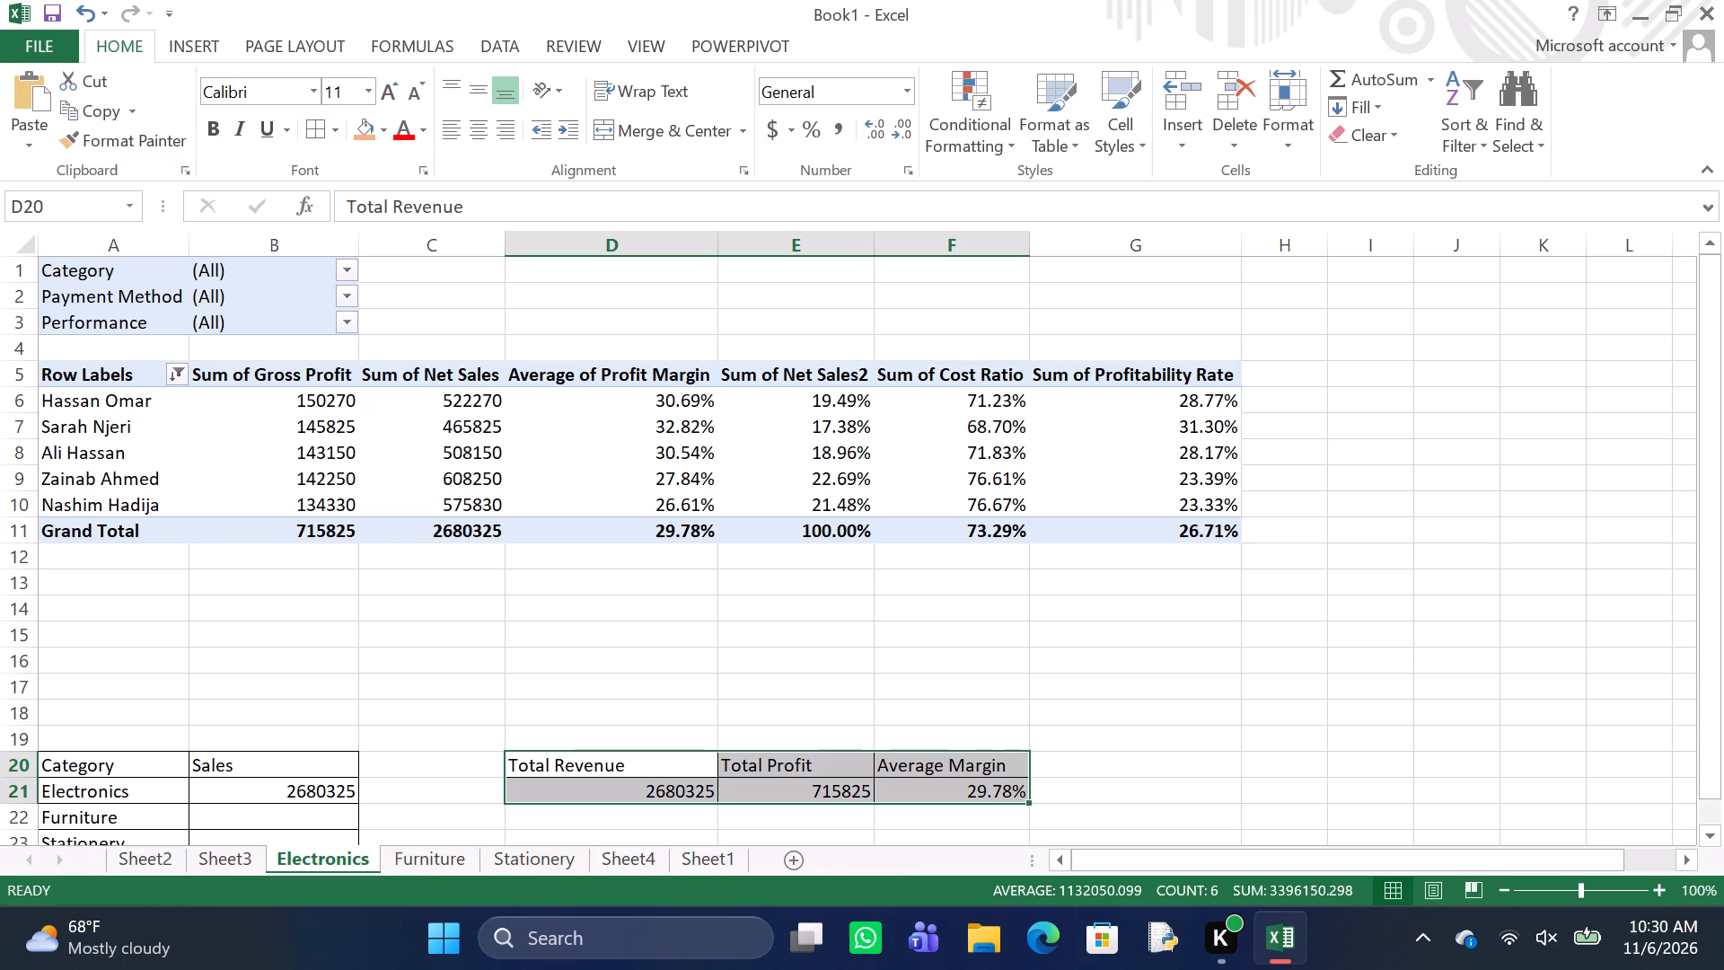
click(574, 648)
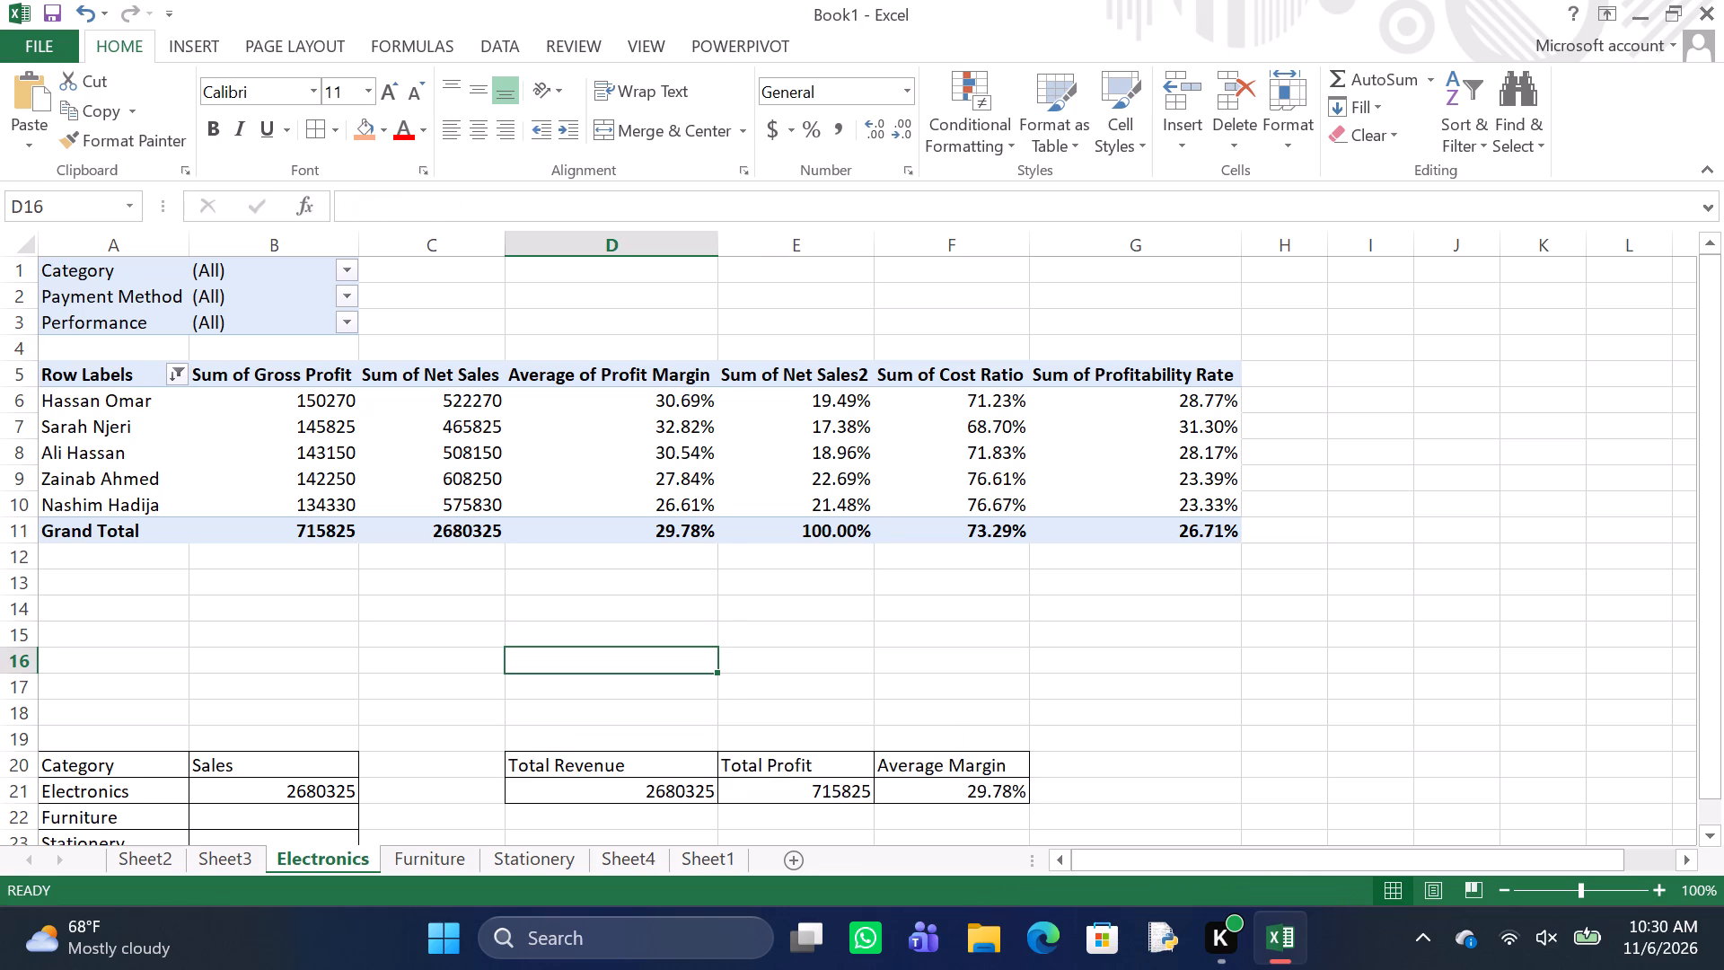
Start a new workbook-scope defined name called SalesData for the order table on Sheet1.
click(715, 858)
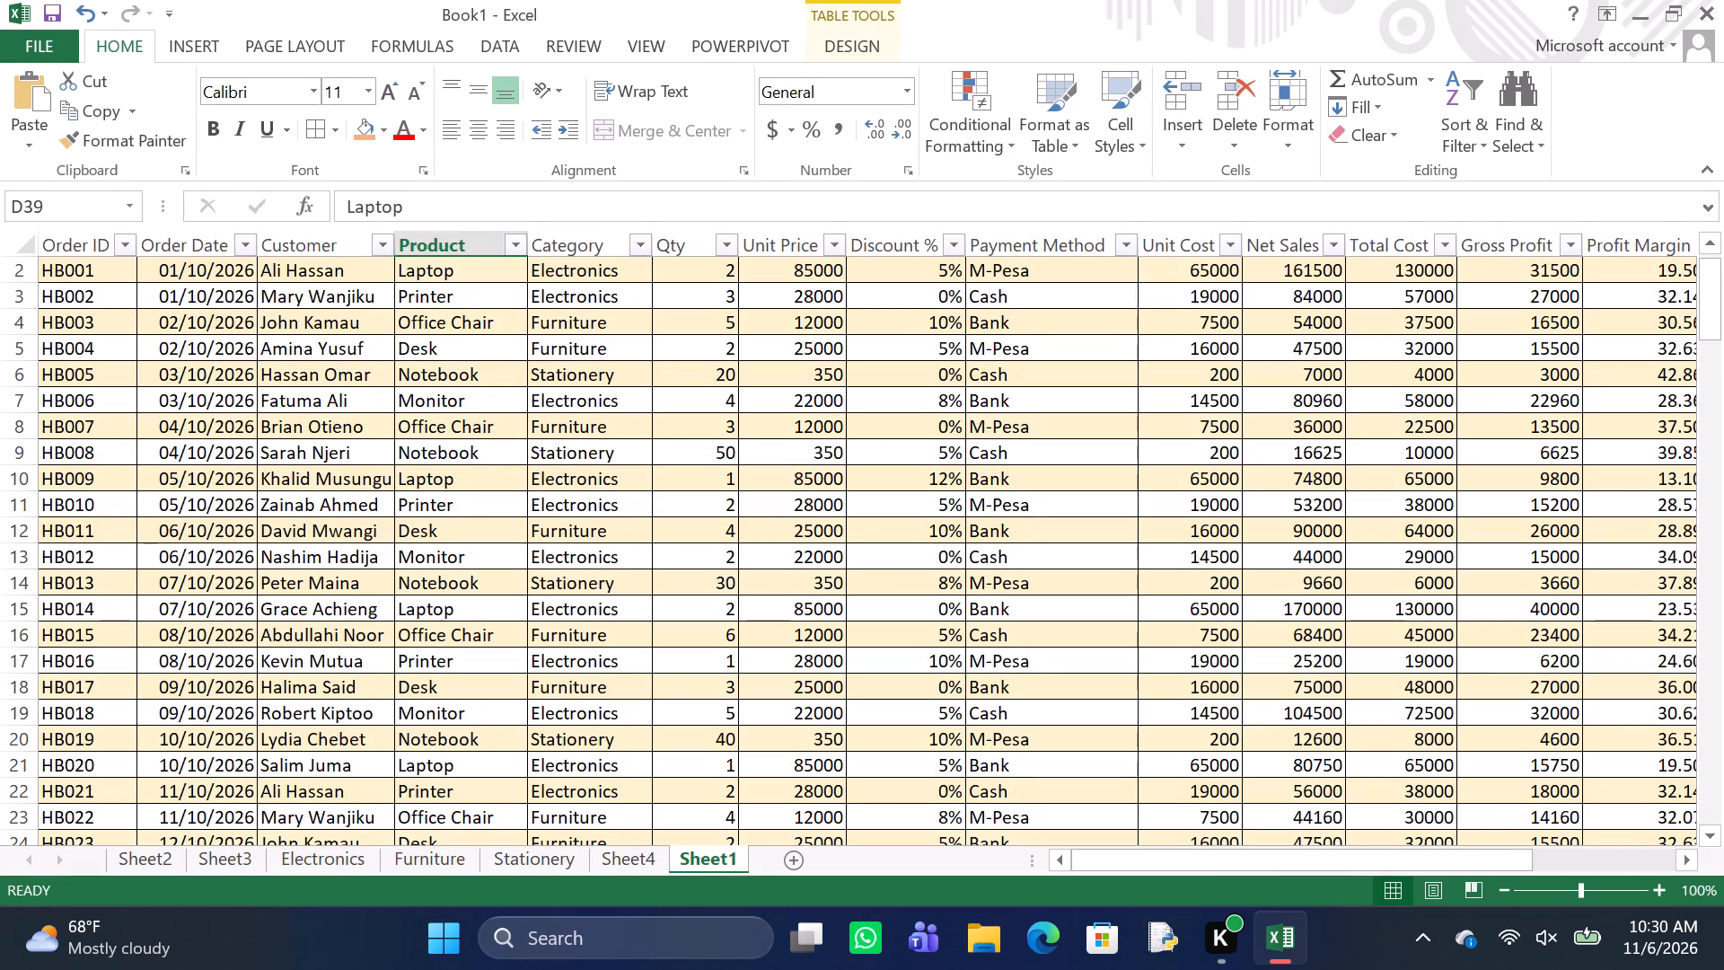
click(787, 638)
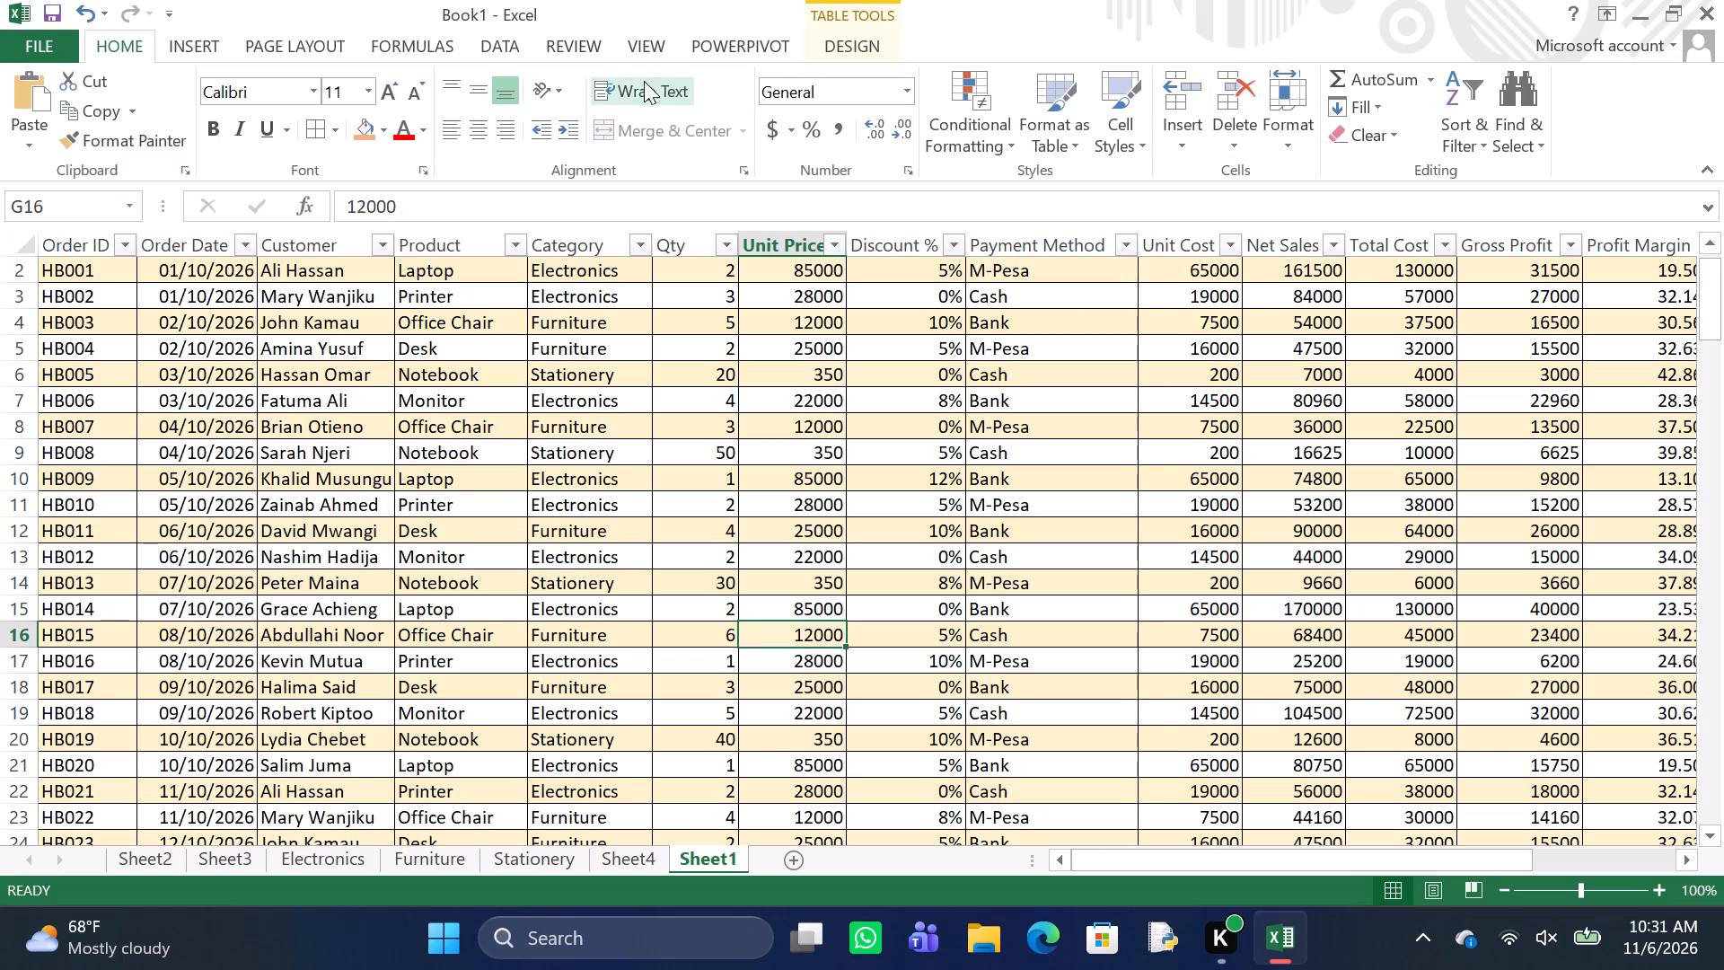
click(422, 31)
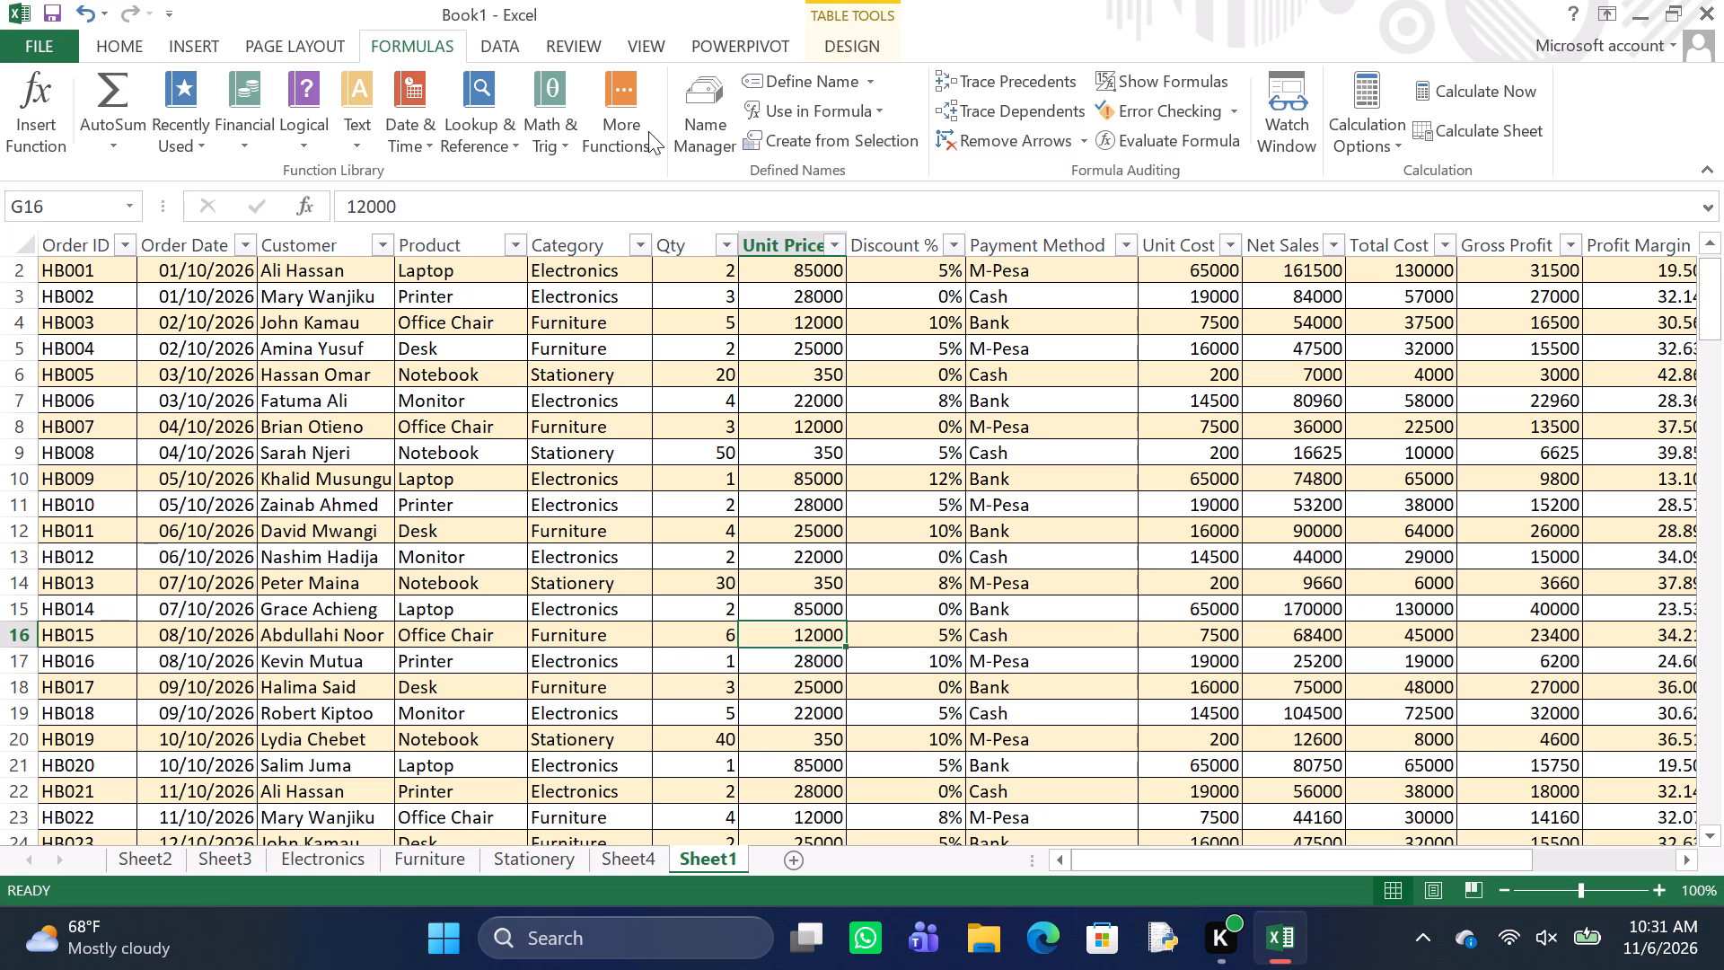
click(690, 136)
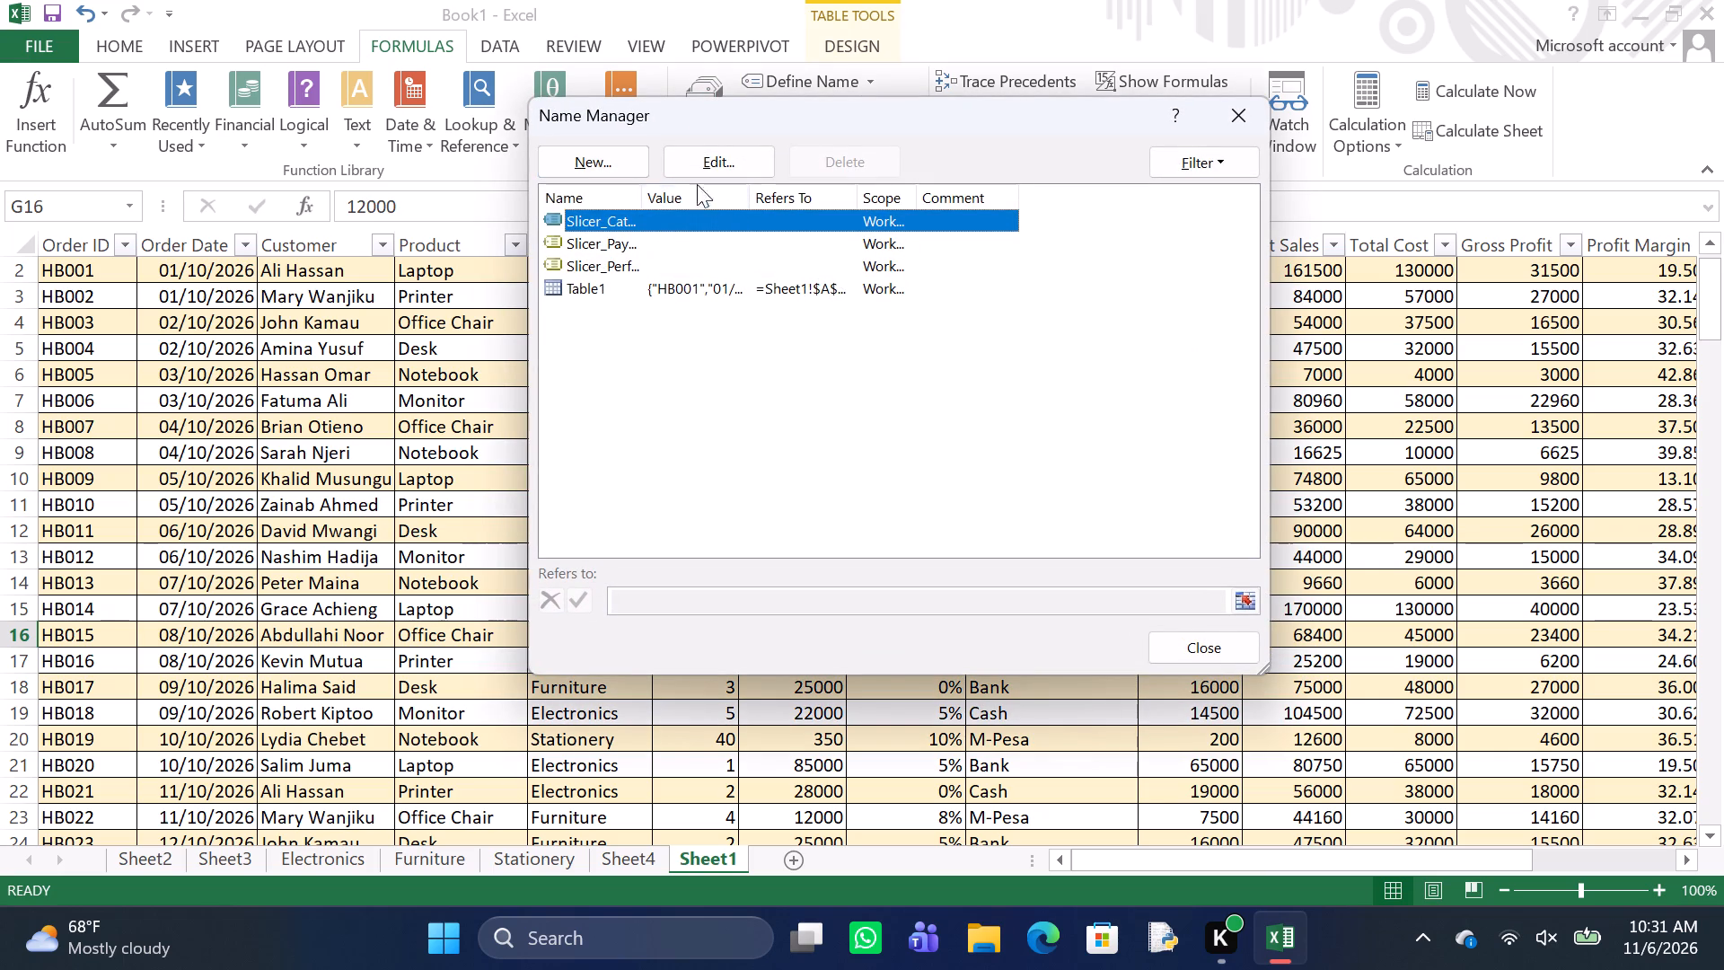
click(594, 158)
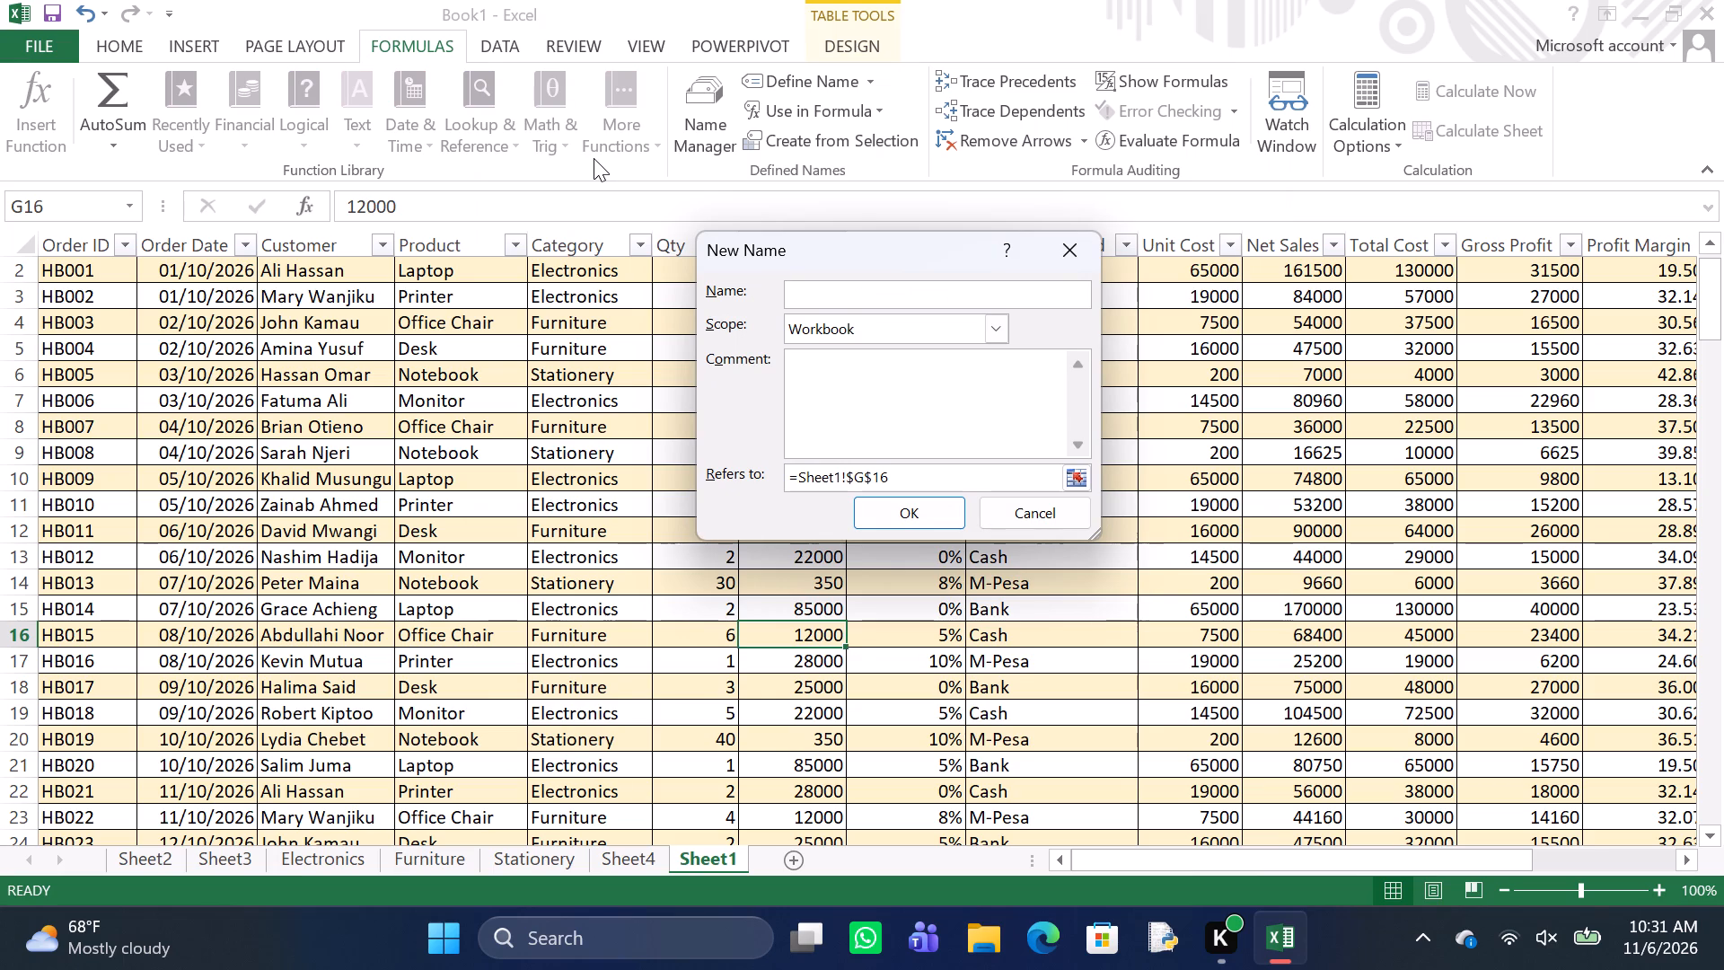
key(s)
text(ales)
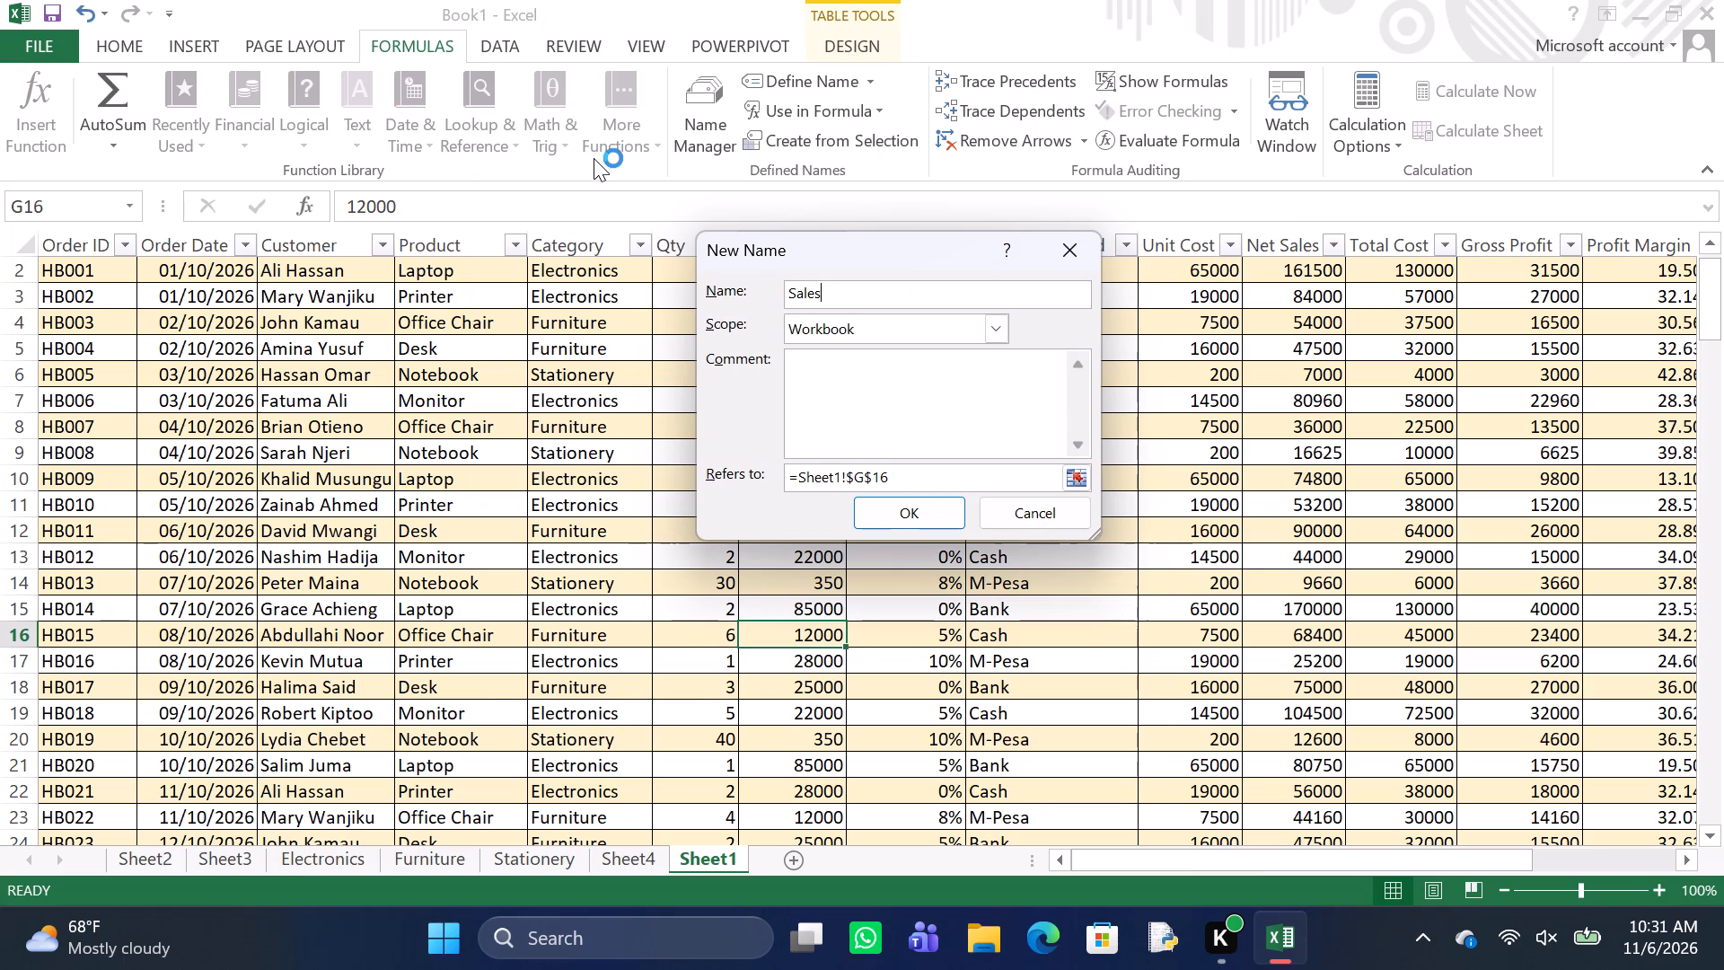
key(d)
key(a)
text(ta)
Make the SalesData name refer to =OFFSET(Sheet1!$A$1,0,0,COUNTA(Sheet1!$A:$A),17) and save it.
click(897, 481)
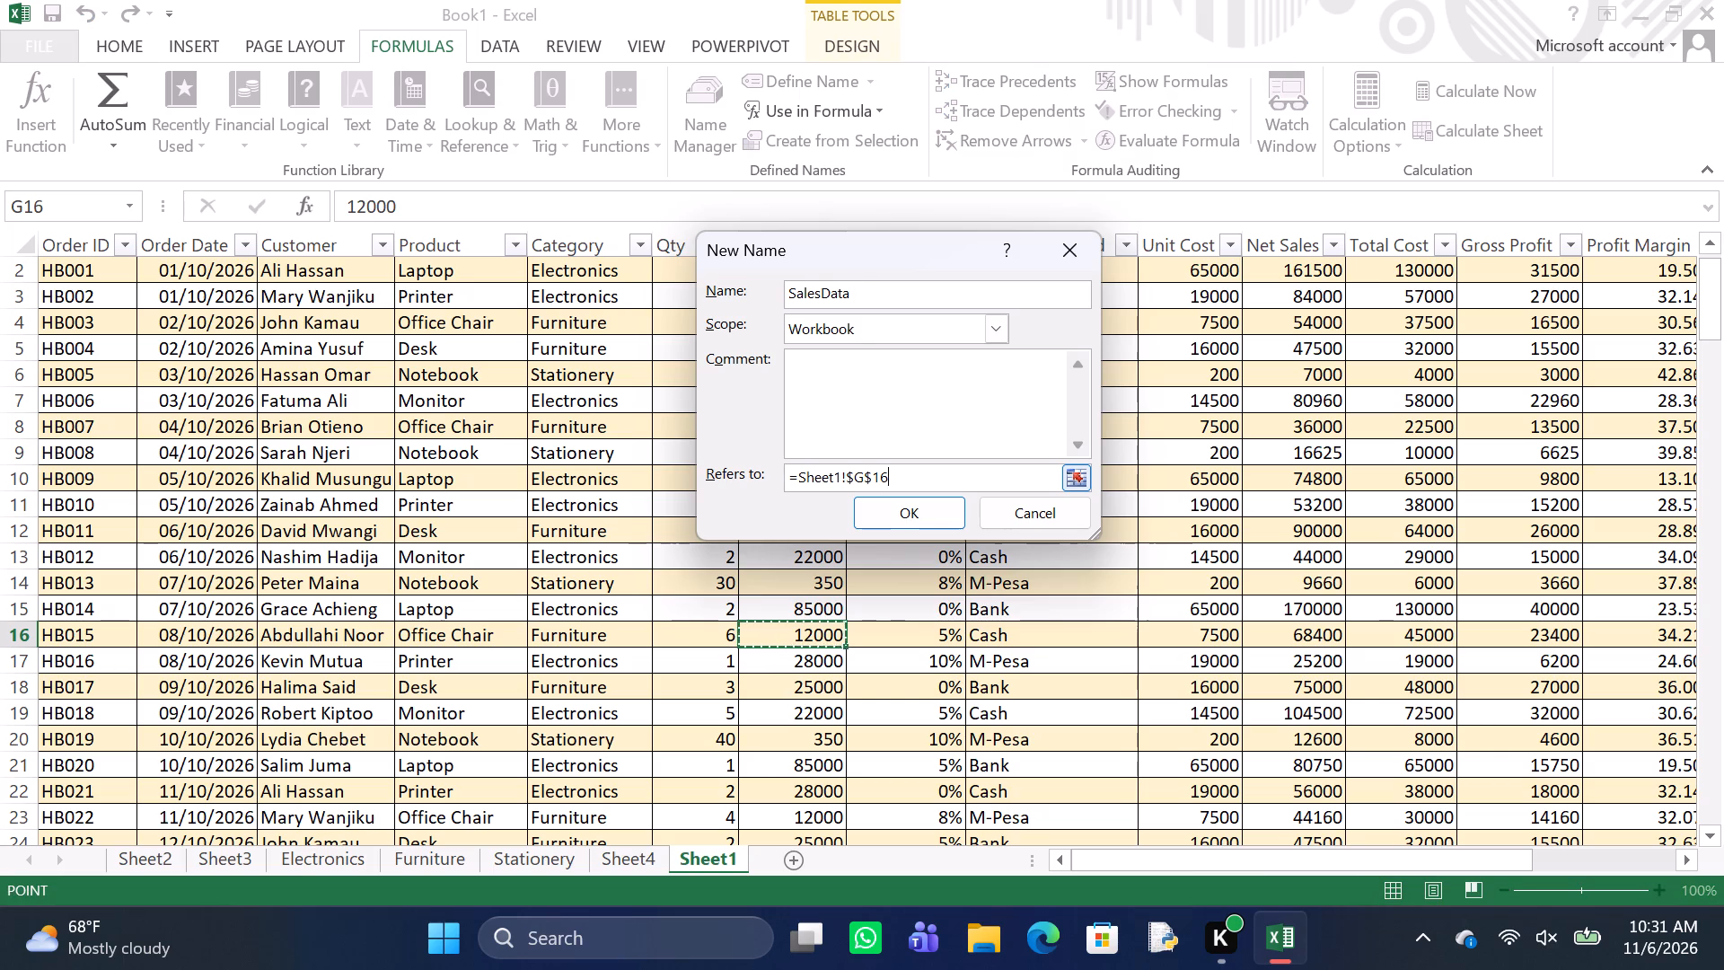
key(BackSpace)
key(BackSpace)
key(BackSpace)
key(BackSpace)
key(BackSpace)
key(BackSpace)
key(BackSpace)
key(BackSpace)
key(BackSpace)
key(BackSpace)
key(BackSpace)
key(BackSpace)
key(BackSpace)
key(BackSpace)
key(BackSpace)
key(BackSpace)
key(BackSpace)
key(BackSpace)
key(BackSpace)
key(BackSpace)
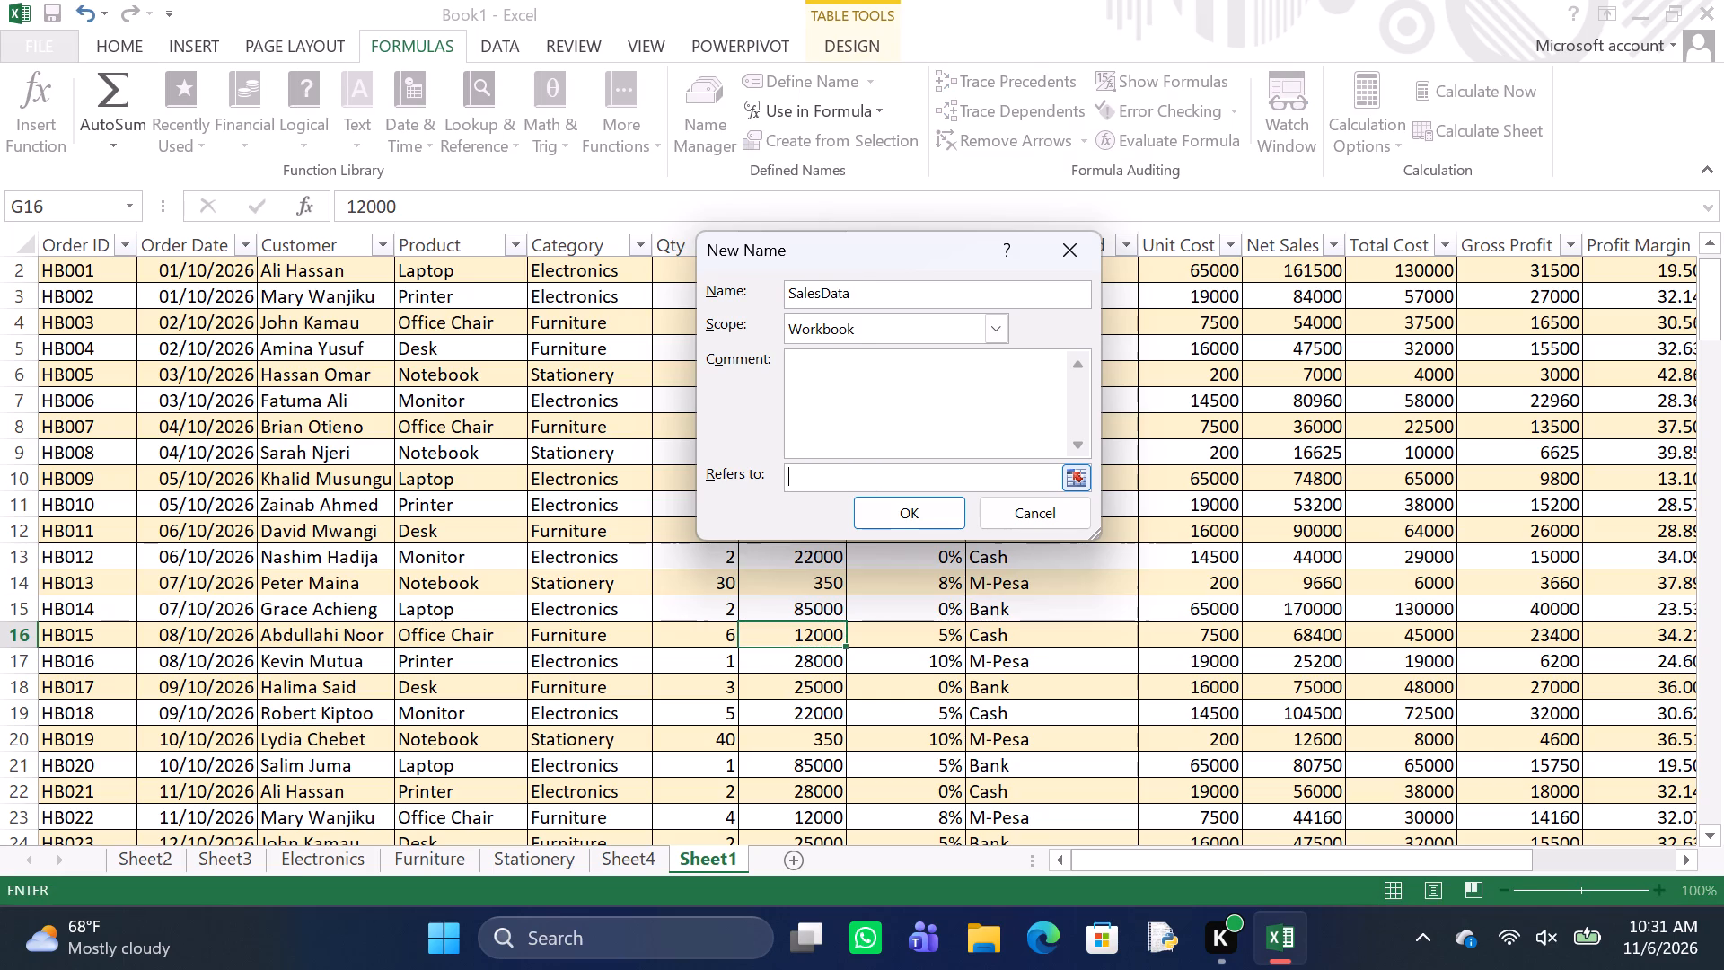
key(equal)
text(OFFSET)
key(shift+parenleft)
key(s)
text(heet1)
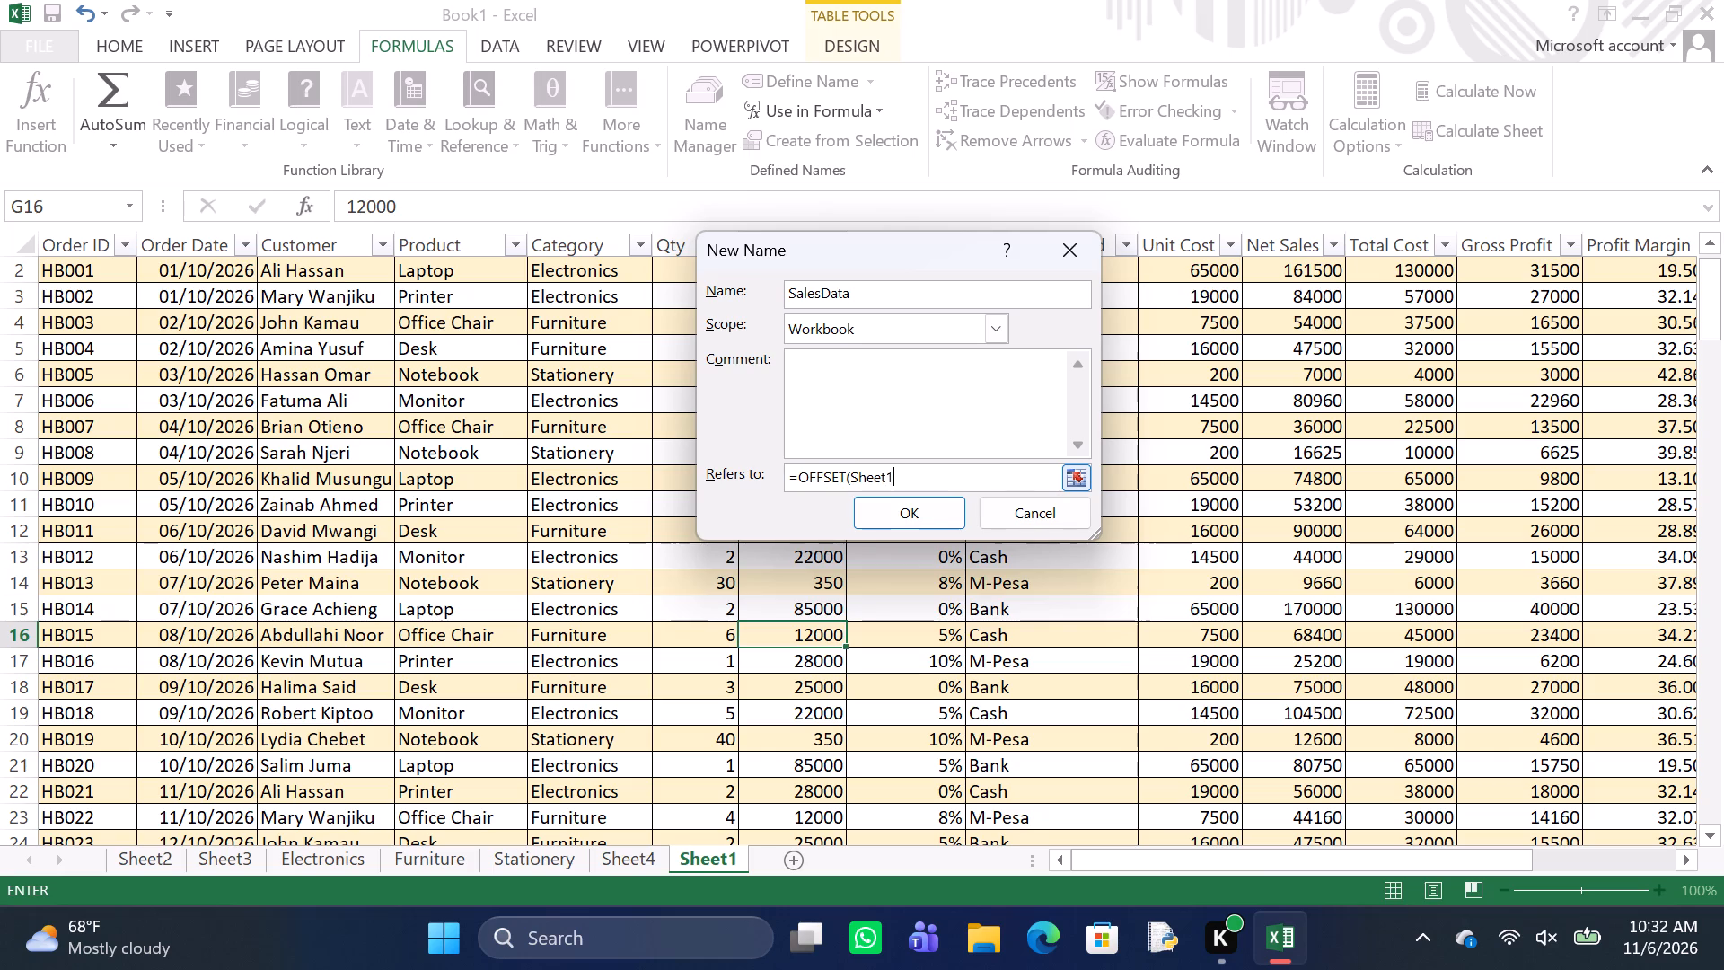
key(shift+exclam)
text($A$)
key(1)
key(comma)
text(0,0)
key(comma)
text(COUNTA)
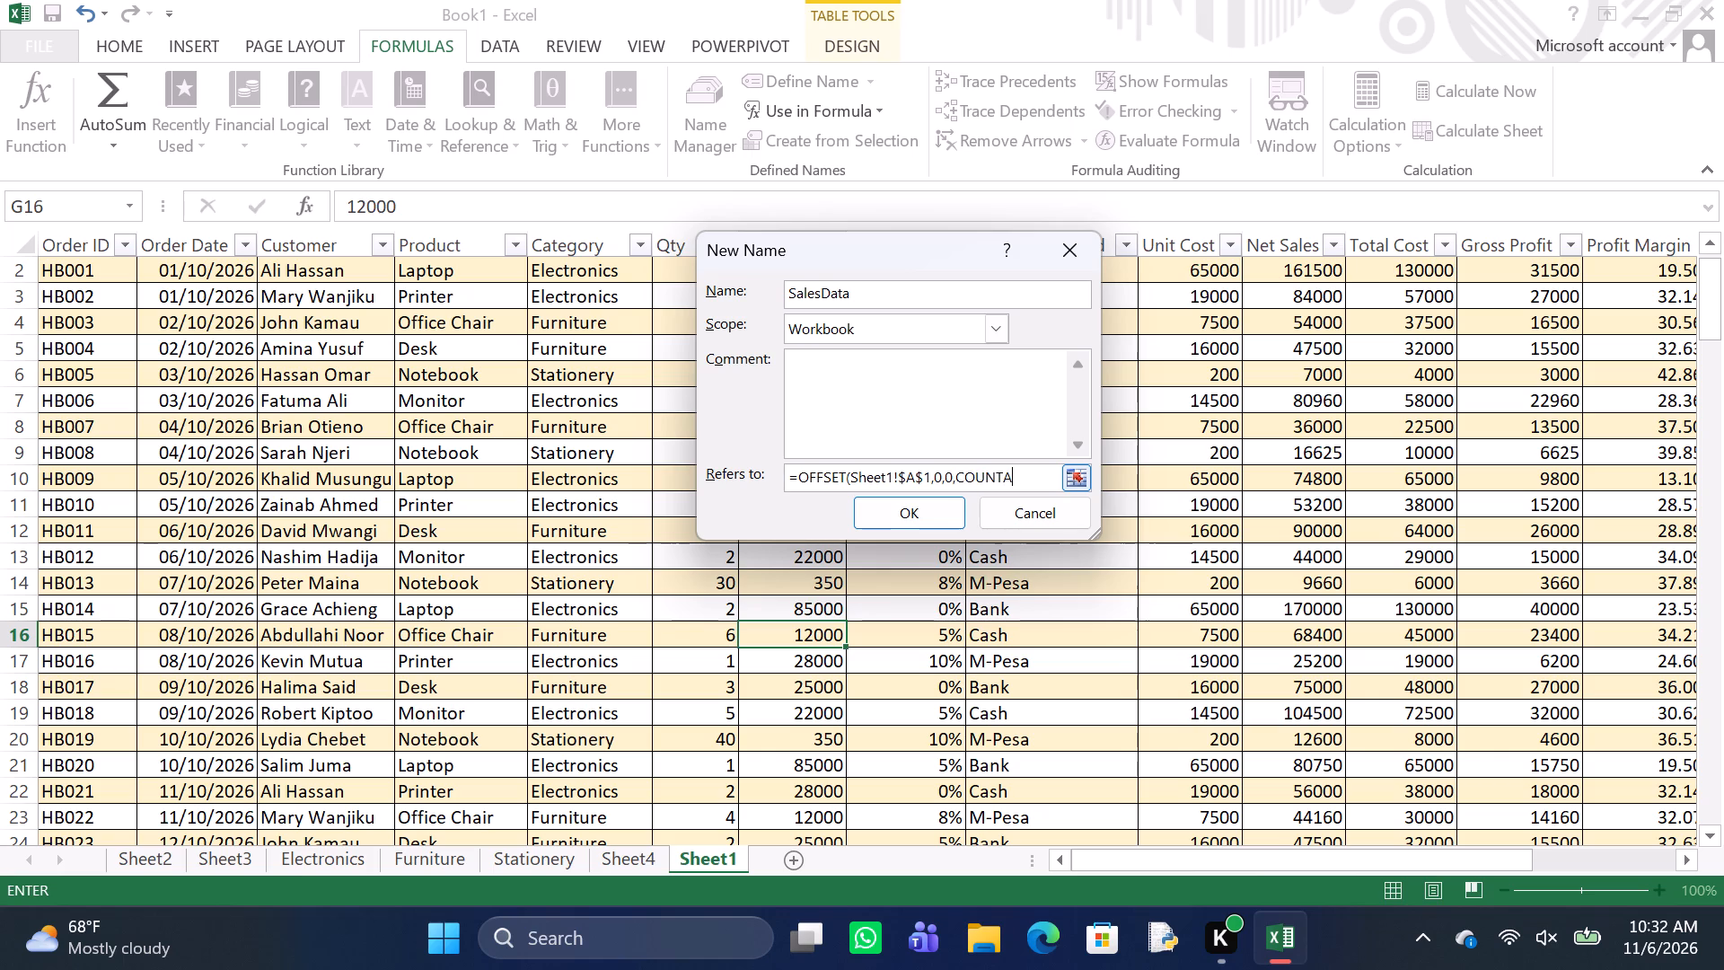
key(shift+parenleft)
key(s)
text(heet)
key(1)
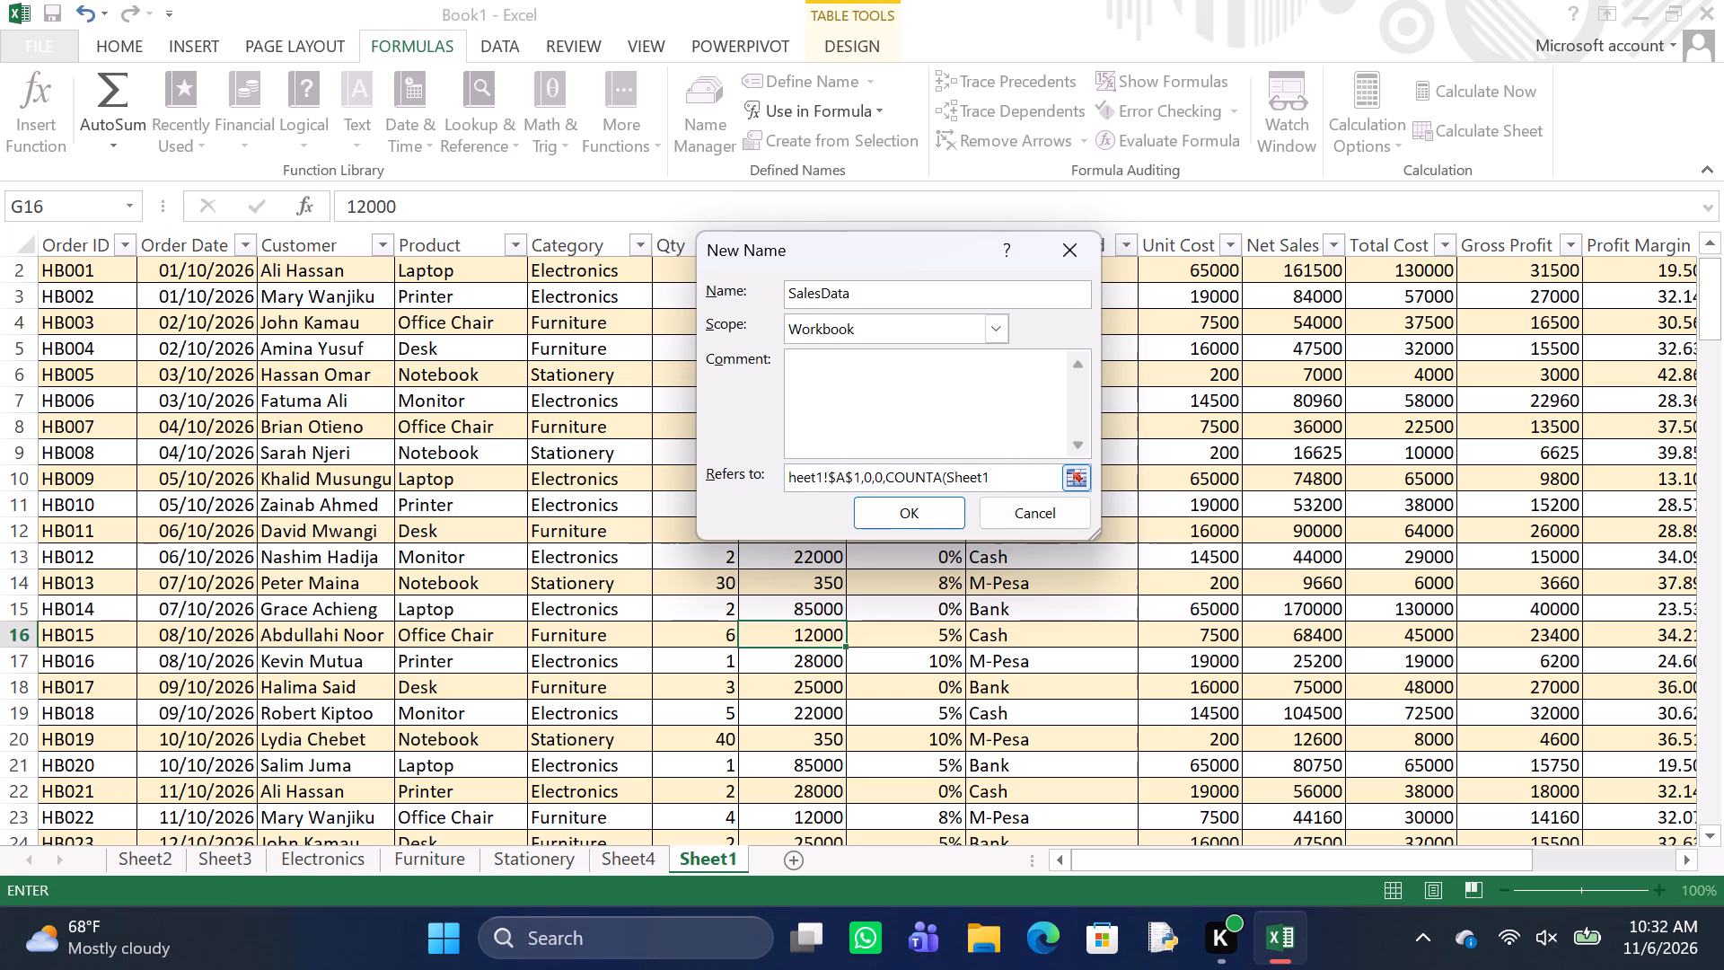
key(shift+exclam)
text($A)
key(shift+colon)
text($A)
key(shift+parenright)
text(,17)
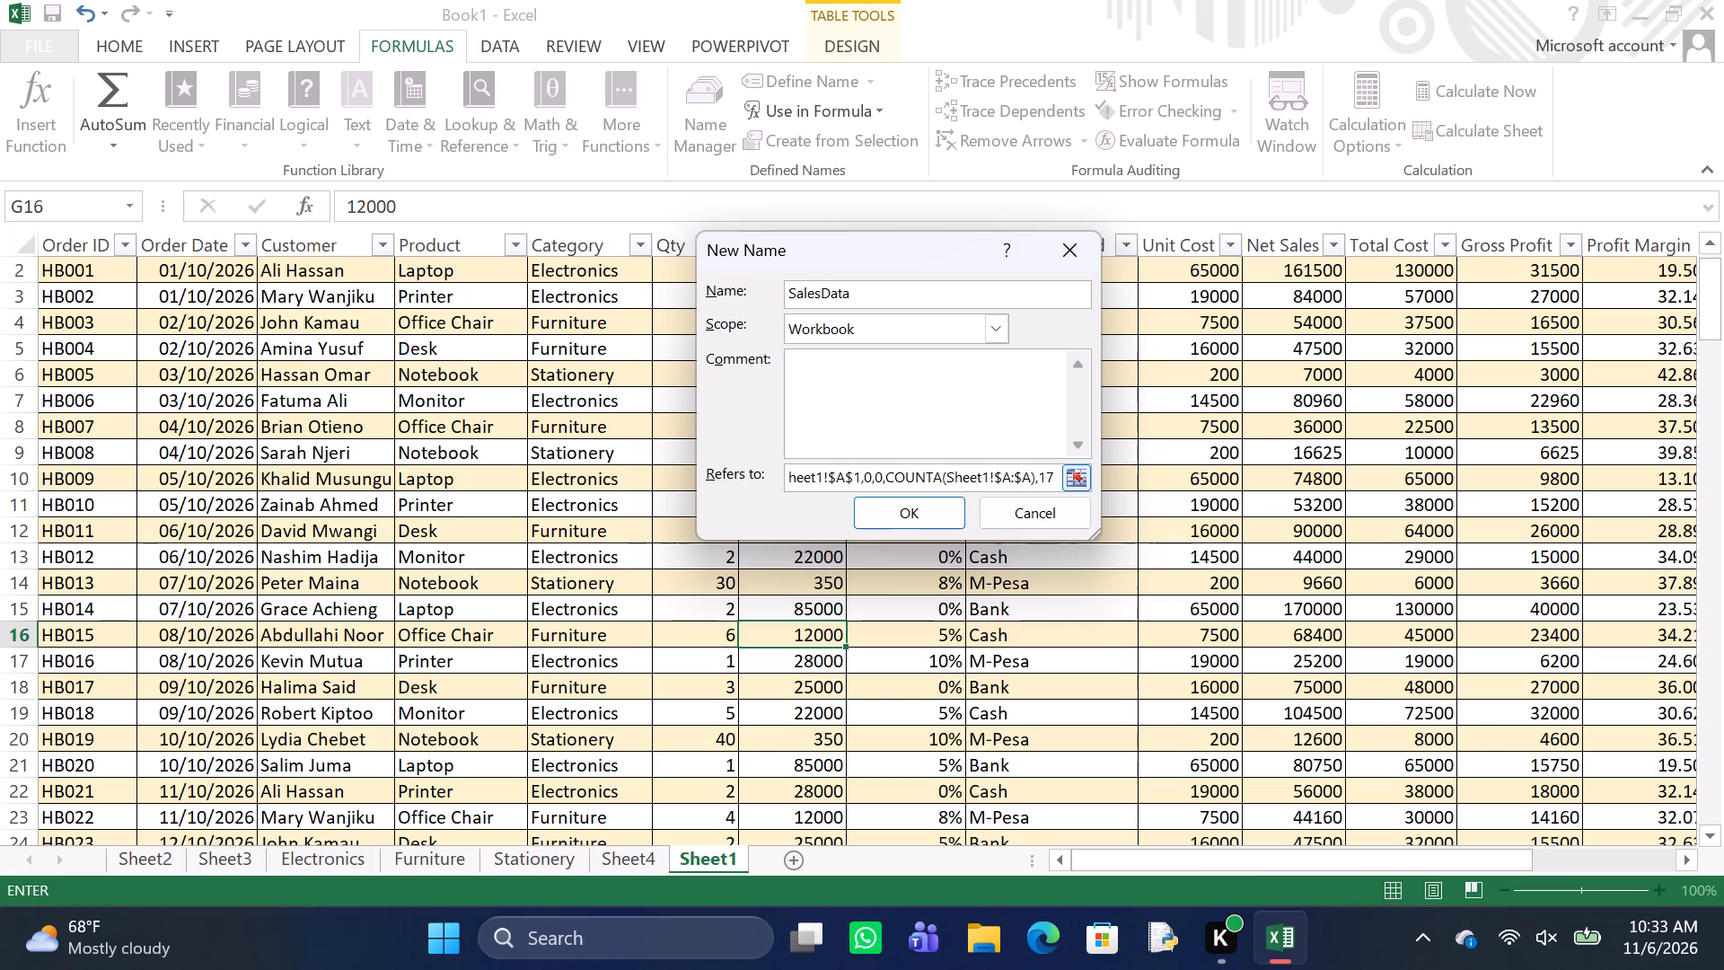
key(shift+parenright)
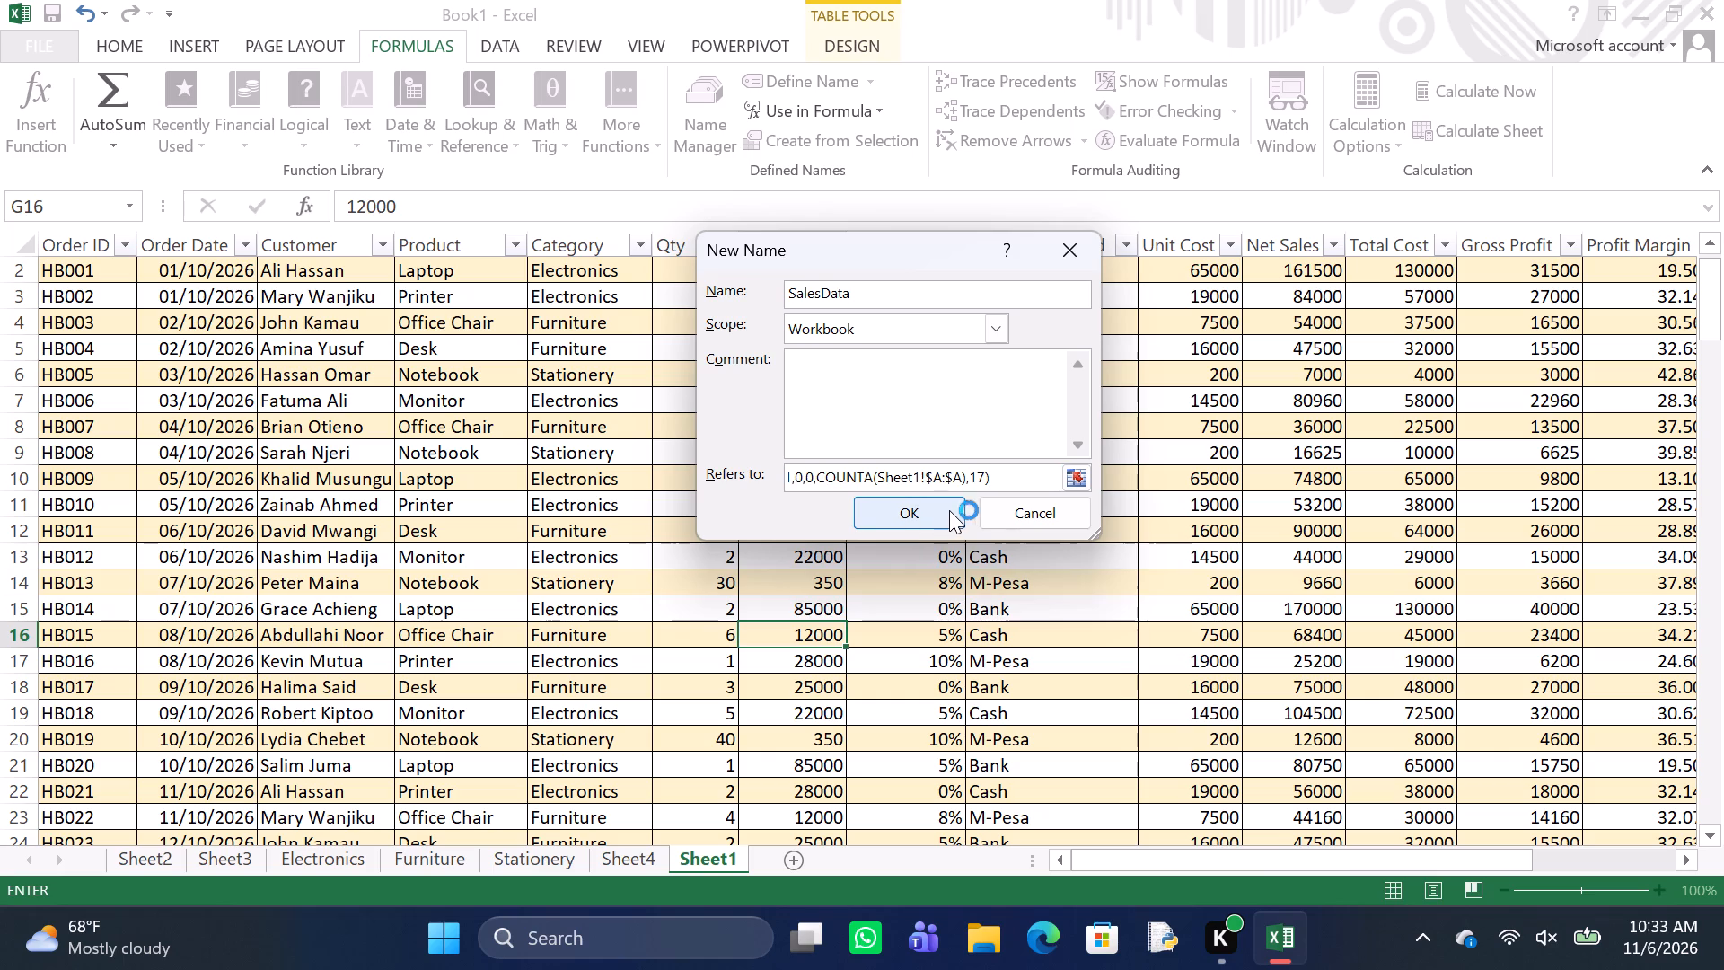
click(934, 504)
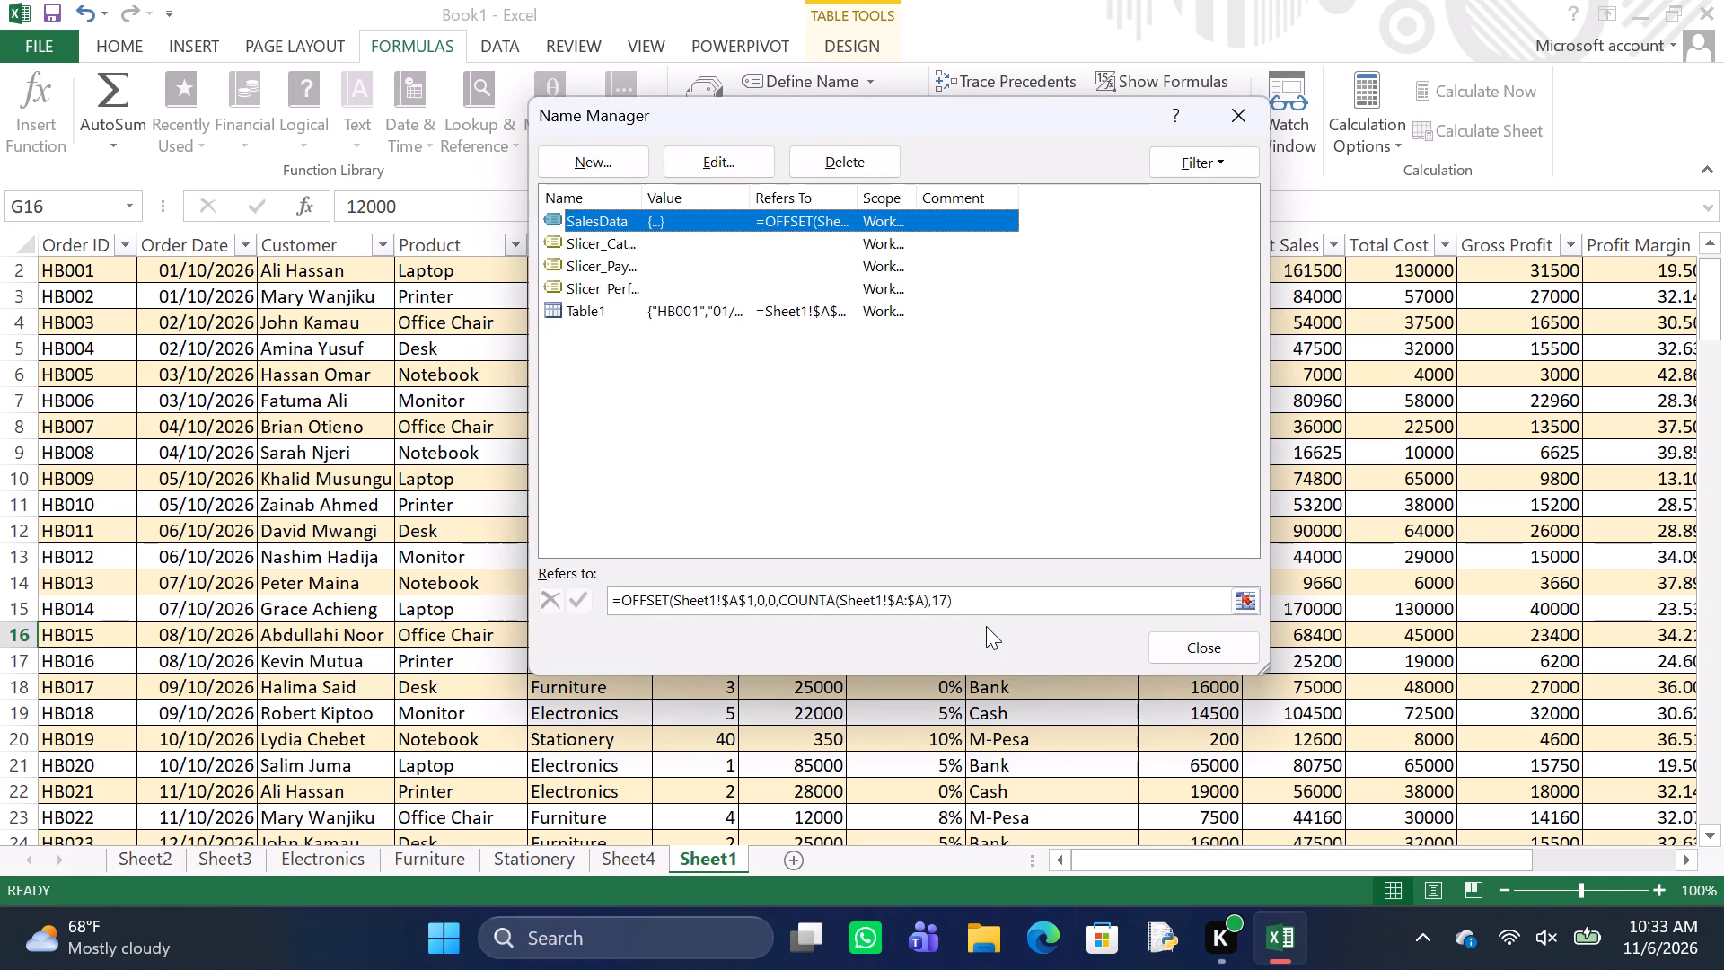
click(1211, 653)
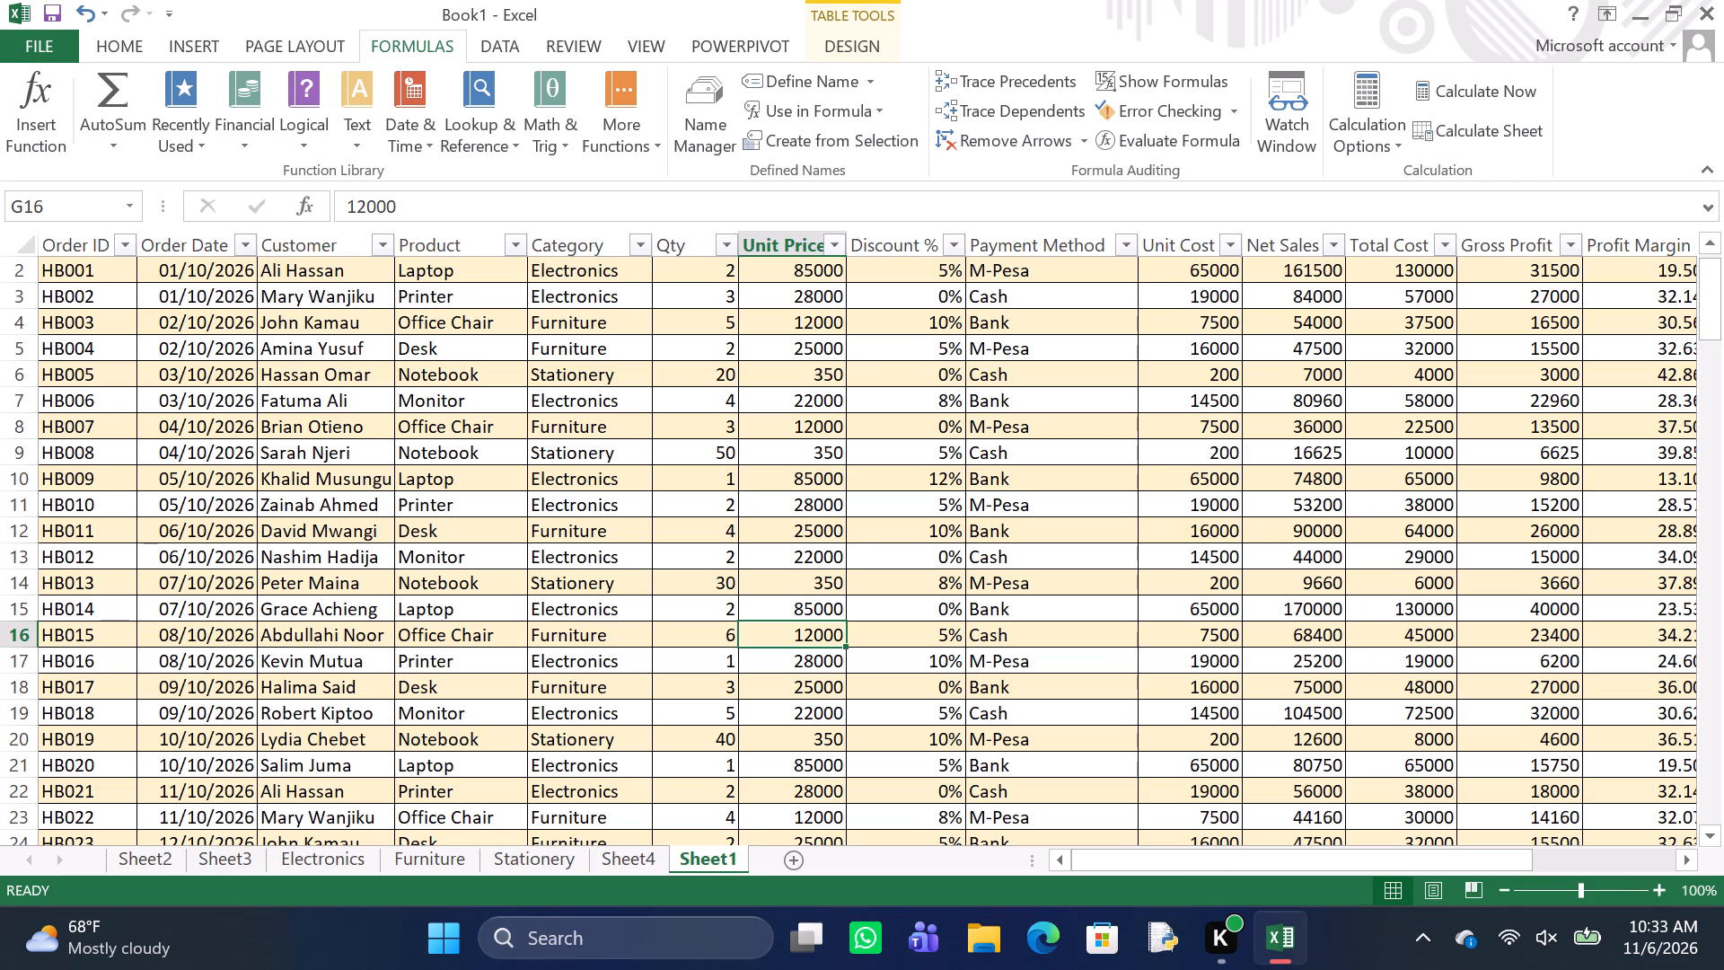
Start a new workbook-scope defined name called TotalRevenue.
click(682, 128)
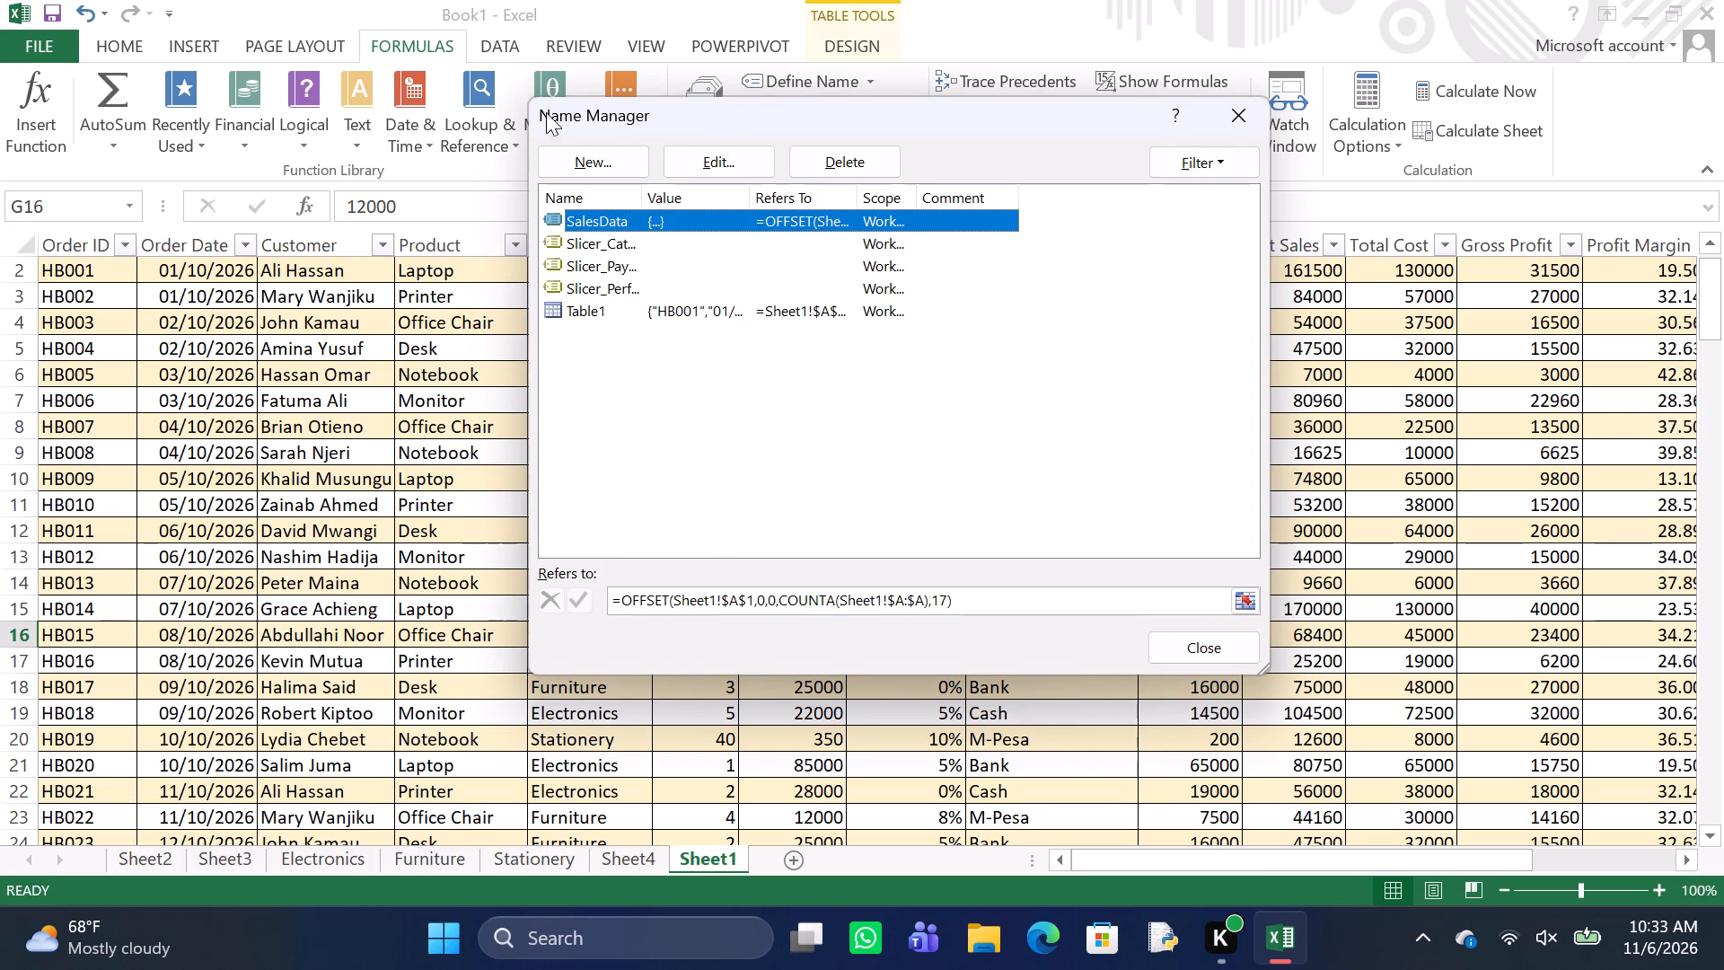
click(587, 149)
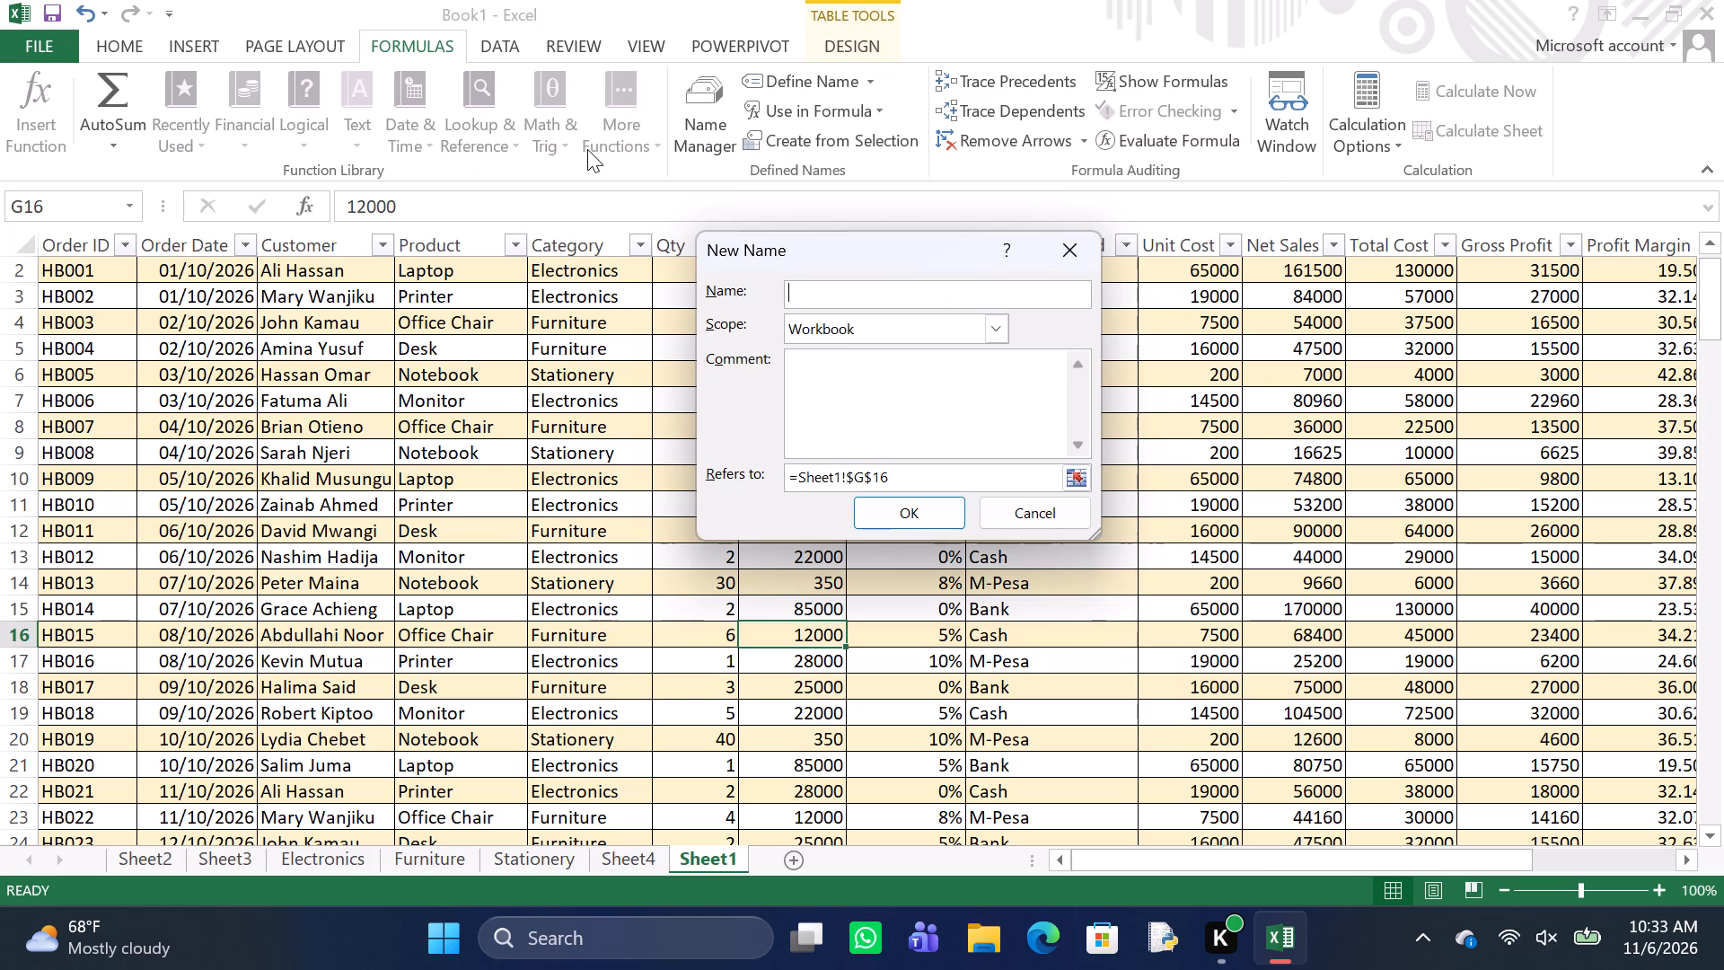
key(t)
text(otal)
key(r)
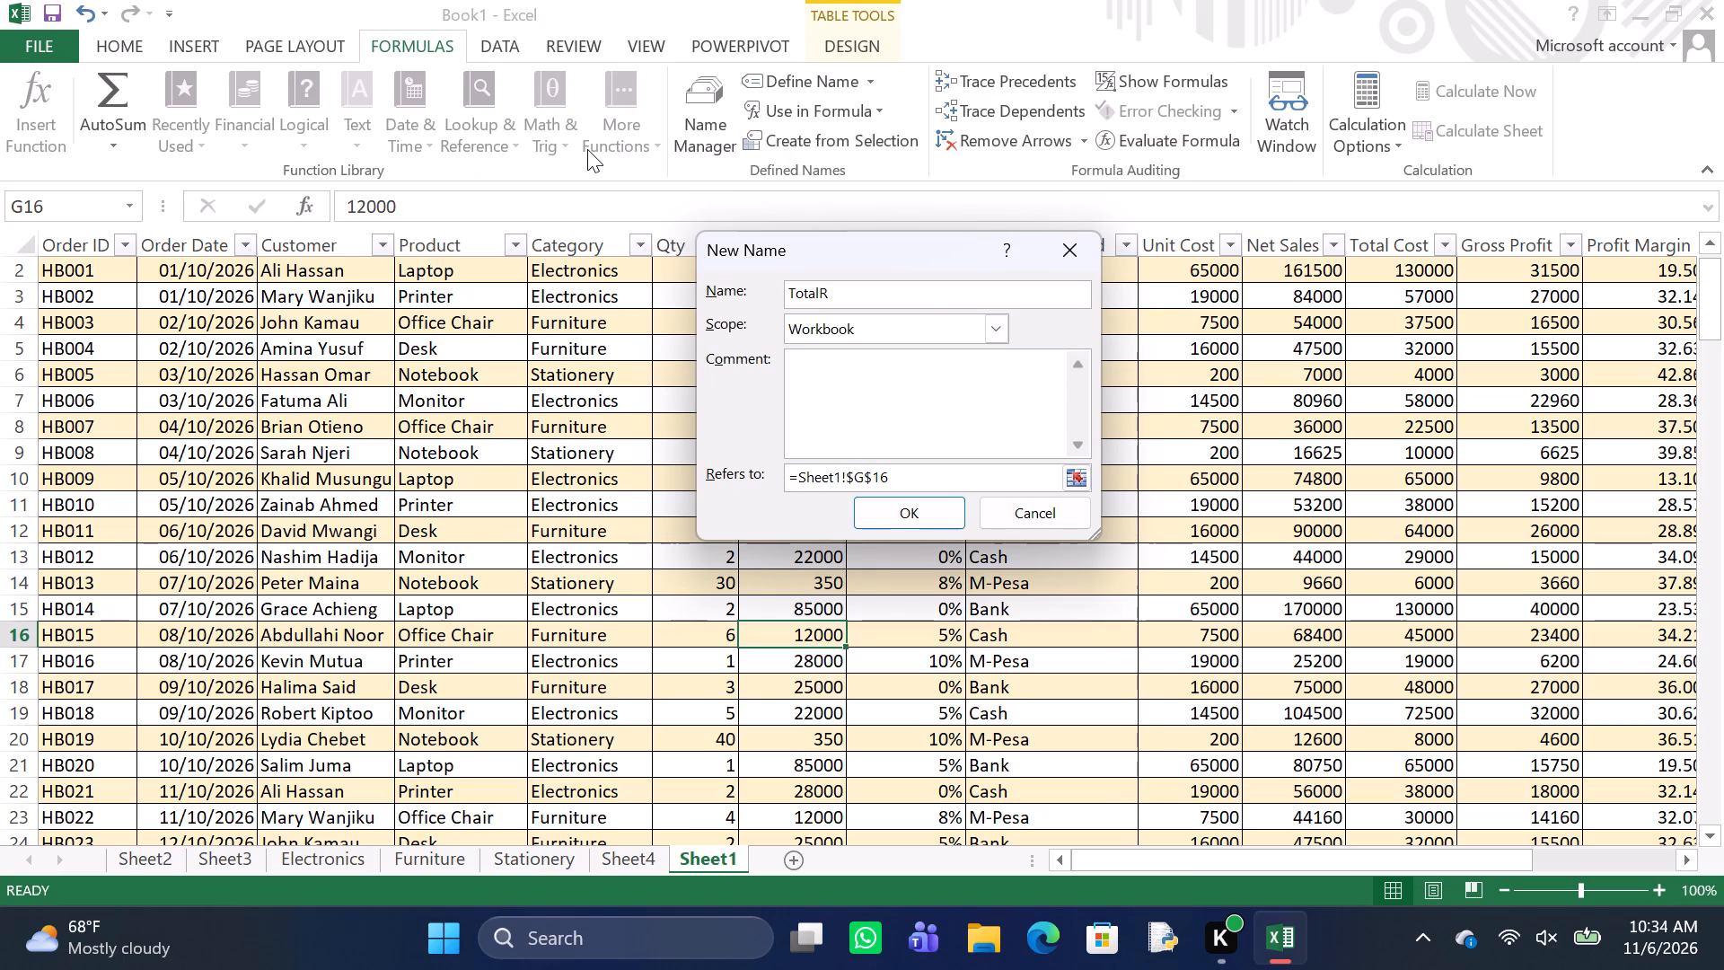
text(evenue)
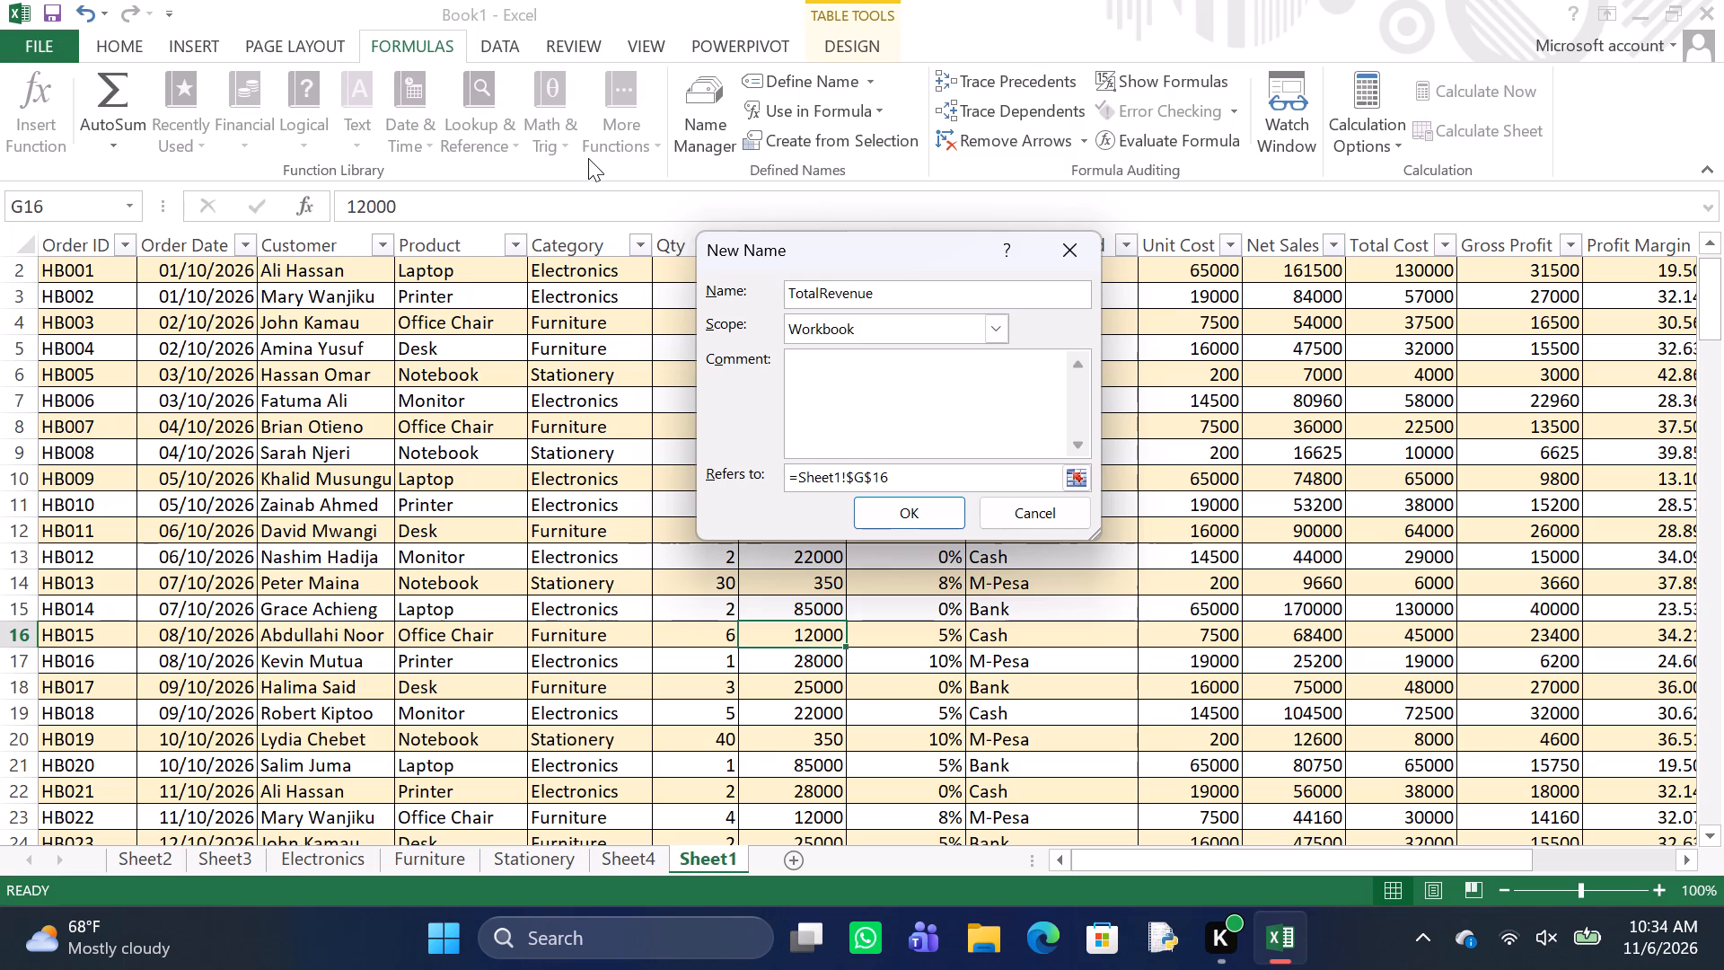
Make the TotalRevenue name refer to =SUM(Sheet1!$K$2:$K$151), save it and close the list of defined names.
click(894, 475)
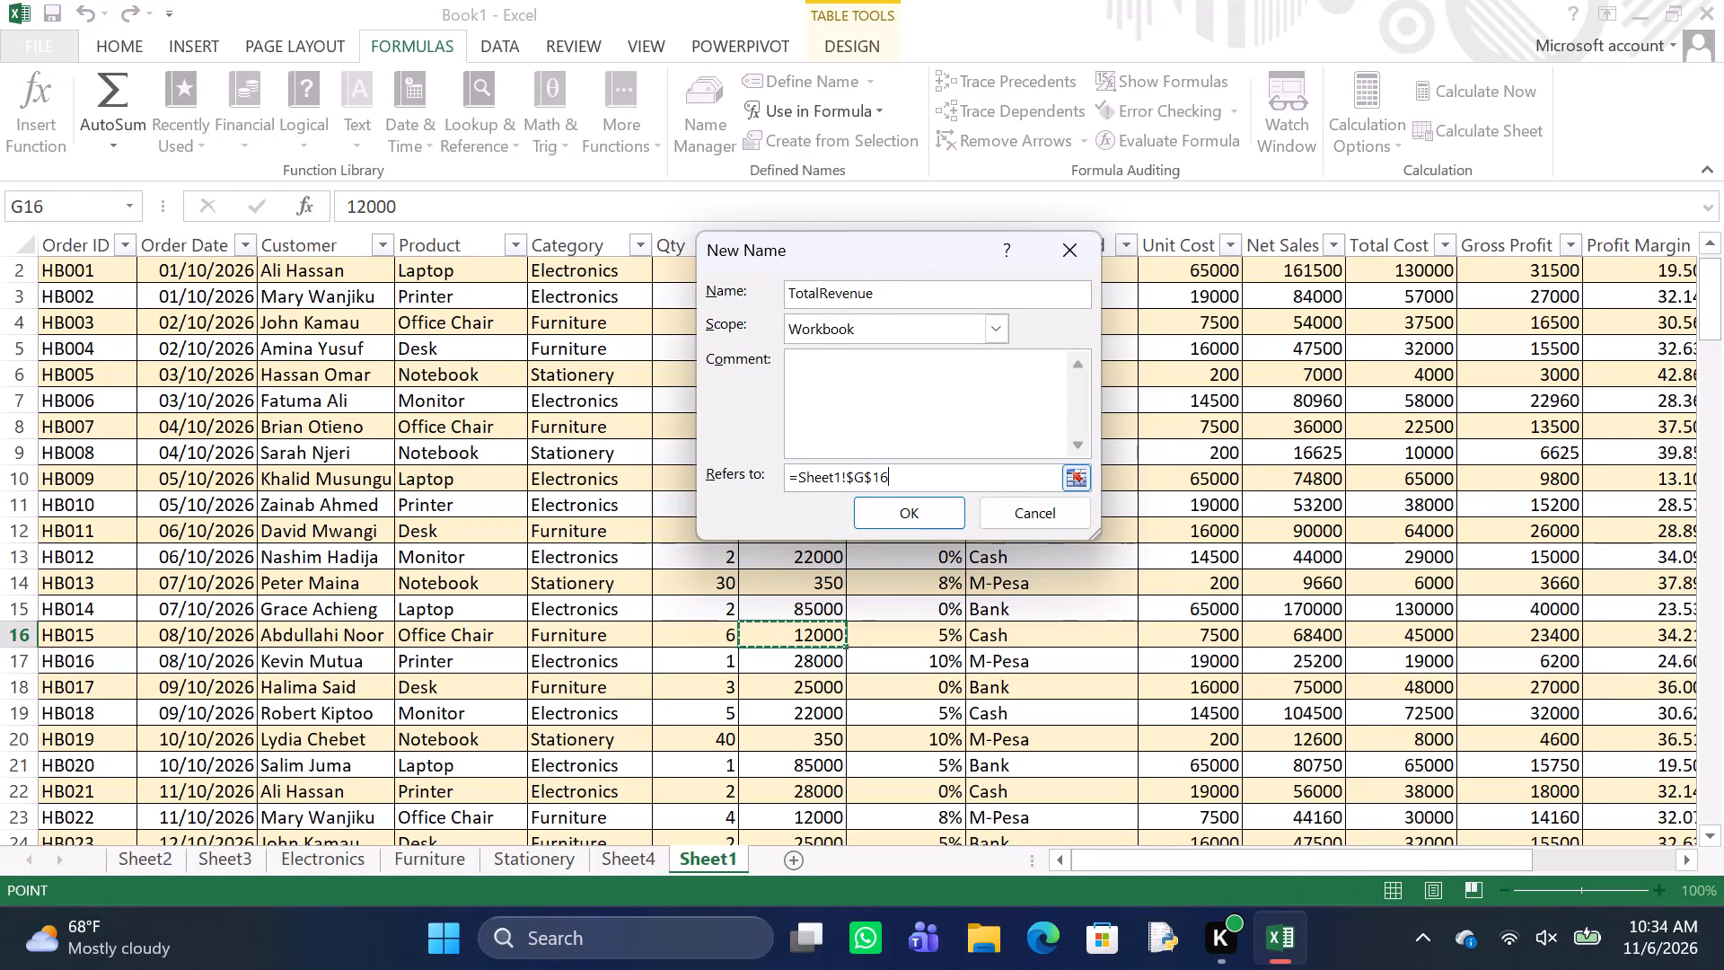
key(BackSpace)
key(BackSpace)
key(BackSpace)
key(BackSpace)
key(BackSpace)
key(BackSpace)
key(BackSpace)
key(BackSpace)
key(BackSpace)
key(BackSpace)
key(BackSpace)
key(BackSpace)
key(BackSpace)
key(BackSpace)
key(BackSpace)
key(BackSpace)
key(BackSpace)
key(BackSpace)
key(BackSpace)
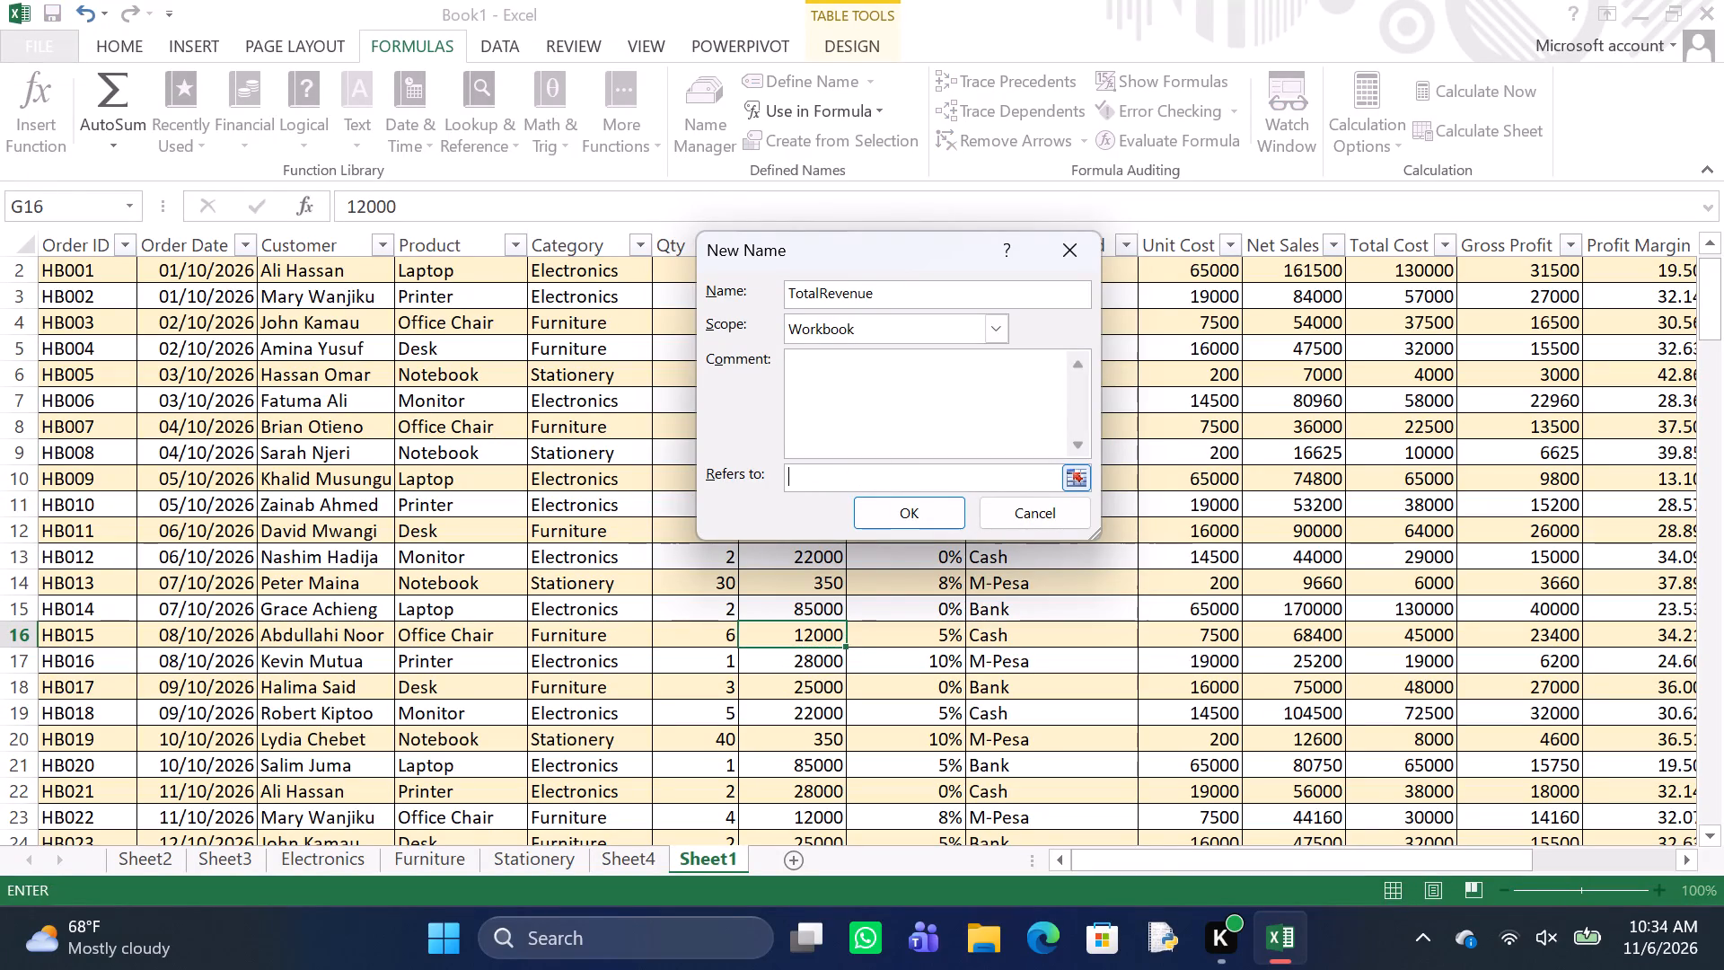
key(equal)
key(s)
text(UM)
key(shift+parenleft)
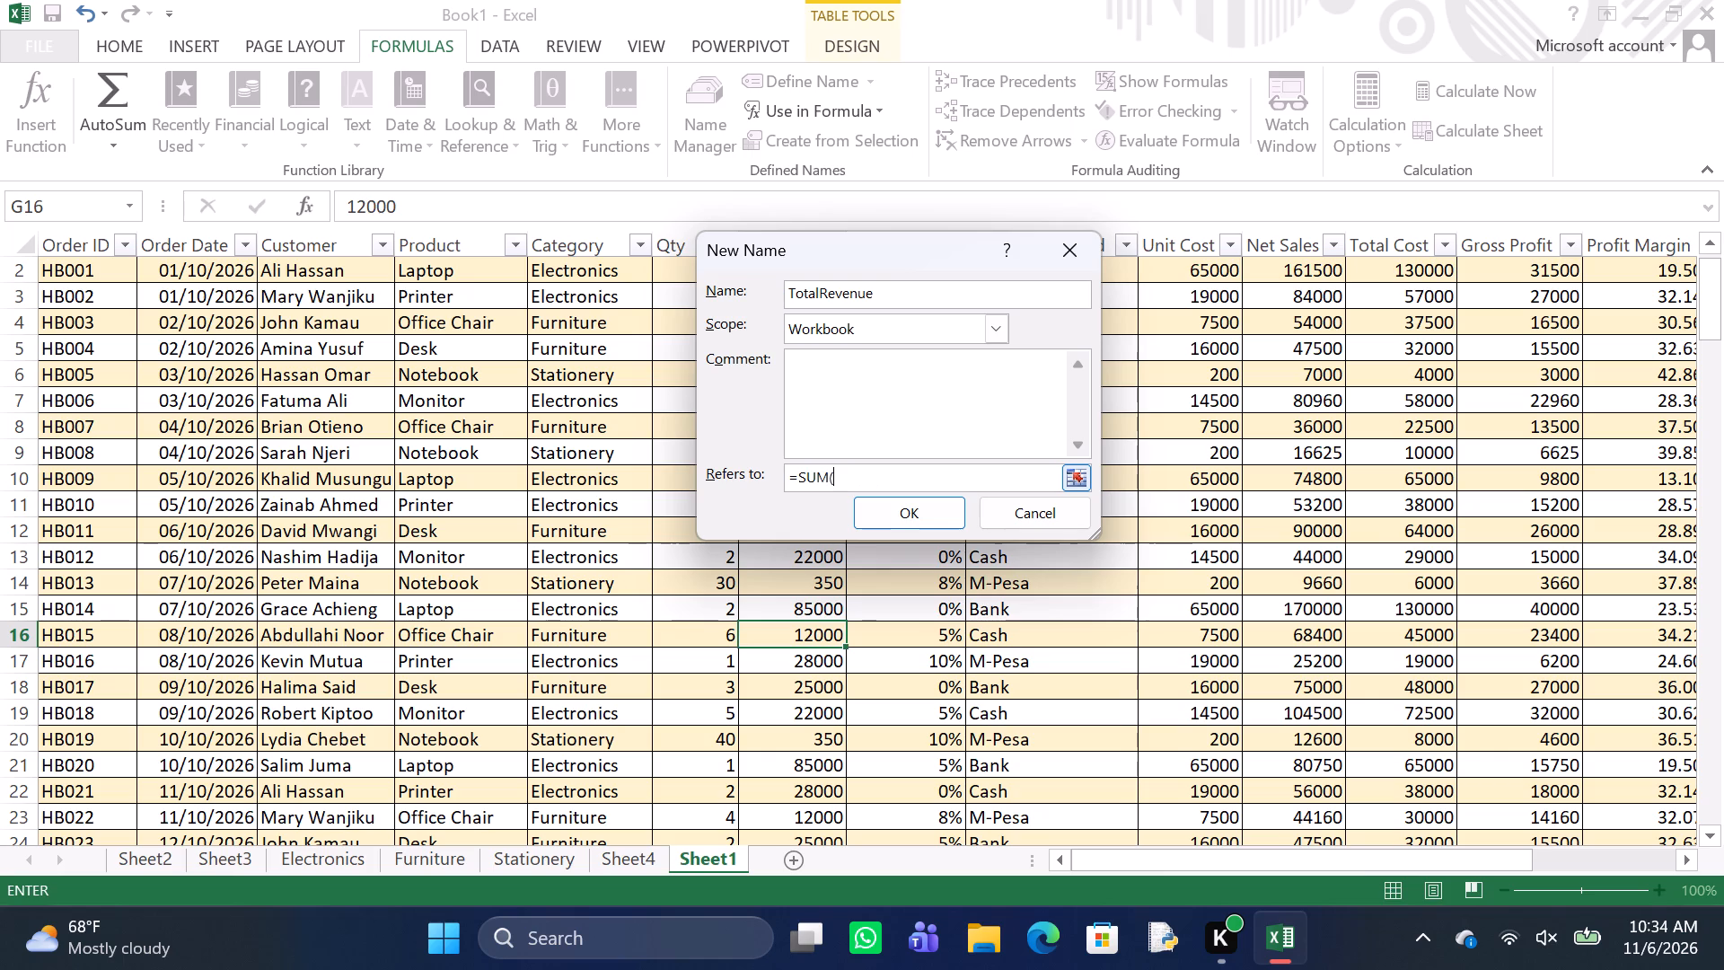
key(s)
text(heet1)
key(shift+exclam)
key(shift+dollar)
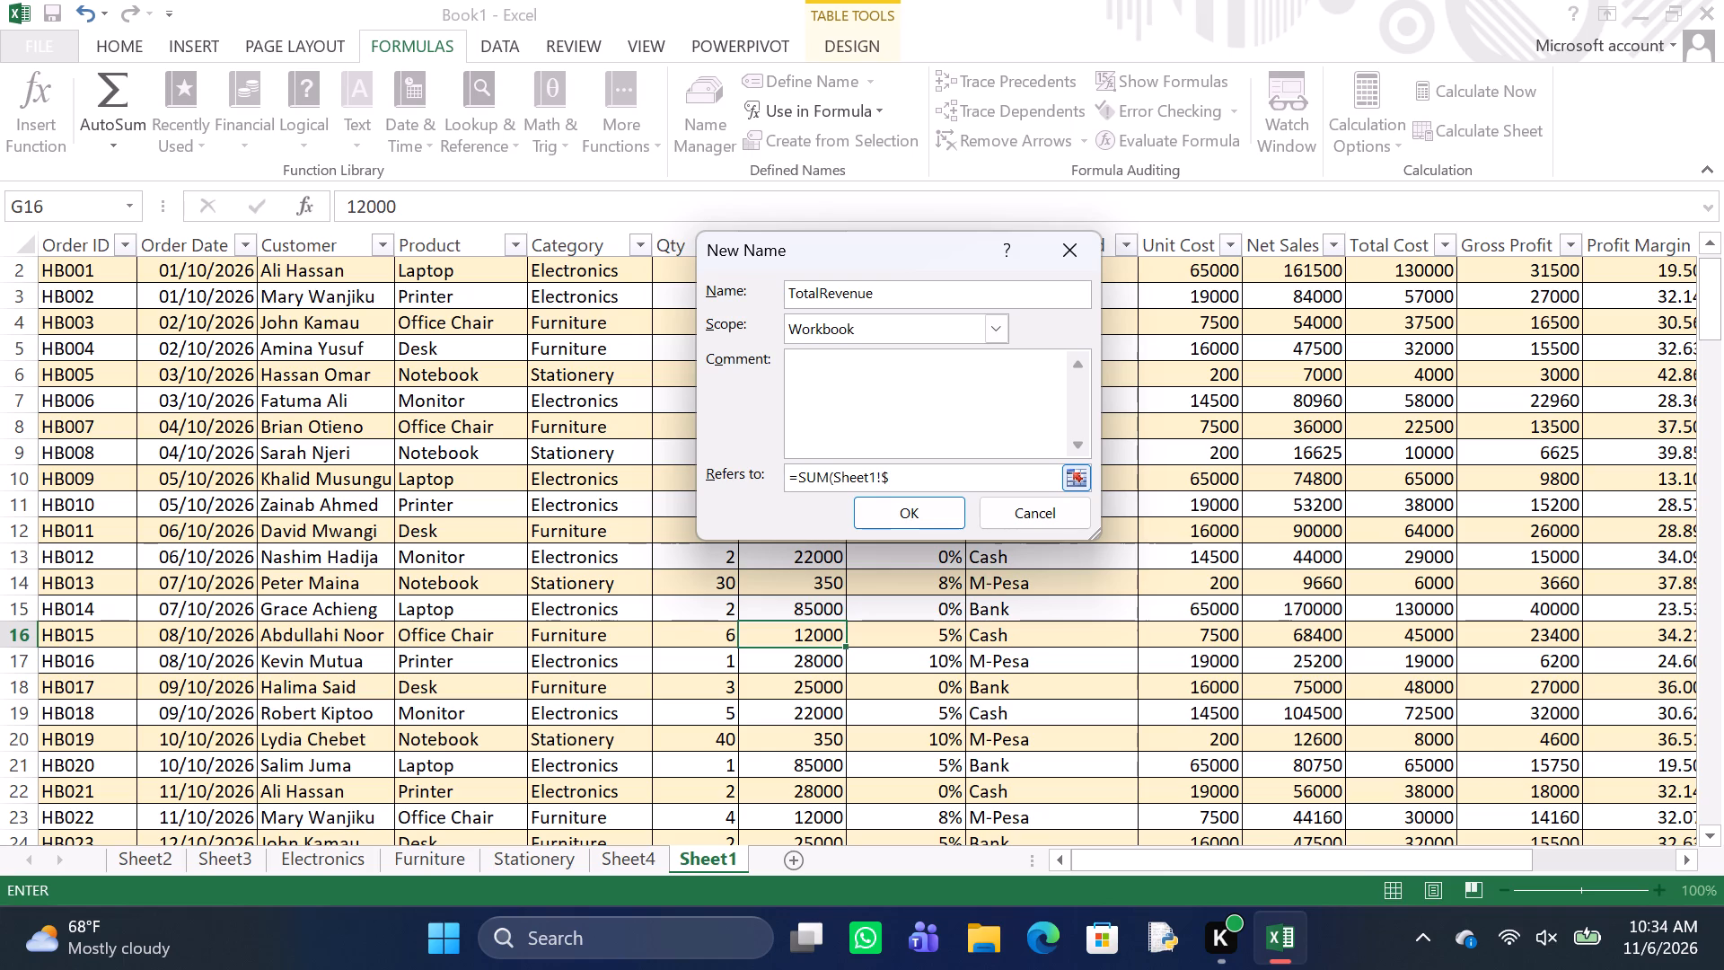
key(k)
text($2)
key(shift+colon)
key(shift+dollar)
key(k)
text($1)
key(5)
key(1)
key(shift+parenright)
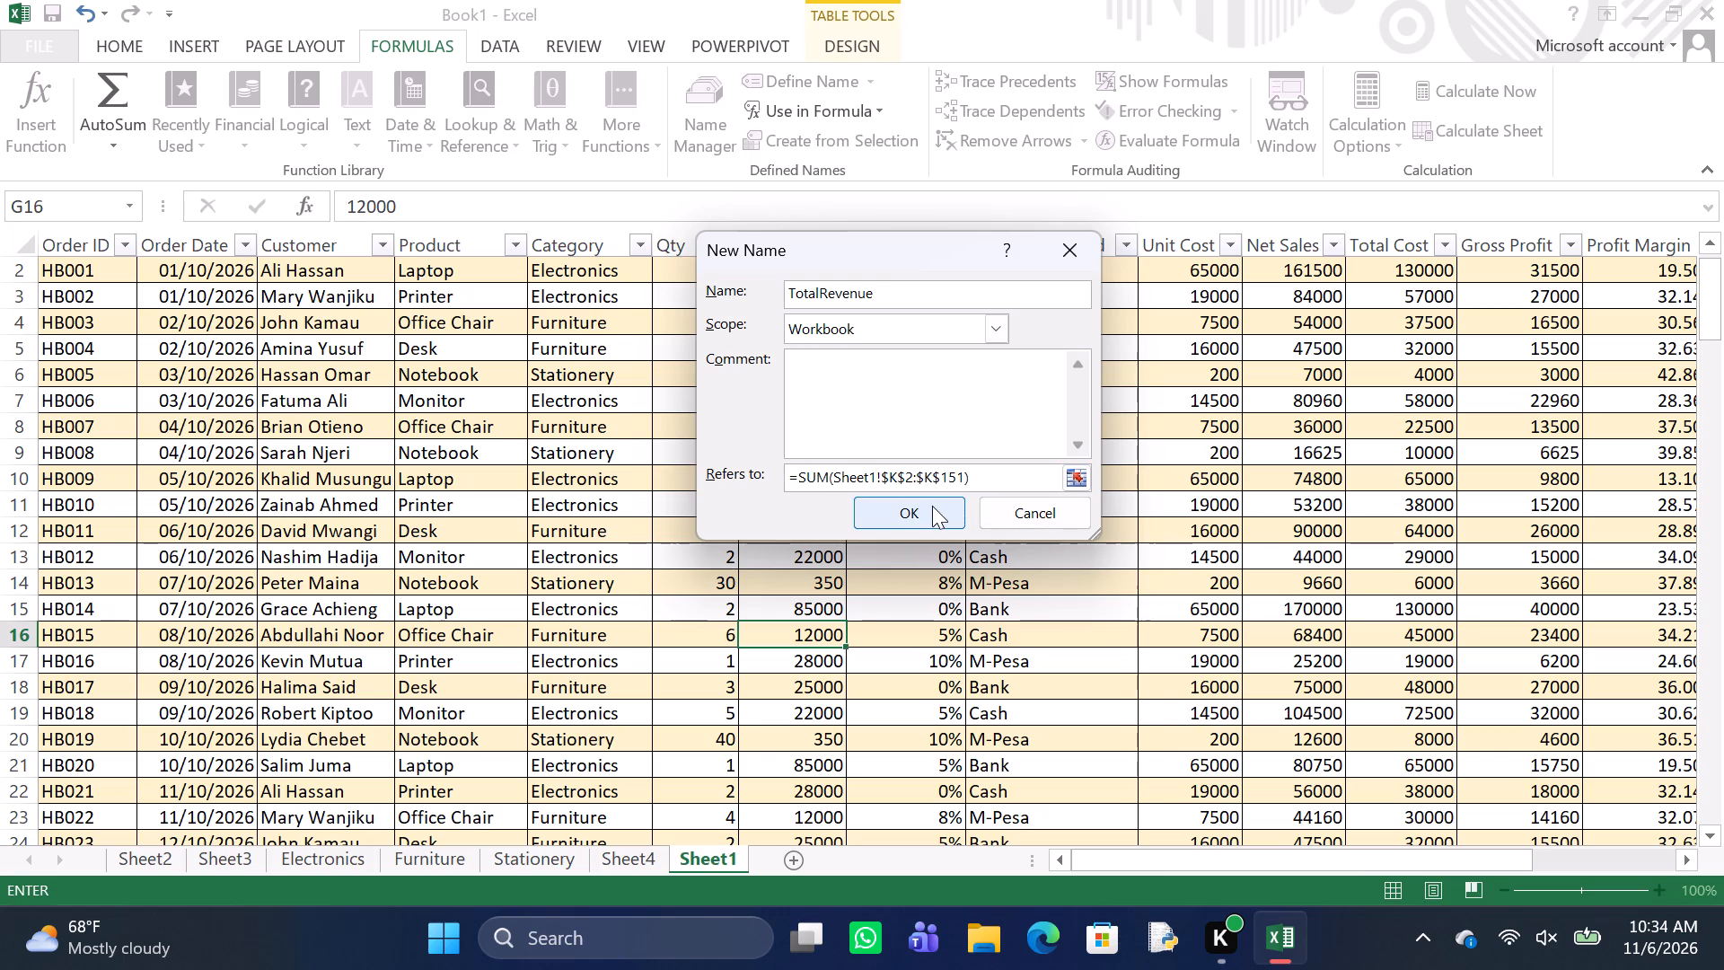
click(932, 506)
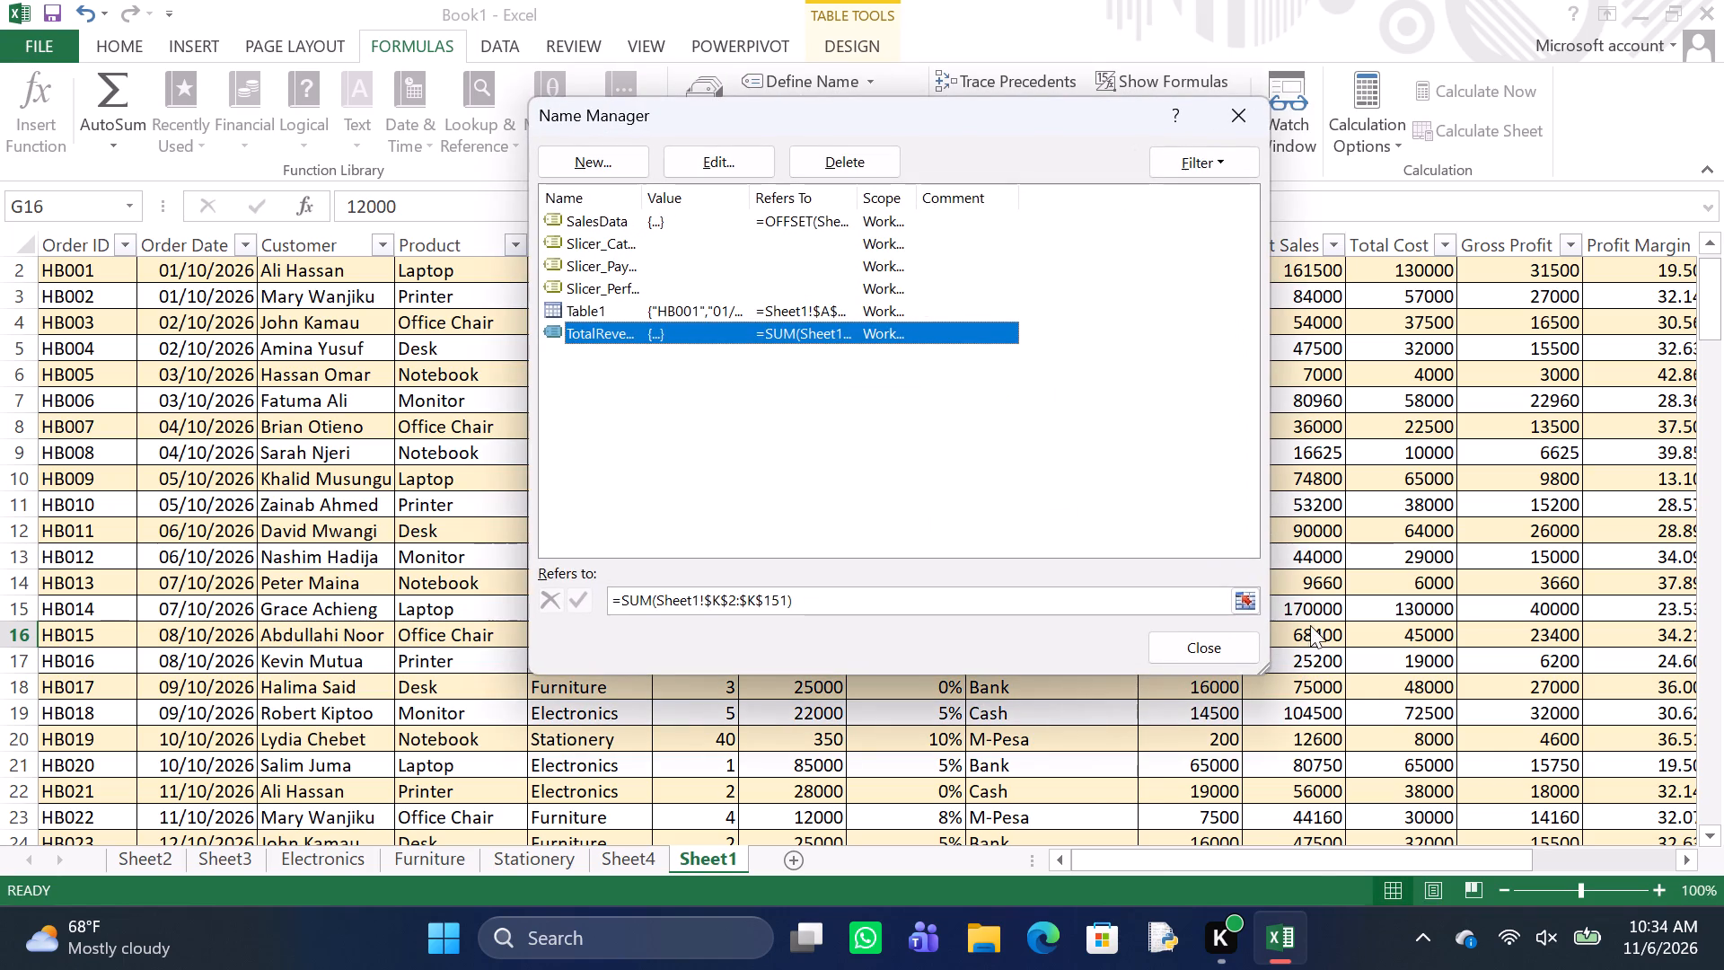
click(1207, 652)
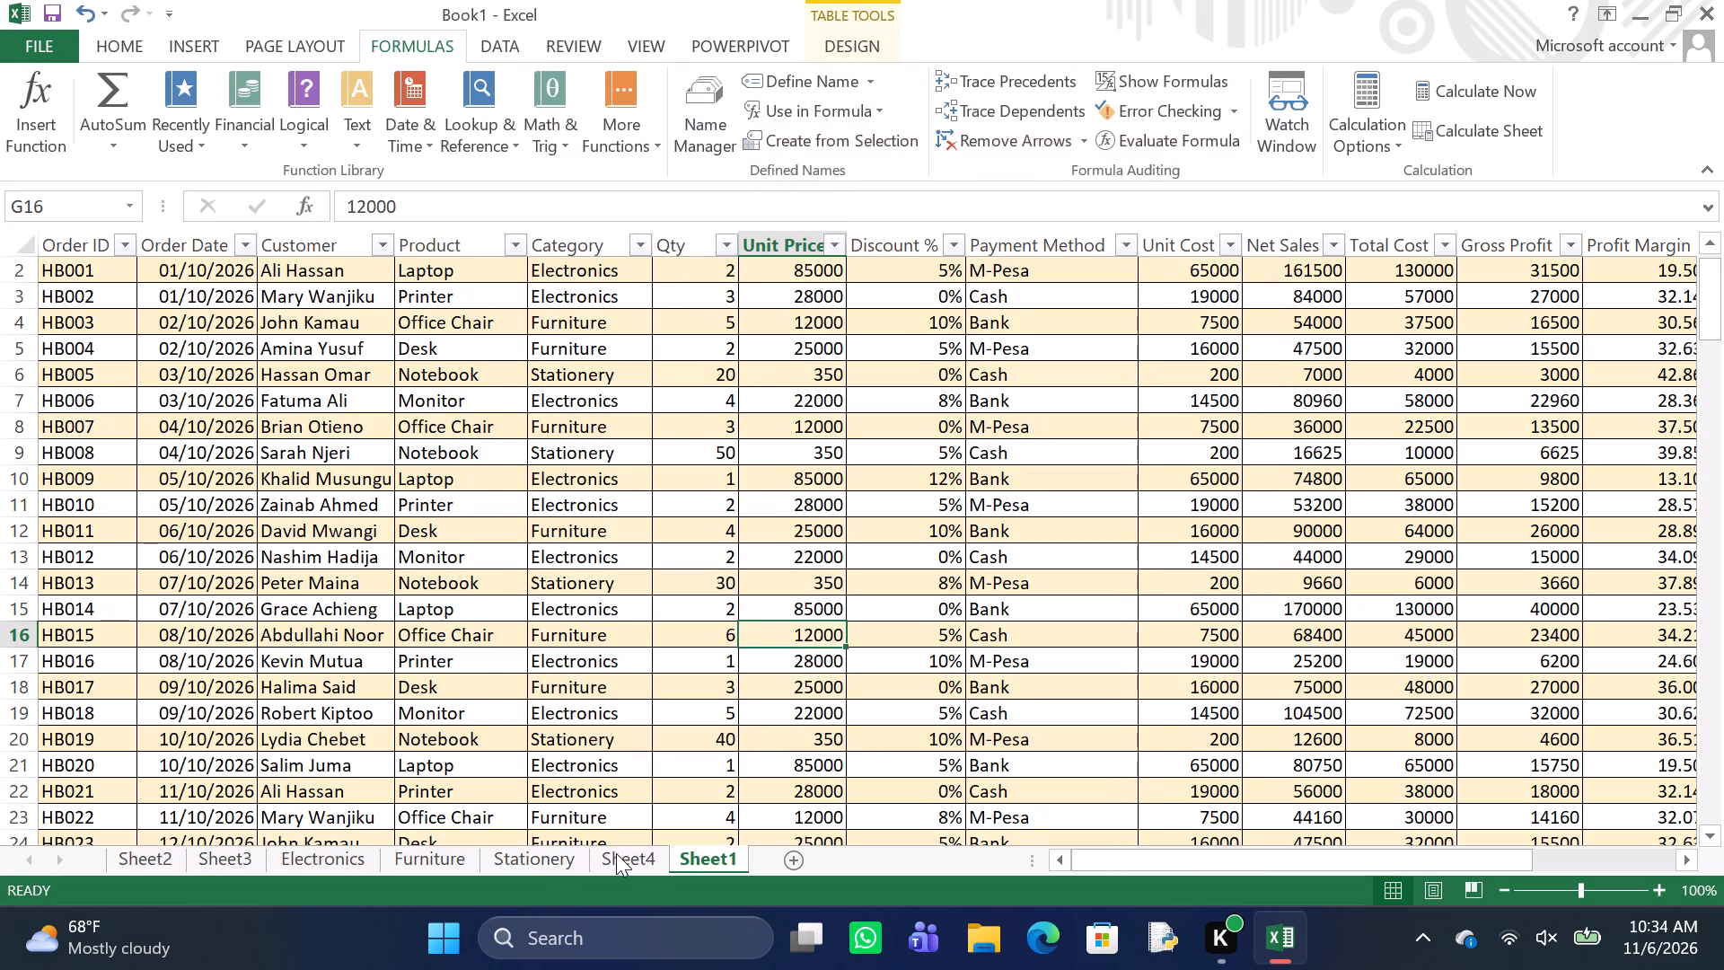
Enter the formula =TotalRevenue in cell F18 of Sheet4, beside the top customers chart.
click(616, 853)
scroll(641, 795, down, 2)
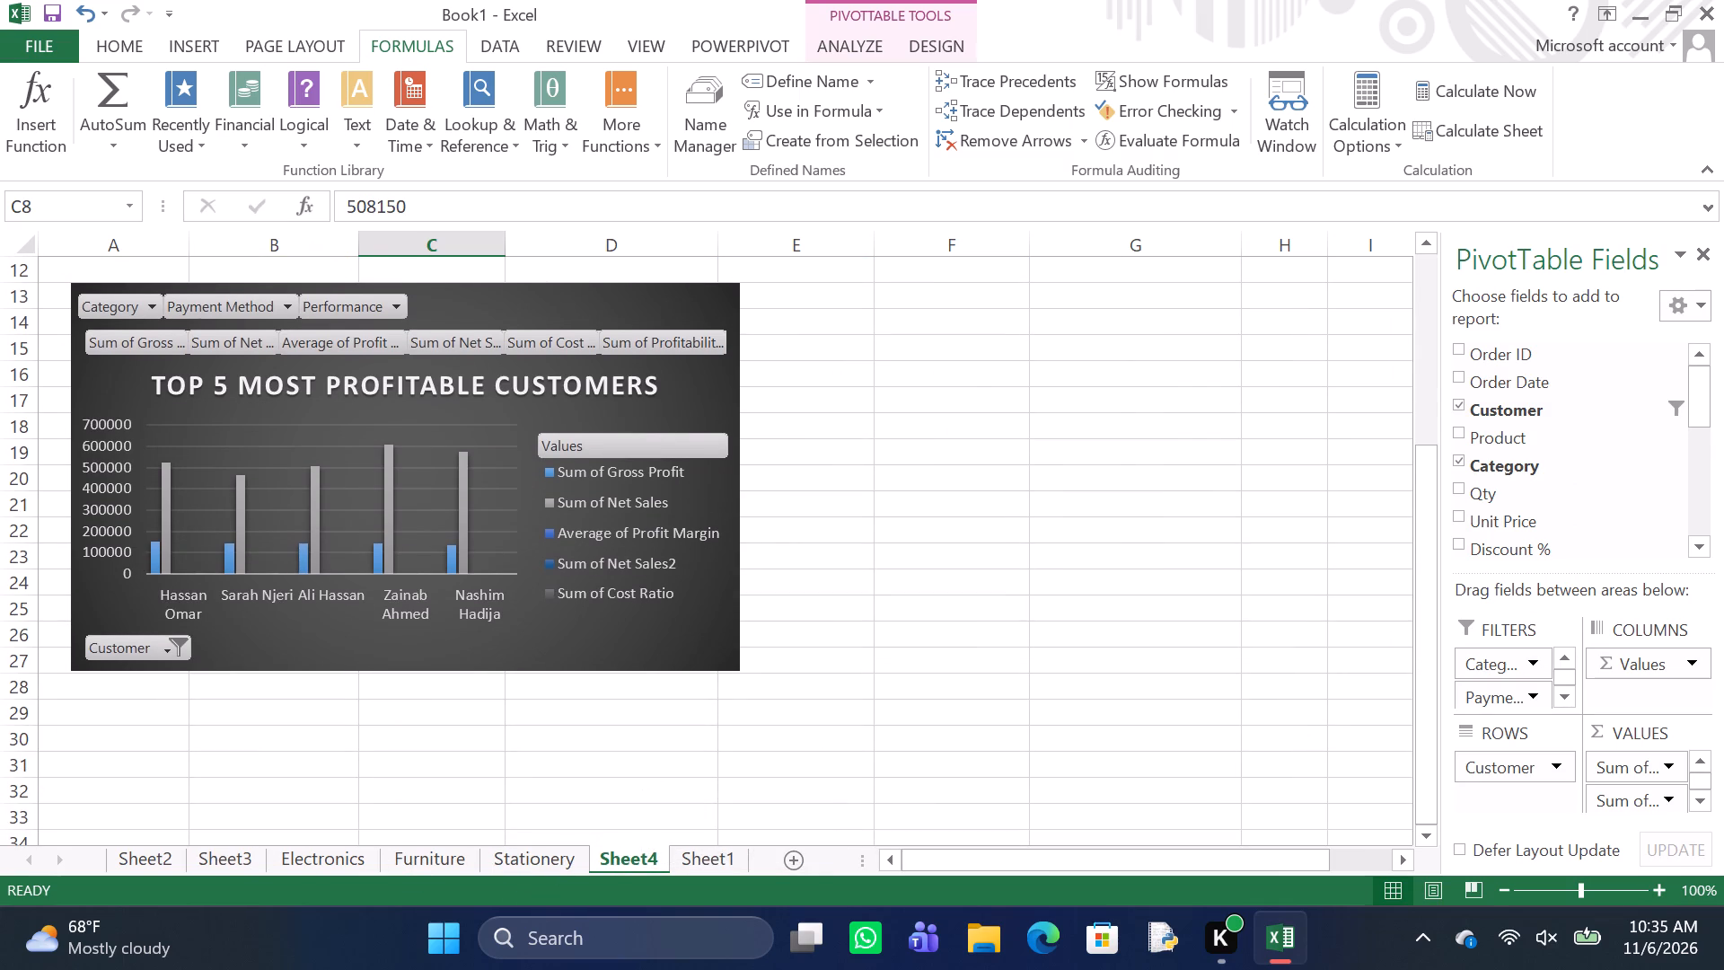
scroll(646, 832, up, 2)
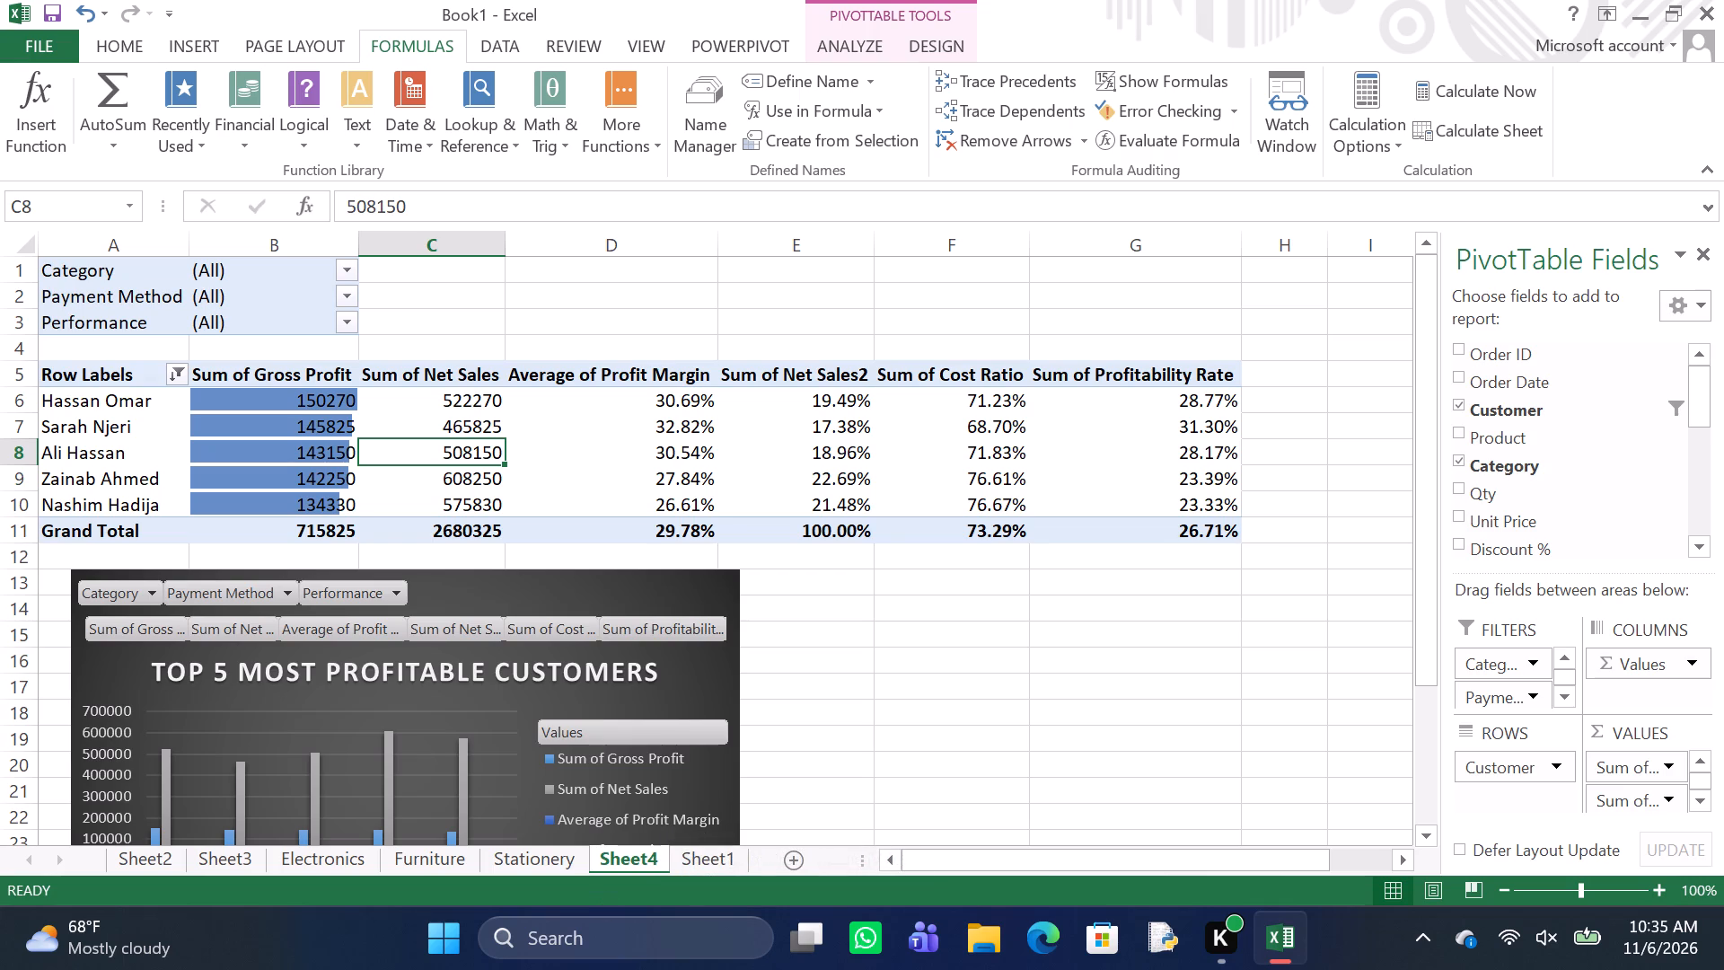
click(955, 719)
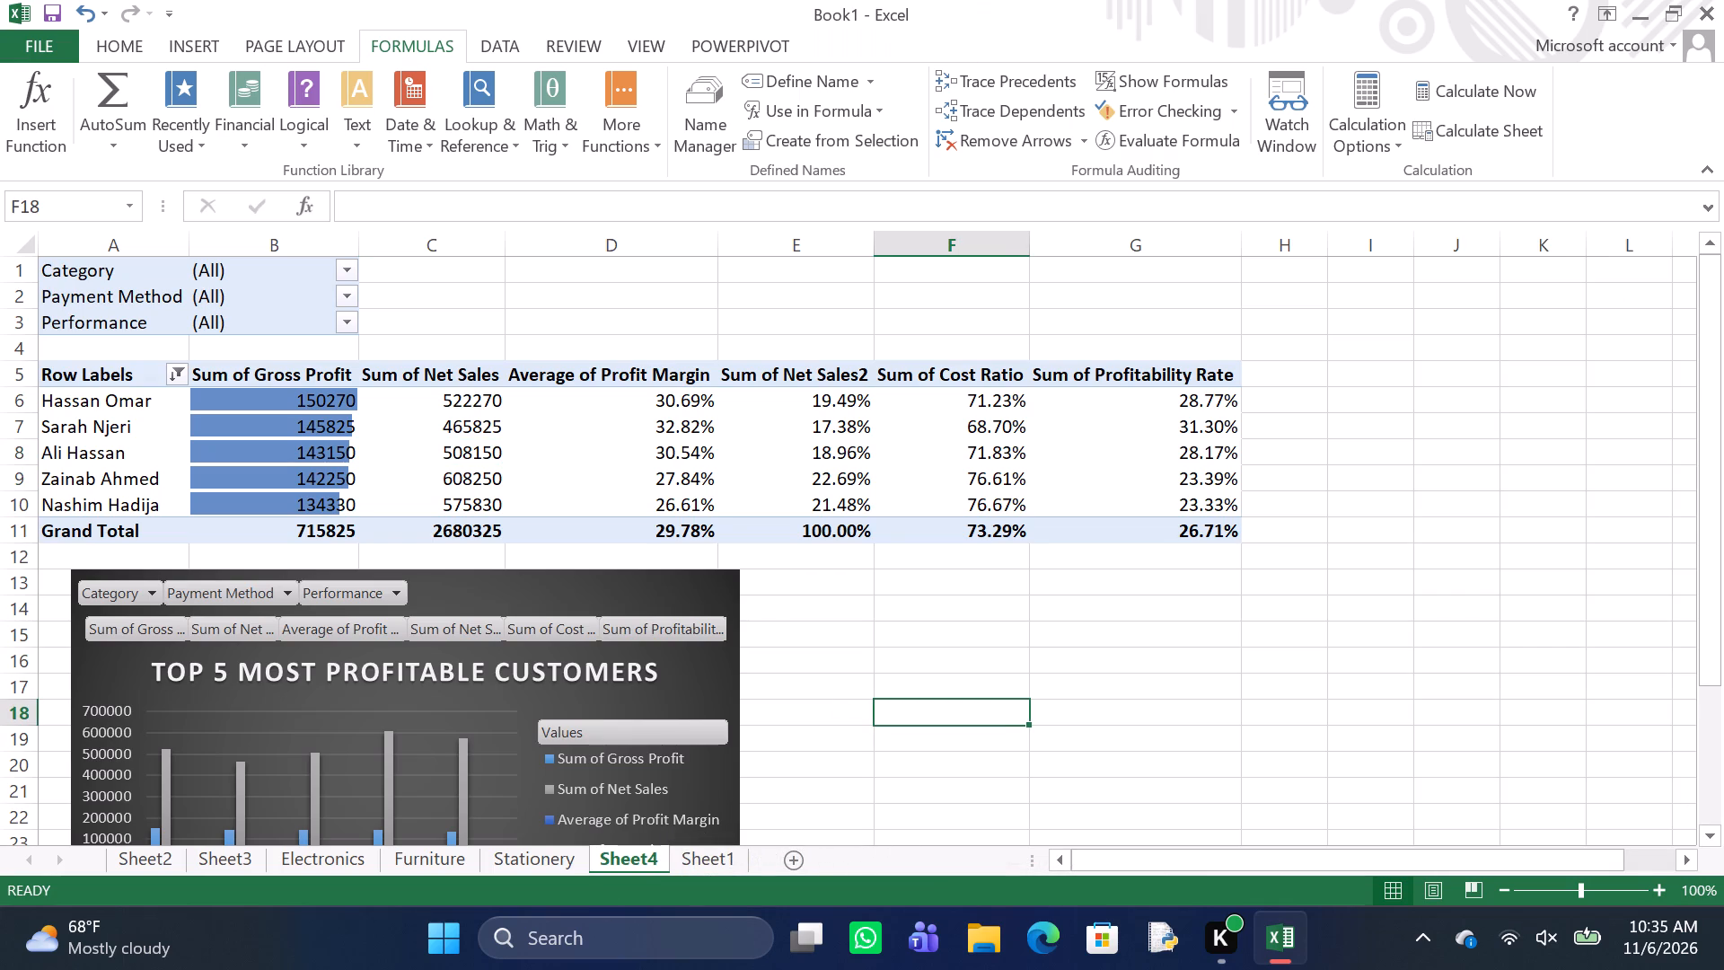
key(equal)
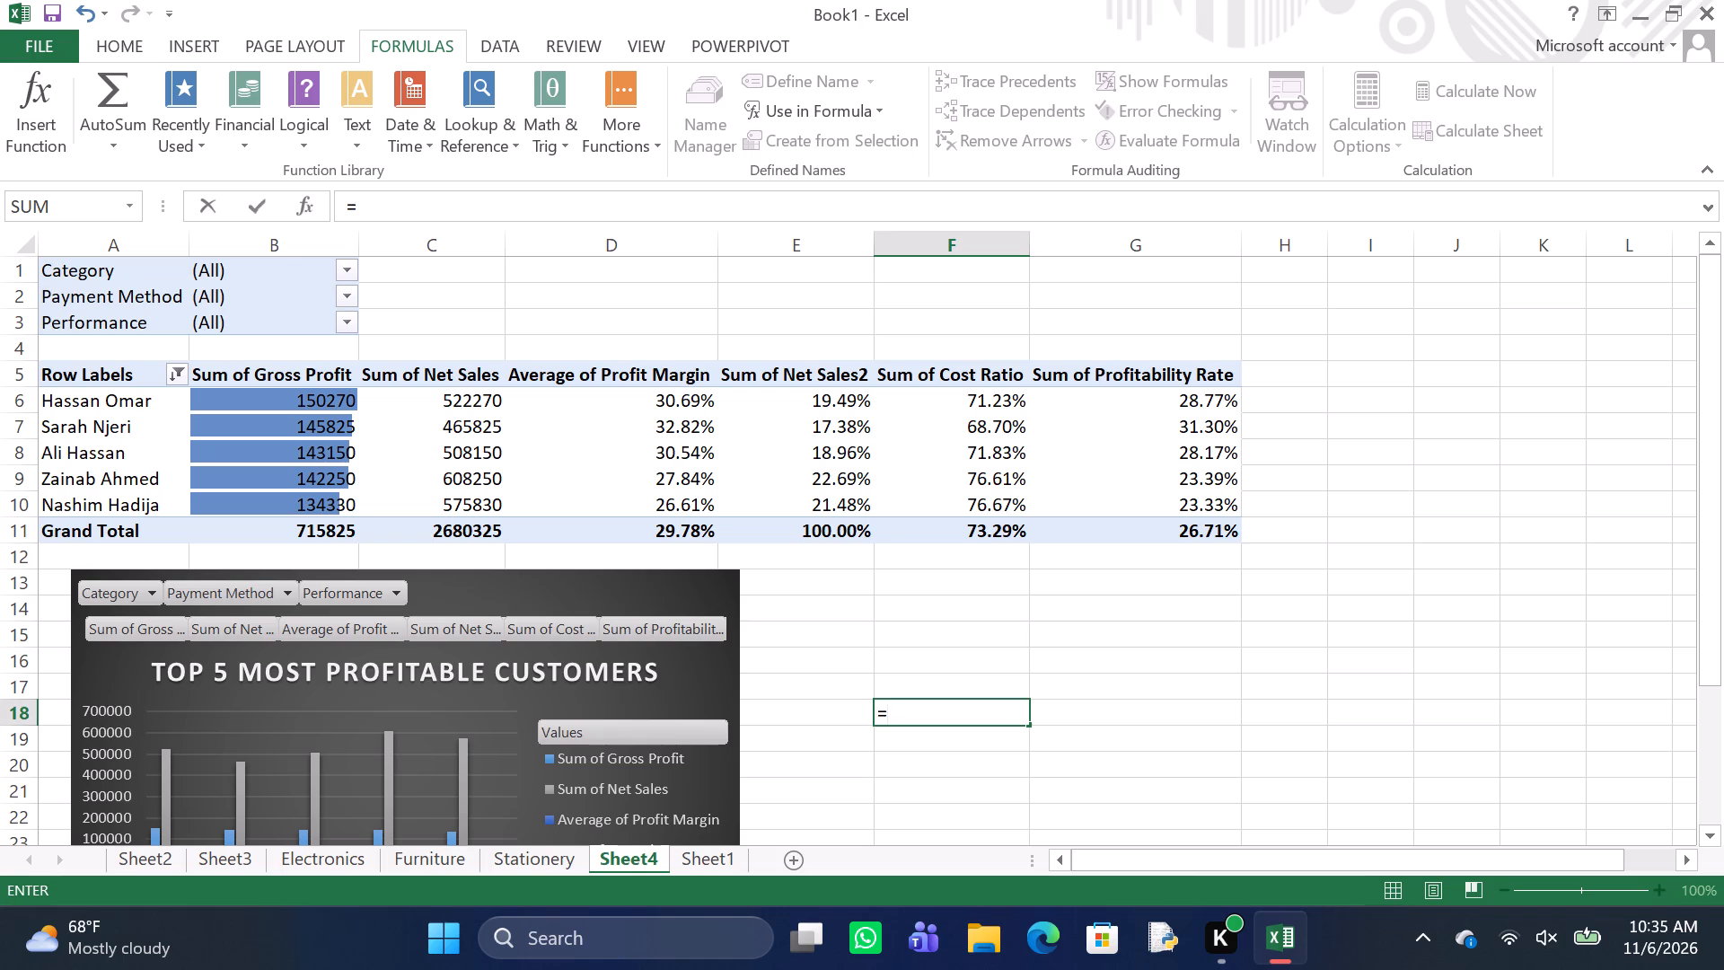
key(t)
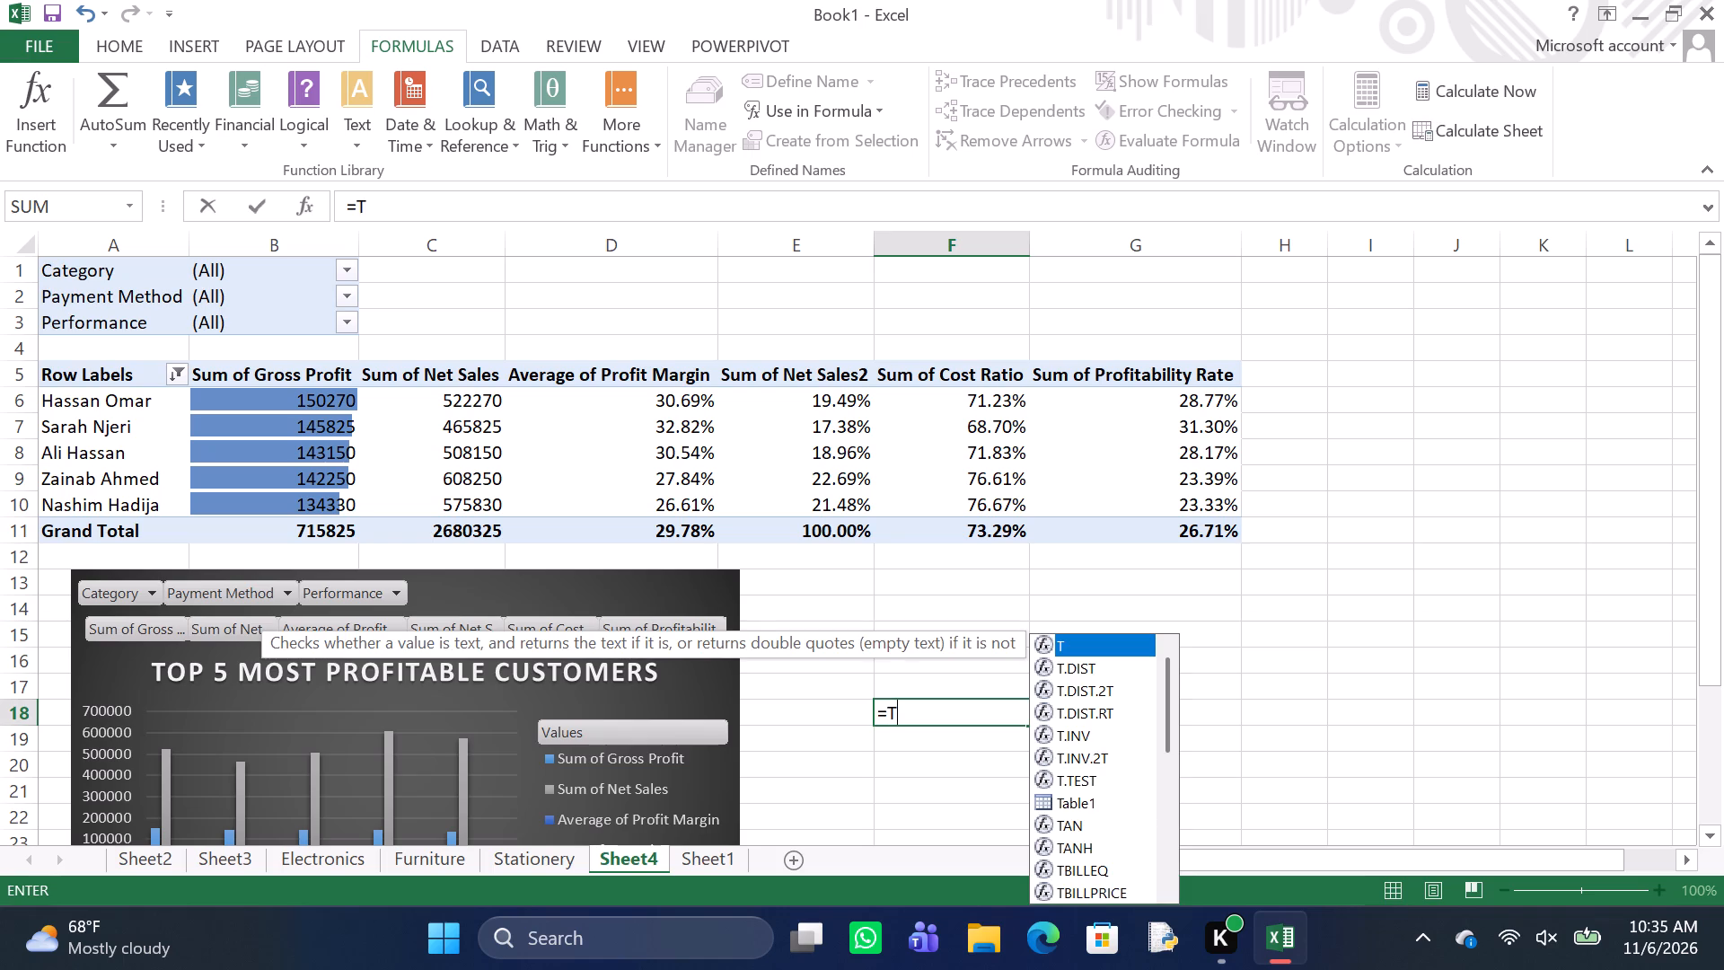
text(otal)
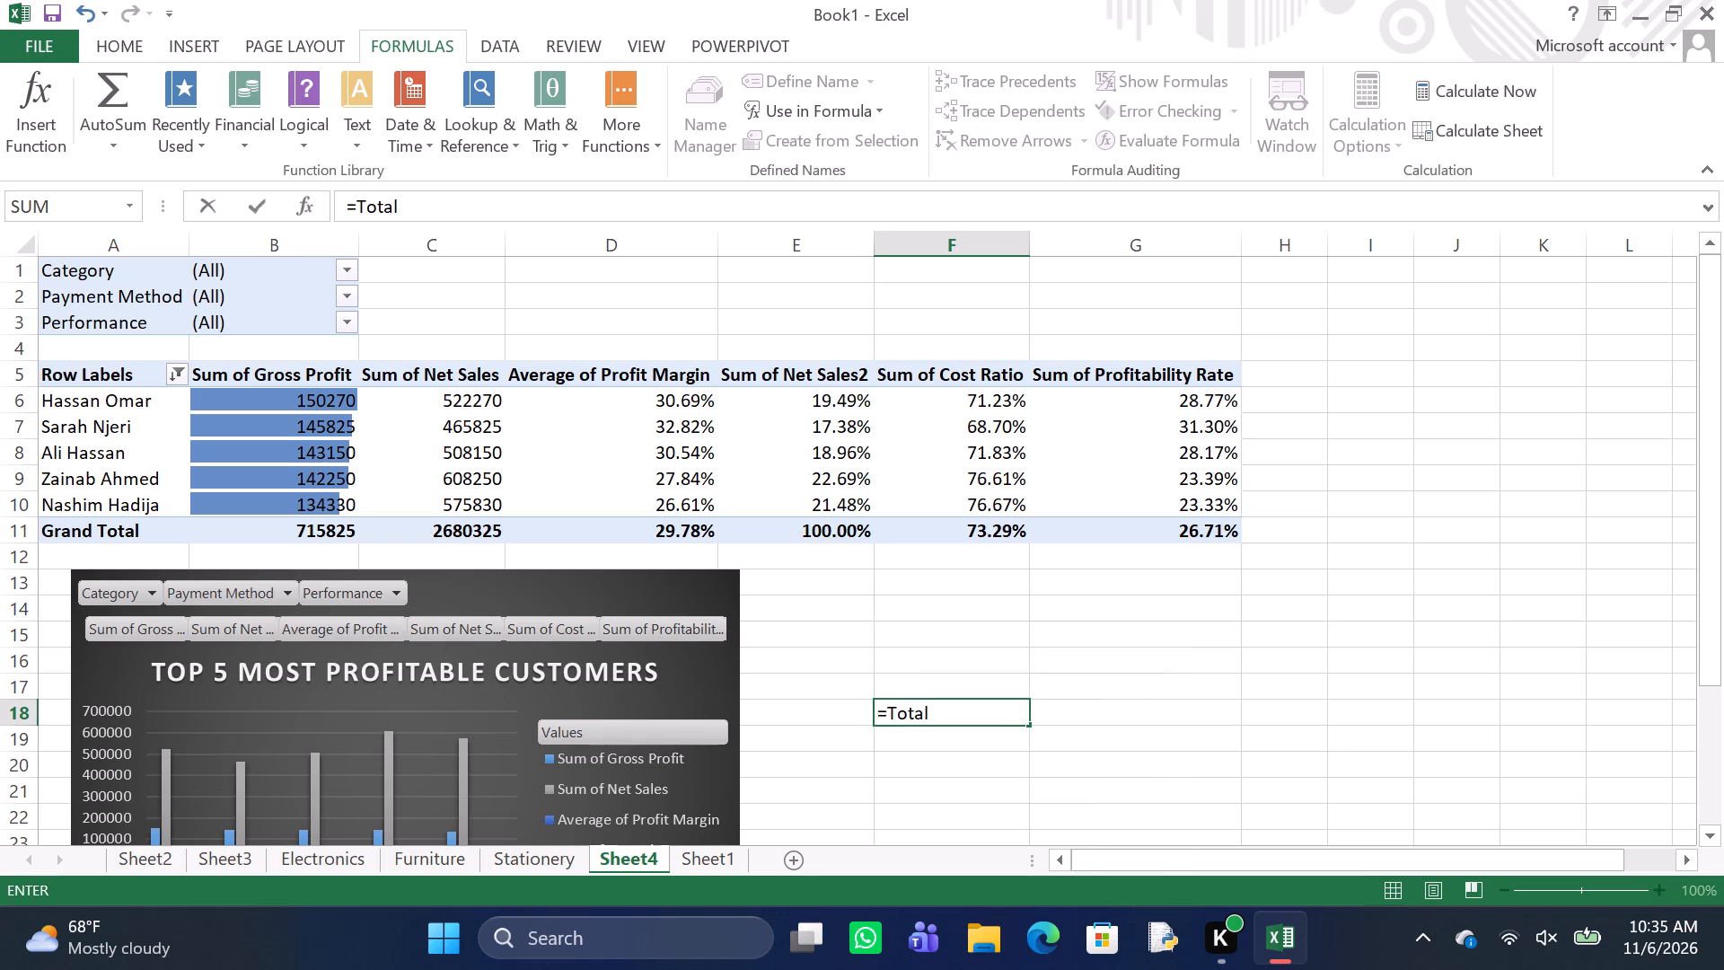
key(r)
text(evenue)
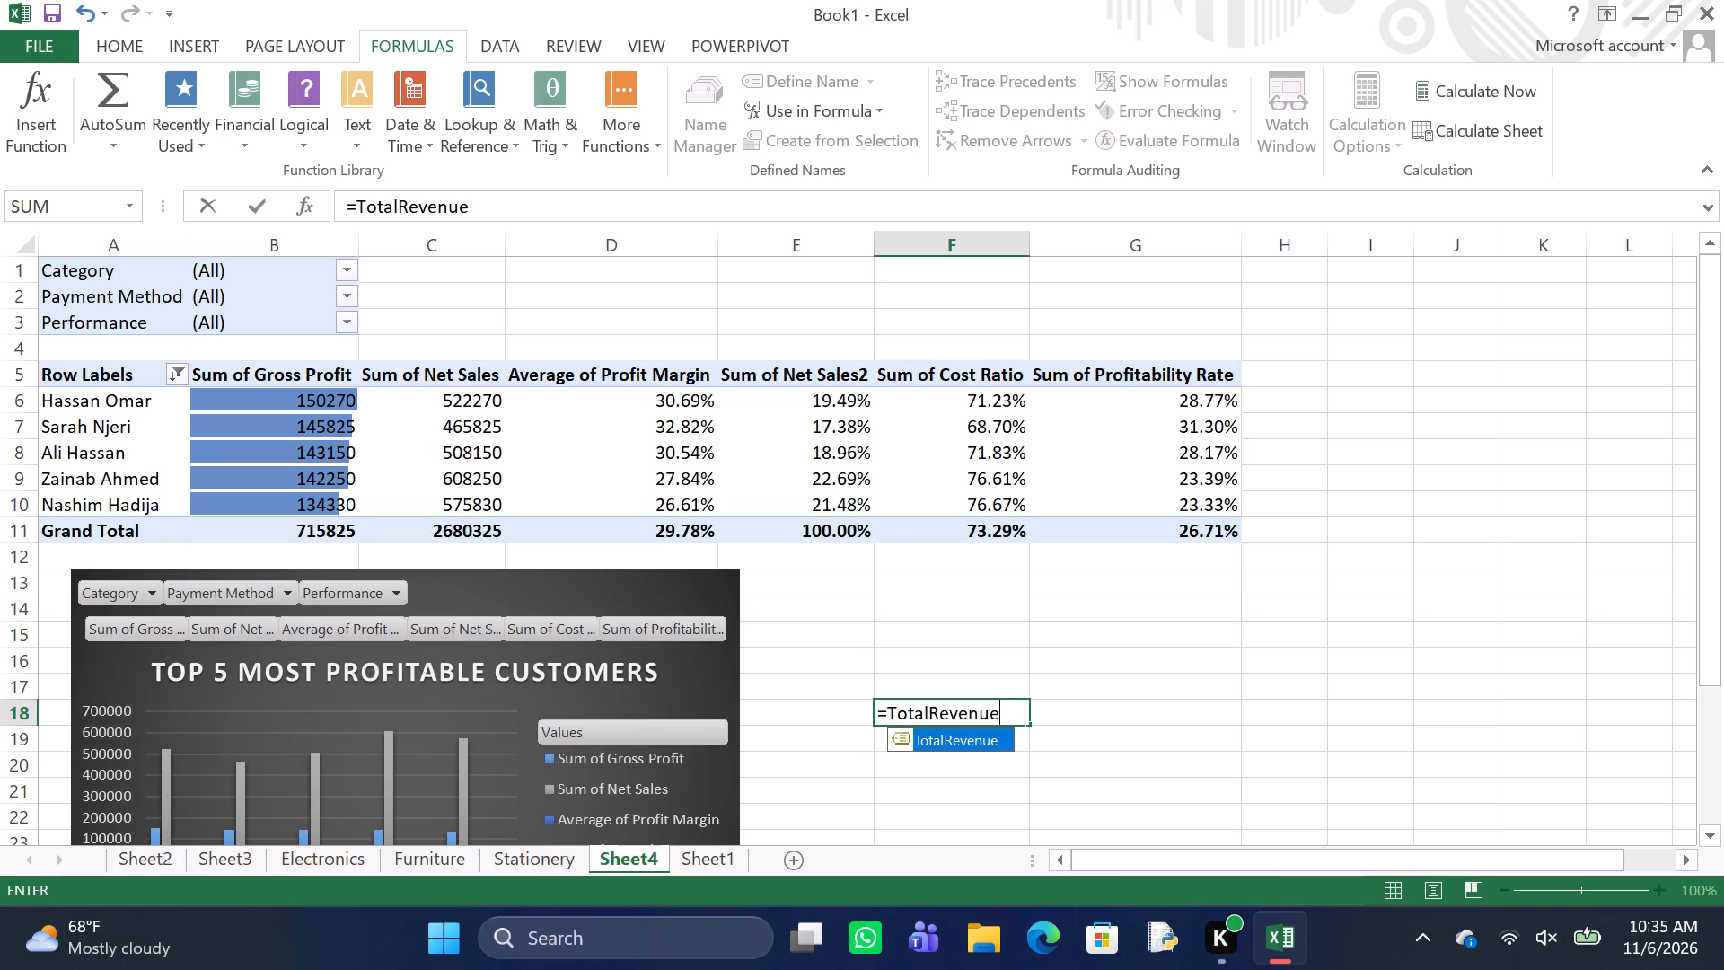
key(Return)
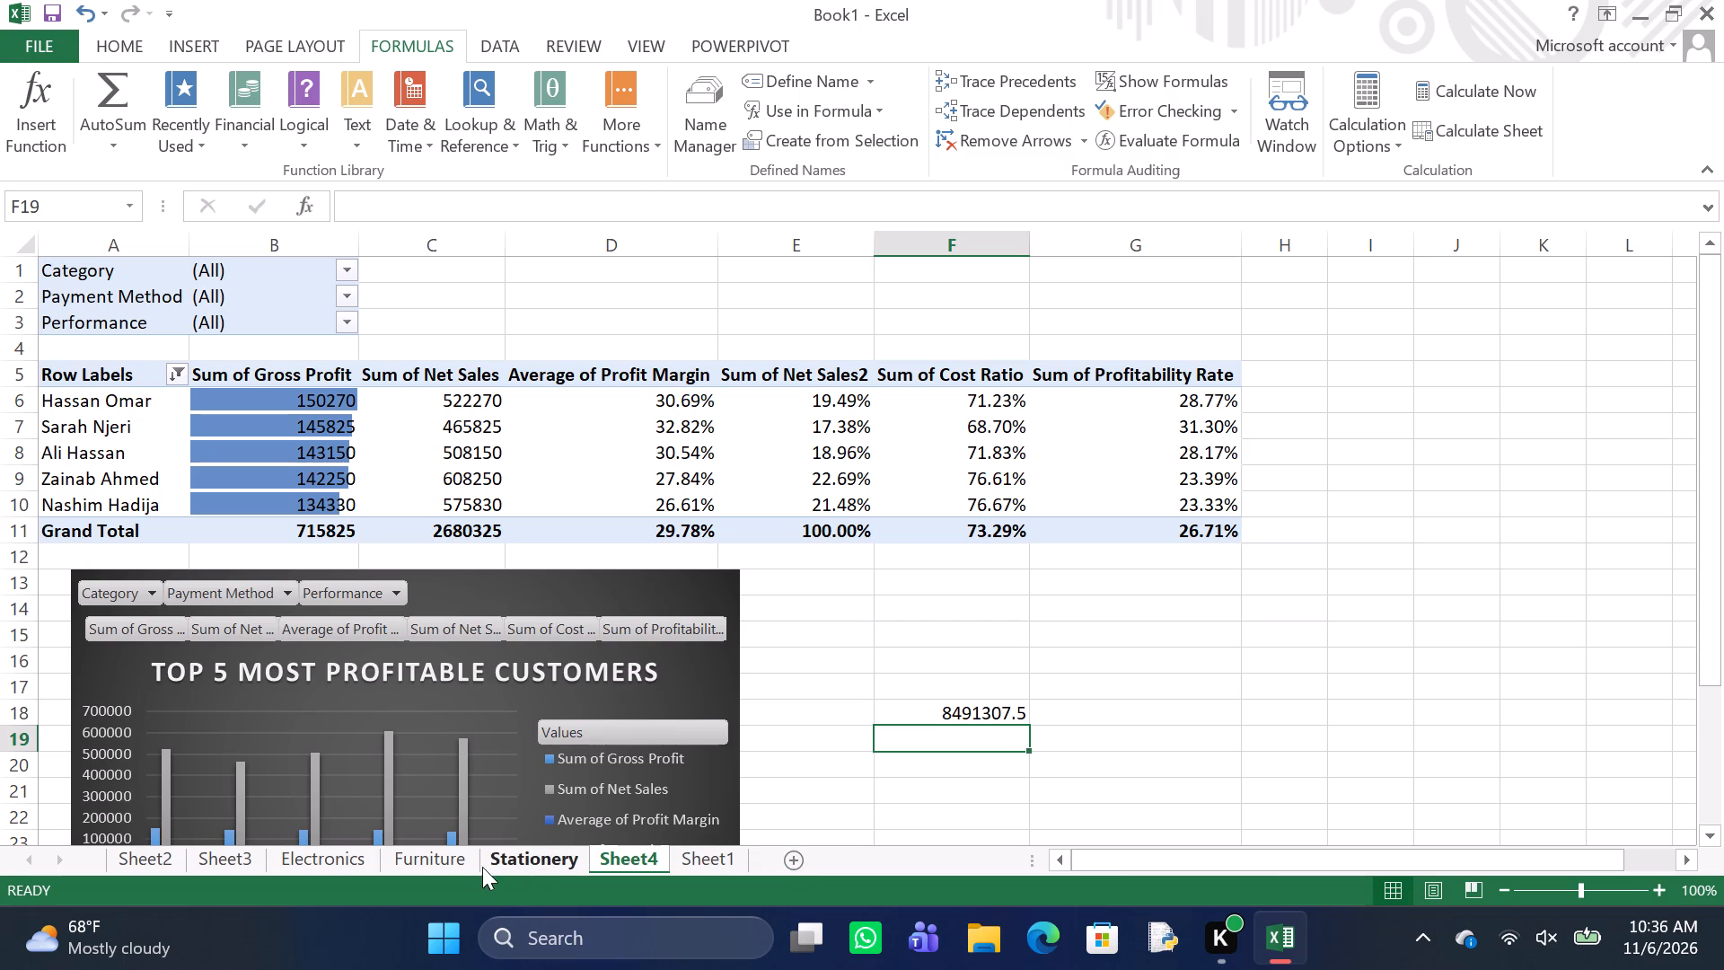
Start a new workbook-scope defined name called TotalProfit from the sales table on Sheet1.
click(712, 861)
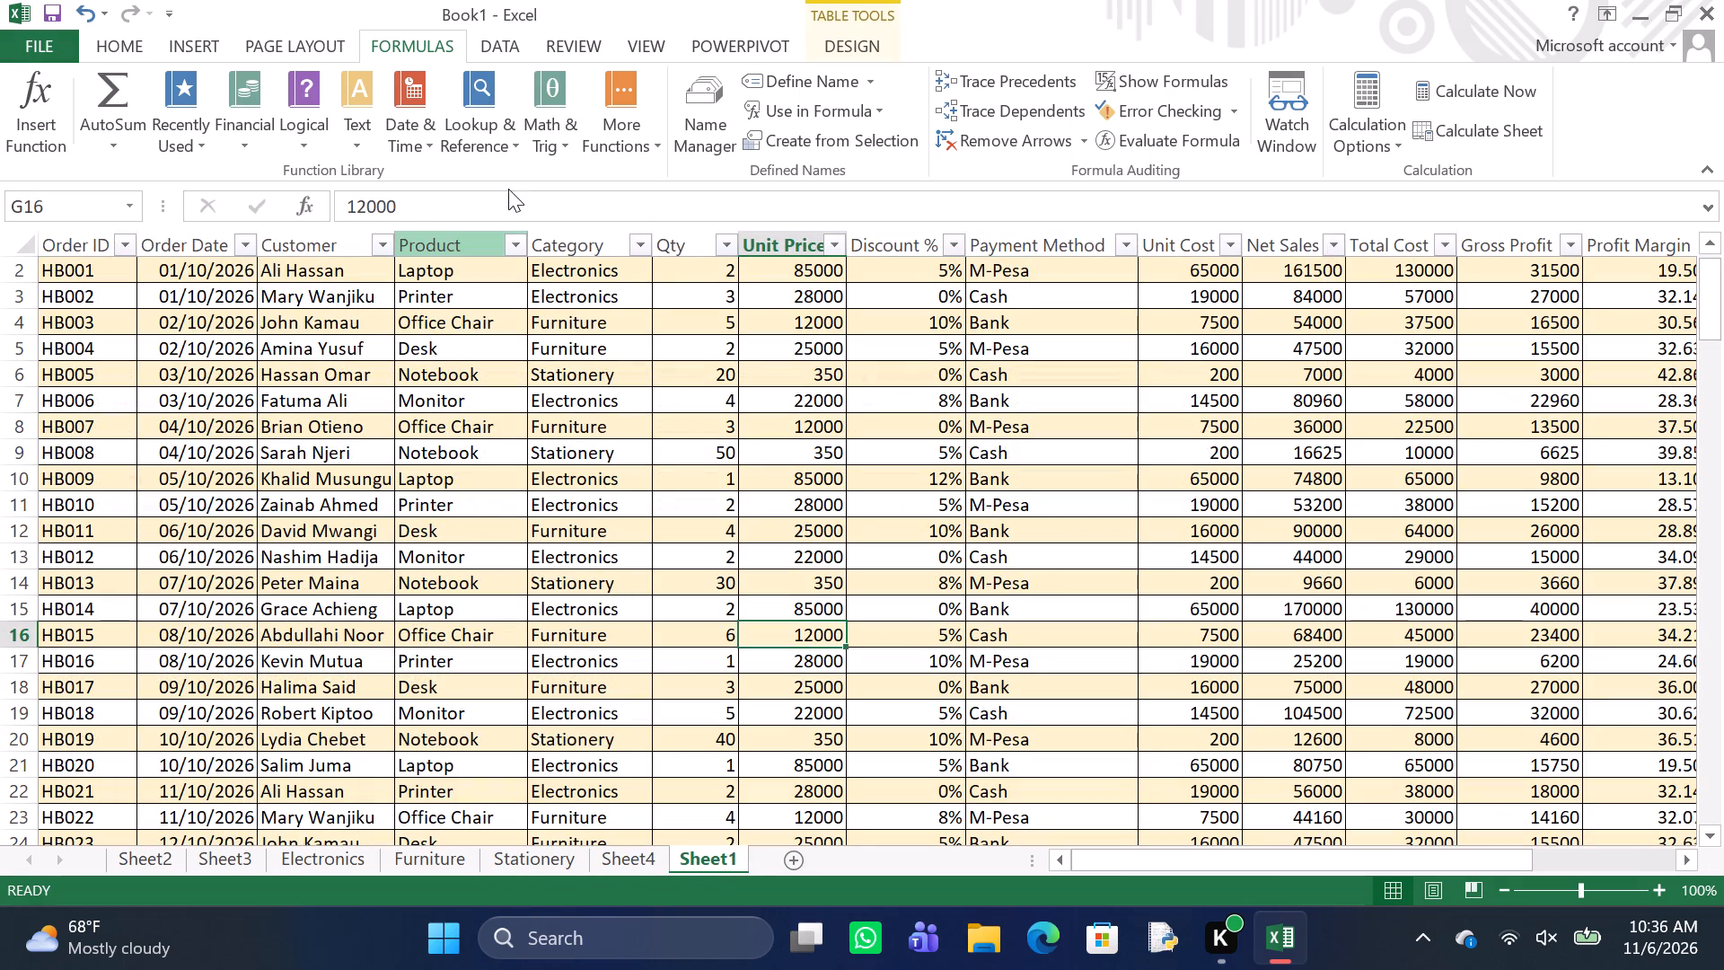
click(678, 141)
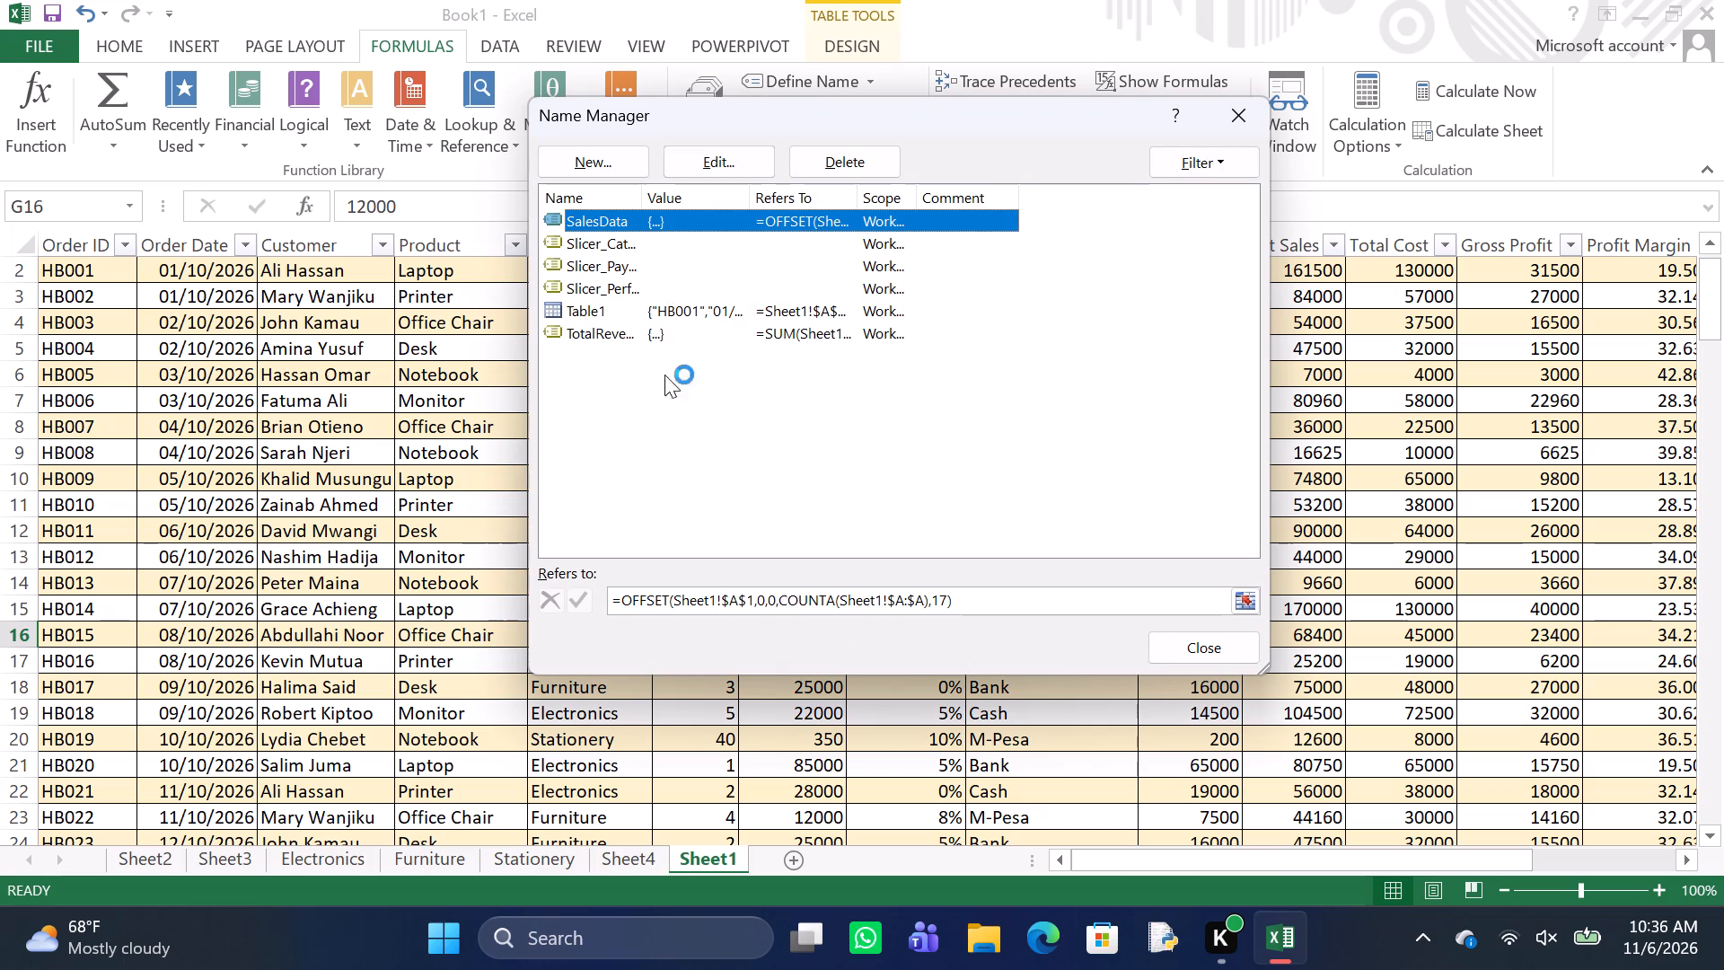
click(597, 152)
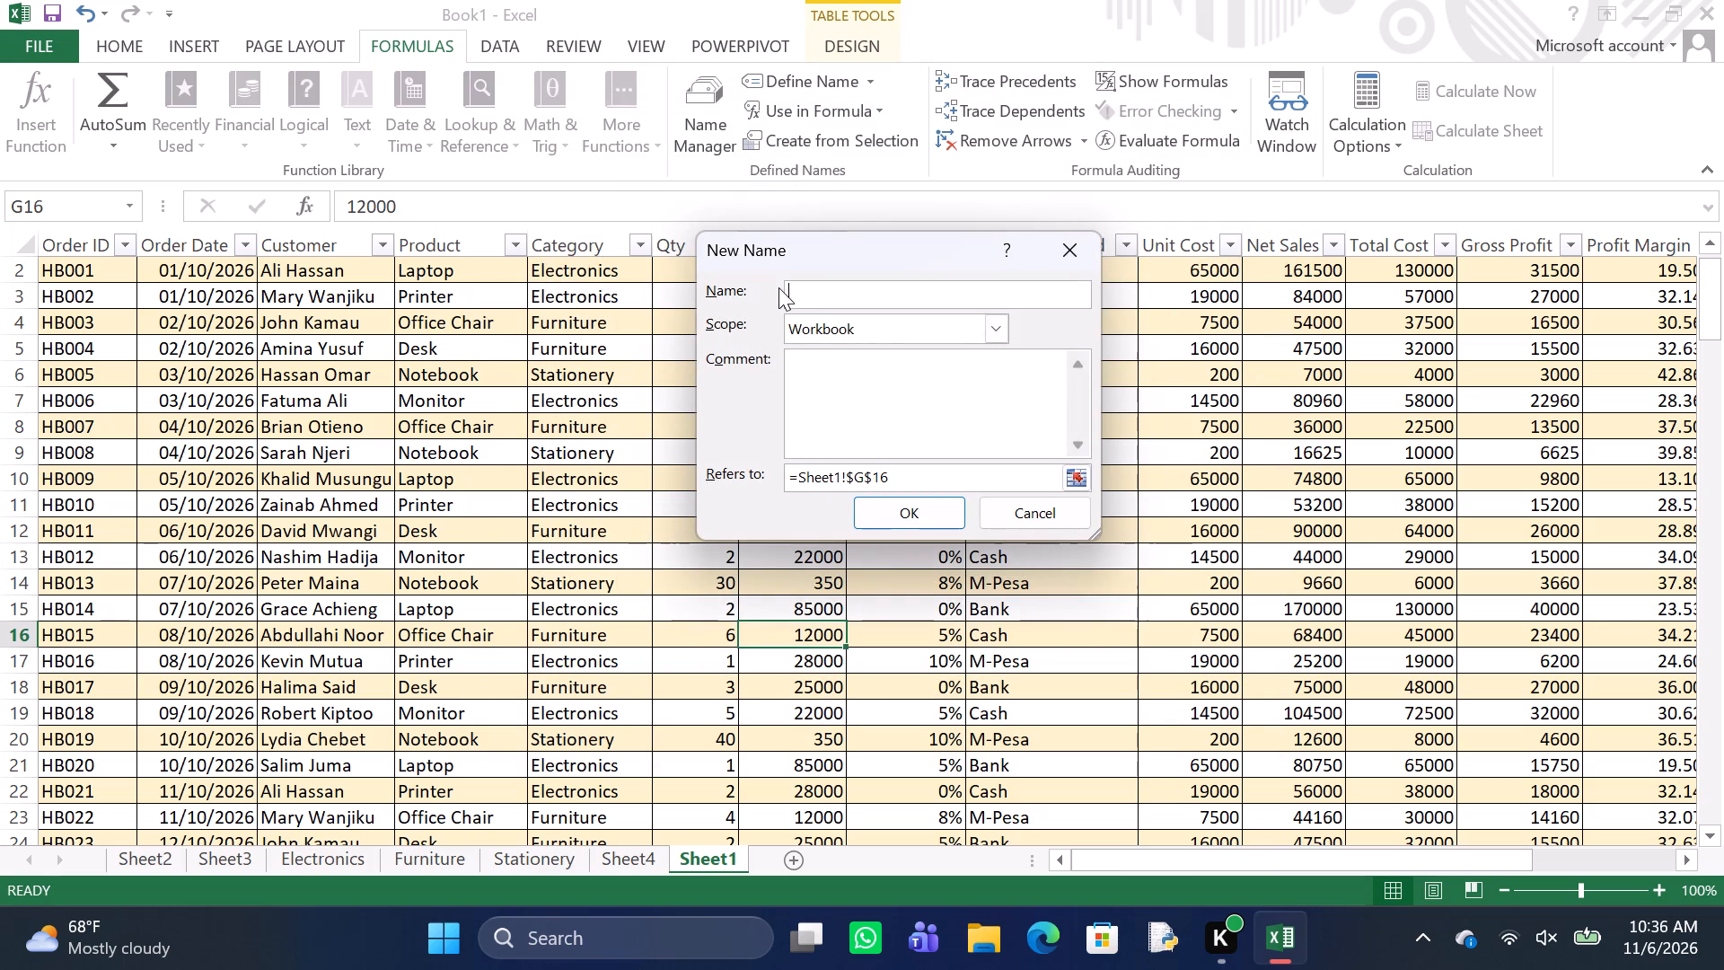
key(t)
text(otal)
key(p)
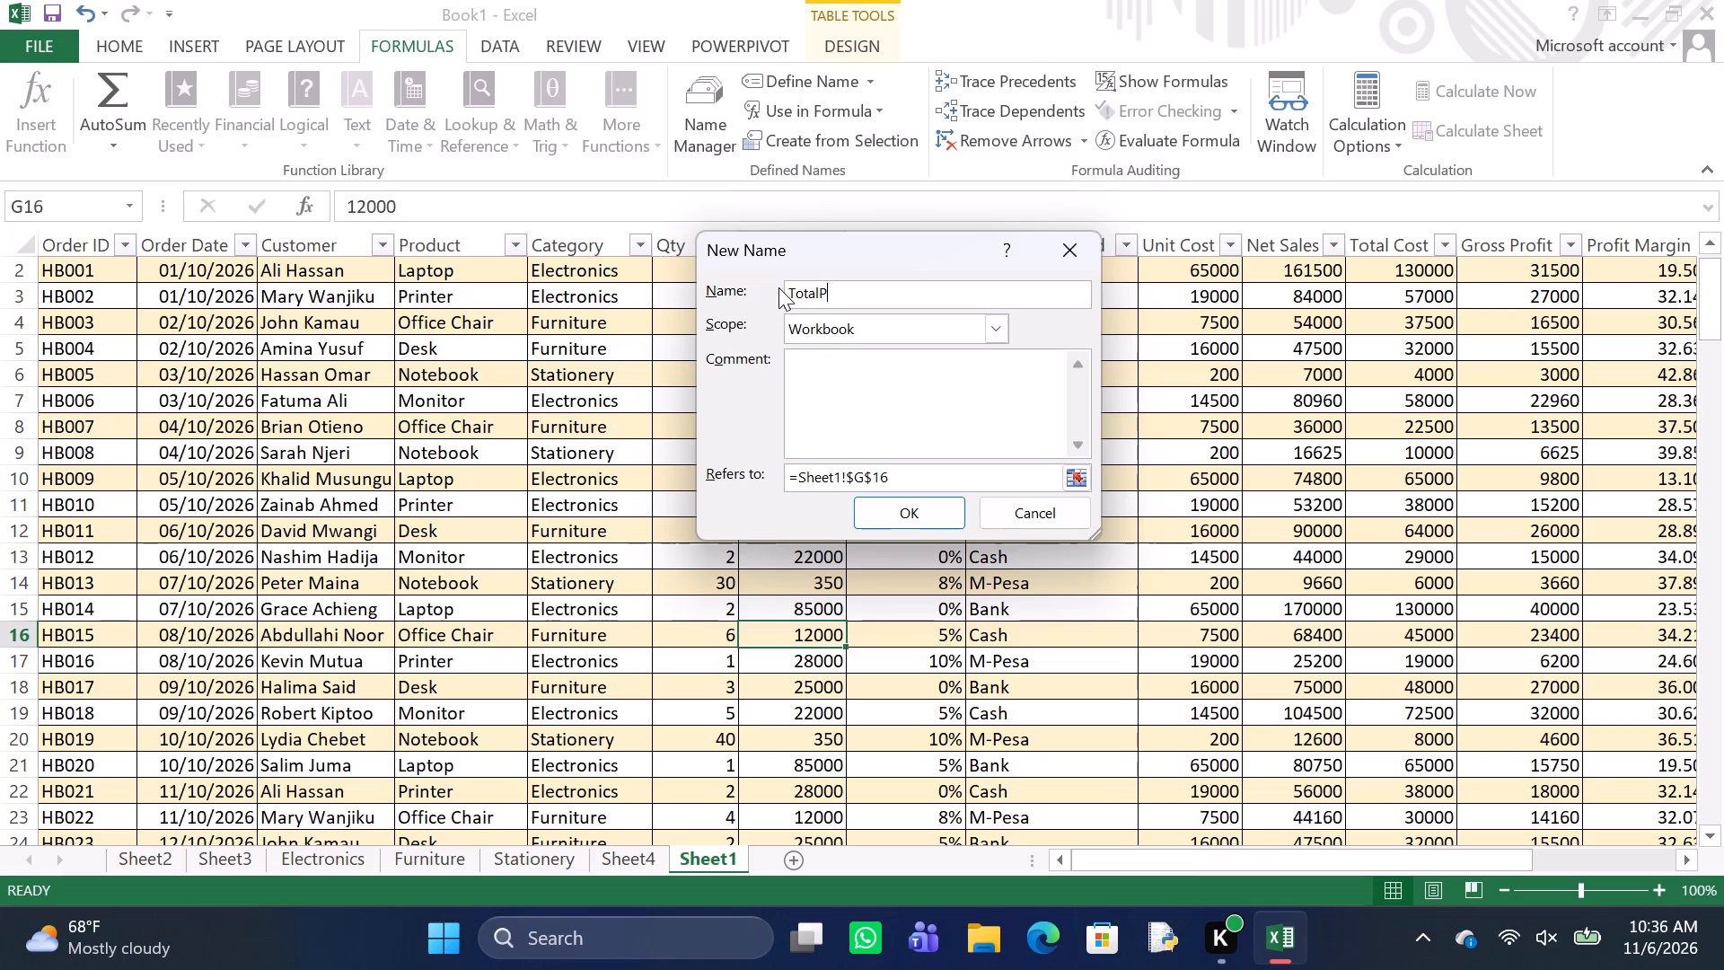
text(rofit)
Make the TotalProfit name refer to =SUM(Sheet1!$M2:$M$151), save it and close the list of defined names.
click(902, 479)
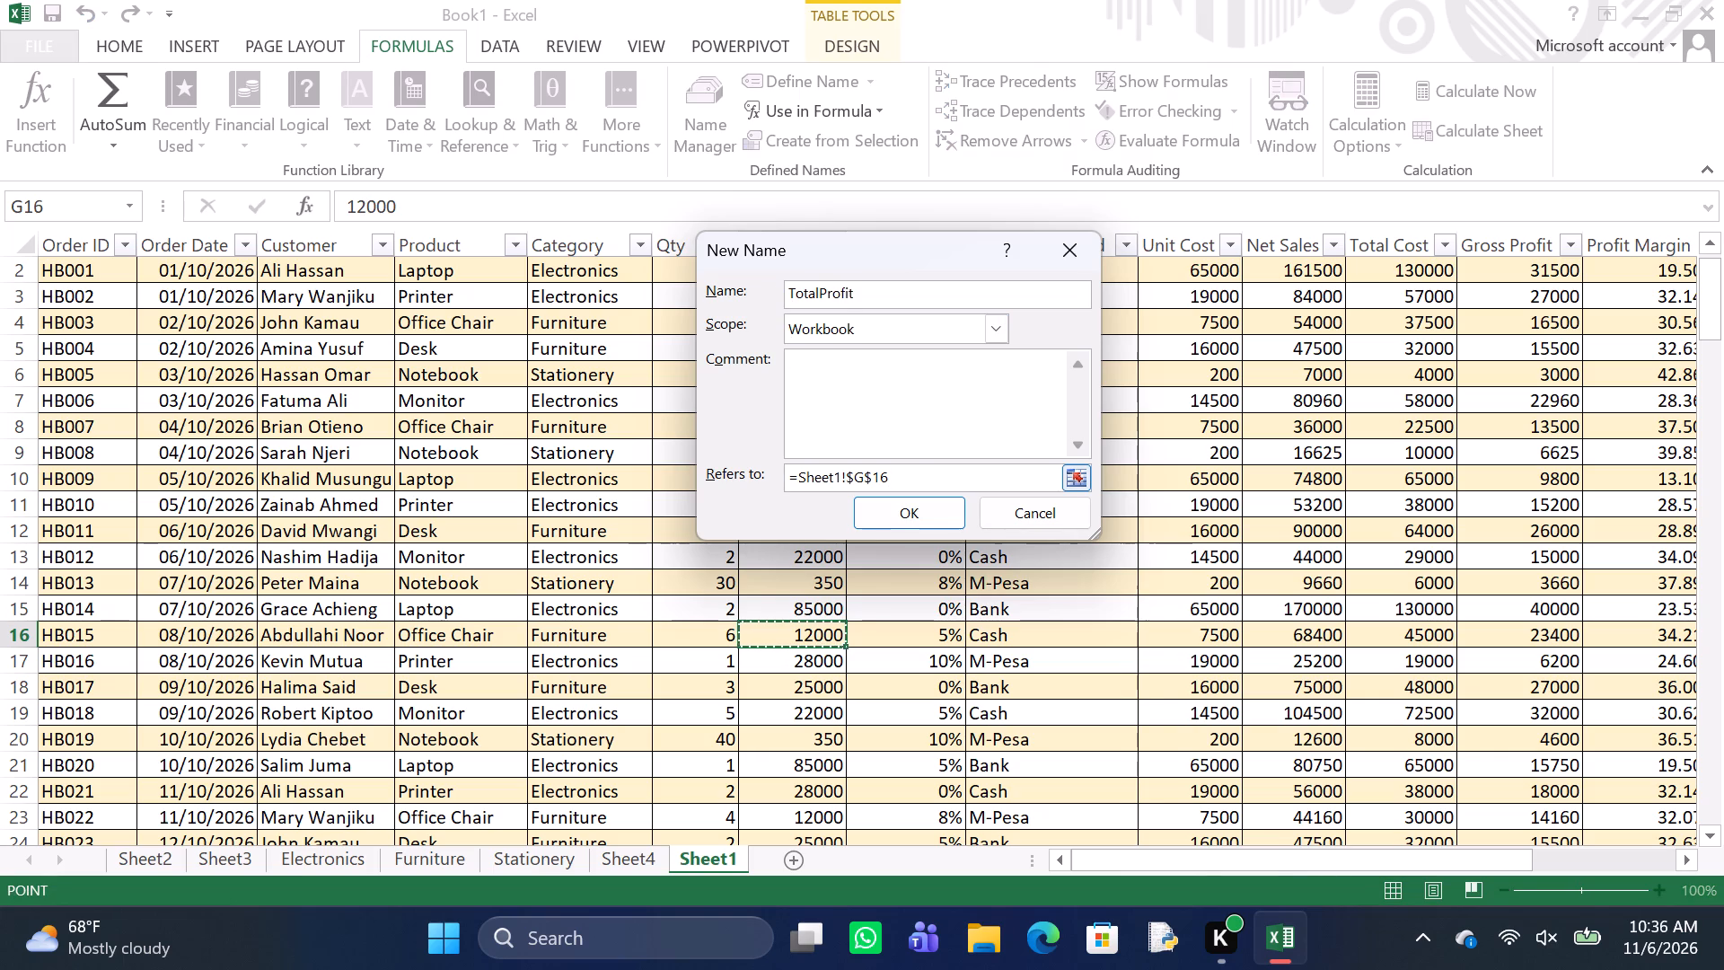
key(BackSpace)
key(BackSpace)
key(BackSpace)
key(BackSpace)
key(BackSpace)
key(BackSpace)
key(BackSpace)
key(BackSpace)
key(BackSpace)
key(BackSpace)
key(BackSpace)
key(BackSpace)
key(BackSpace)
key(BackSpace)
key(BackSpace)
key(BackSpace)
key(BackSpace)
key(BackSpace)
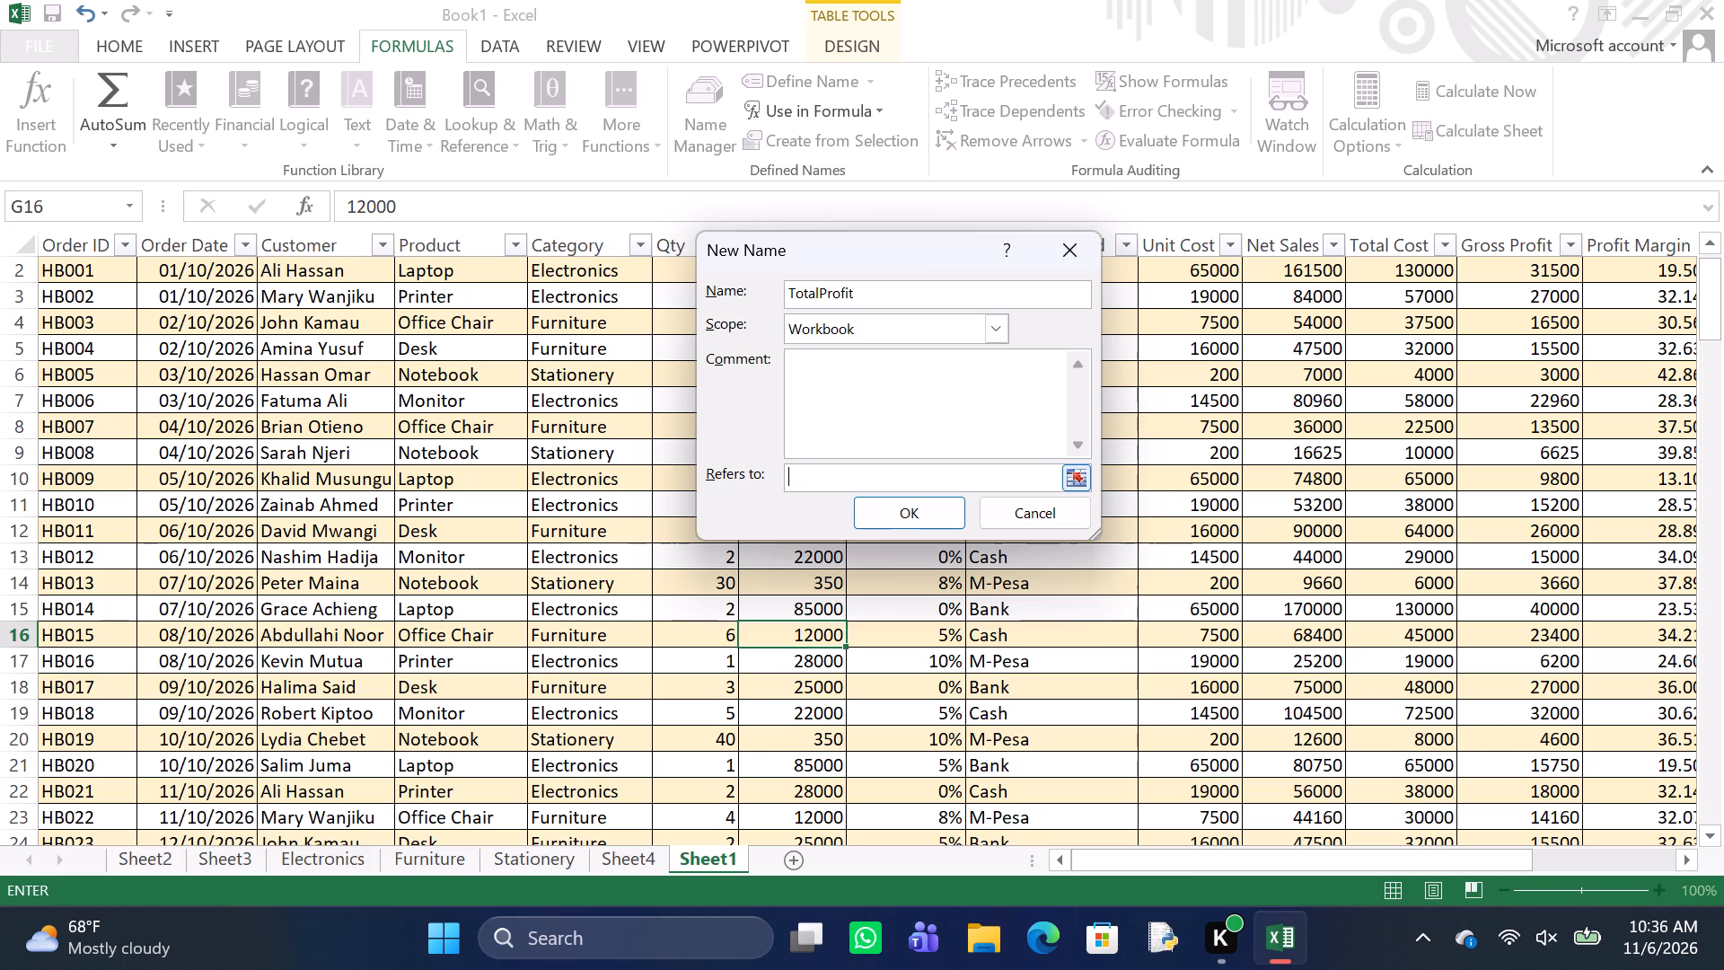
key(equal)
text(SU)
key(m)
key(shift+parenleft)
key(s)
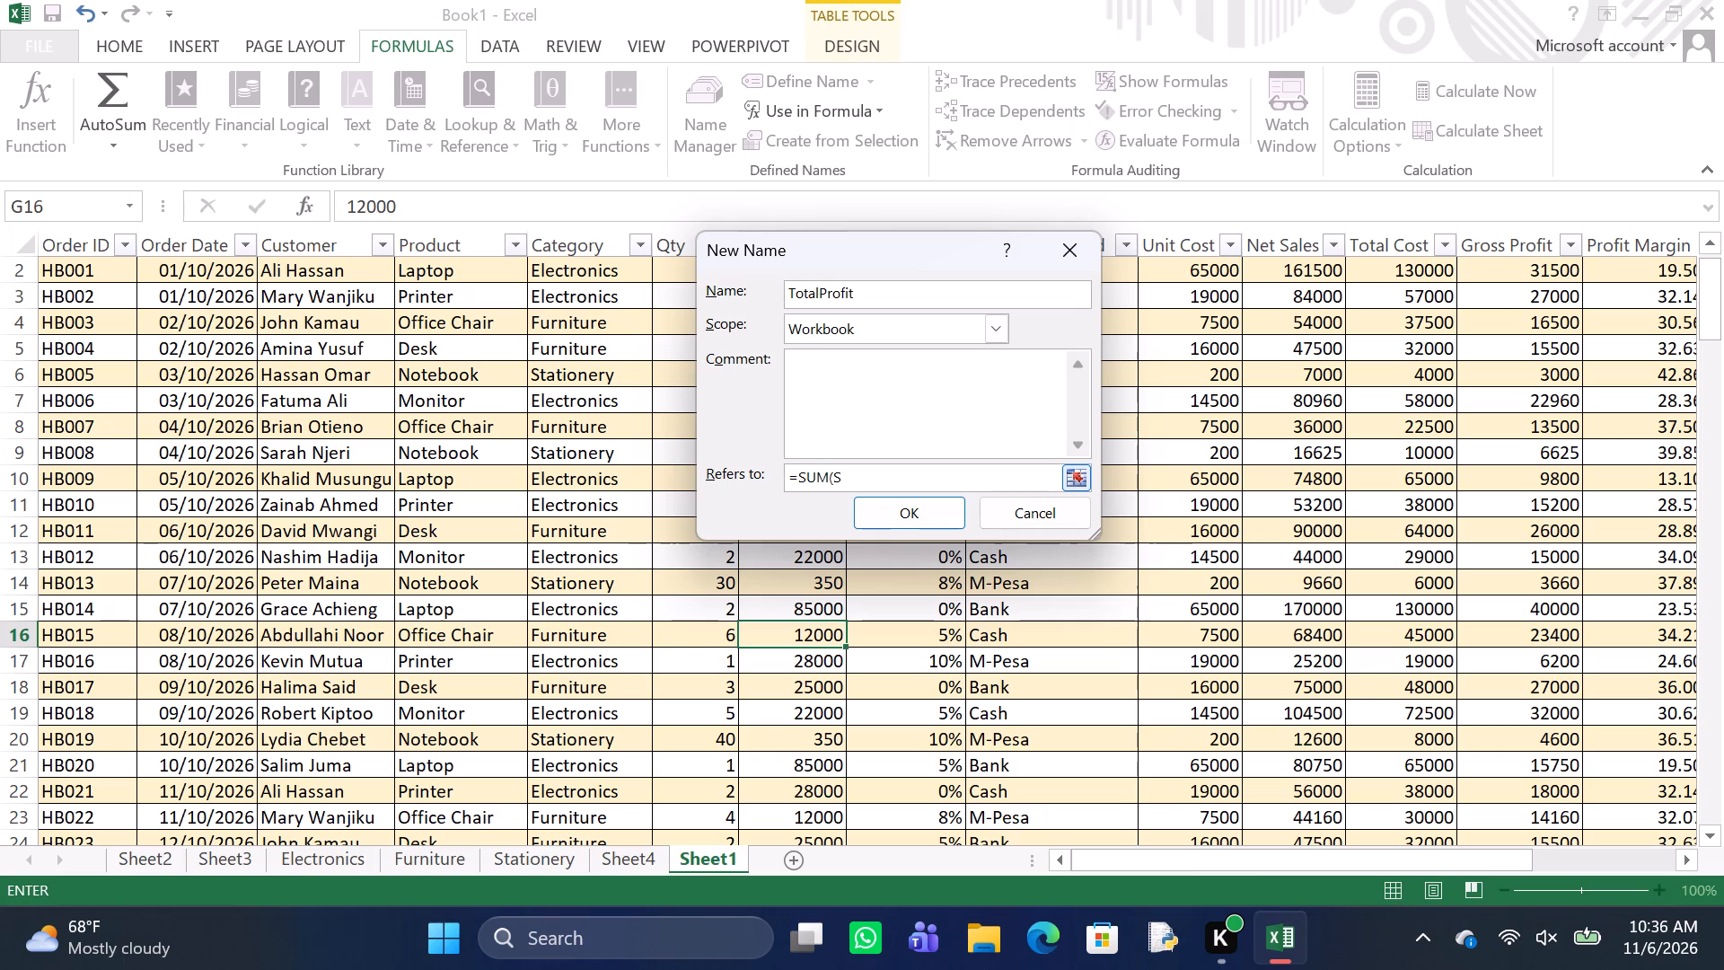
text(heet1)
key(shift+exclam)
key(shift+dollar)
key(m)
key(2)
key(shift+colon)
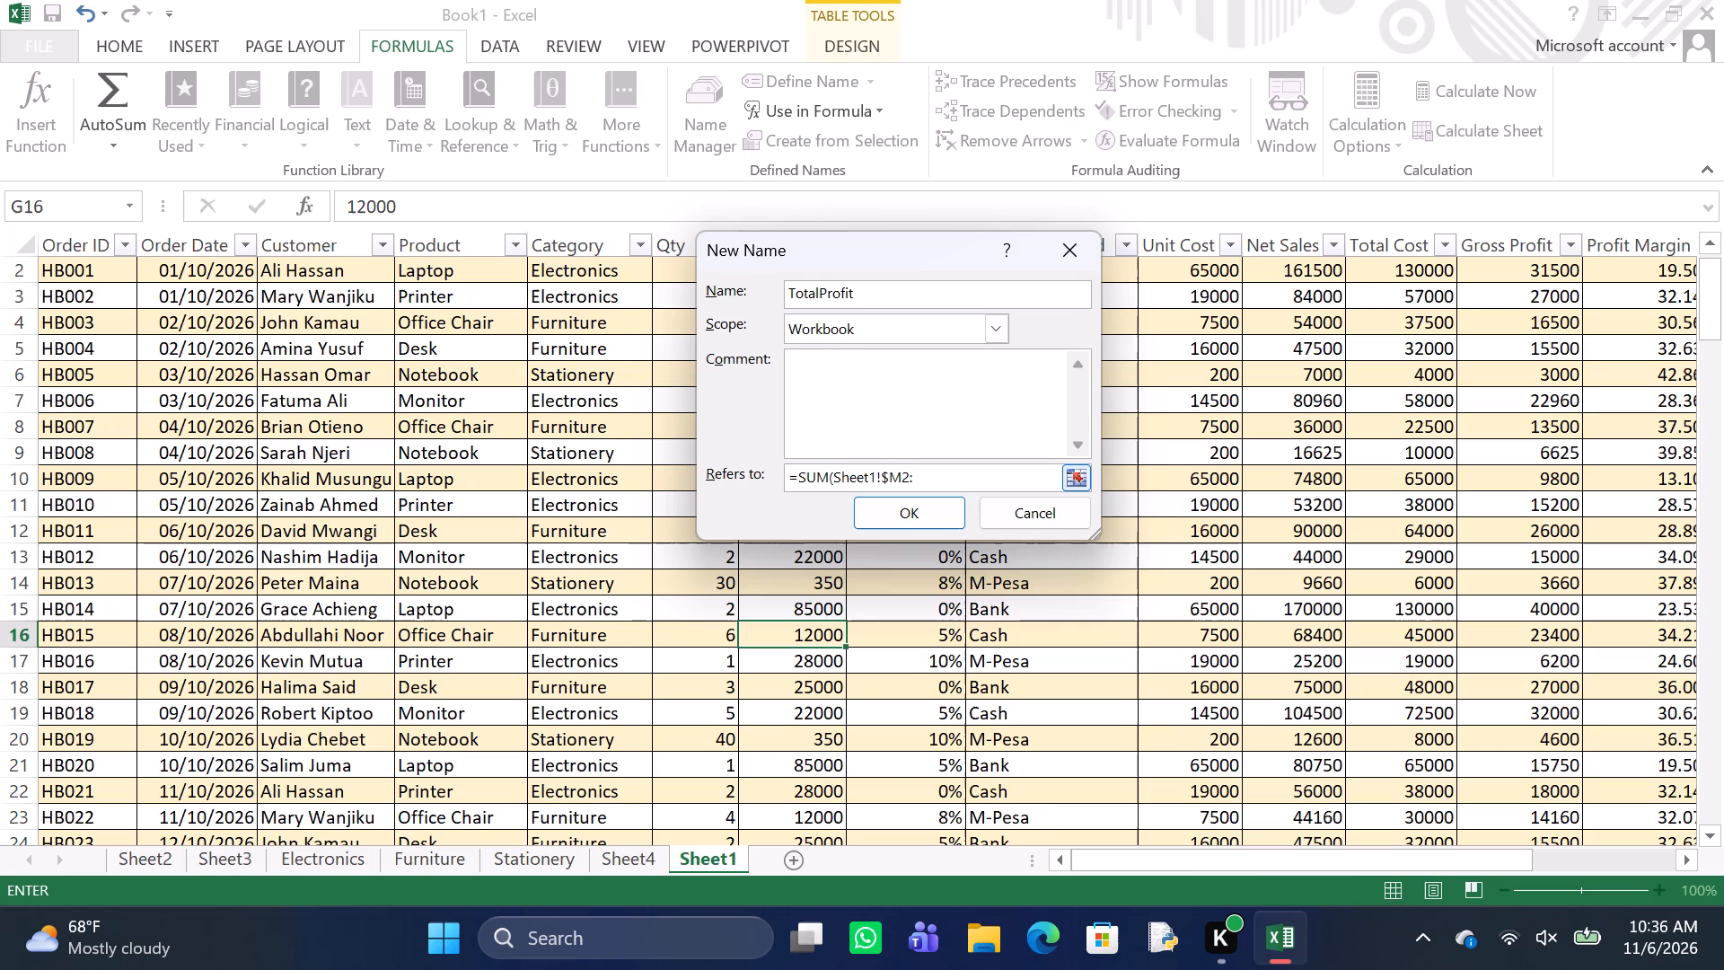
key(shift+dollar)
key(m)
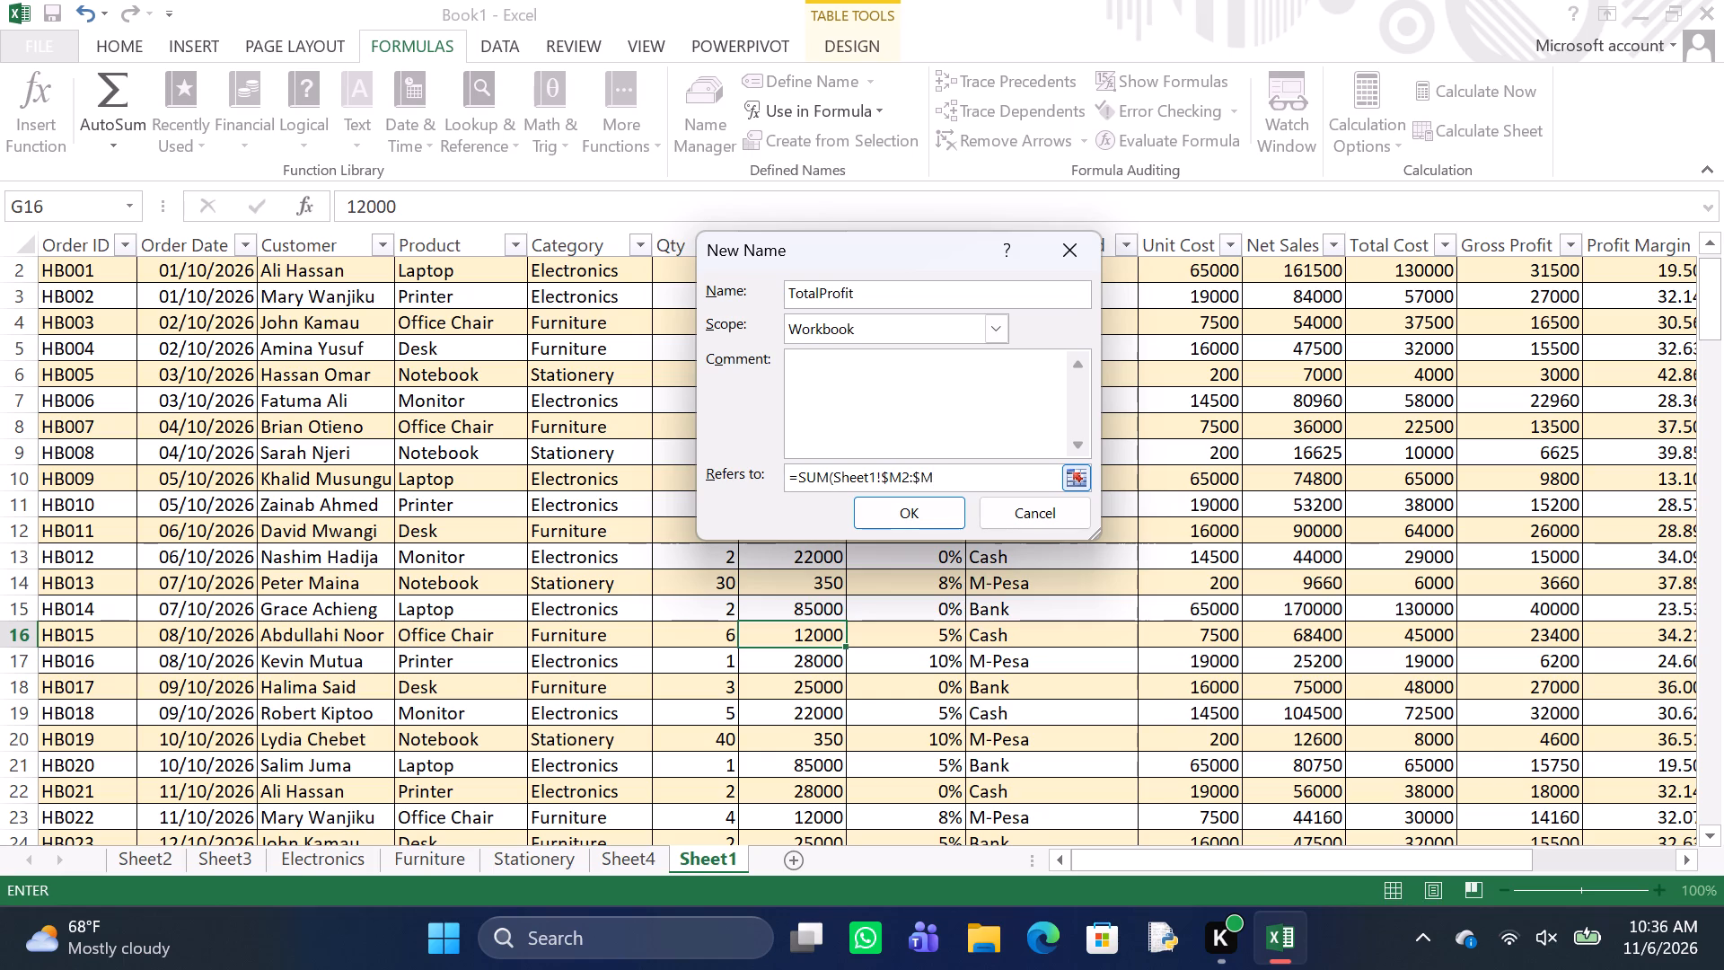
text($1)
text(51)
key(shift+parenright)
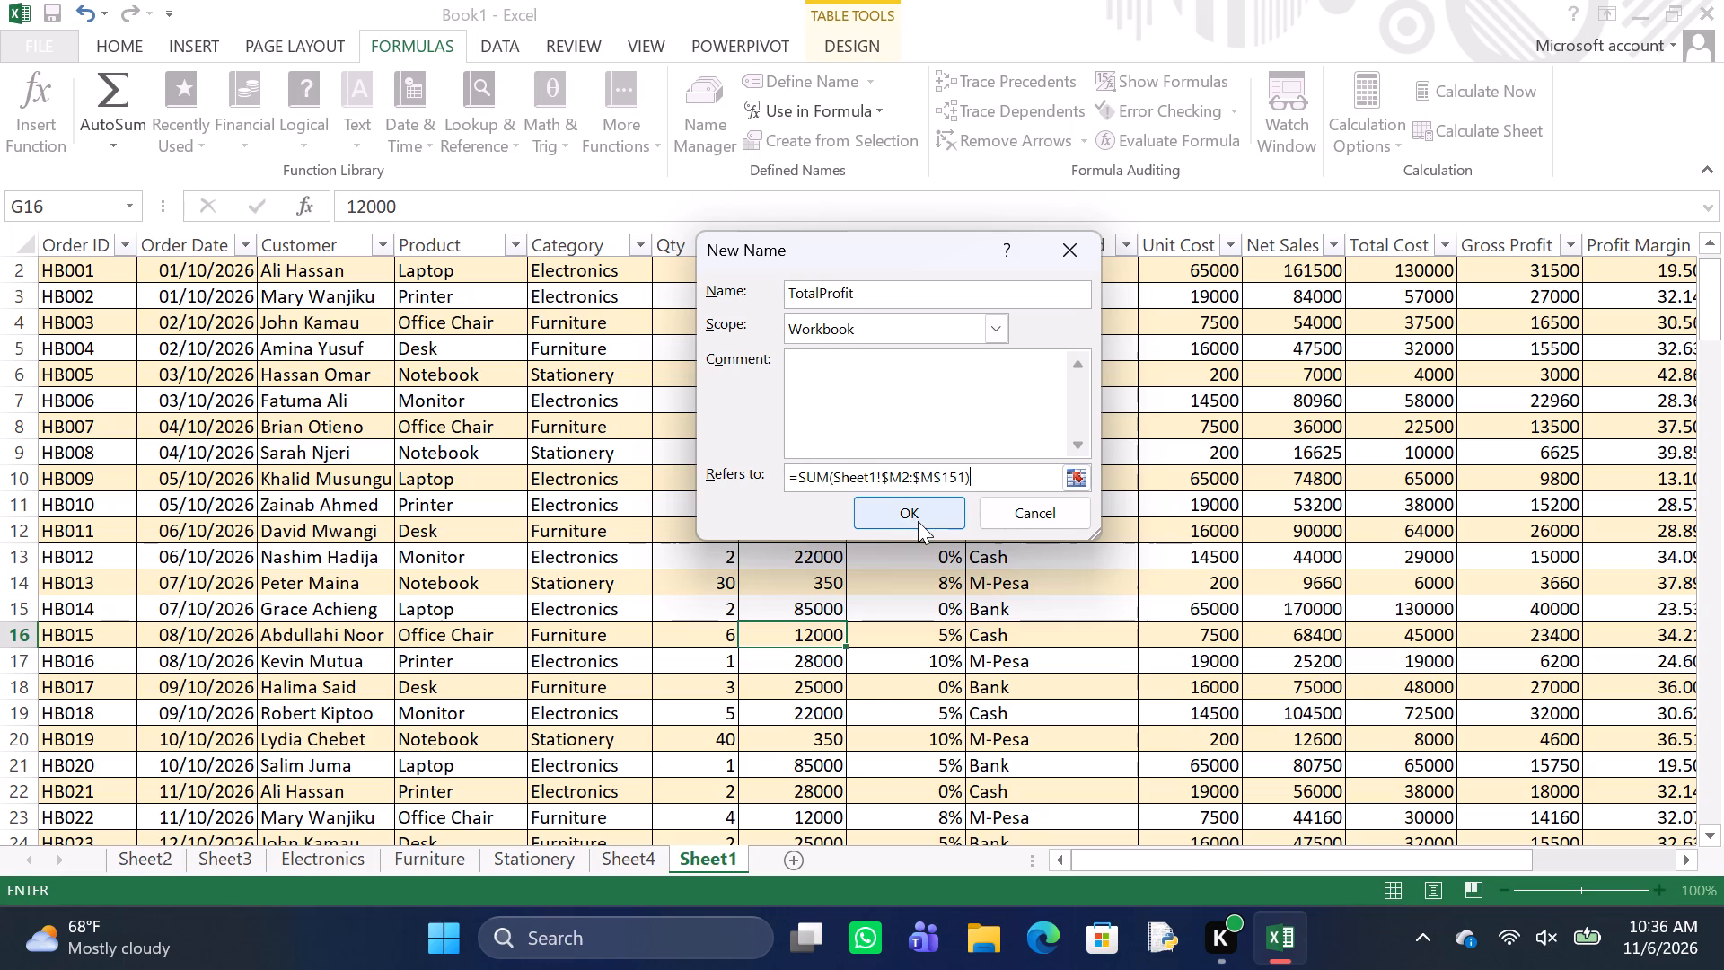
click(918, 521)
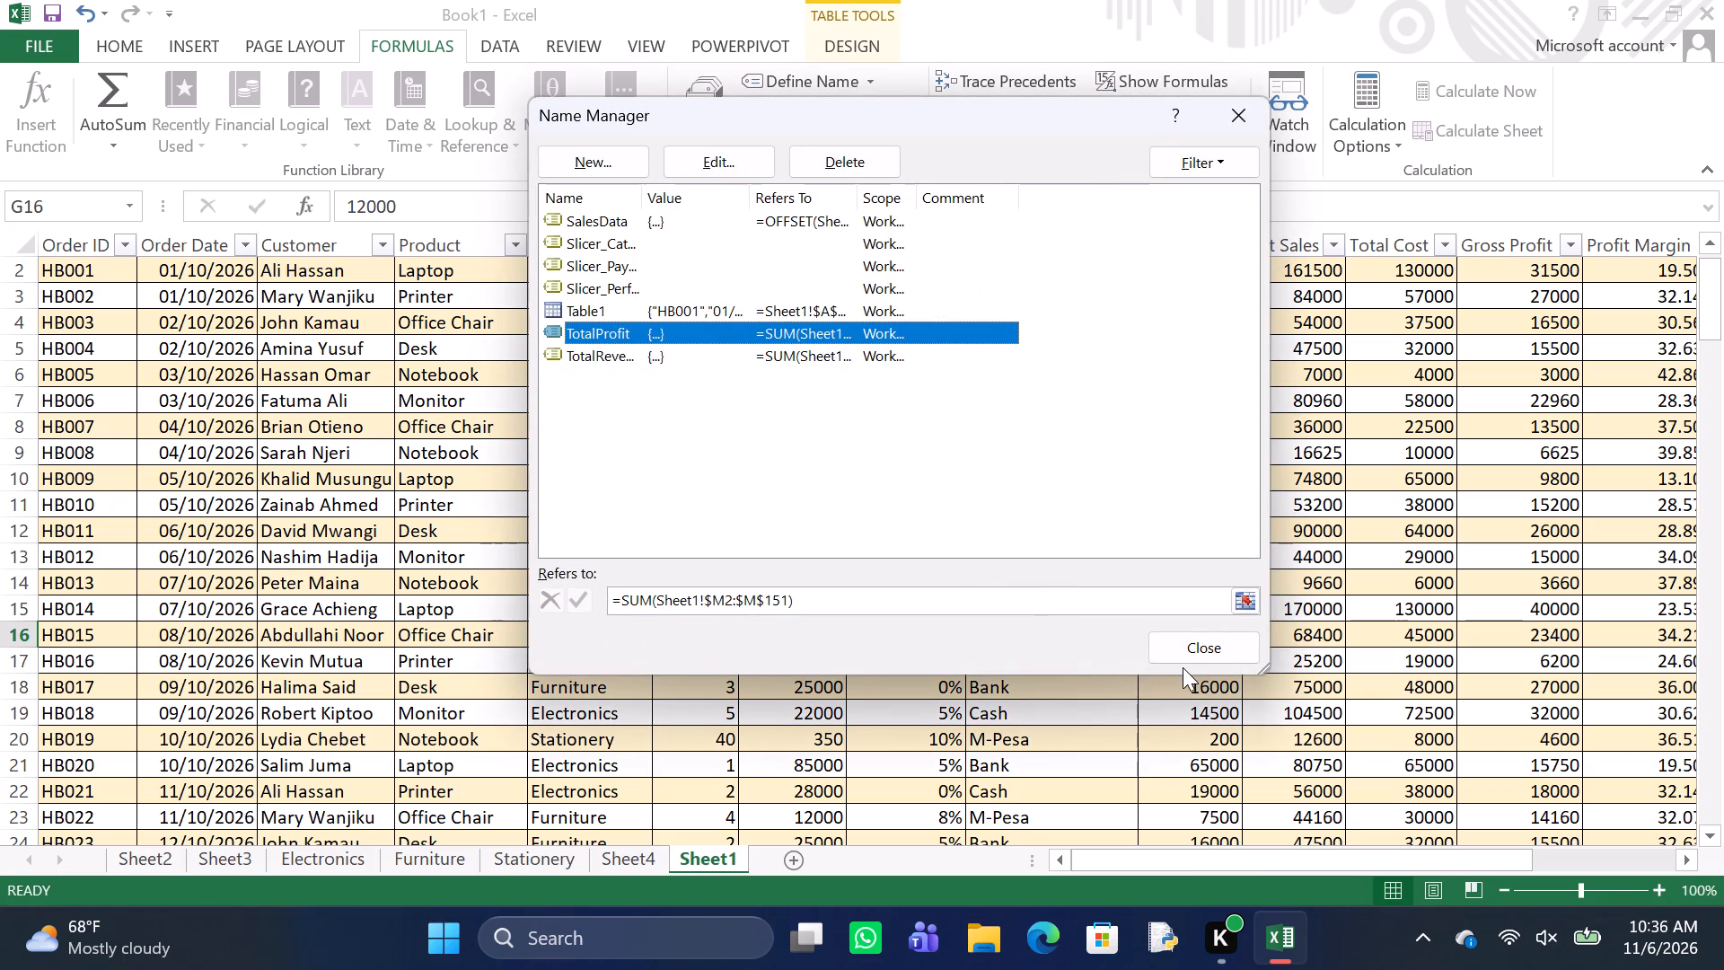
click(1200, 655)
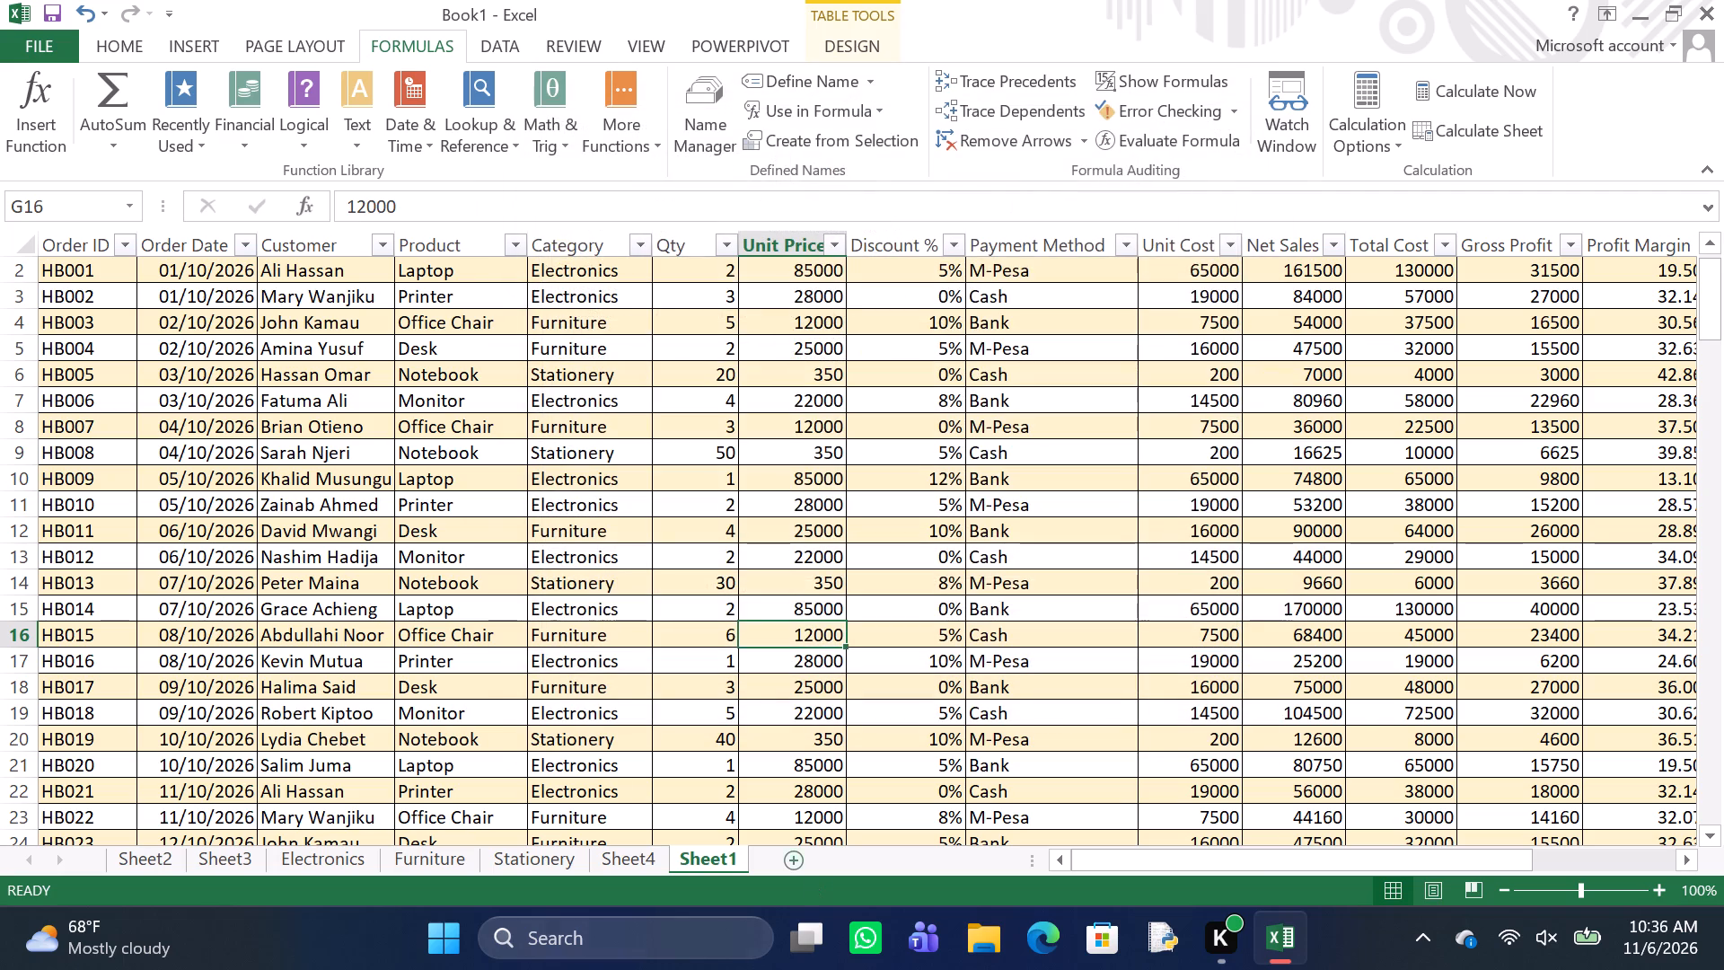
Enter the formula =TotalProfit in cell F19 of Sheet4, directly below the total revenue figure.
click(618, 864)
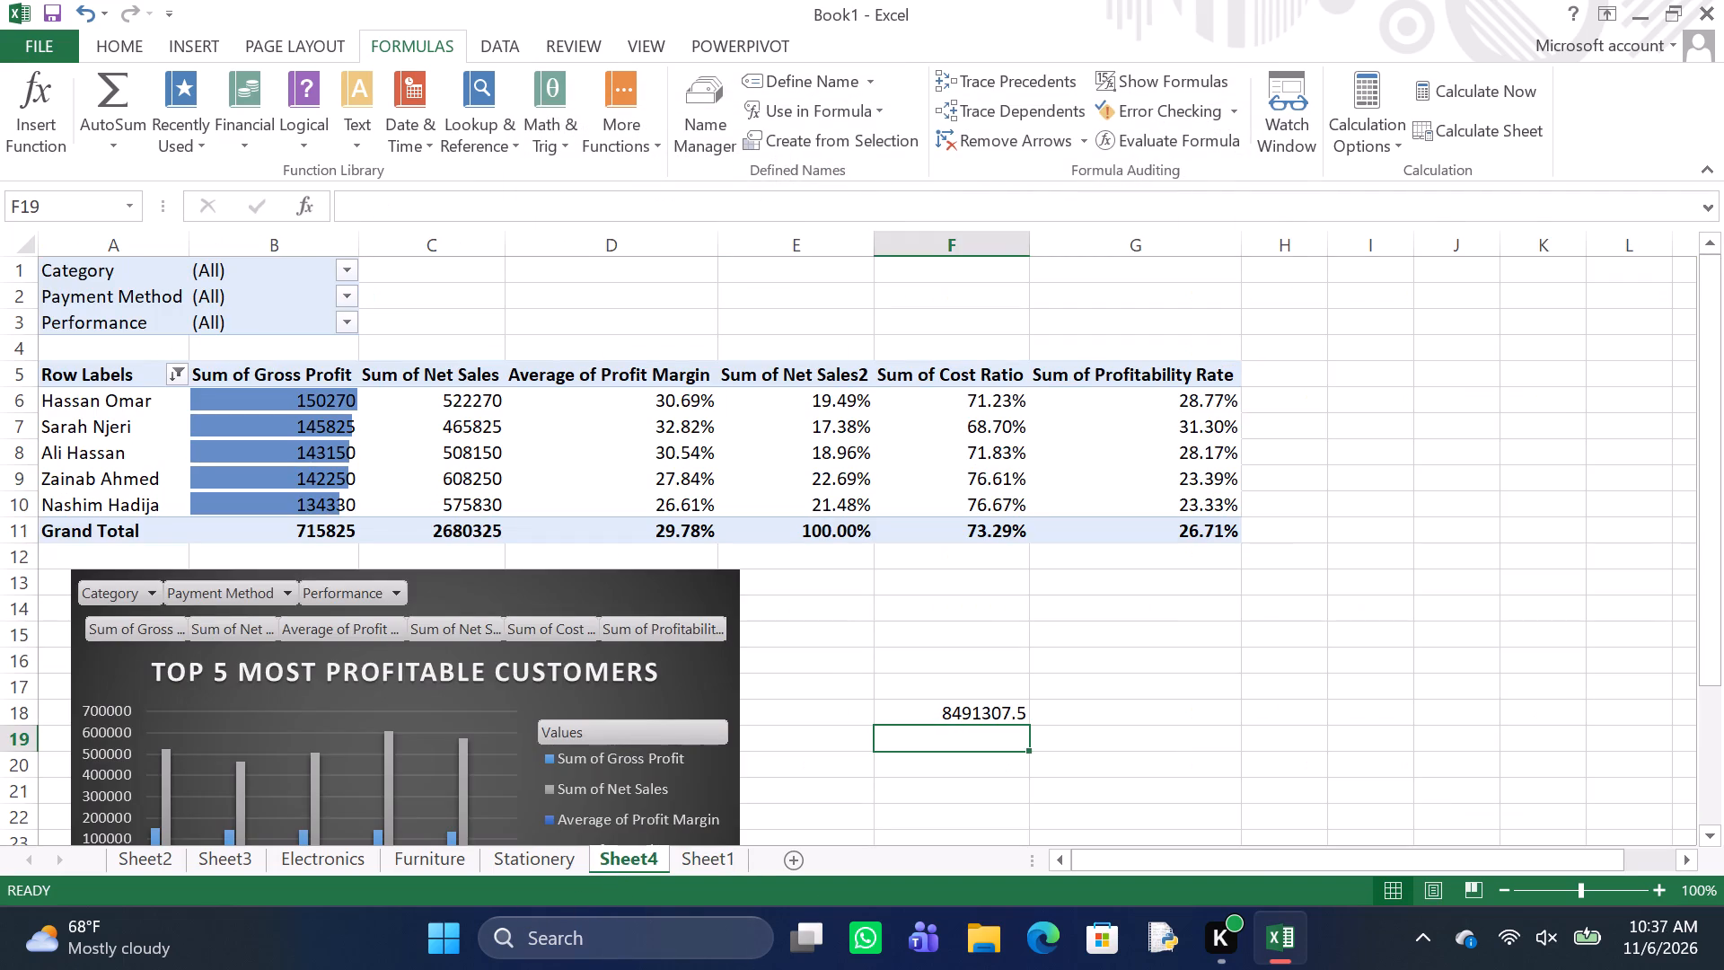
key(equal)
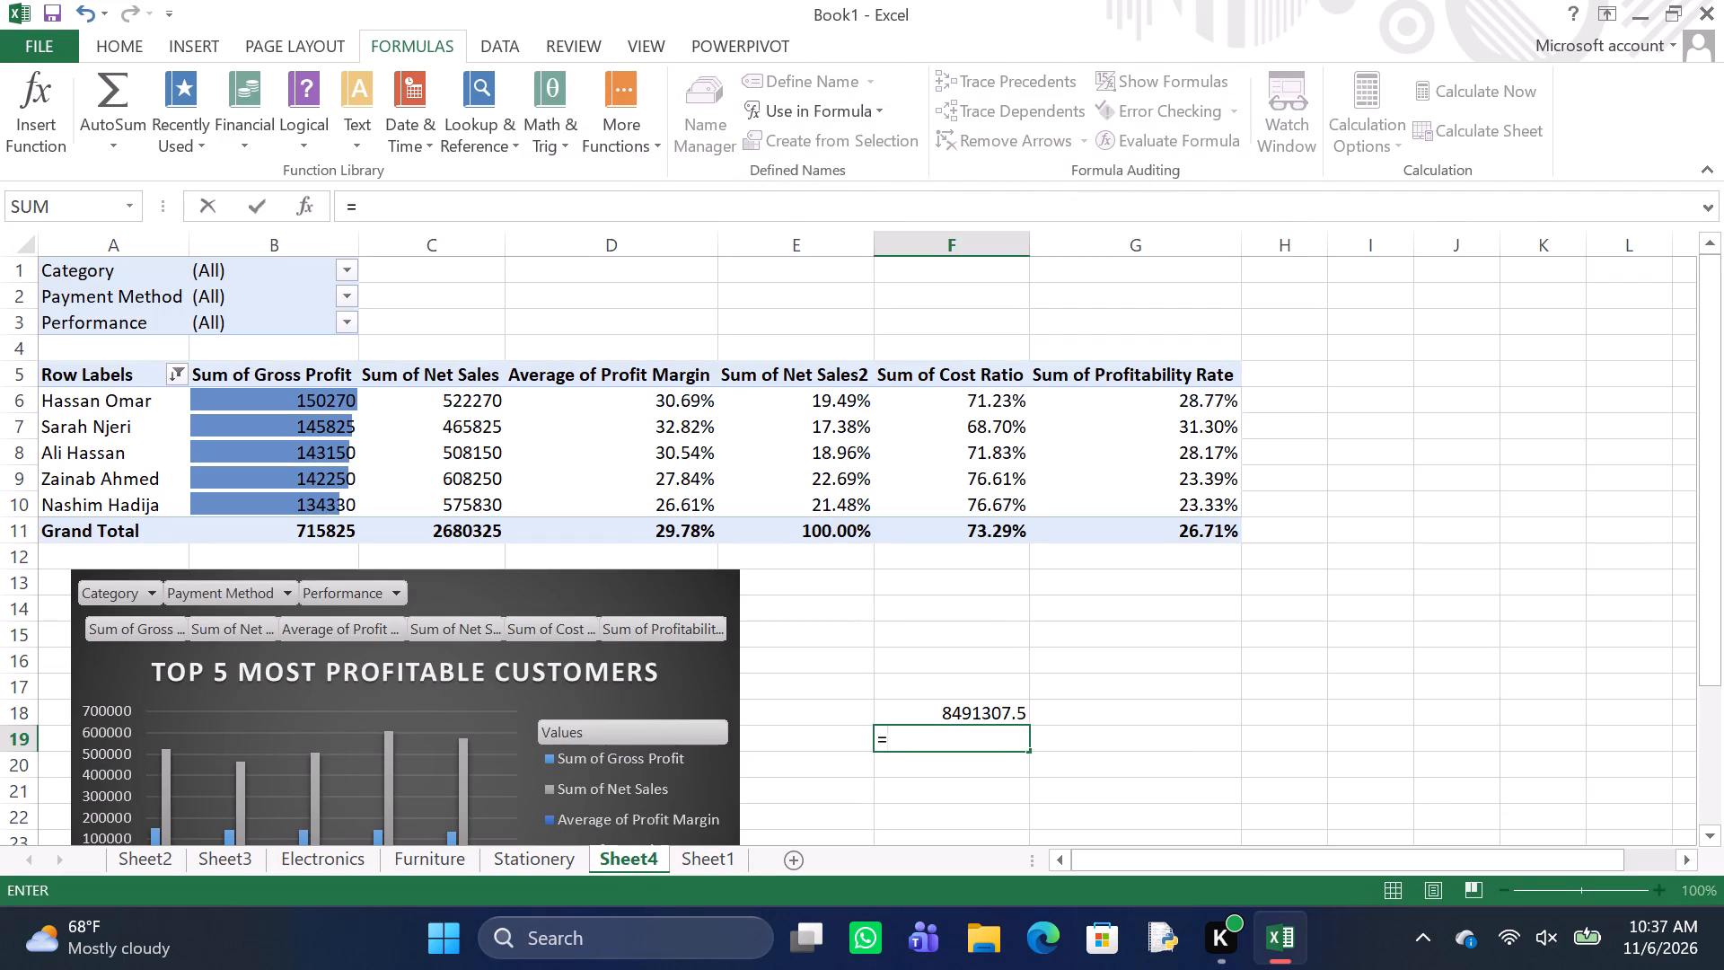
key(t)
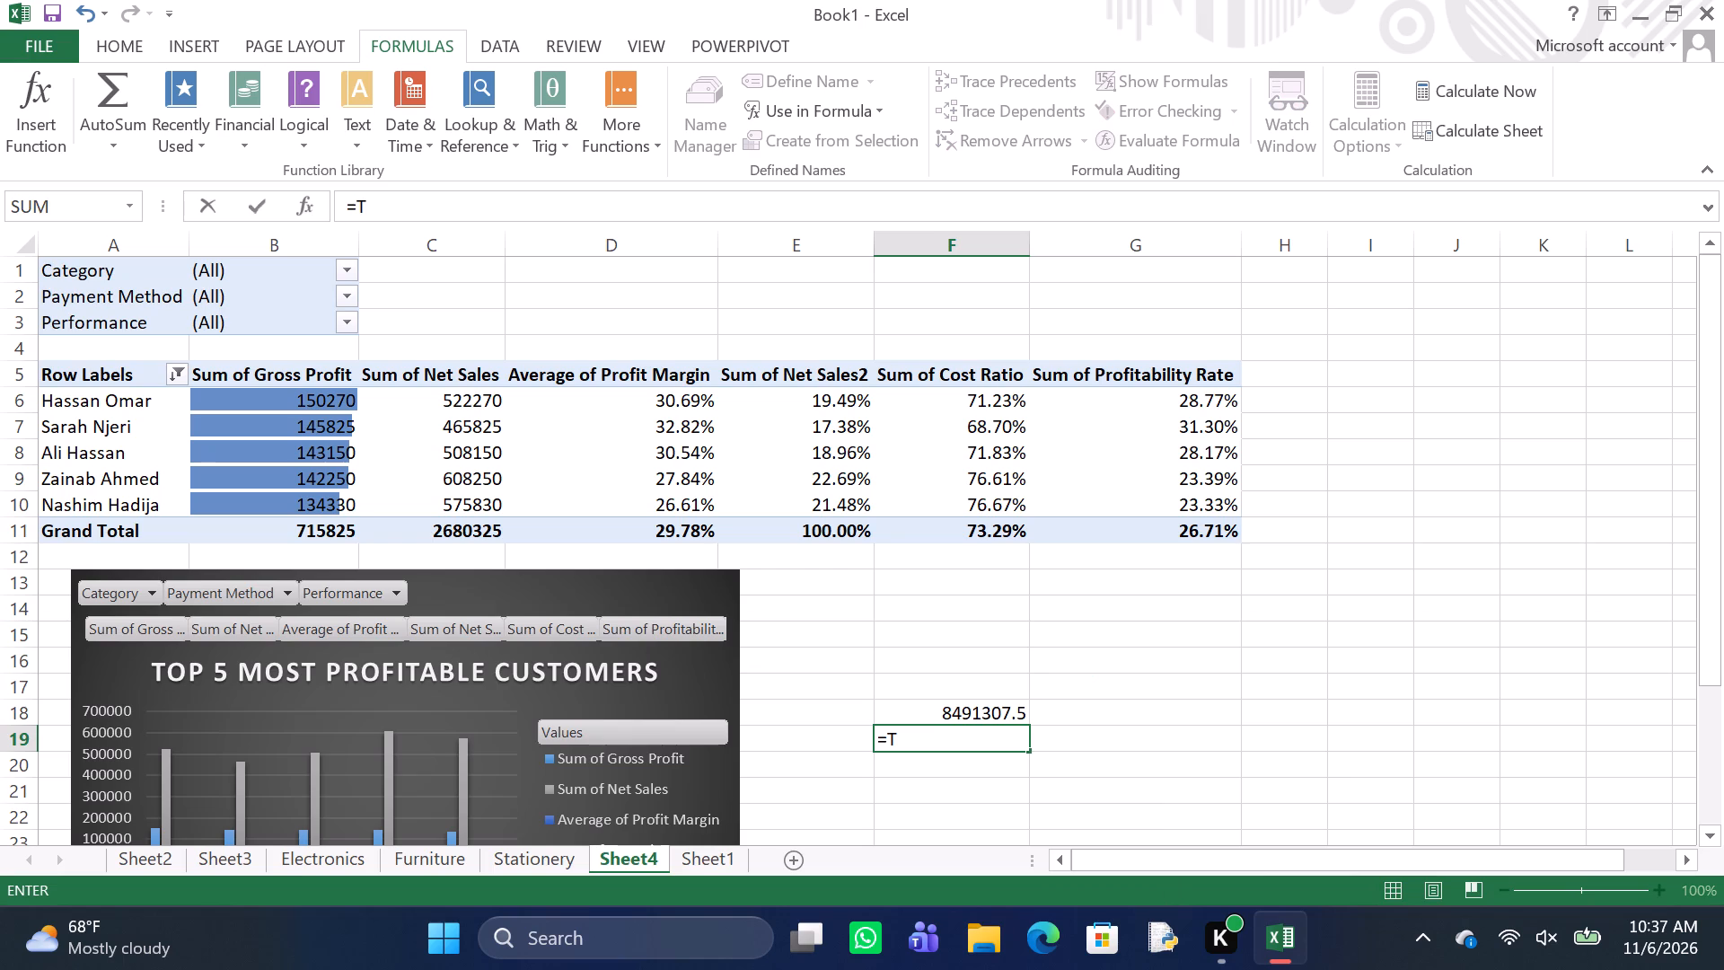
text(otal)
key(p)
key(r)
text(ofit)
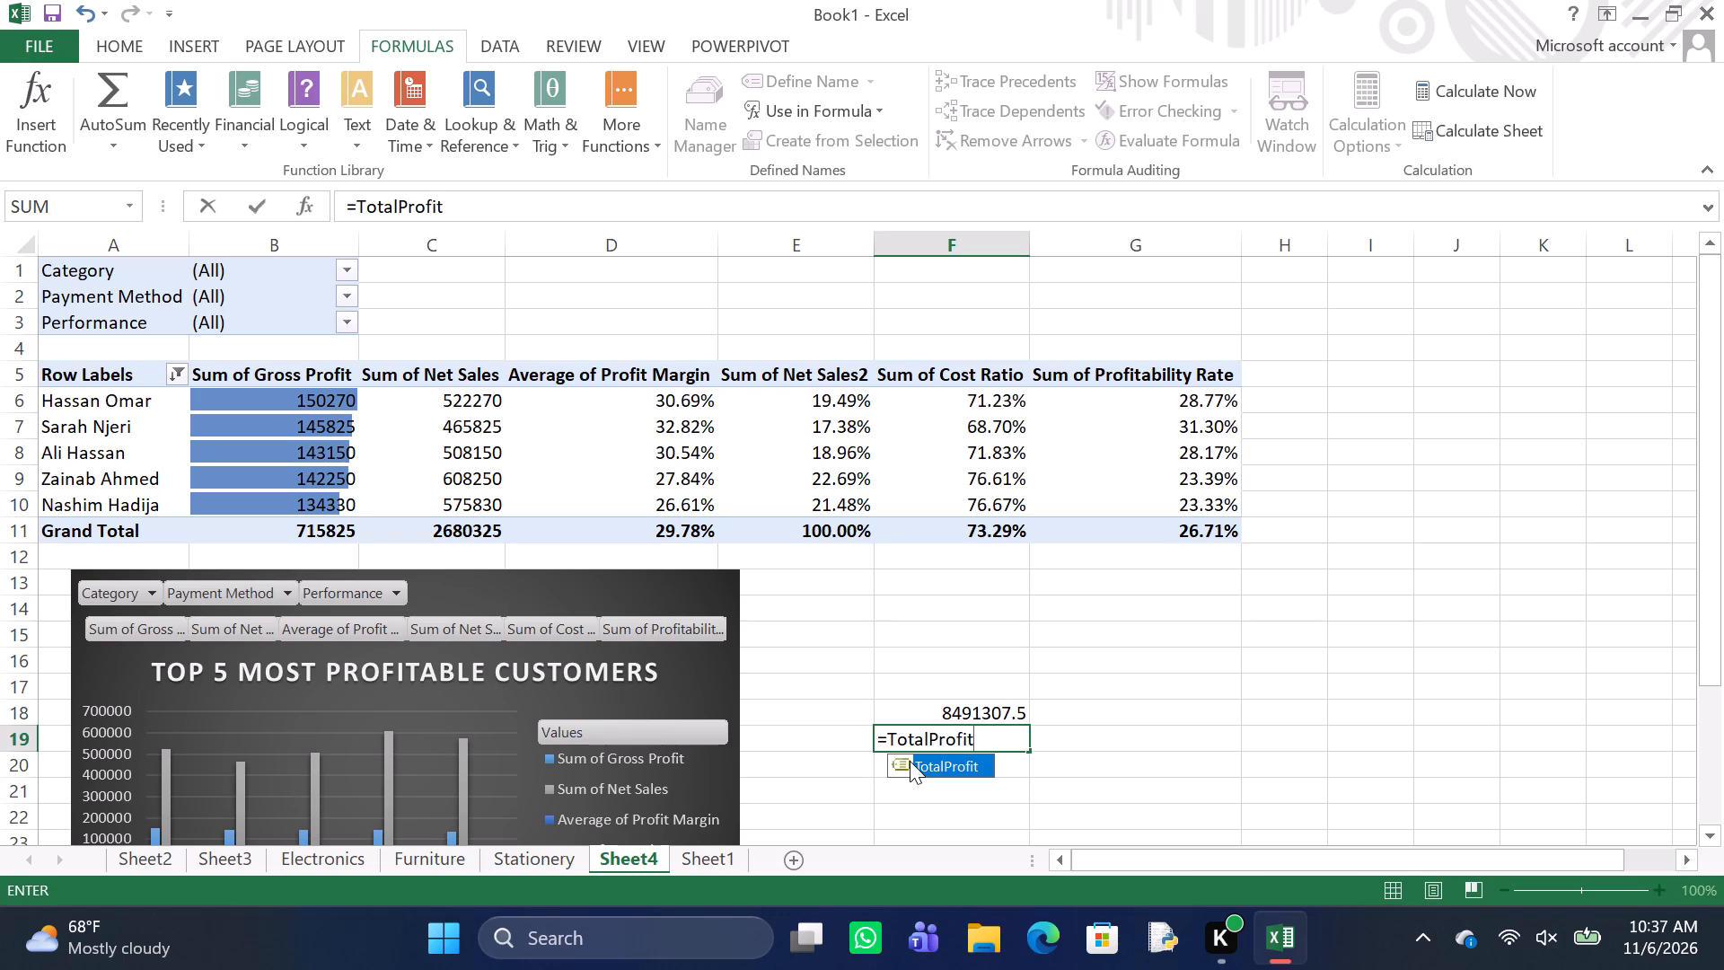
key(Return)
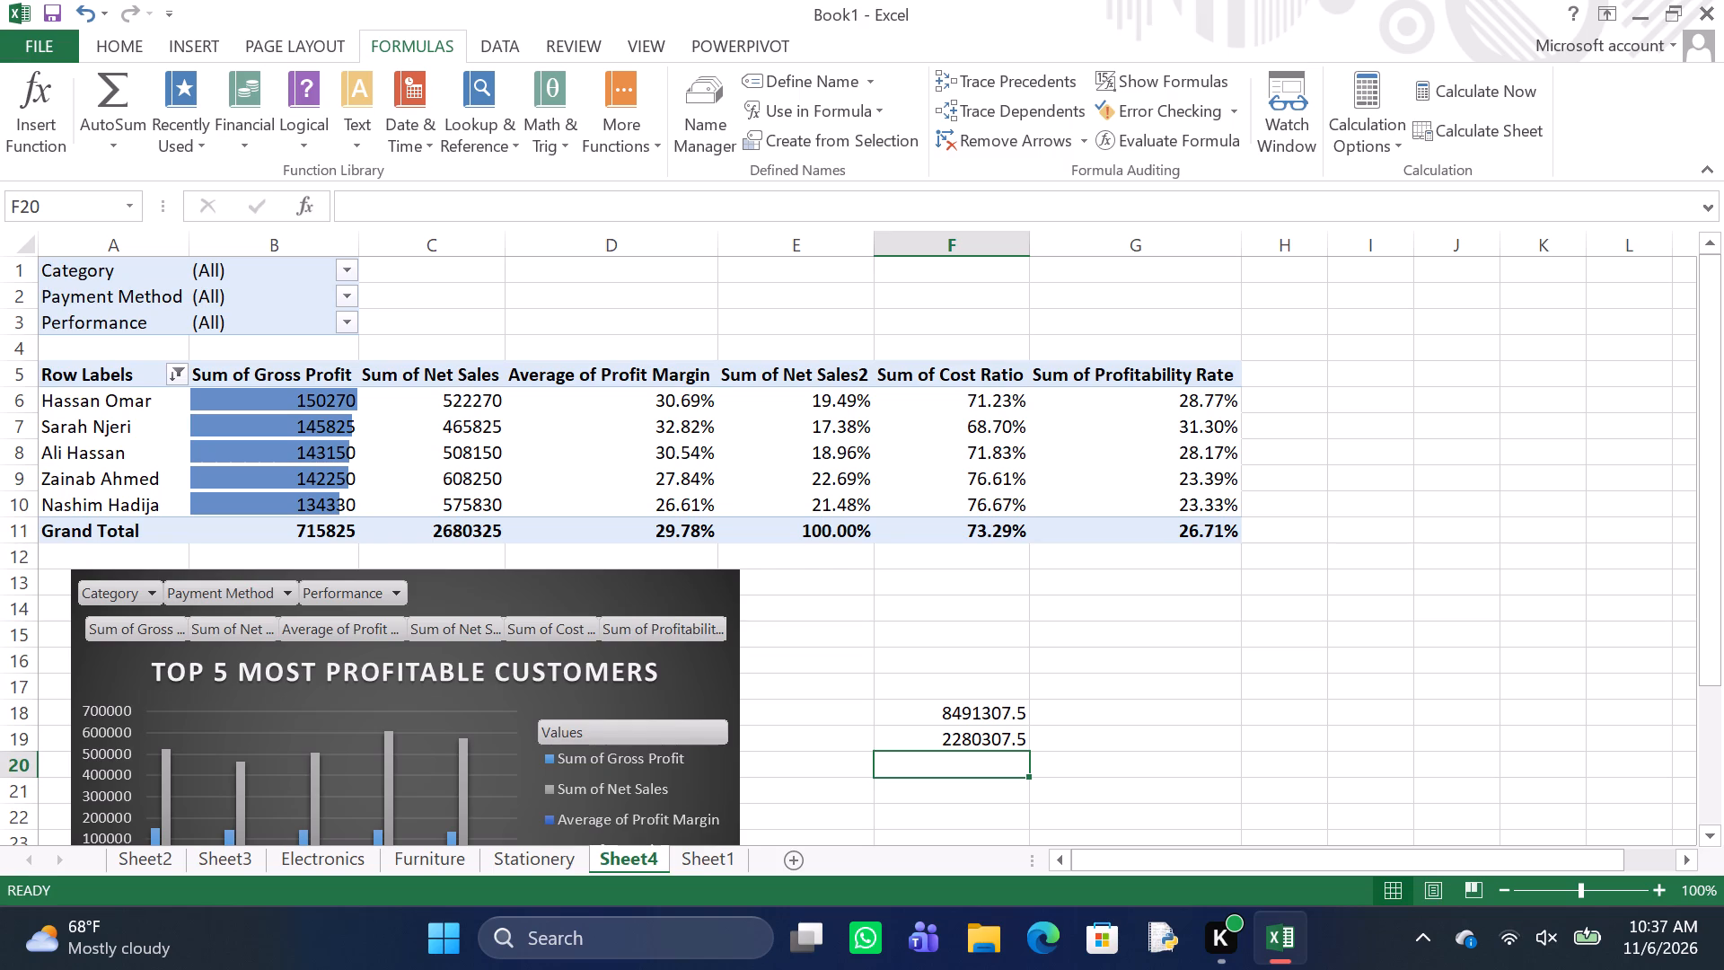
click(910, 761)
Start a new workbook-scope defined name called CustomerList from the sales table on Sheet1.
click(709, 860)
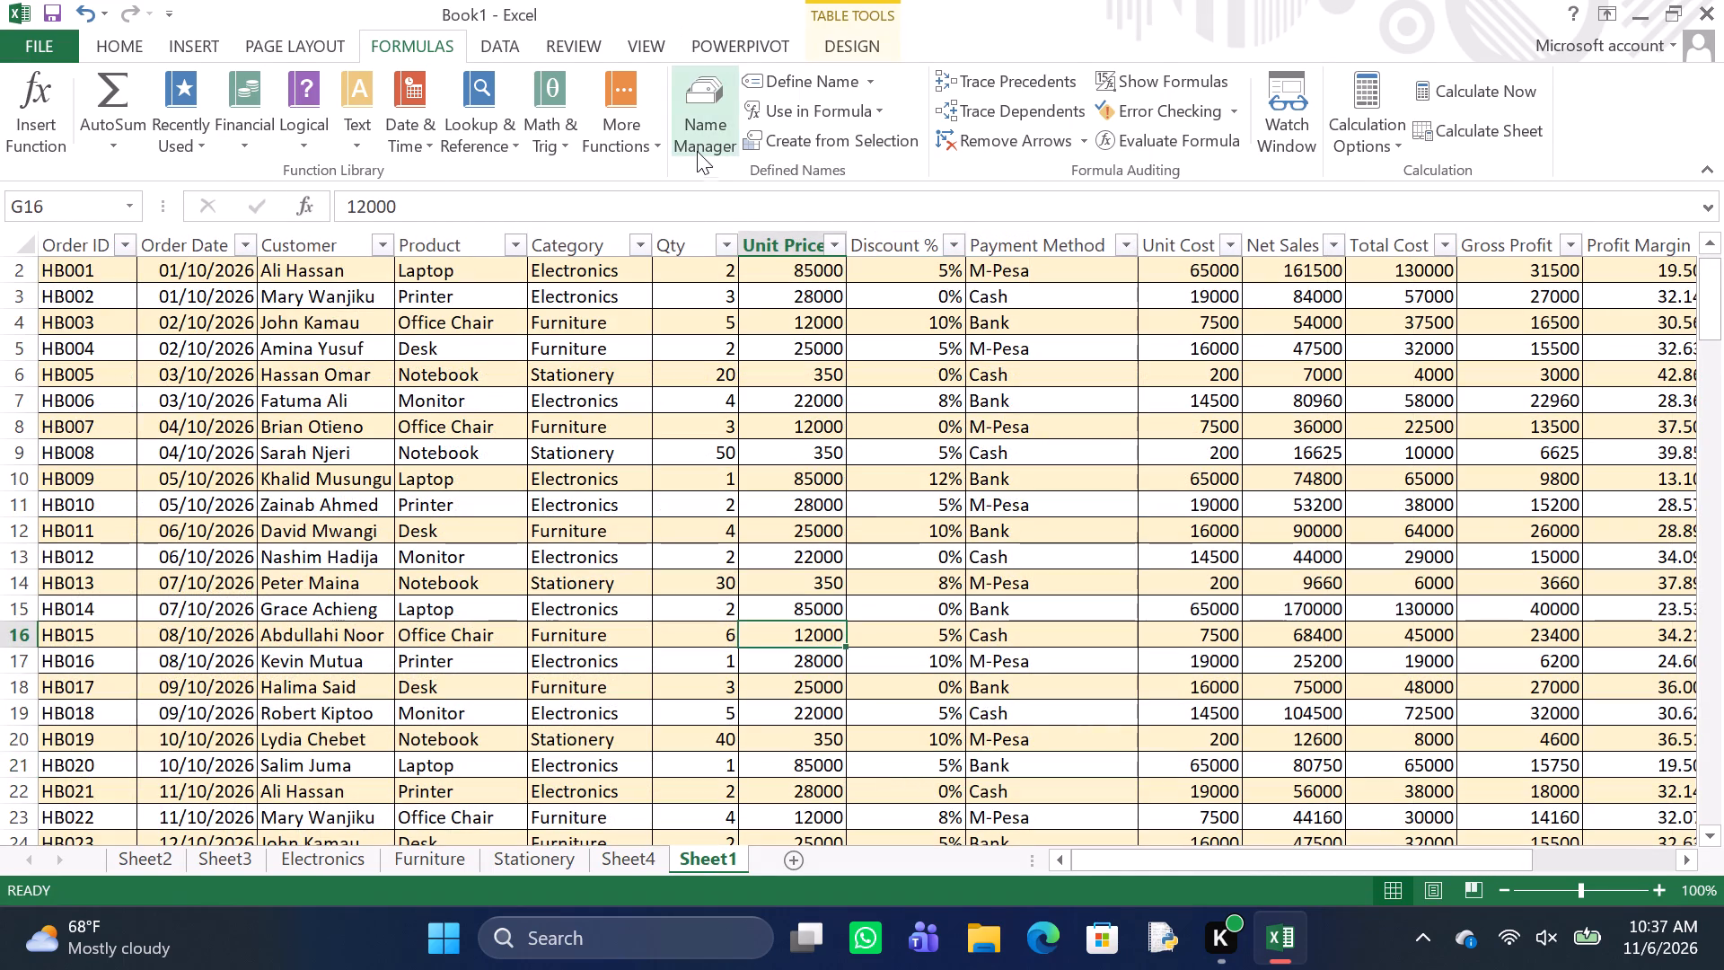
click(697, 148)
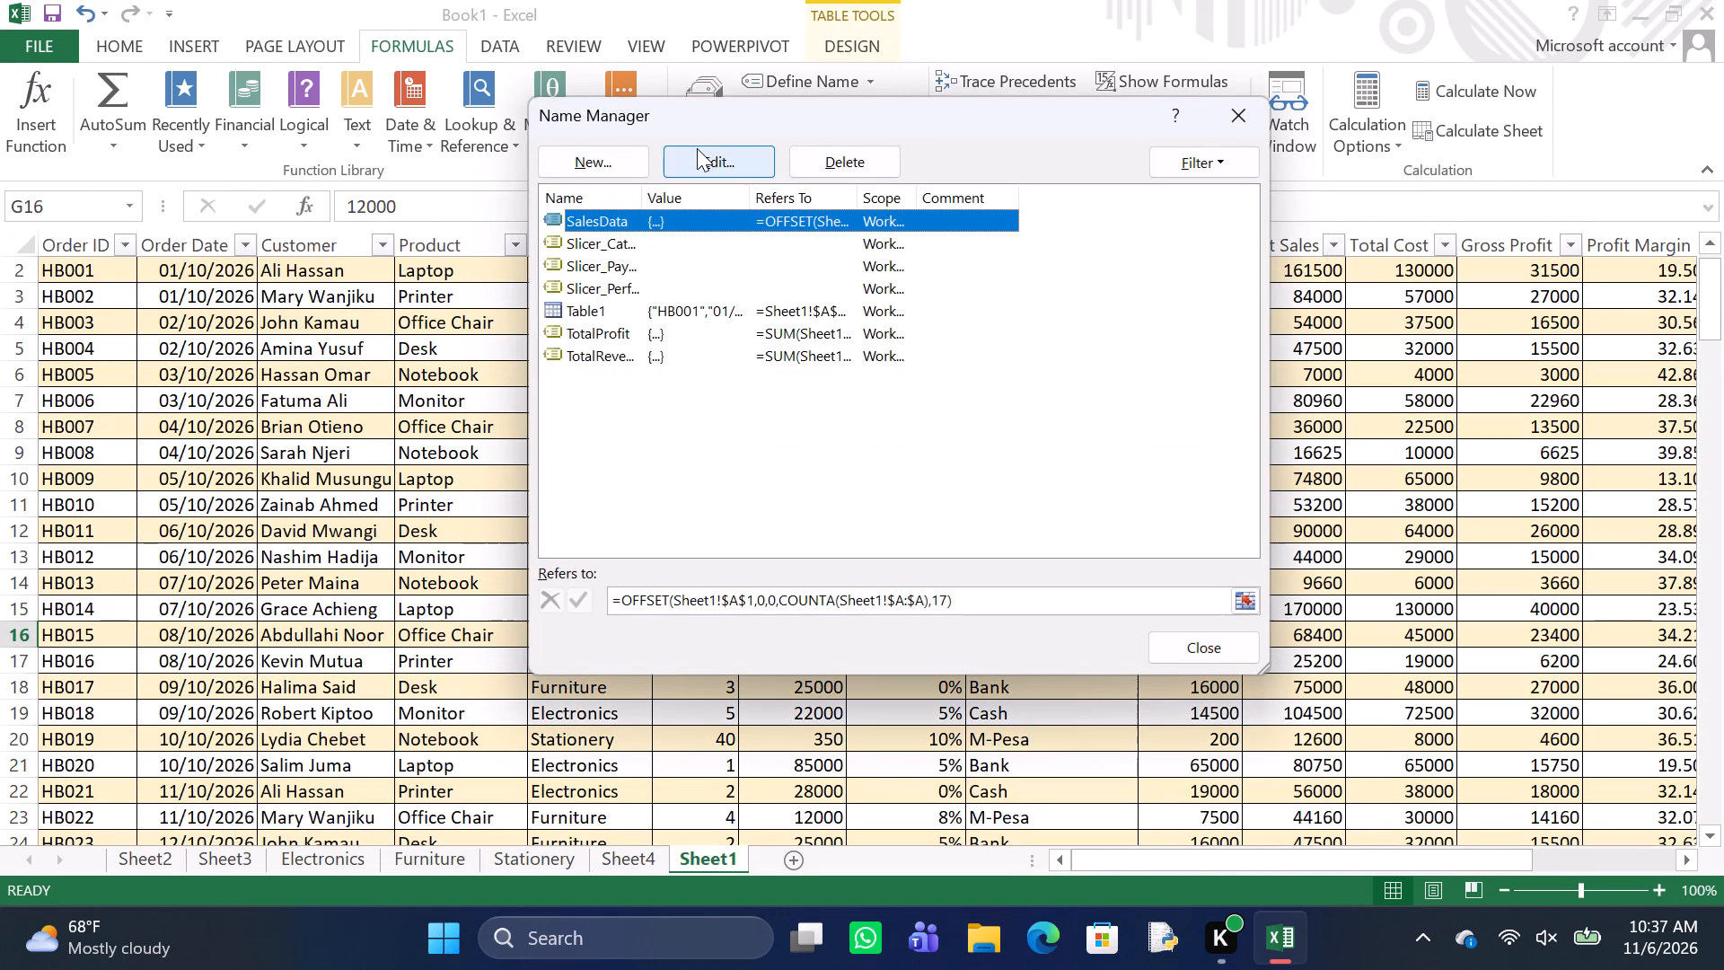
click(605, 161)
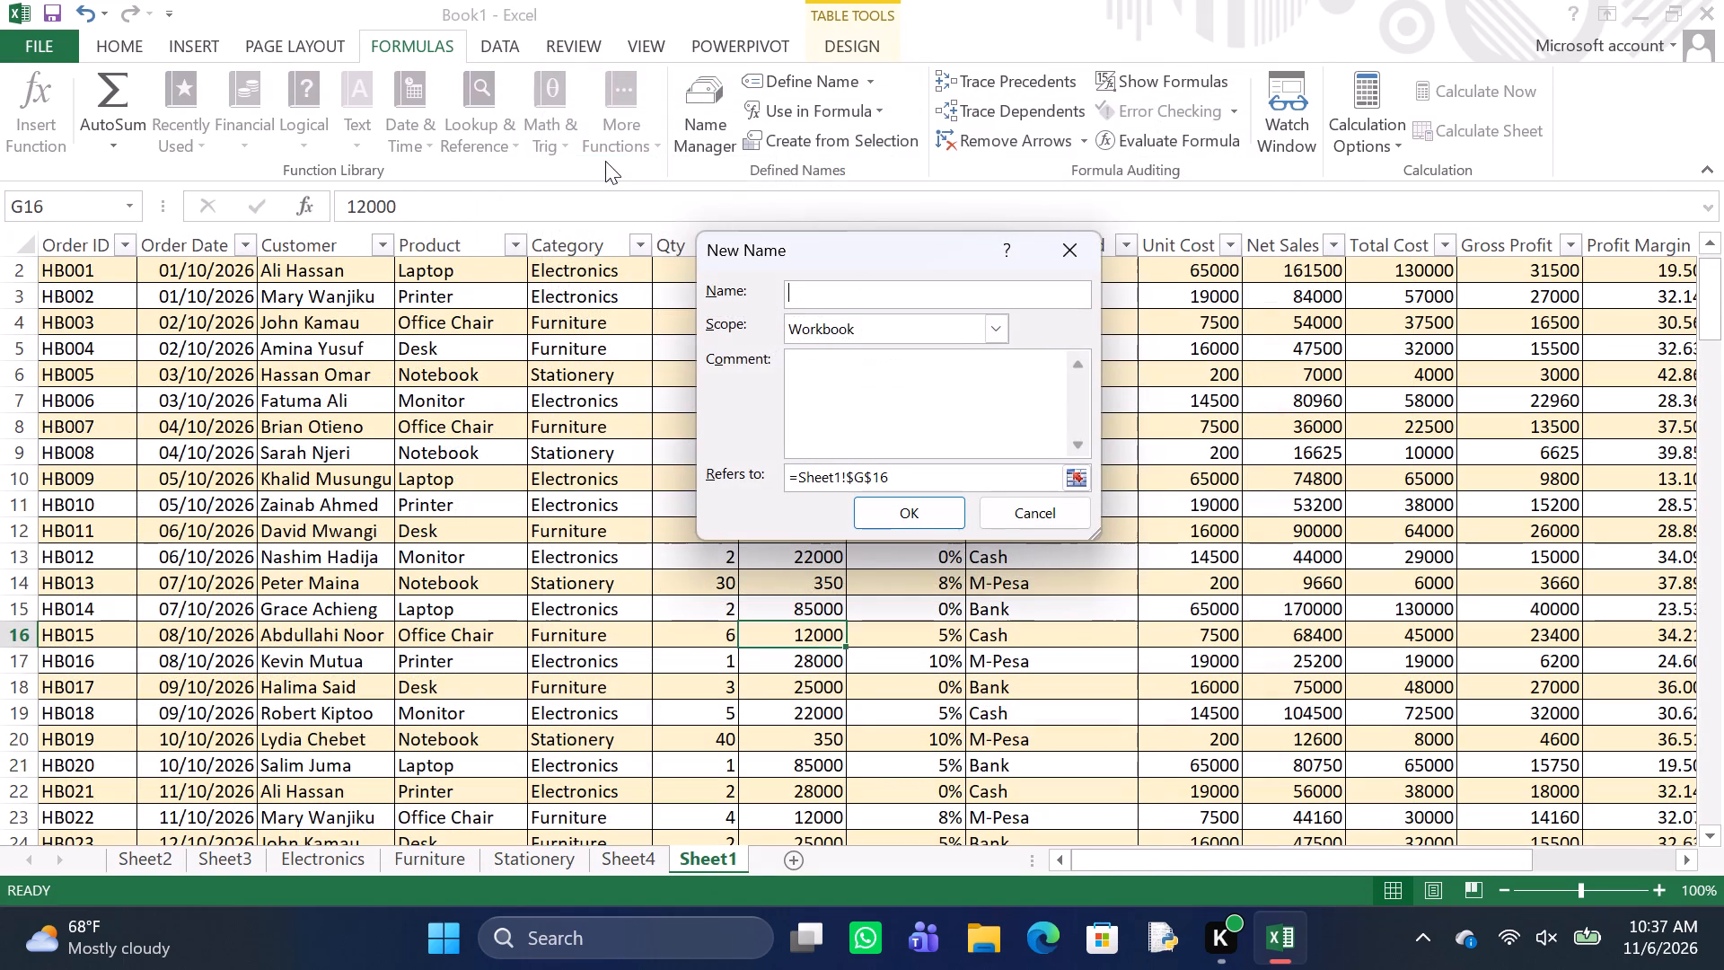
key(c)
text(ustomer)
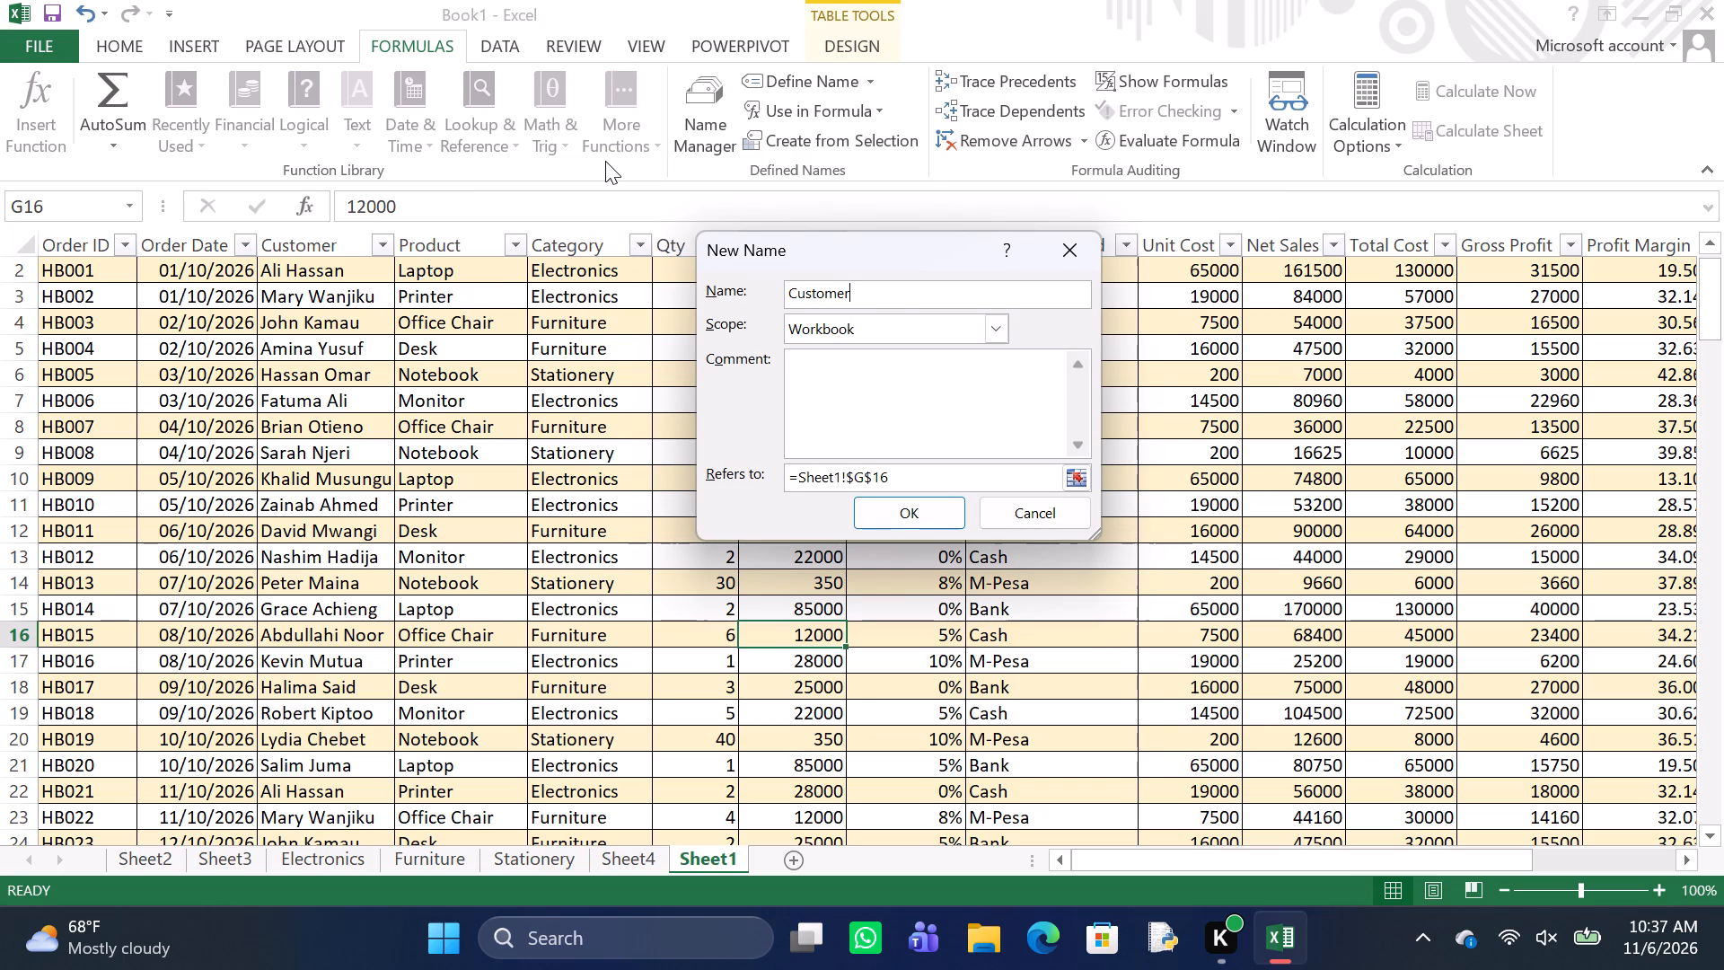
key(l)
text(ist)
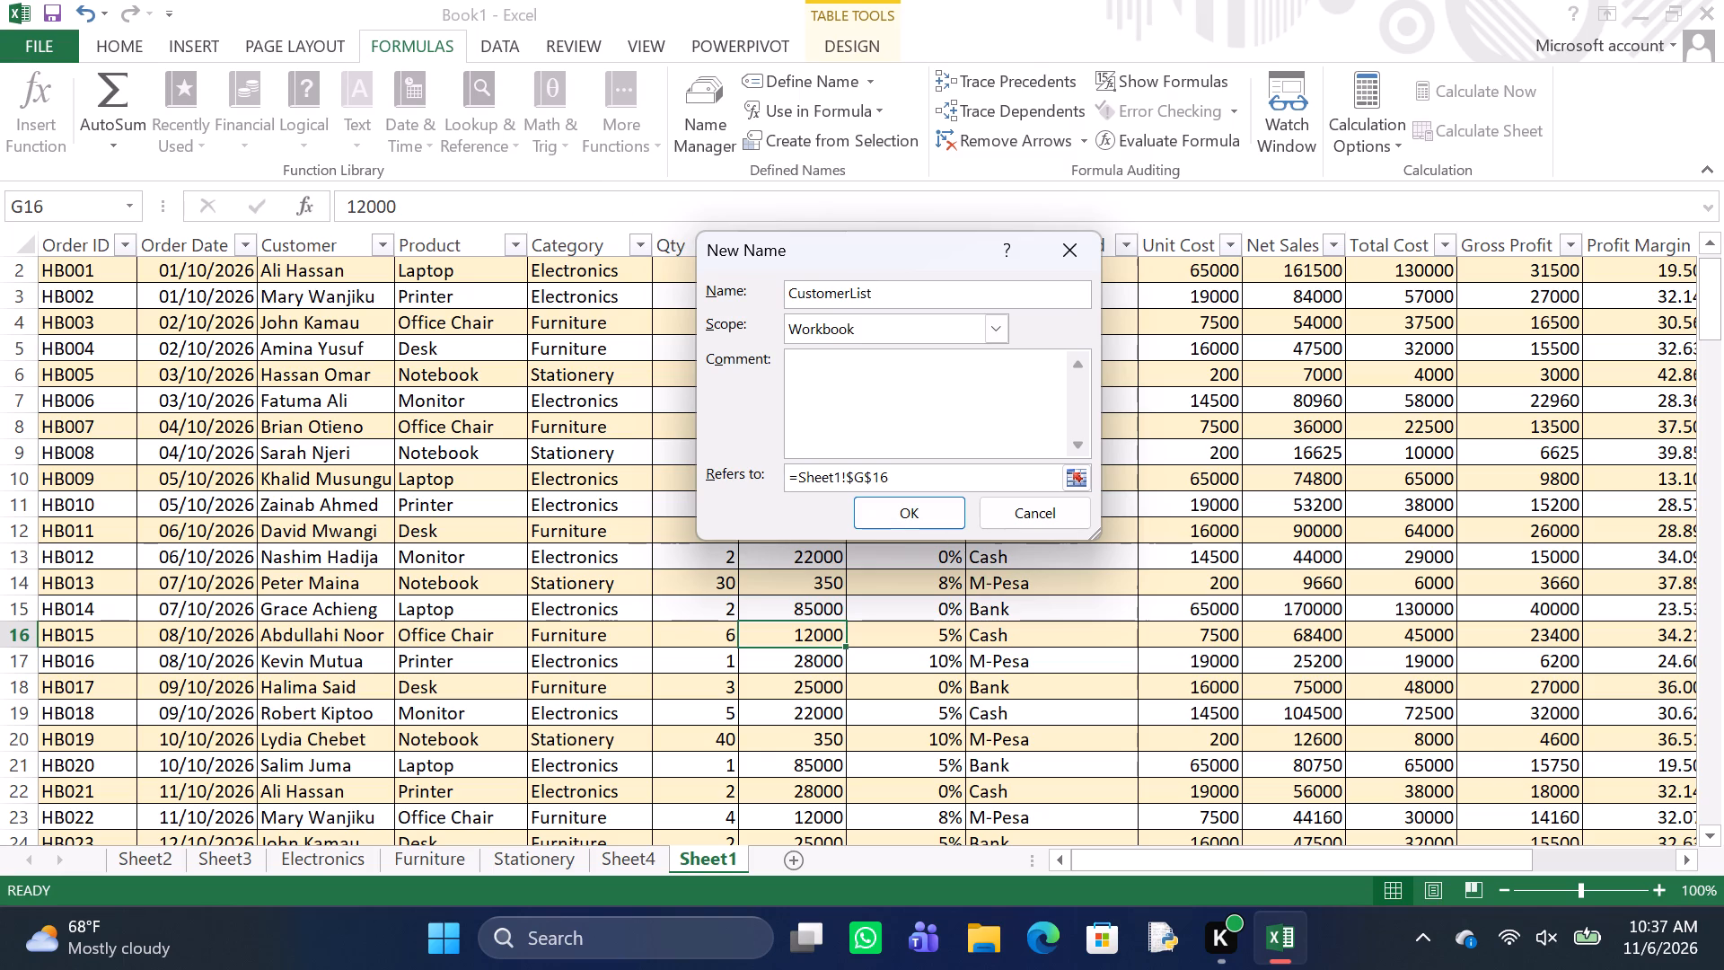
Make the CustomerList name refer to =OFFSET(Sheet1!$C$2,0,0,COUNTA(Sheet1!$C:$C)-1,1), save it and close the list of defined names.
click(889, 481)
key(BackSpace)
key(BackSpace)
key(BackSpace)
key(BackSpace)
key(BackSpace)
key(BackSpace)
key(BackSpace)
key(BackSpace)
key(BackSpace)
key(BackSpace)
key(BackSpace)
key(BackSpace)
key(BackSpace)
key(BackSpace)
key(BackSpace)
key(BackSpace)
key(BackSpace)
key(BackSpace)
key(BackSpace)
key(BackSpace)
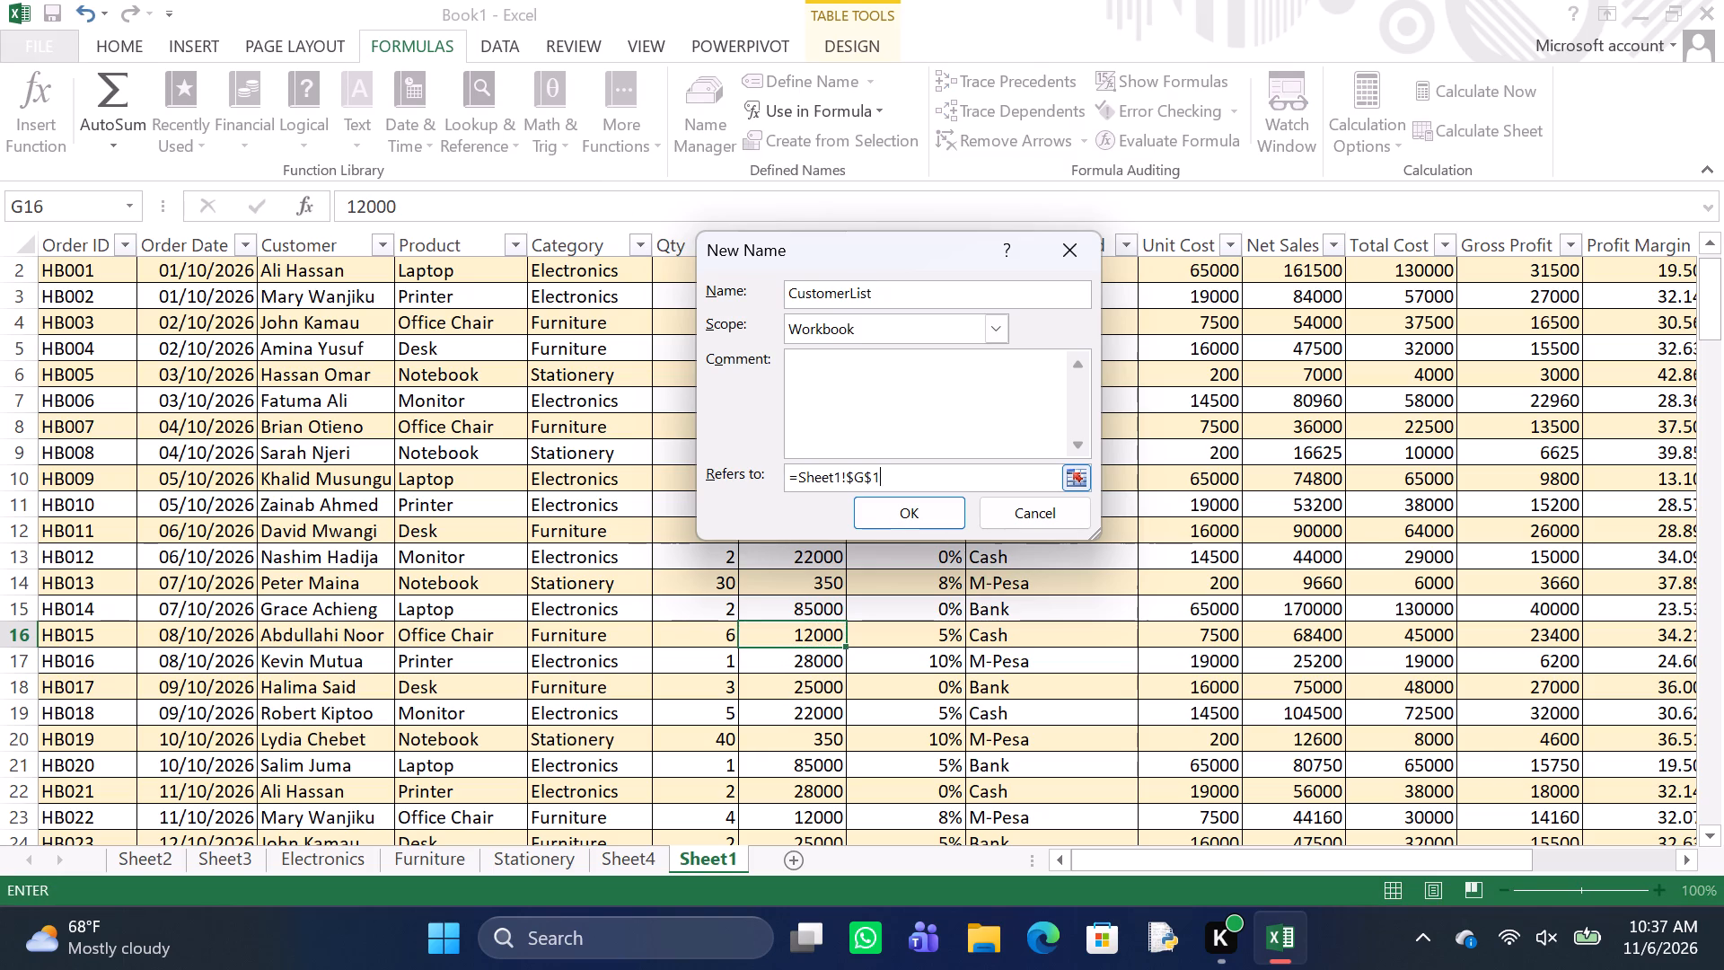
key(equal)
key(o)
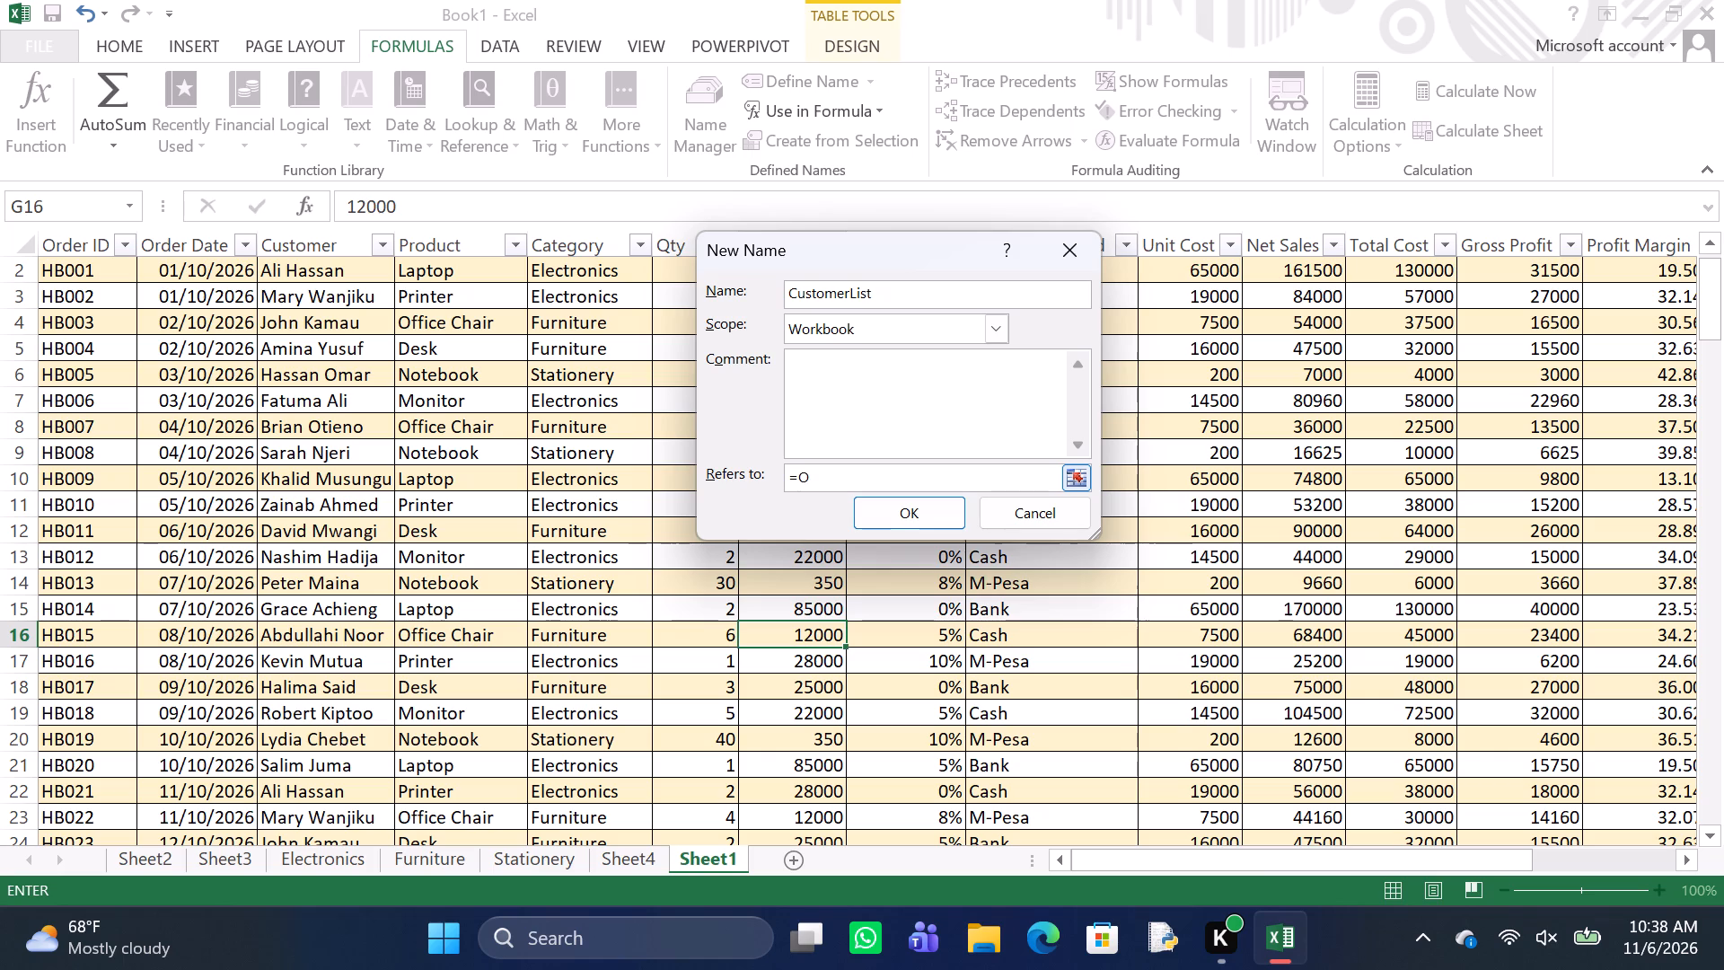
text(FF)
text(SET)
key(shift+parenleft)
key(s)
text(heet1!)
key(shift+dollar)
key(c)
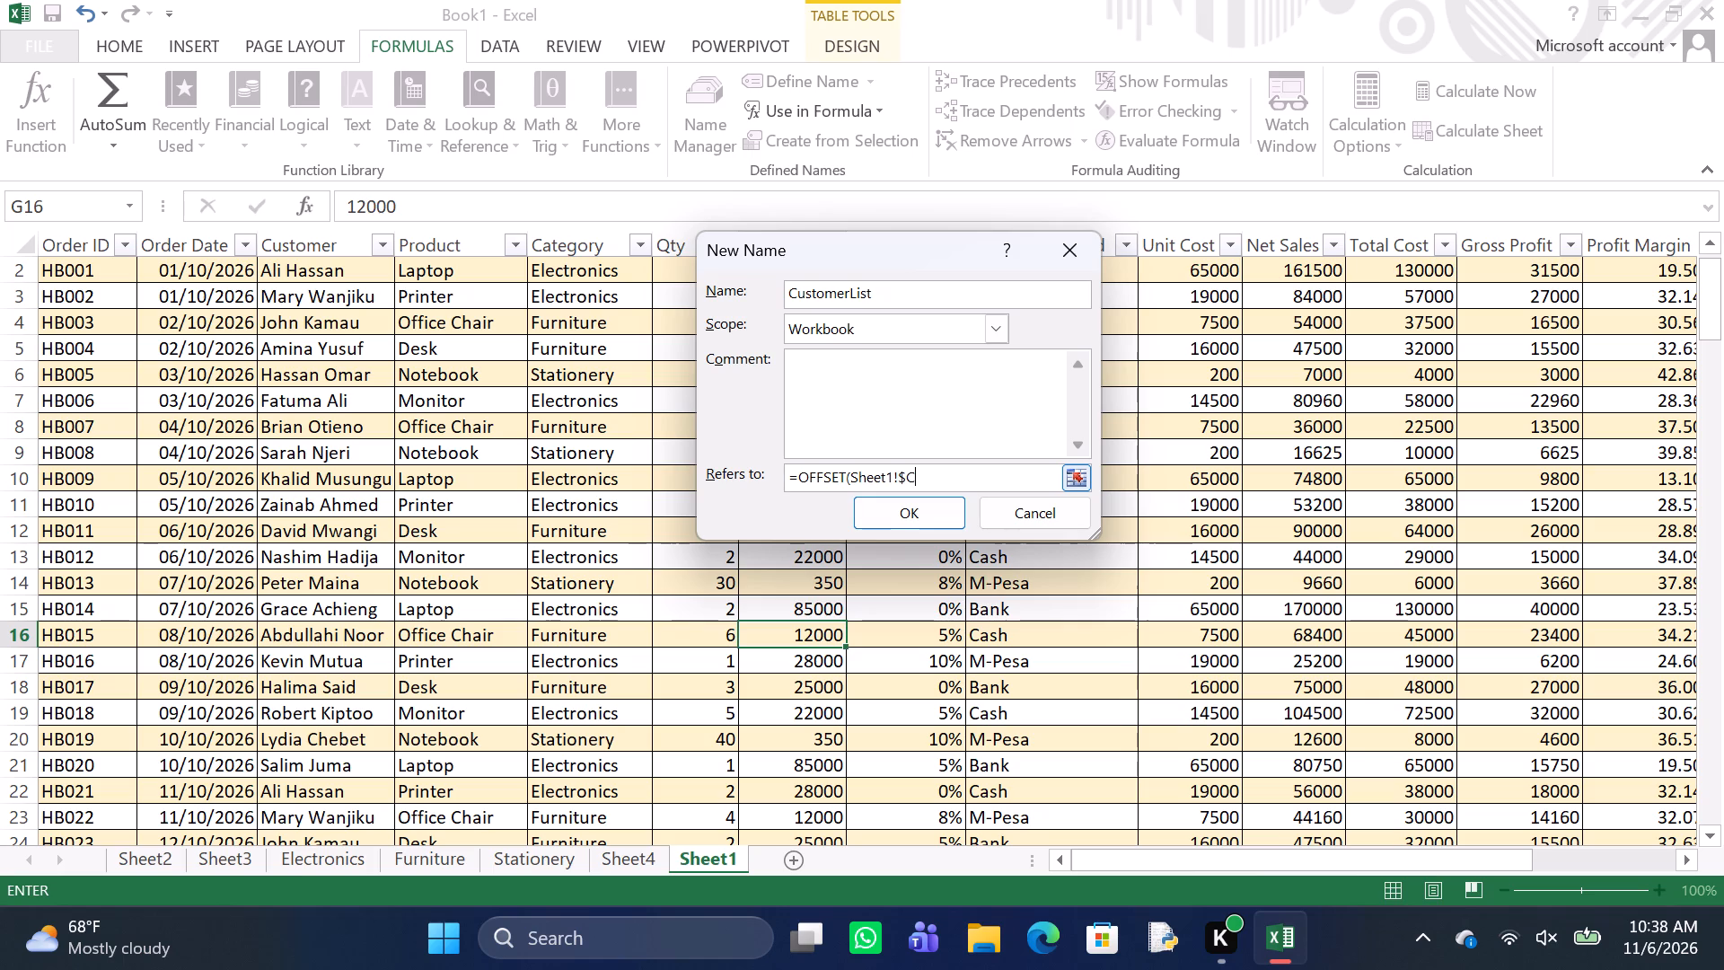
key(shift+dollar)
key(2)
text(,0,)
key(0)
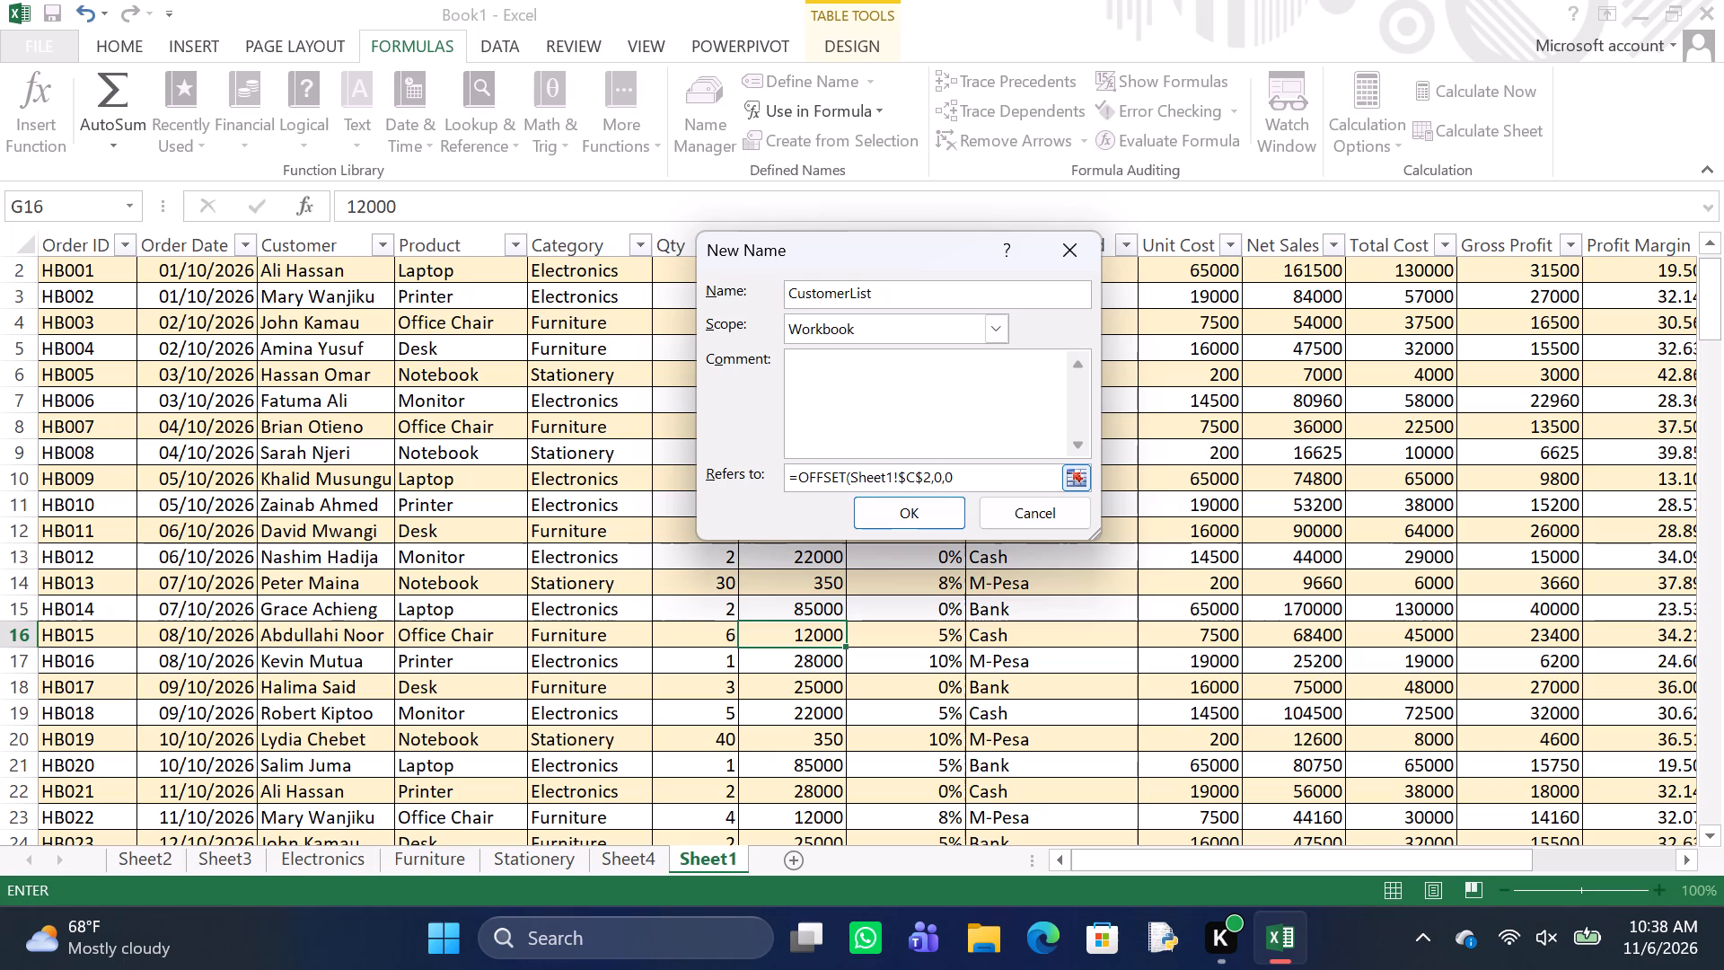
key(comma)
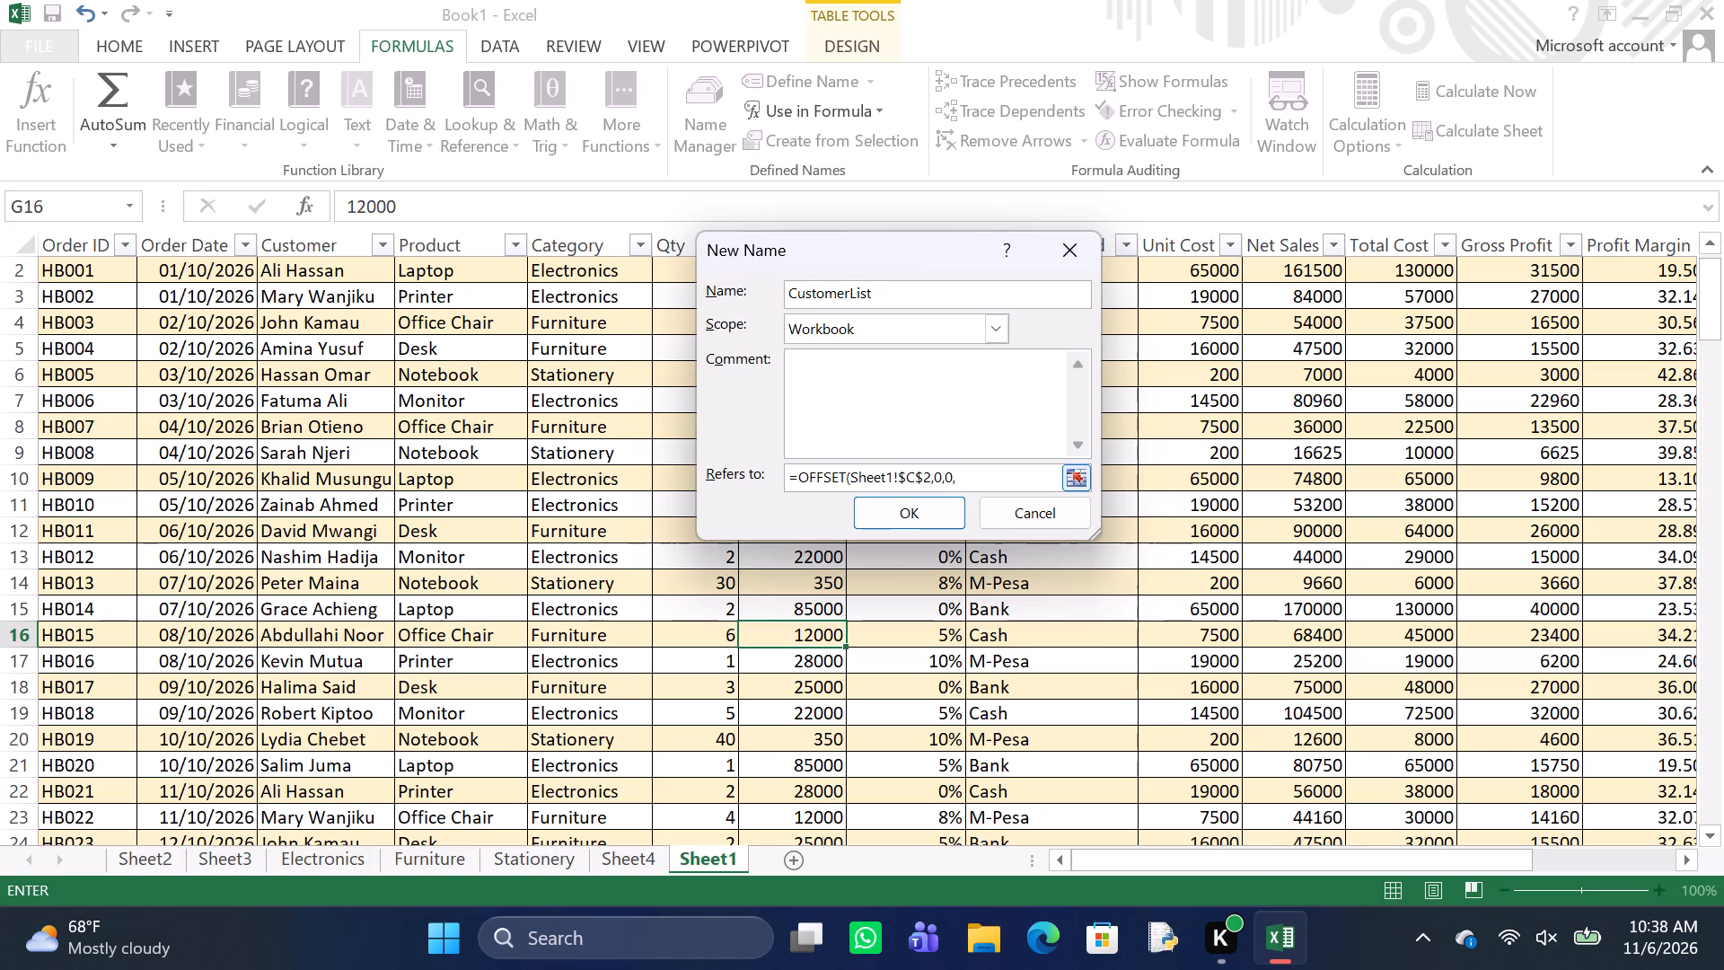
text(COUNTA)
key(shift+parenleft)
key(s)
text(heet1)
key(shift+exclam)
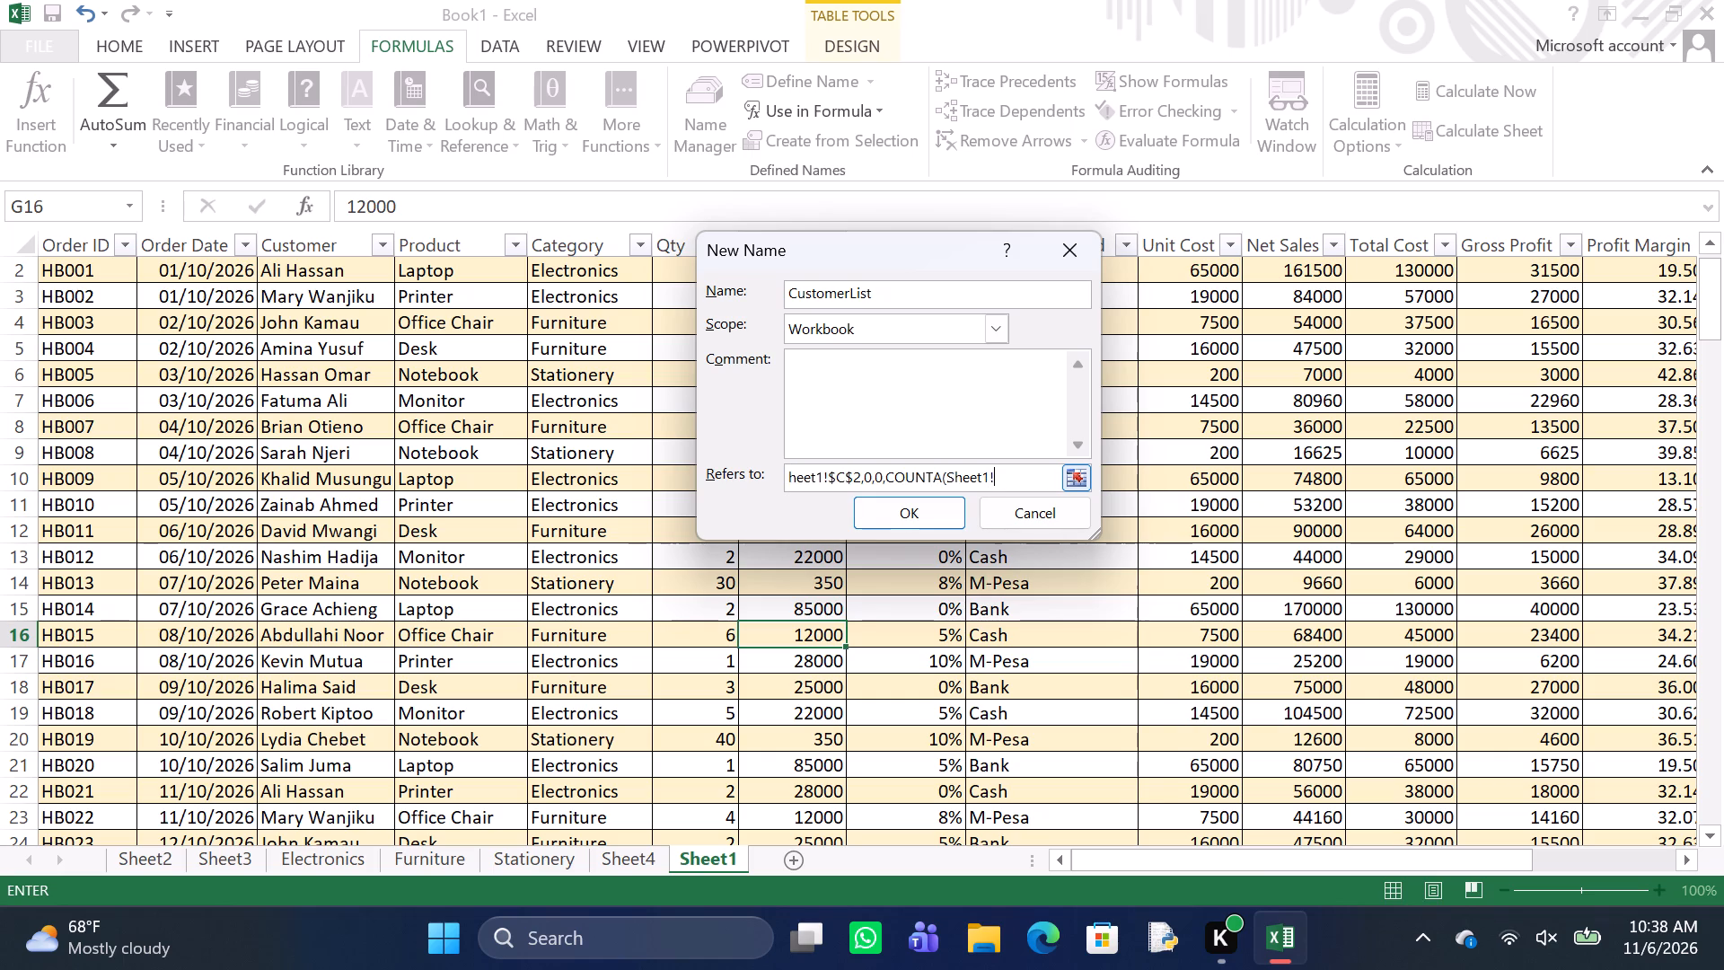
key(shift+dollar)
key(c)
key(shift+colon)
key(shift+dollar)
key(c)
text()-)
key(1)
key(comma)
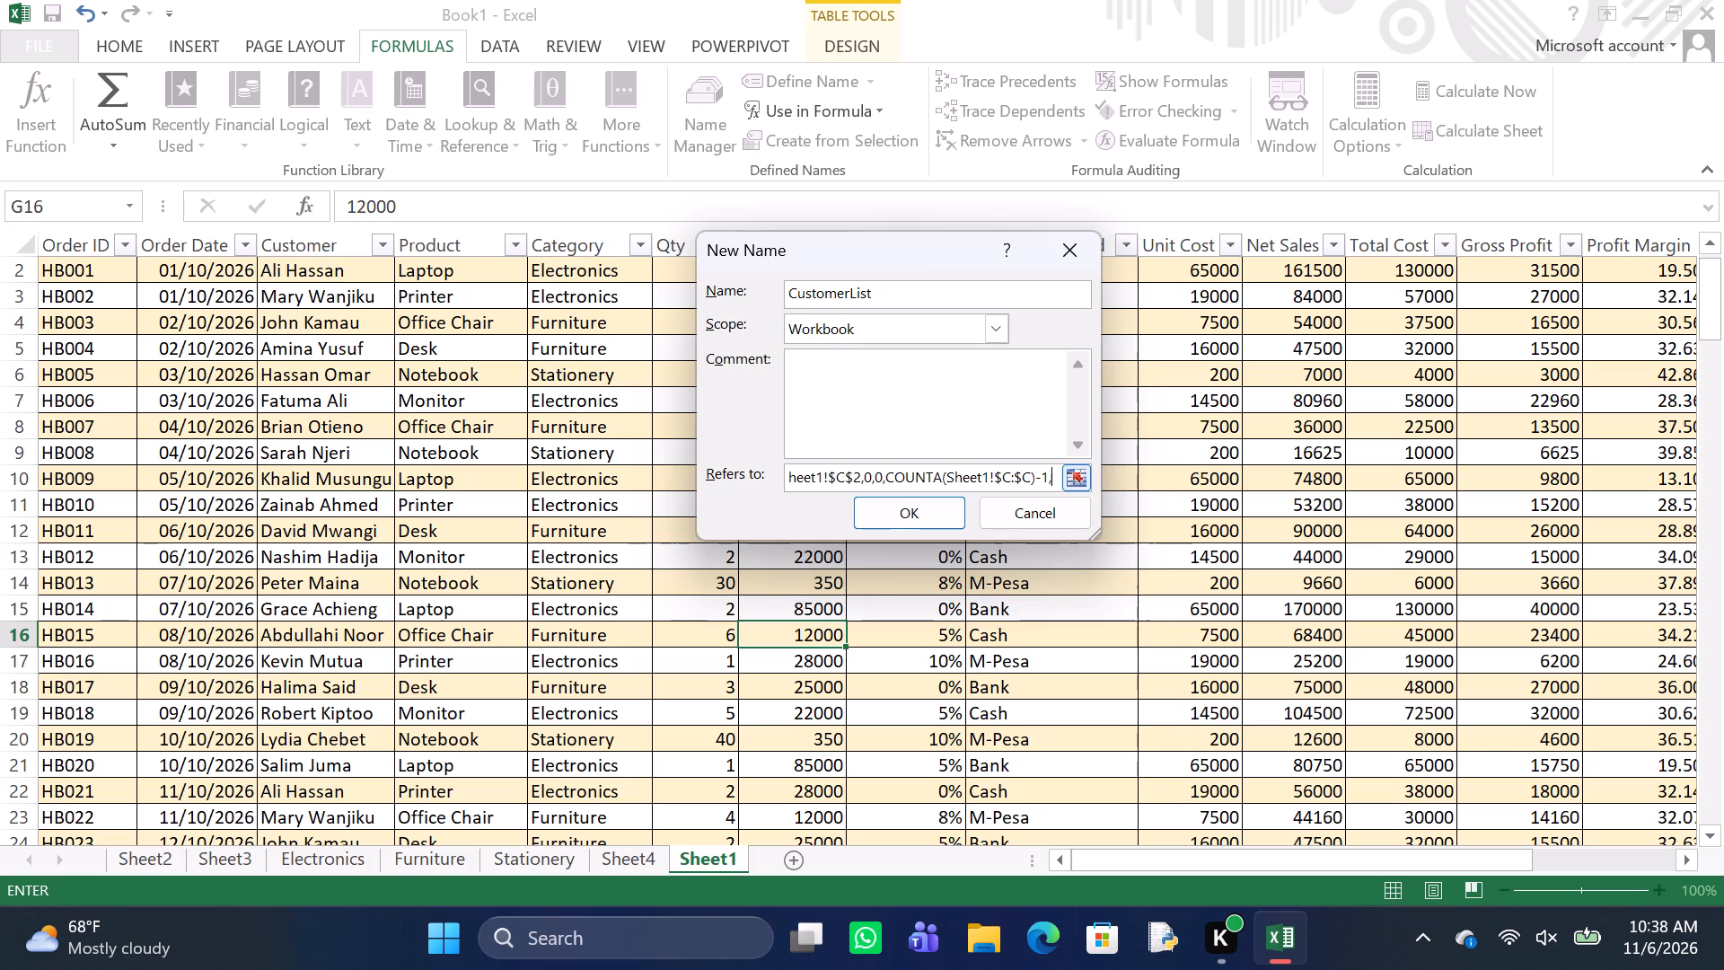
key(1)
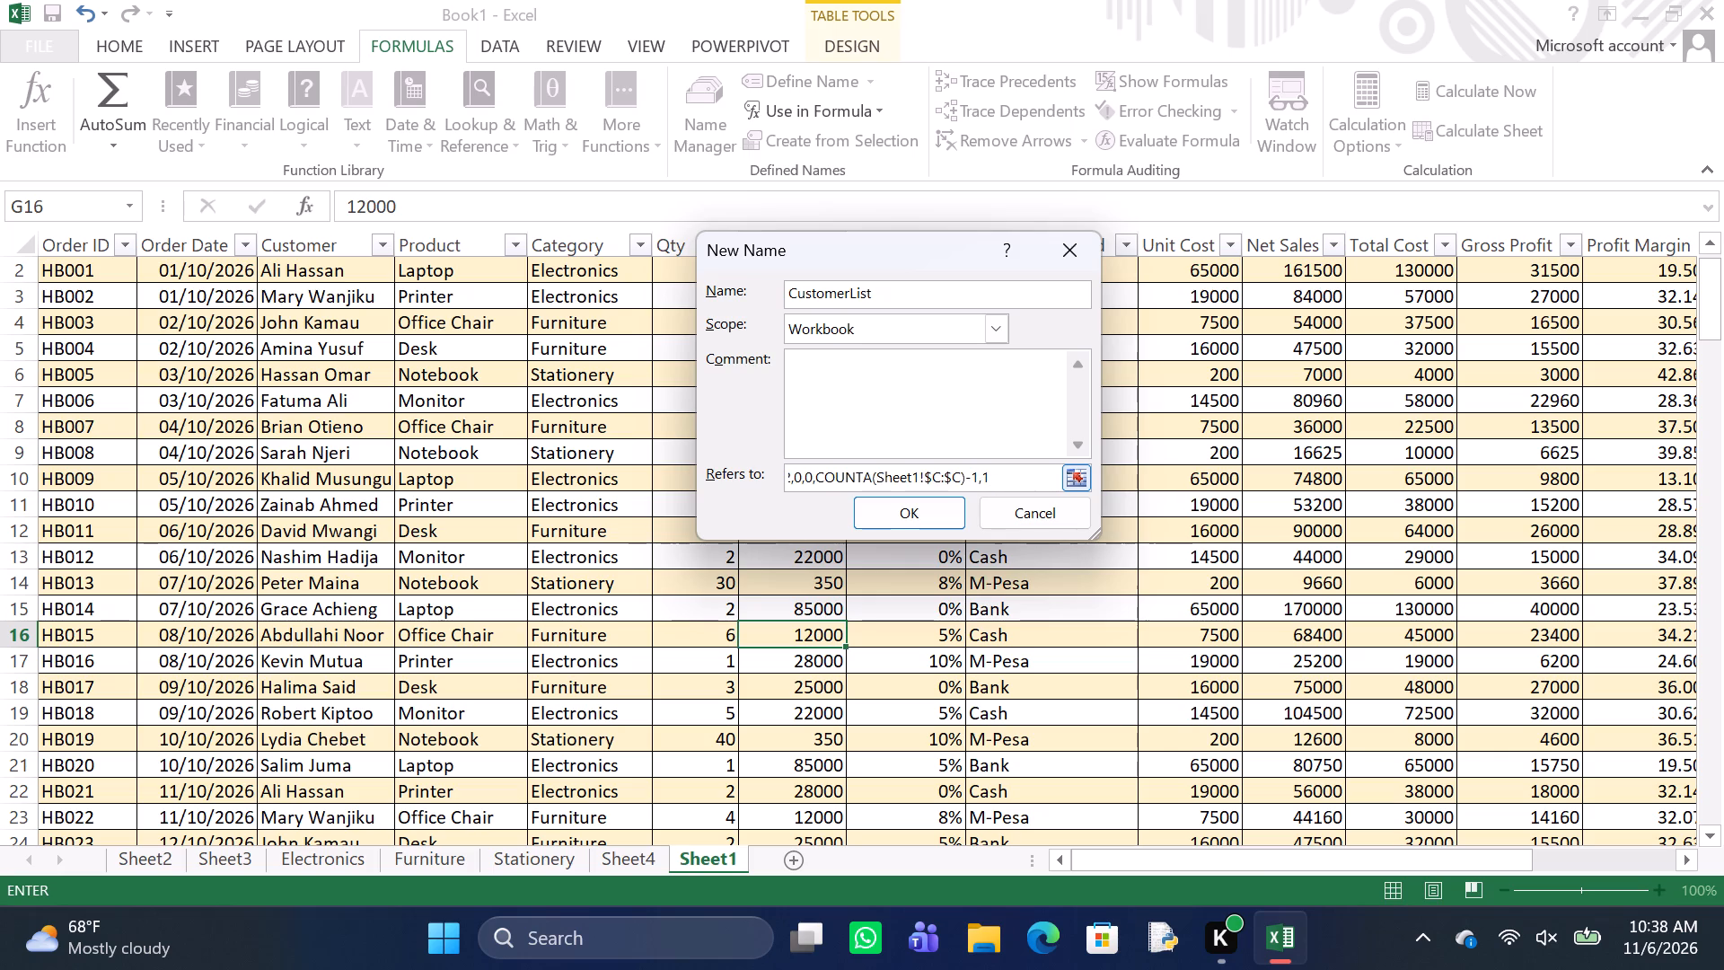
key(shift+parenright)
click(918, 516)
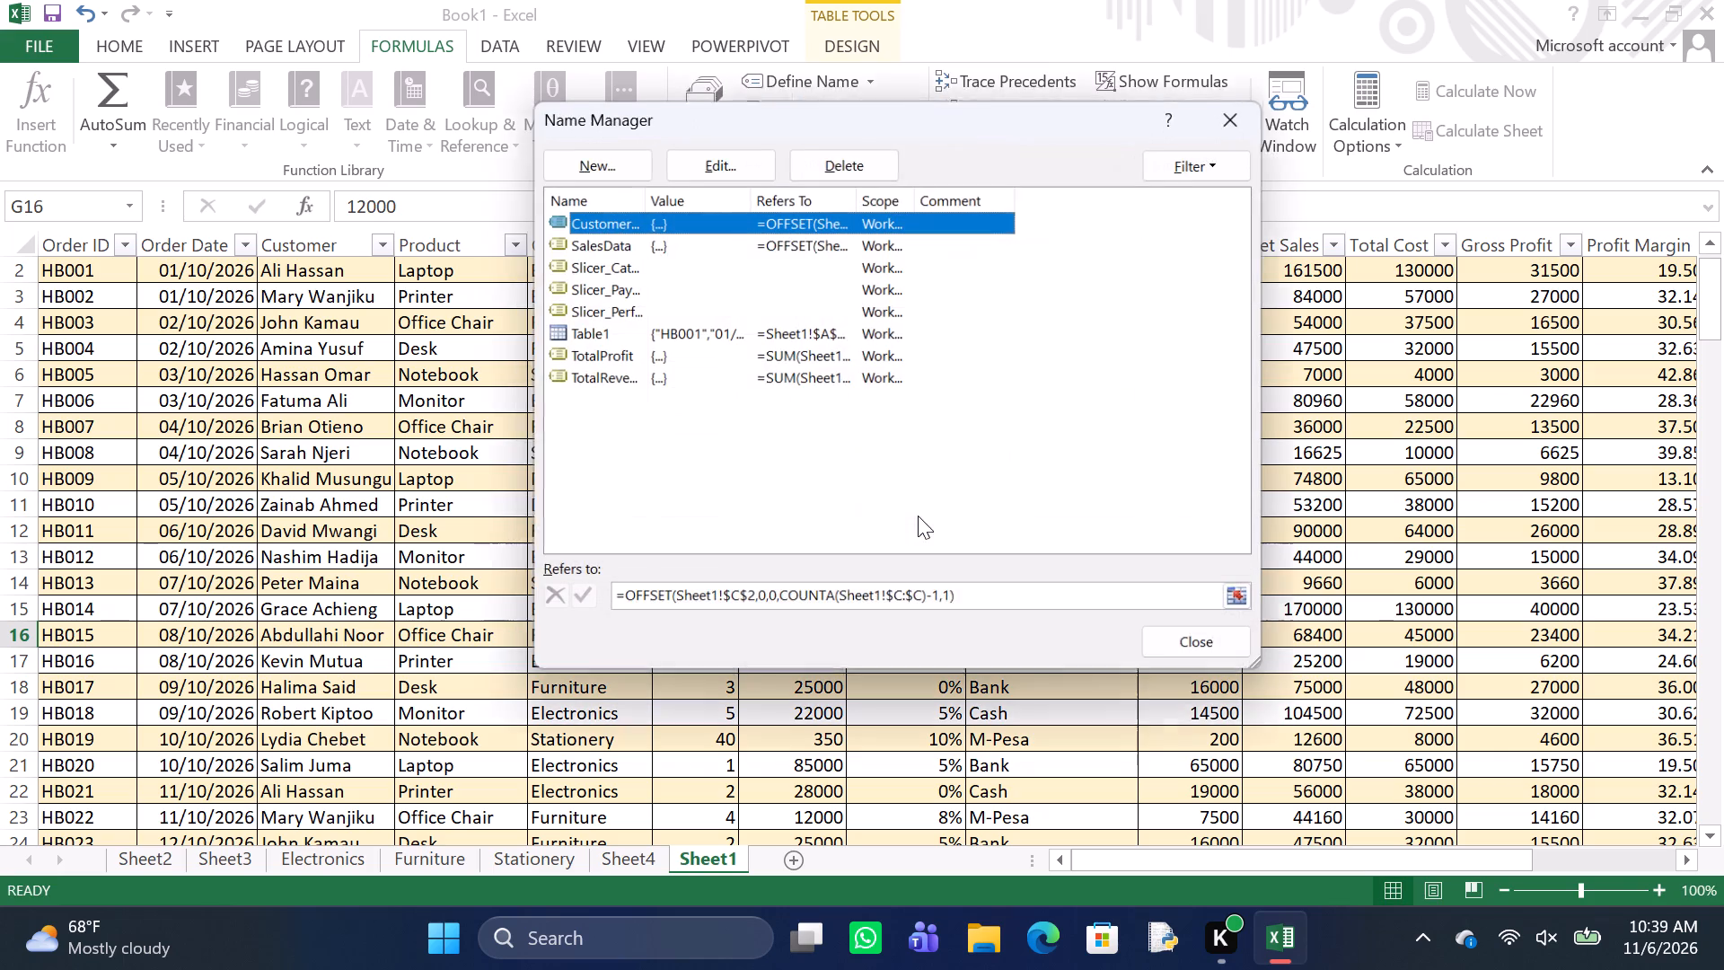
click(1201, 661)
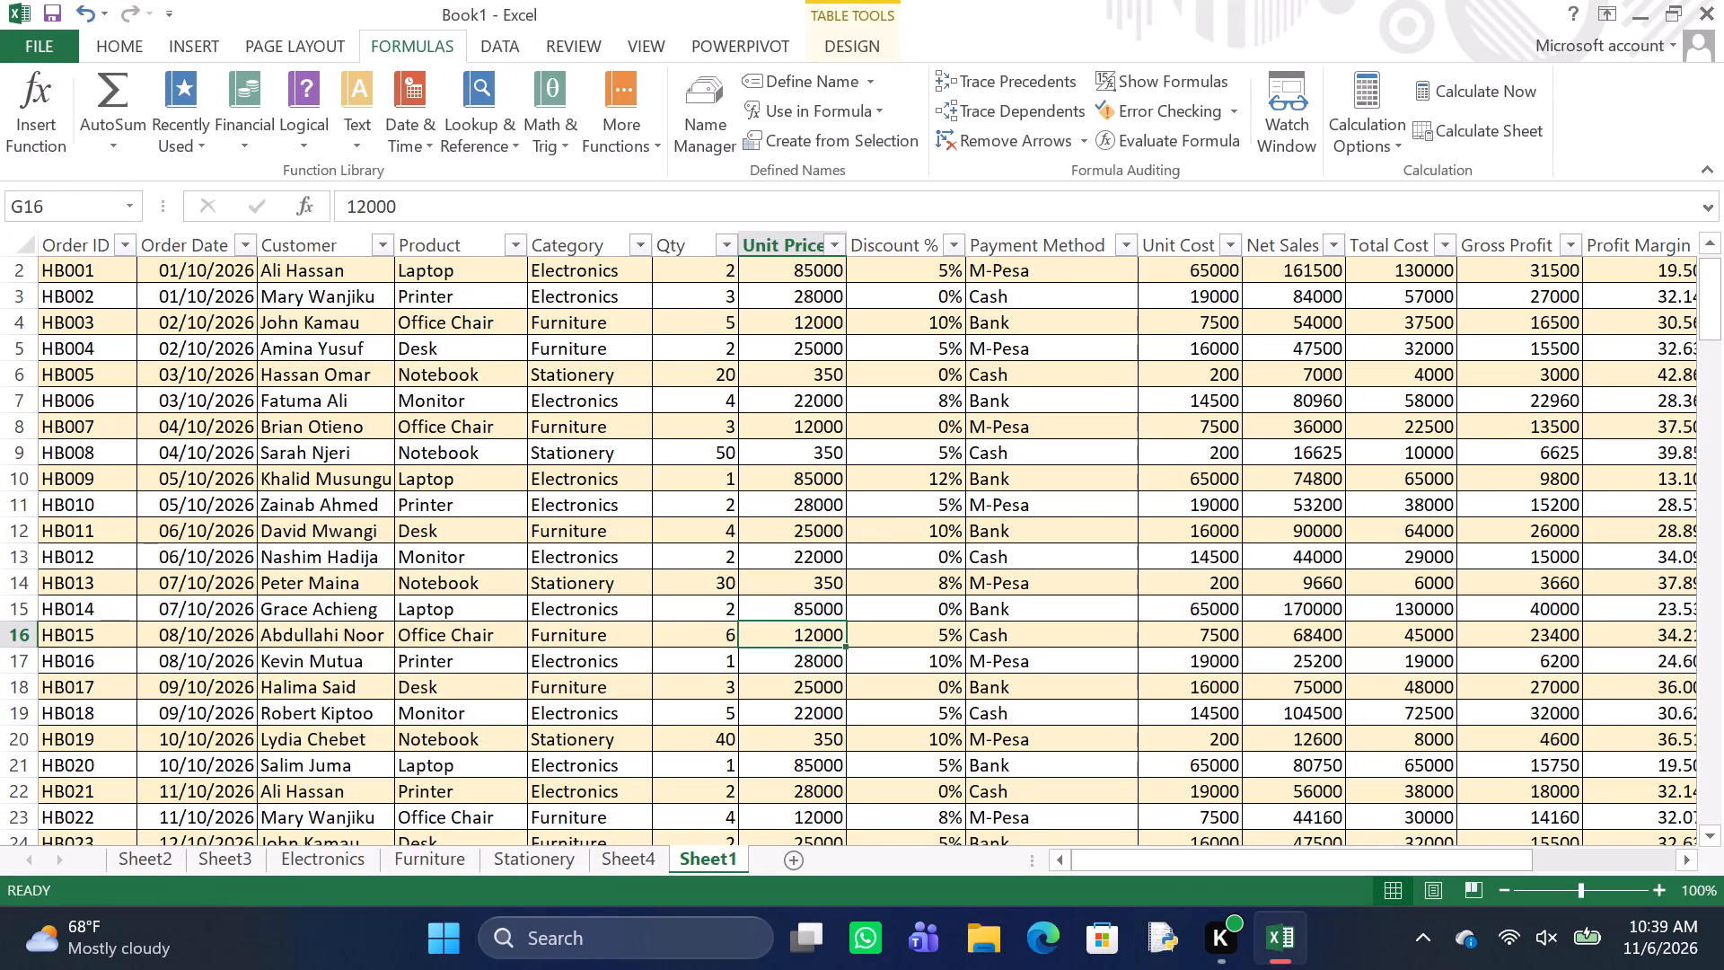
Add list data validation with an in-cell dropdown to cell A30 of Sheet4, using =CustomerList as the source.
click(633, 858)
scroll(469, 718, down, 4)
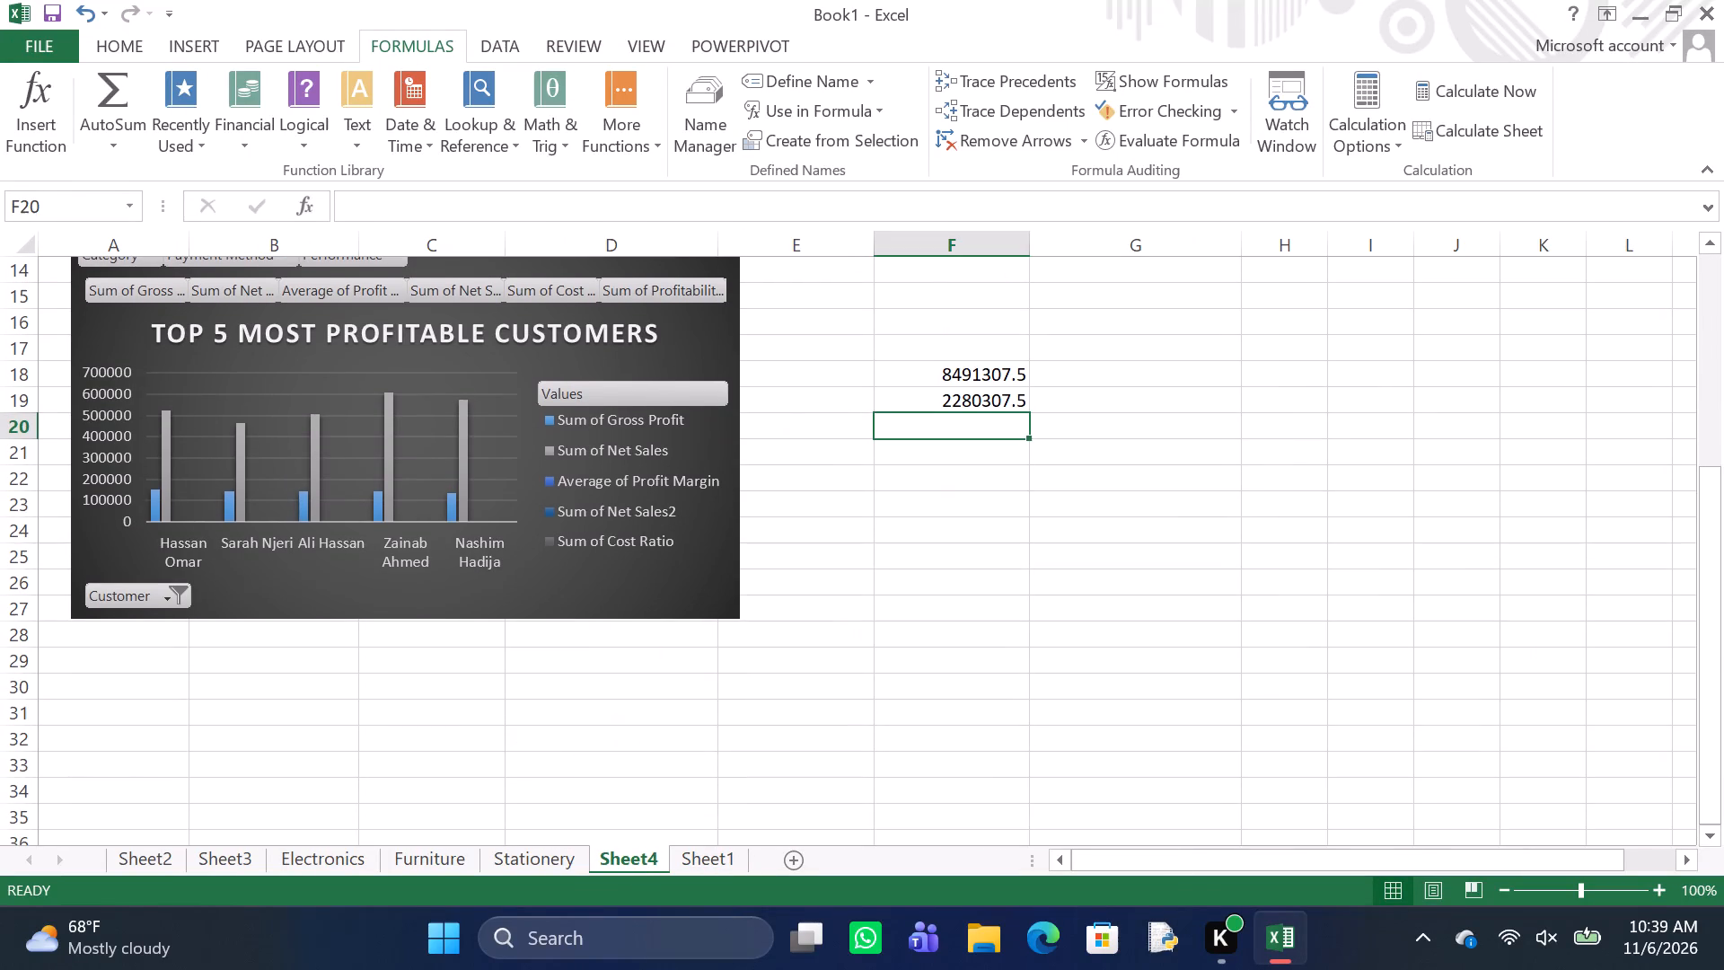
click(136, 683)
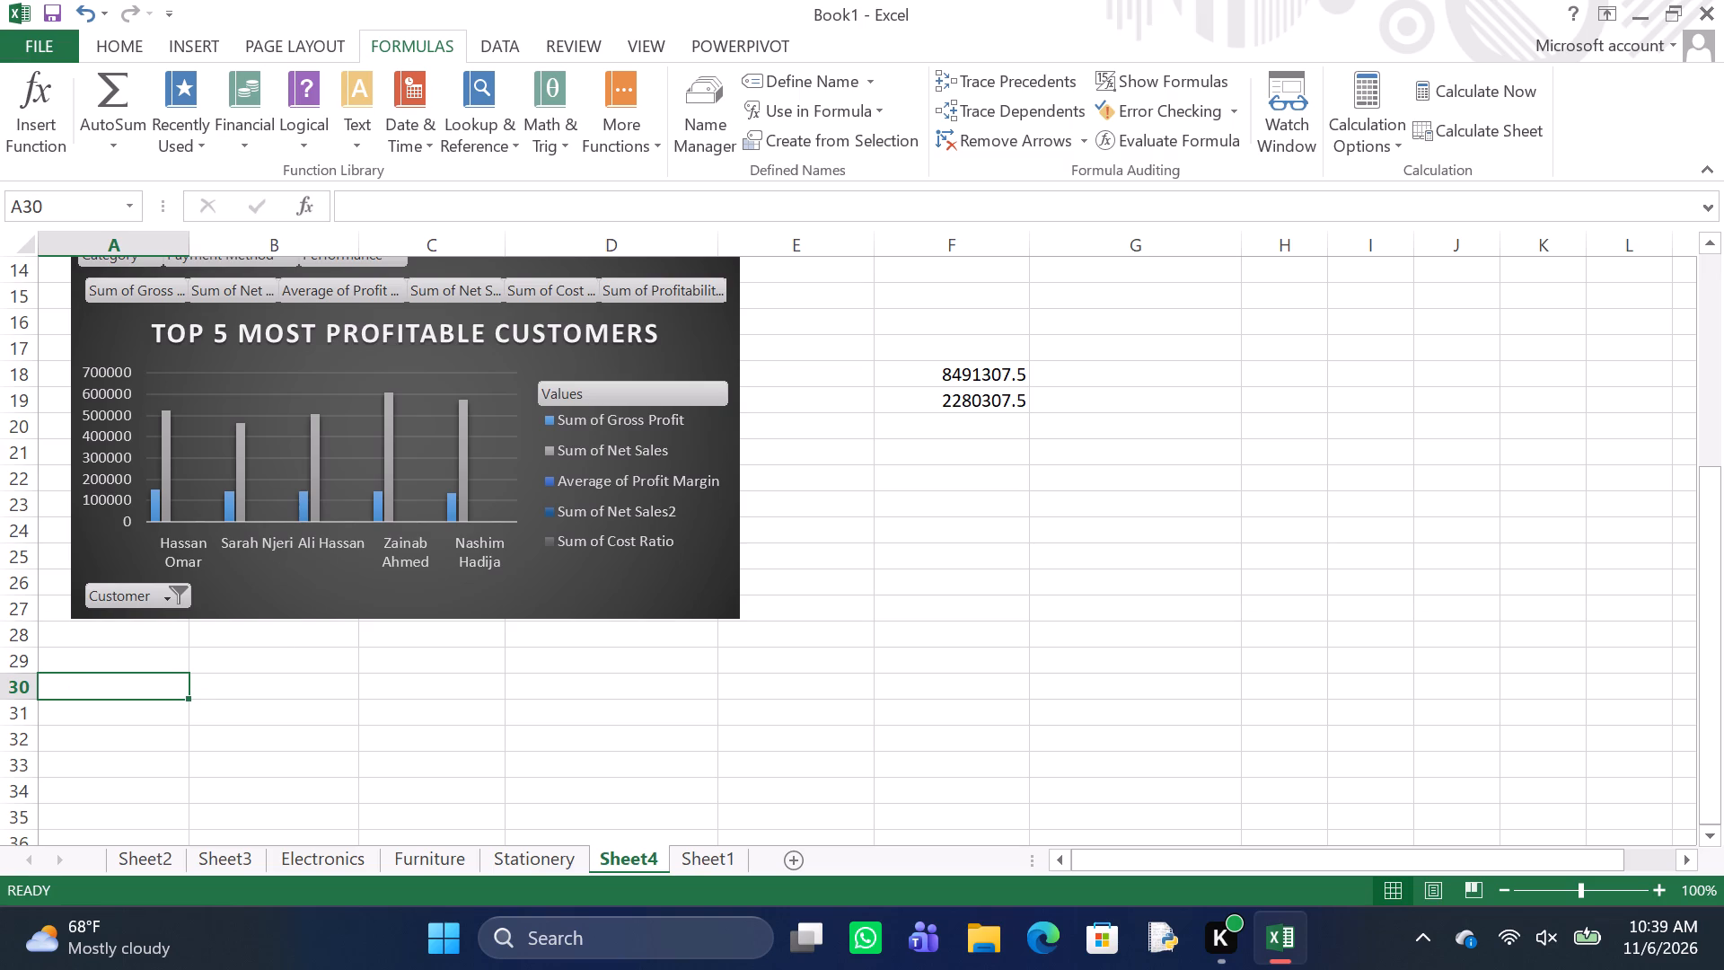
click(509, 43)
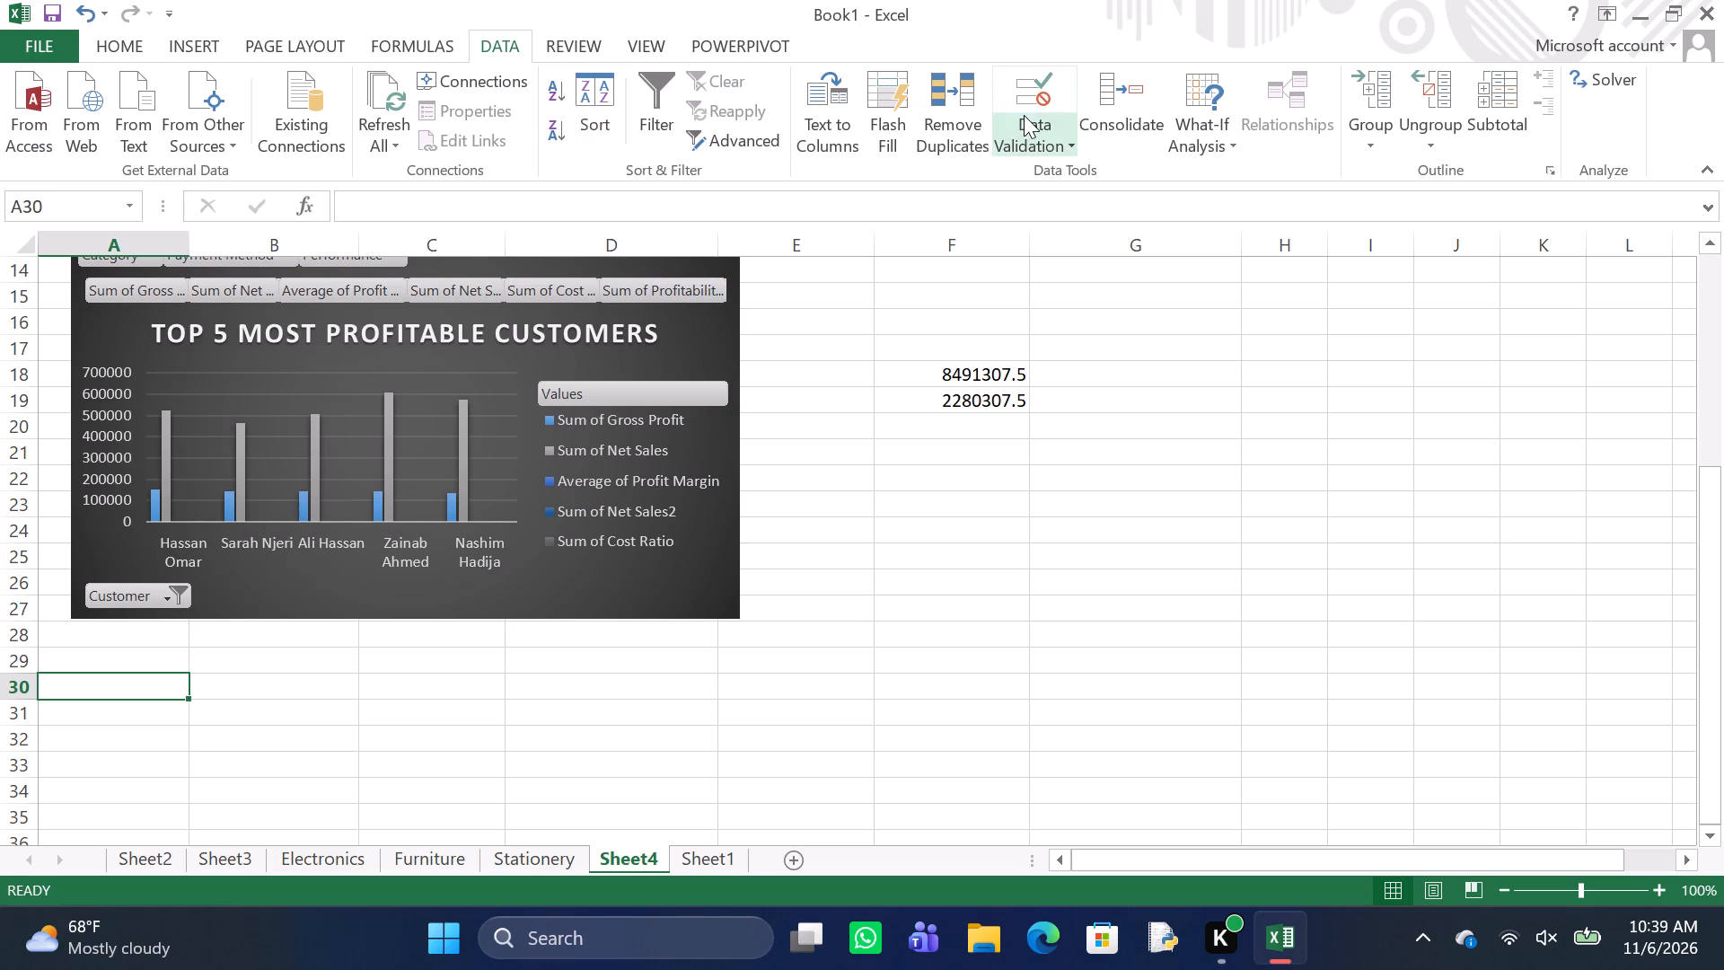
click(1024, 115)
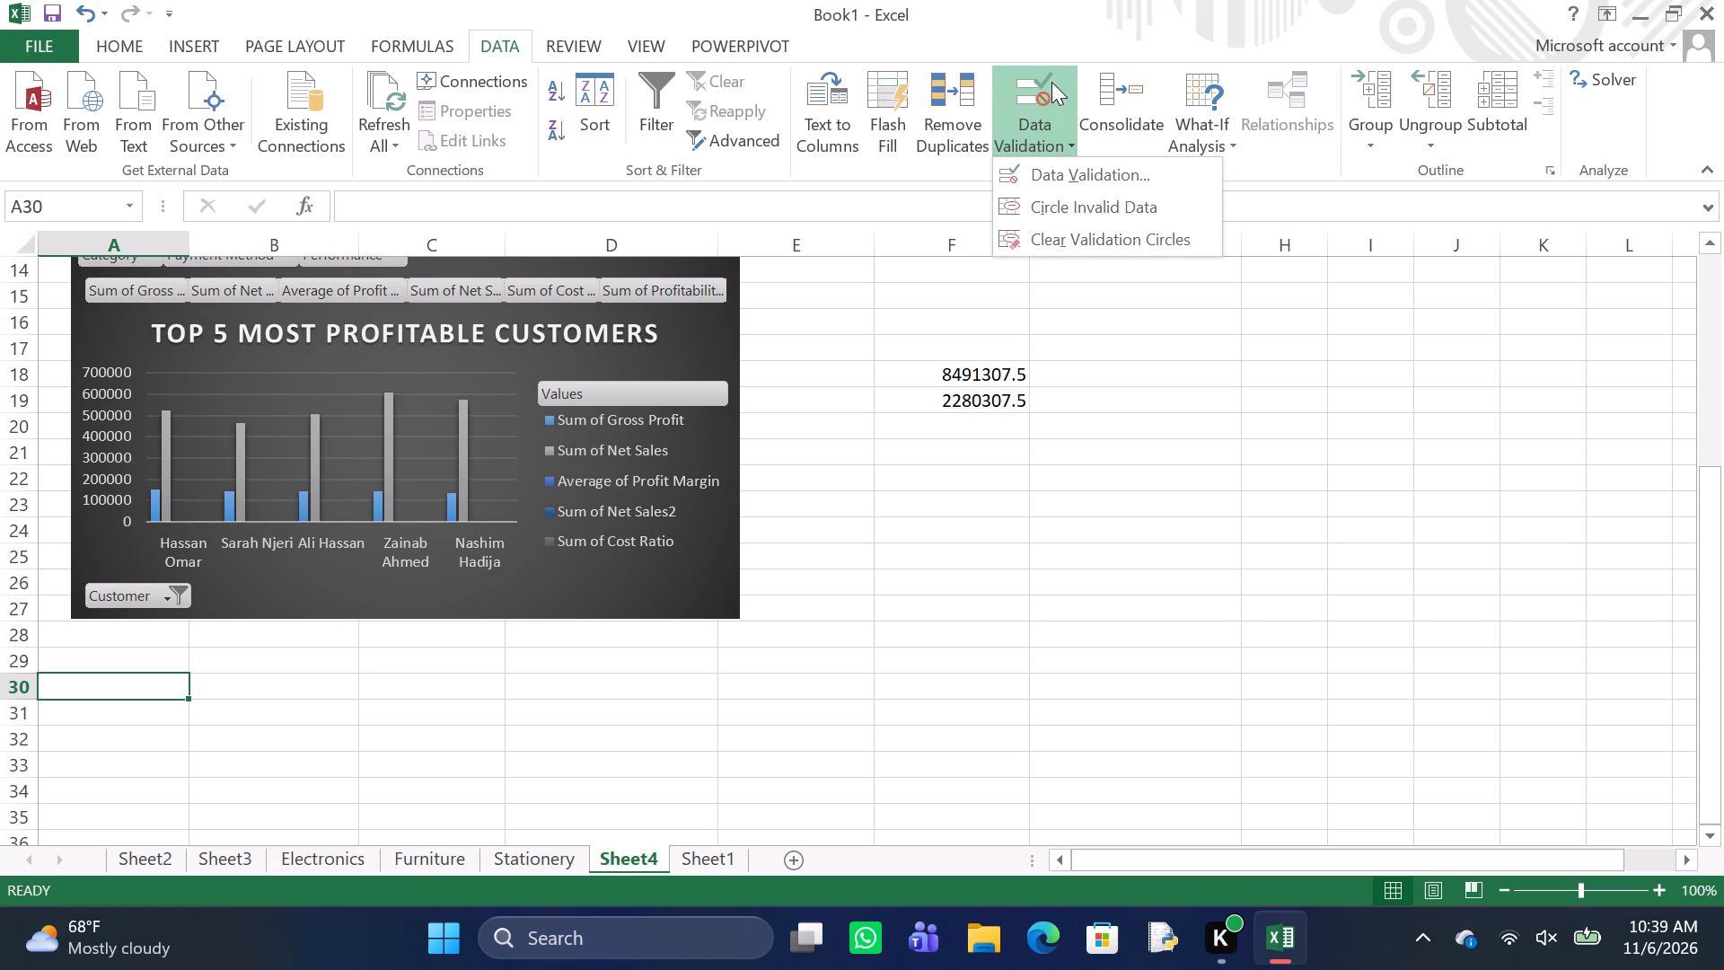
click(1045, 82)
click(1045, 82)
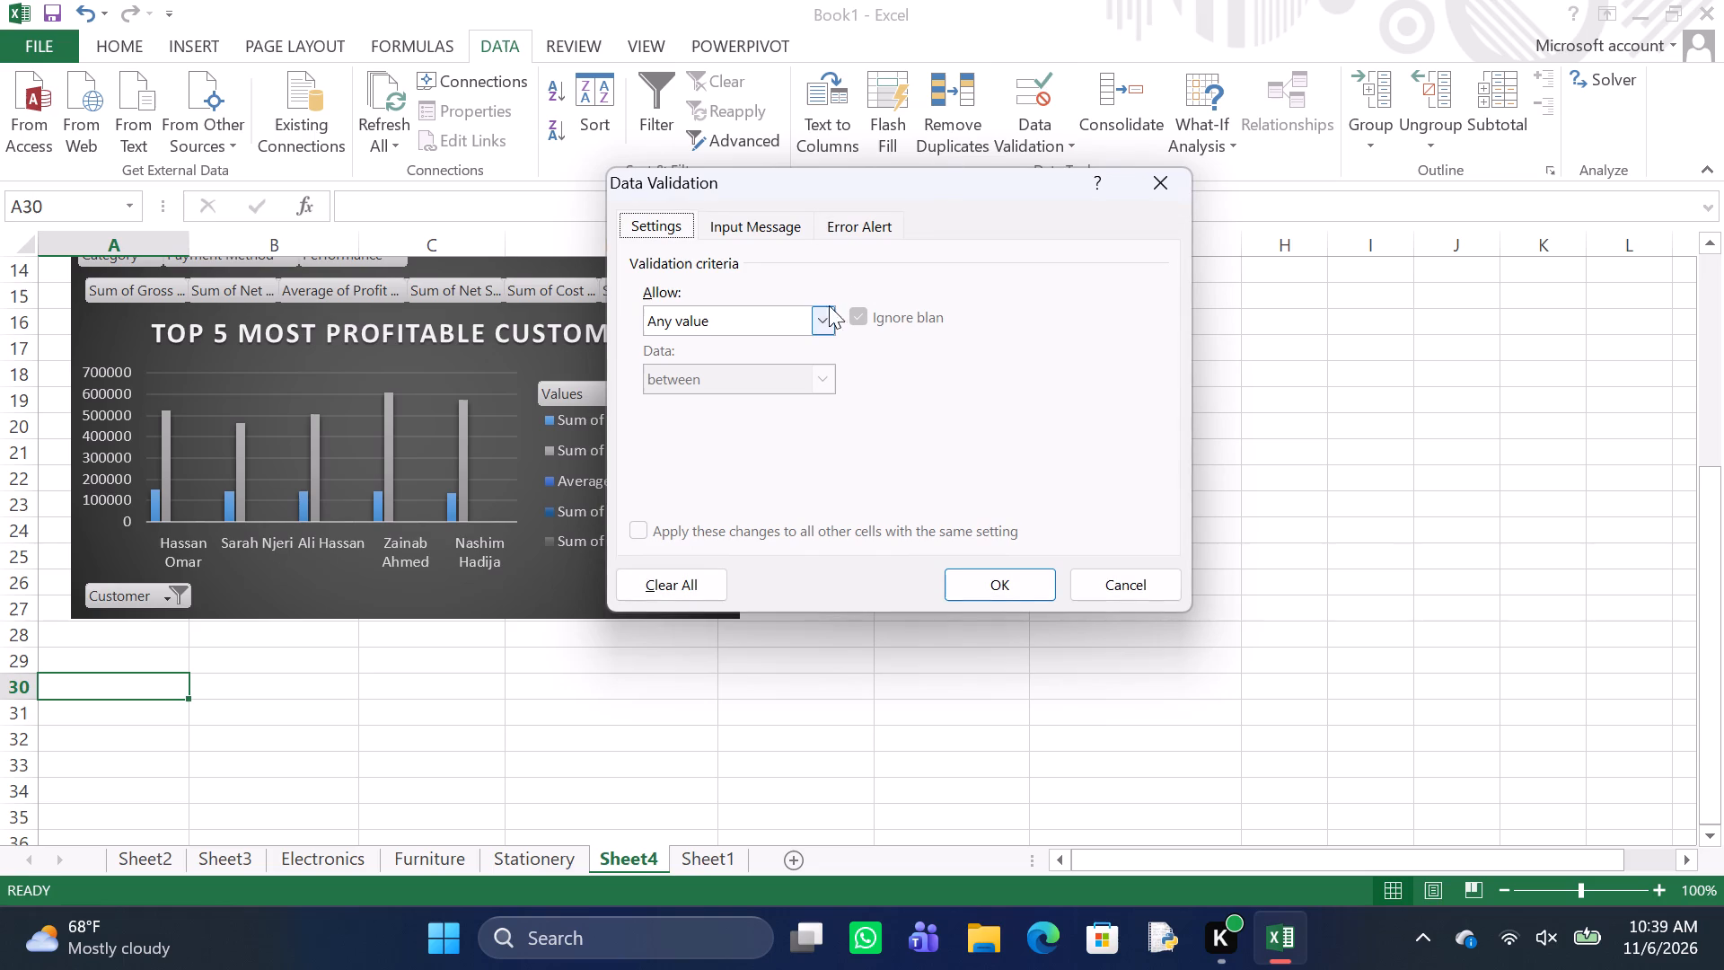
click(826, 306)
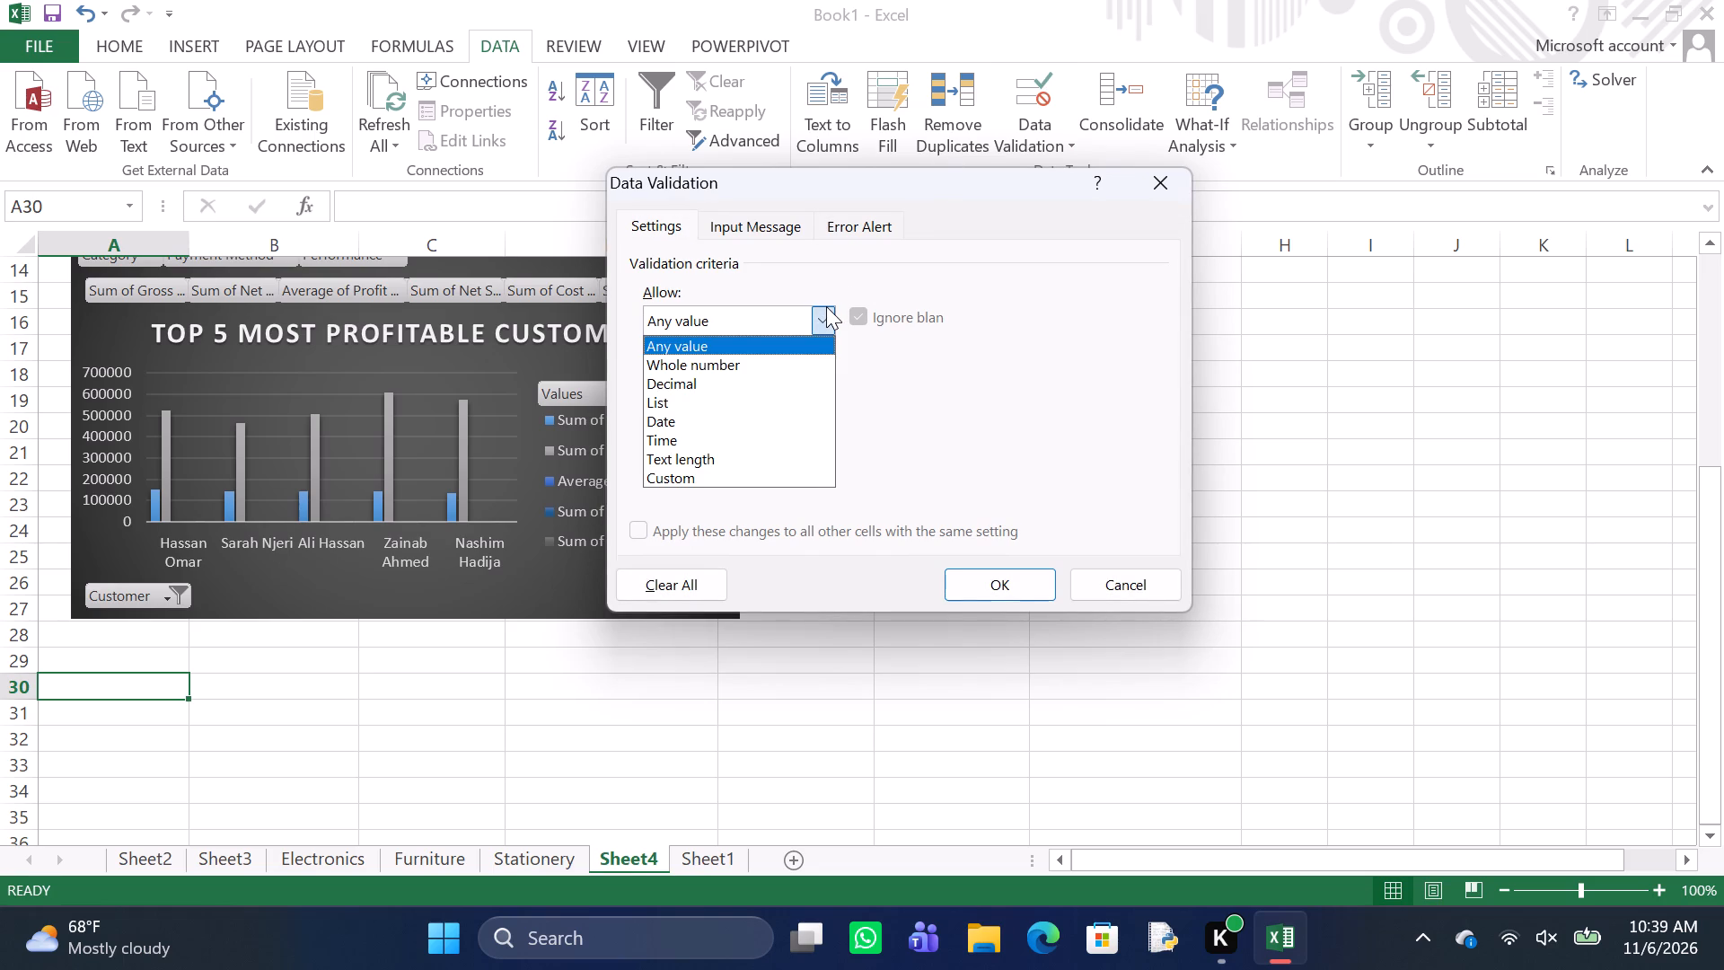
click(745, 396)
click(745, 396)
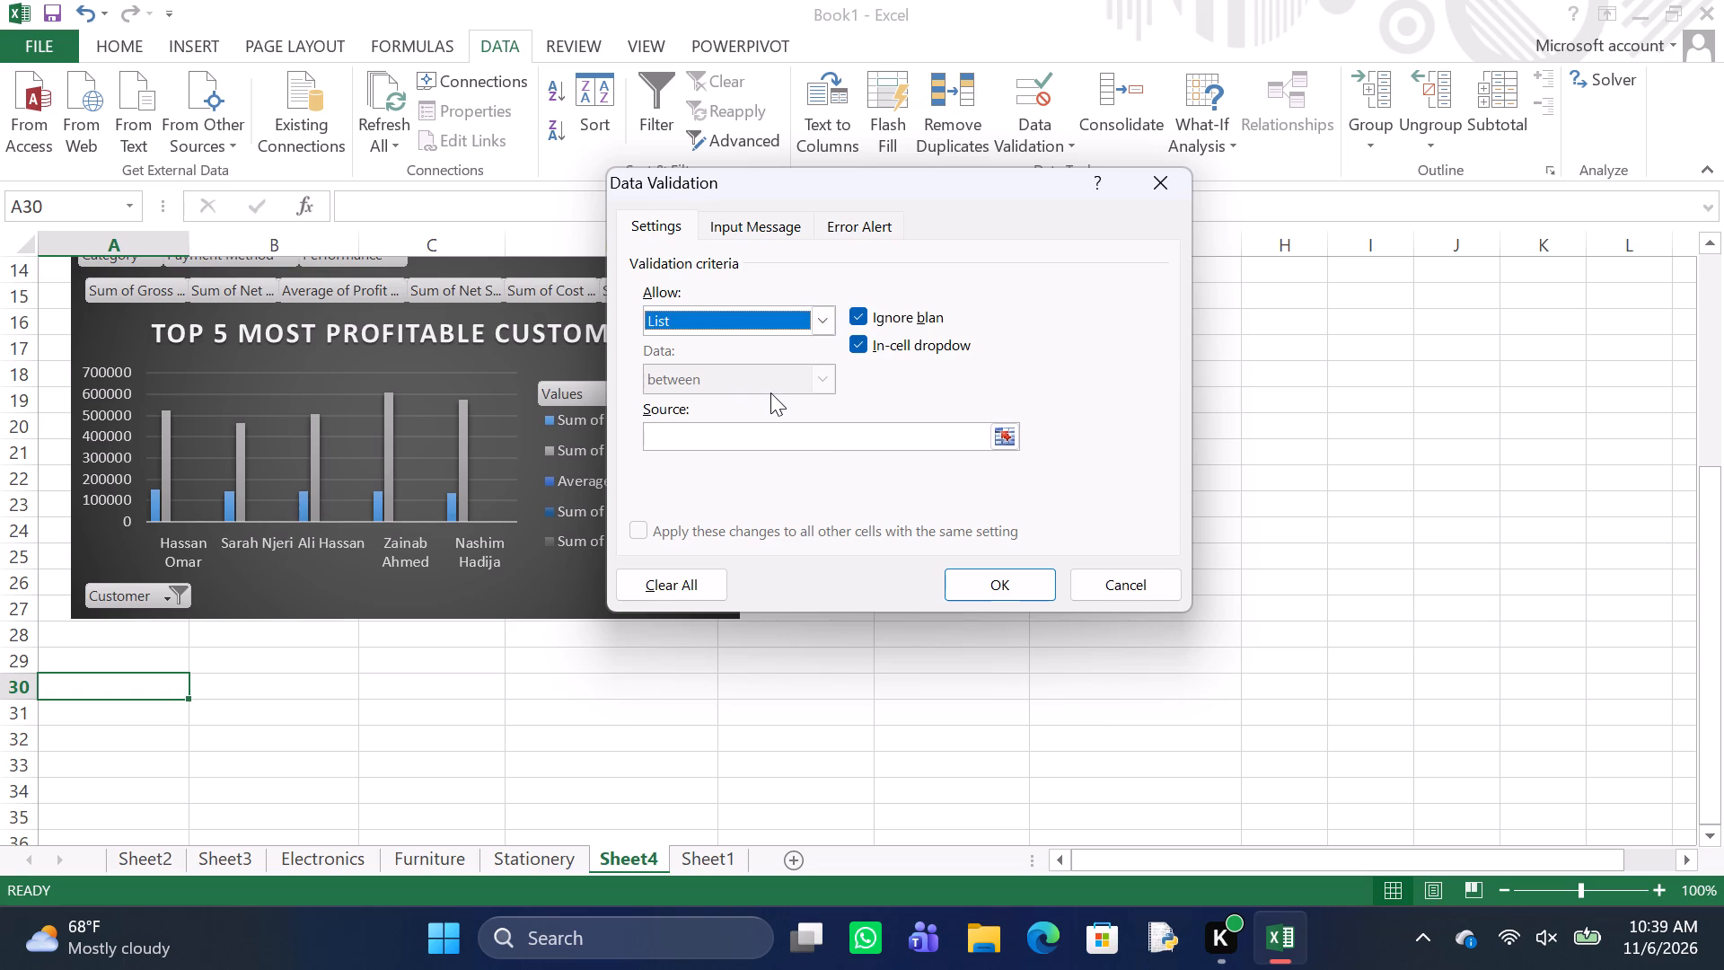
click(930, 423)
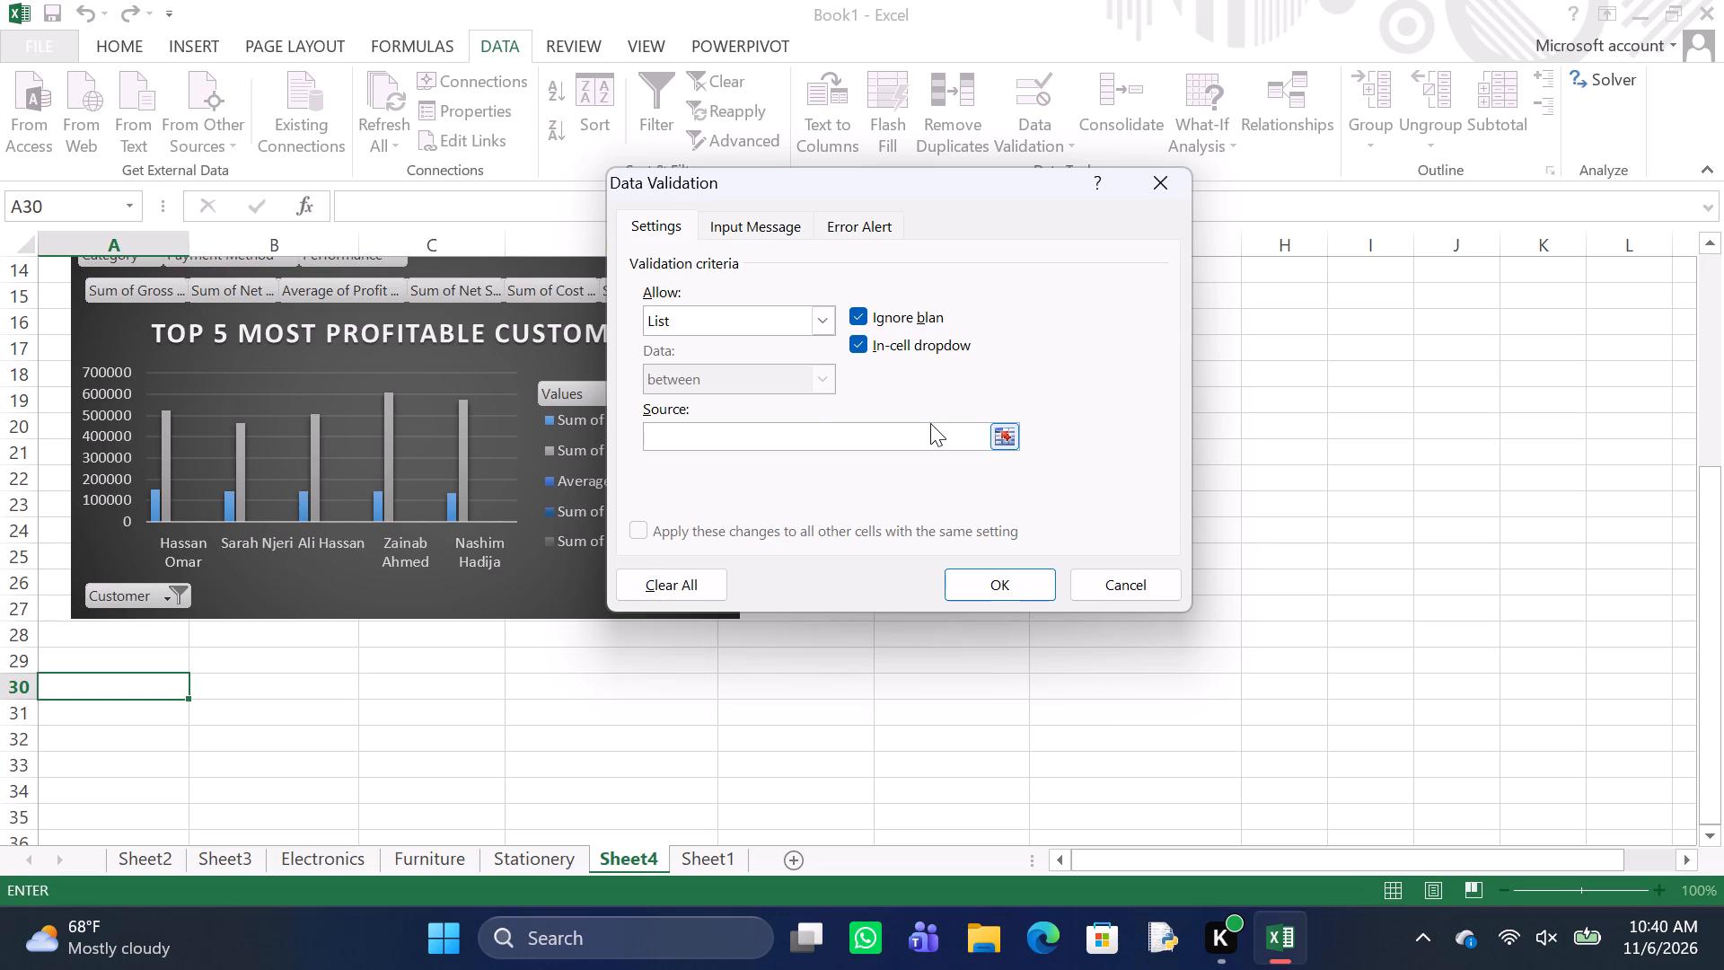
key(equal)
key(c)
text(us)
text(tomer)
key(l)
text(ist)
click(985, 571)
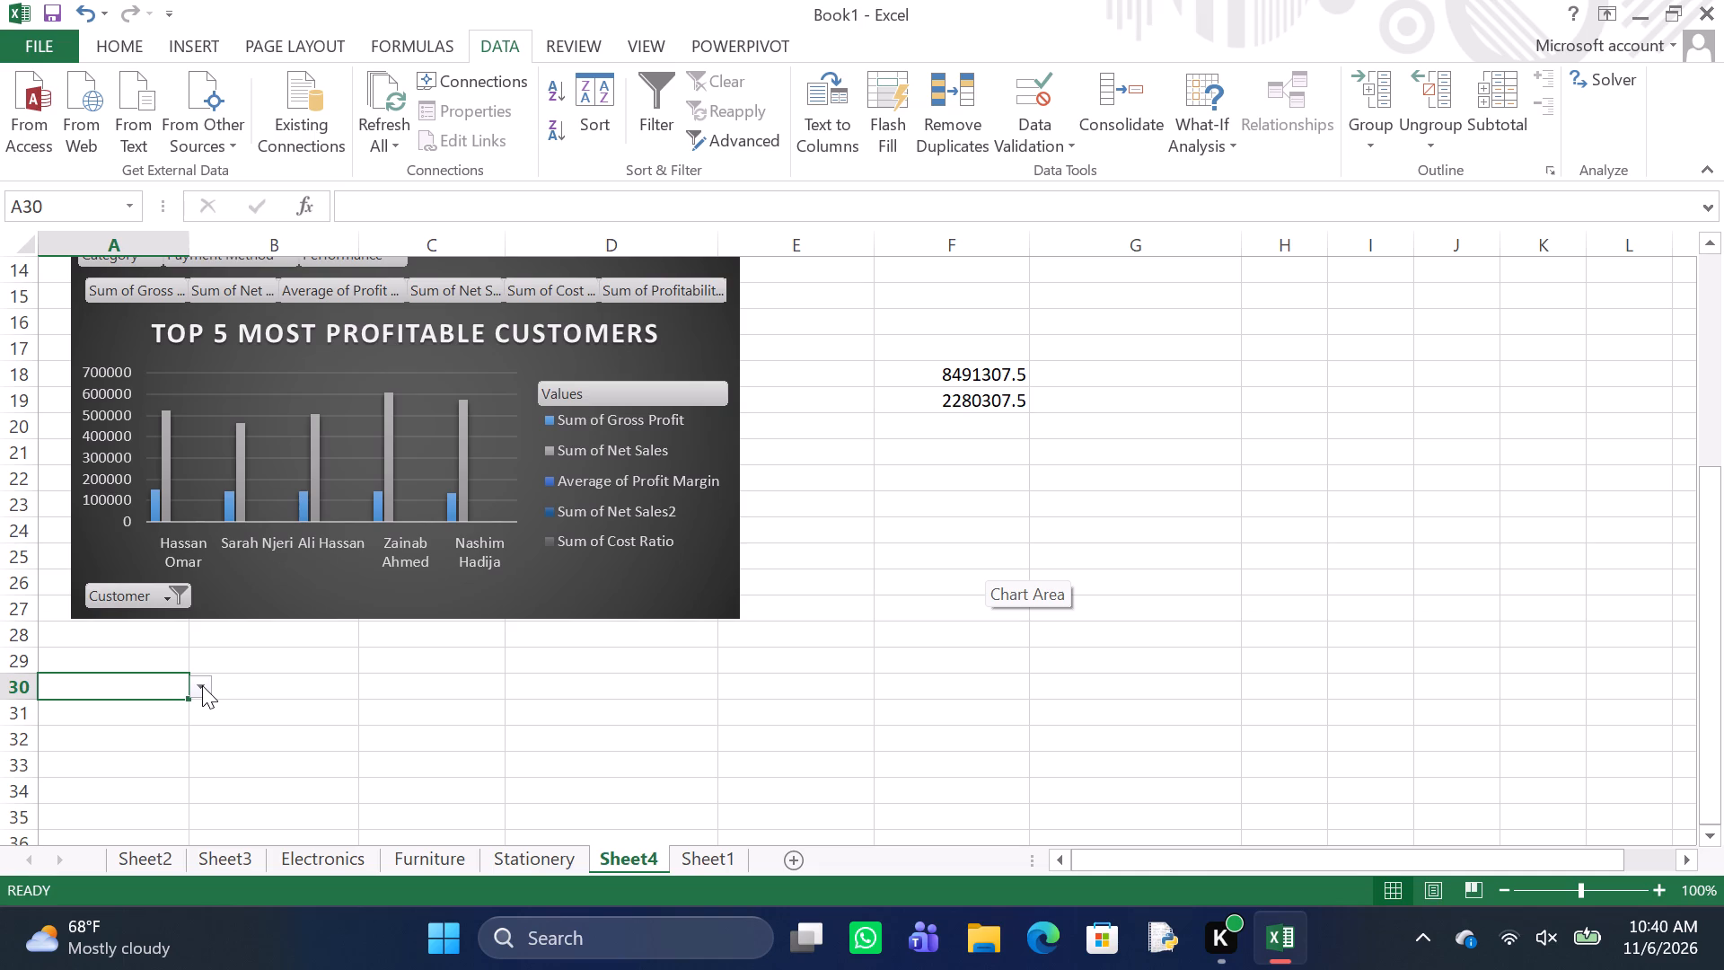
Check the customer names offered by the dropdown in cell A30, without choosing one.
click(202, 685)
scroll(202, 643, down, 1)
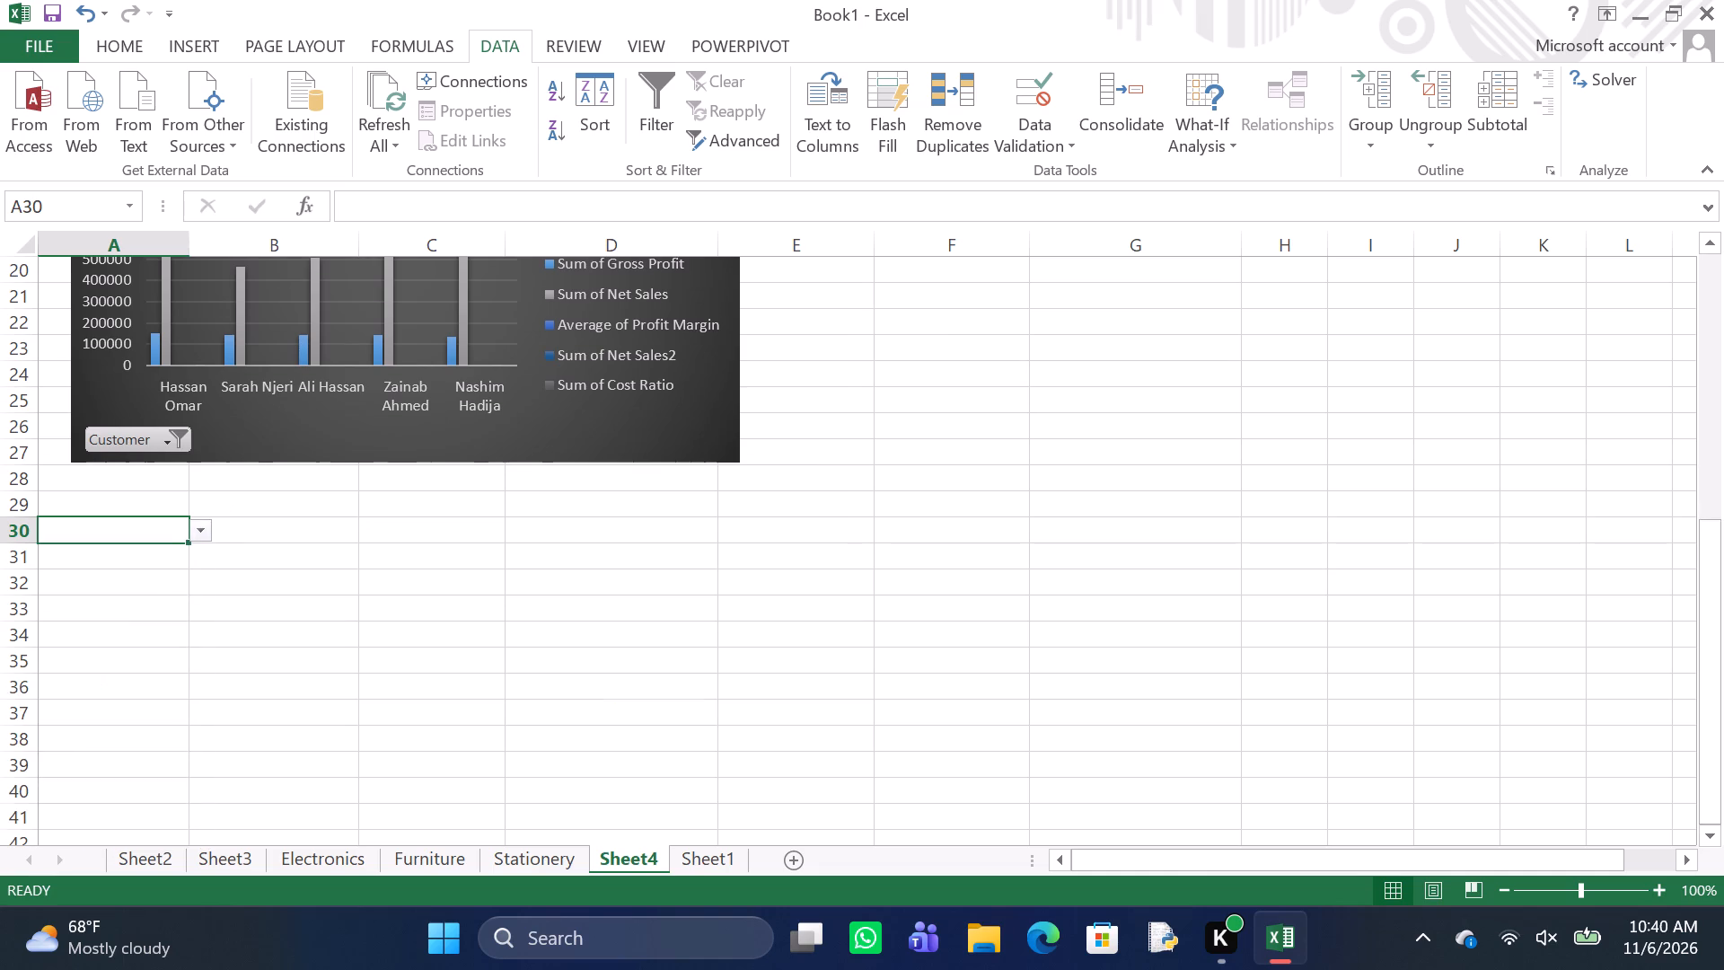
scroll(202, 643, down, 1)
click(200, 525)
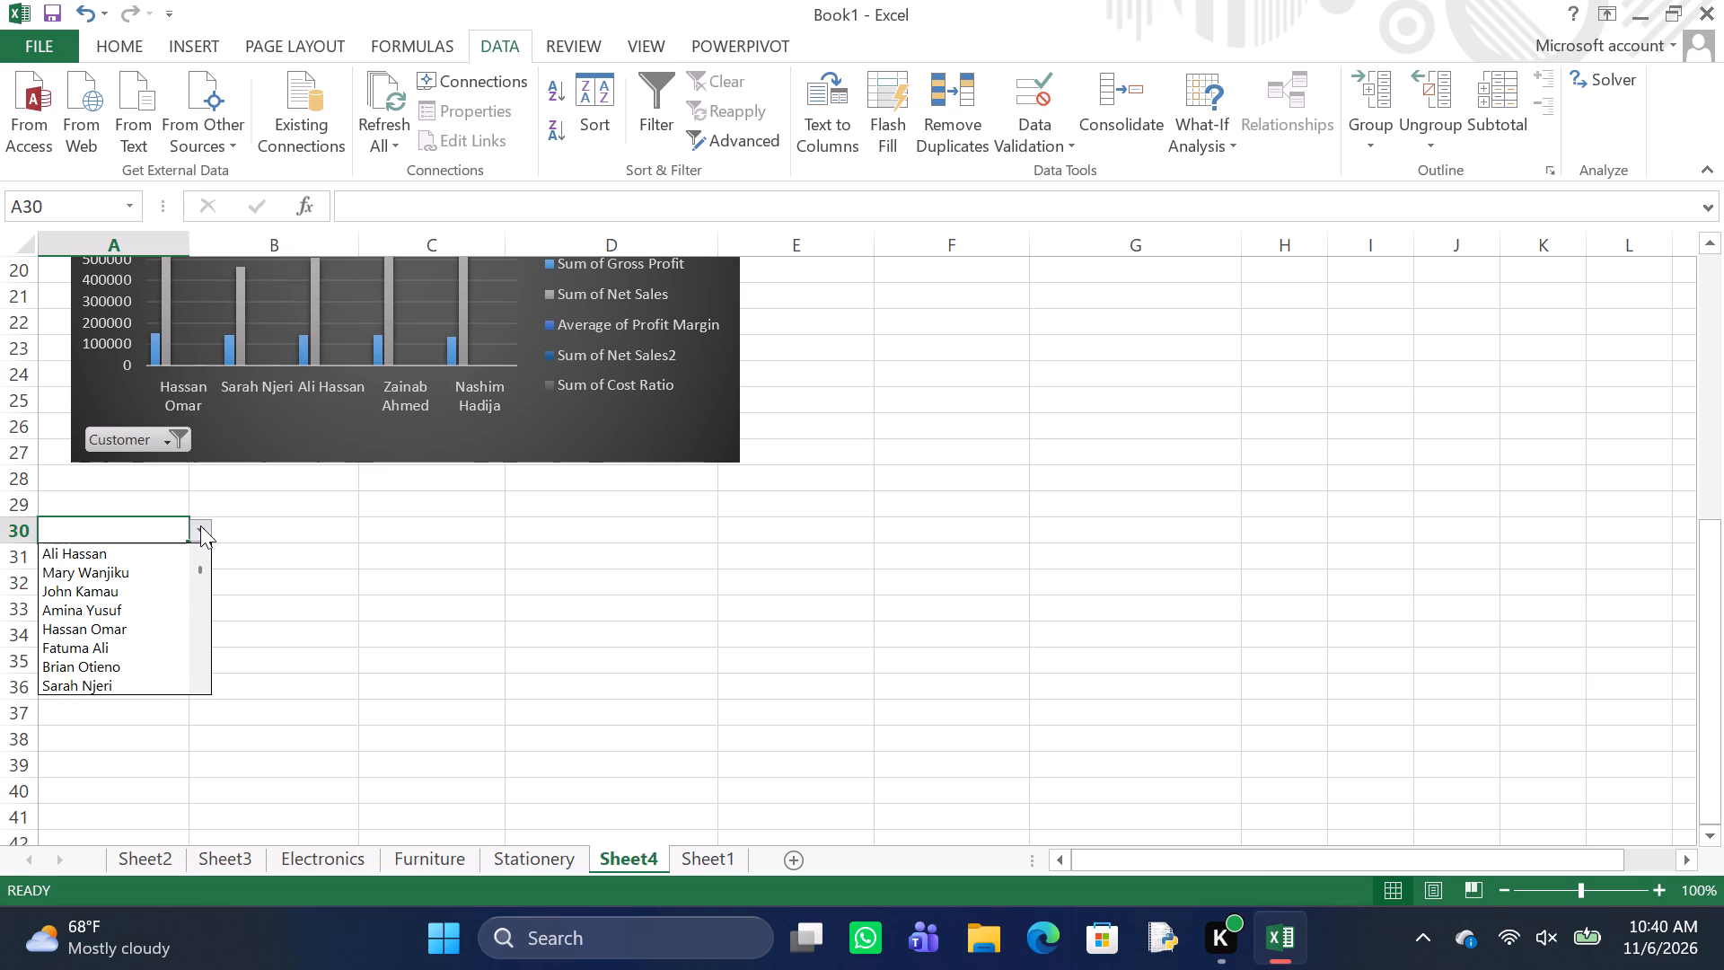
click(200, 525)
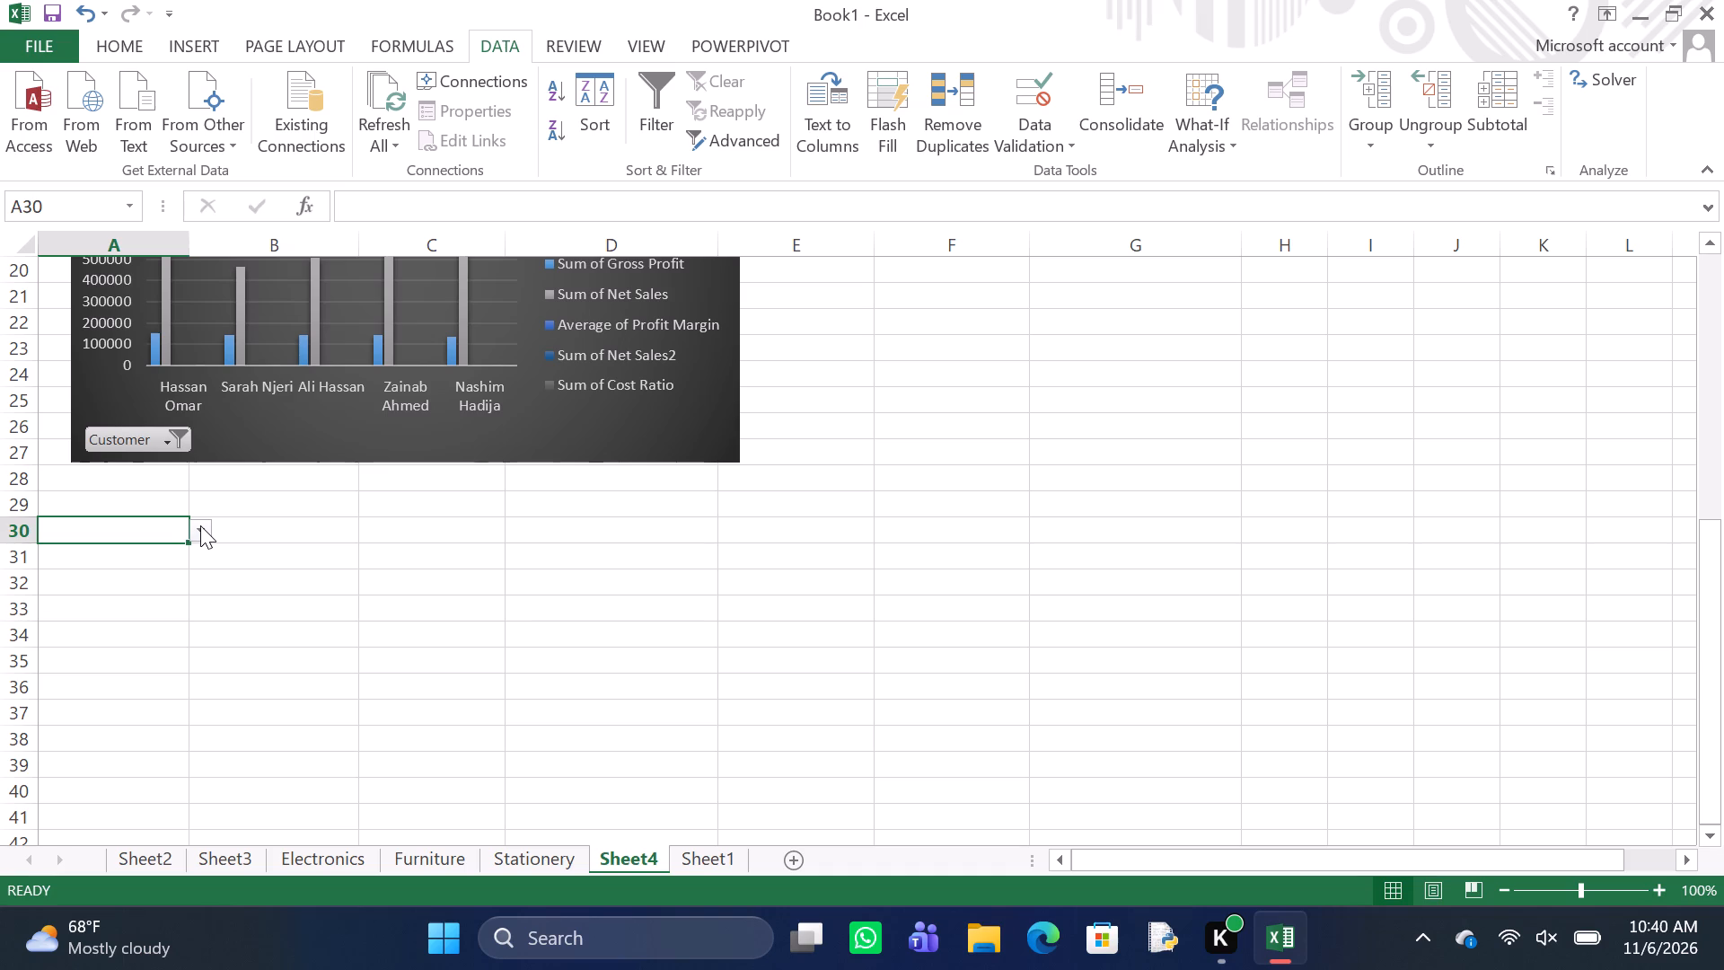
Enter the heading Customer Sales in cell B29, above and beside the customer dropdown cell.
click(260, 502)
key(c)
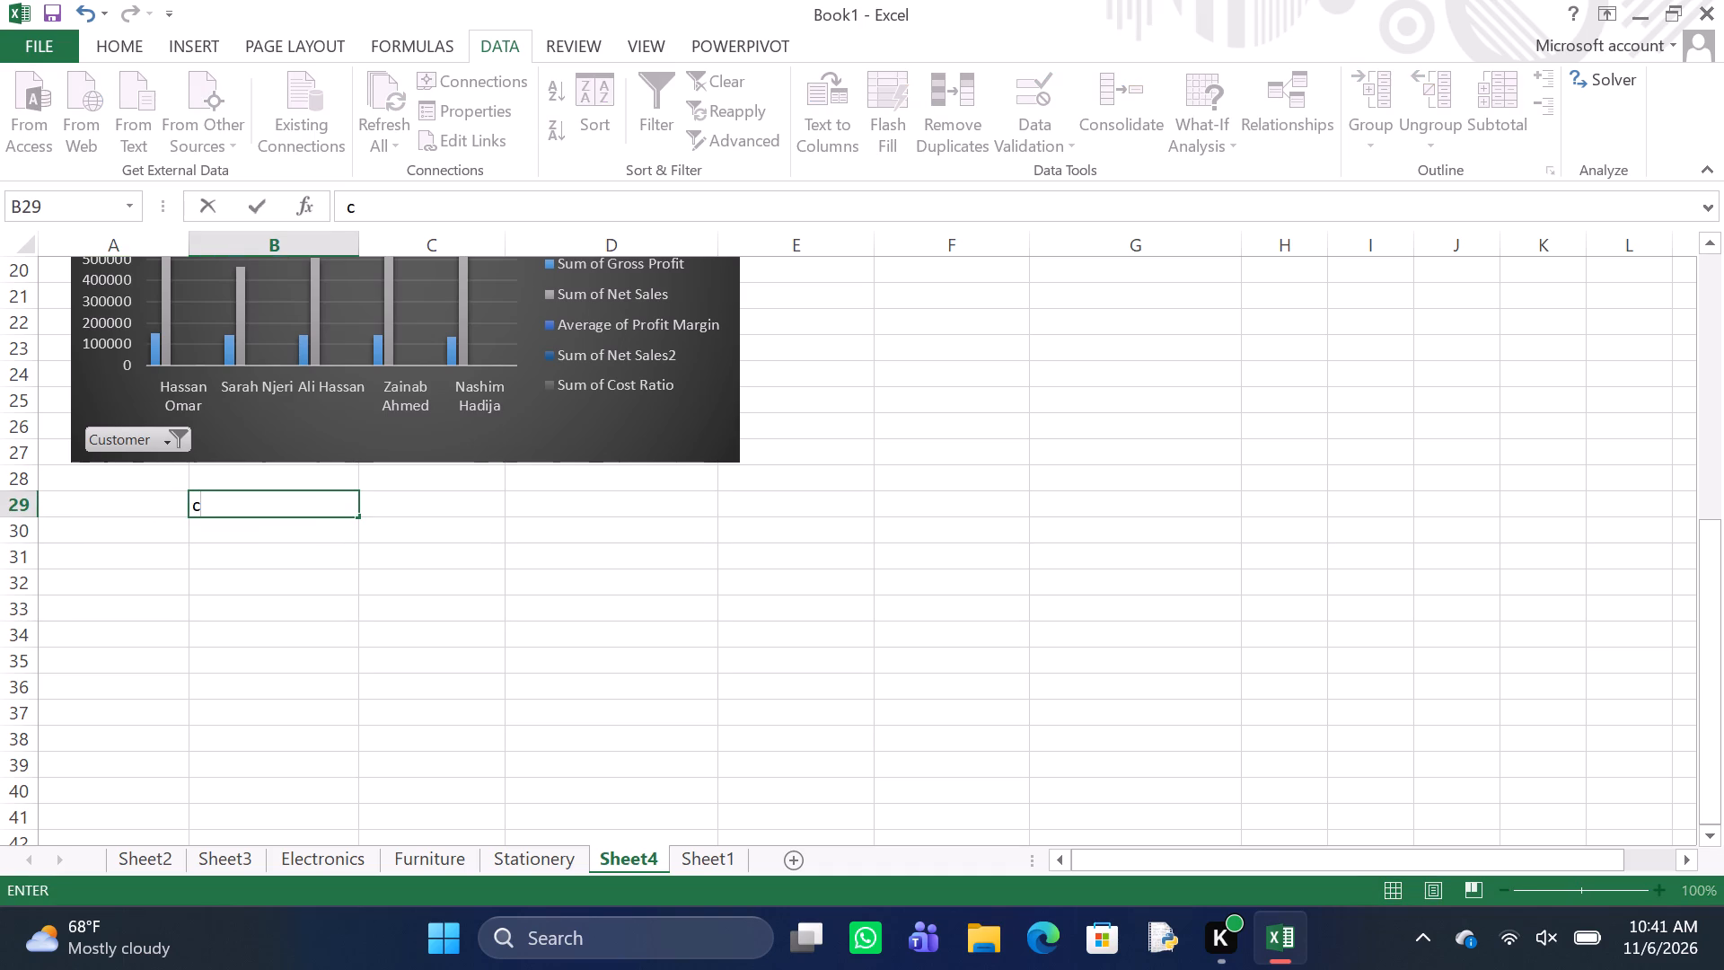
key(BackSpace)
key(c)
key(u)
text(stomer)
key(space)
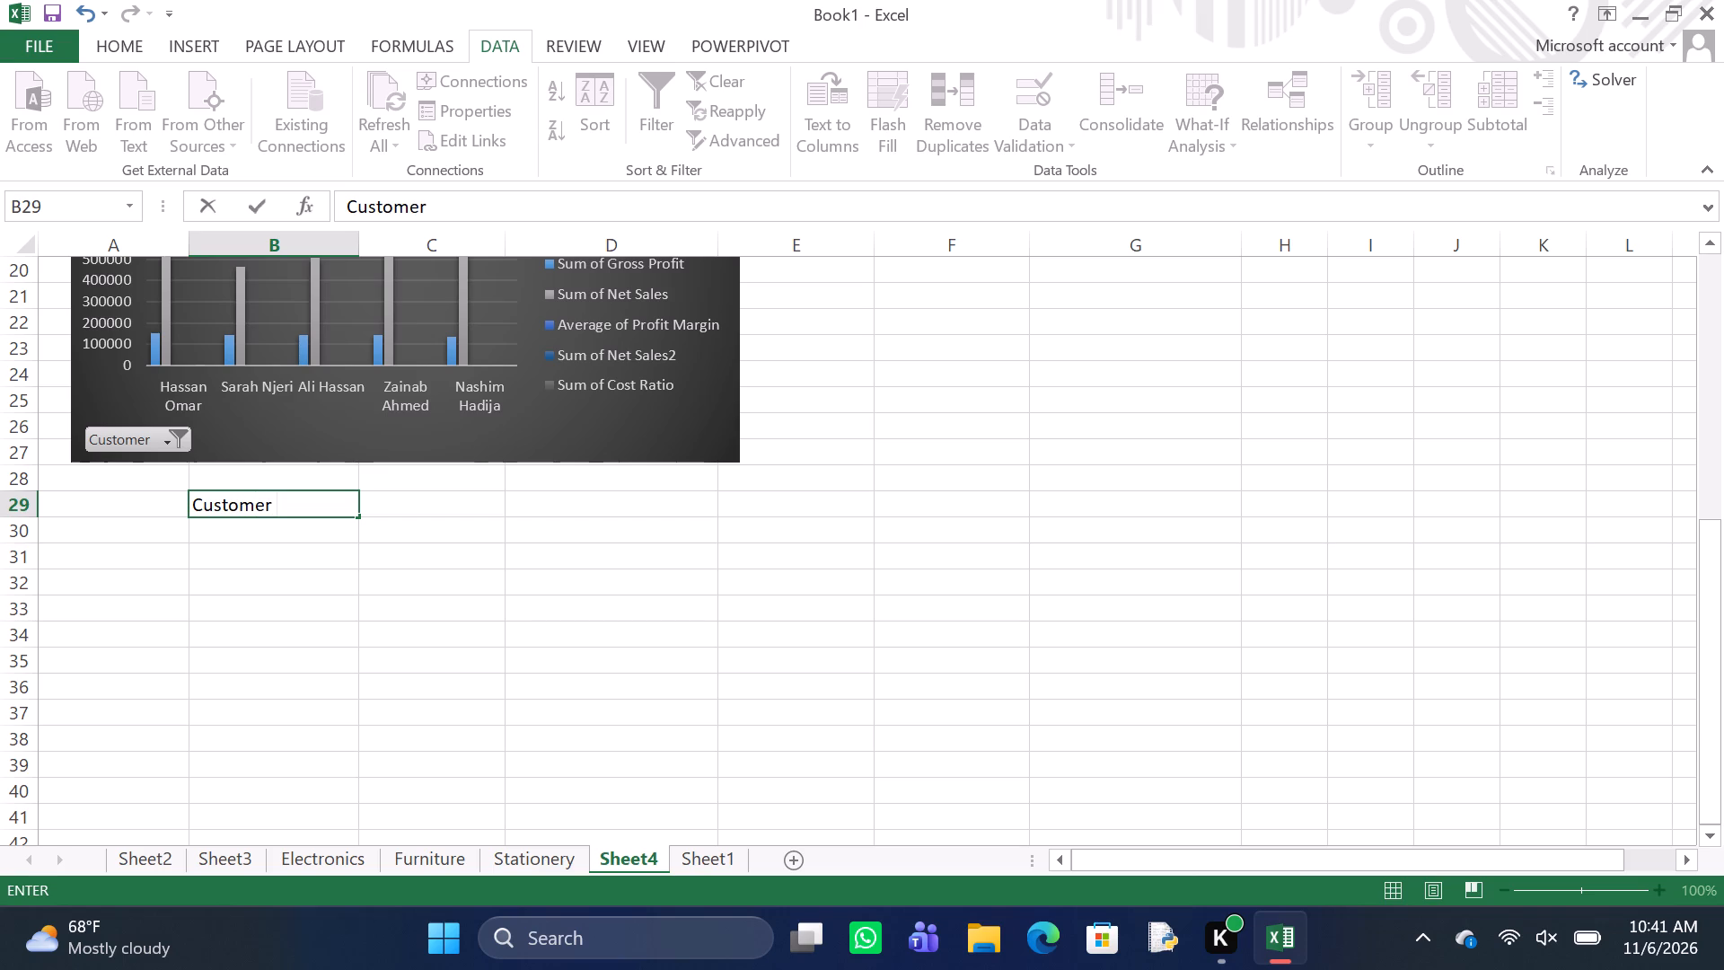
key(s)
text(ales)
key(Return)
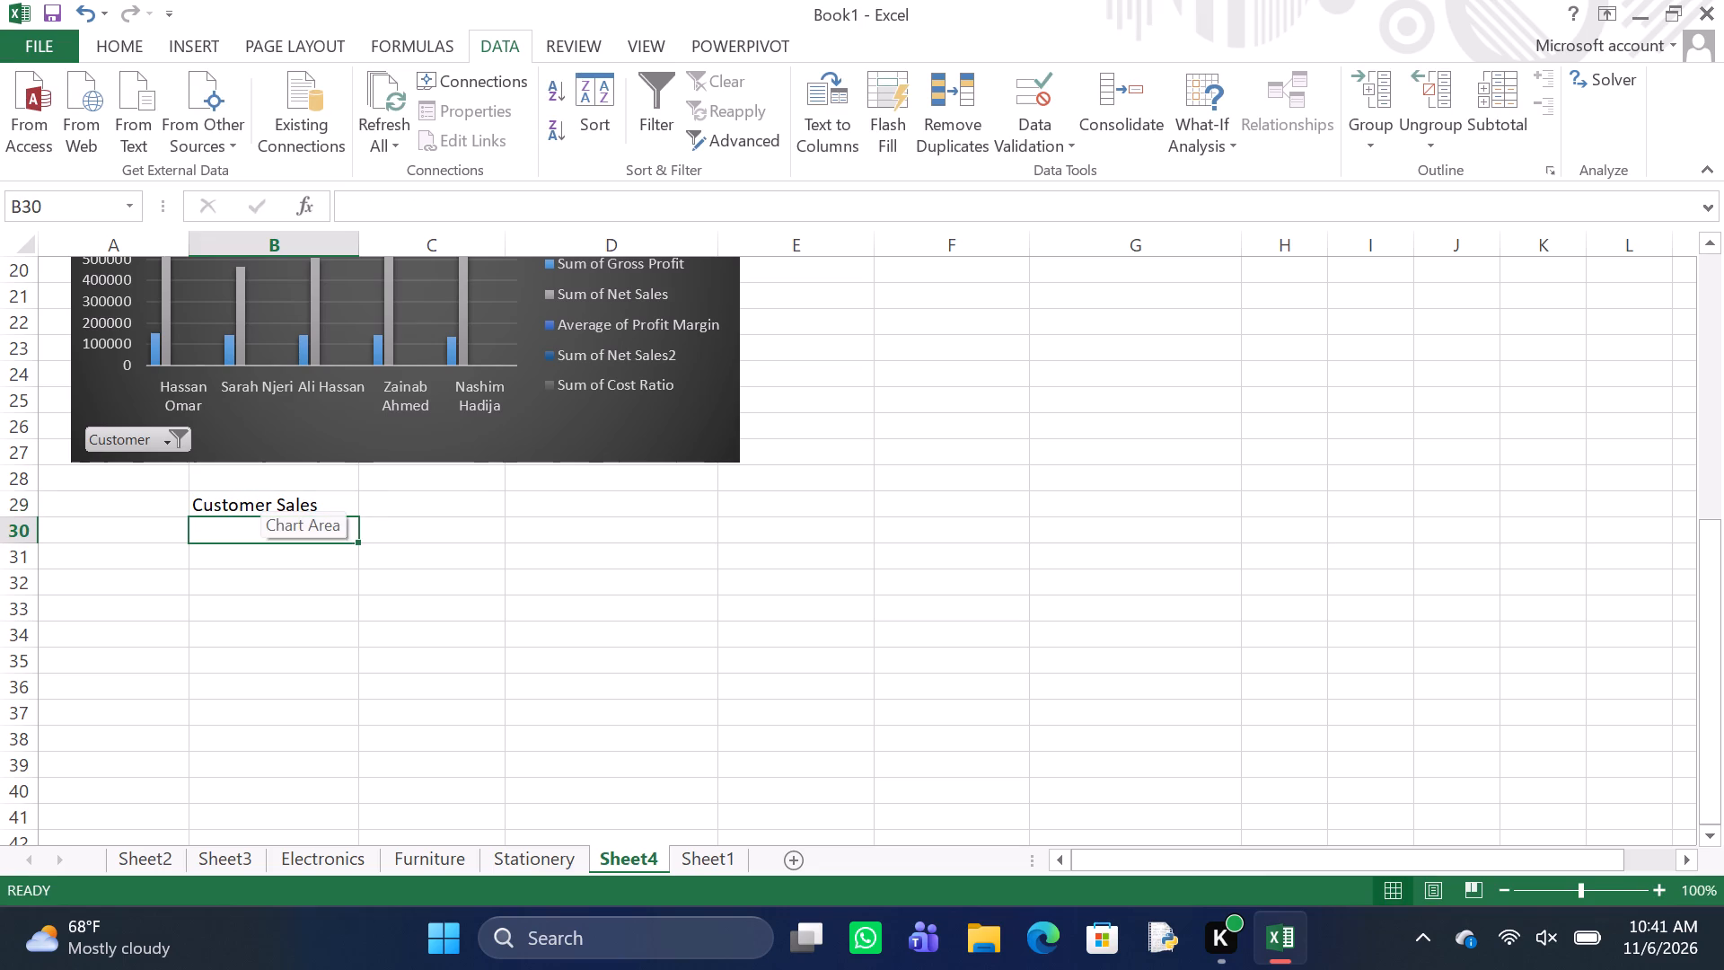
Enter =SUMIF(Sheet1!$C$2:$C$151,A30,Sheet1!$K$2:$K$151) in cell B30, under the Customer Sales heading.
key(equal)
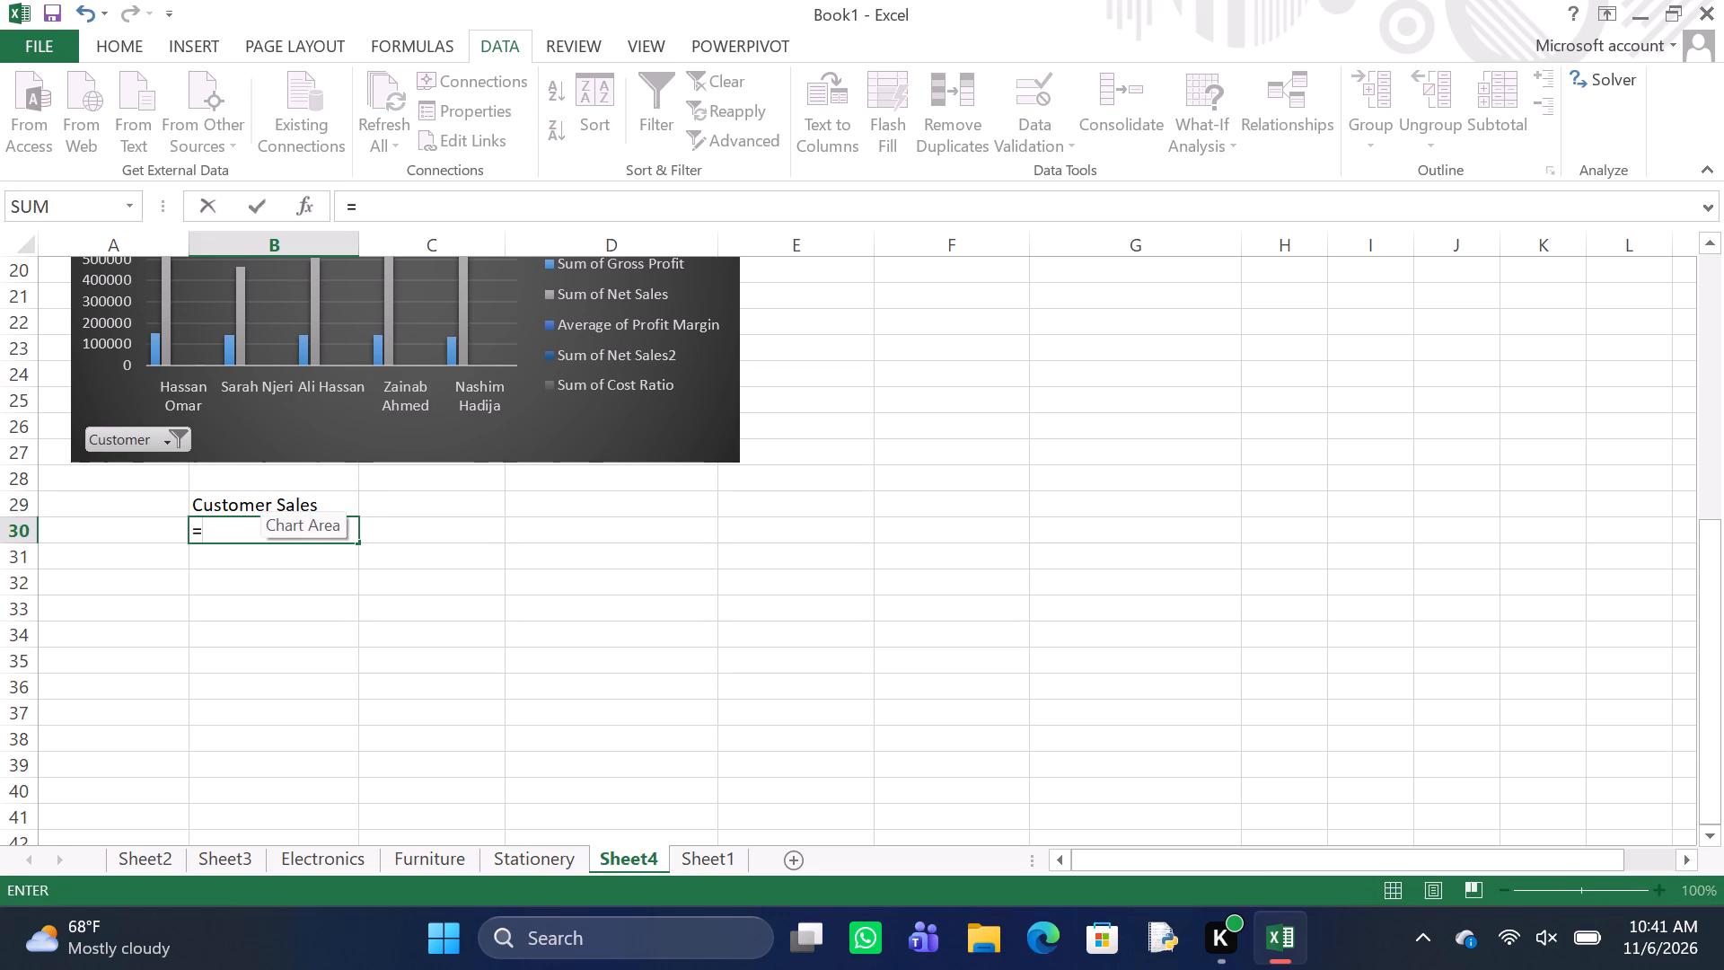
key(s)
text(UMI)
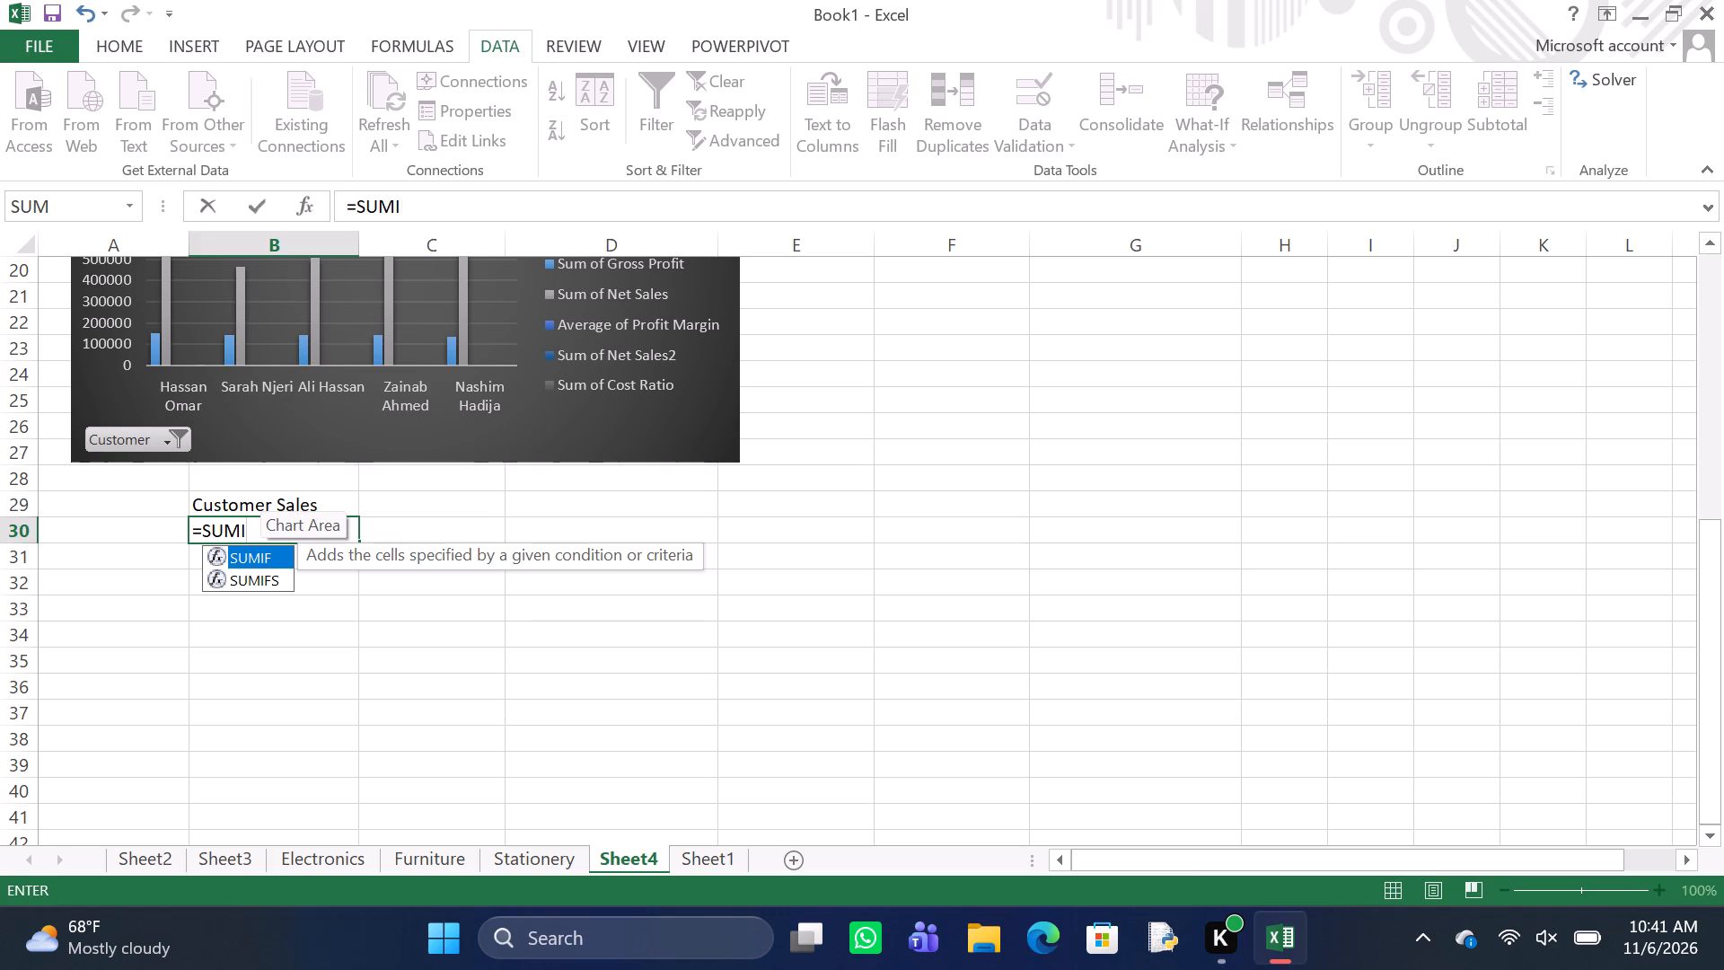
key(f)
text((S)
text(heet1)
key(shift+exclam)
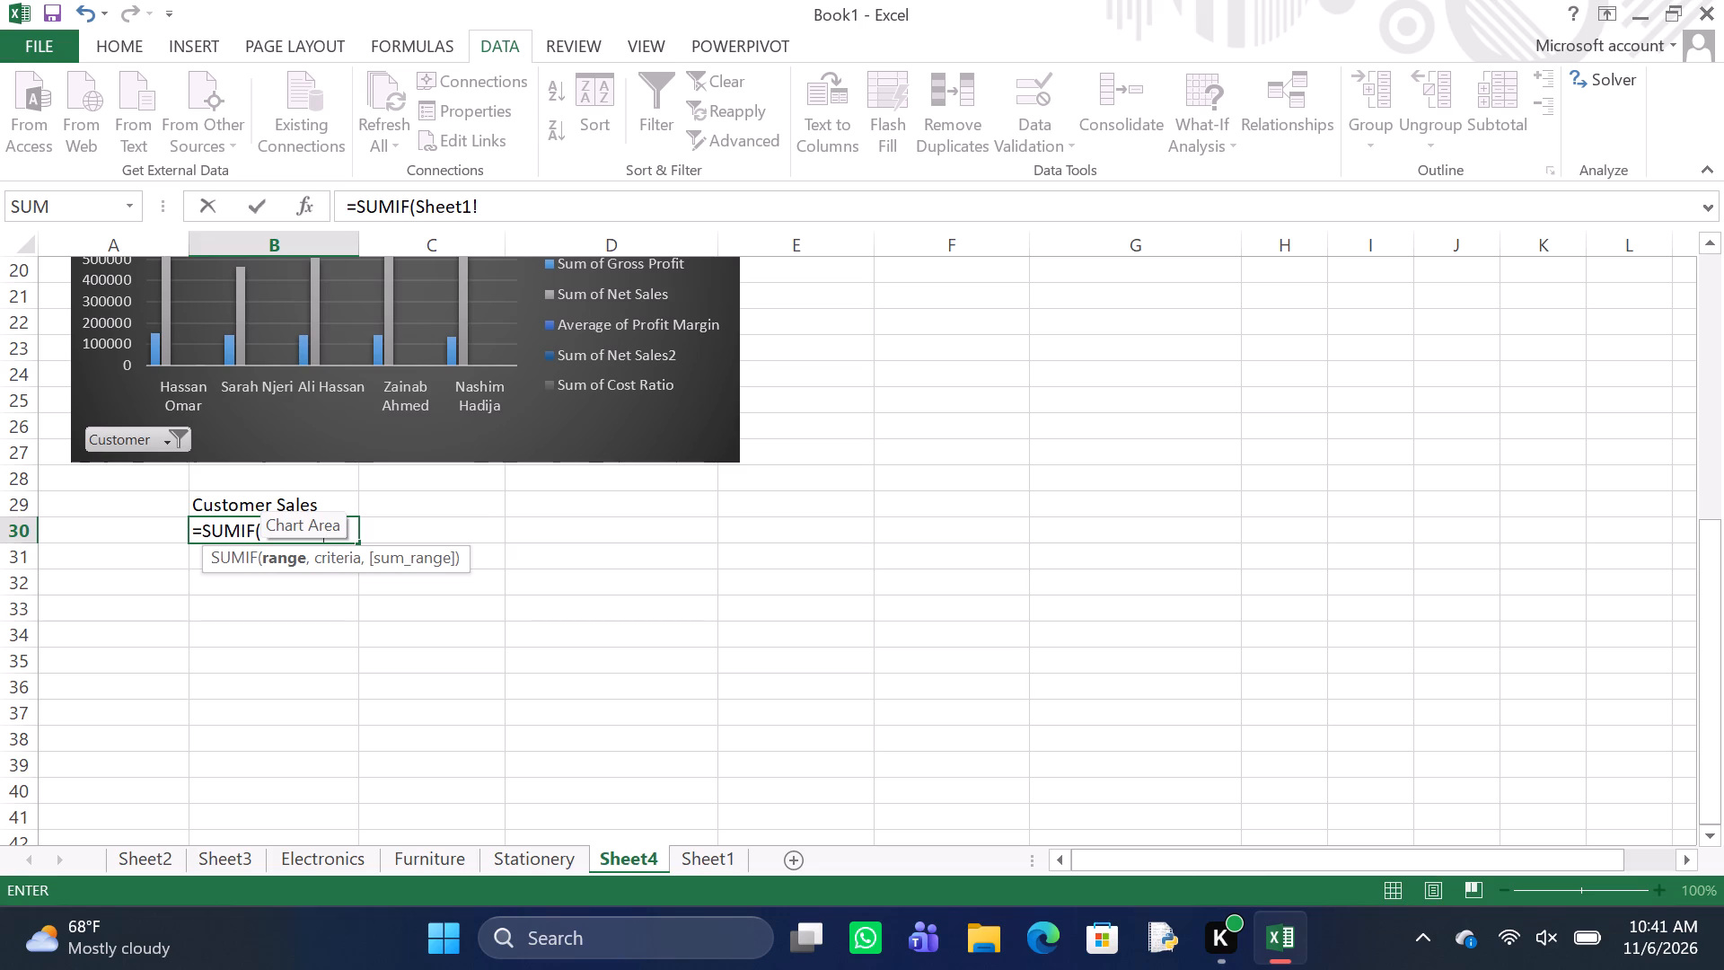
key(shift+dollar)
key(c)
text($2)
key(shift+colon)
key(shift+dollar)
key(c)
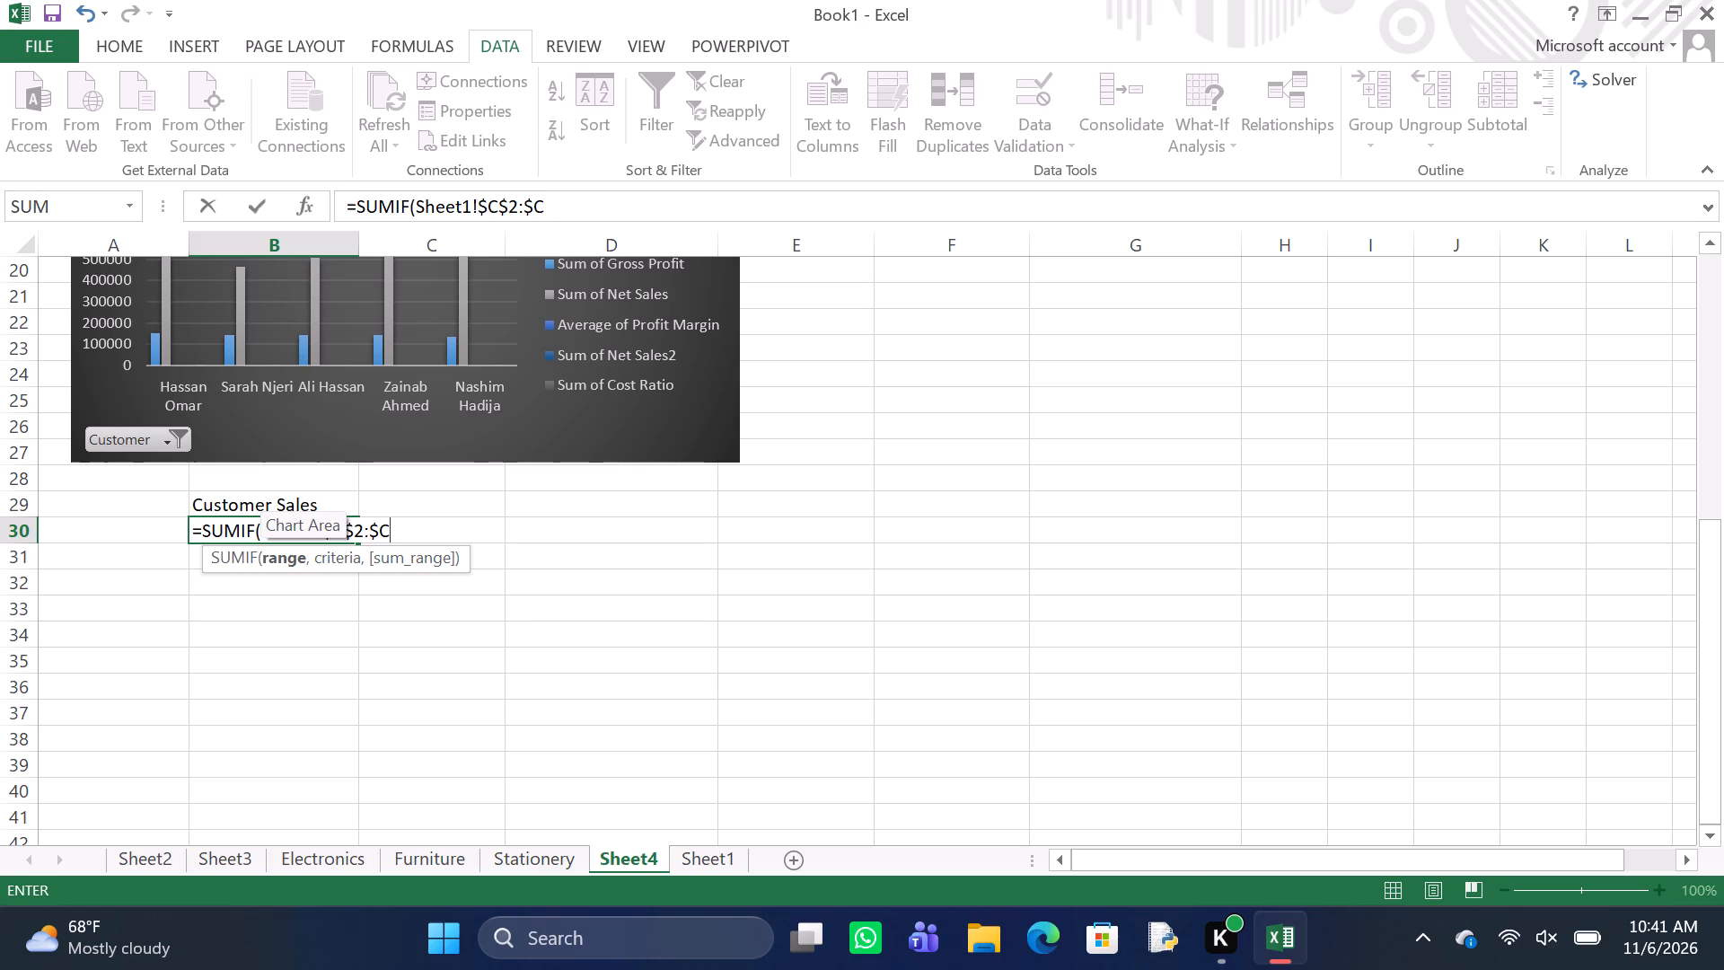
text($1)
text(51)
key(comma)
text(A3)
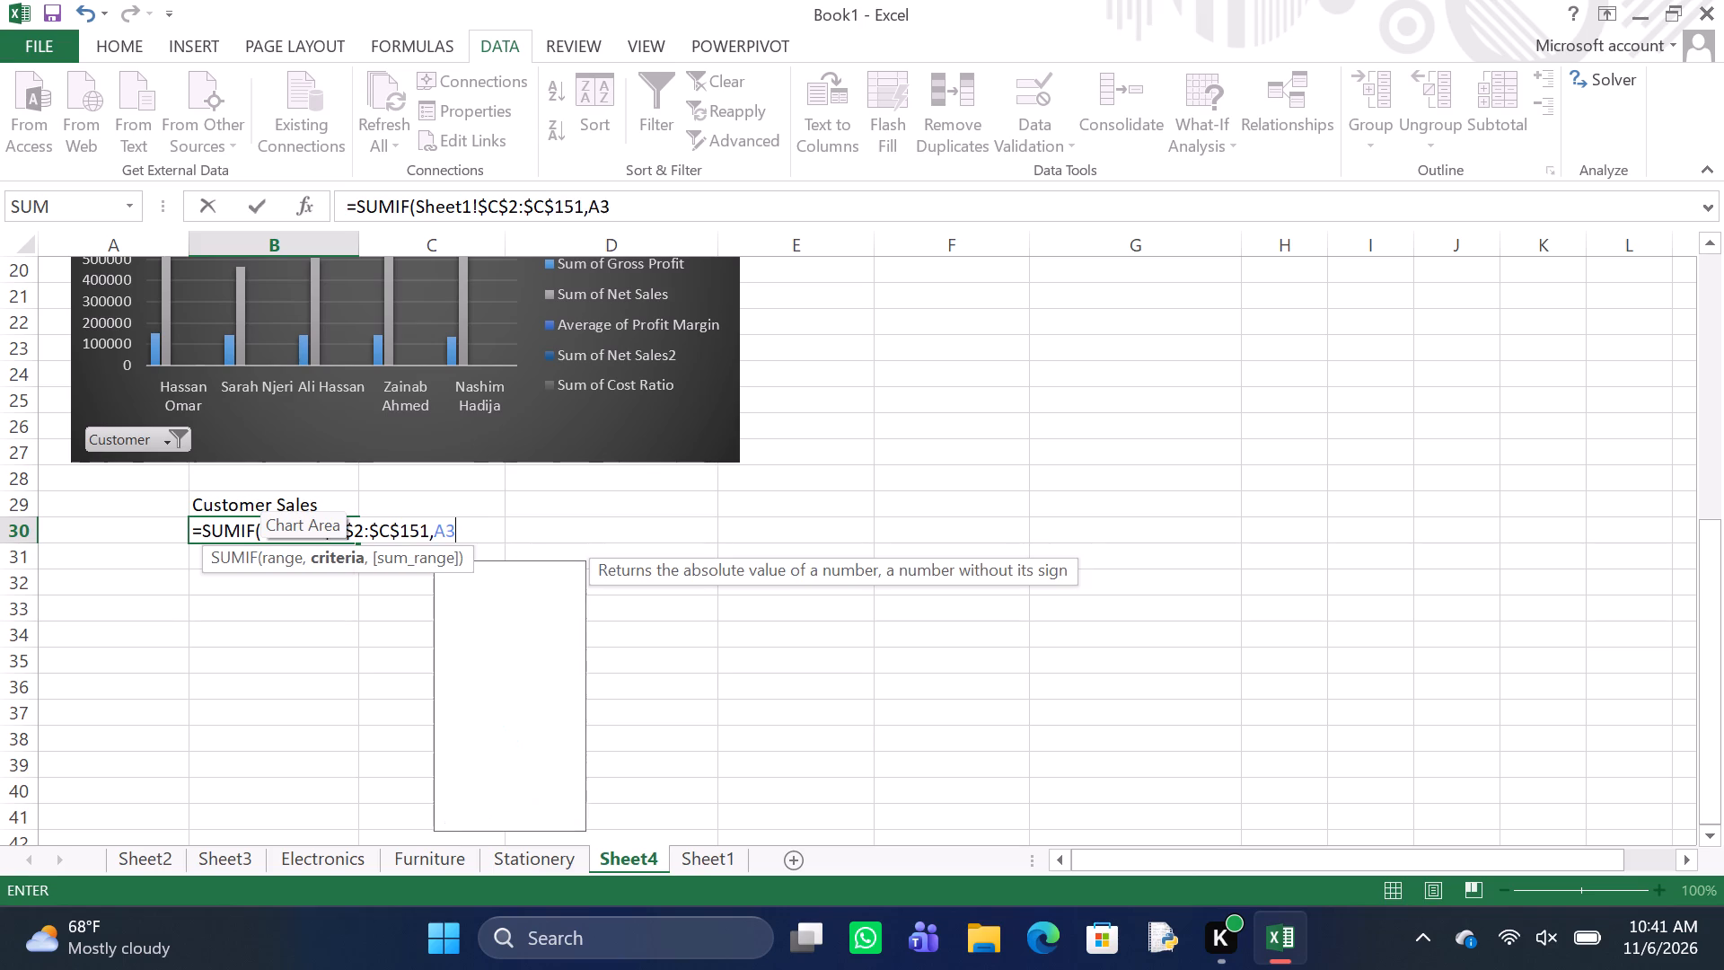
key(0)
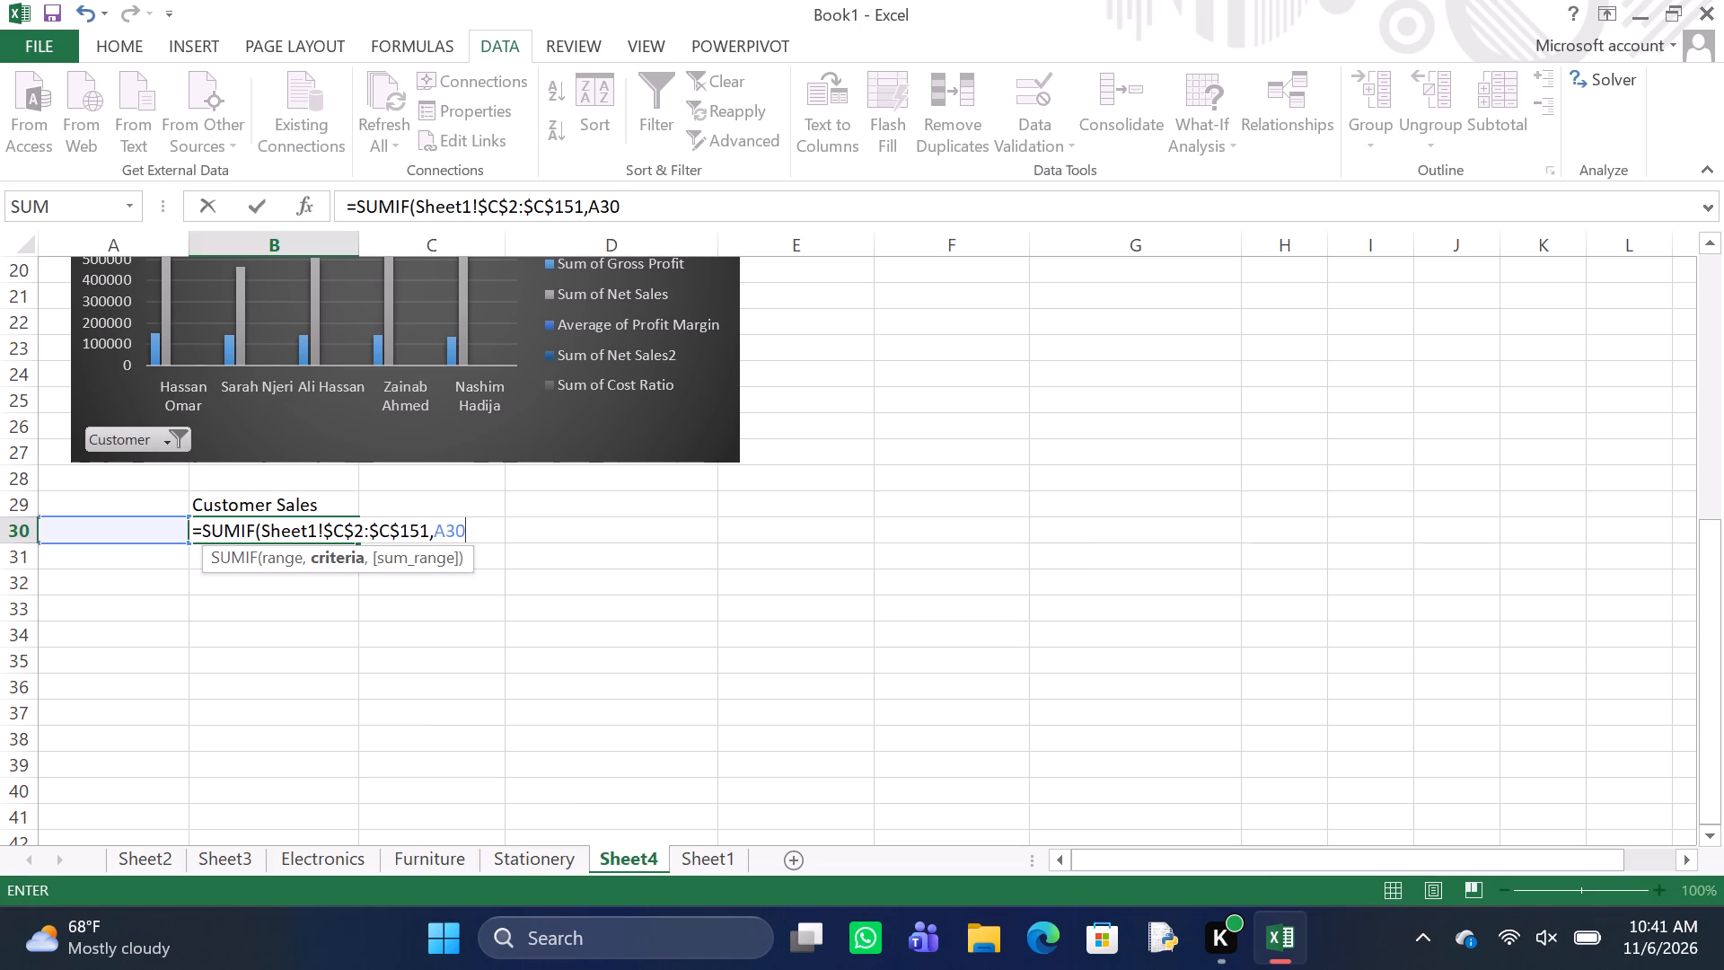
text(,S)
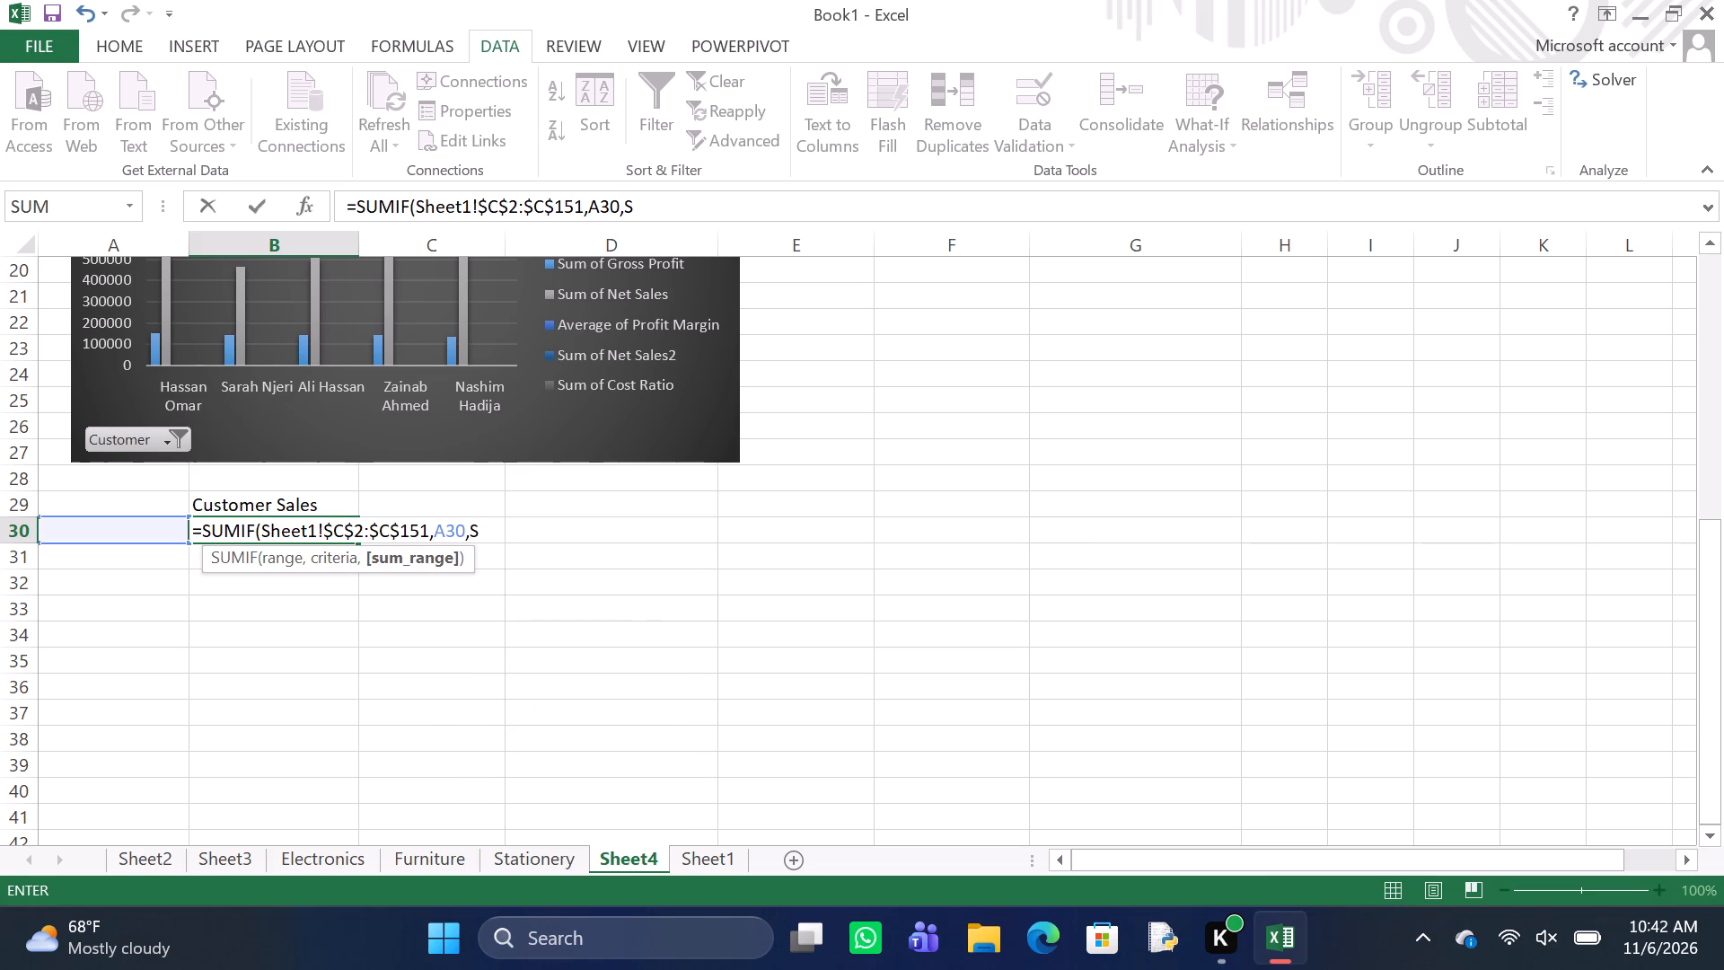
key(h)
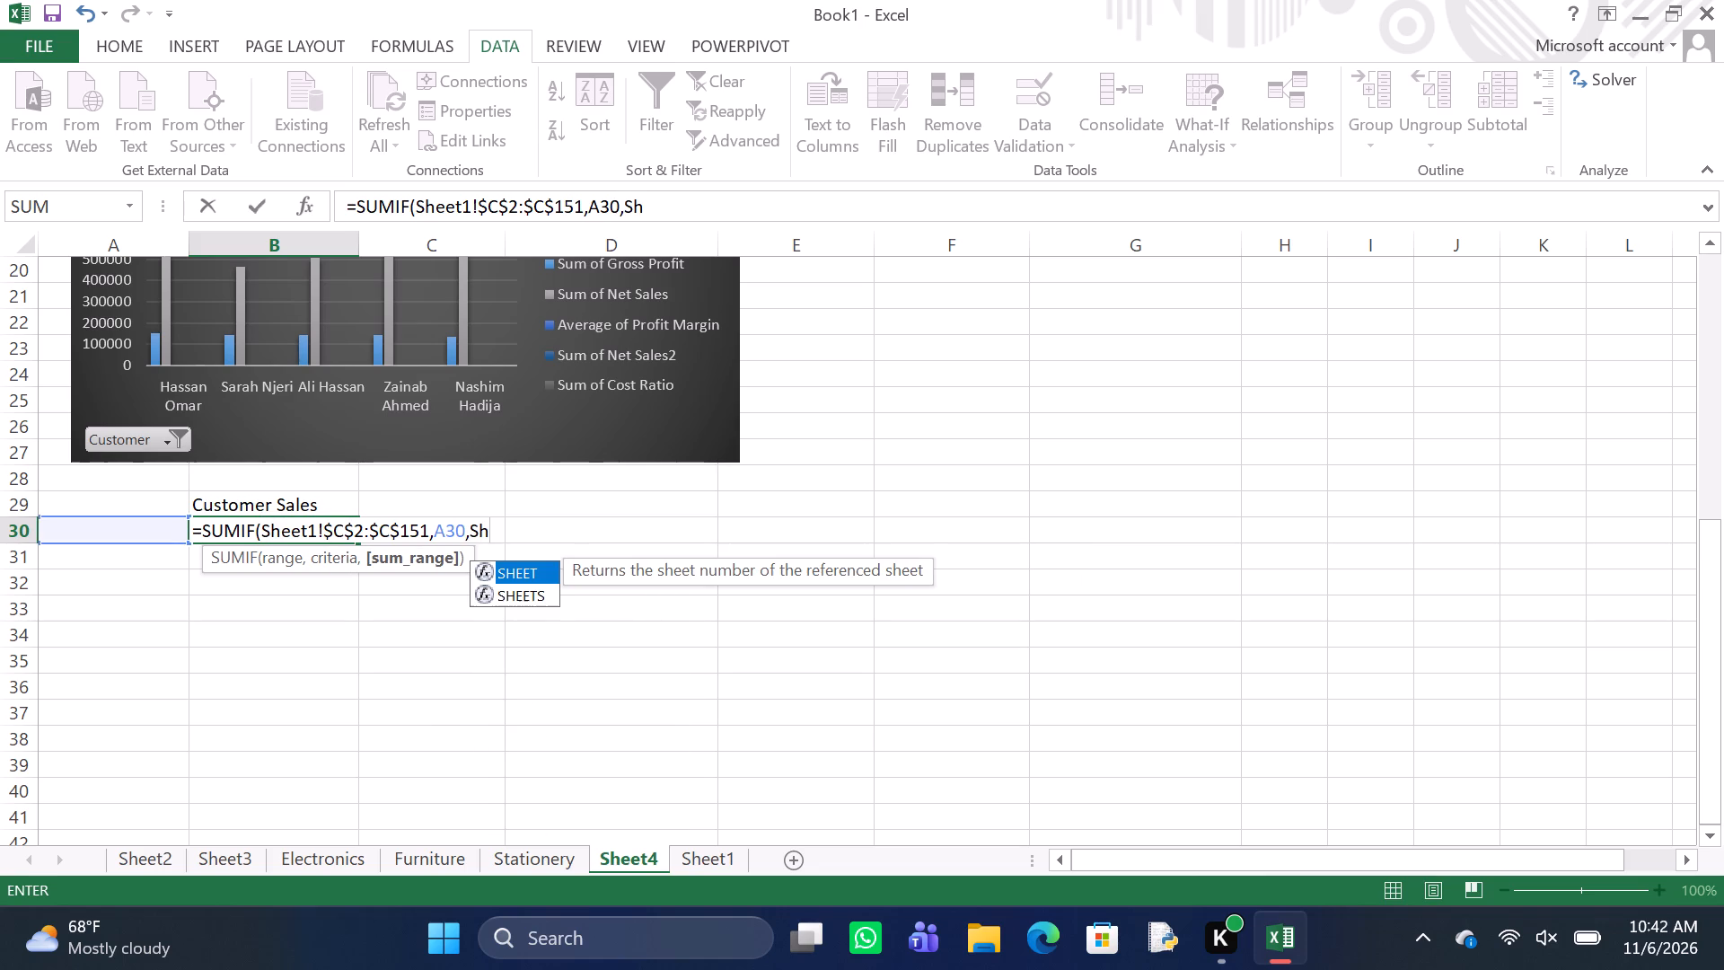
text(ee)
text(t1)
key(shift+exclam)
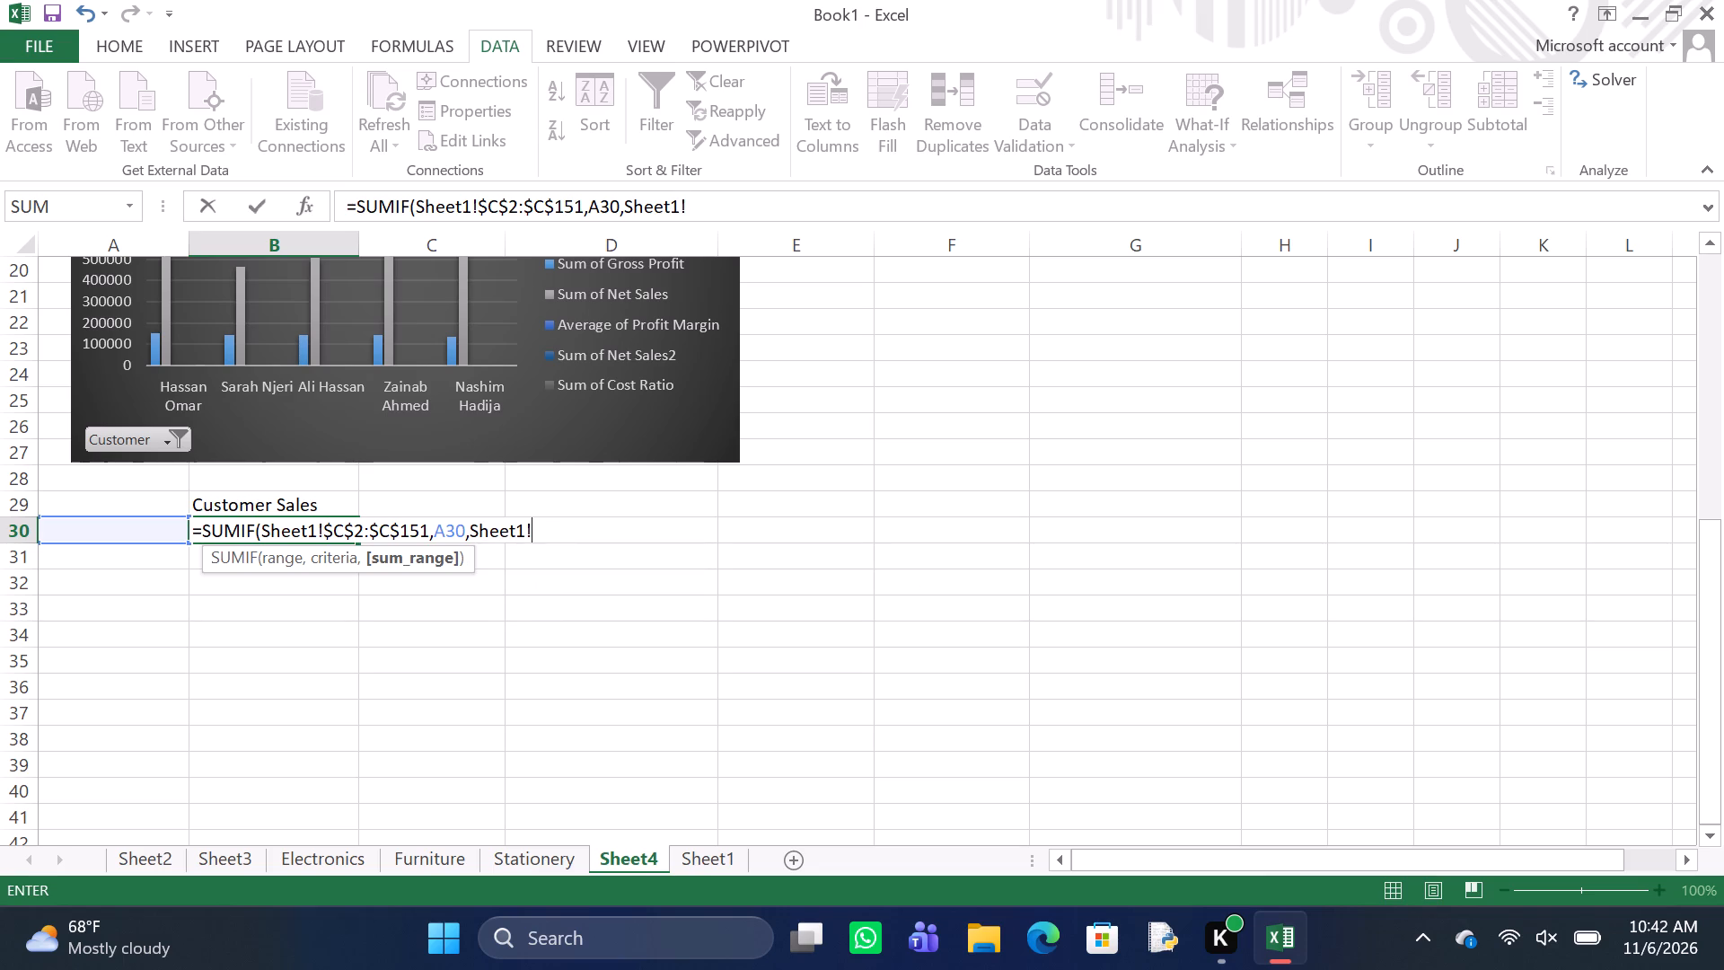
key(shift+dollar)
key(k)
key(shift+dollar)
key(2)
key(shift+colon)
key(shift+dollar)
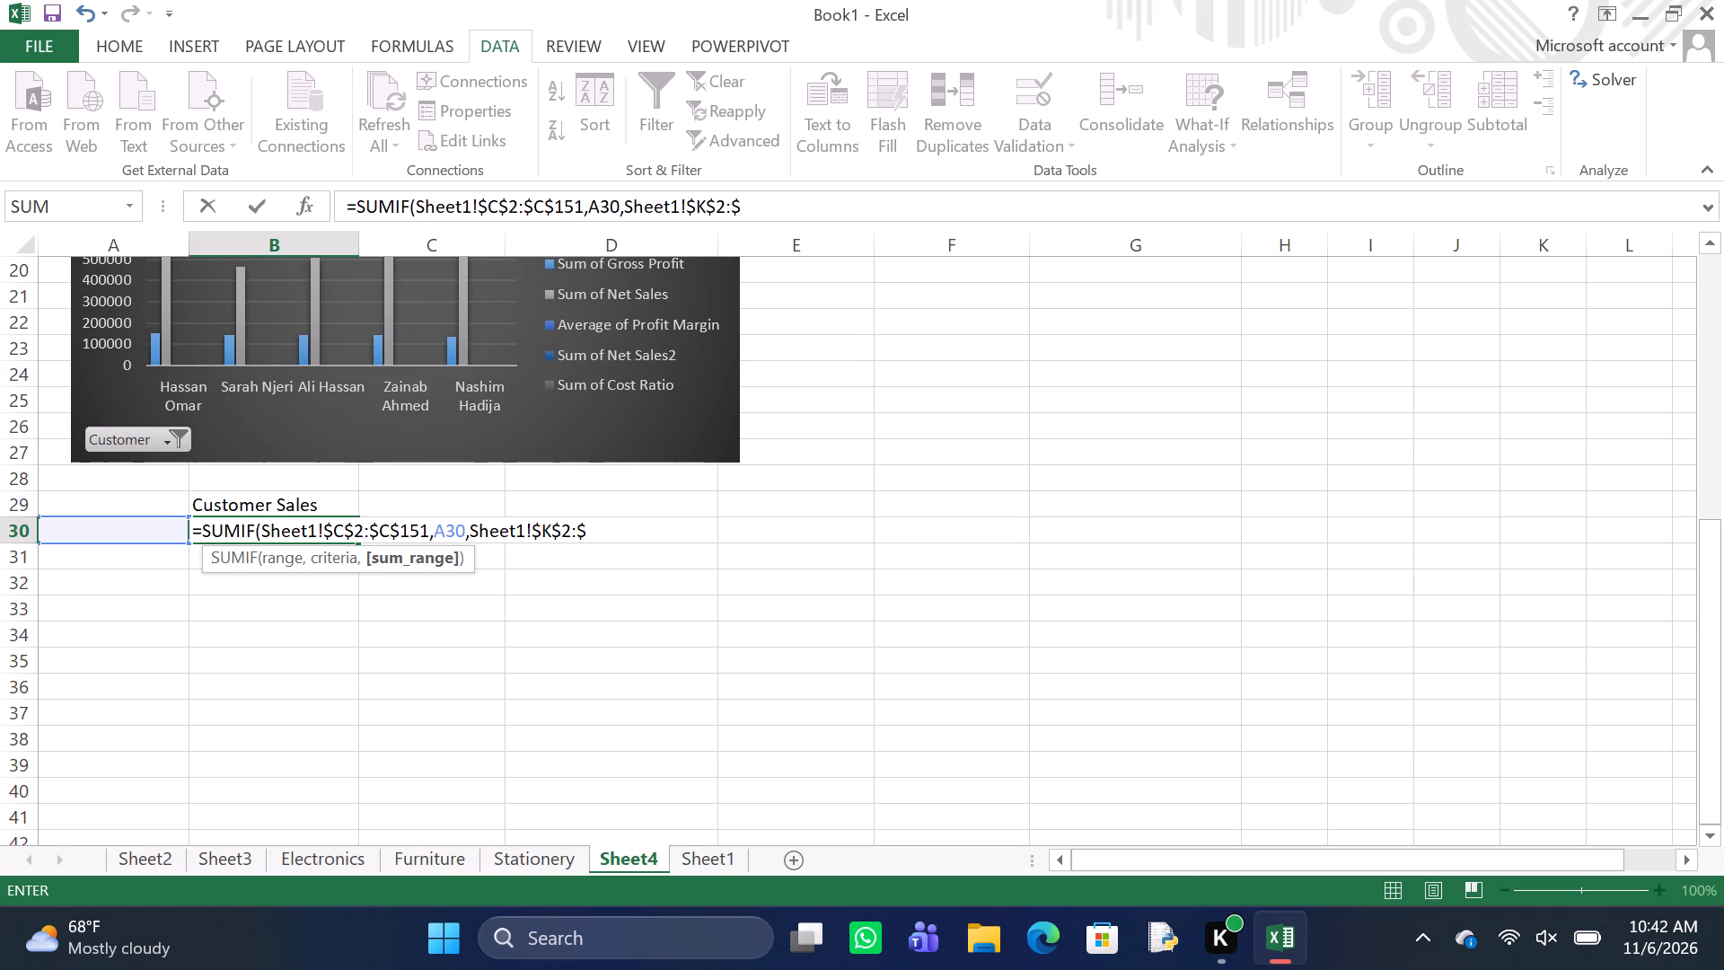
key(k)
key(shift+dollar)
key(1)
text(51)
key(shift+parenright)
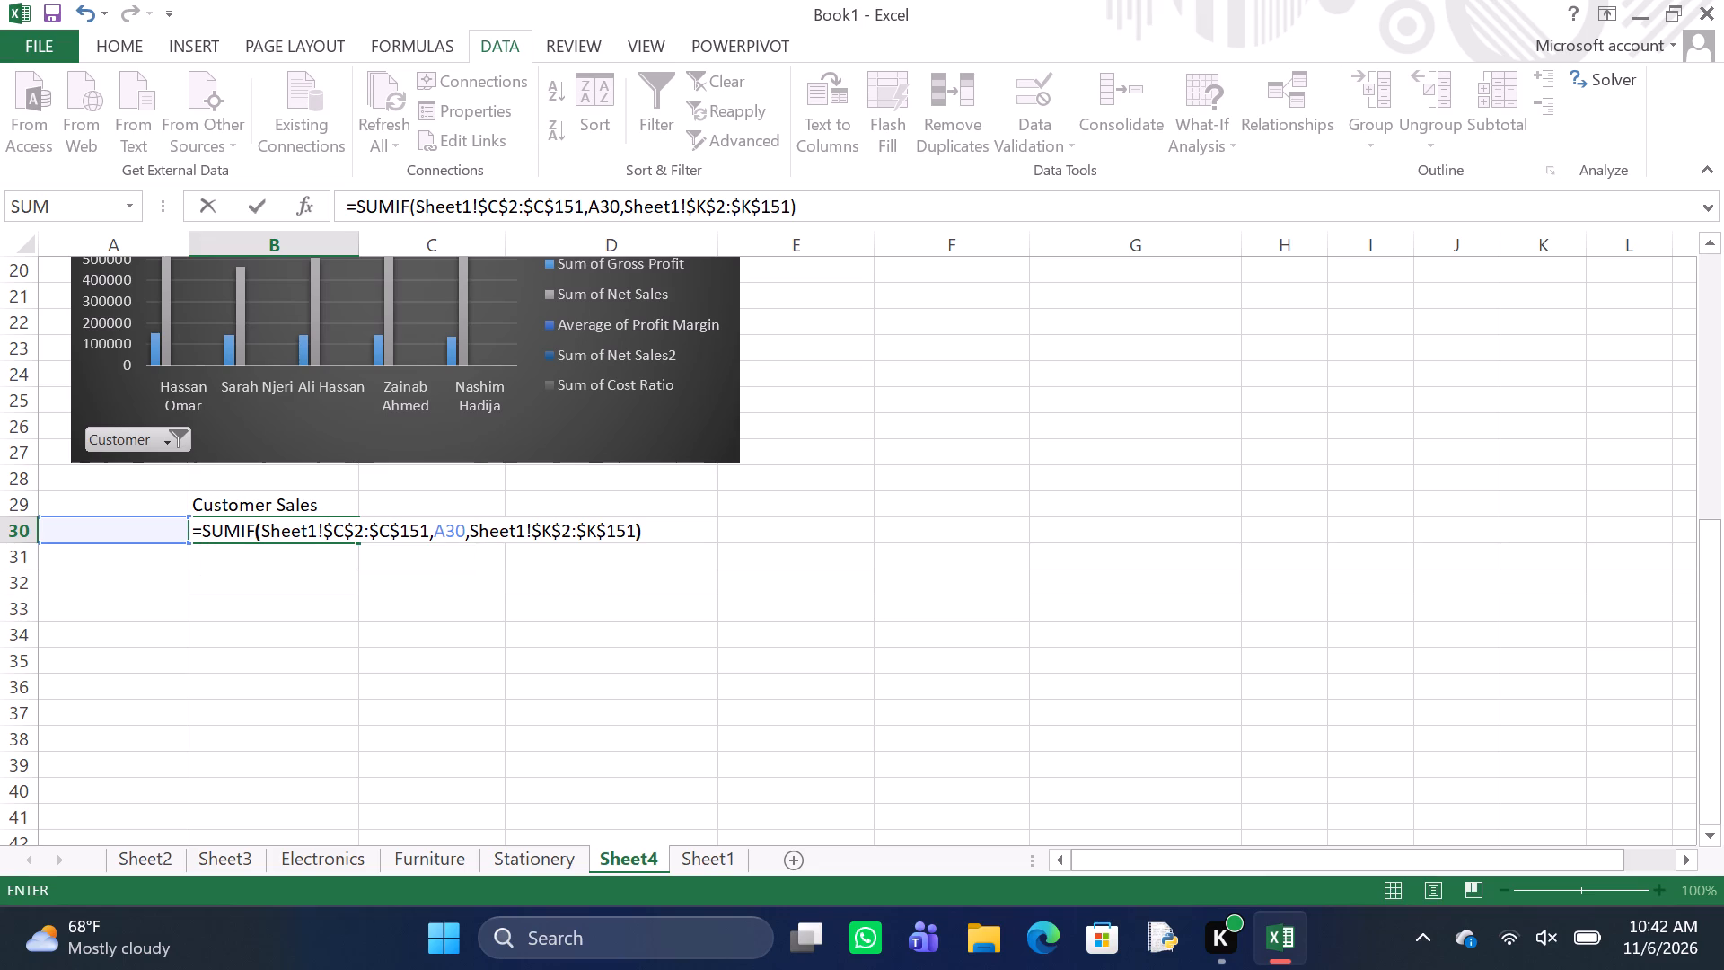
key(Return)
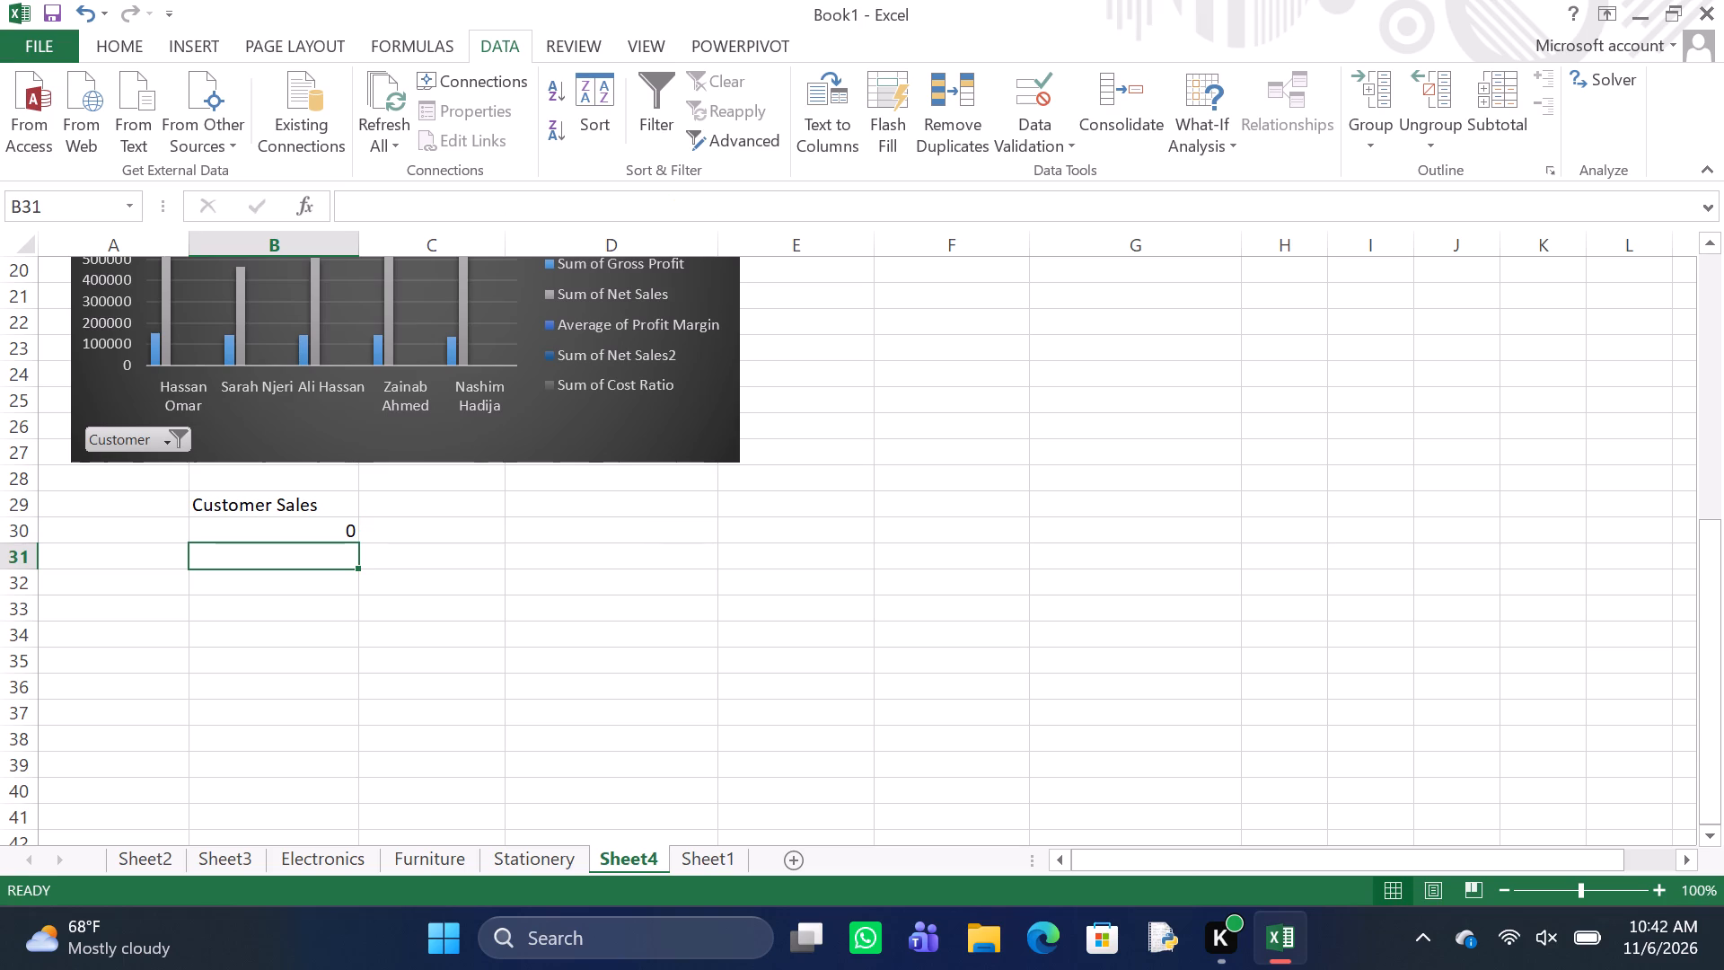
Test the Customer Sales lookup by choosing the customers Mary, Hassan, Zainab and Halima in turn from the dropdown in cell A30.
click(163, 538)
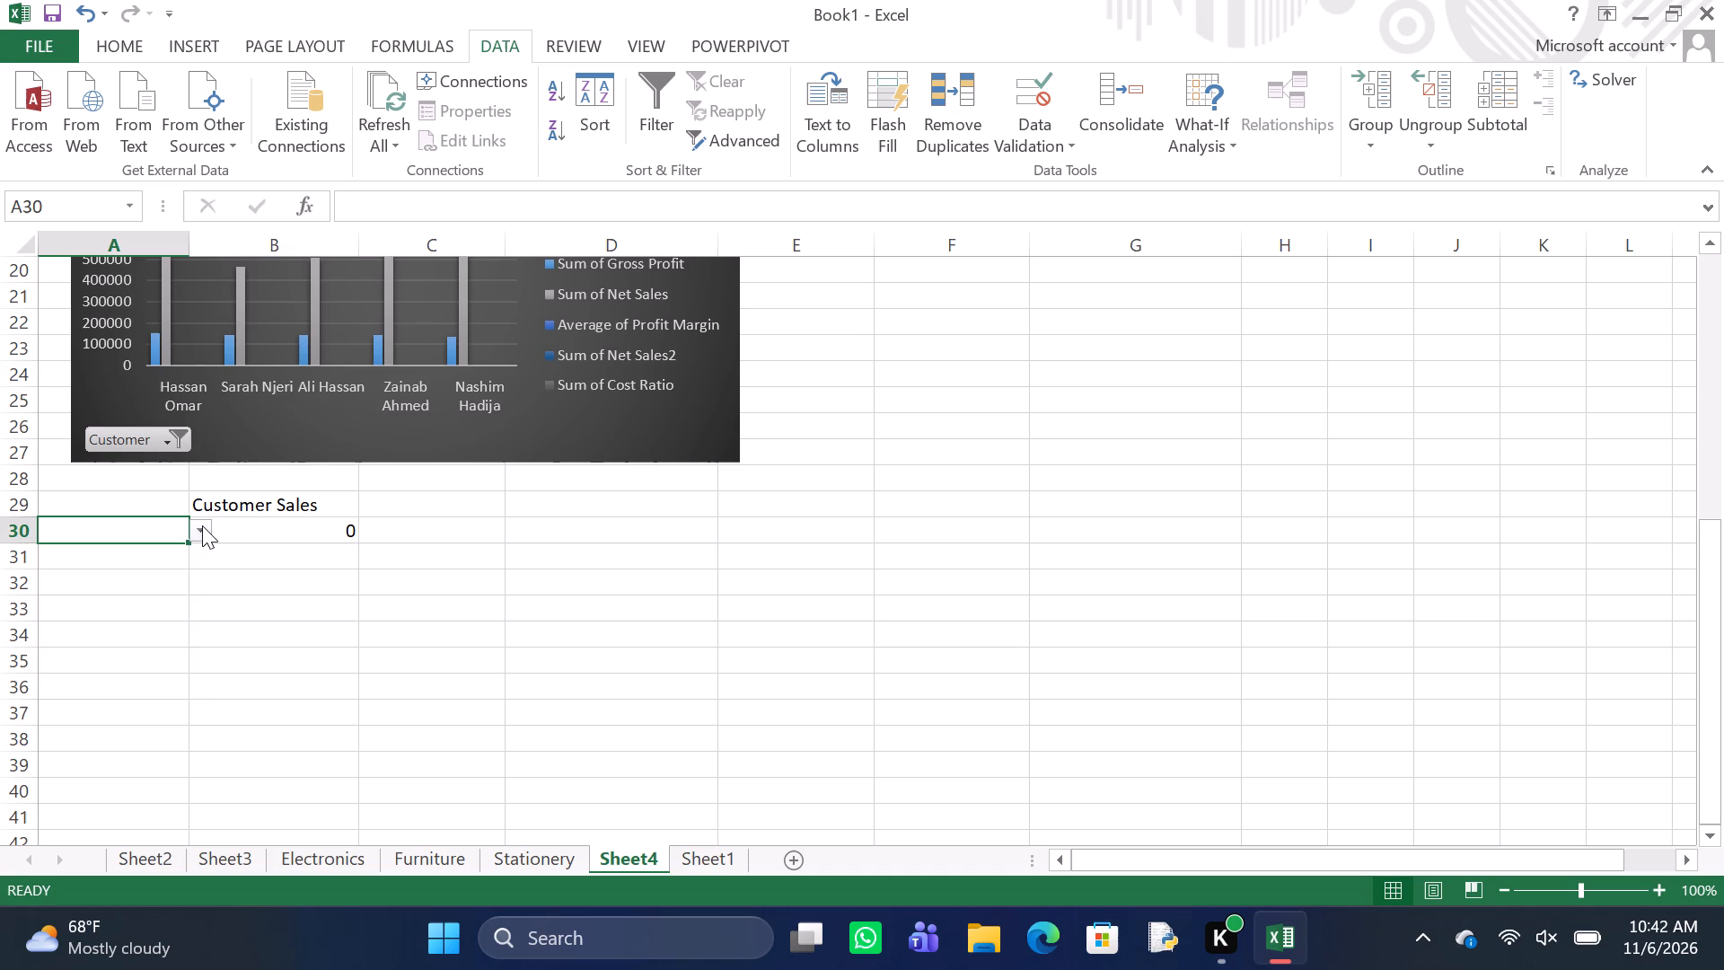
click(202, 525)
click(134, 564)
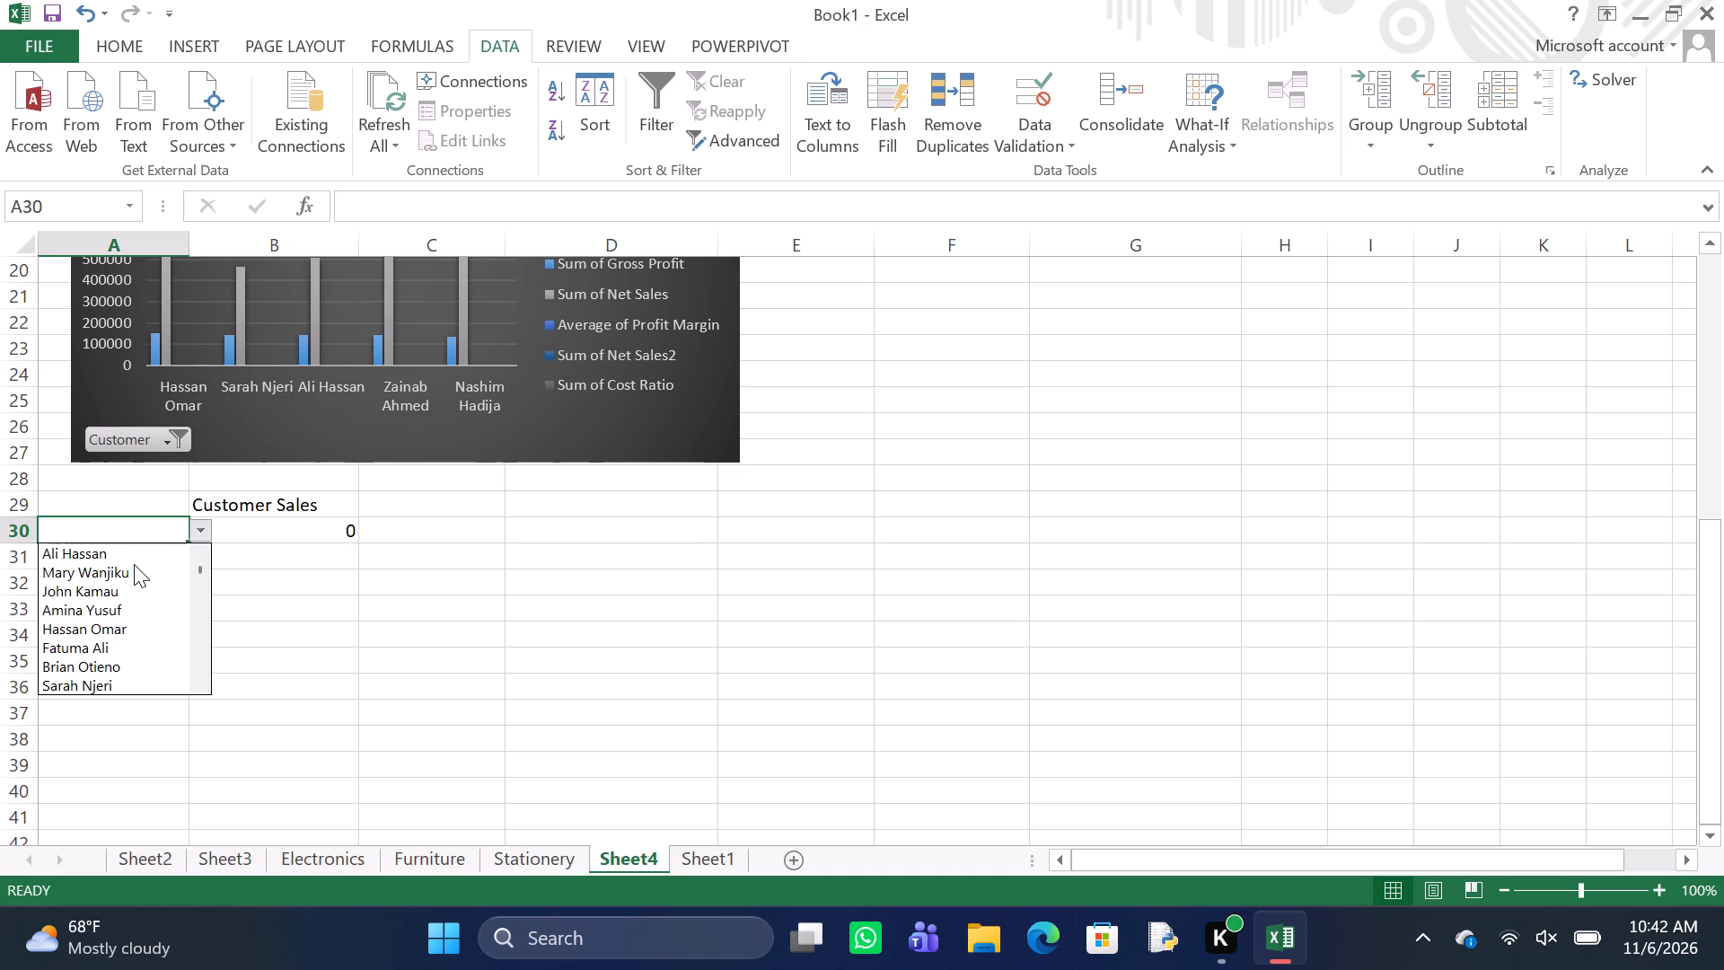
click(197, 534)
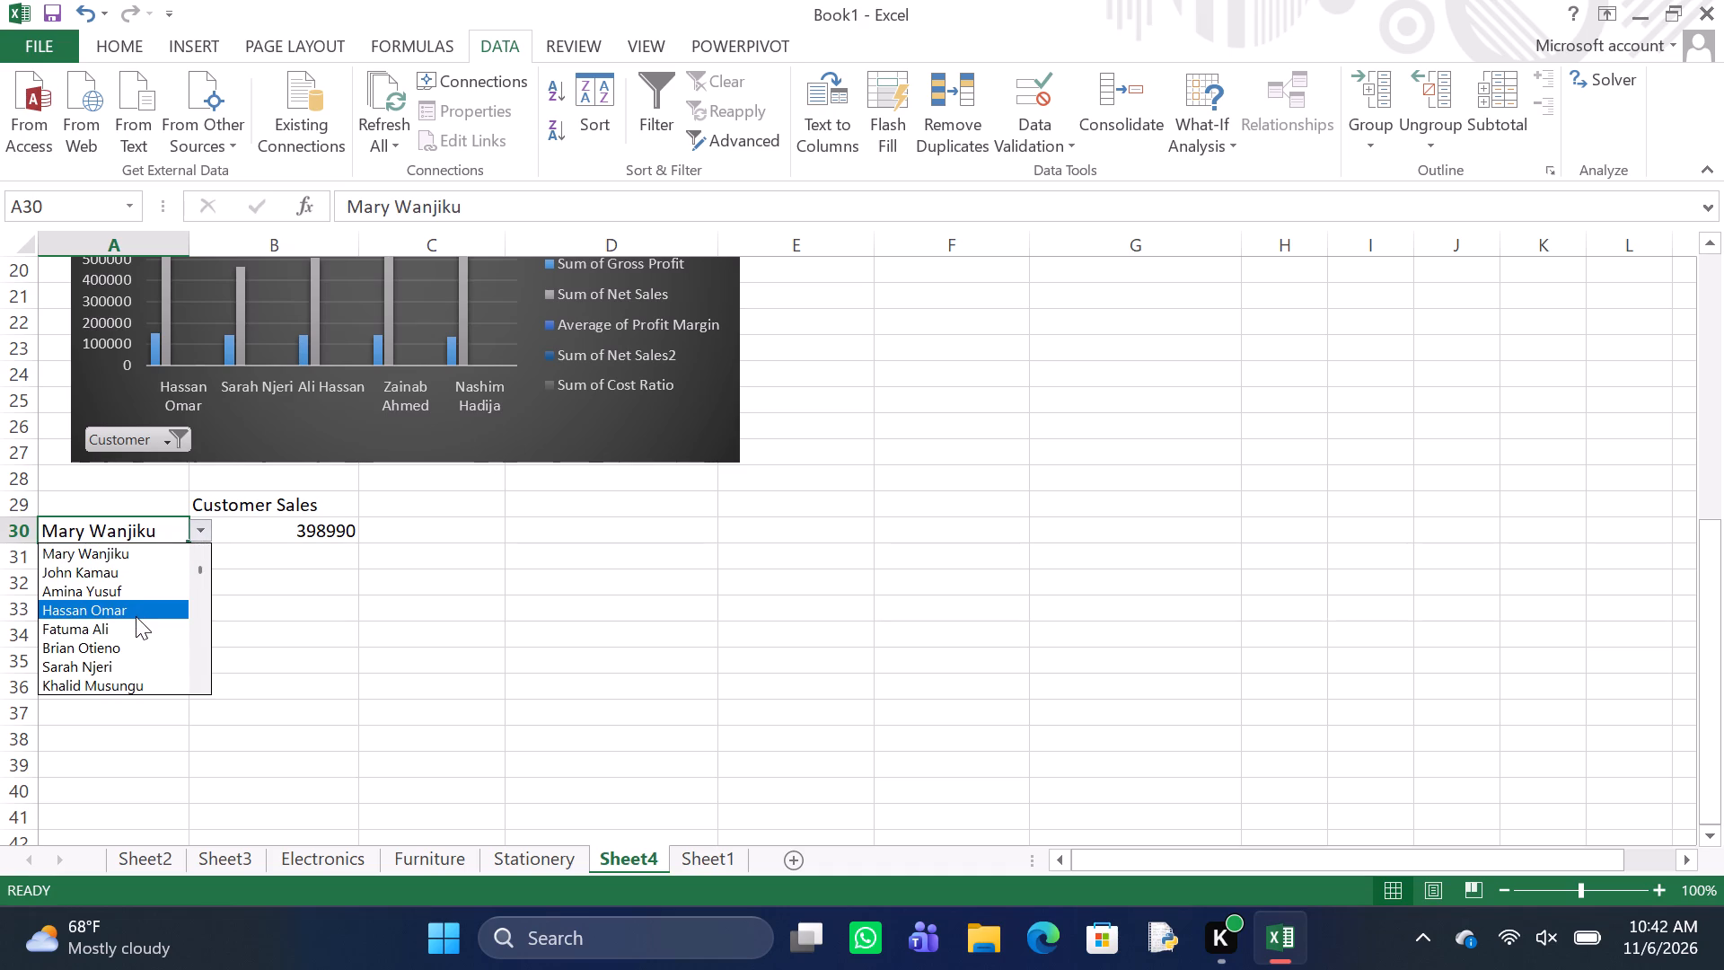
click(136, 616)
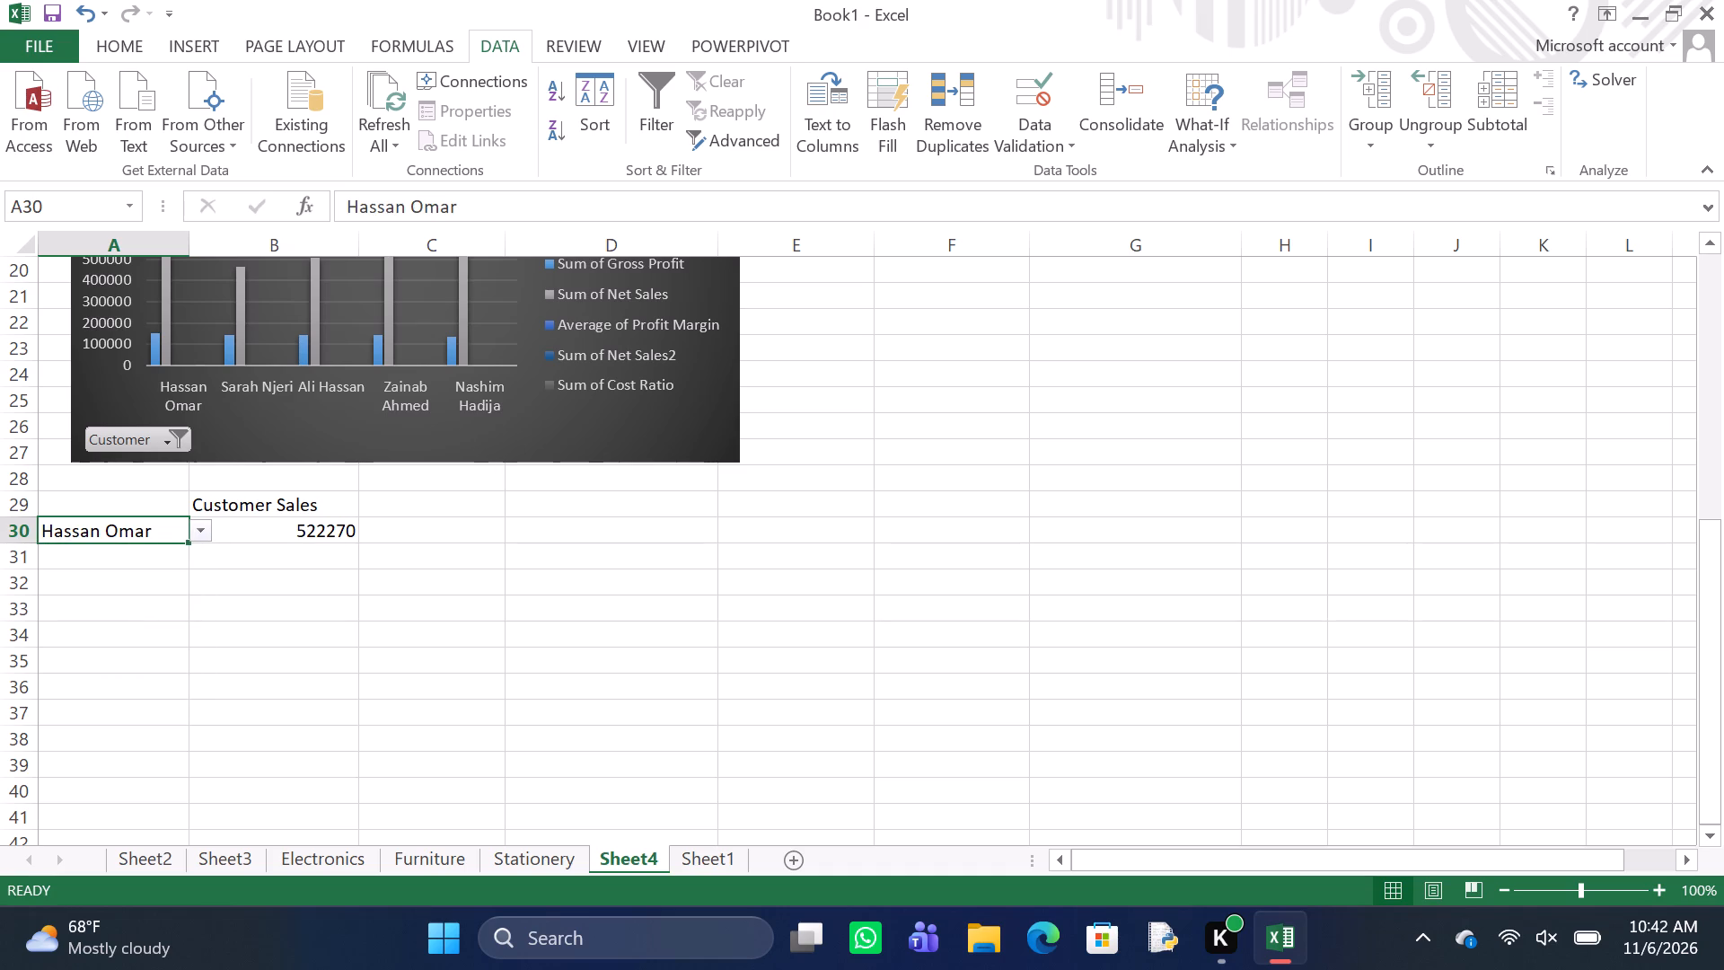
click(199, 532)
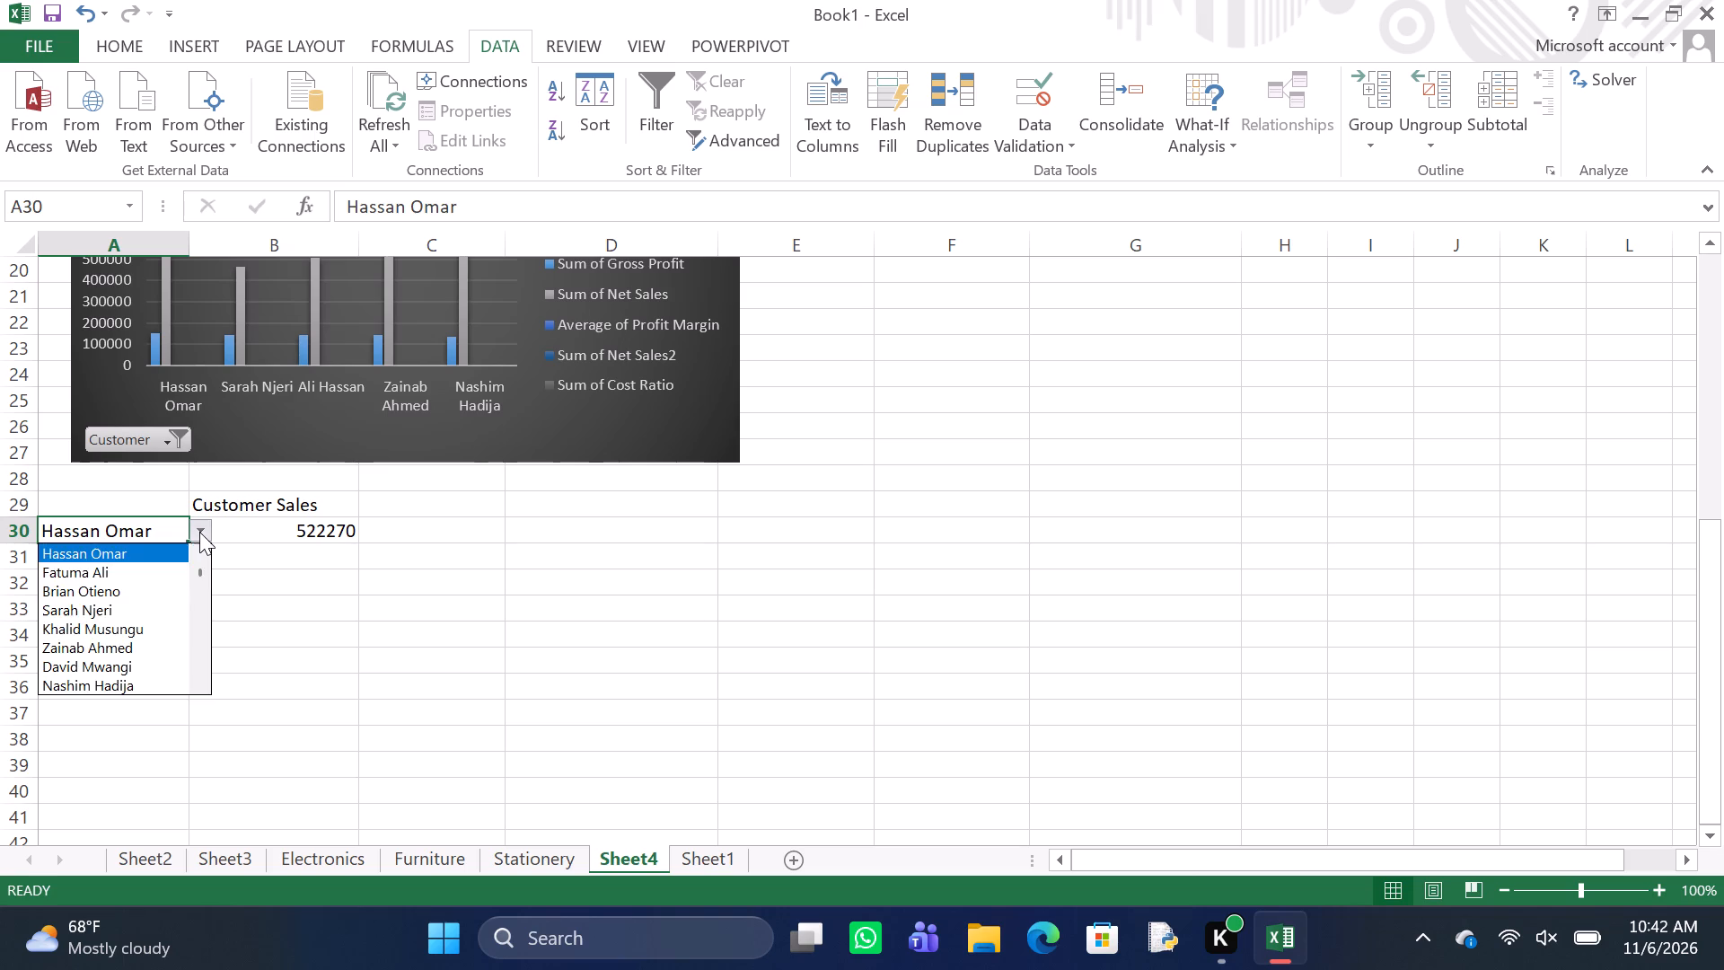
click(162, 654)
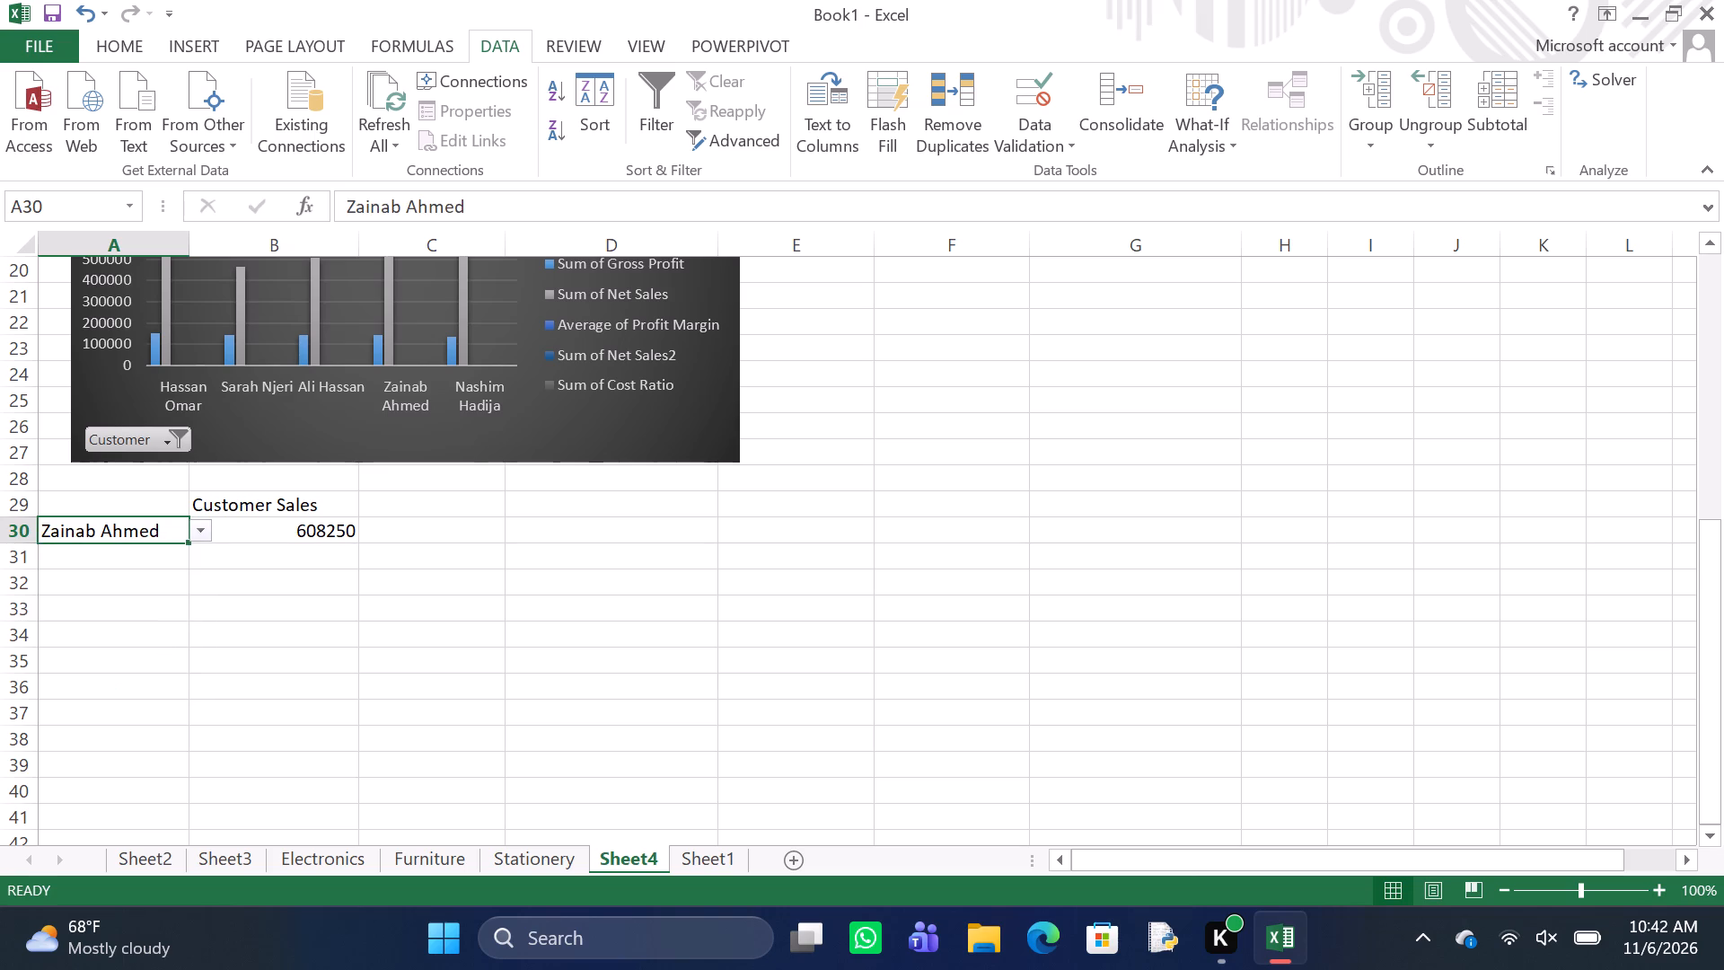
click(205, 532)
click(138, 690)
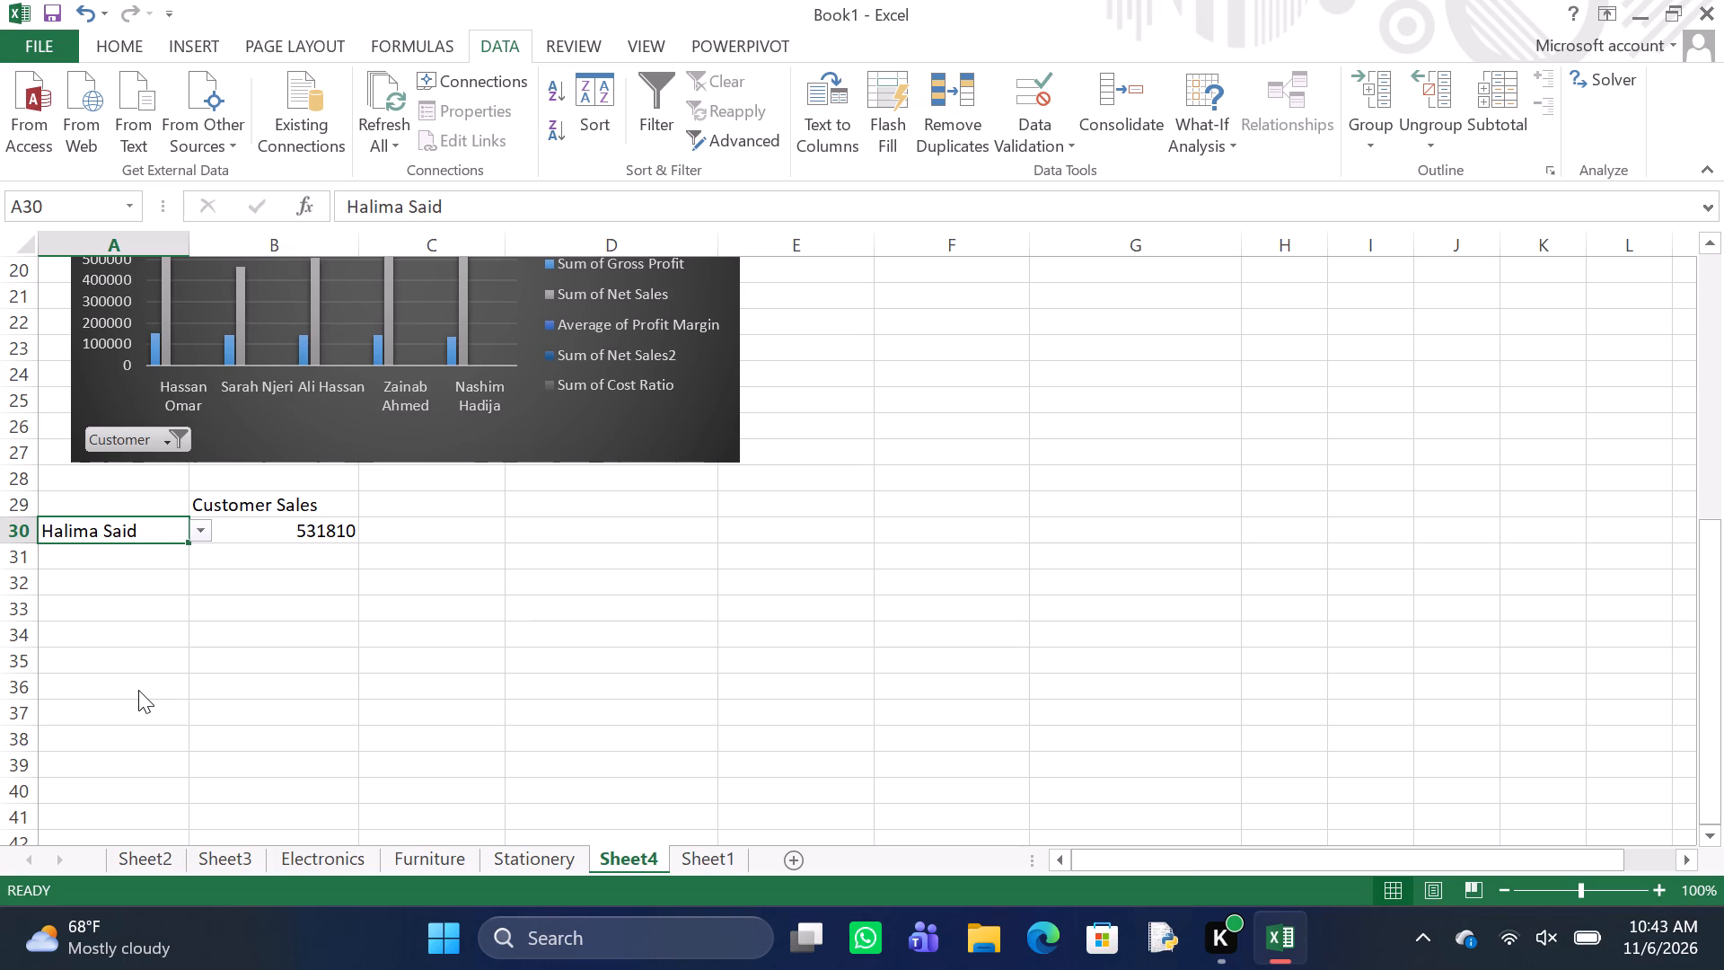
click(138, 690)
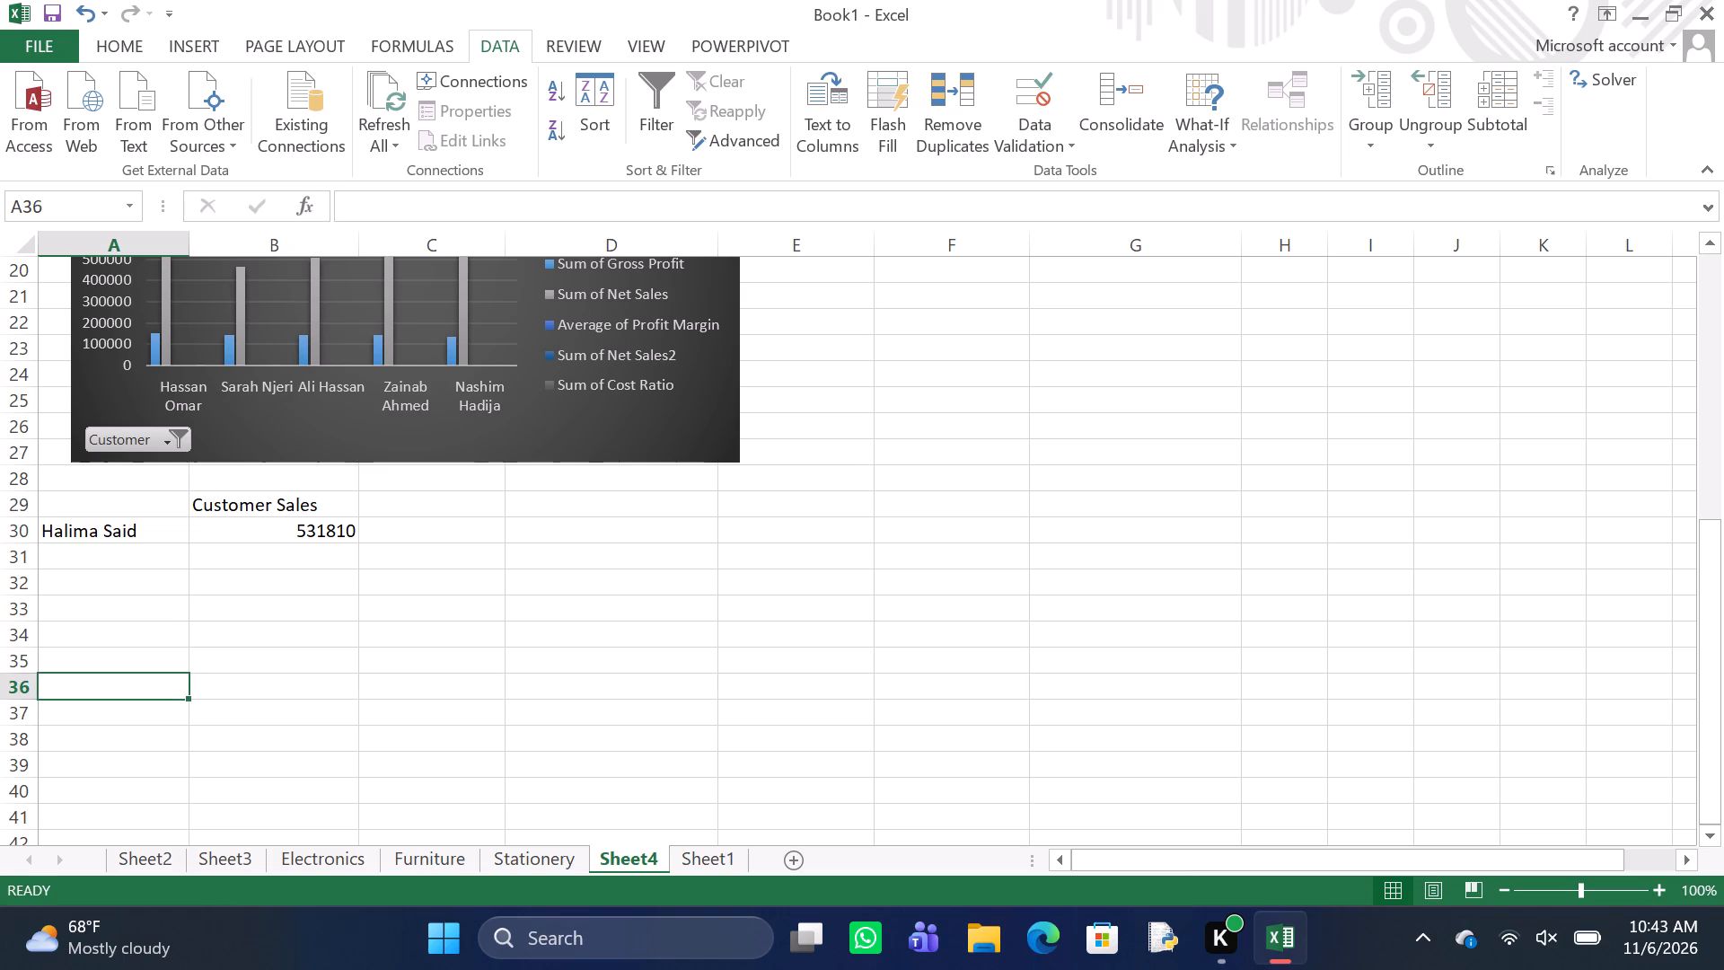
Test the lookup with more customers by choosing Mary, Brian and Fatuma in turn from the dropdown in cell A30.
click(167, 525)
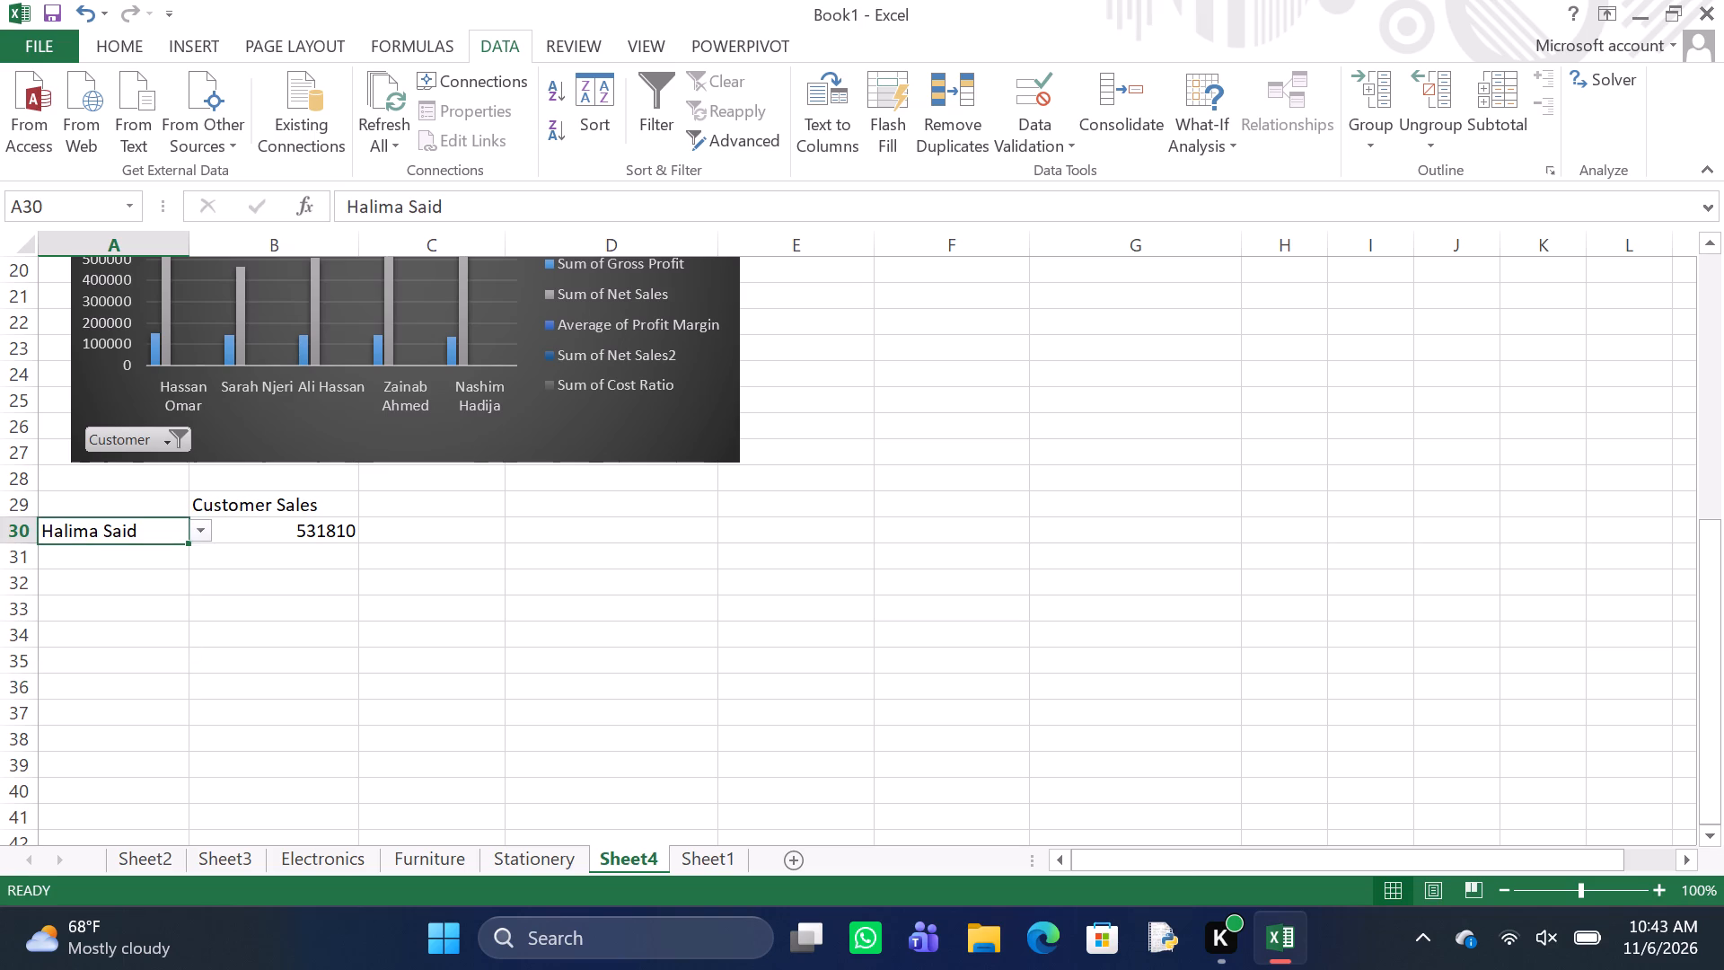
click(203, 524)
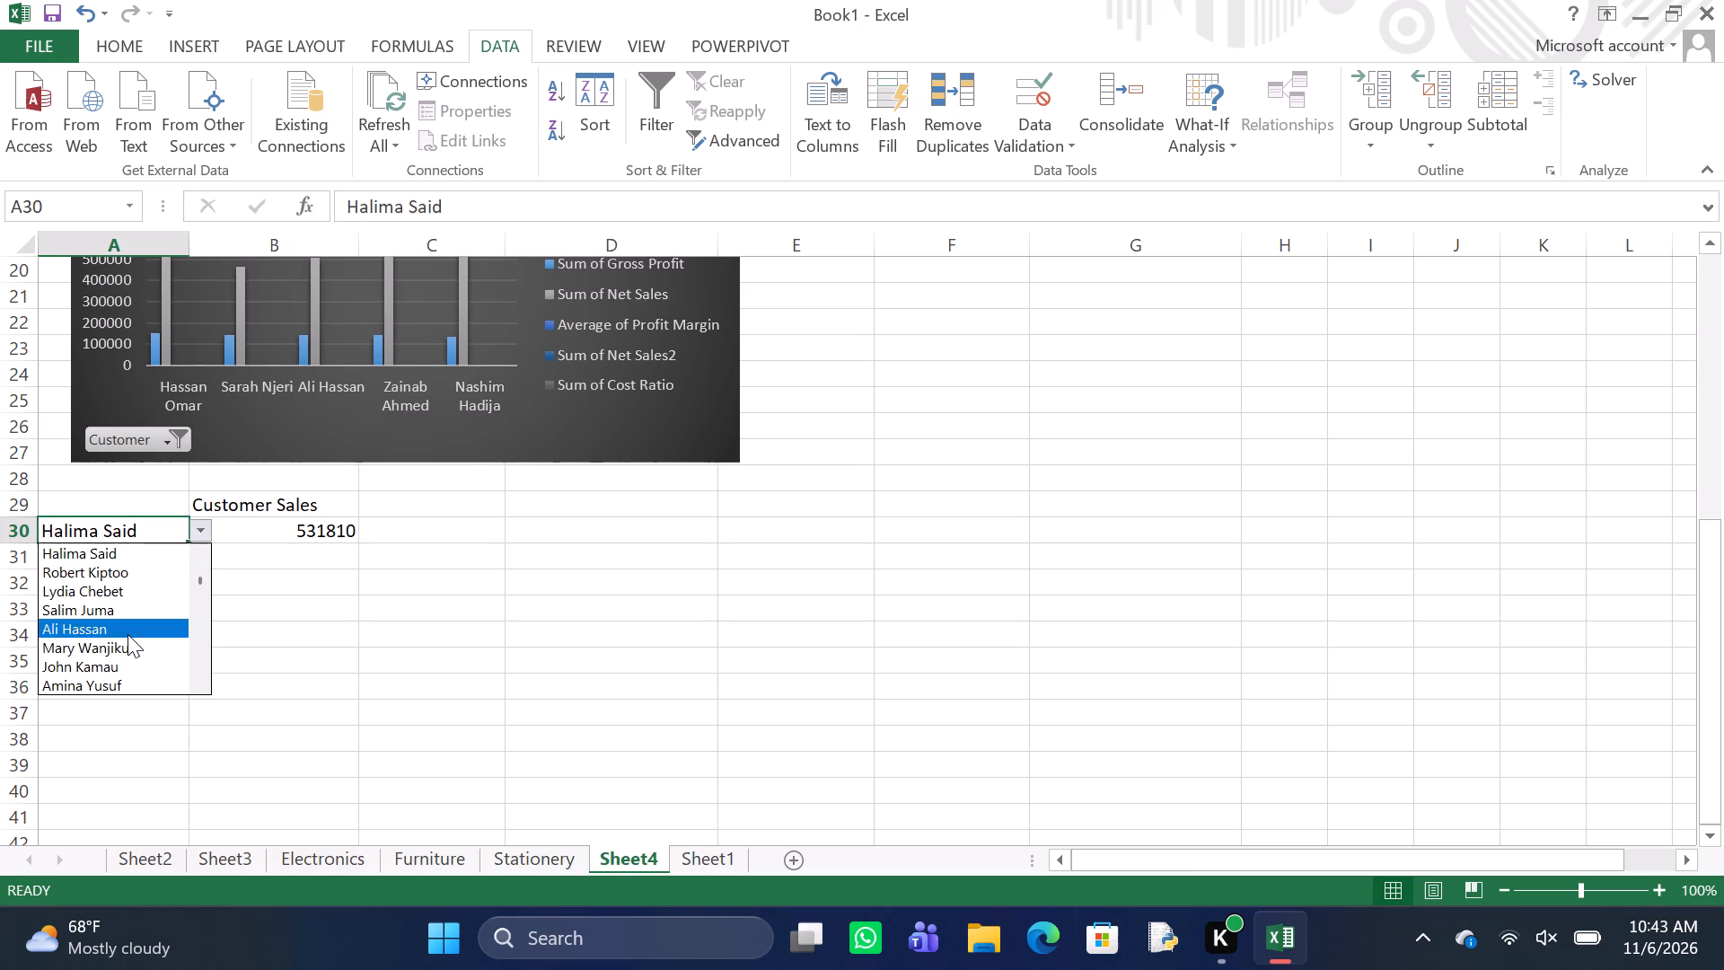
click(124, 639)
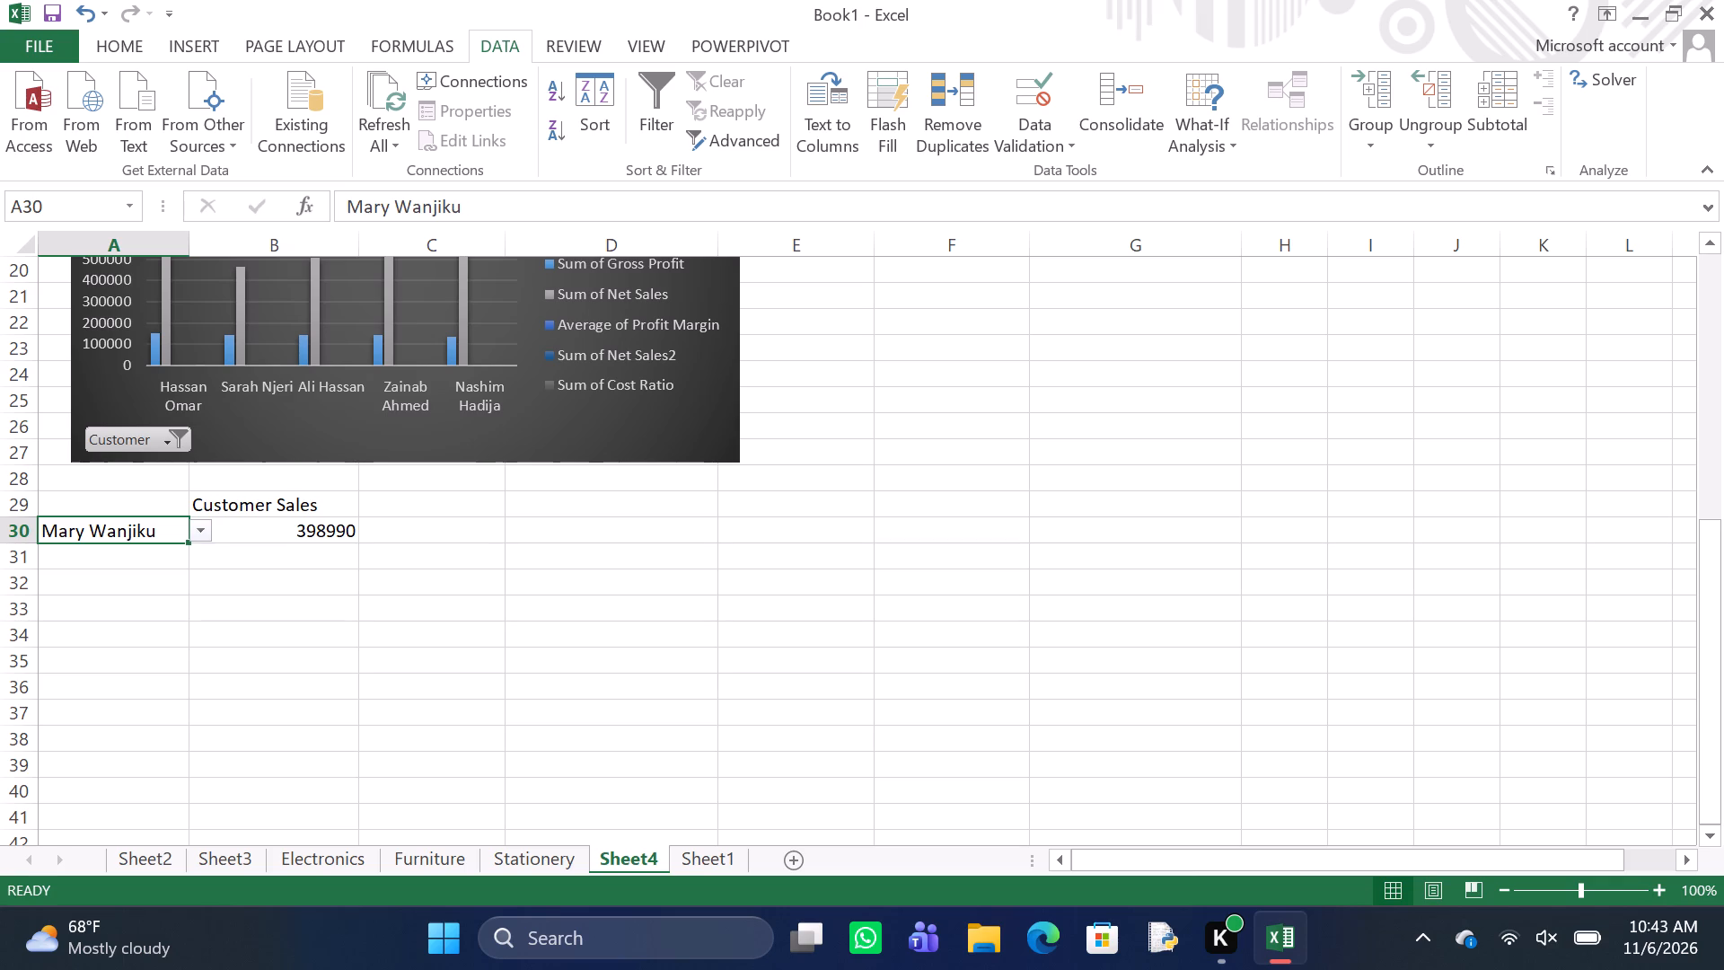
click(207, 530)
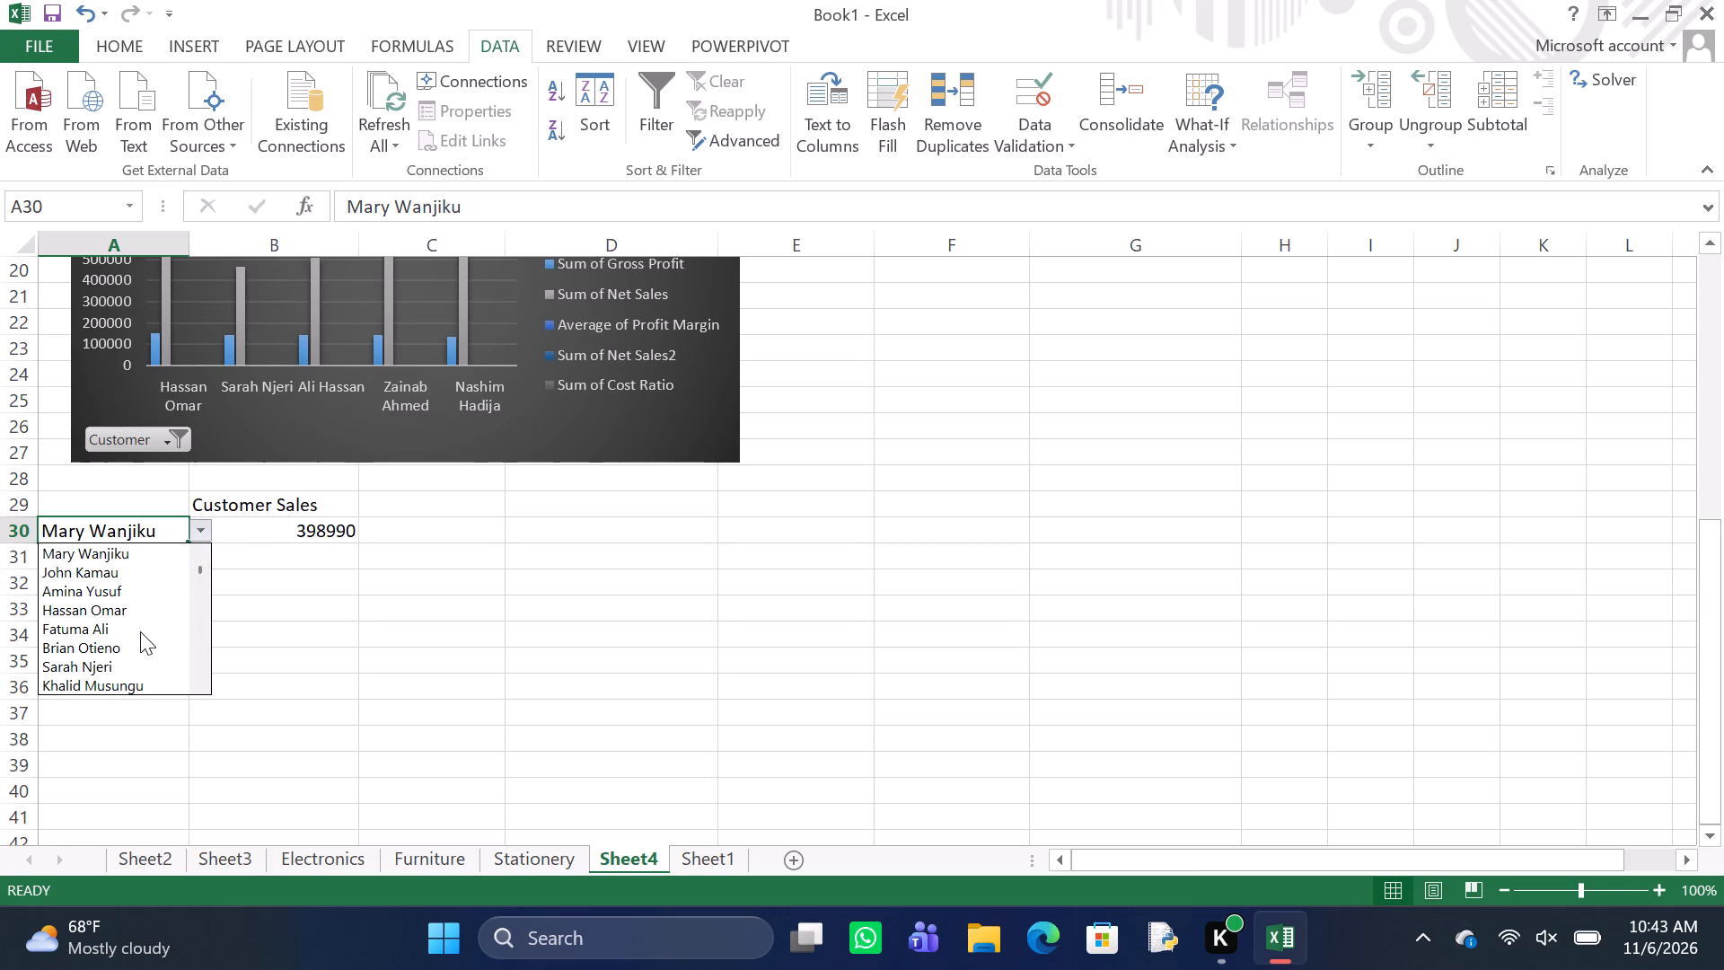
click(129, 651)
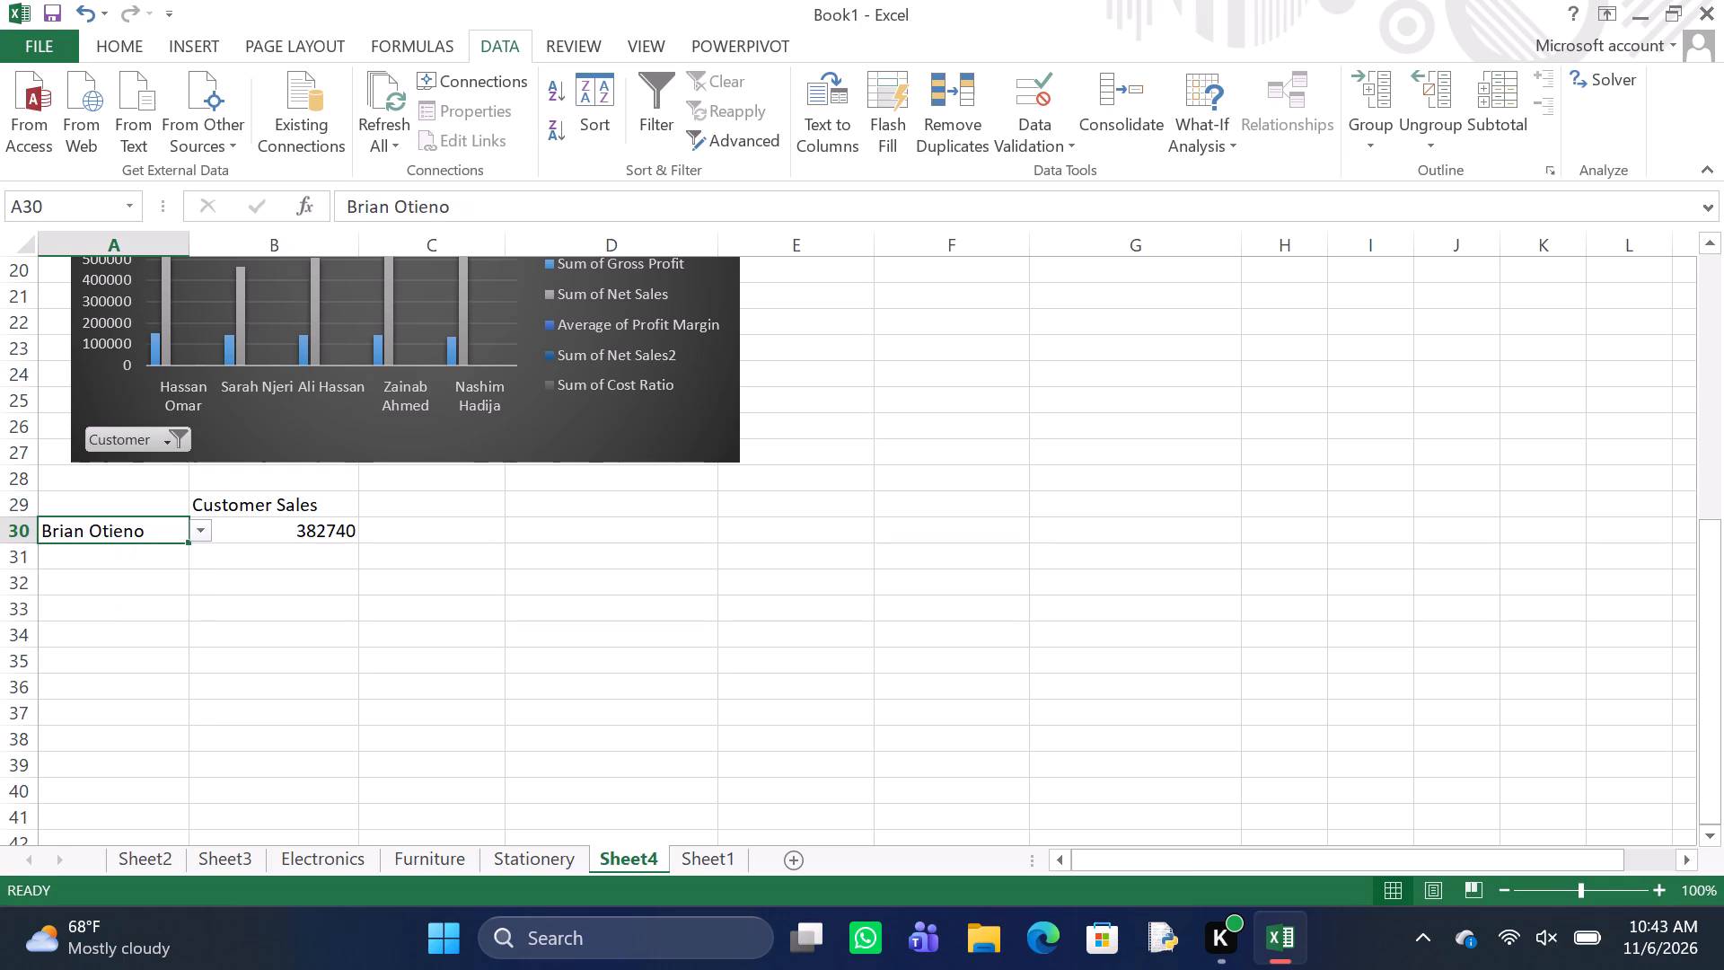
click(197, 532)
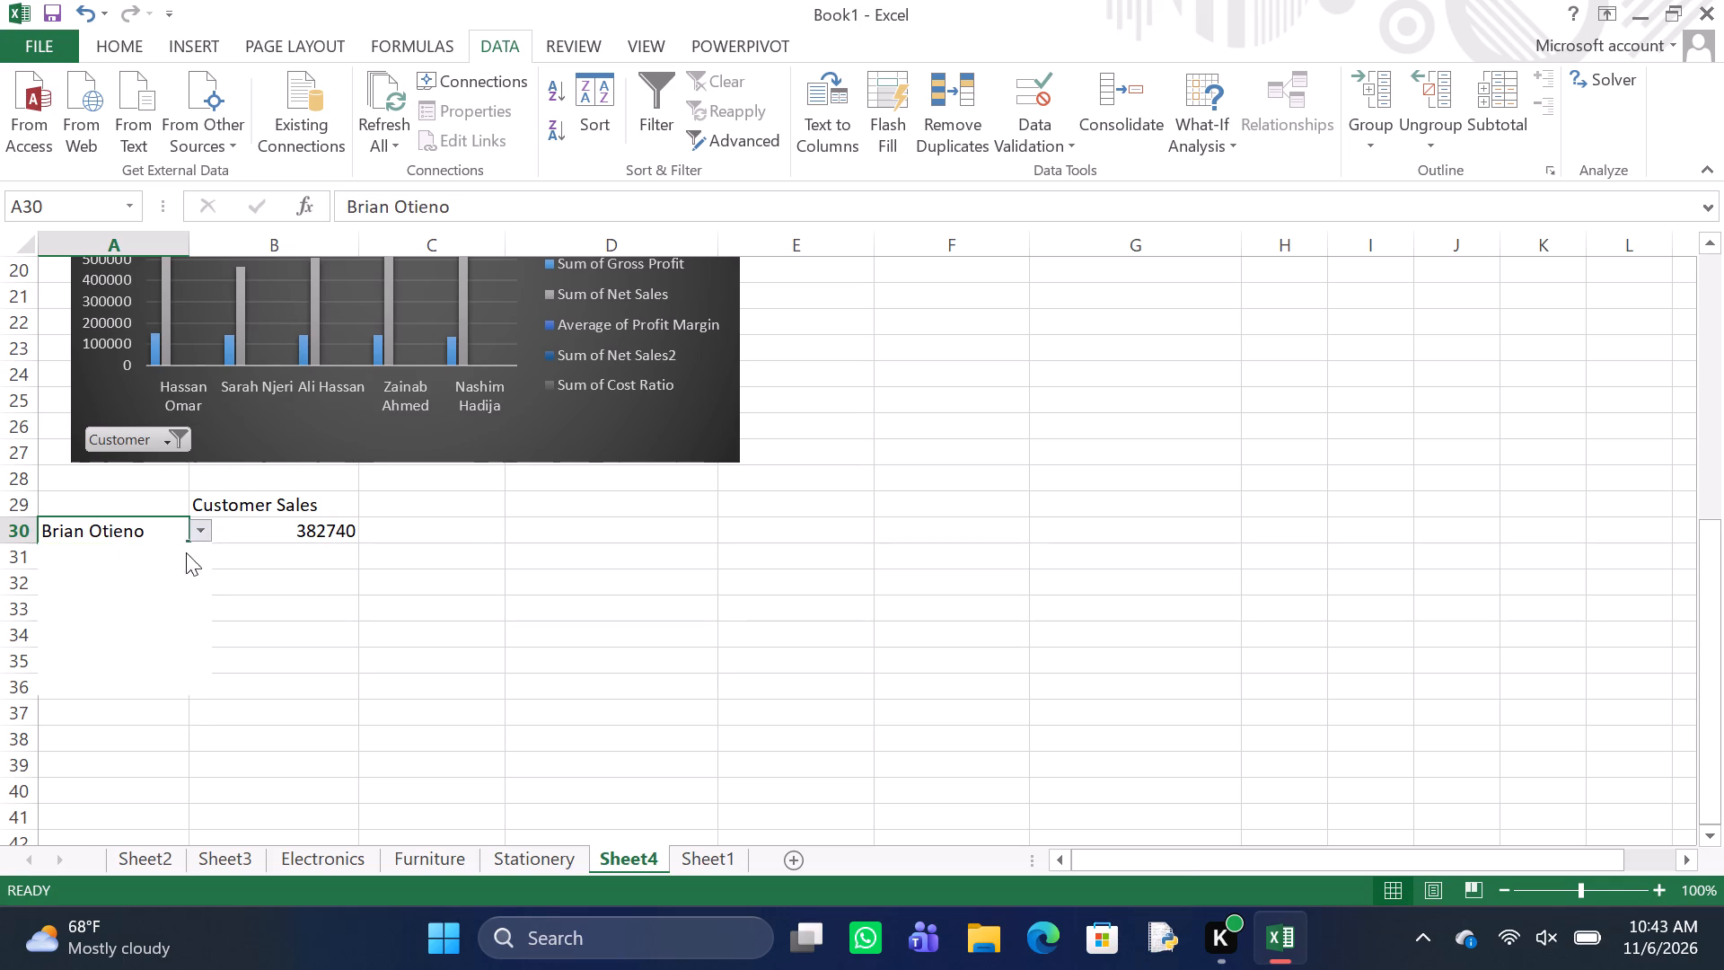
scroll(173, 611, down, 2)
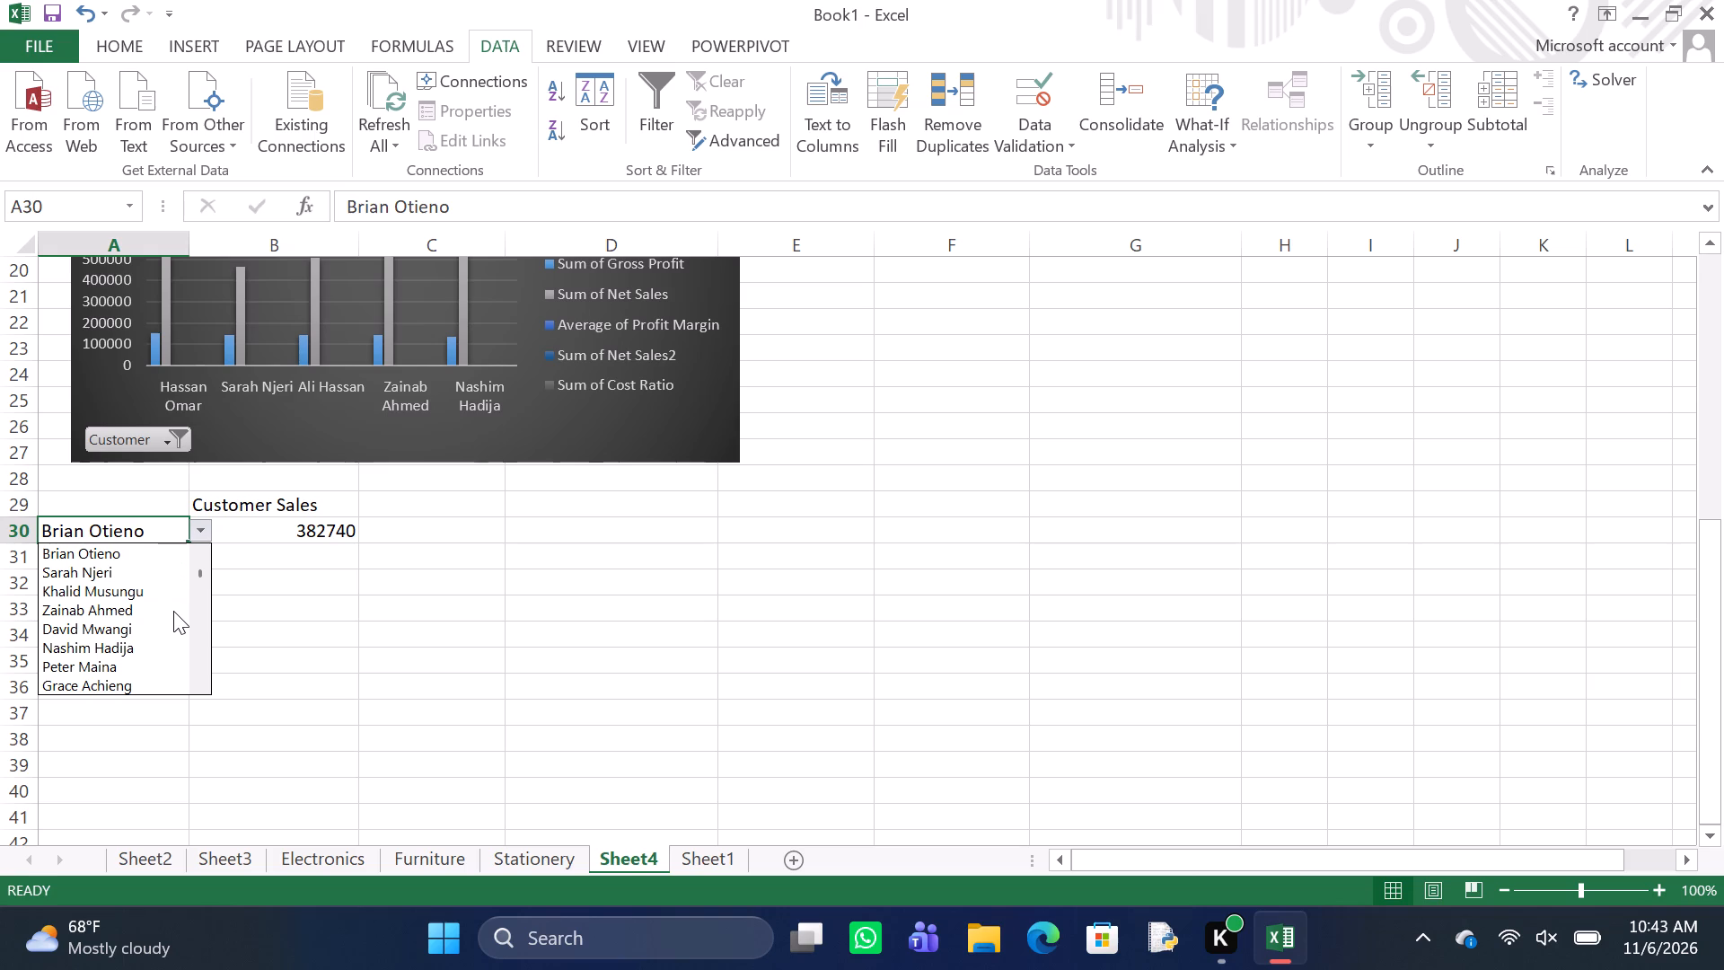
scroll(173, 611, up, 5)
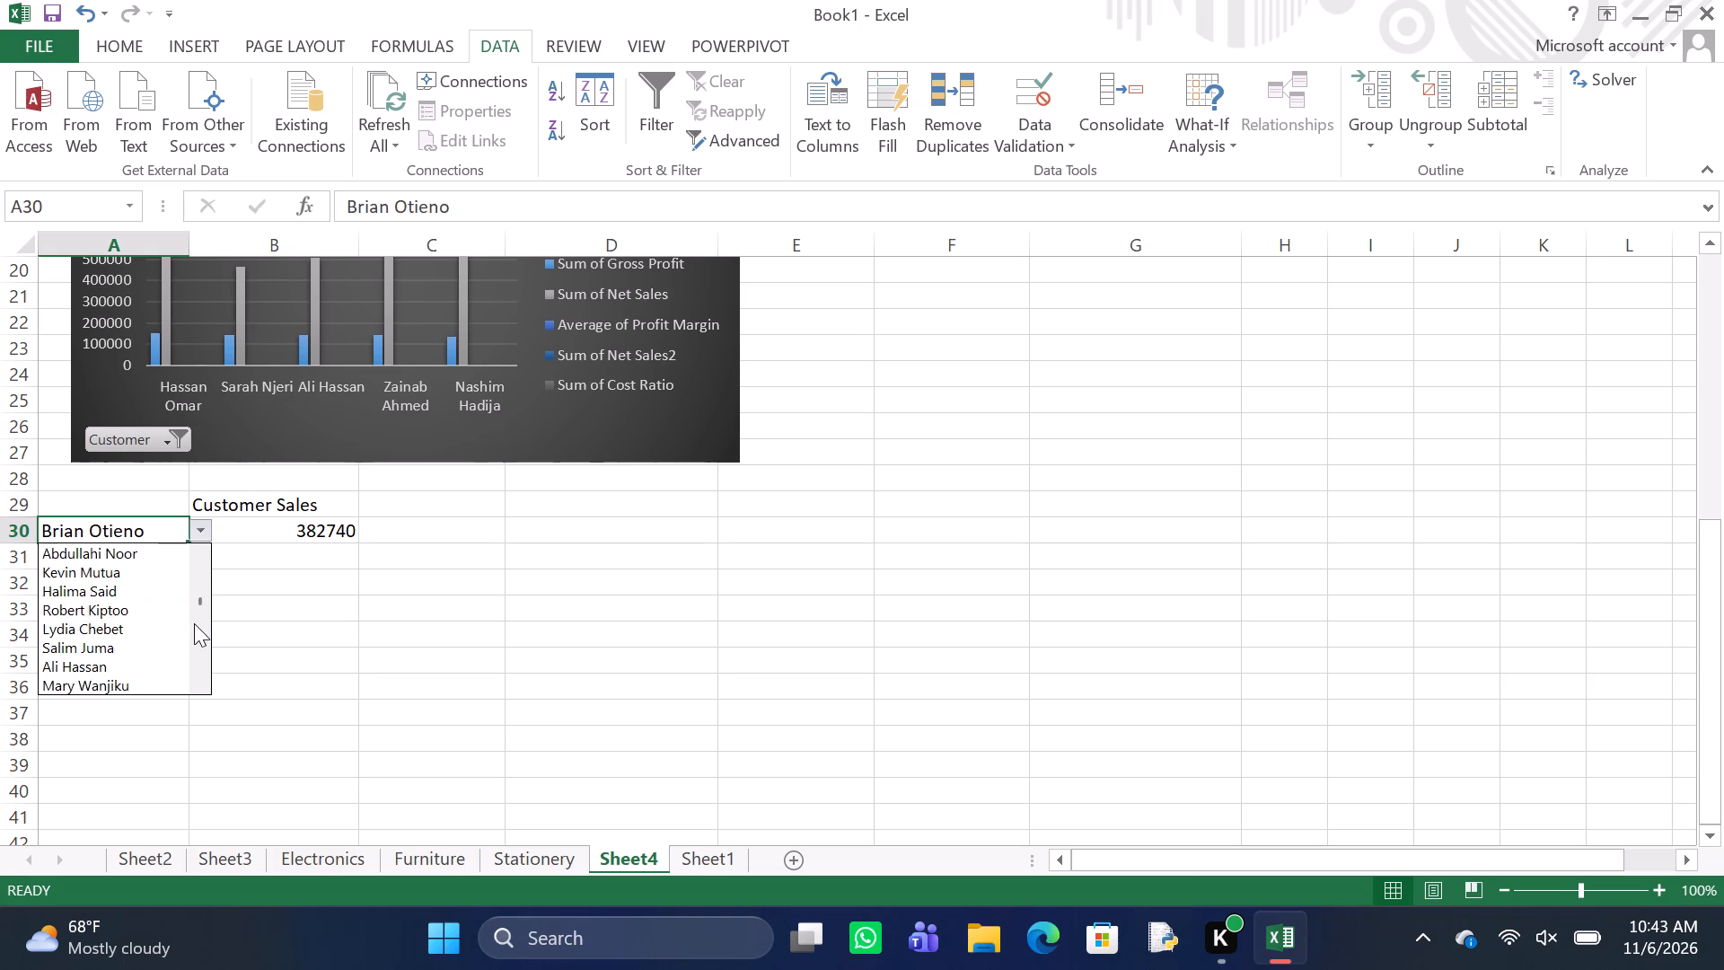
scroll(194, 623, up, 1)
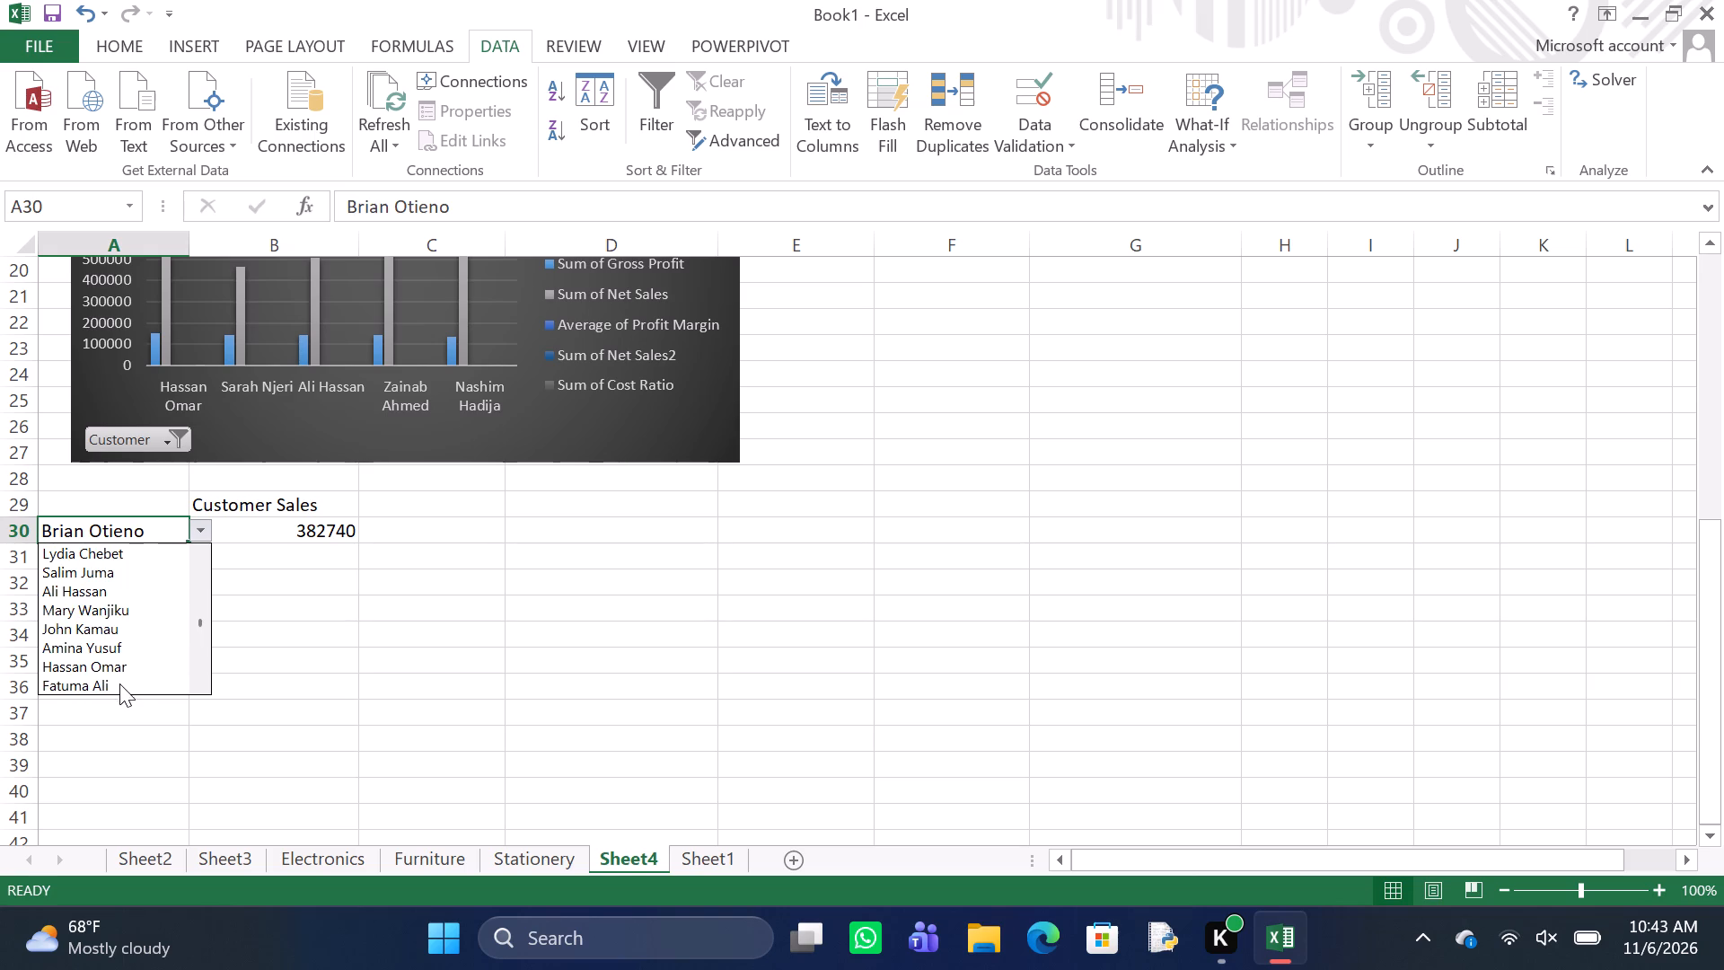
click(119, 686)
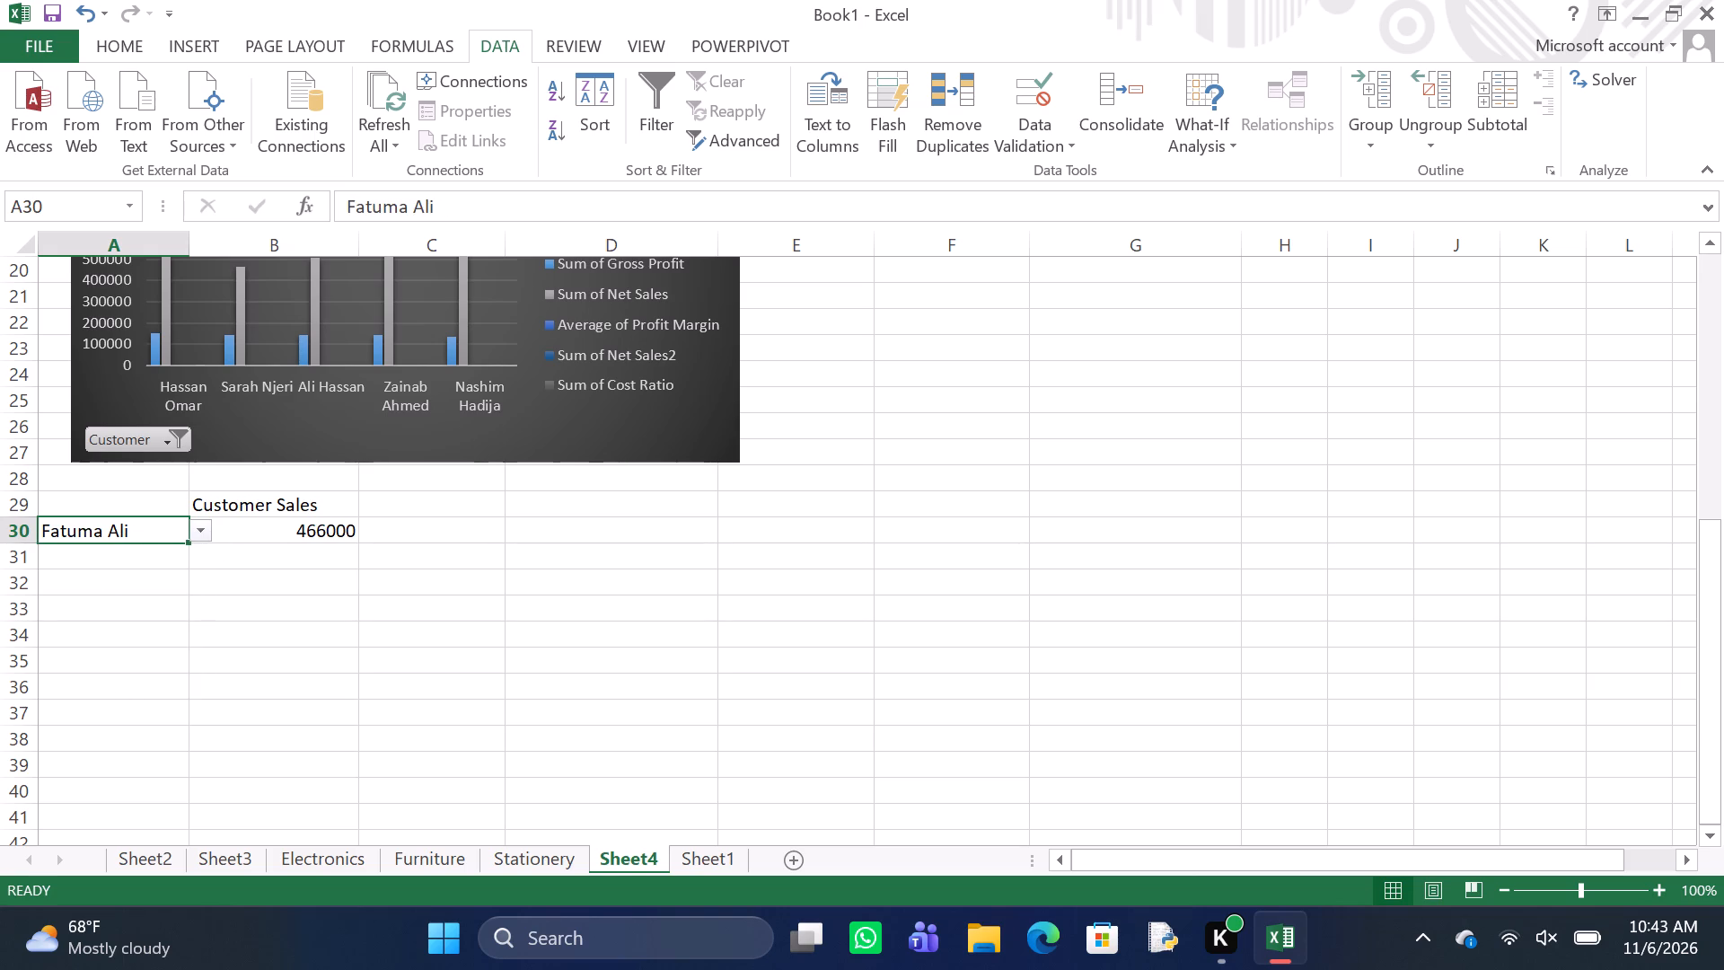
Look further through the customer list in cell A30 and select the customer Brian for the sales lookup.
click(198, 526)
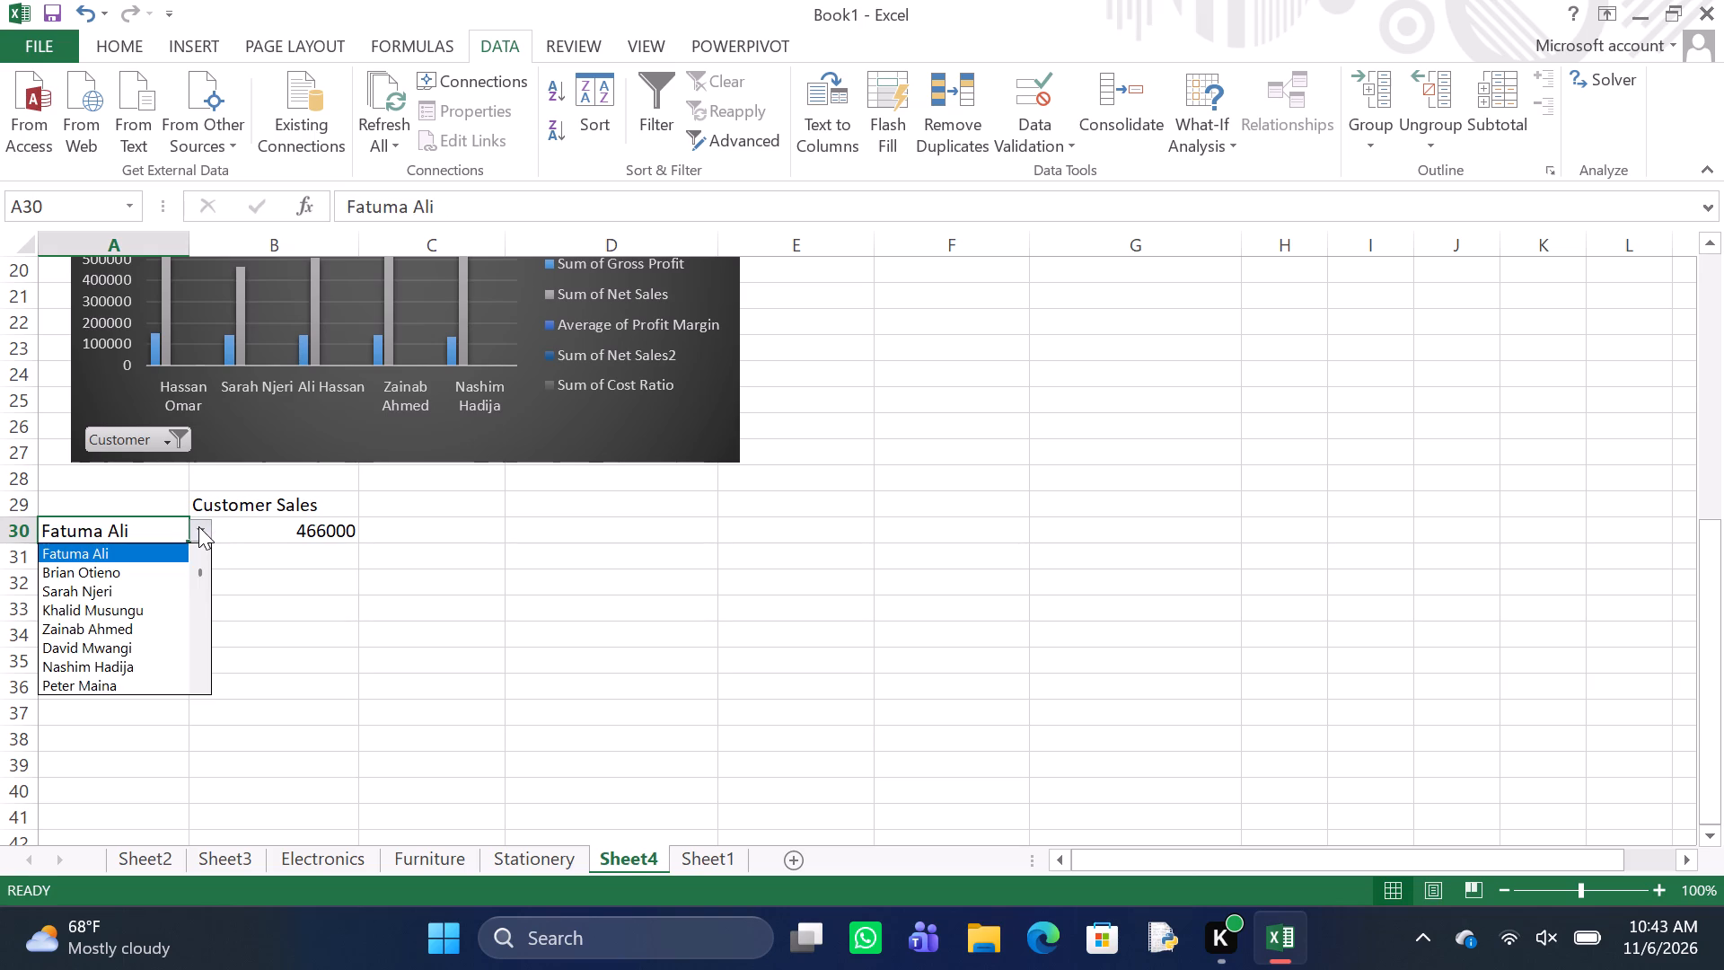
triple_click(199, 646)
triple_click(199, 646)
triple_click(199, 646)
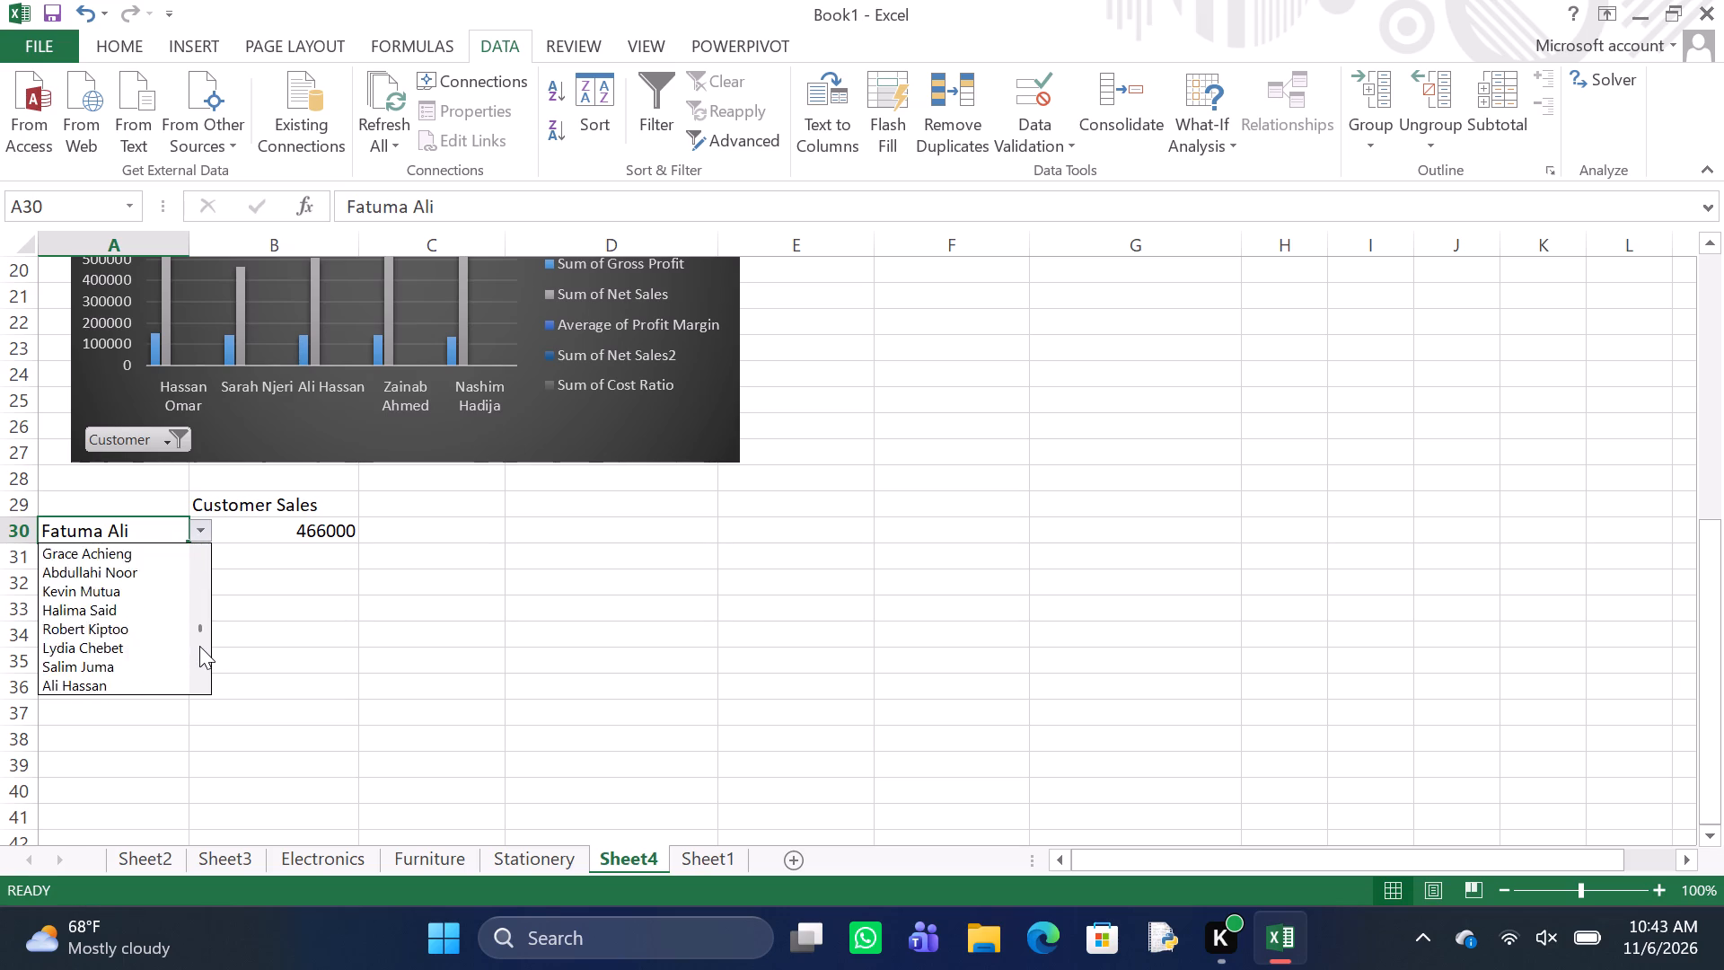
triple_click(199, 646)
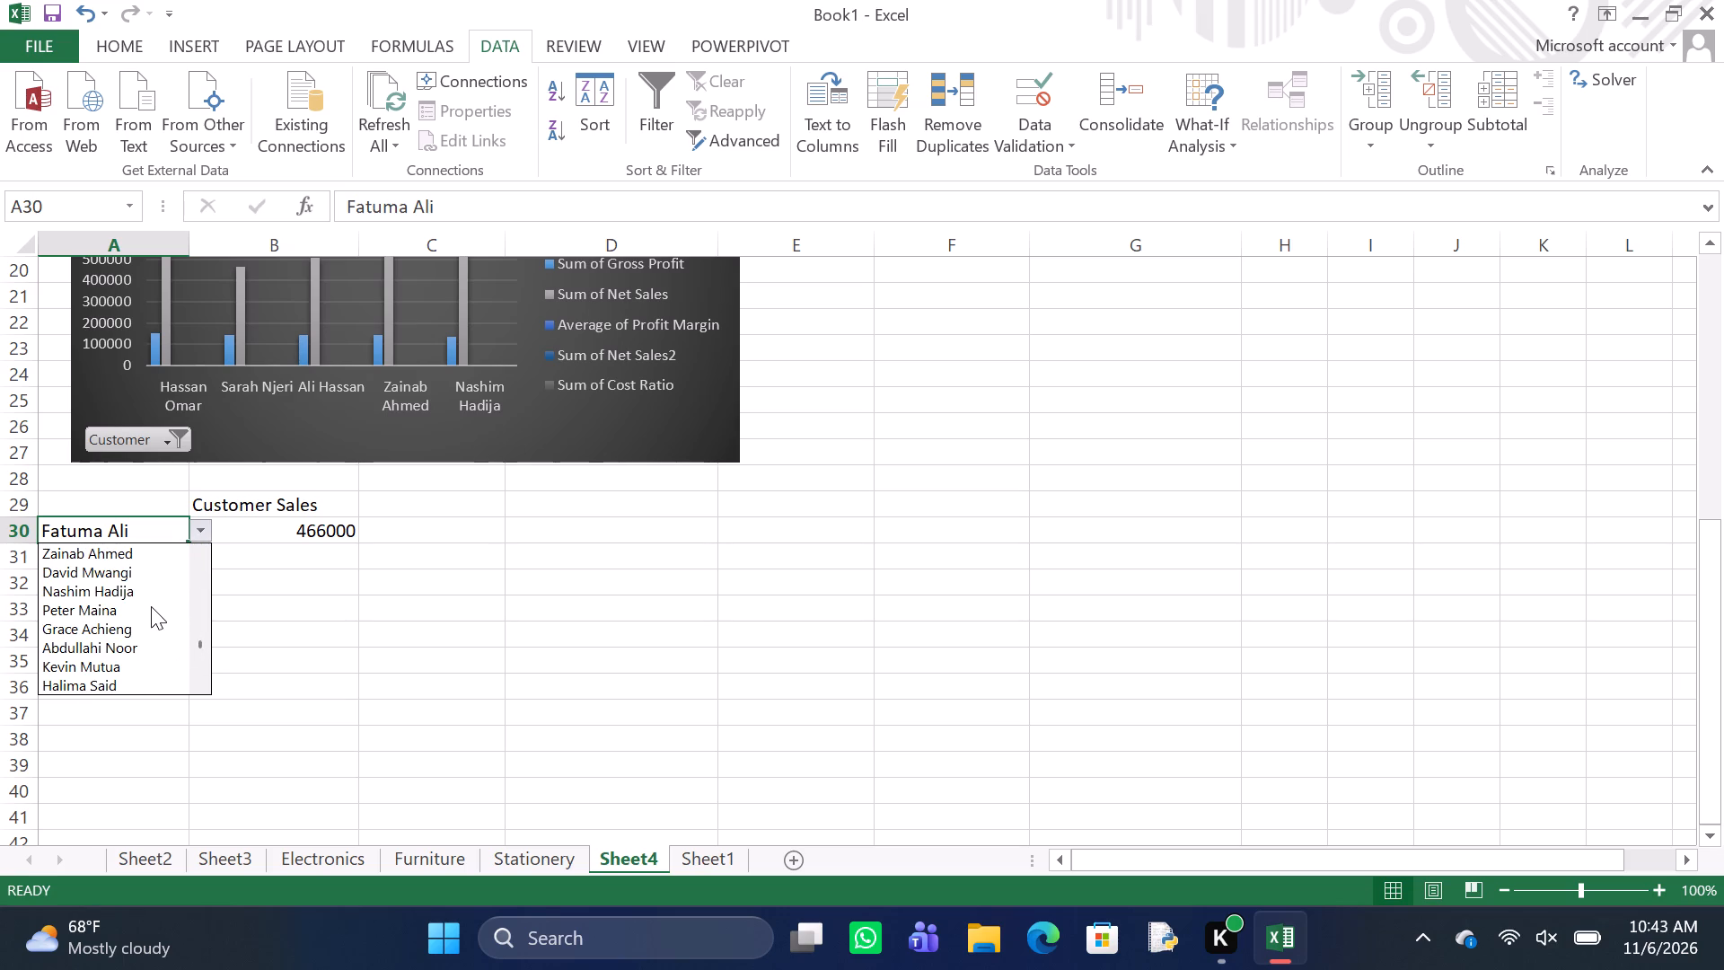
double_click(194, 578)
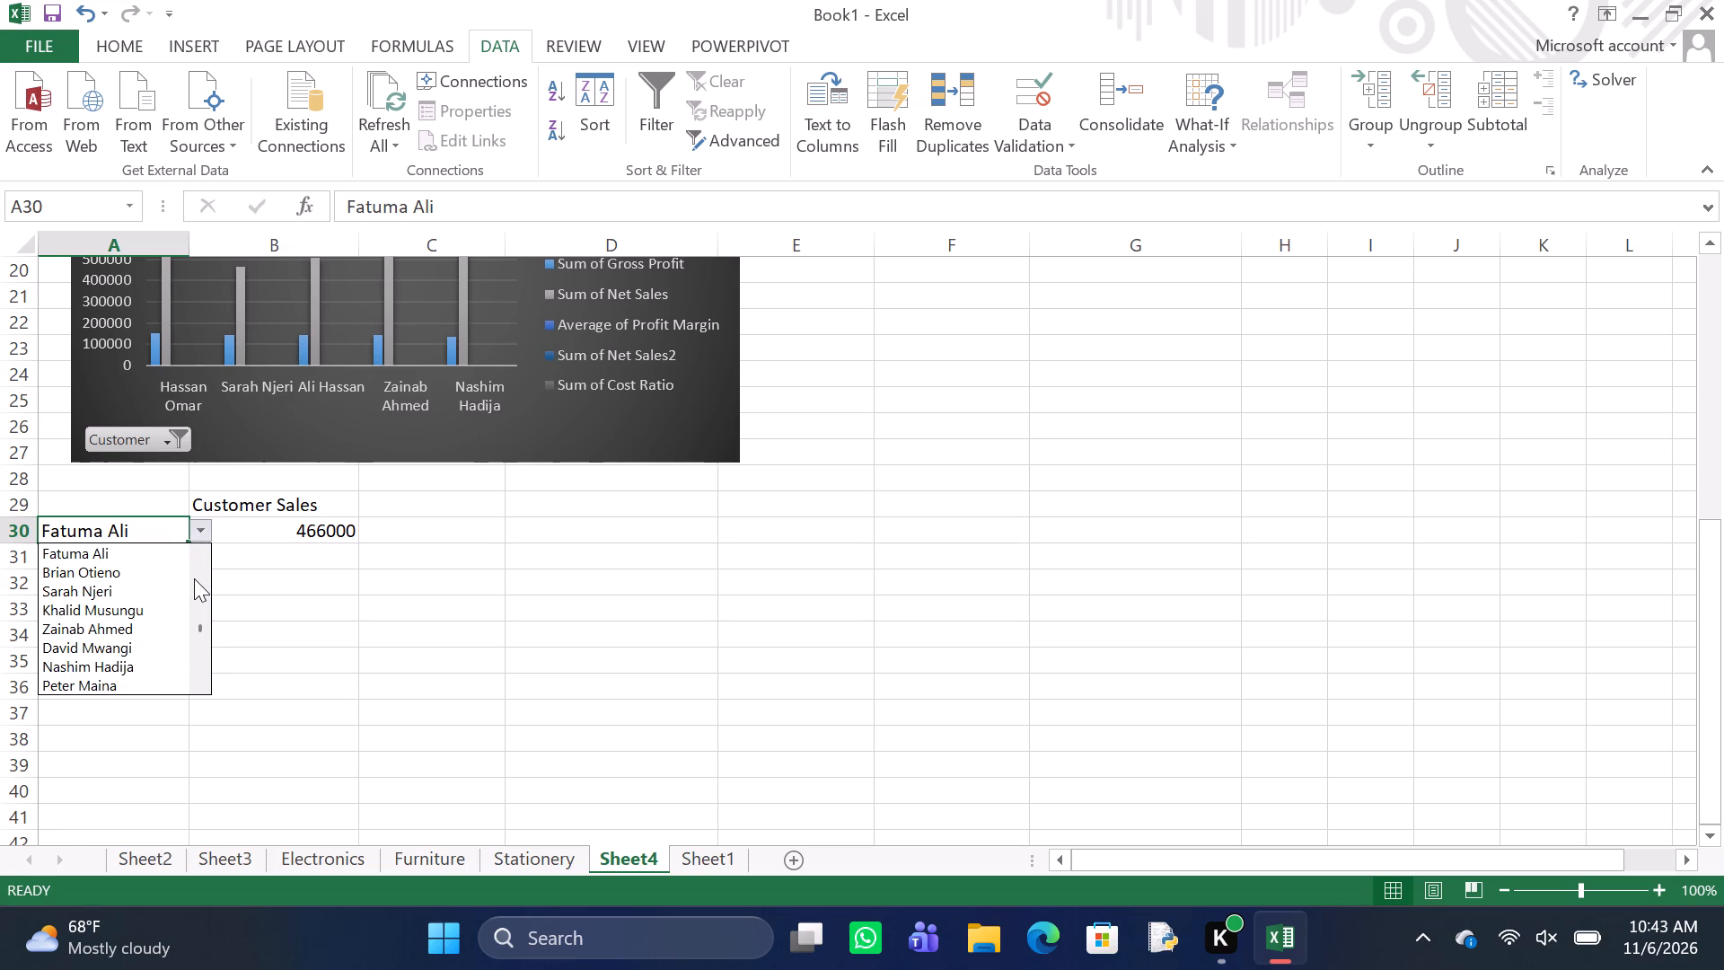
double_click(199, 647)
double_click(199, 647)
drag(199, 647, 195, 678)
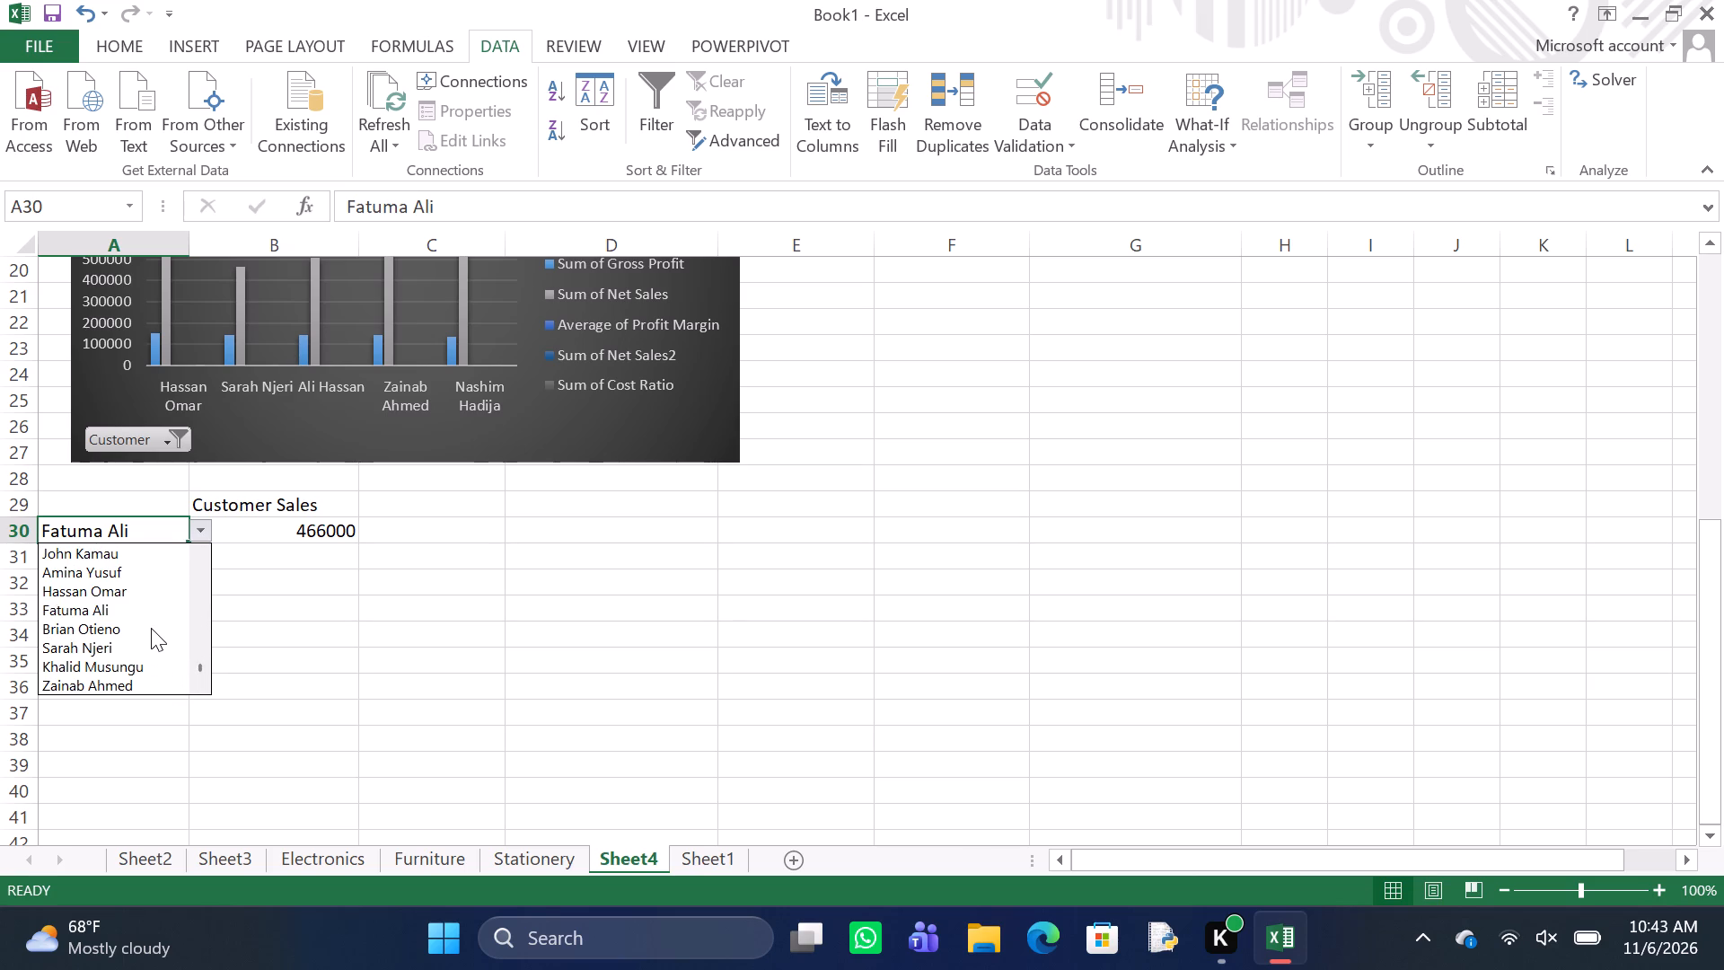
click(152, 623)
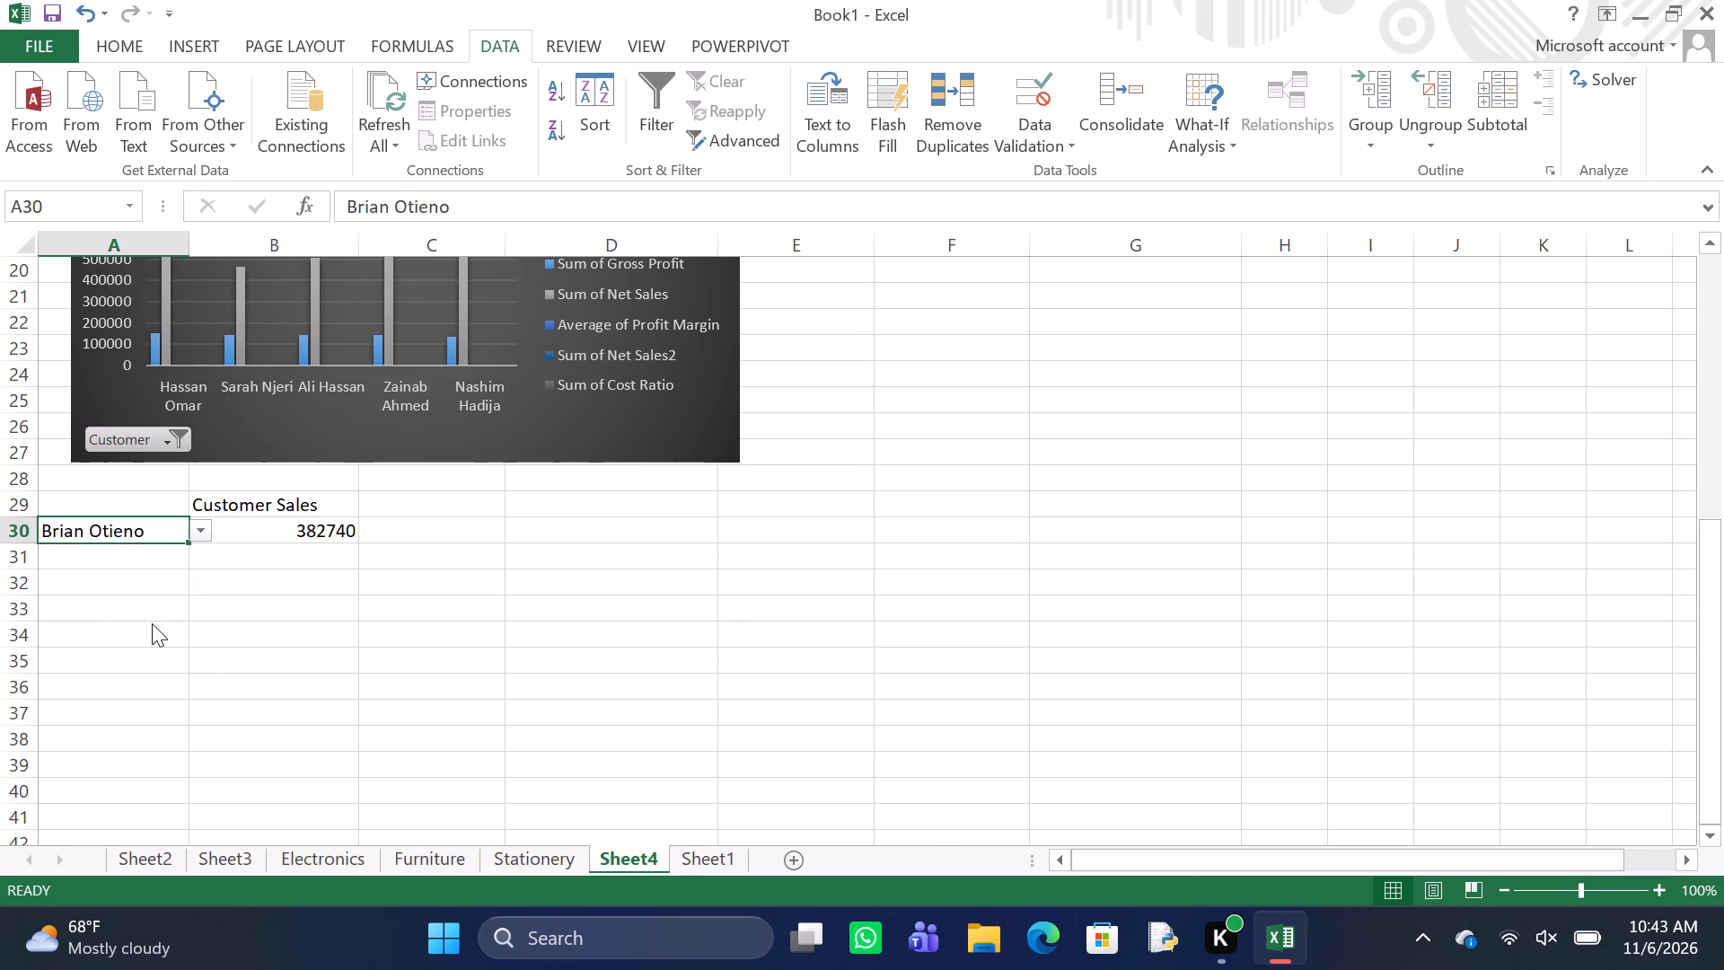